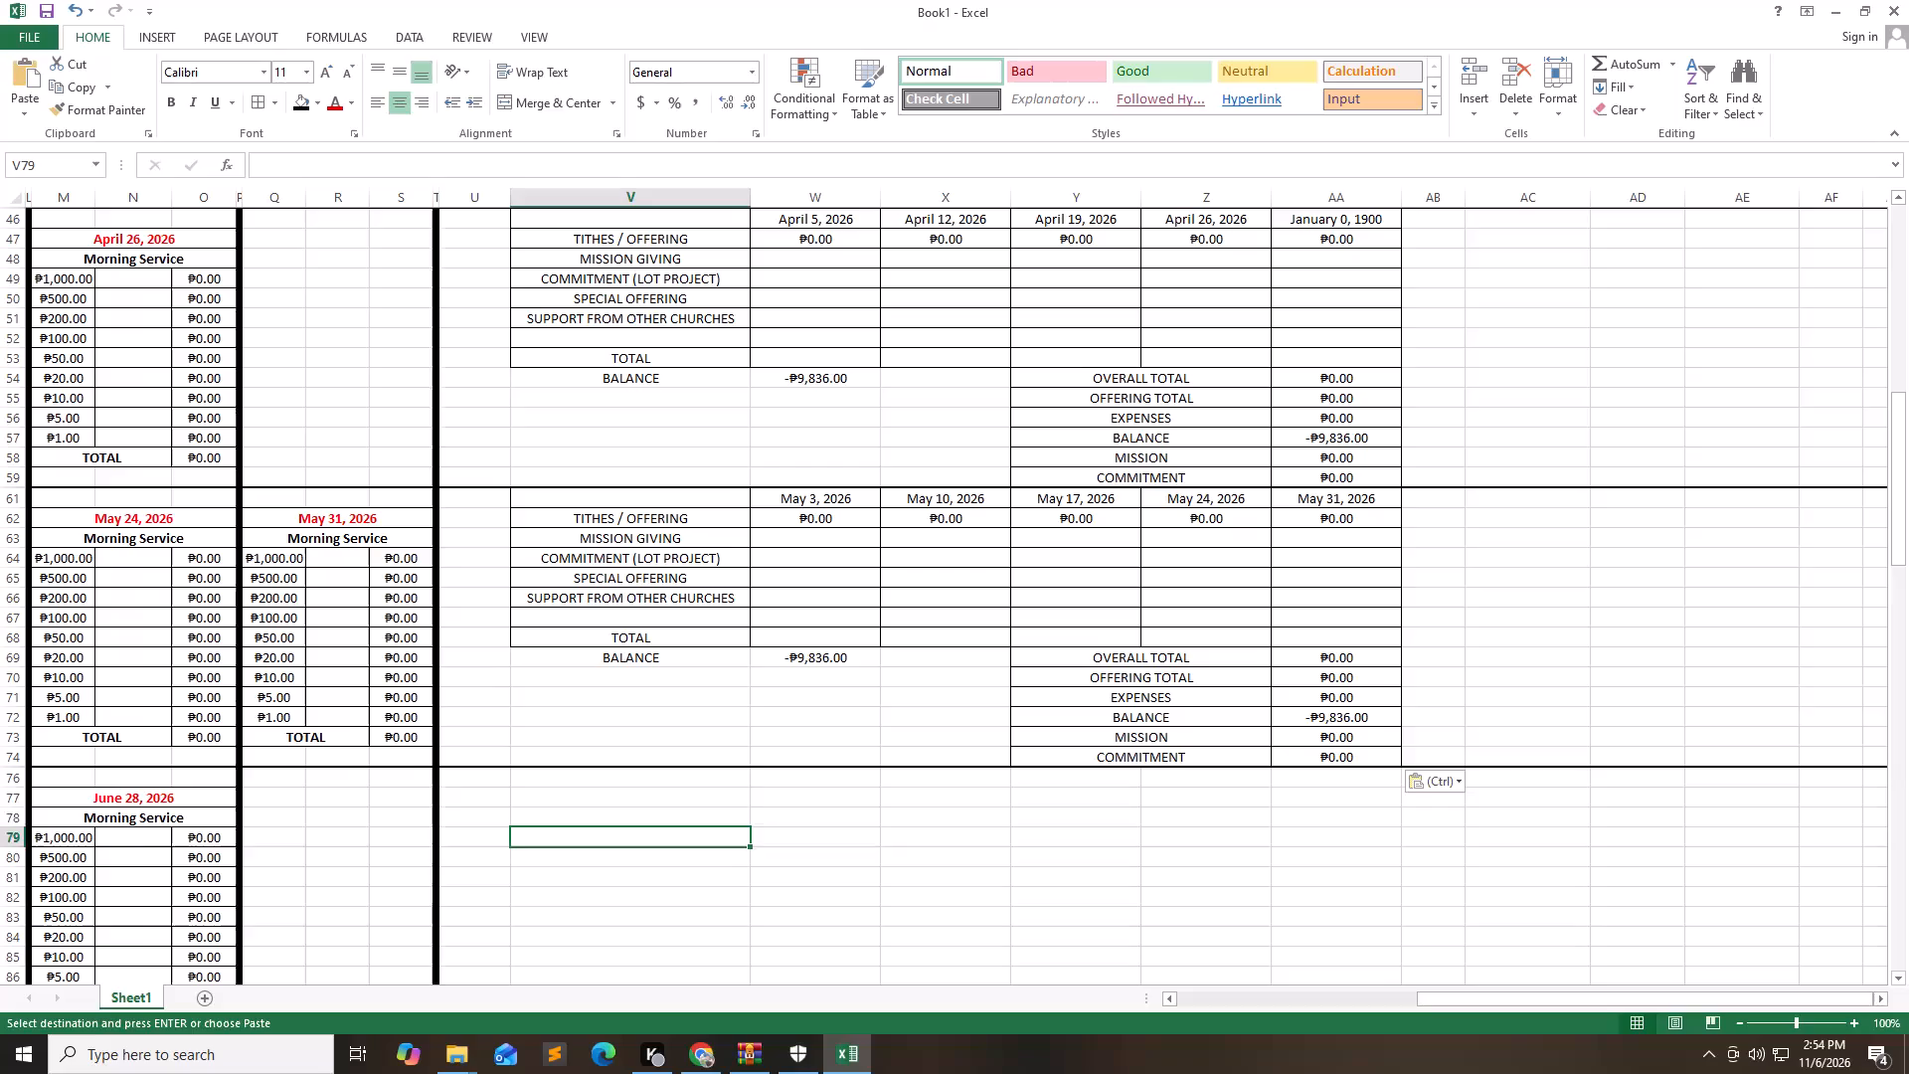
Paste the copied monthly offering summary block at V76, beside the June 2026 cash counts.
key("Up")
key("Up")
key("ctrl+v")
Paste the same monthly offering summary block at V91 for July 2026.
key("Down")
key("Down")
key("Down")
key("Down")
key("Down")
key("Down")
key("Down")
key("Down")
key("Down")
key("Down")
key("Down")
key("Down")
key("Down")
key("Down")
key("Down")
key("Down")
key("Down")
key("Down")
key("Down")
key("Down")
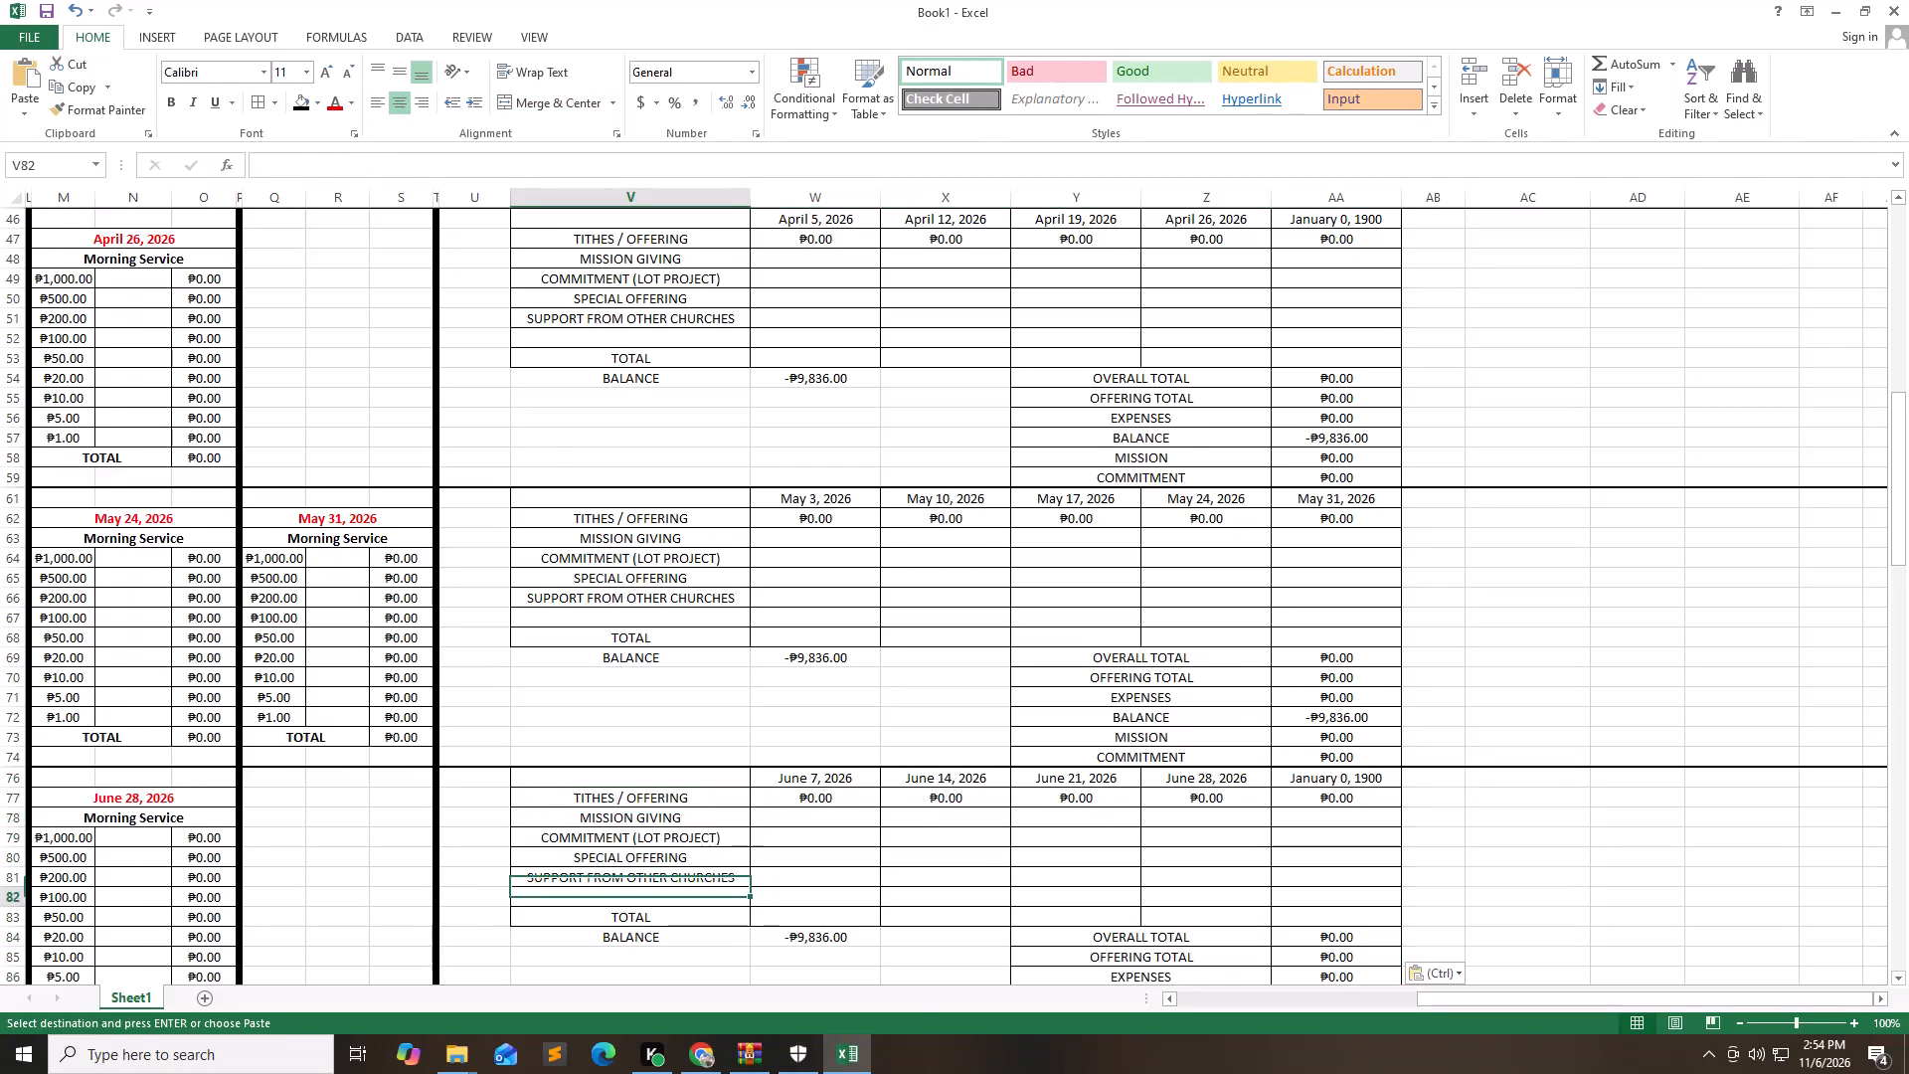
key("Down")
key("Up")
key("Up")
key("Up")
key("Up")
key("Up")
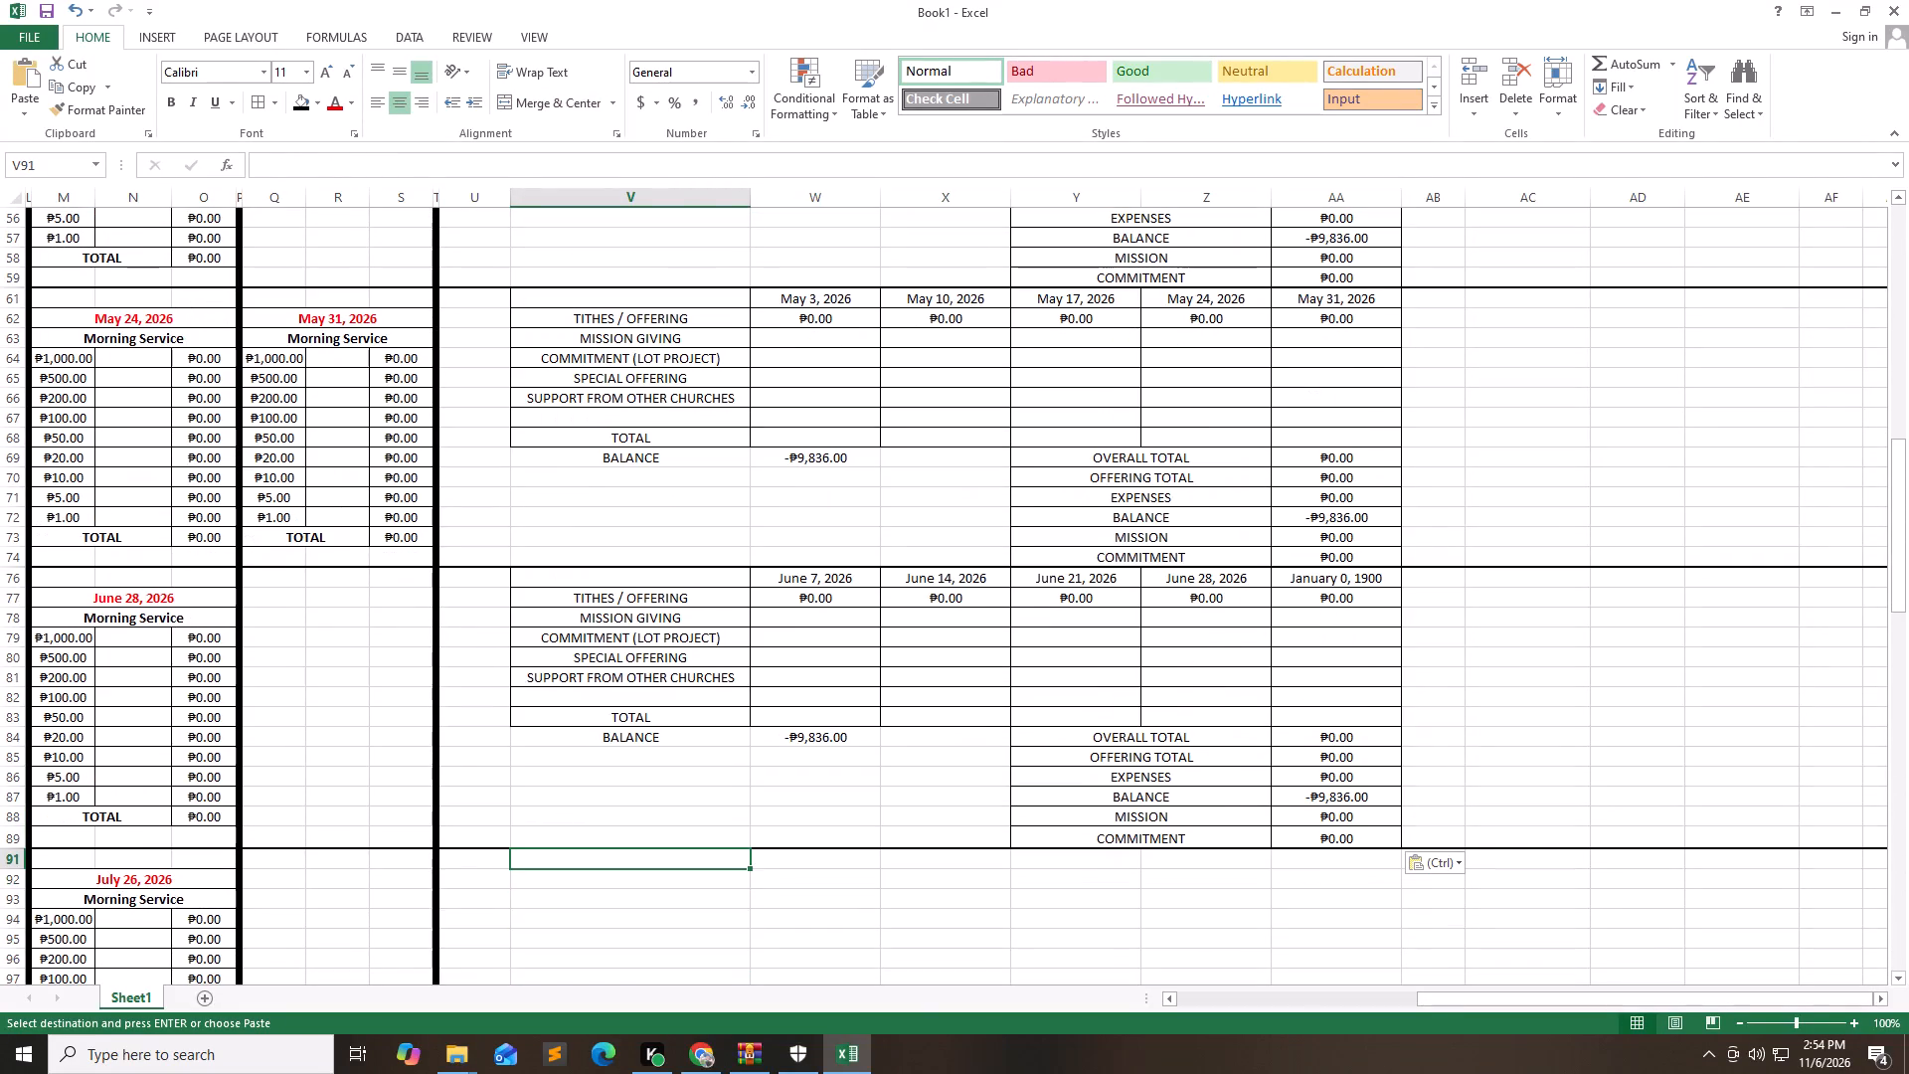
key("ctrl+v")
Paste the monthly offering summary block at V106, beside the August 2026 cash counts.
key("Down")
key("Down")
key("Down")
key("Down")
key("Down")
key("Down")
key("Down")
key("Down")
key("Down")
key("Down")
key("Down")
key("Down")
key("Down")
key("Down")
key("Down")
key("Down")
key("Down")
key("Down")
key("Down")
key("Down")
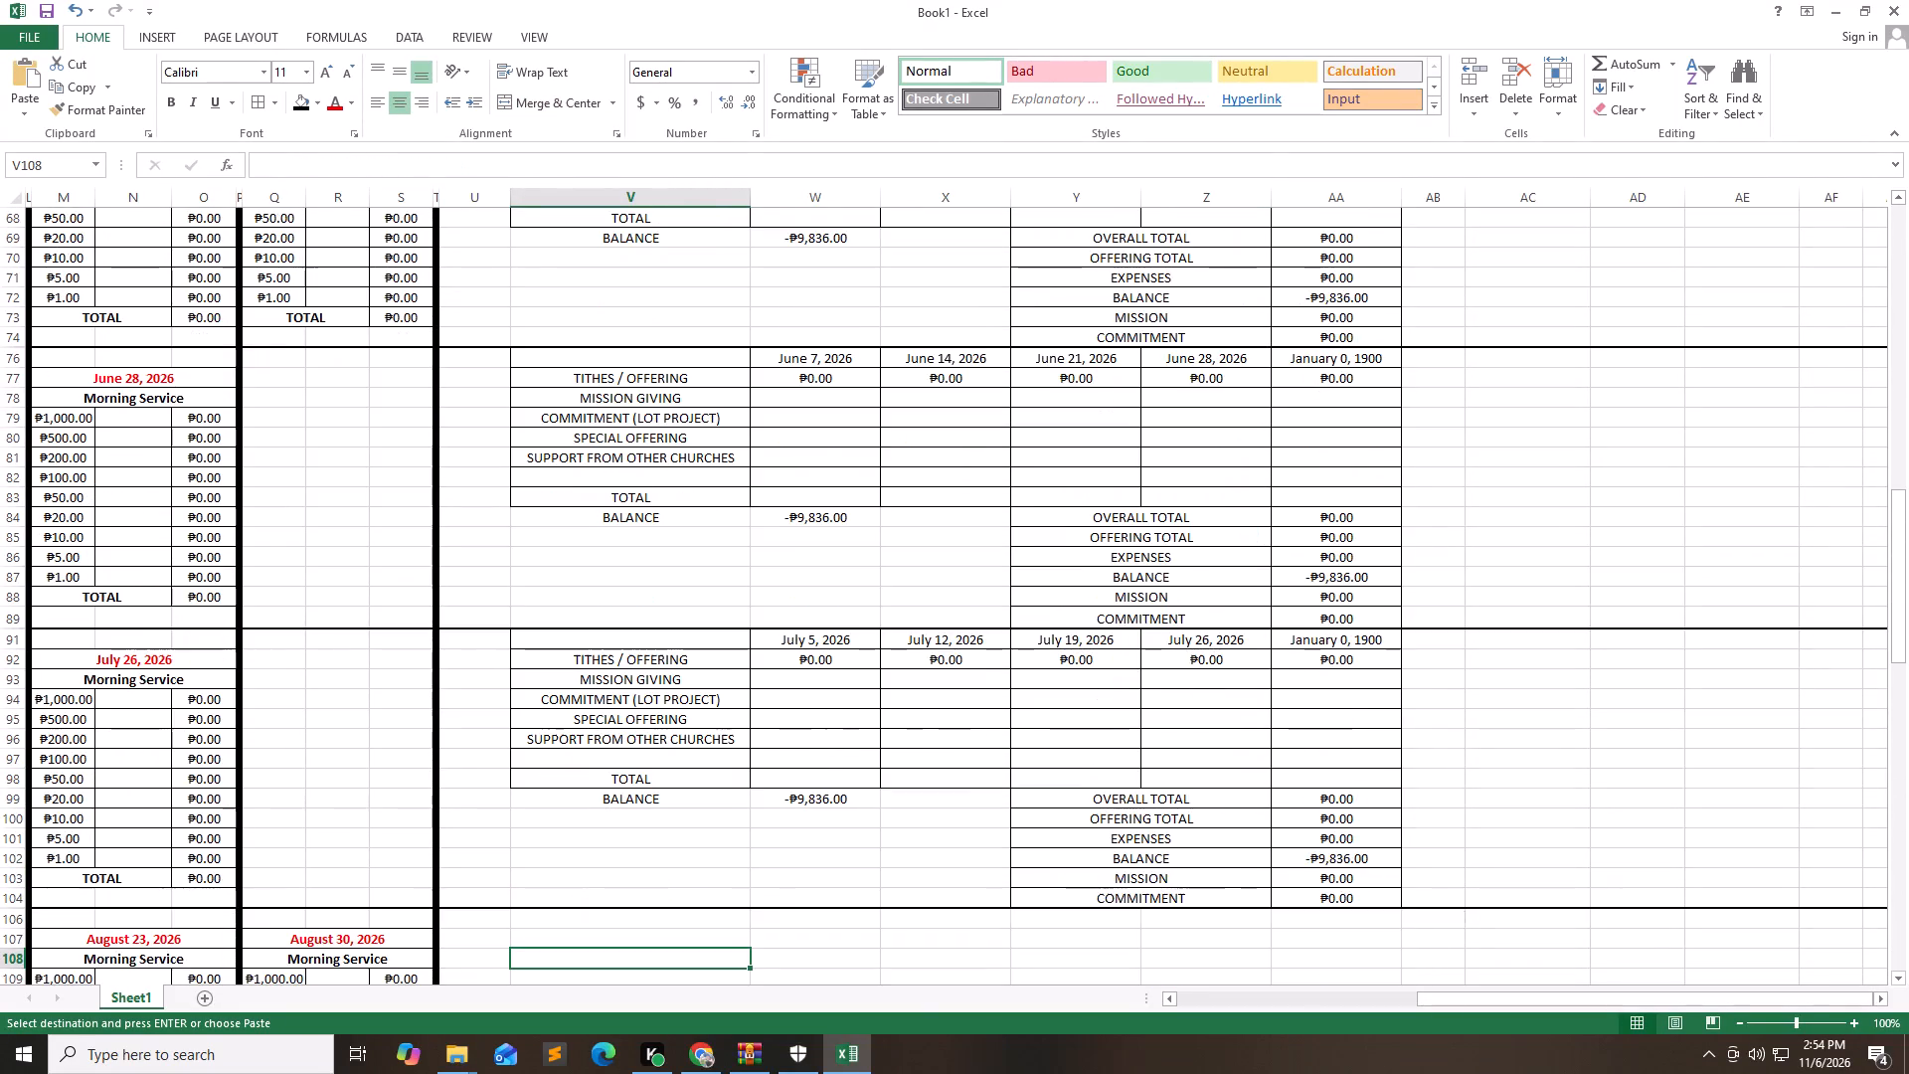
key("Down")
key("Up")
key("Up")
key("Up")
key("ctrl+v")
Paste the monthly offering summary block at V121 for September 2026.
key("Down")
key("Down")
key("Down")
key("Down")
key("Down")
key("Down")
key("Down")
key("Down")
key("Down")
key("Down")
key("Down")
key("Down")
key("Down")
key("Down")
key("Down")
key("Down")
key("Down")
key("Down")
key("Down")
key("Down")
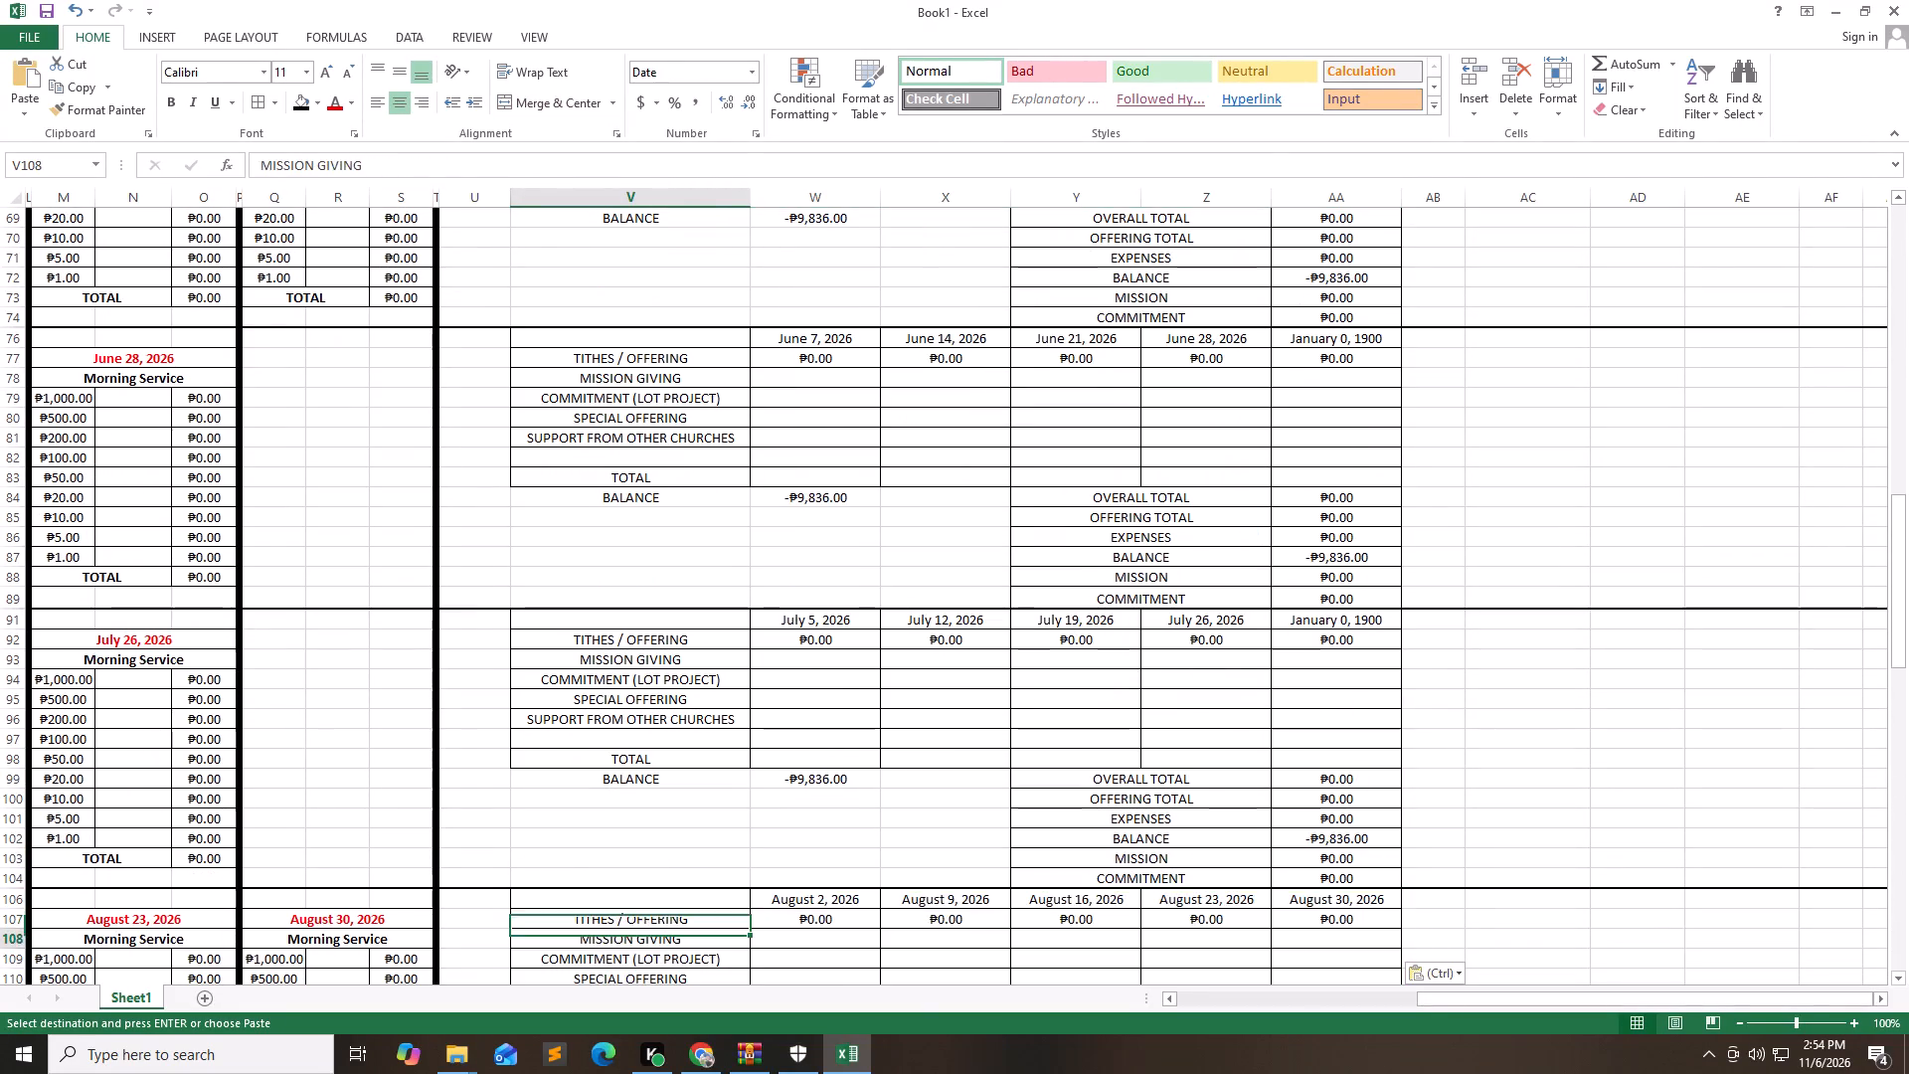
key("Down")
key("Up")
key("Up")
key("Up")
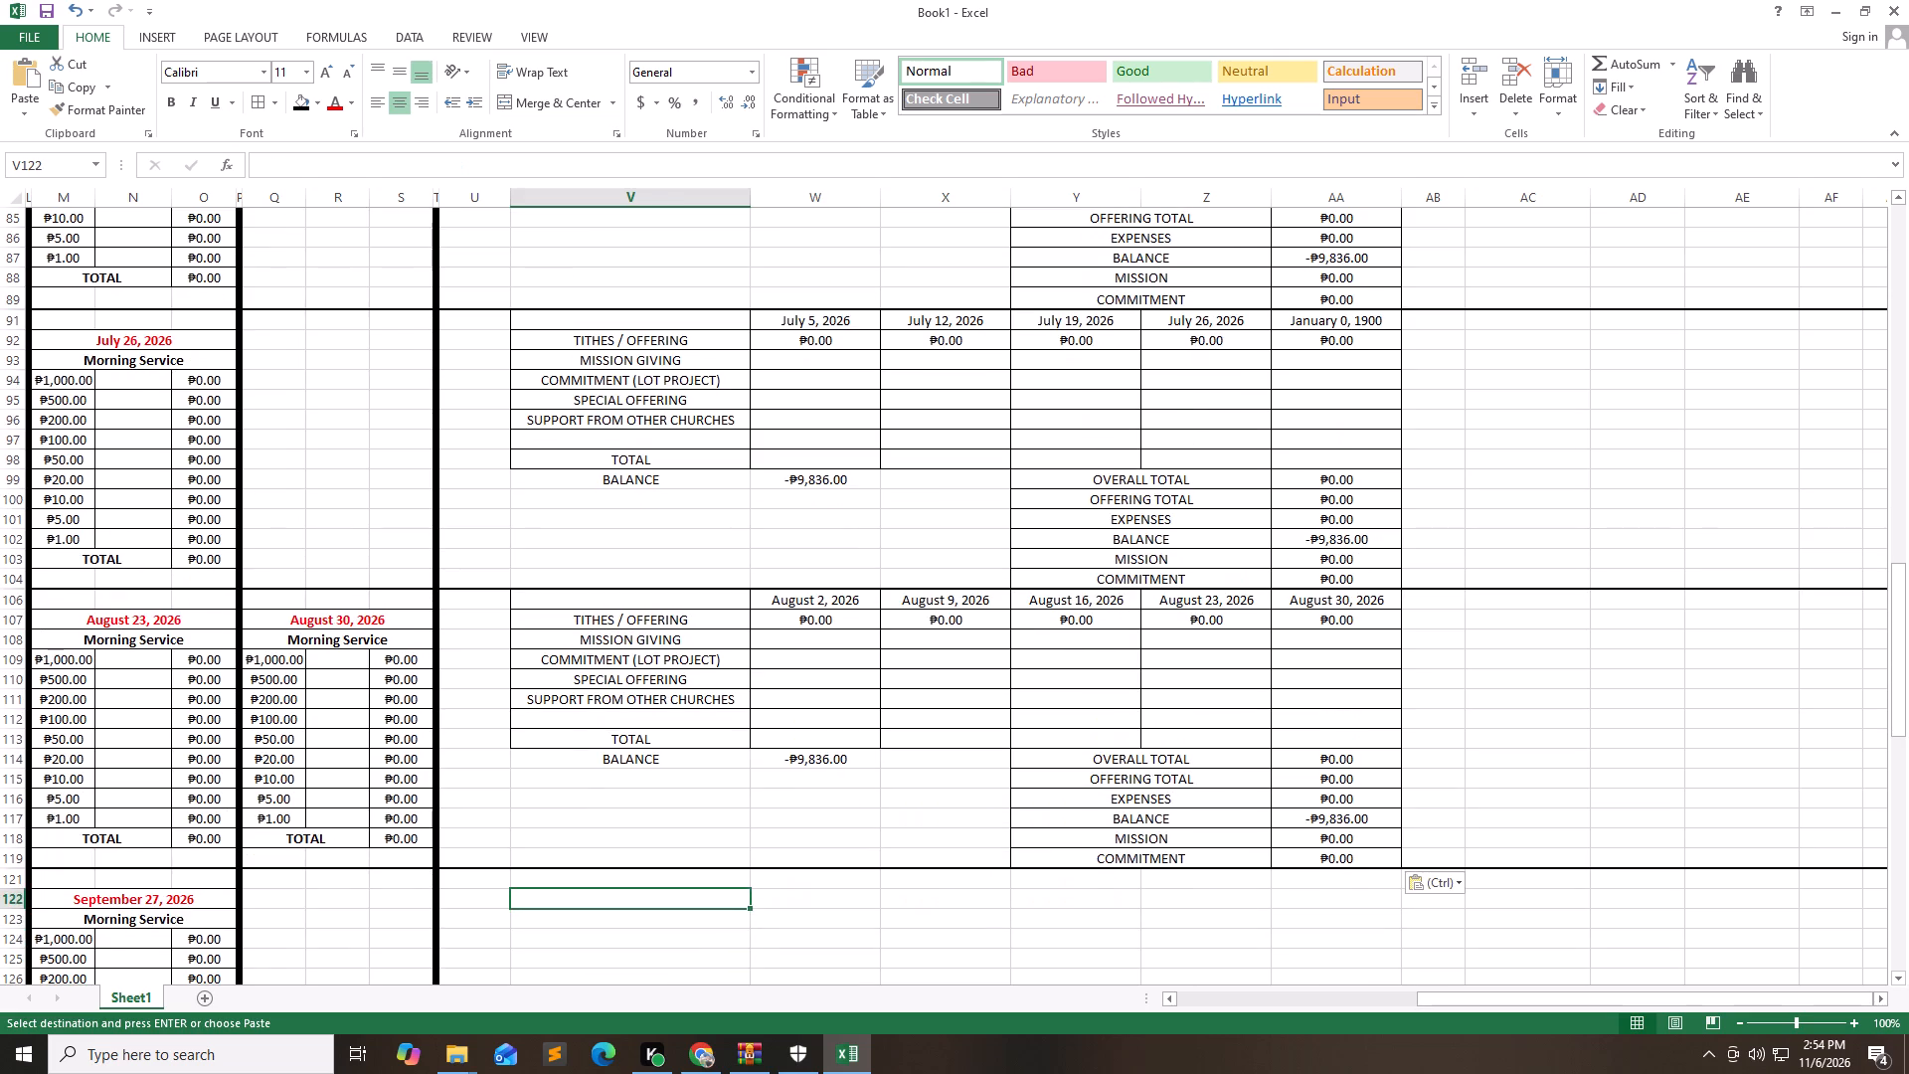
key("Up")
key("ctrl+v")
Paste the monthly offering summary block at V136, in line with the October 2026 cash counts.
key("Down")
key("Down")
key("Down")
key("Down")
key("Down")
key("Down")
key("Down")
key("Down")
key("Down")
key("Down")
key("Down")
key("Down")
key("Down")
key("Down")
key("Down")
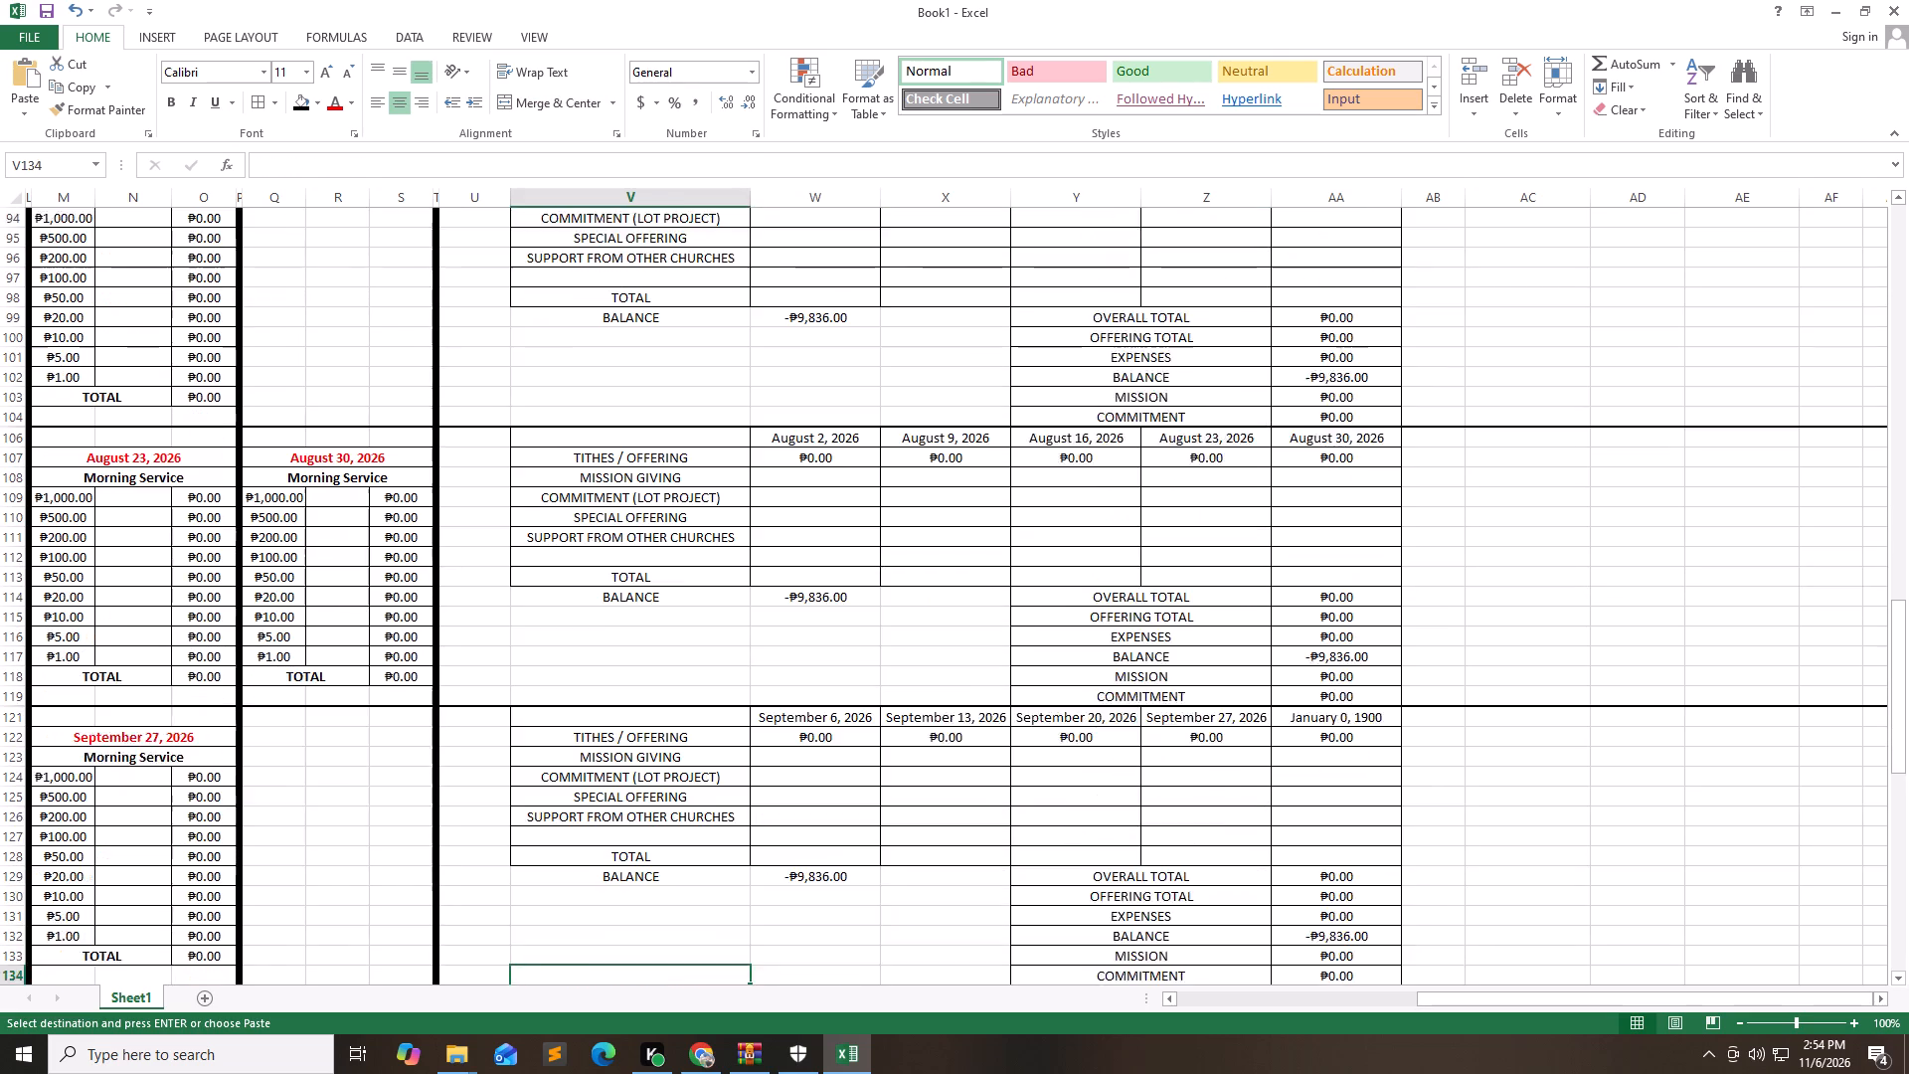
key("Down")
key("Down")
key("Down")
key("Up")
key("ctrl+v")
Paste the monthly offering summary block at V151 for November 2026.
key("Down")
key("Down")
key("Down")
key("Down")
key("Down")
key("Down")
key("Down")
key("Down")
key("Down")
key("Down")
key("Down")
key("Down")
key("Down")
key("Down")
key("Down")
key("Down")
key("Down")
key("Down")
key("Down")
key("Down")
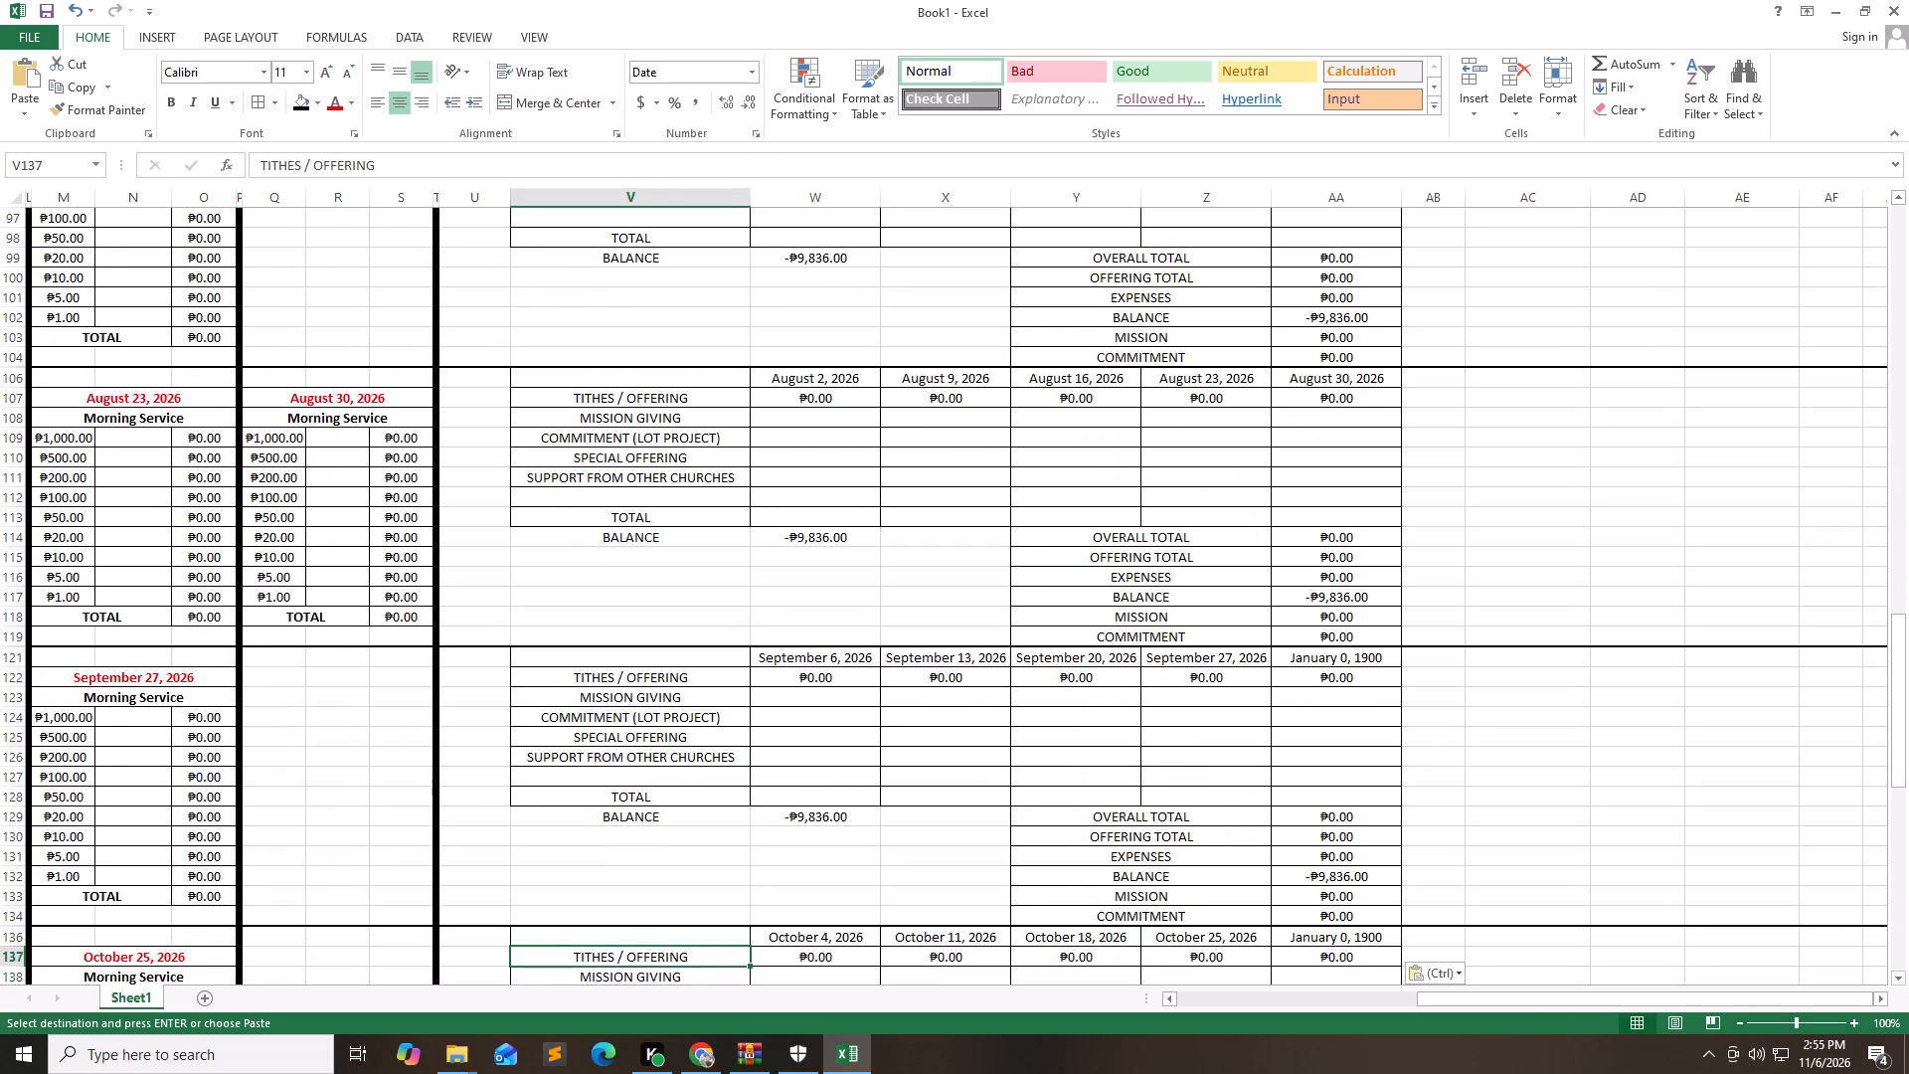
key("Up")
key("Up")
key("Up")
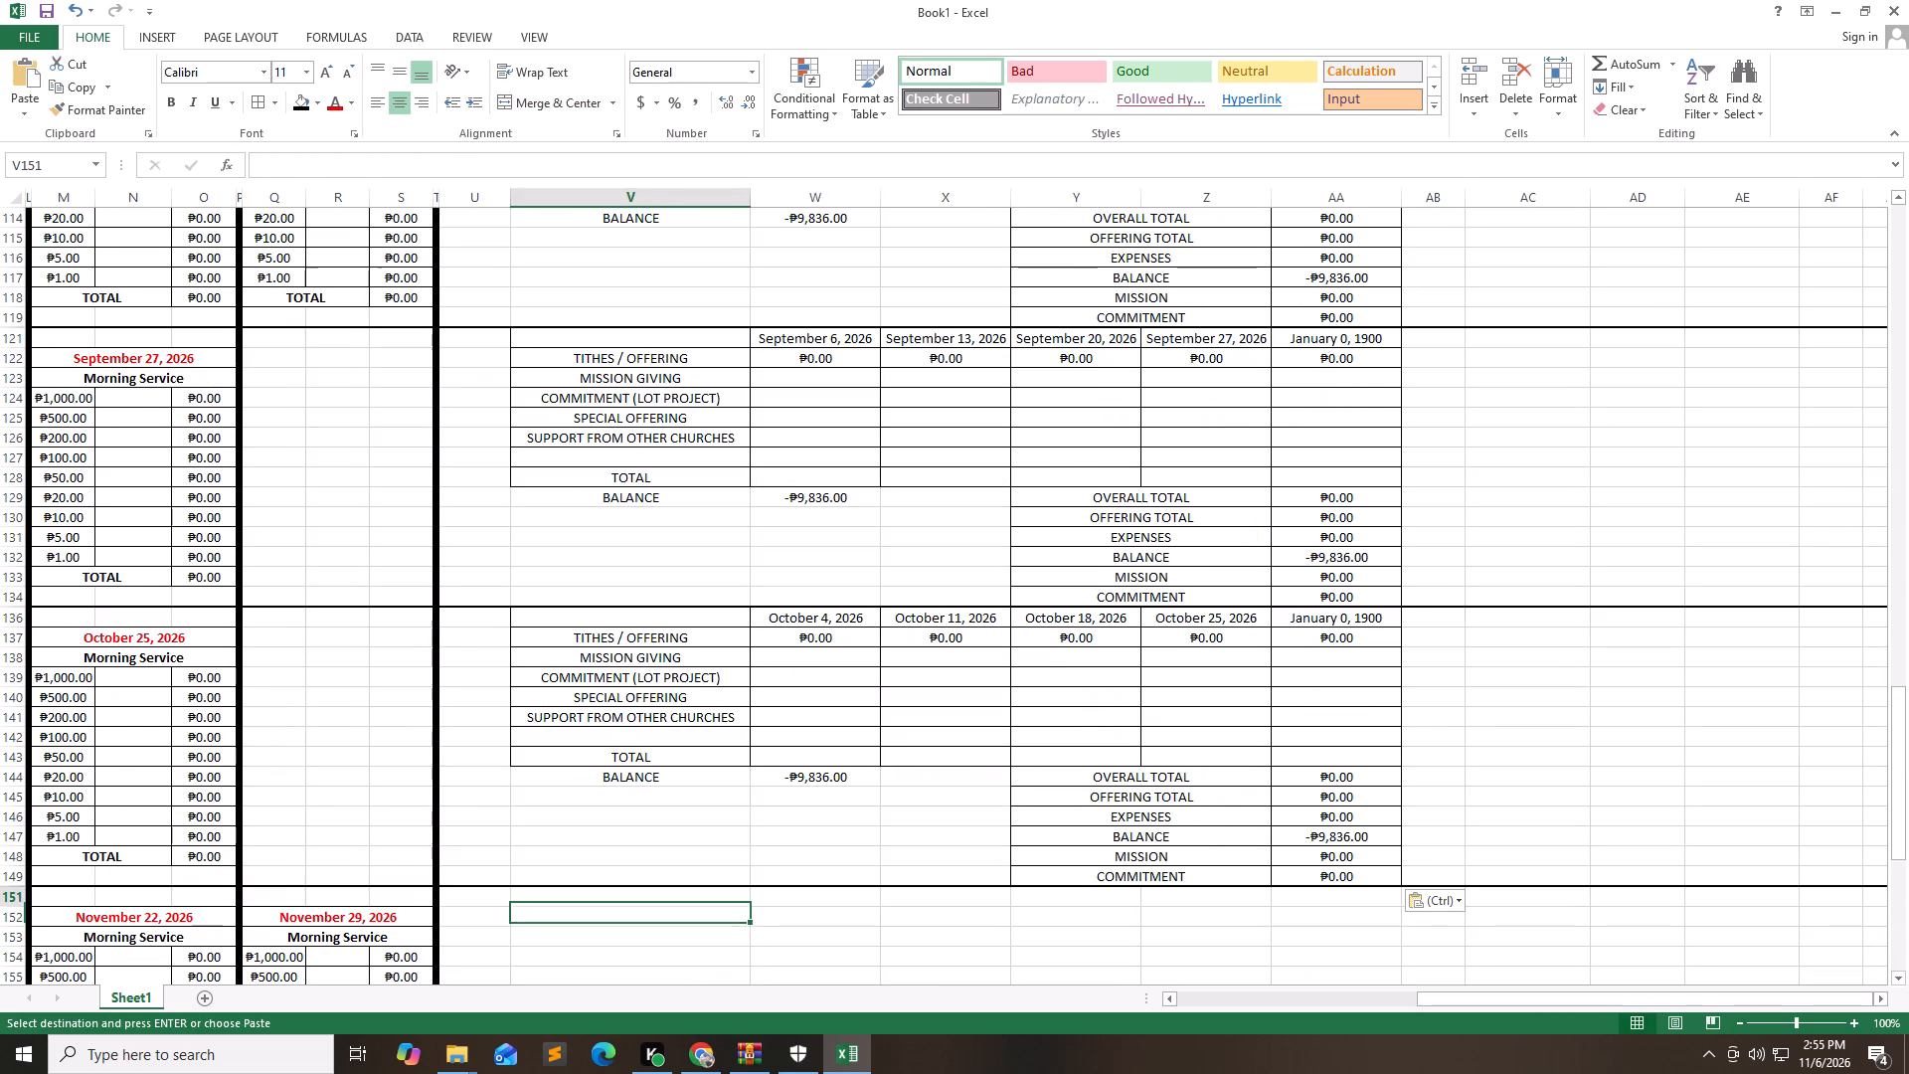
key("ctrl+v")
Paste the monthly offering summary block at V166, beside the December 2026 cash counts.
key("Down")
key("Down")
key("Down")
key("Down")
key("Down")
key("Down")
key("Down")
key("Down")
key("Down")
key("Down")
key("Down")
key("Down")
key("Down")
key("Down")
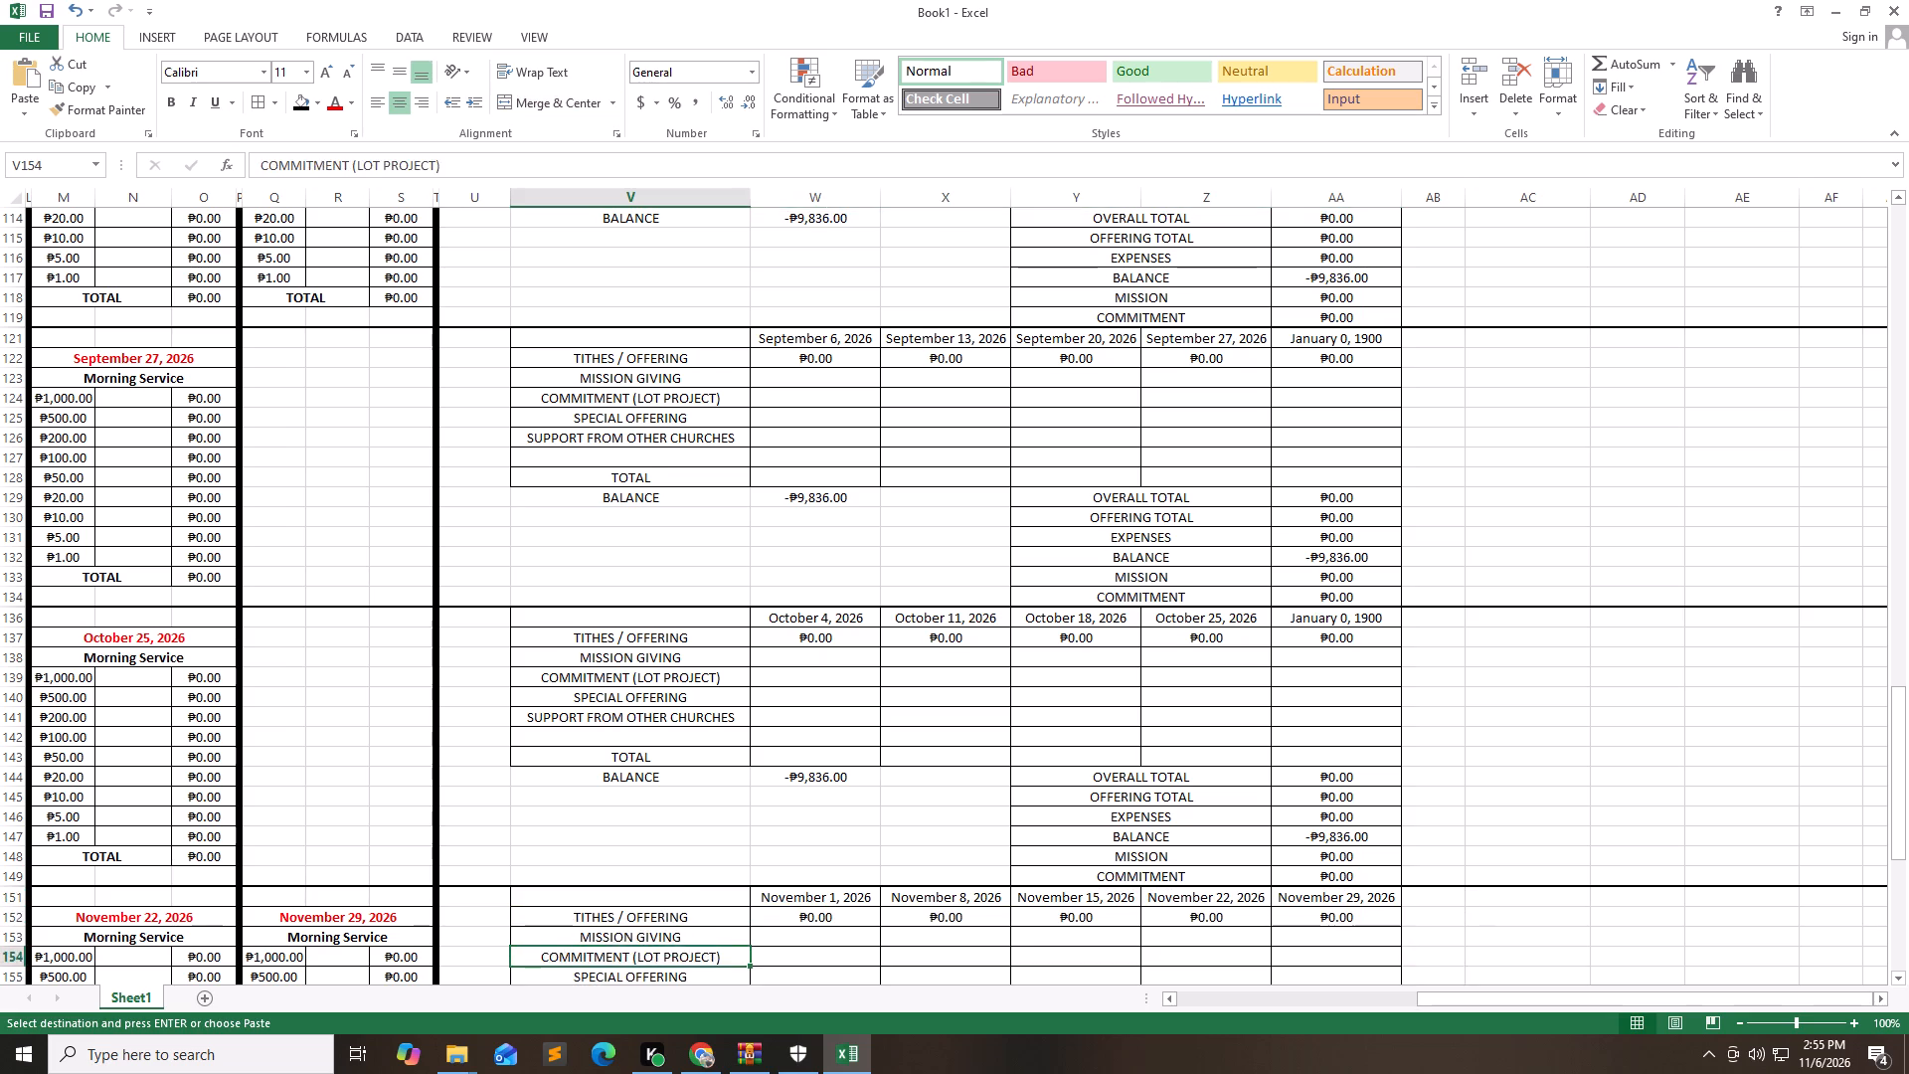
key("Down")
key("Down")
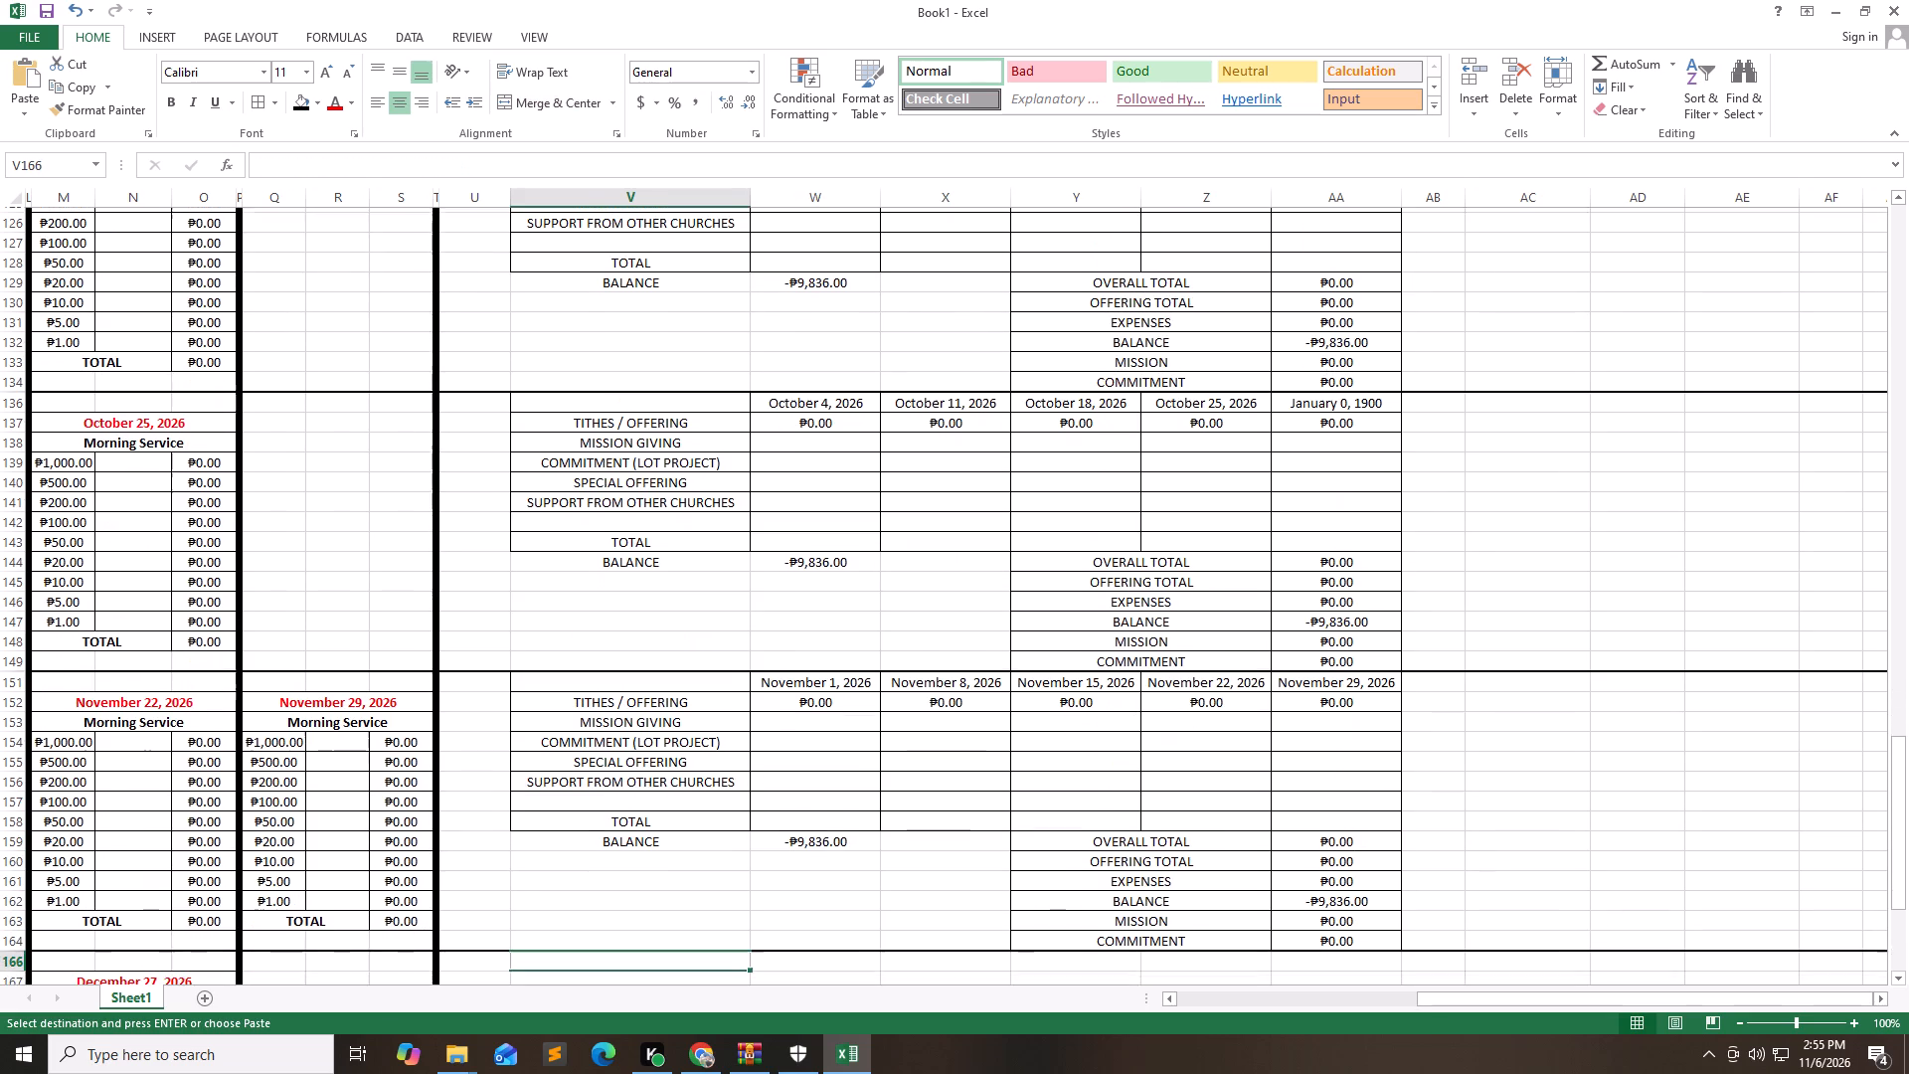
key("ctrl+v")
Look over the December 2026 summary block down to its last row.
key("Down")
key("Down")
key("Down")
key("Down")
key("Down")
key("Down")
key("Down")
key("Down")
key("Down")
key("Down")
key("Down")
key("Down")
key("Down")
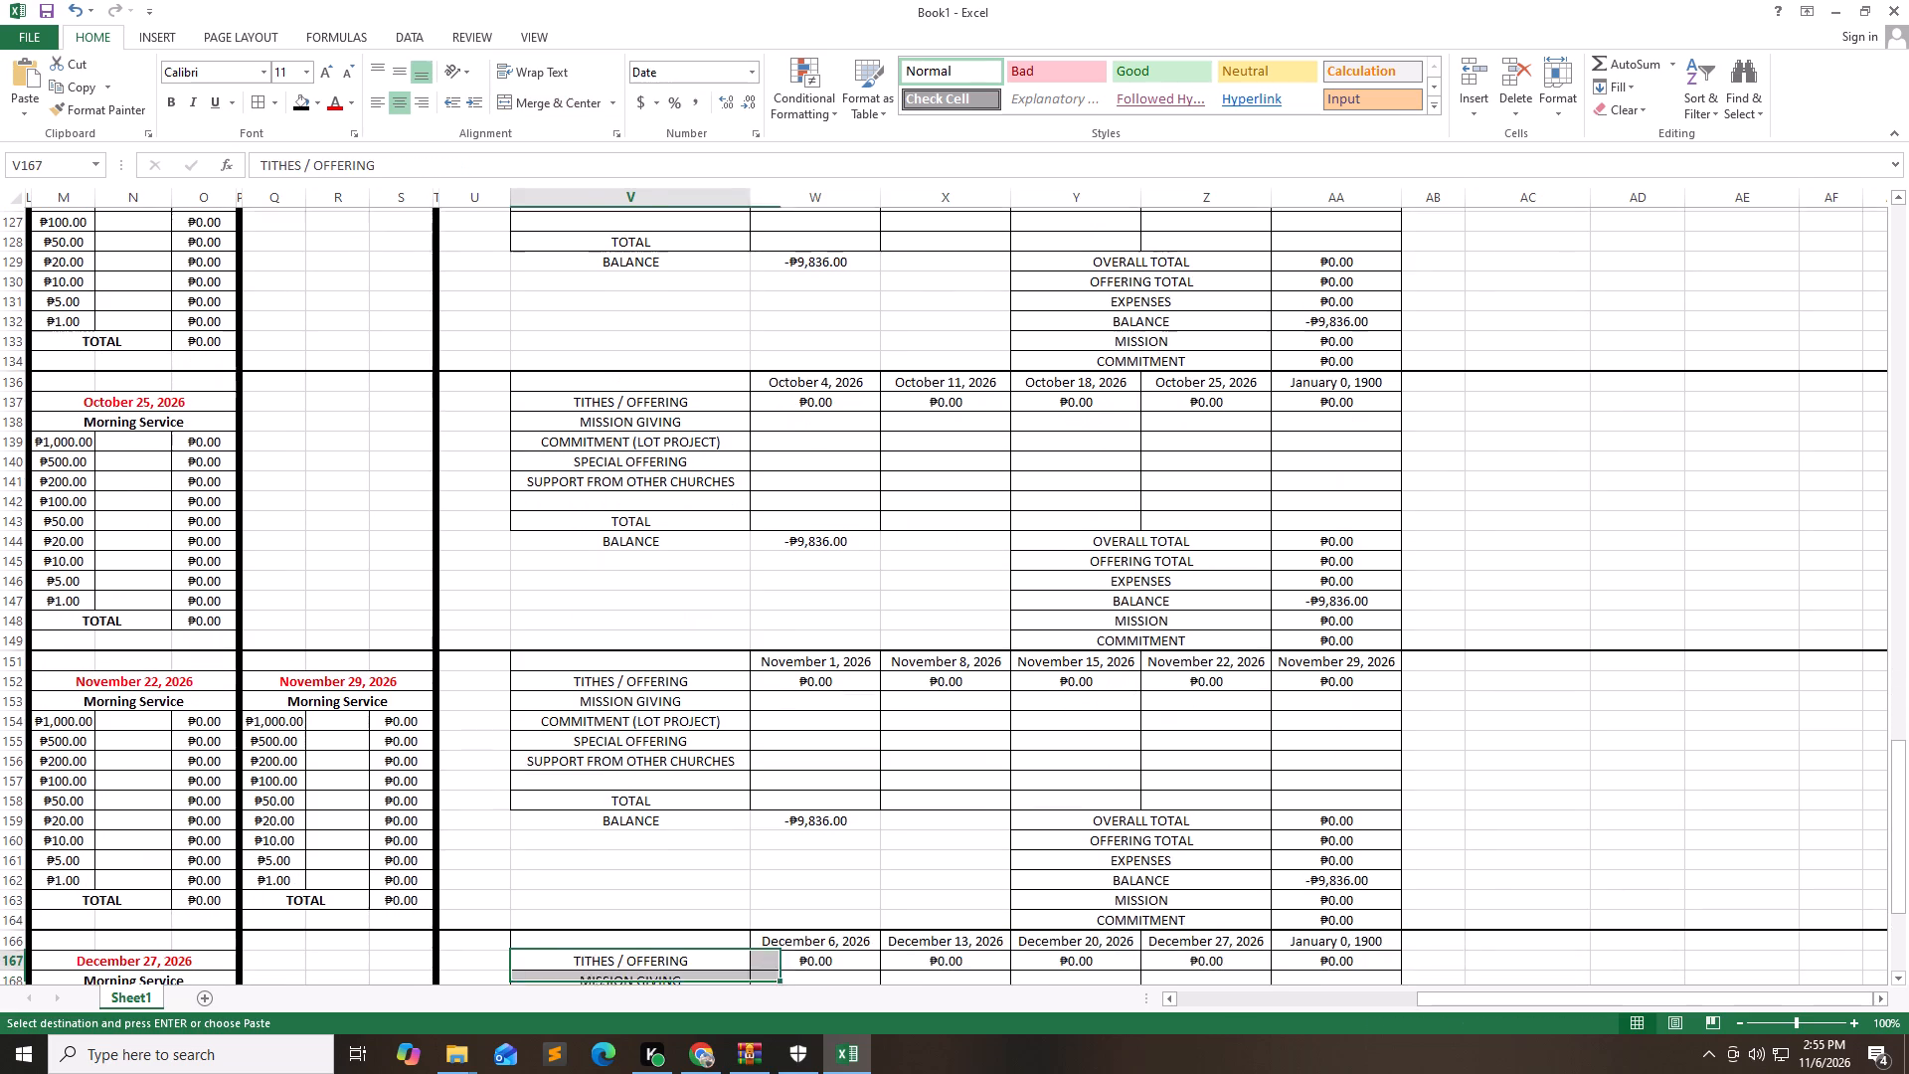
key("Down")
key("Down")
key("Down")
key("Down")
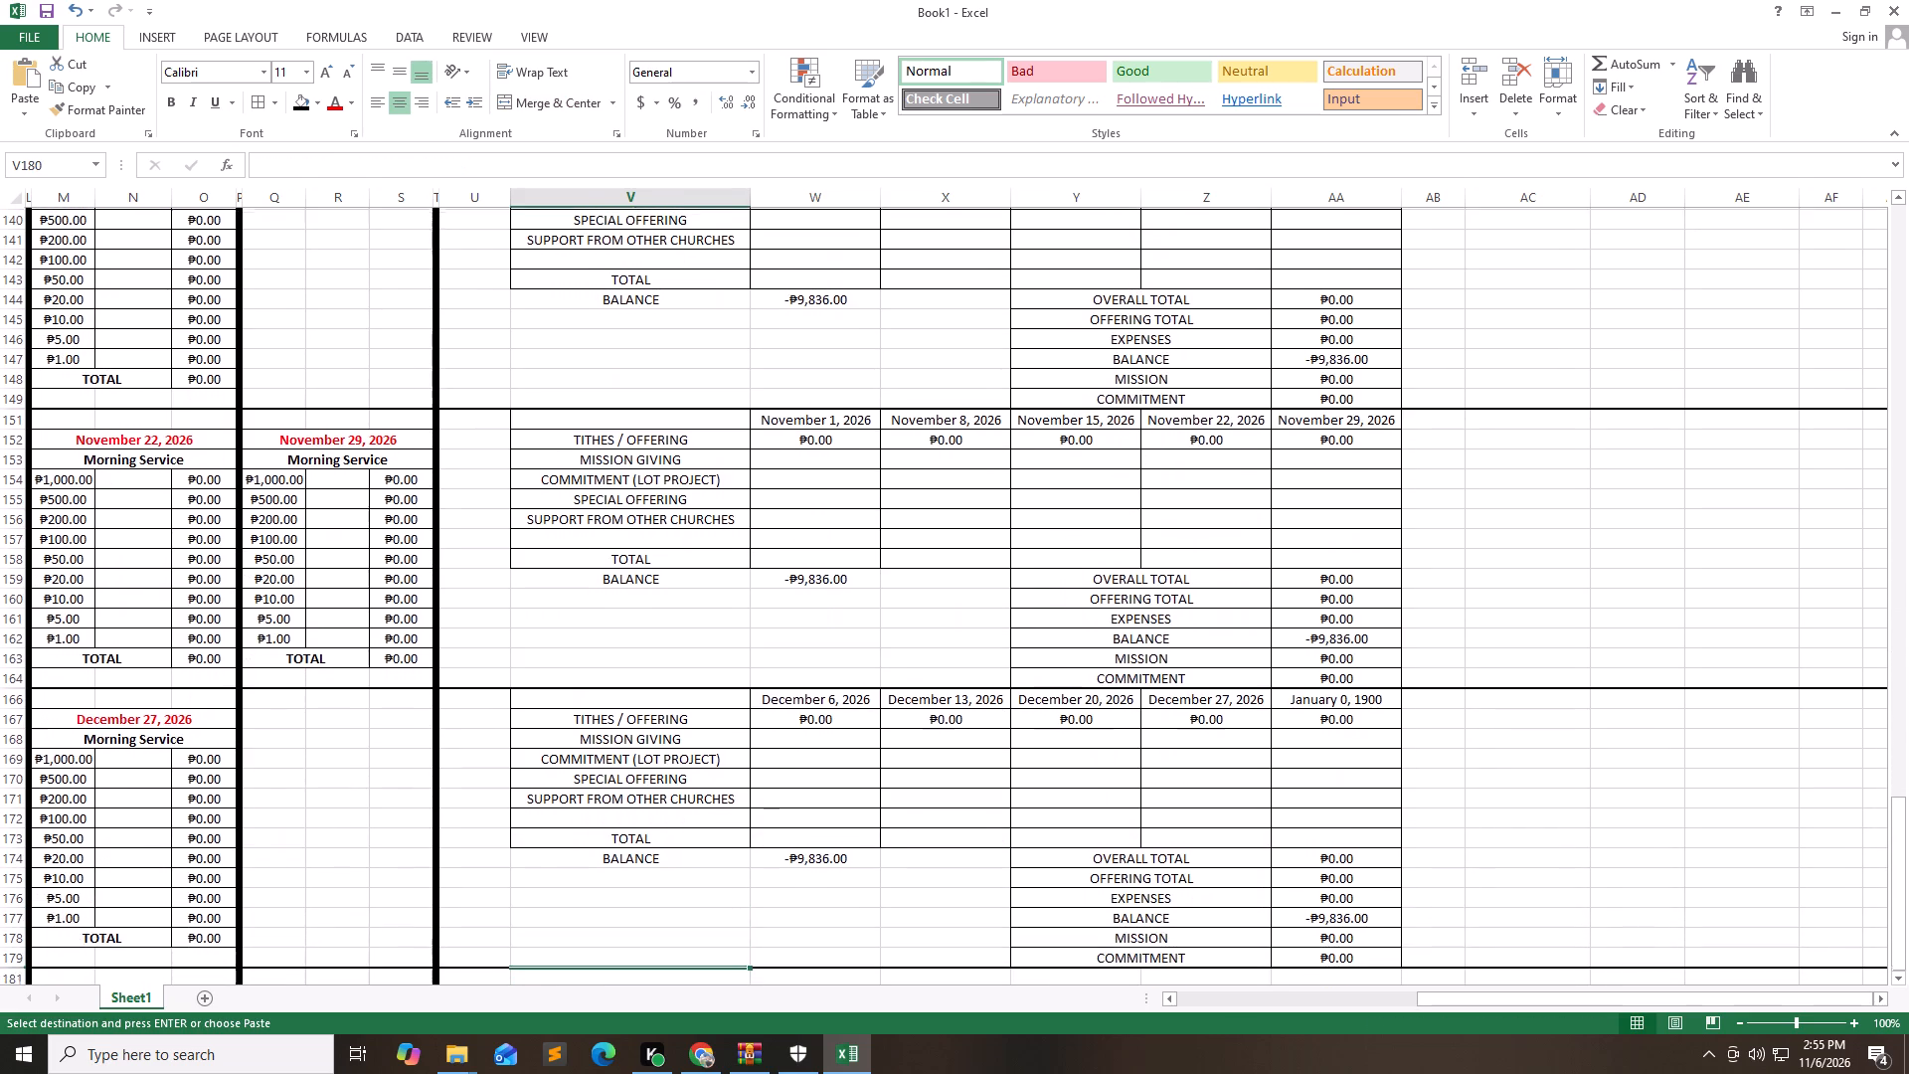
Look back over the monthly blocks from December 2026 up to the January 2026 cash counts.
key("Up")
key("Up")
key("Up")
key("Up")
key("Up")
key("Up")
key("Up")
key("Up")
key("Up")
key("Up")
key("Up")
key("Up")
key("Up")
key("Up")
key("Up")
key("Up")
key("Up")
key("Up")
key("Up")
key("Up")
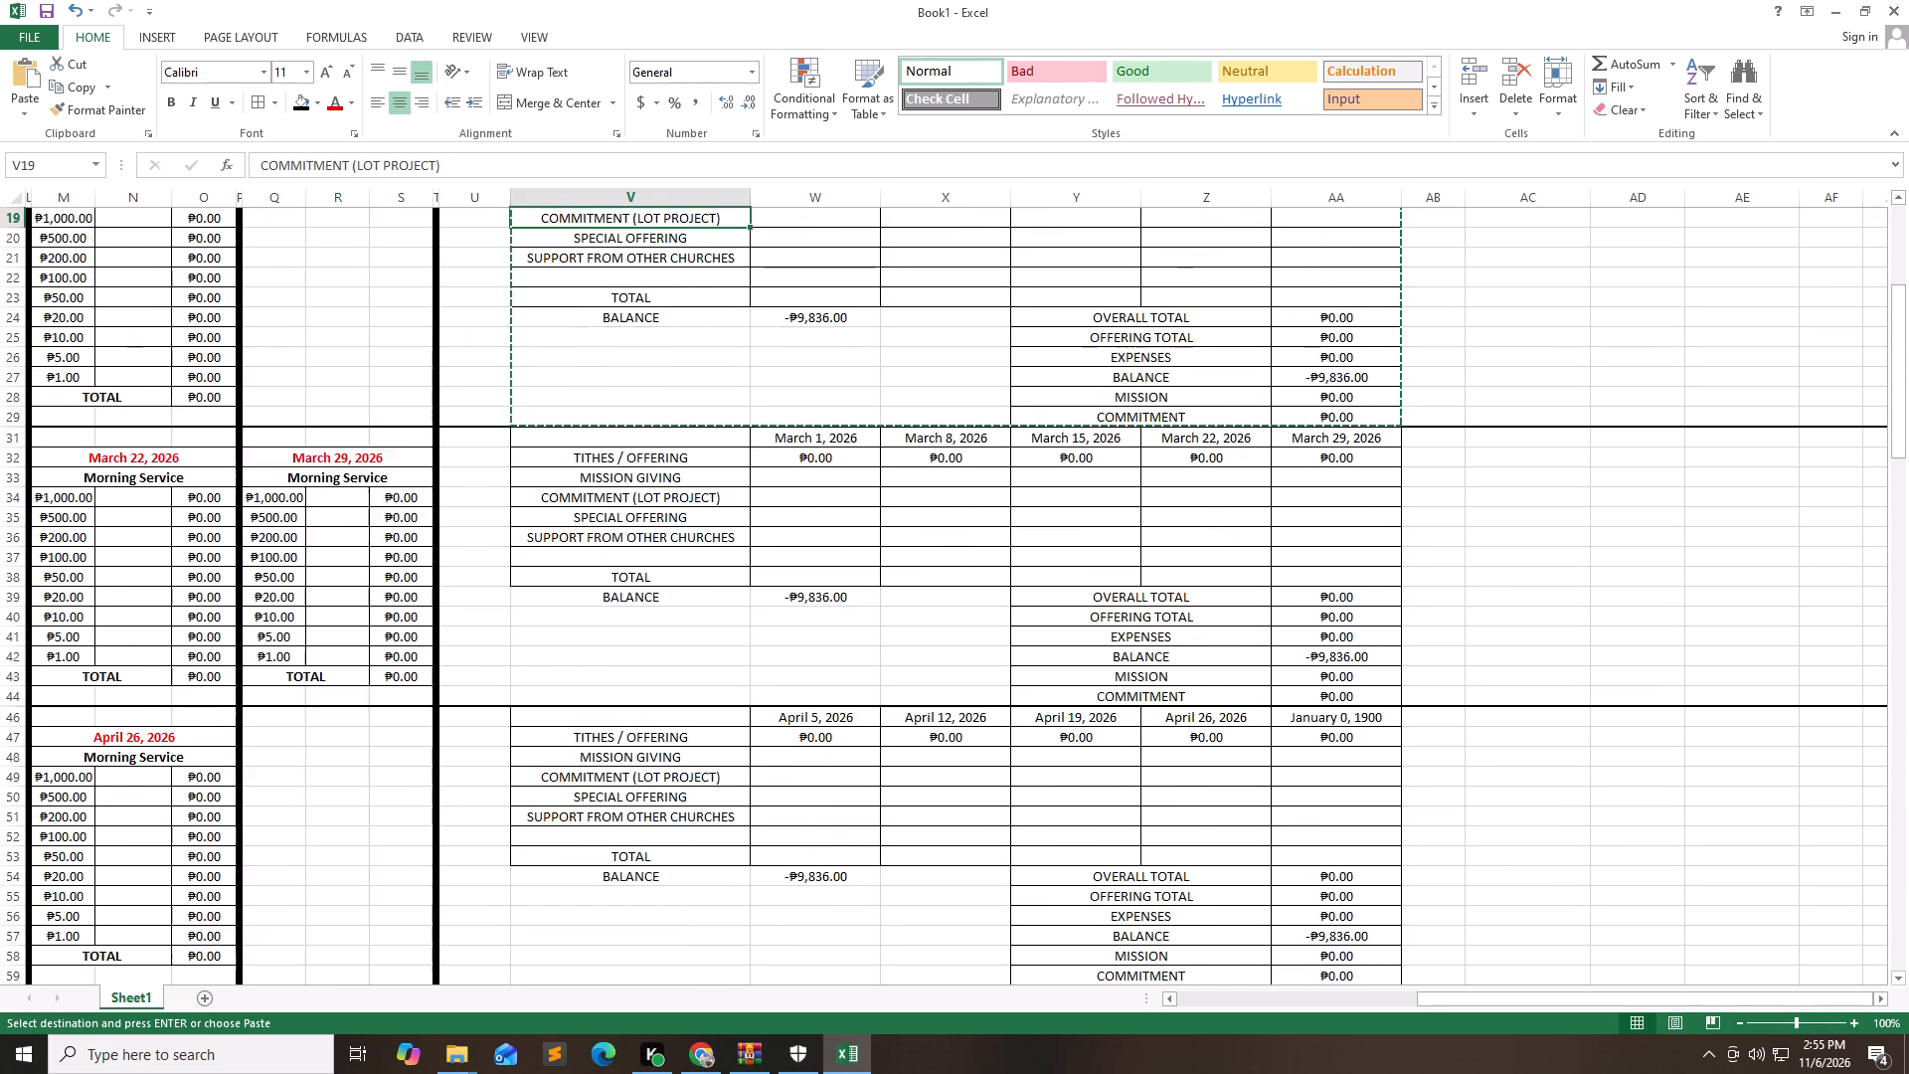
key("Left")
key("Left")
key("Left")
key("Left")
key("Left")
key("Left")
key("Left")
key("Left")
key("Left")
key("Left")
key("Left")
key("Left")
key("Left")
key("Left")
key("Left")
key("Left")
key("Left")
key("Left")
key("Left")
key("Left")
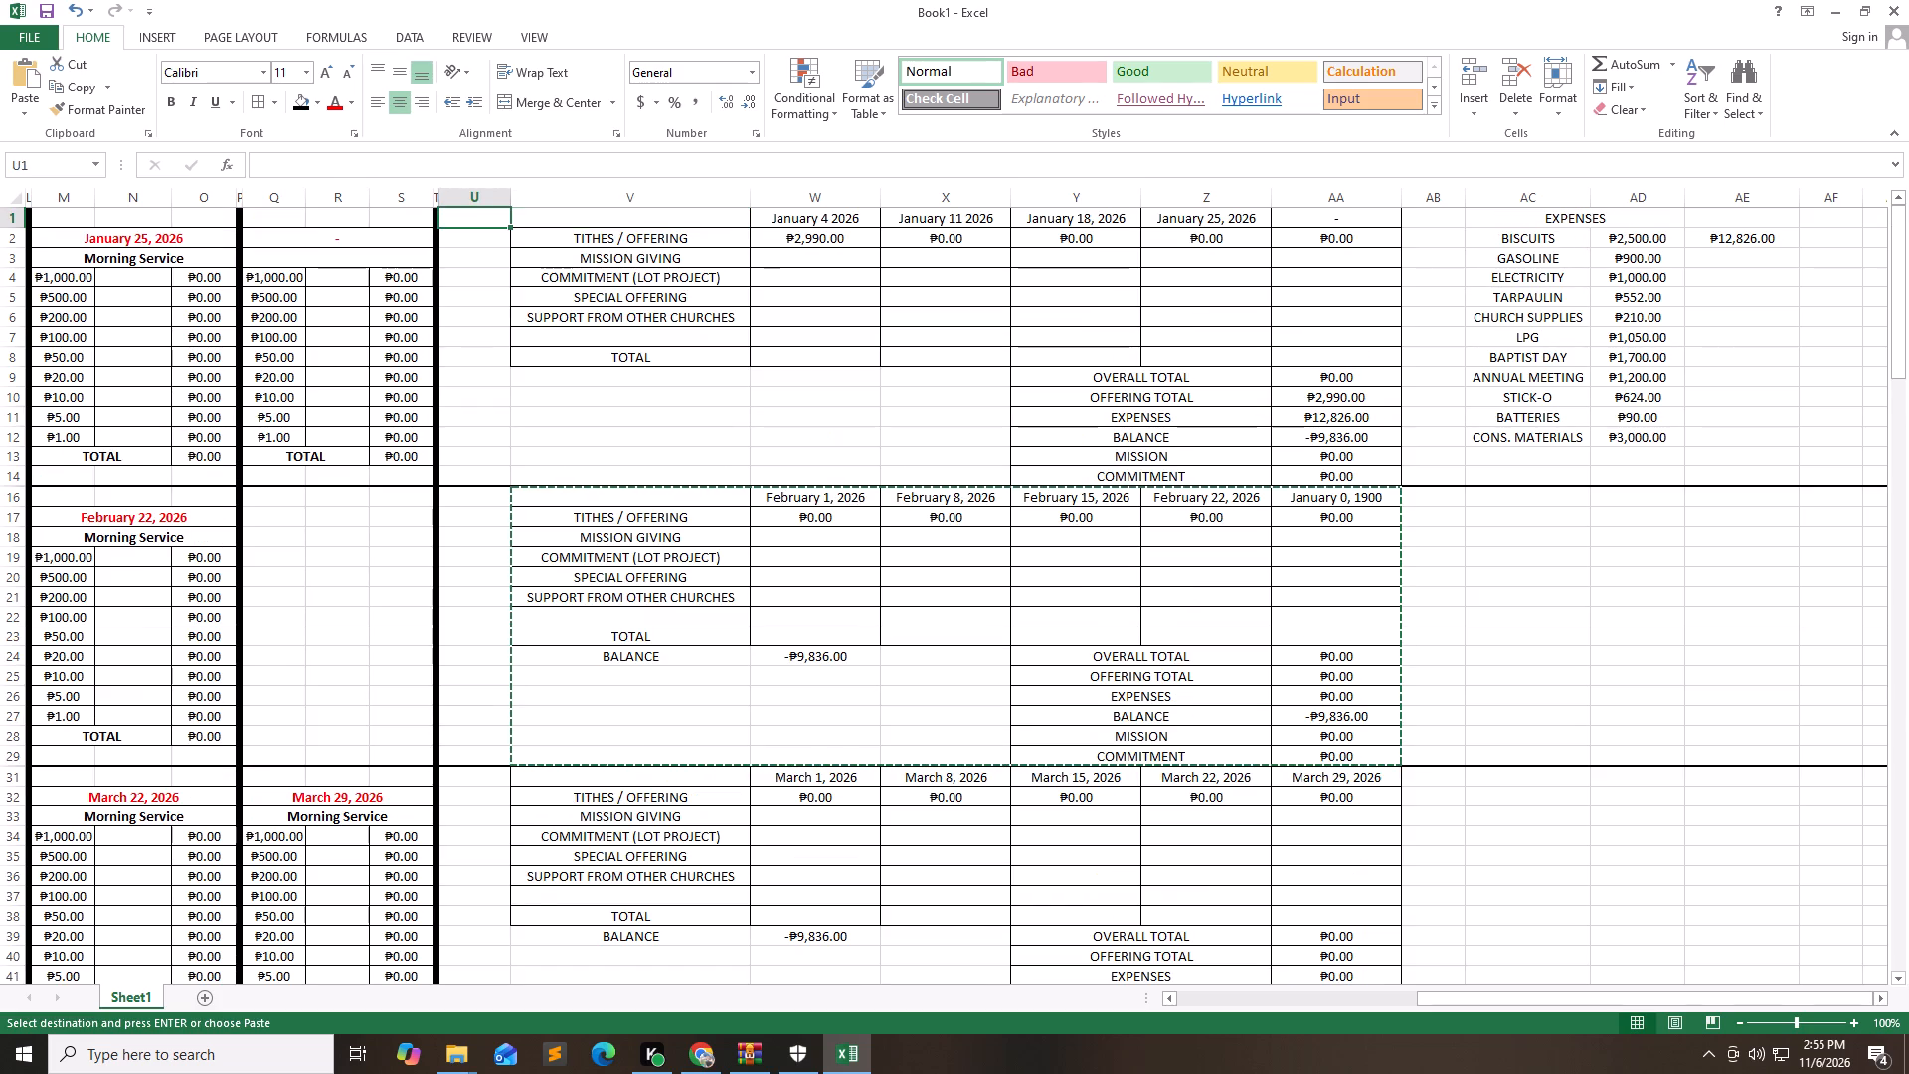
Enter the January 11 2026 counts: 2 for ₱1,000, 10 for ₱100, 6 for ₱50 and 5 for ₱20.
key("Down")
key("Down")
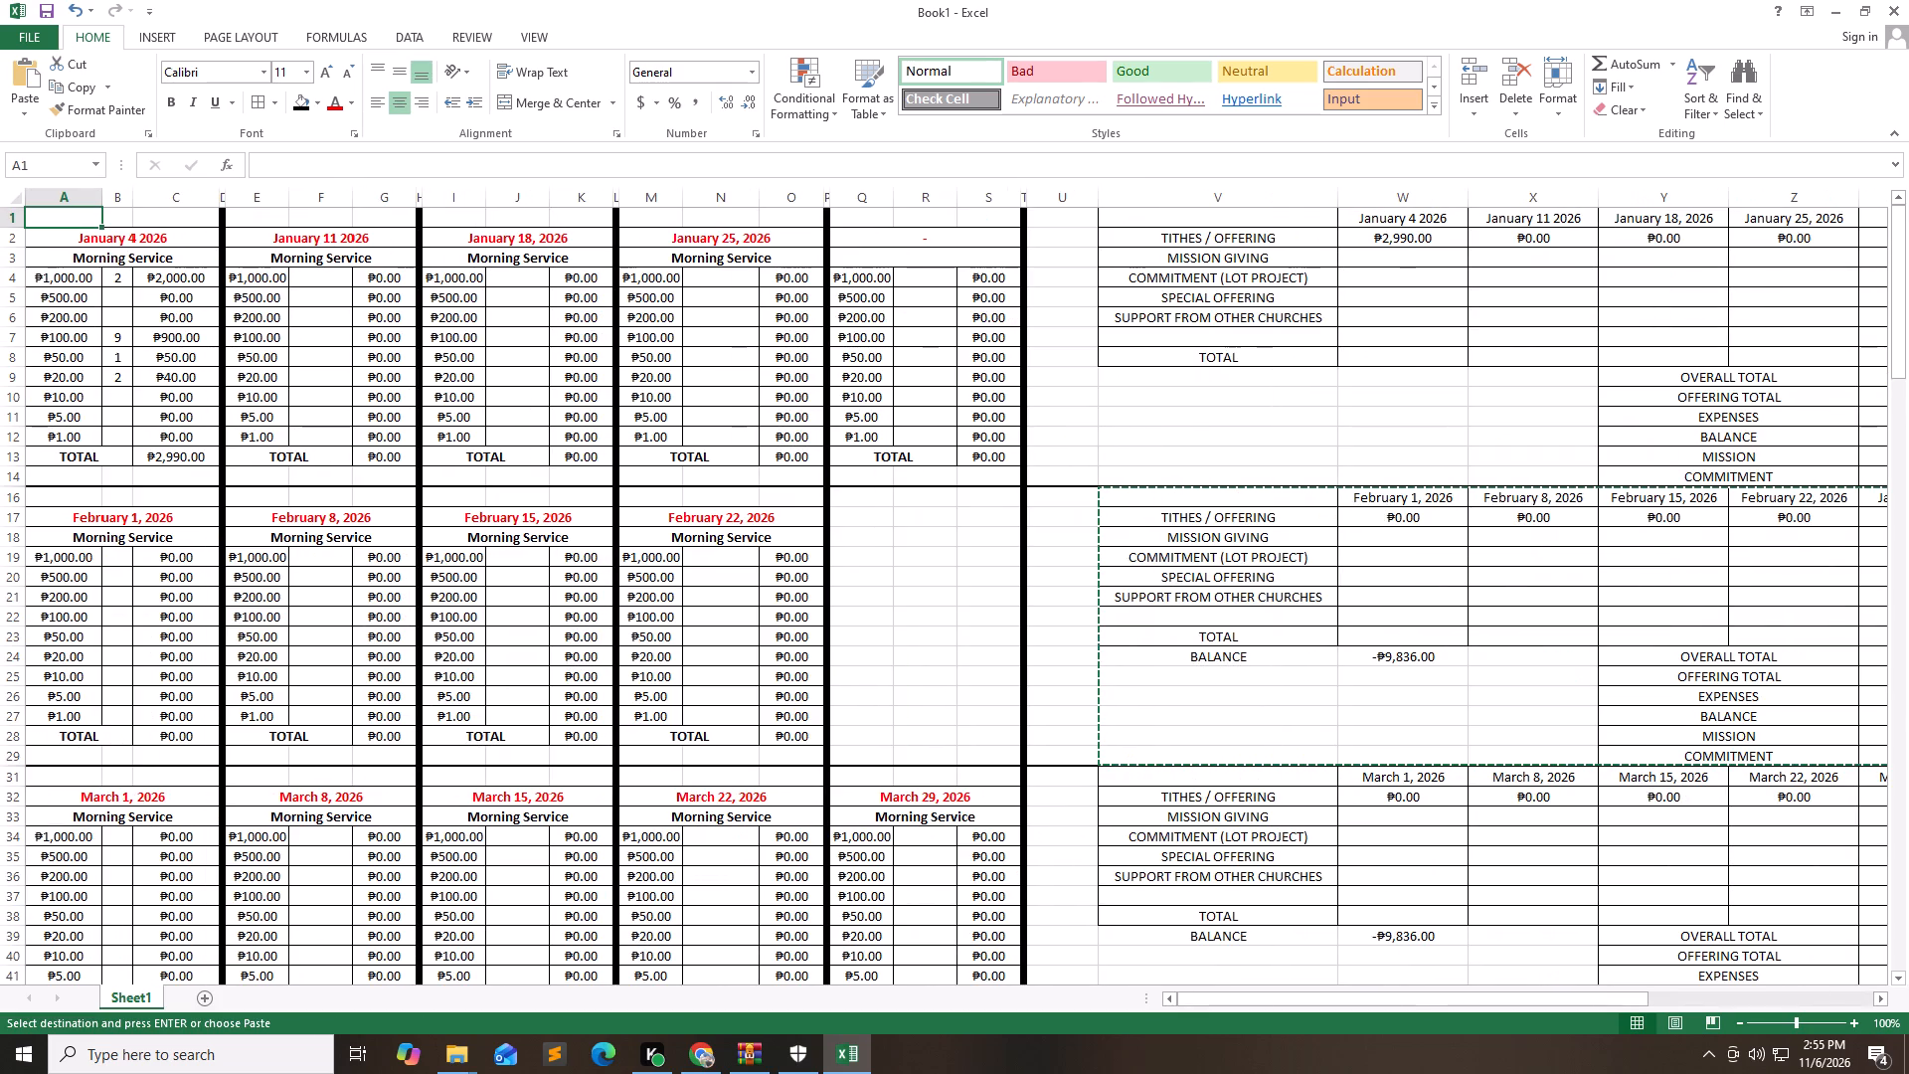
key("Down")
key("Down")
key("Right")
key("Right")
key("Right")
key("Right")
key("Right")
key("Up")
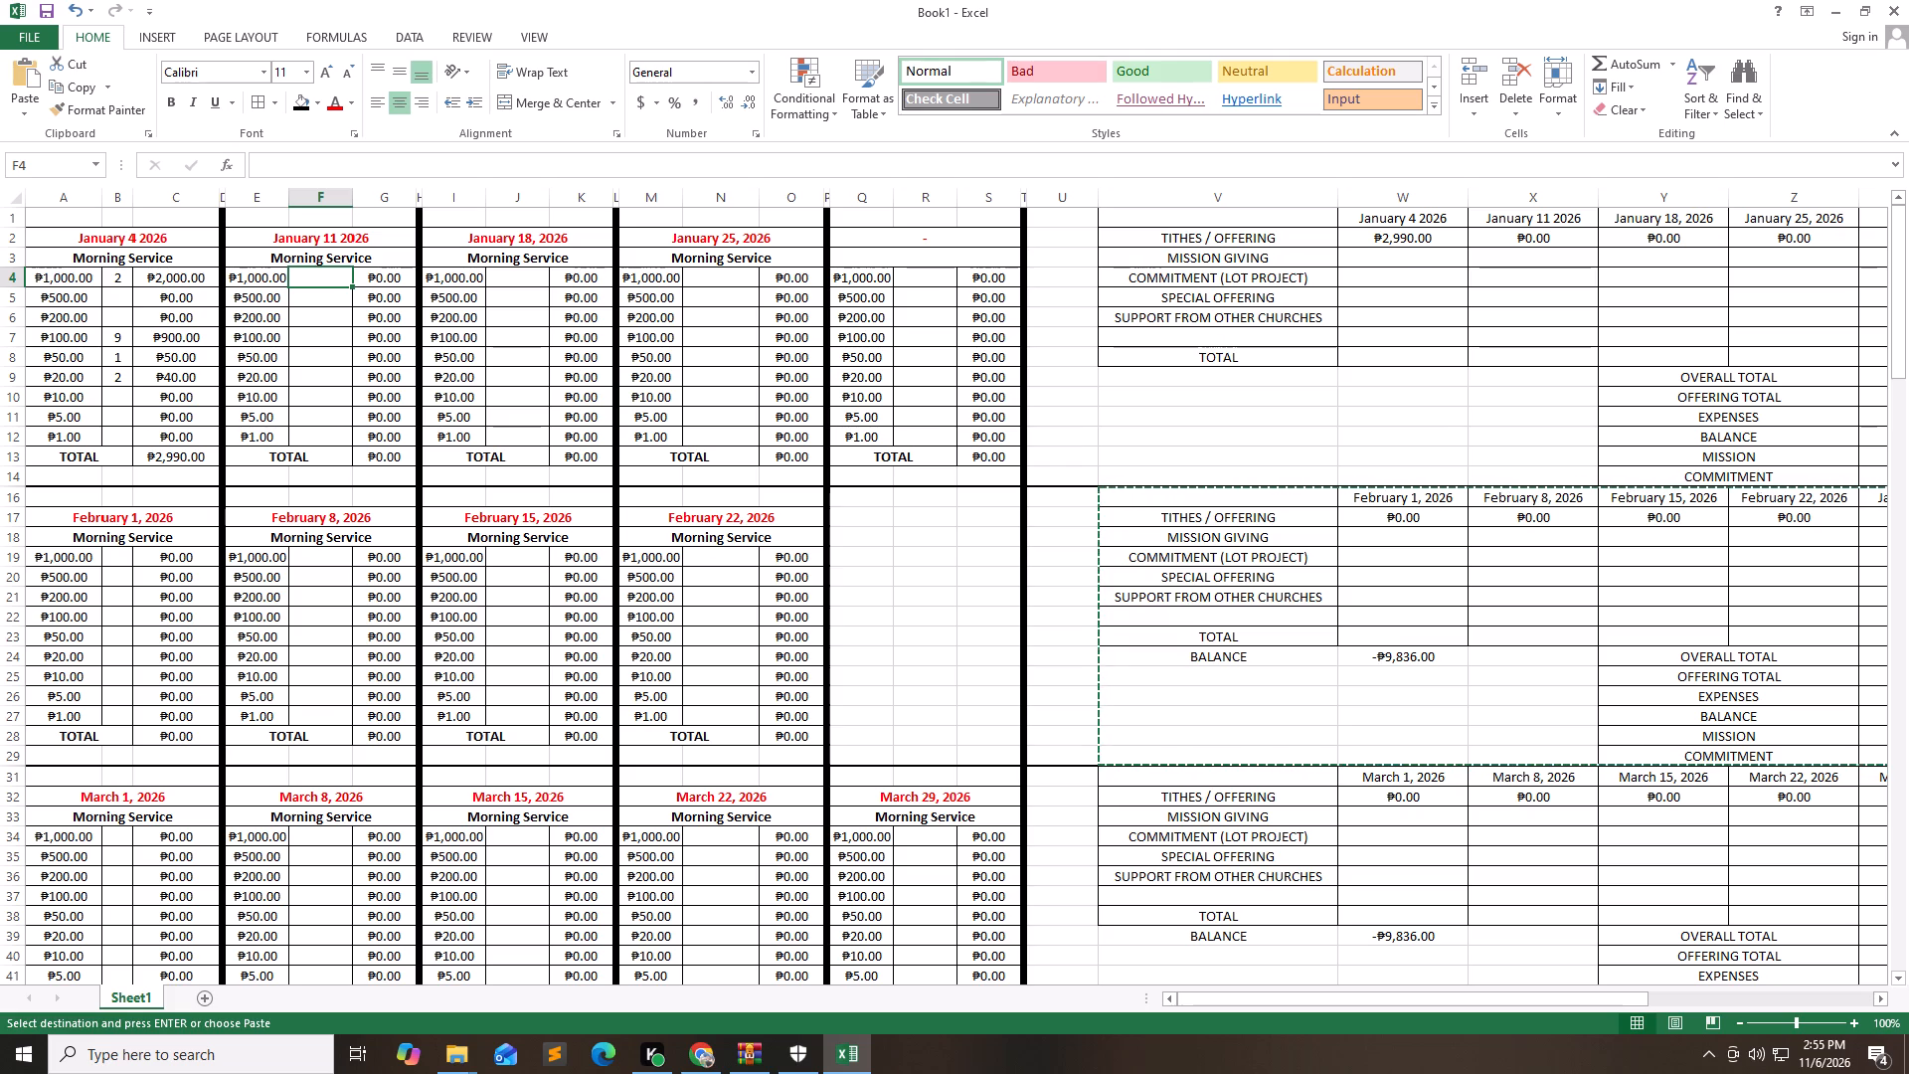
key("2")
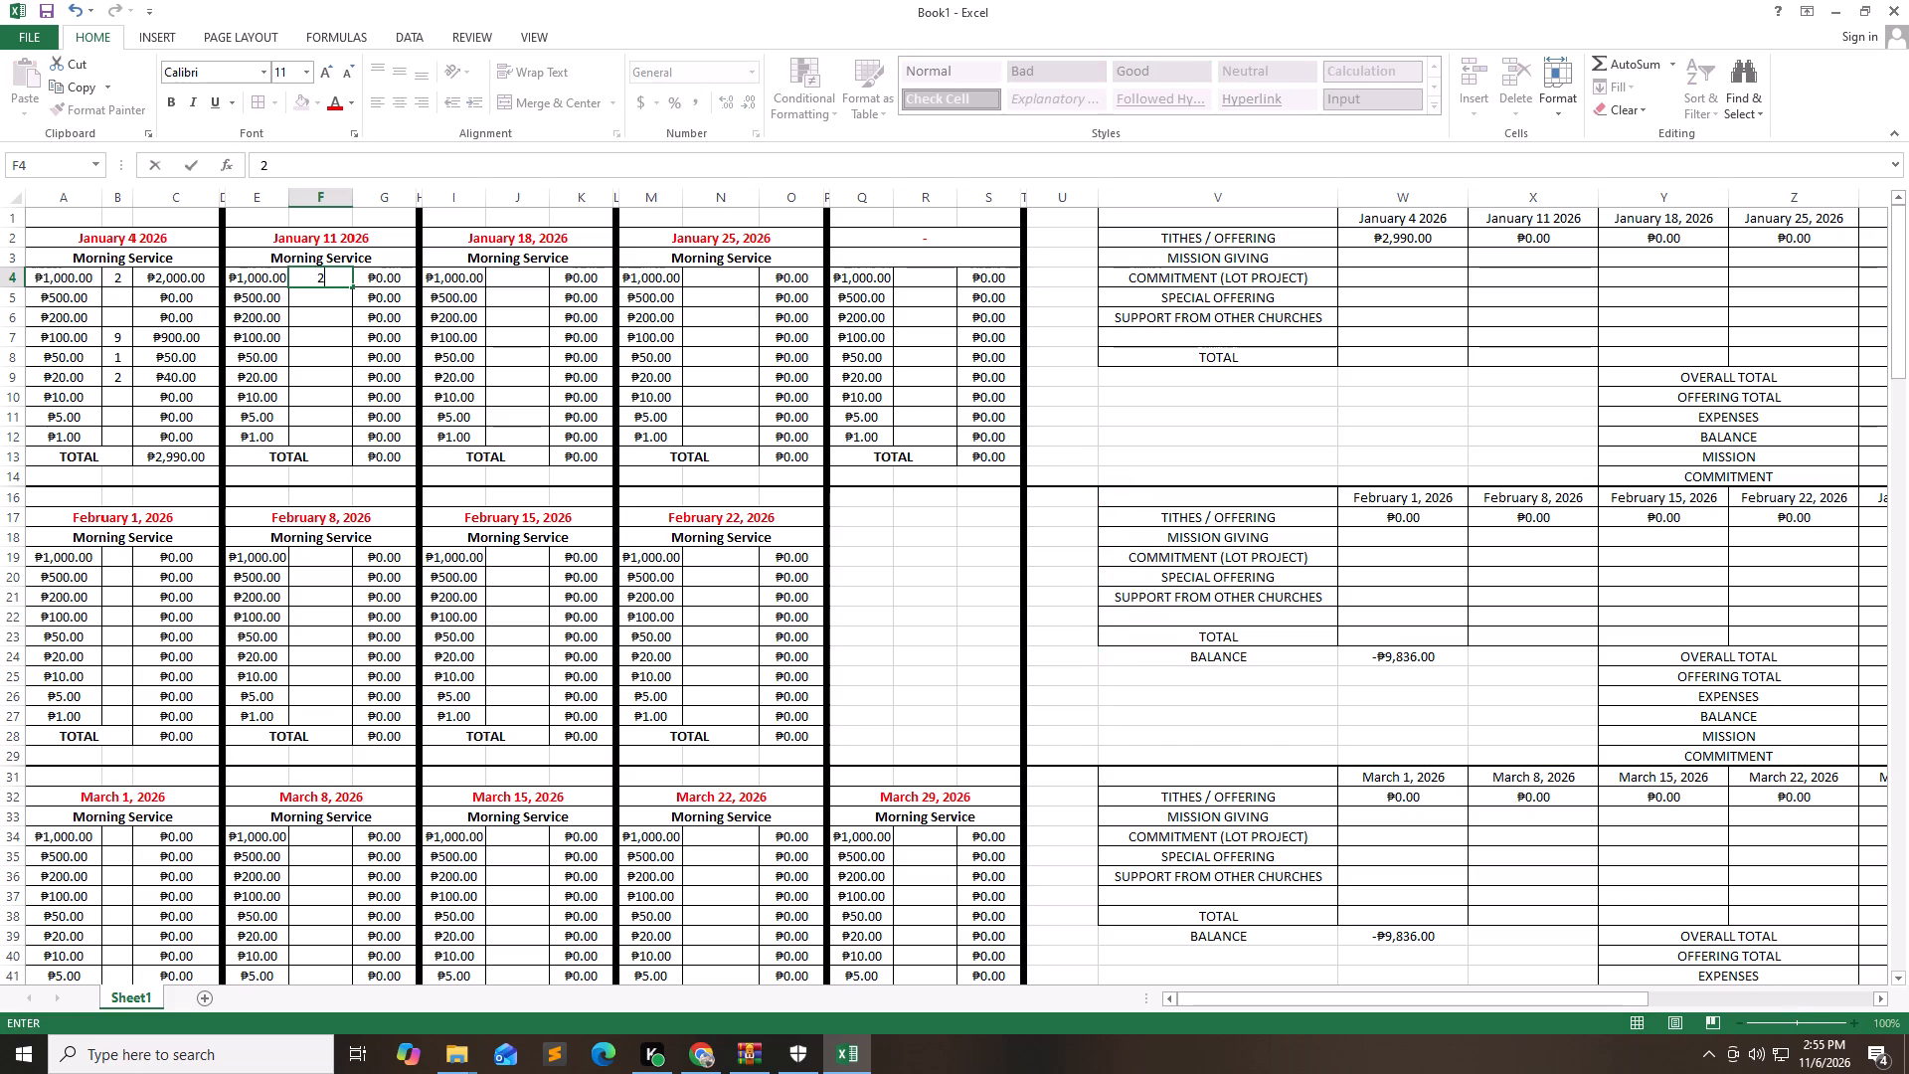
key("Down")
key("Down")
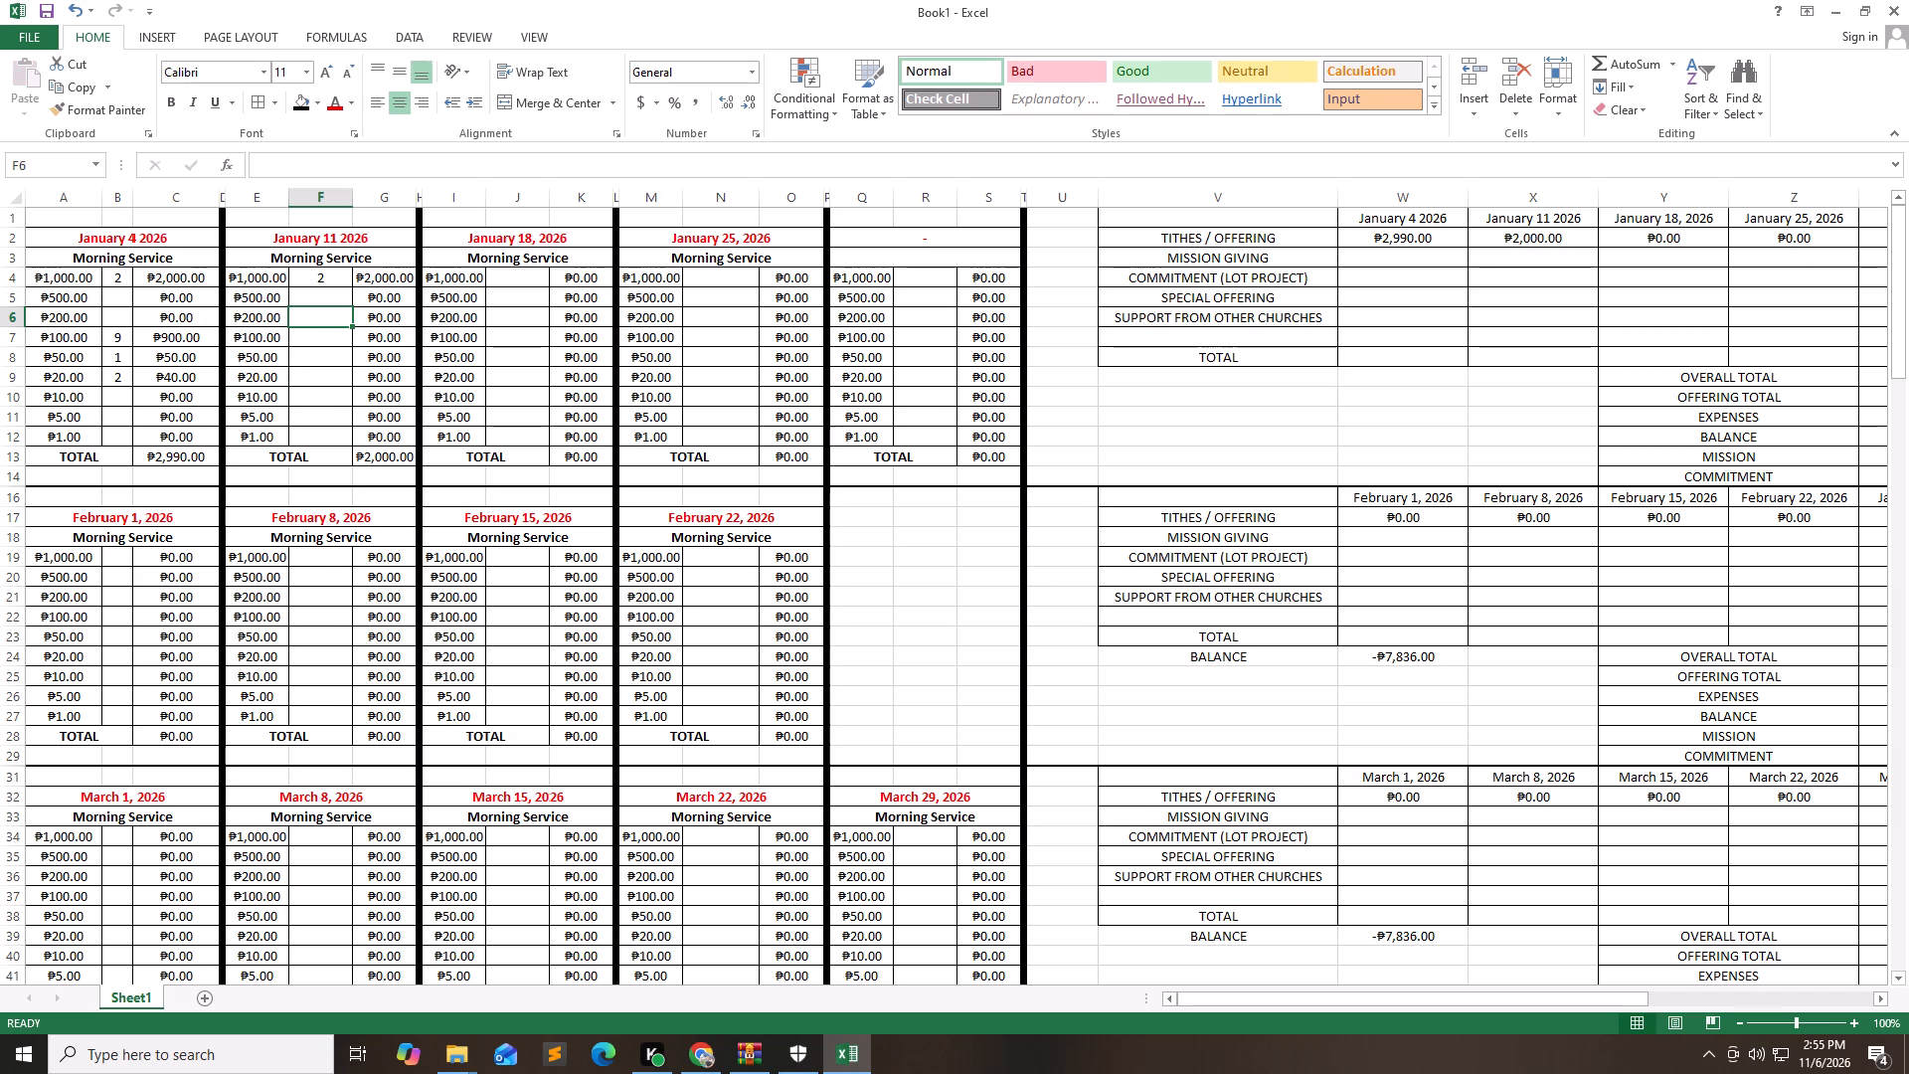
key("Down")
type("10")
key("Down")
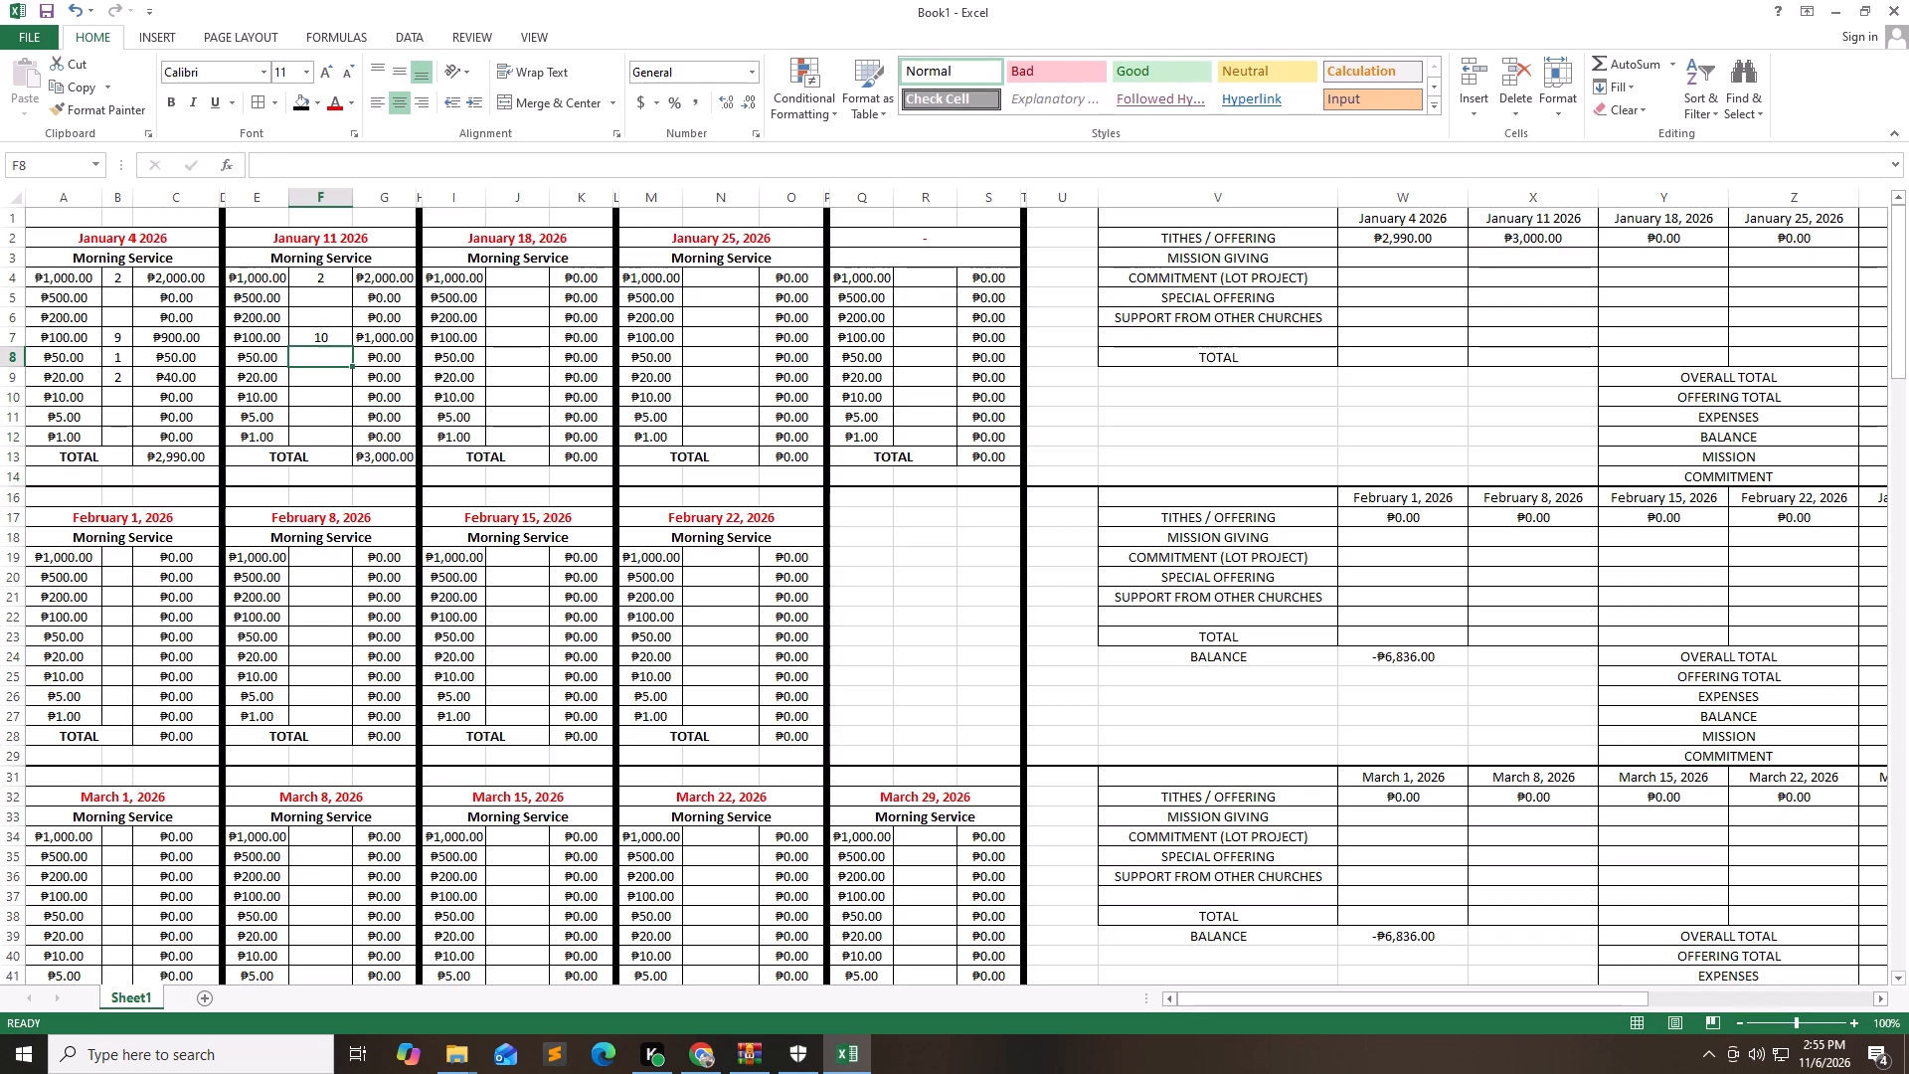
key("6")
key("Down")
key("5")
key("Down")
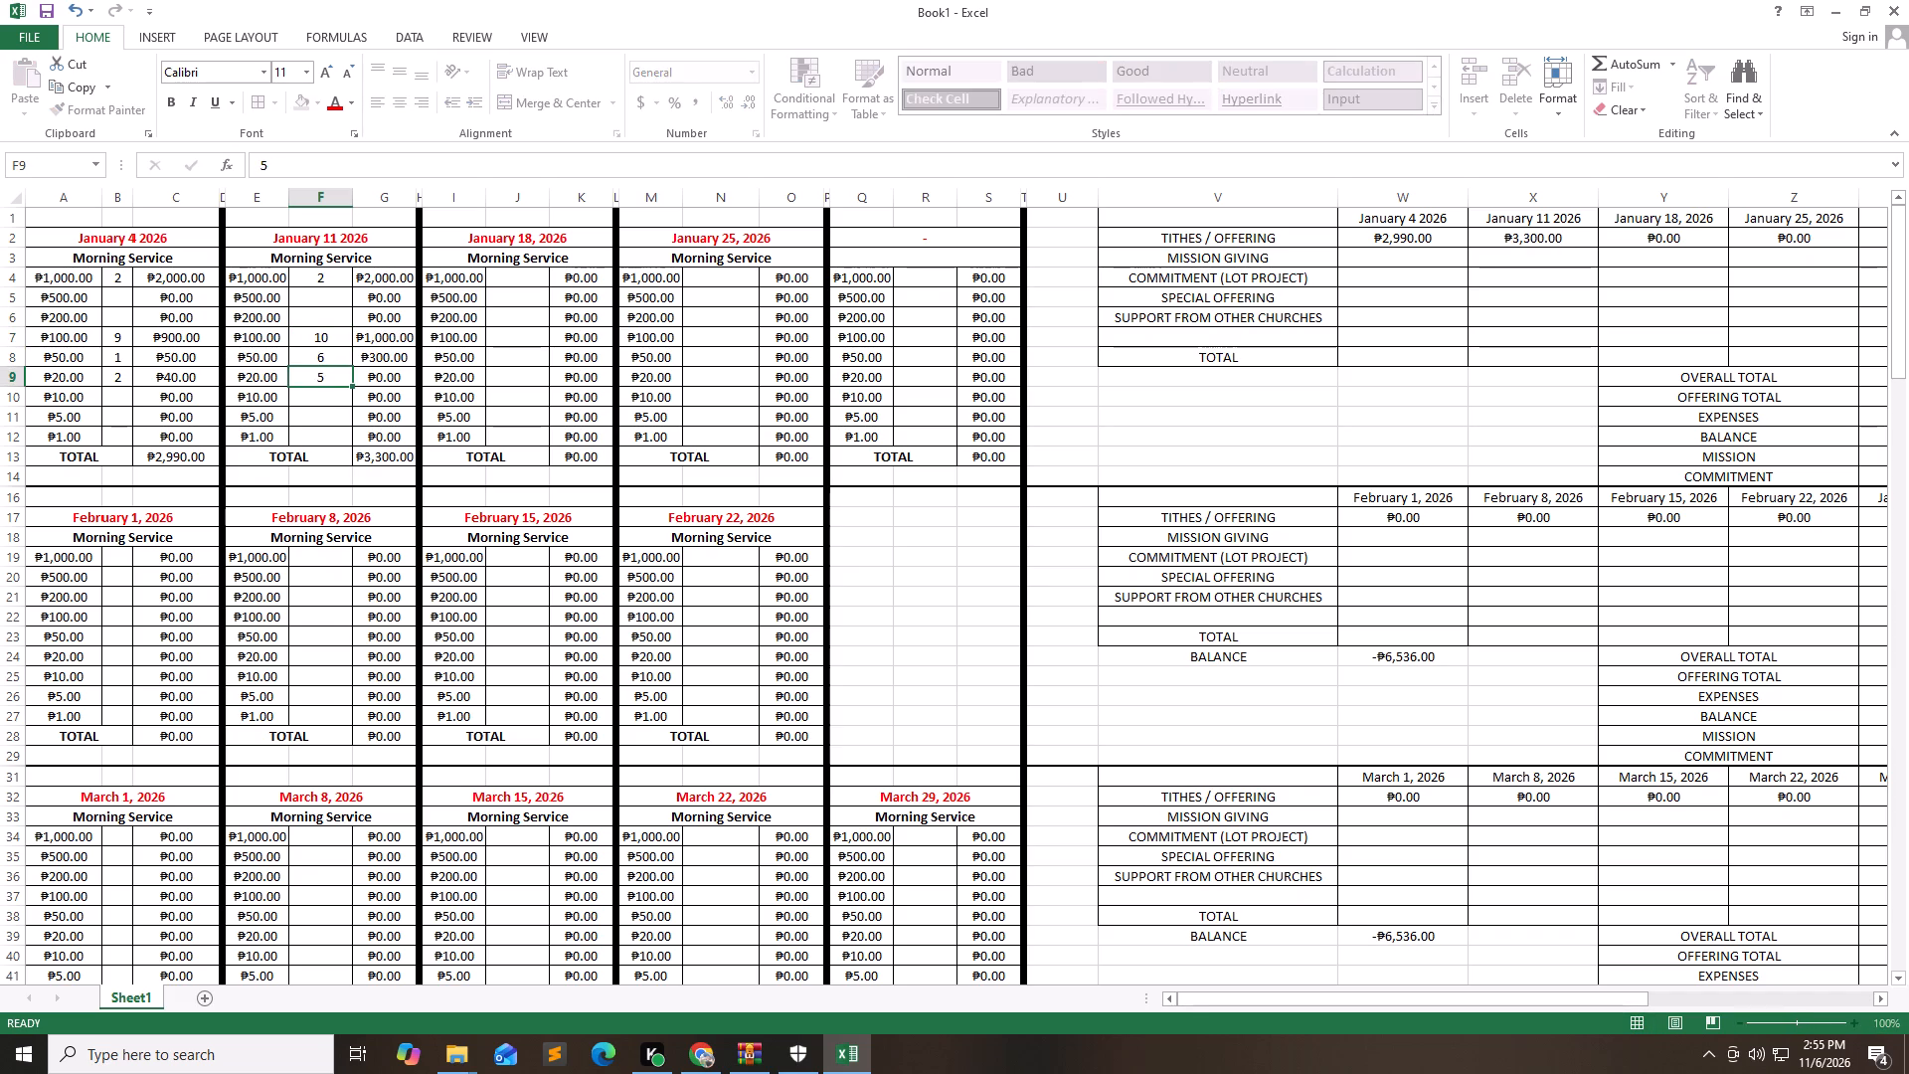
Enter the January 11 2026 counts for ₱10, ₱5 and ₱1 as 9, 3 and 6.
key("9")
key("Down")
key("3")
key("Down")
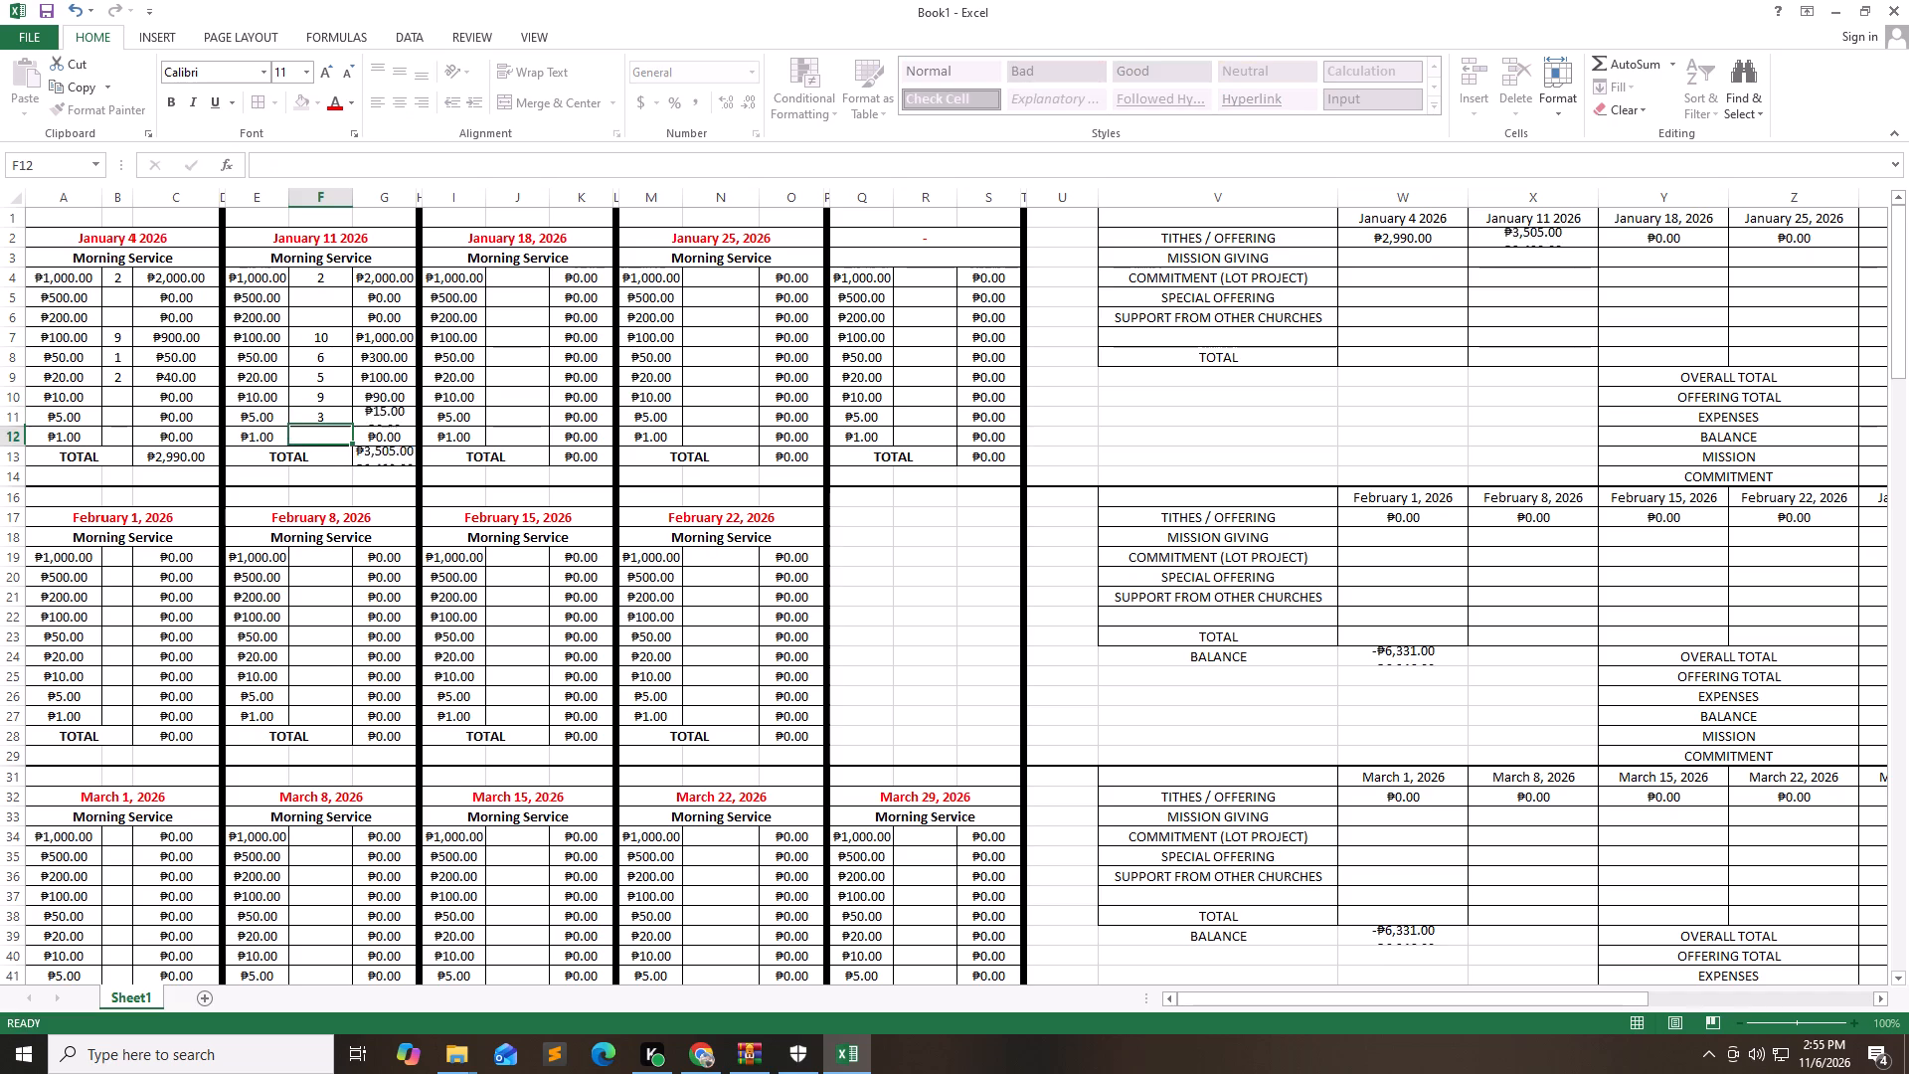
key("6")
key("Right")
Enter the January 18, 2026 counts: 2 for ₱1,000, 1 for ₱500, 4 for ₱100, 2 for ₱50 and 3 for ₱20.
key("Right")
key("Right")
key("Up")
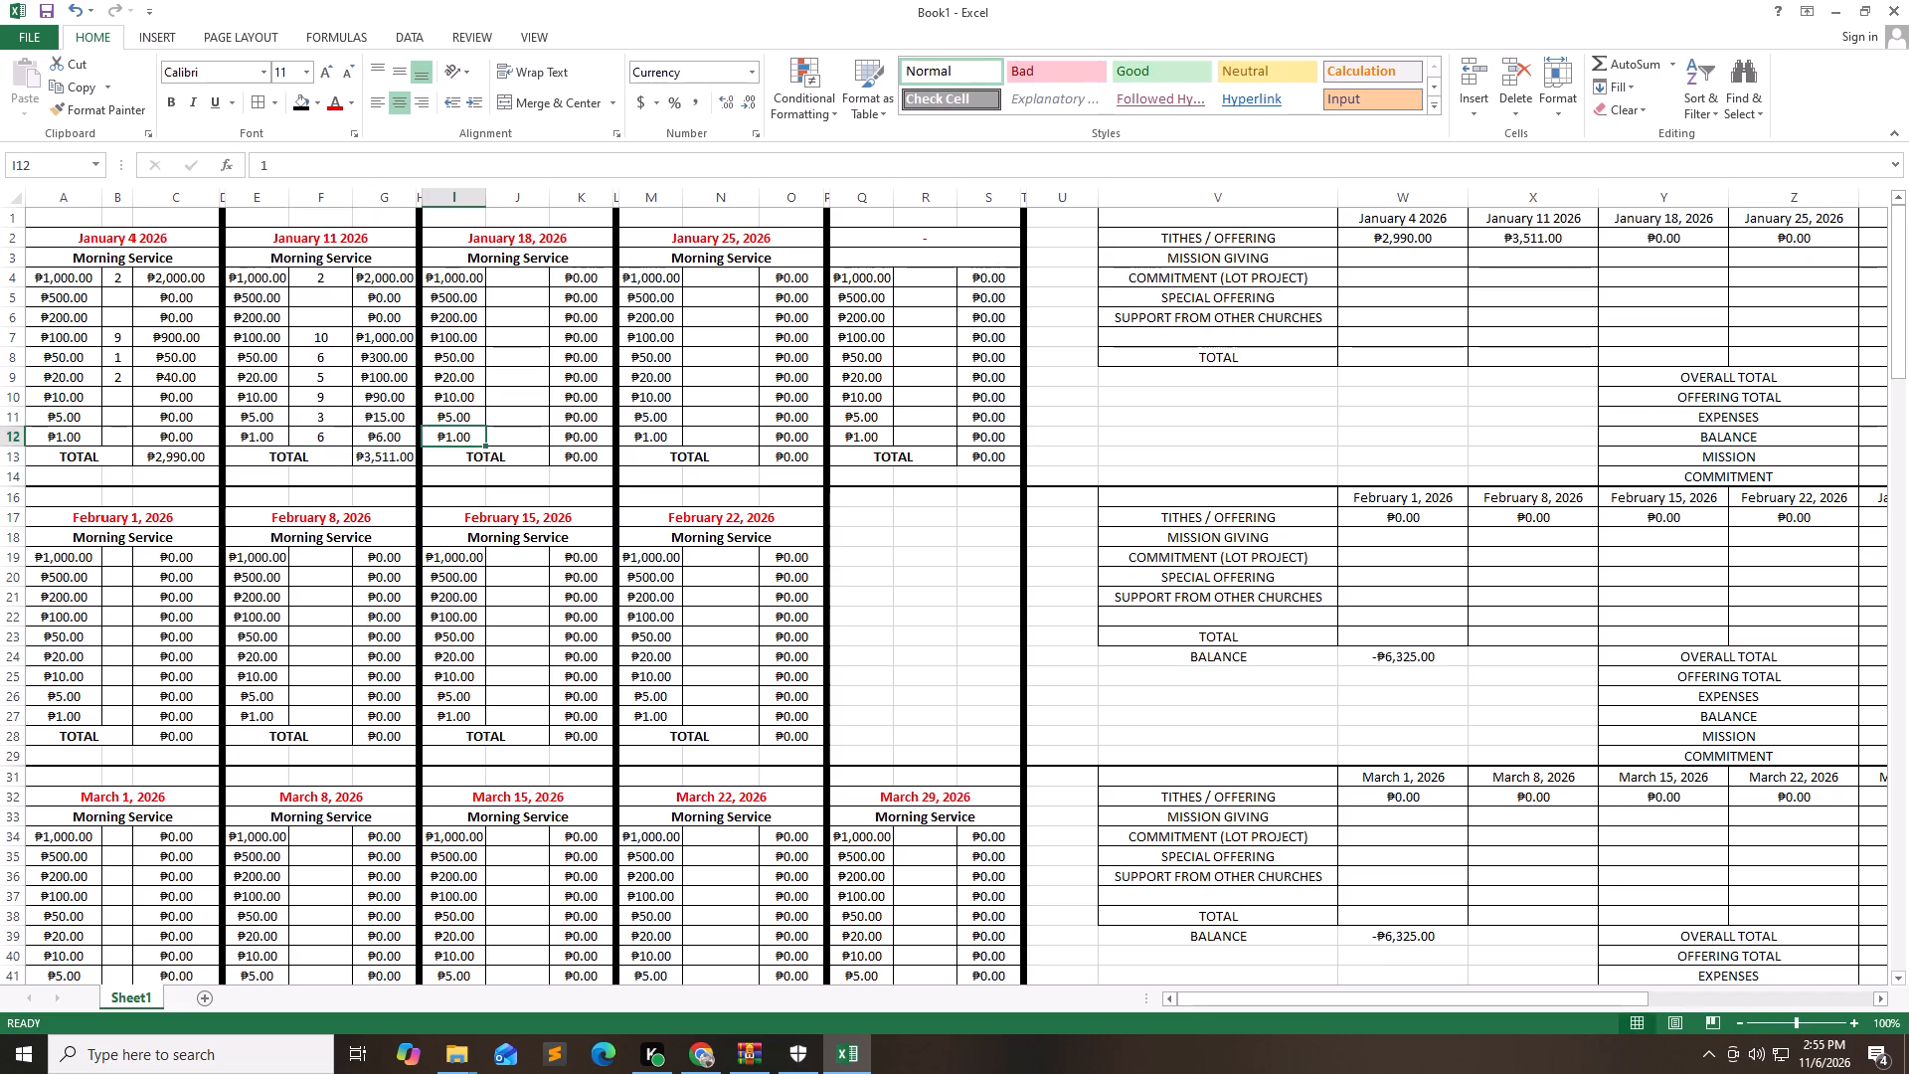
key("Up")
key("Up")
key("Up")
key("Up")
key("Up")
key("Up")
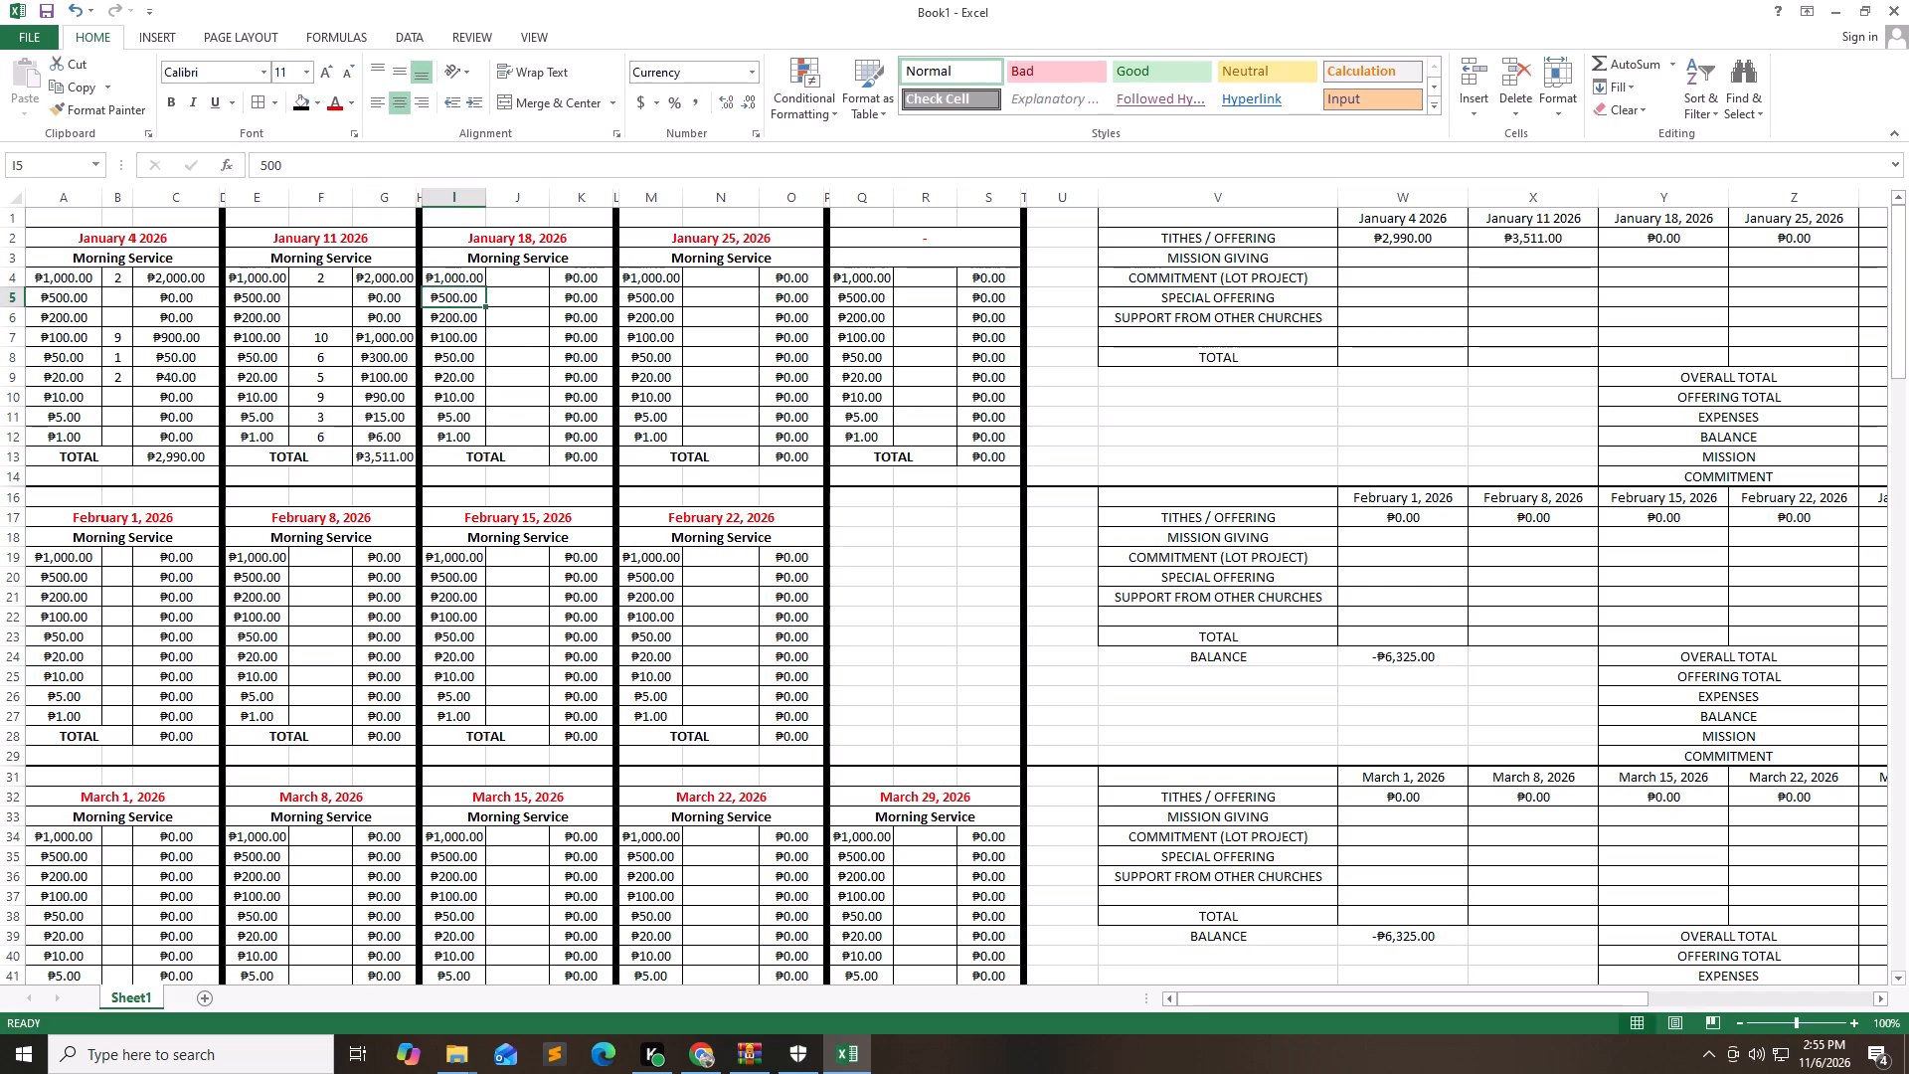
key("Up")
key("Right")
key("2")
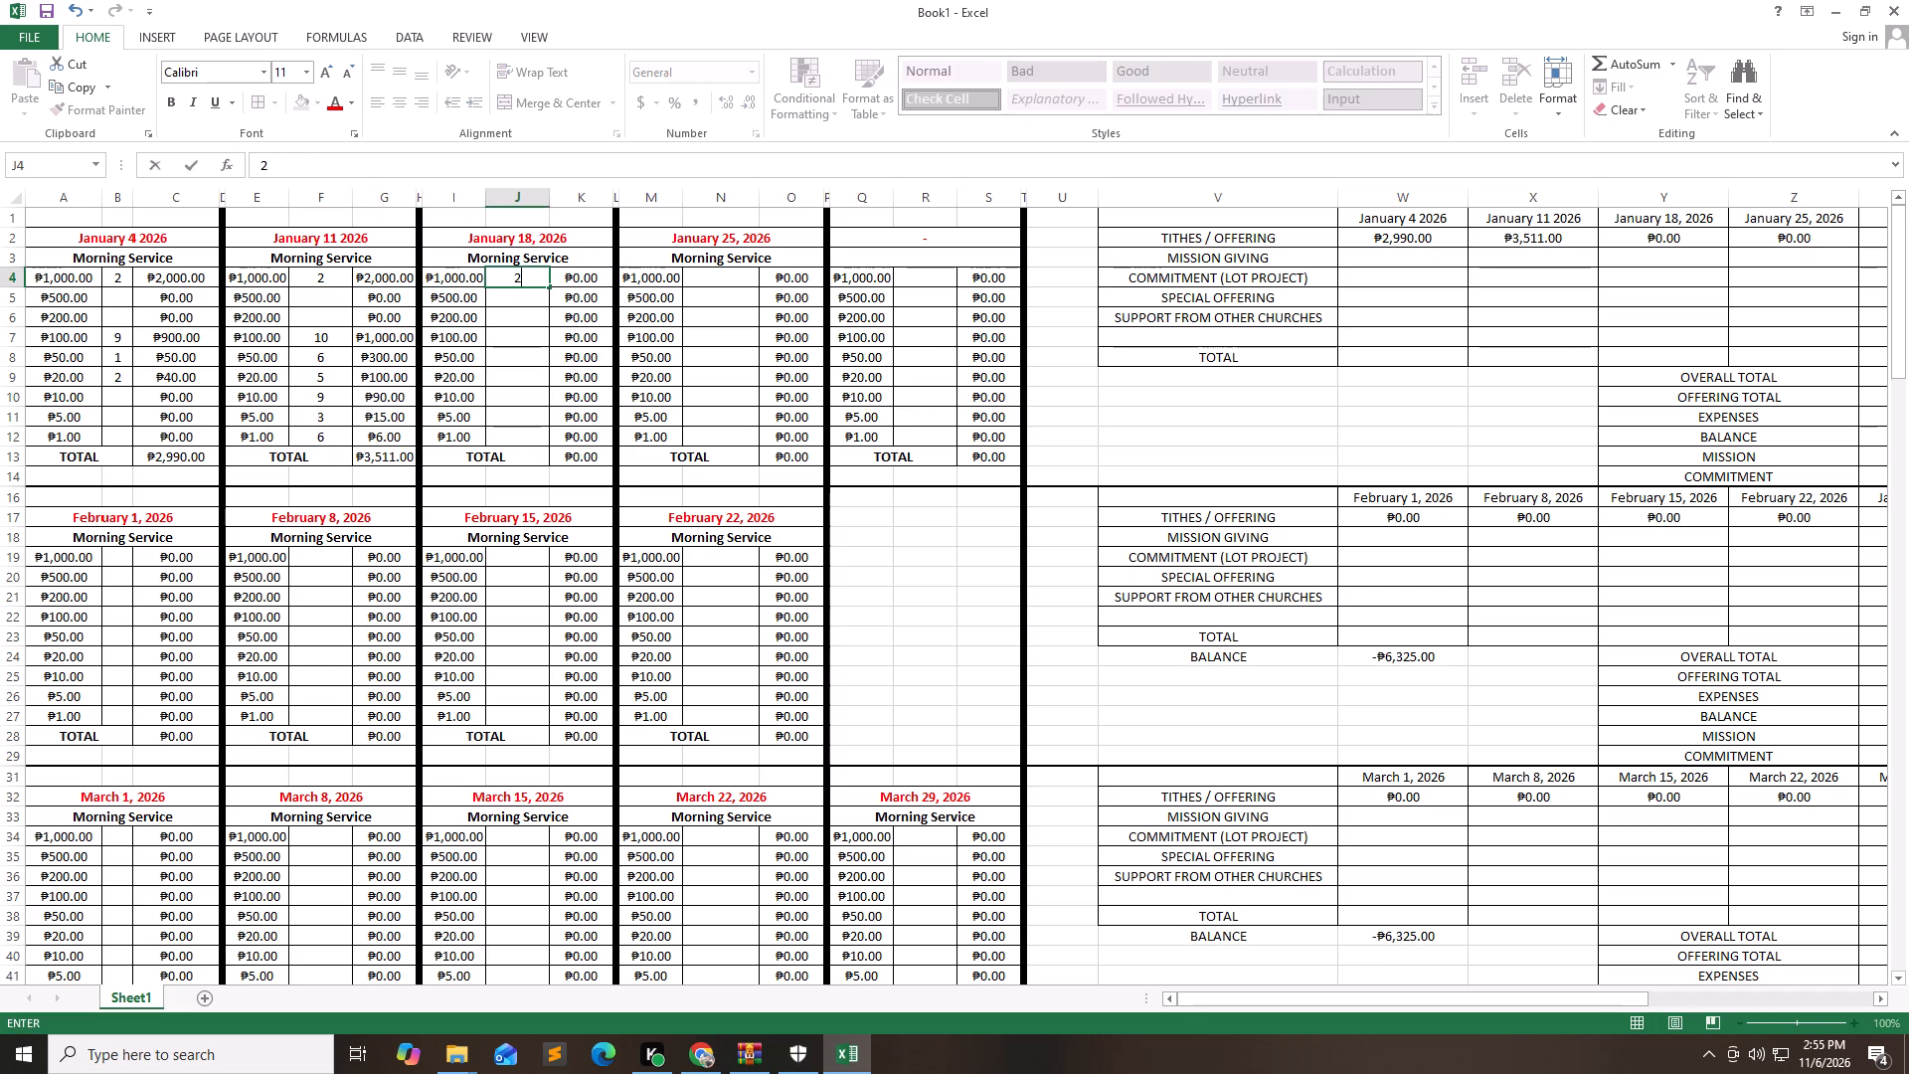
key("Down")
key("1")
key("Down")
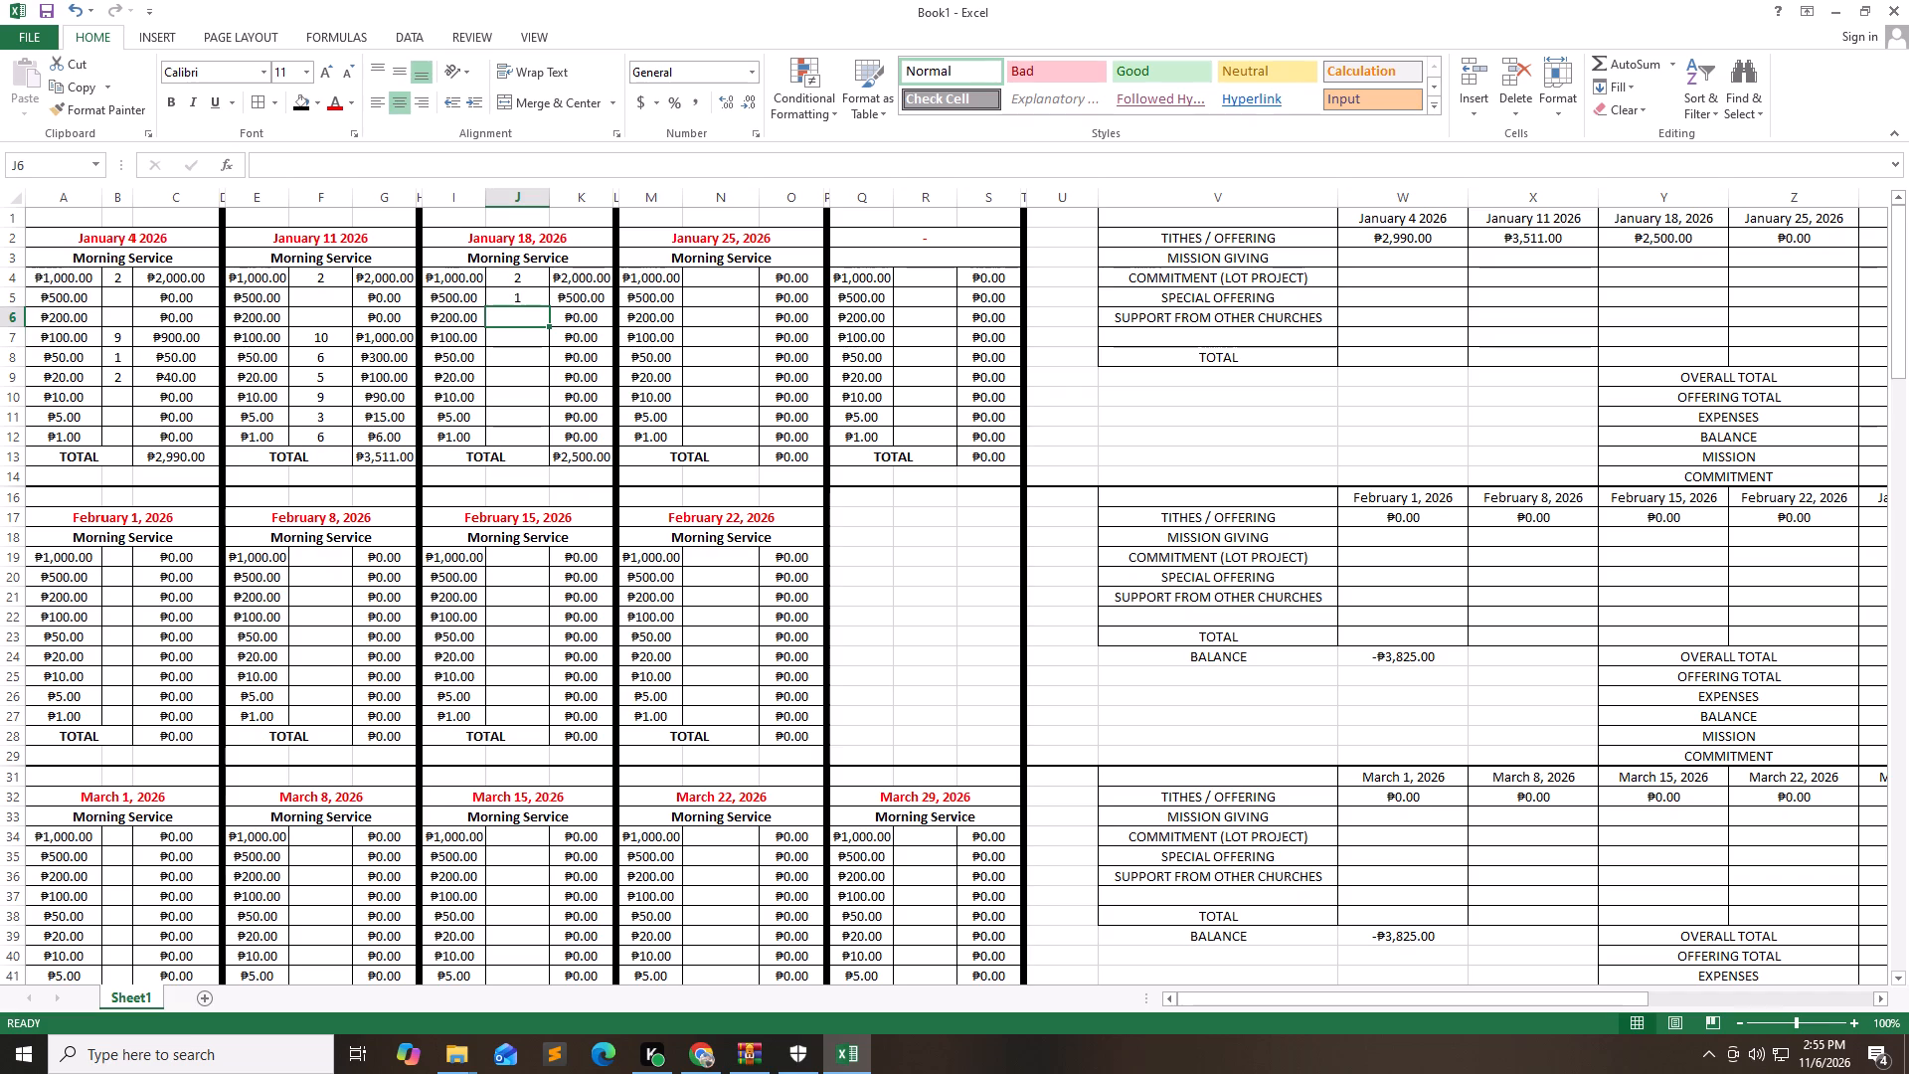
key("Down")
key("4")
key("Down")
key("2")
key("Down")
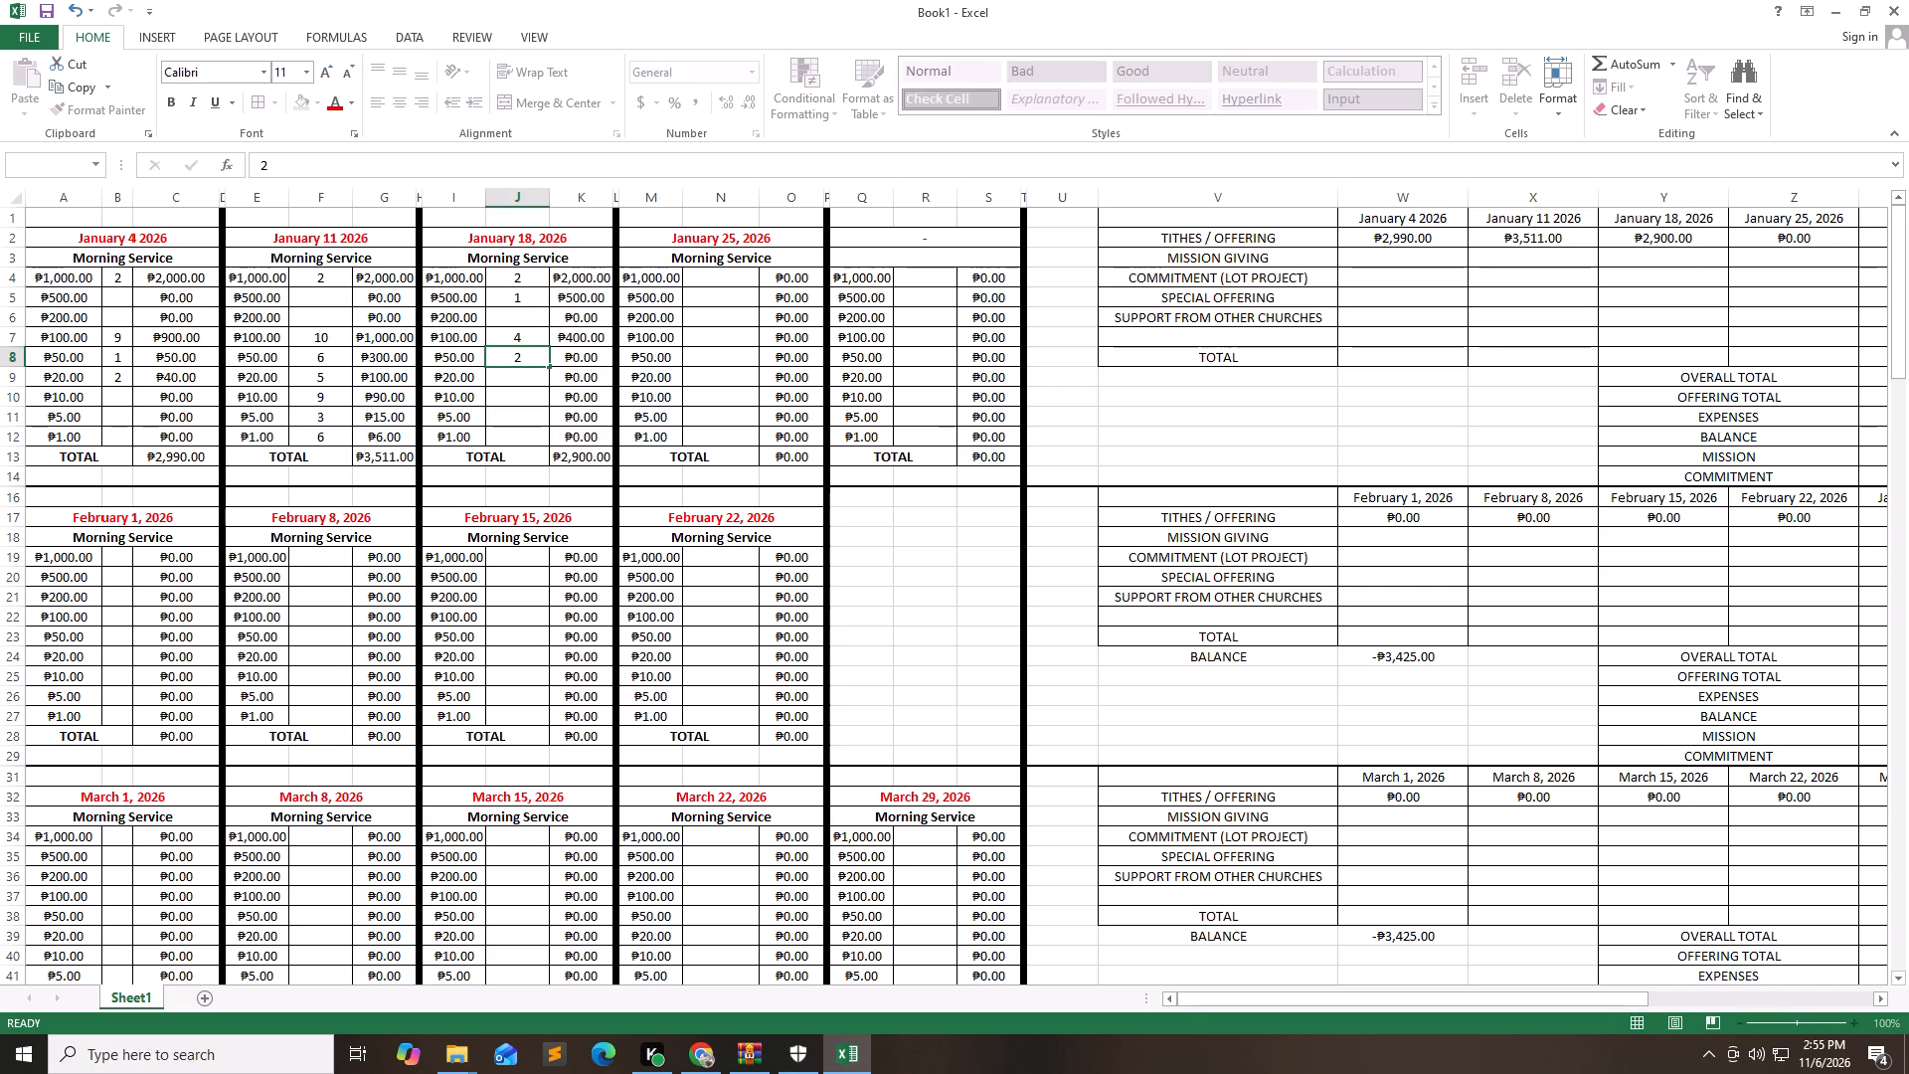
key("3")
key("Down")
Enter the January 18, 2026 counts for ₱10, ₱5 and ₱1 as 5, 9 and 1.
key("5")
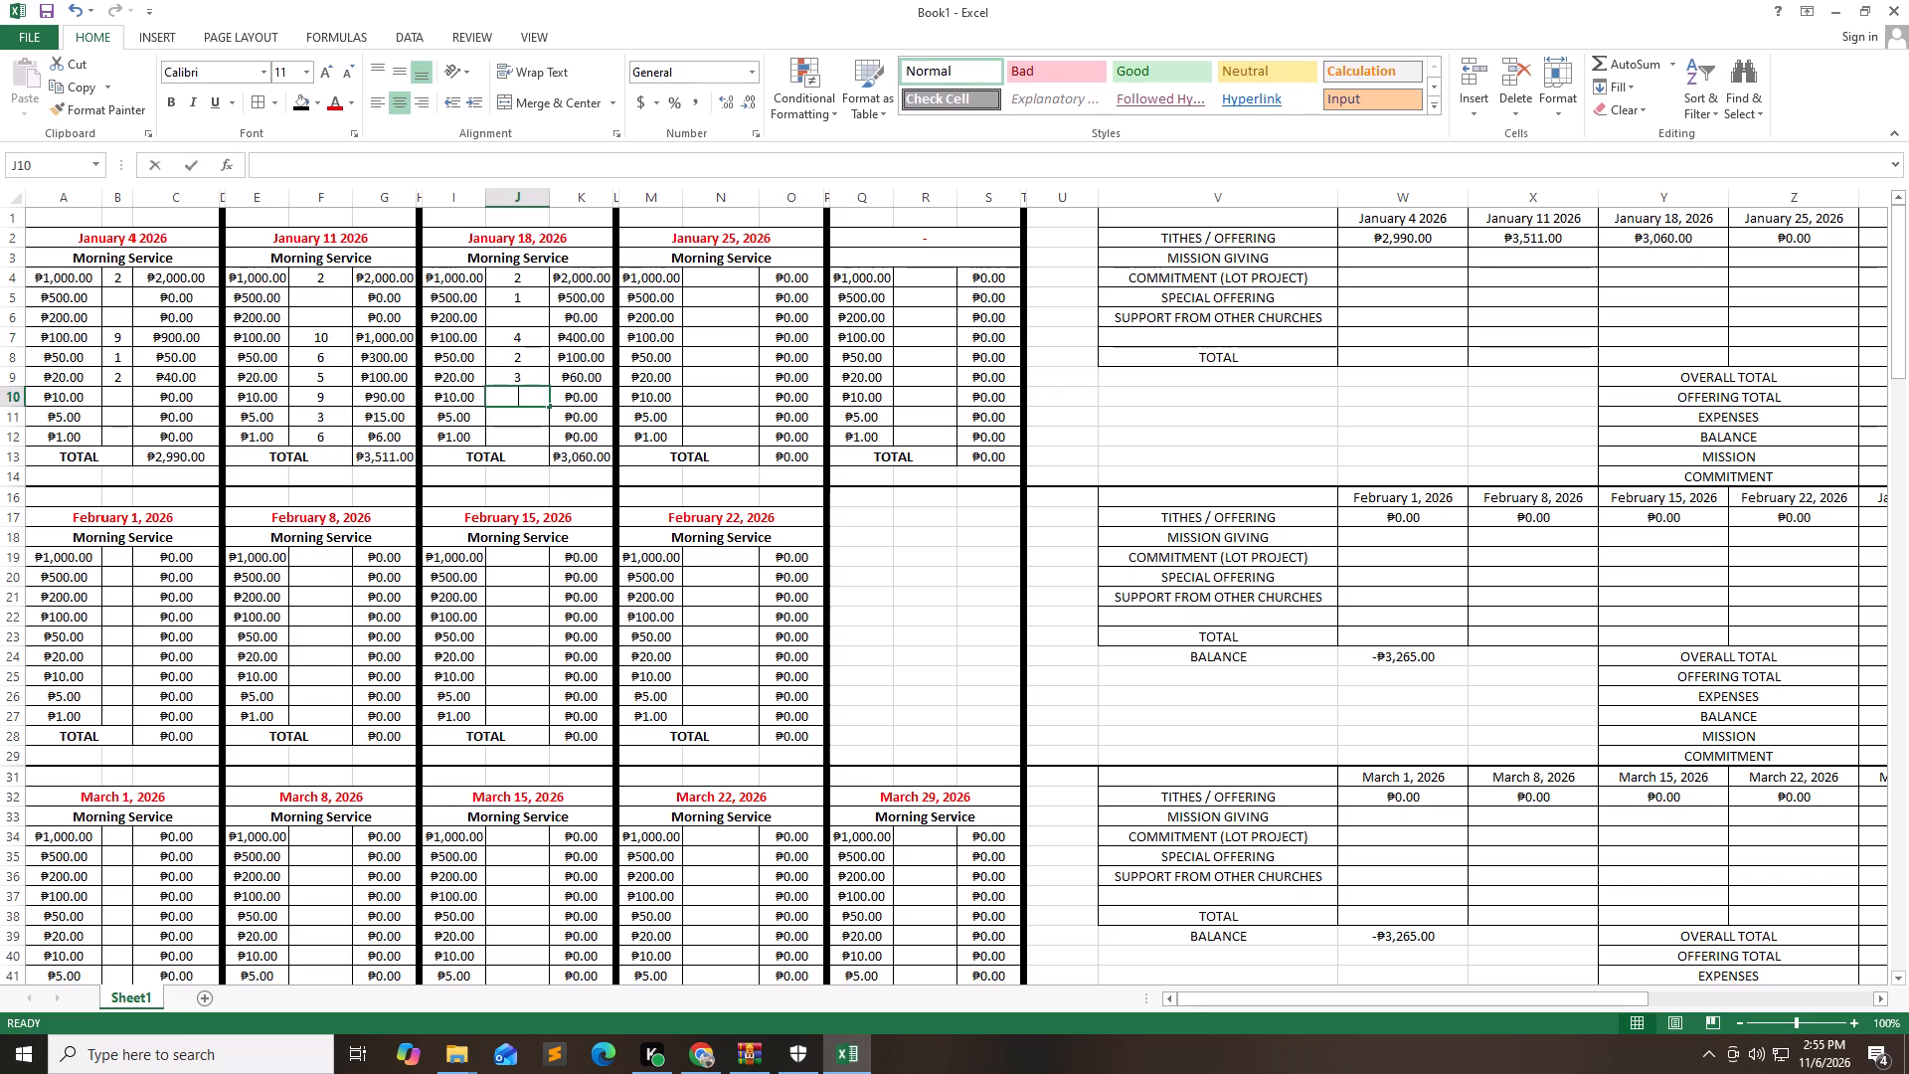
key("Down")
key("9")
key("Down")
key("1")
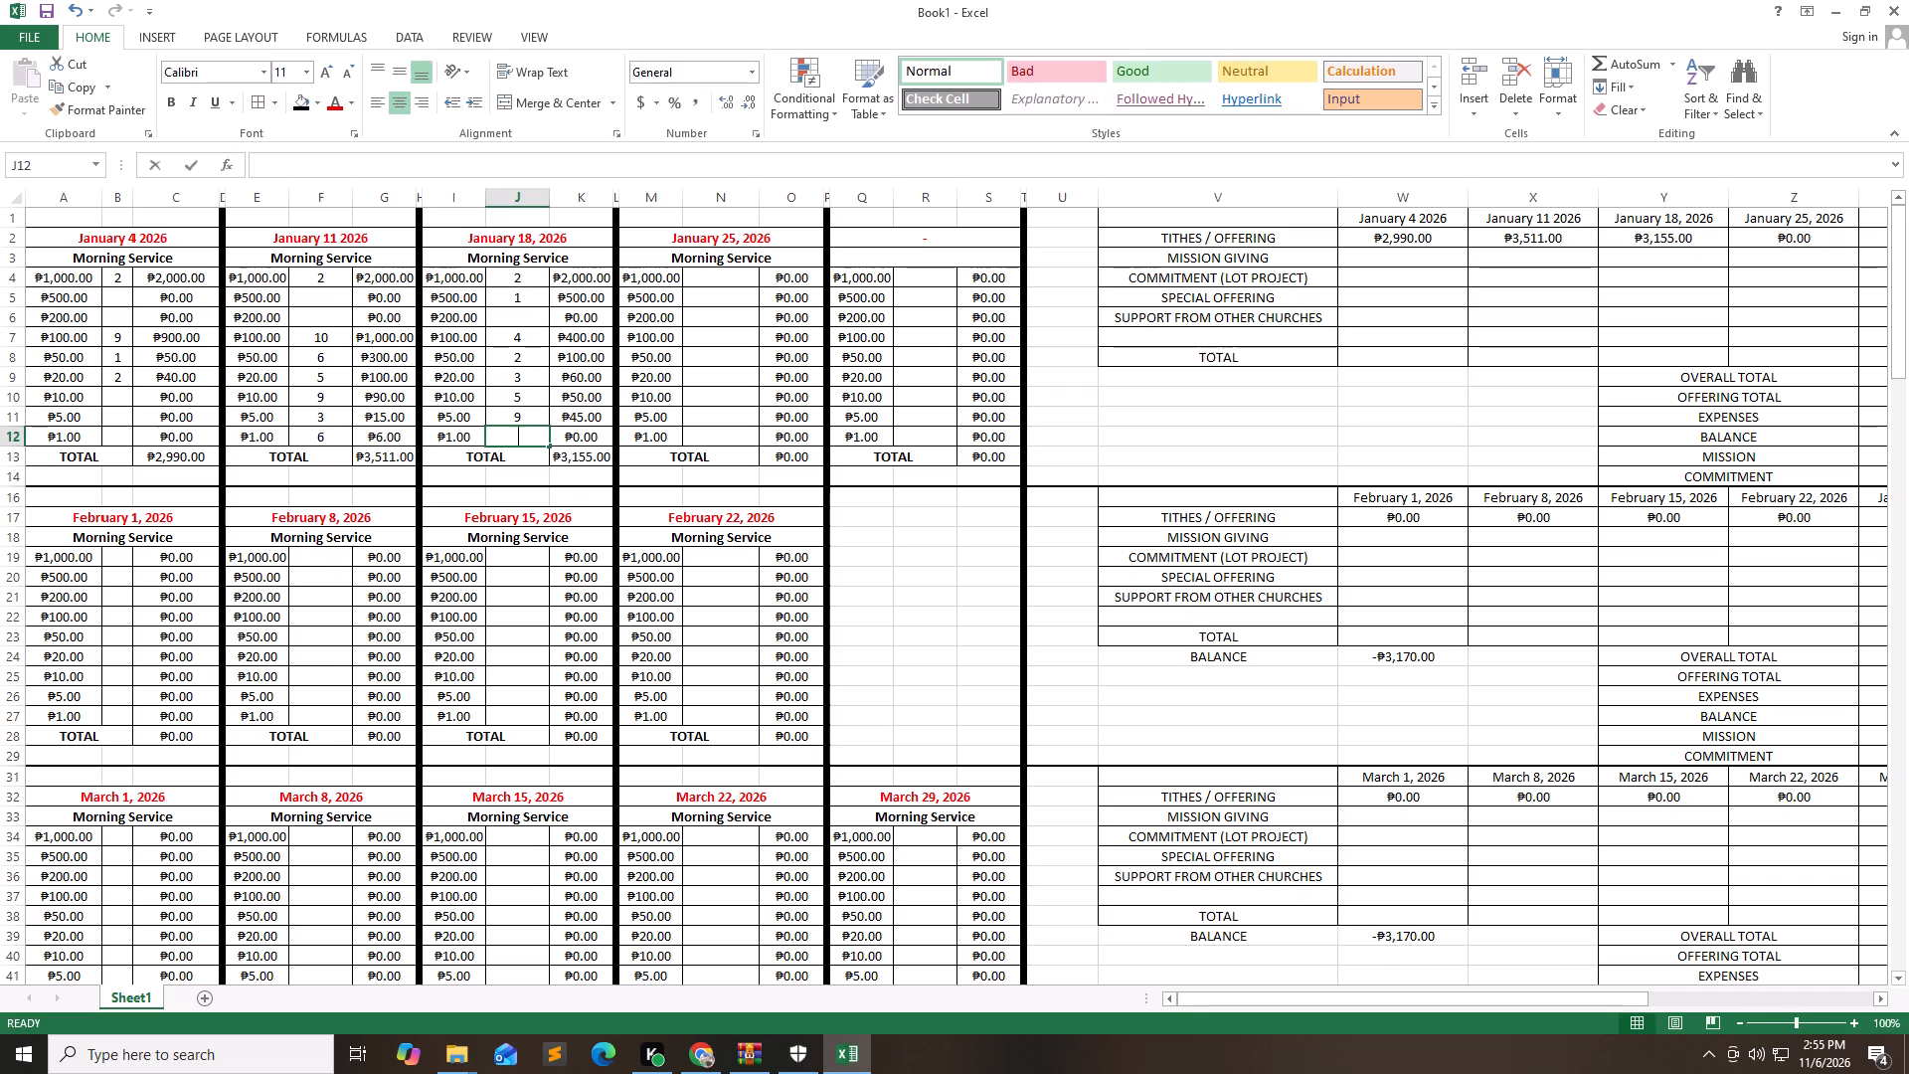
key("Right")
Enter the January 25, 2026 counts: 2 for ₱1,000, 1 for ₱500, 4 for ₱100, 2 for ₱50 and 3 for ₱20.
key("Right")
key("Right")
key("Right")
key("Up")
key("Up")
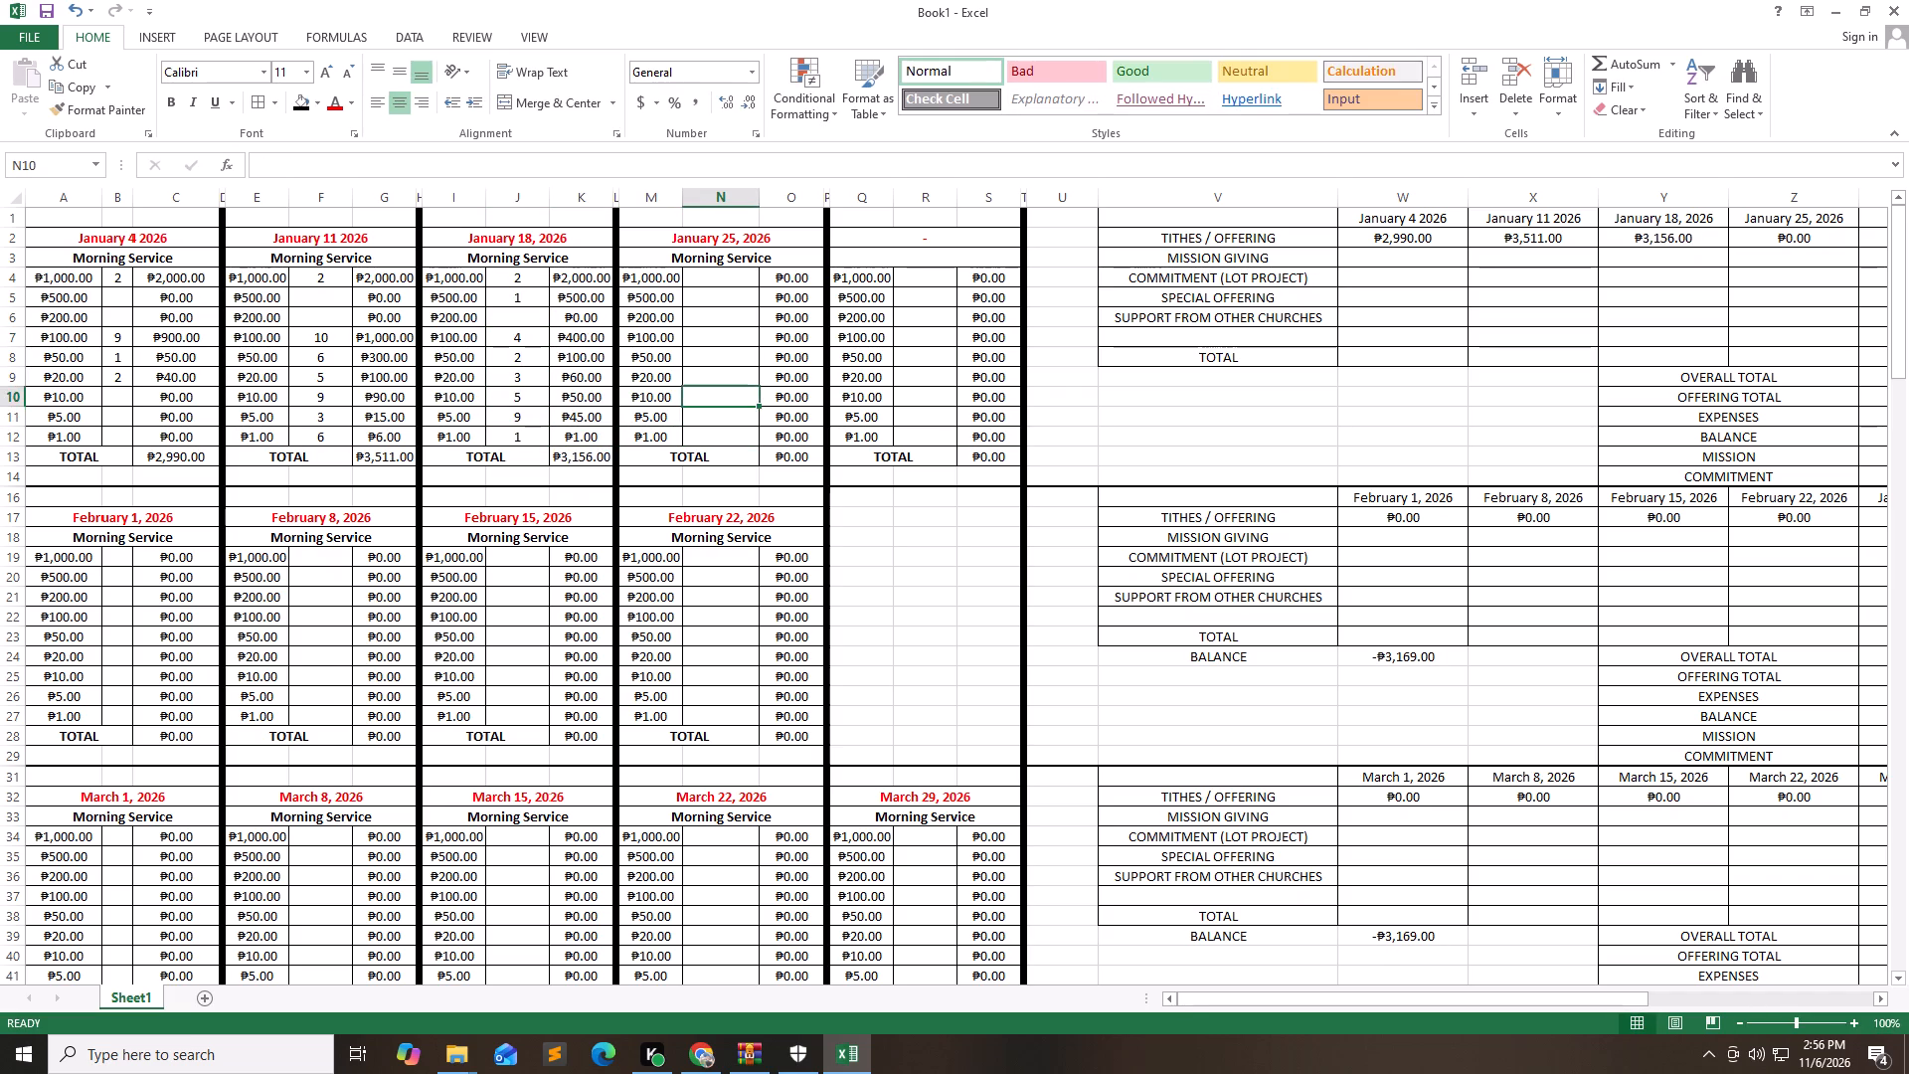
key("Up")
key("Up")
key("Up")
key("Up")
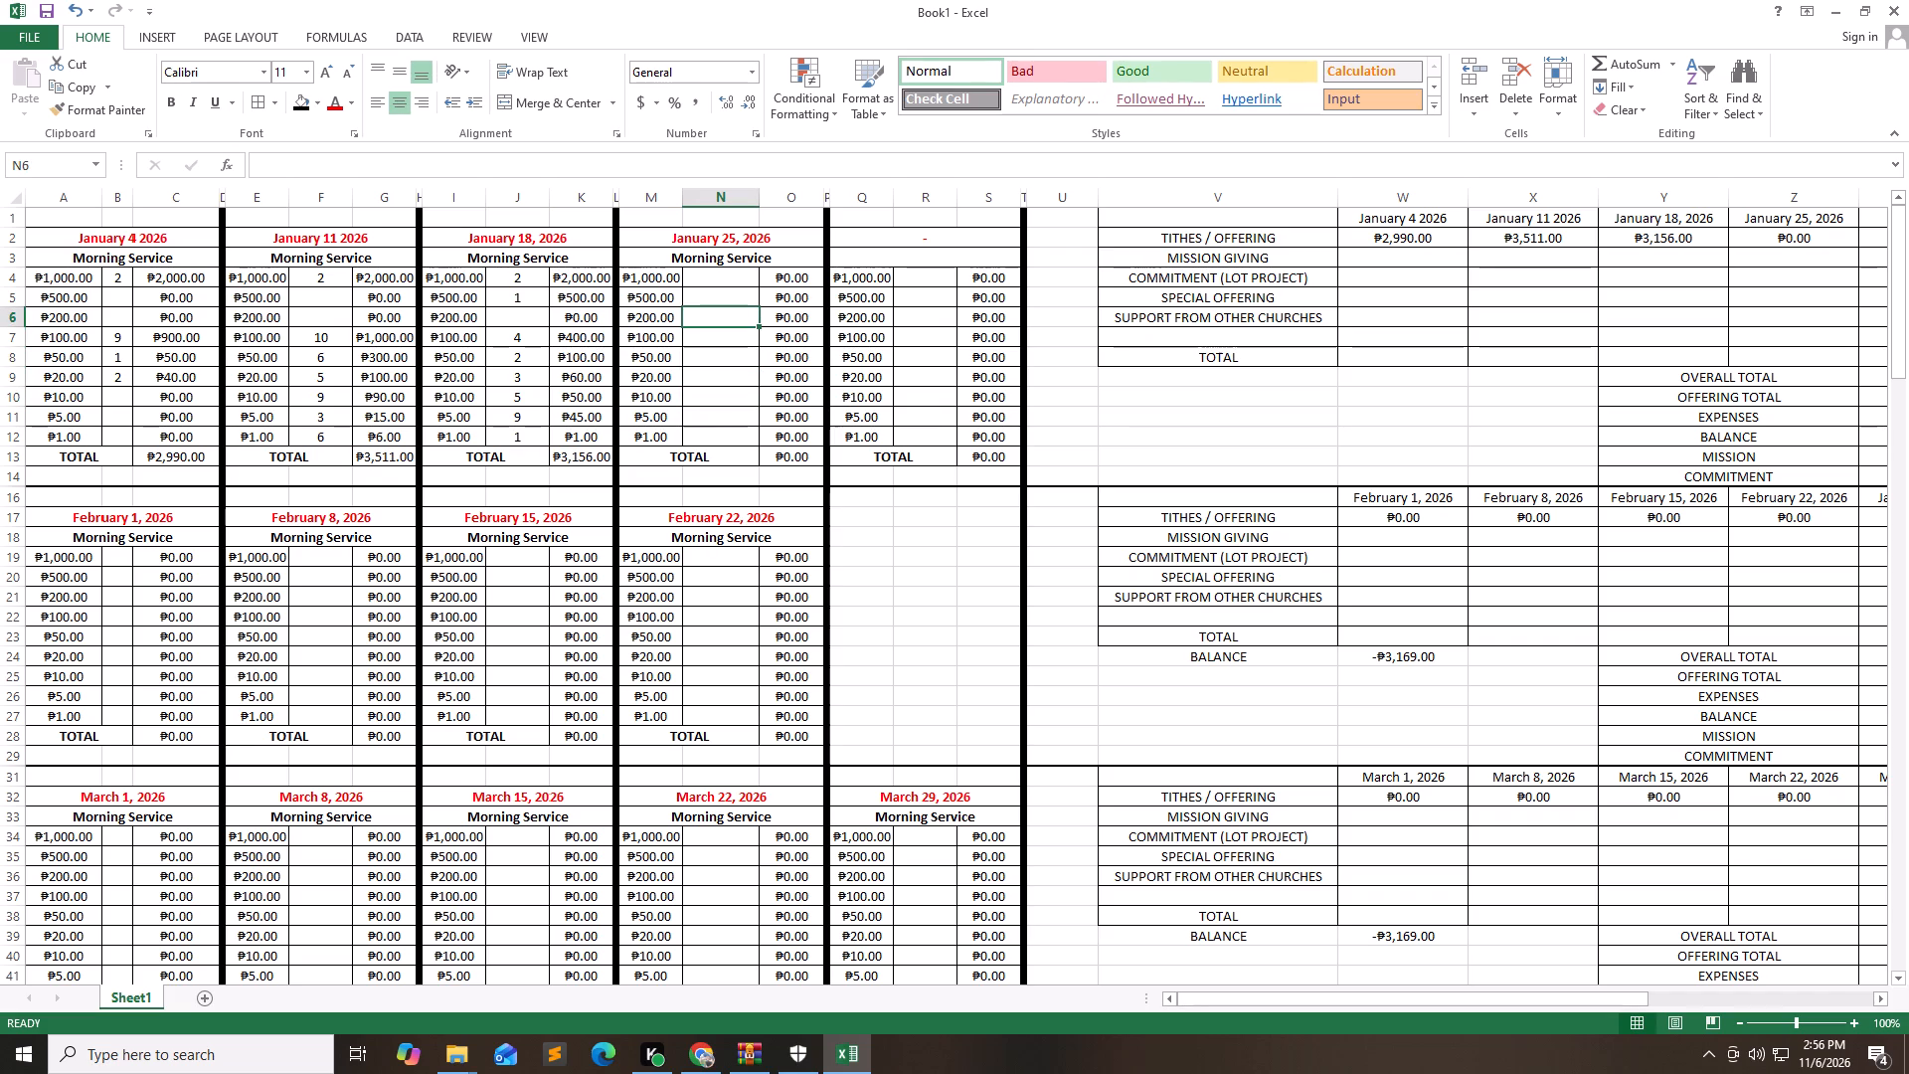
key("Up")
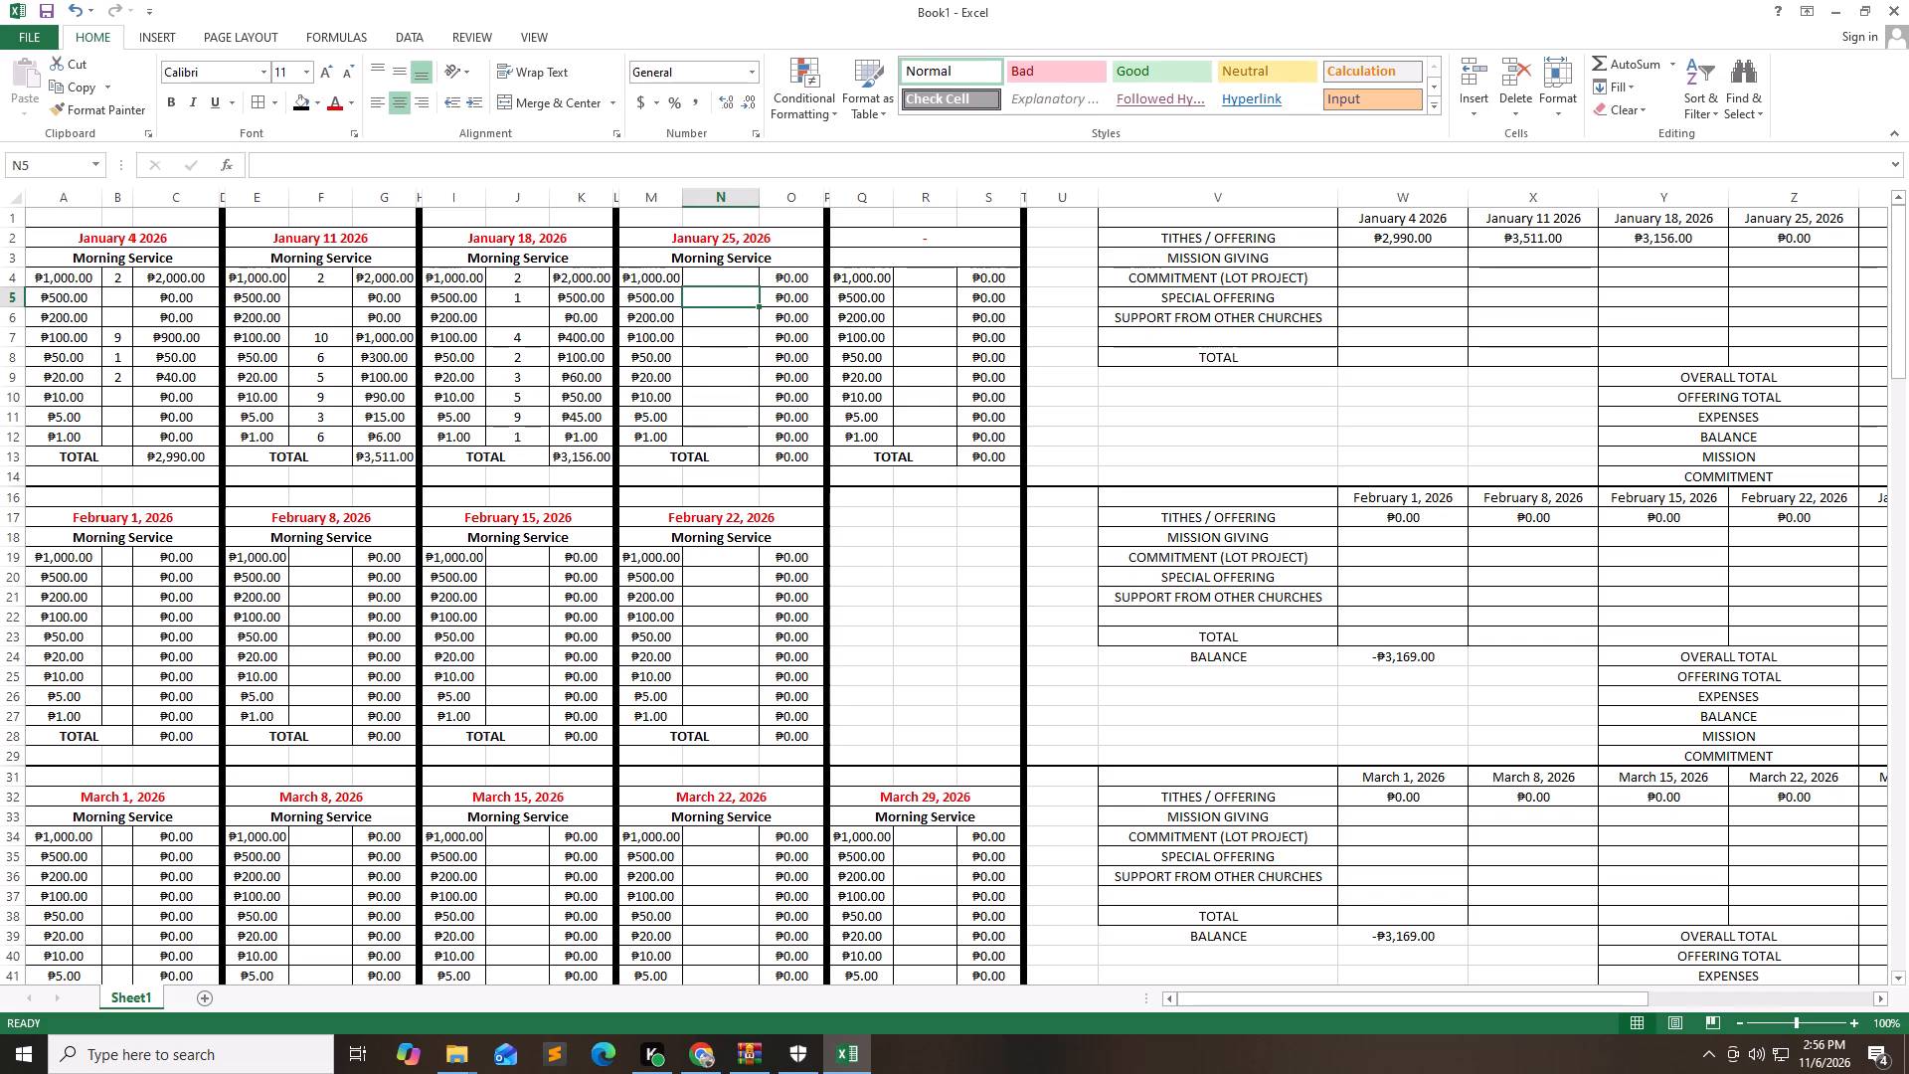
key("Up")
key("2")
key("Down")
key("1")
key("Down")
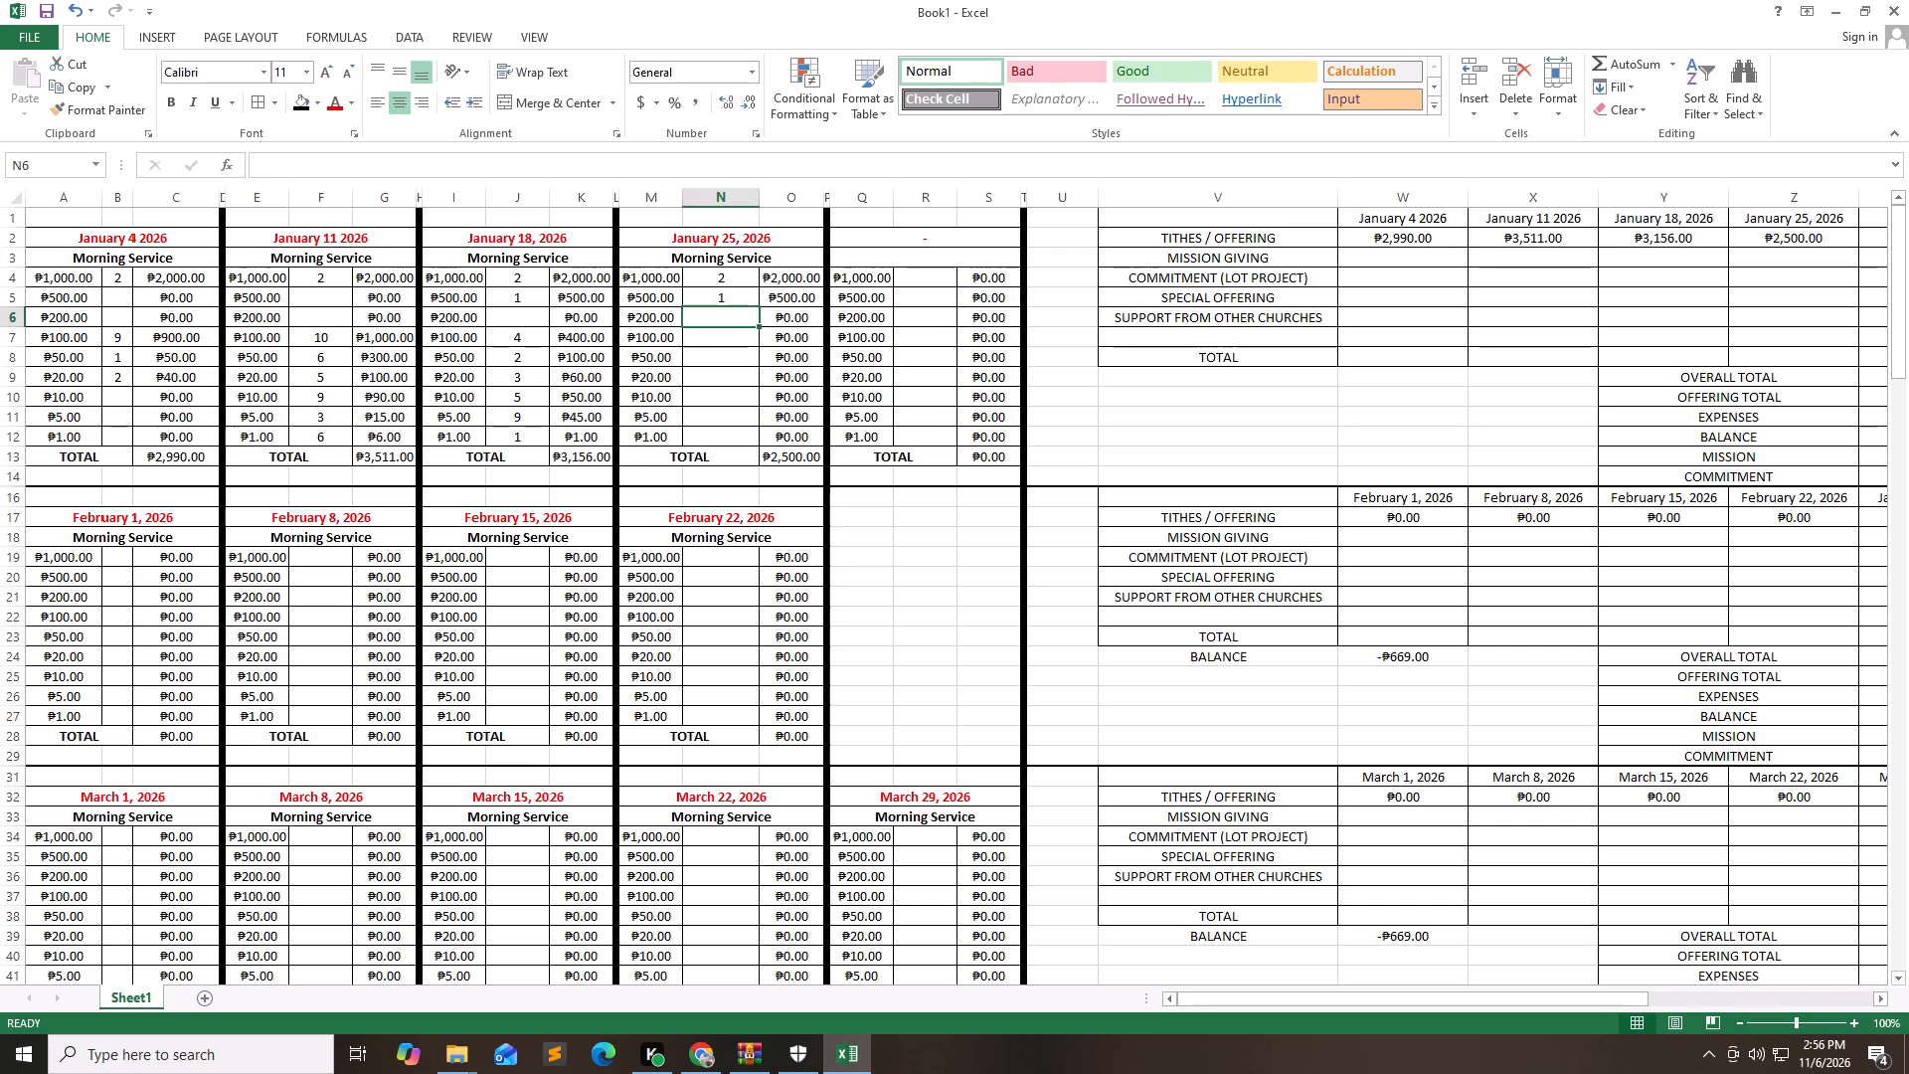
key("Down")
key("4")
key("Down")
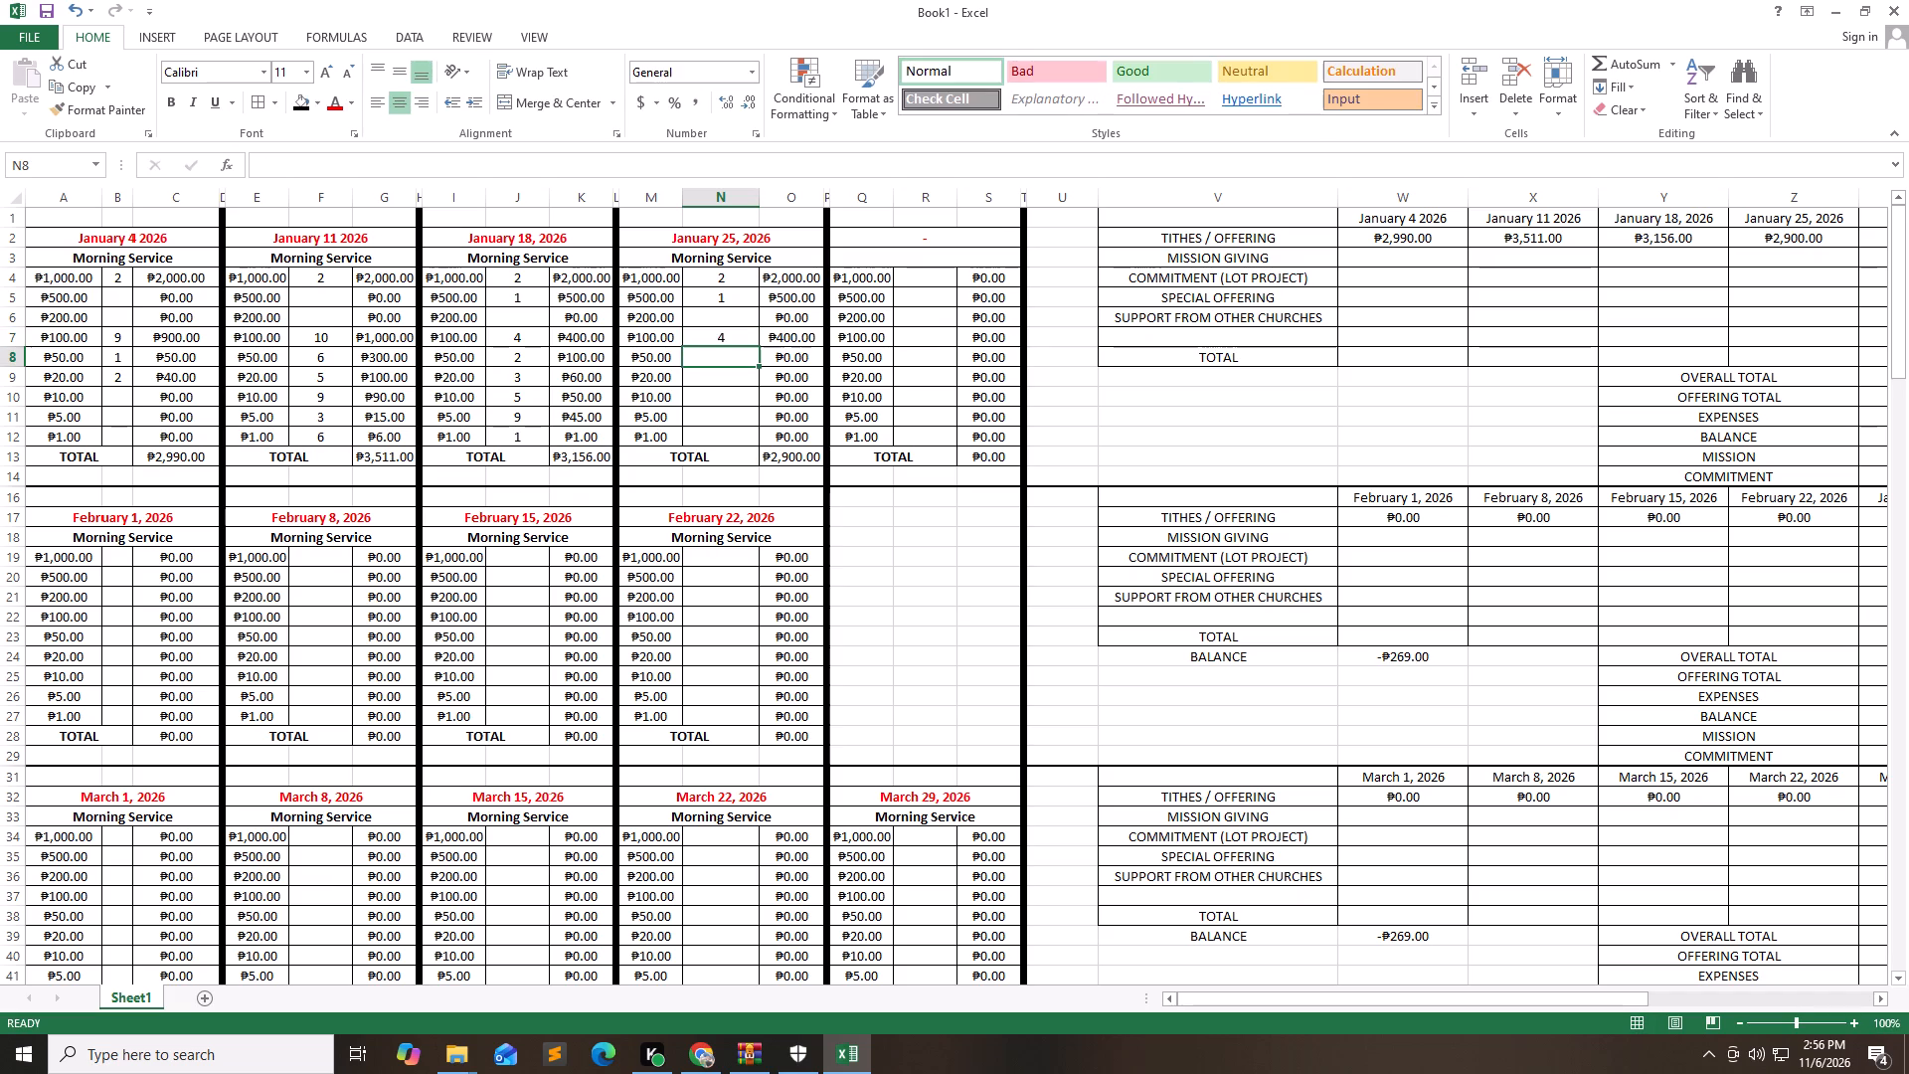
key("2")
key("Down")
key("3")
key("Down")
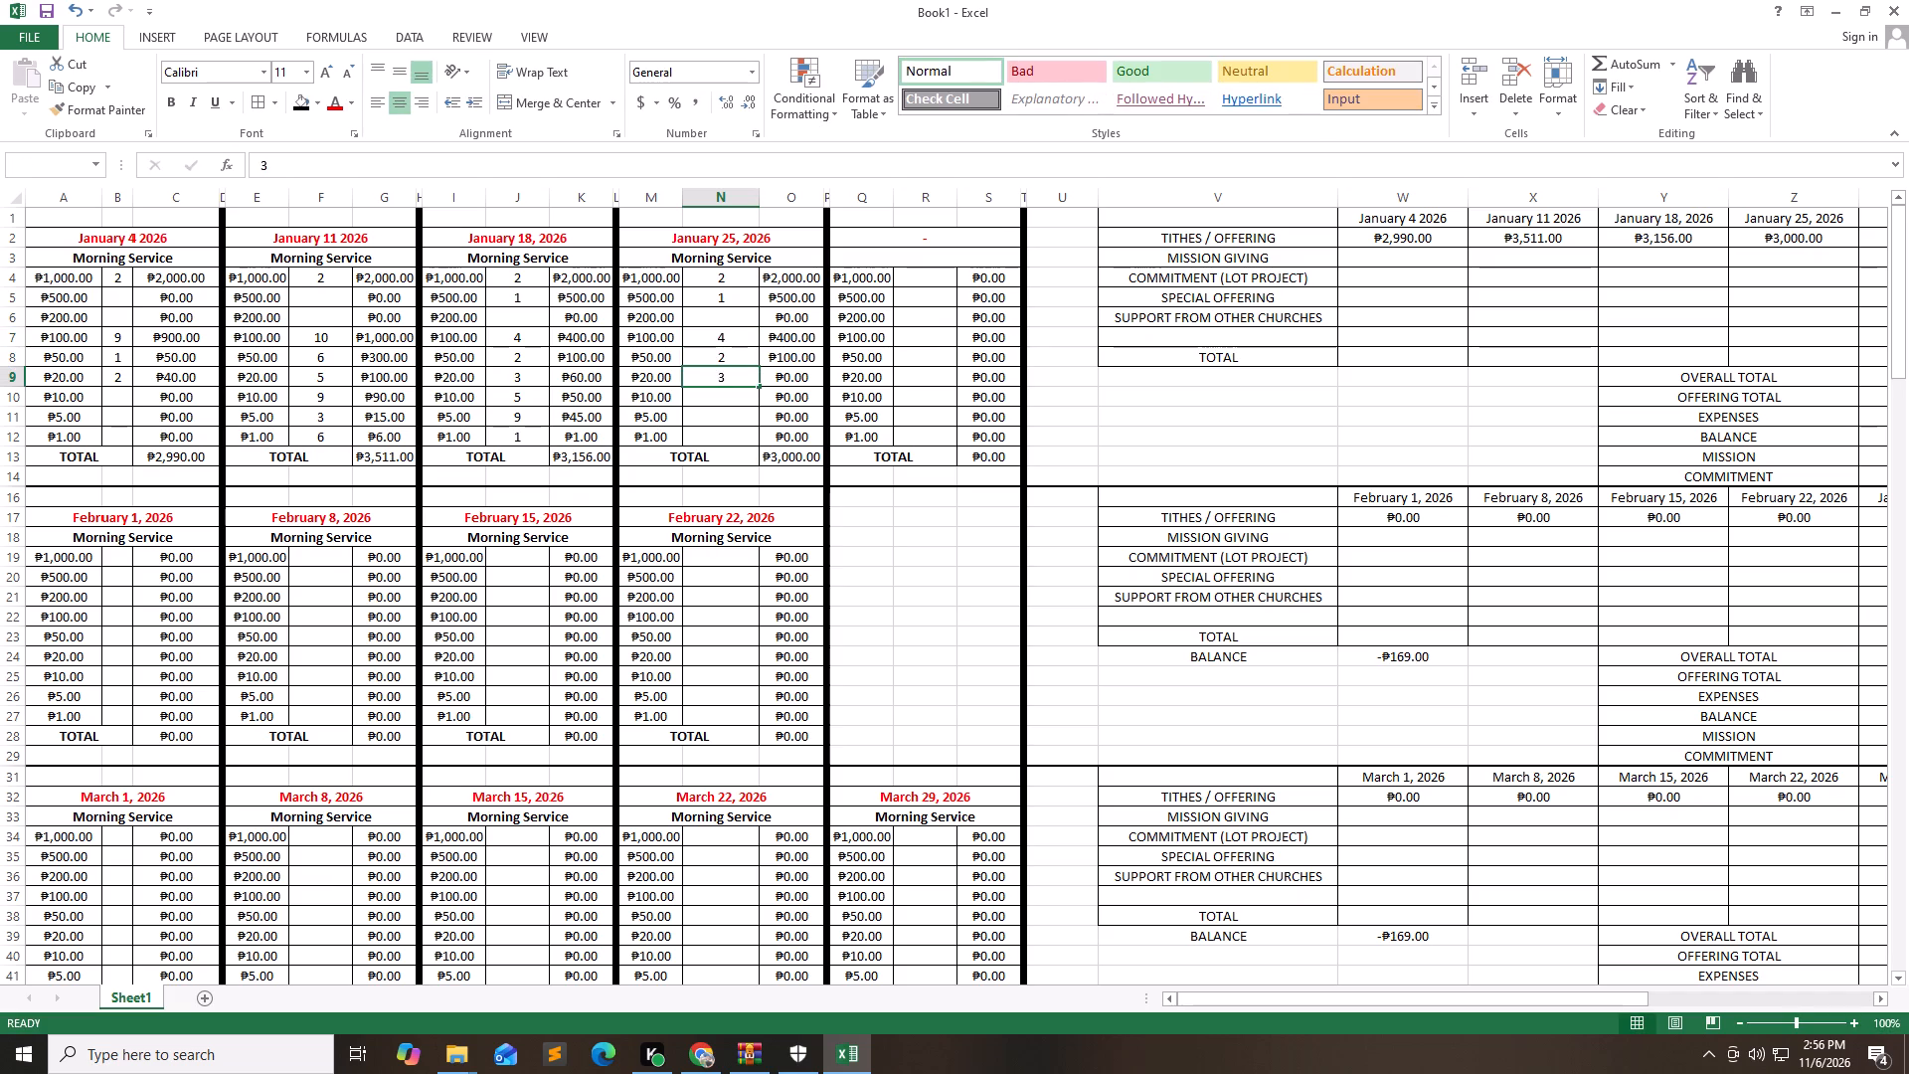
Enter the January 25, 2026 counts for ₱10, ₱5 and ₱1 as 5, 9 and 1.
key("5")
key("Down")
key("9")
key("Down")
key("1")
key("Down")
Review the entered January 2026 cash counts across the weekly blocks from January 11 to January 25.
key("Right")
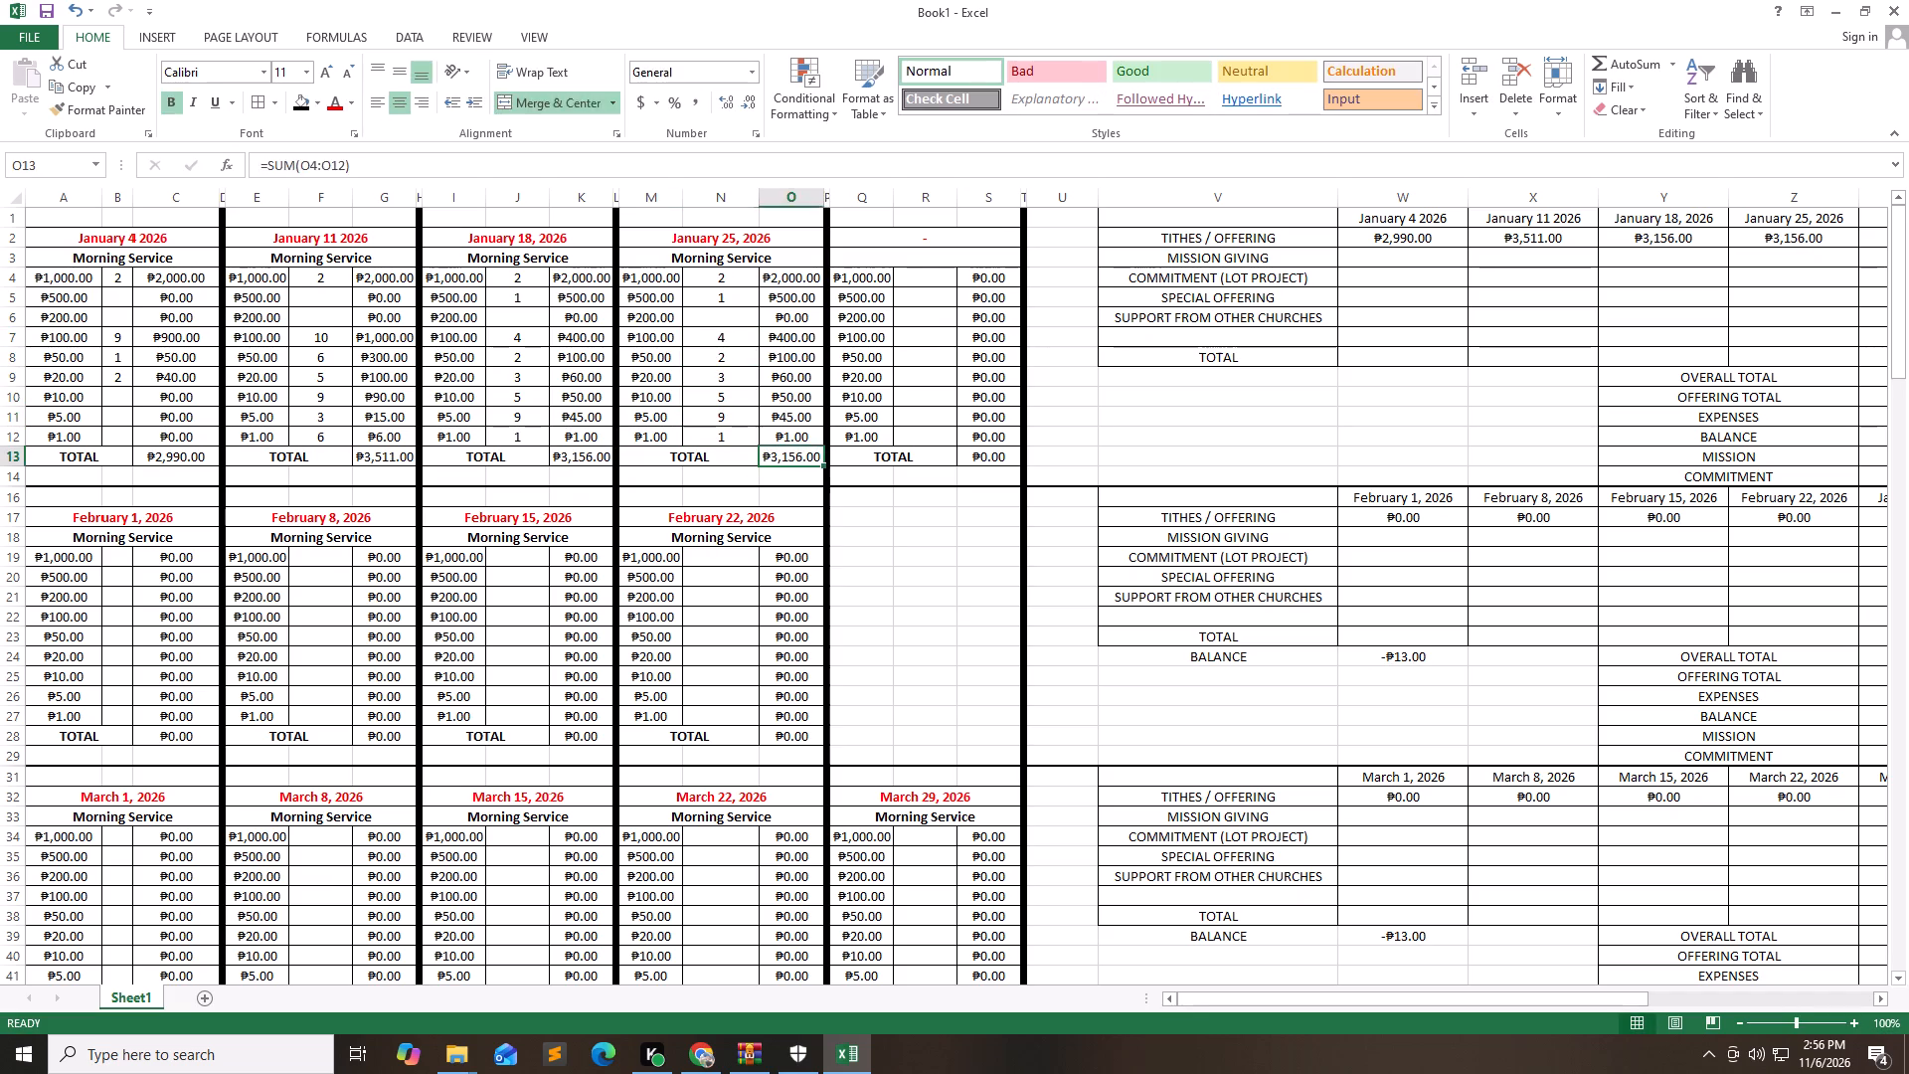
key("Right")
key("Right")
key("Up")
key("Up")
key("Right")
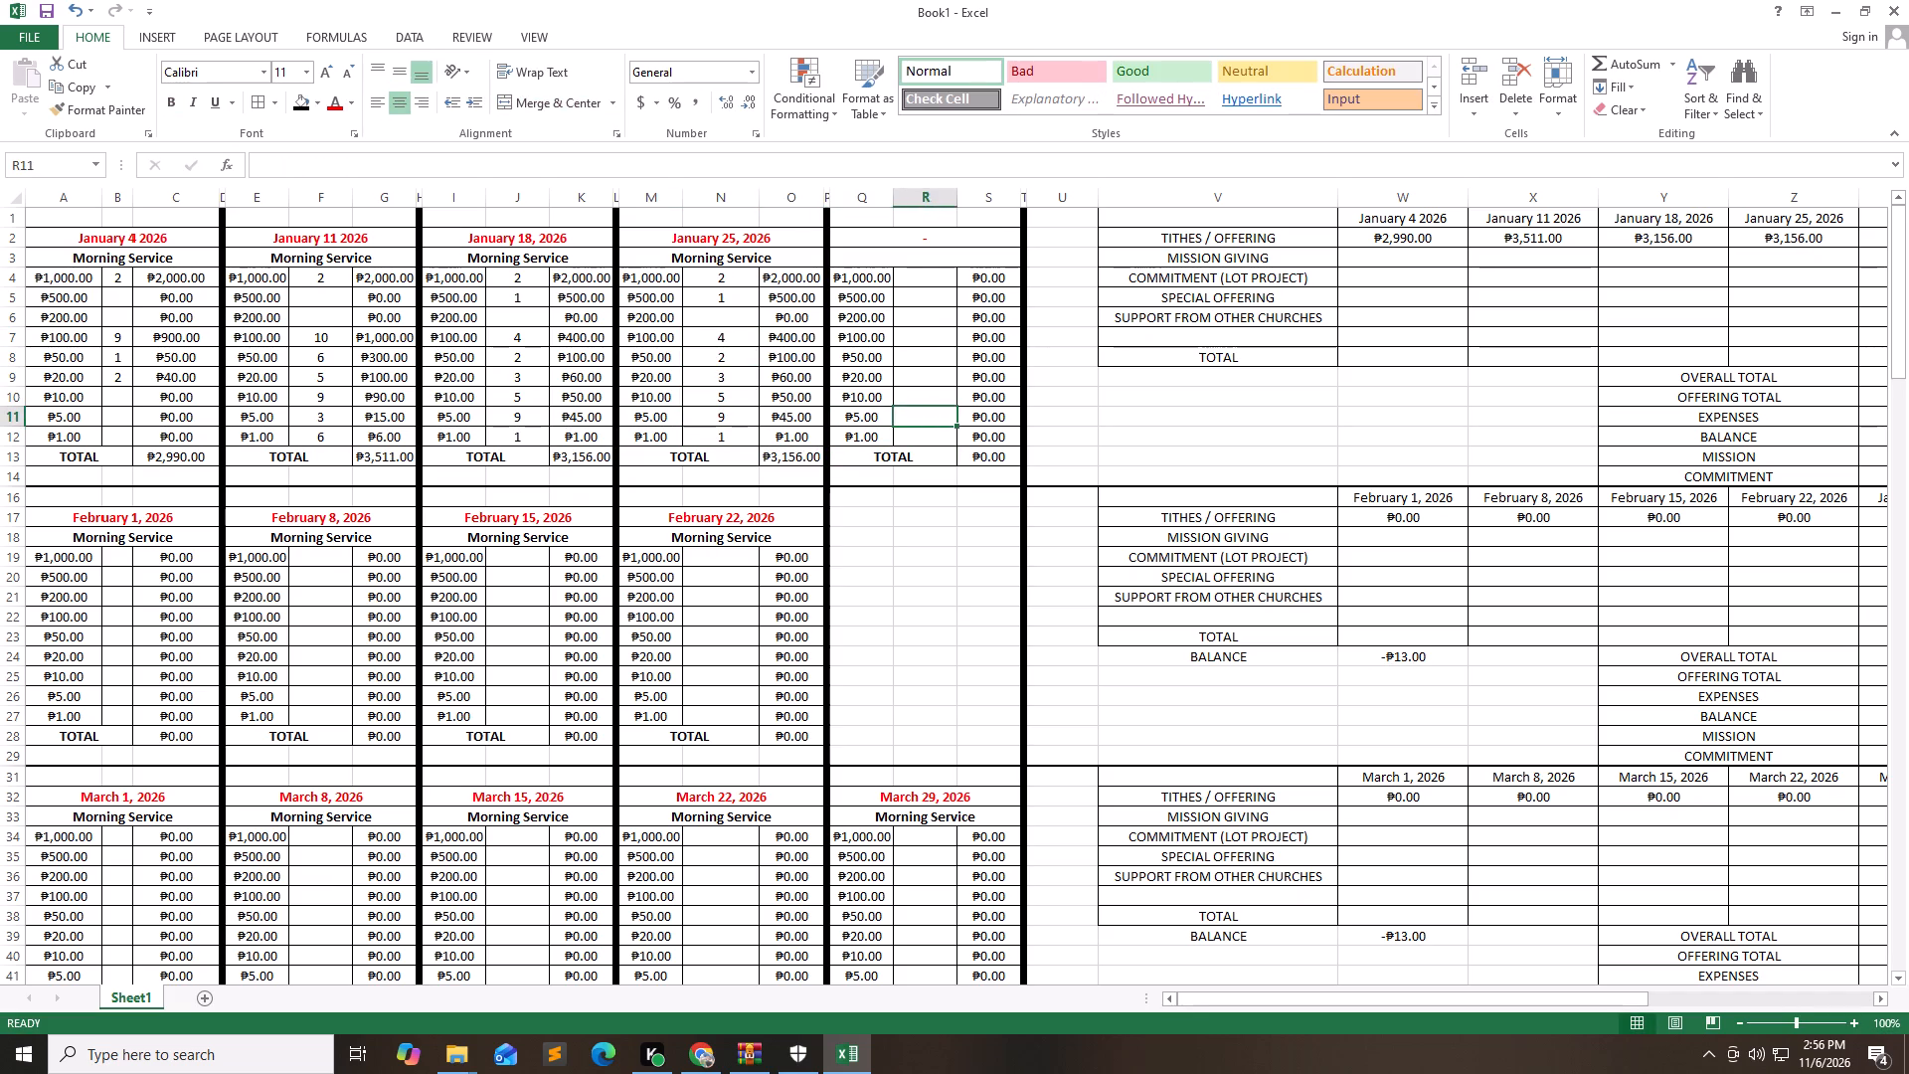
key("Right")
key("Left")
key("Left")
key("Left")
key("Left")
key("Left")
key("Left")
key("Left")
key("Left")
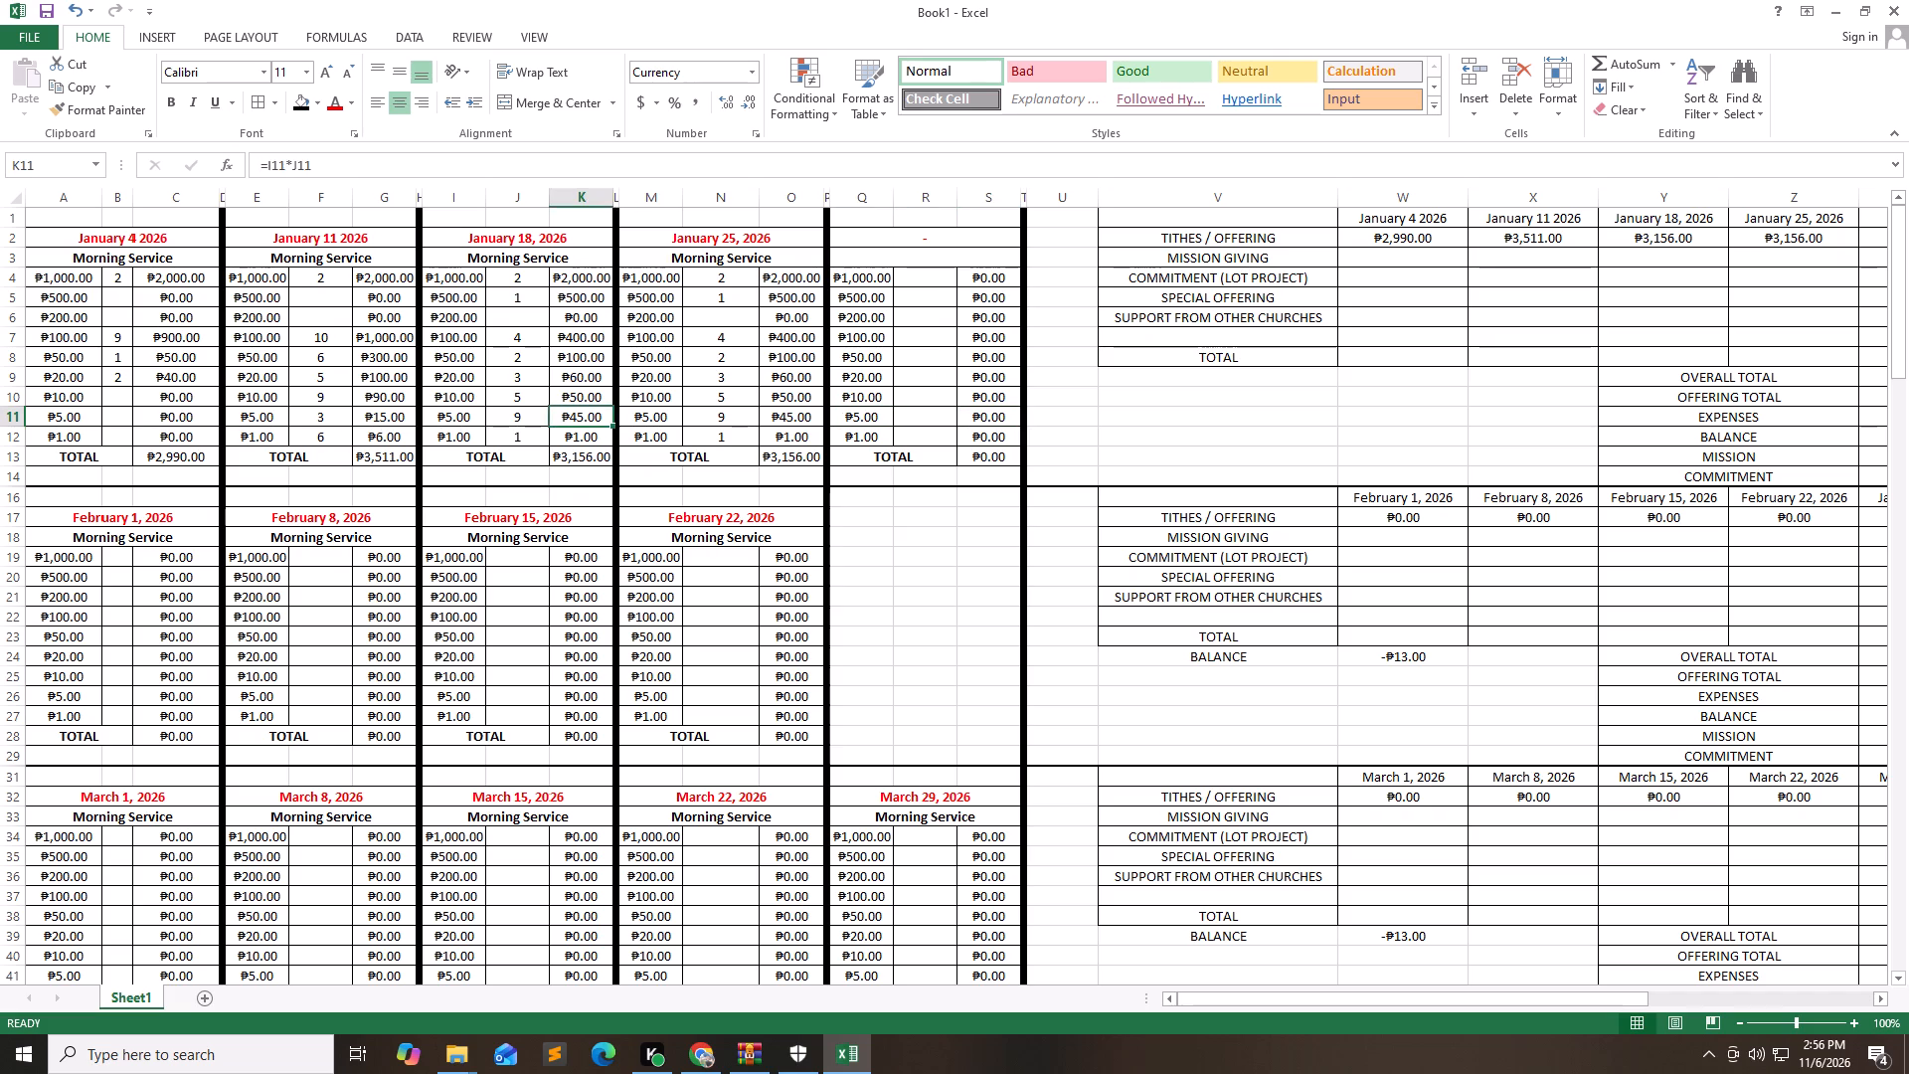
key("Left")
key("Right")
key("Left")
key("Left")
key("Left")
key("Left")
key("Left")
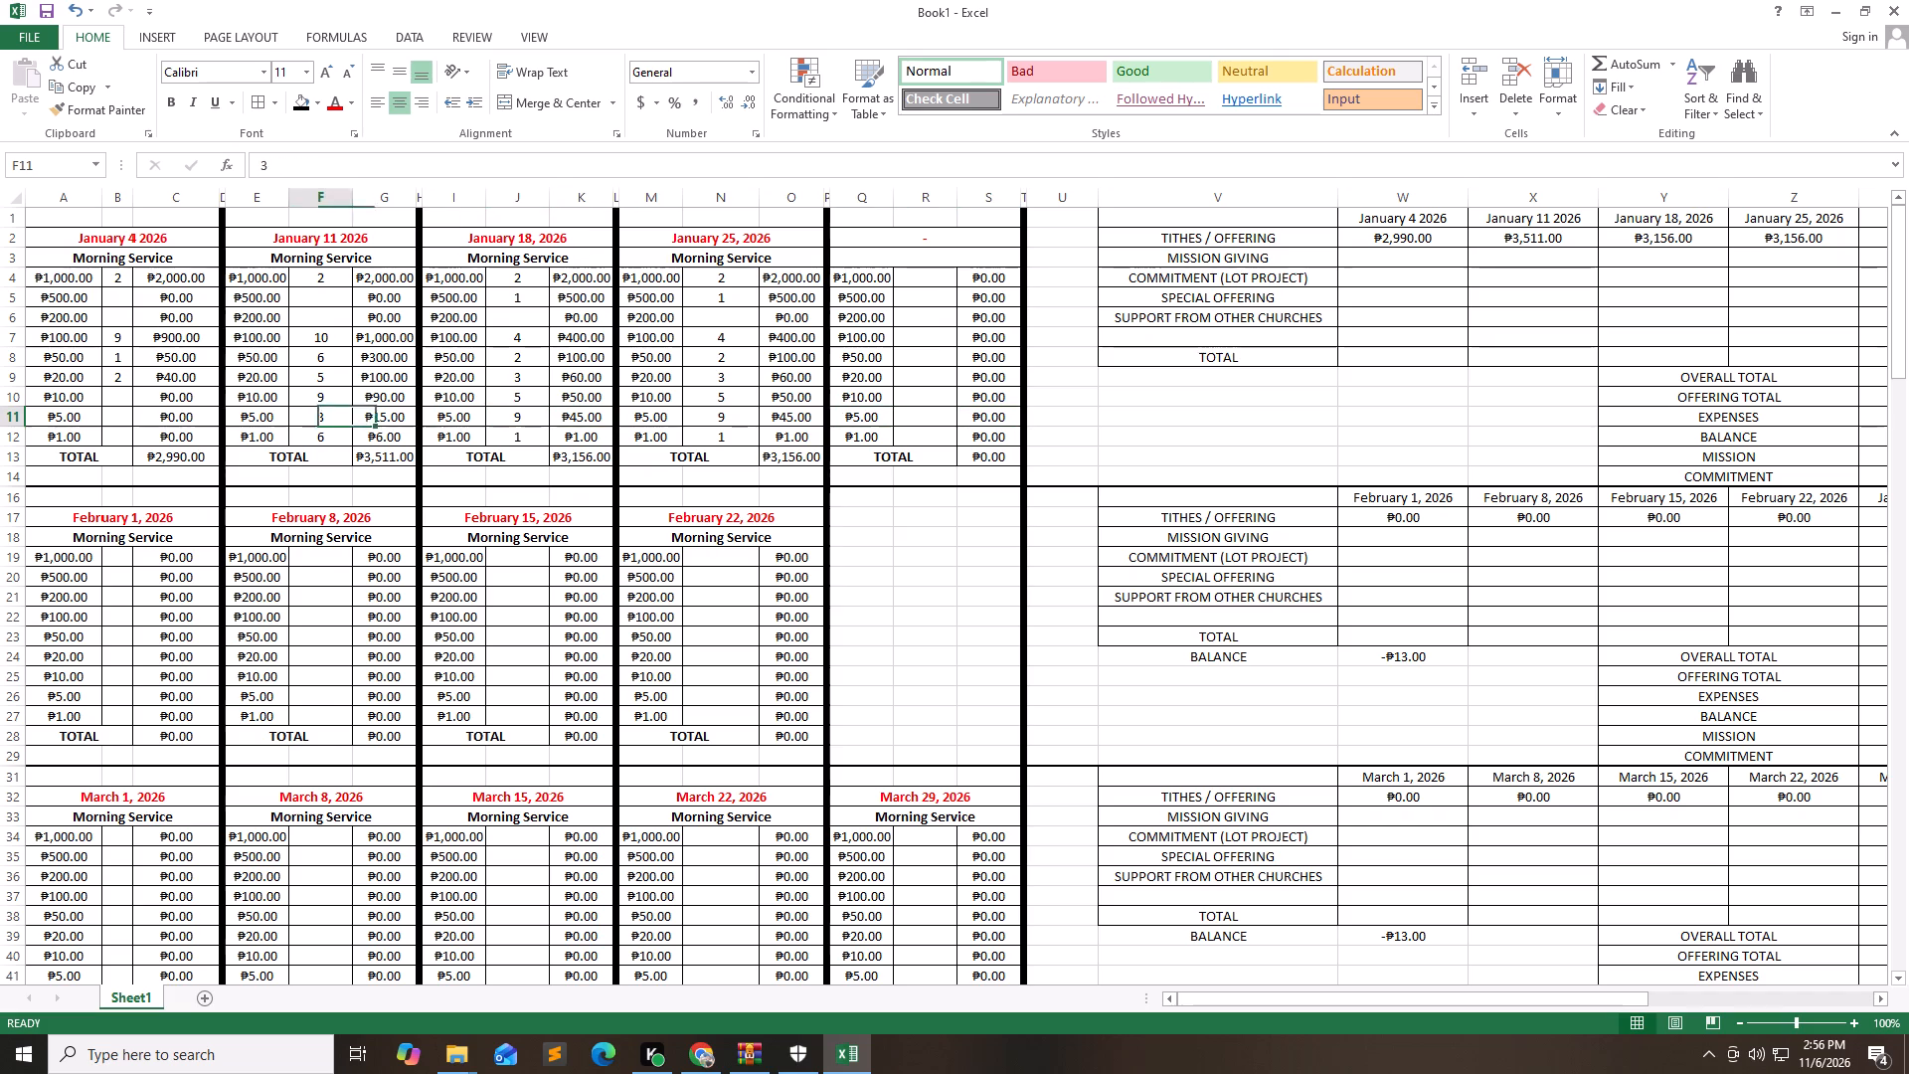
key("Right")
key("Right")
key("Right")
key("Right")
key("Right")
key("Right")
key("Left")
key("Left")
key("Left")
key("Left")
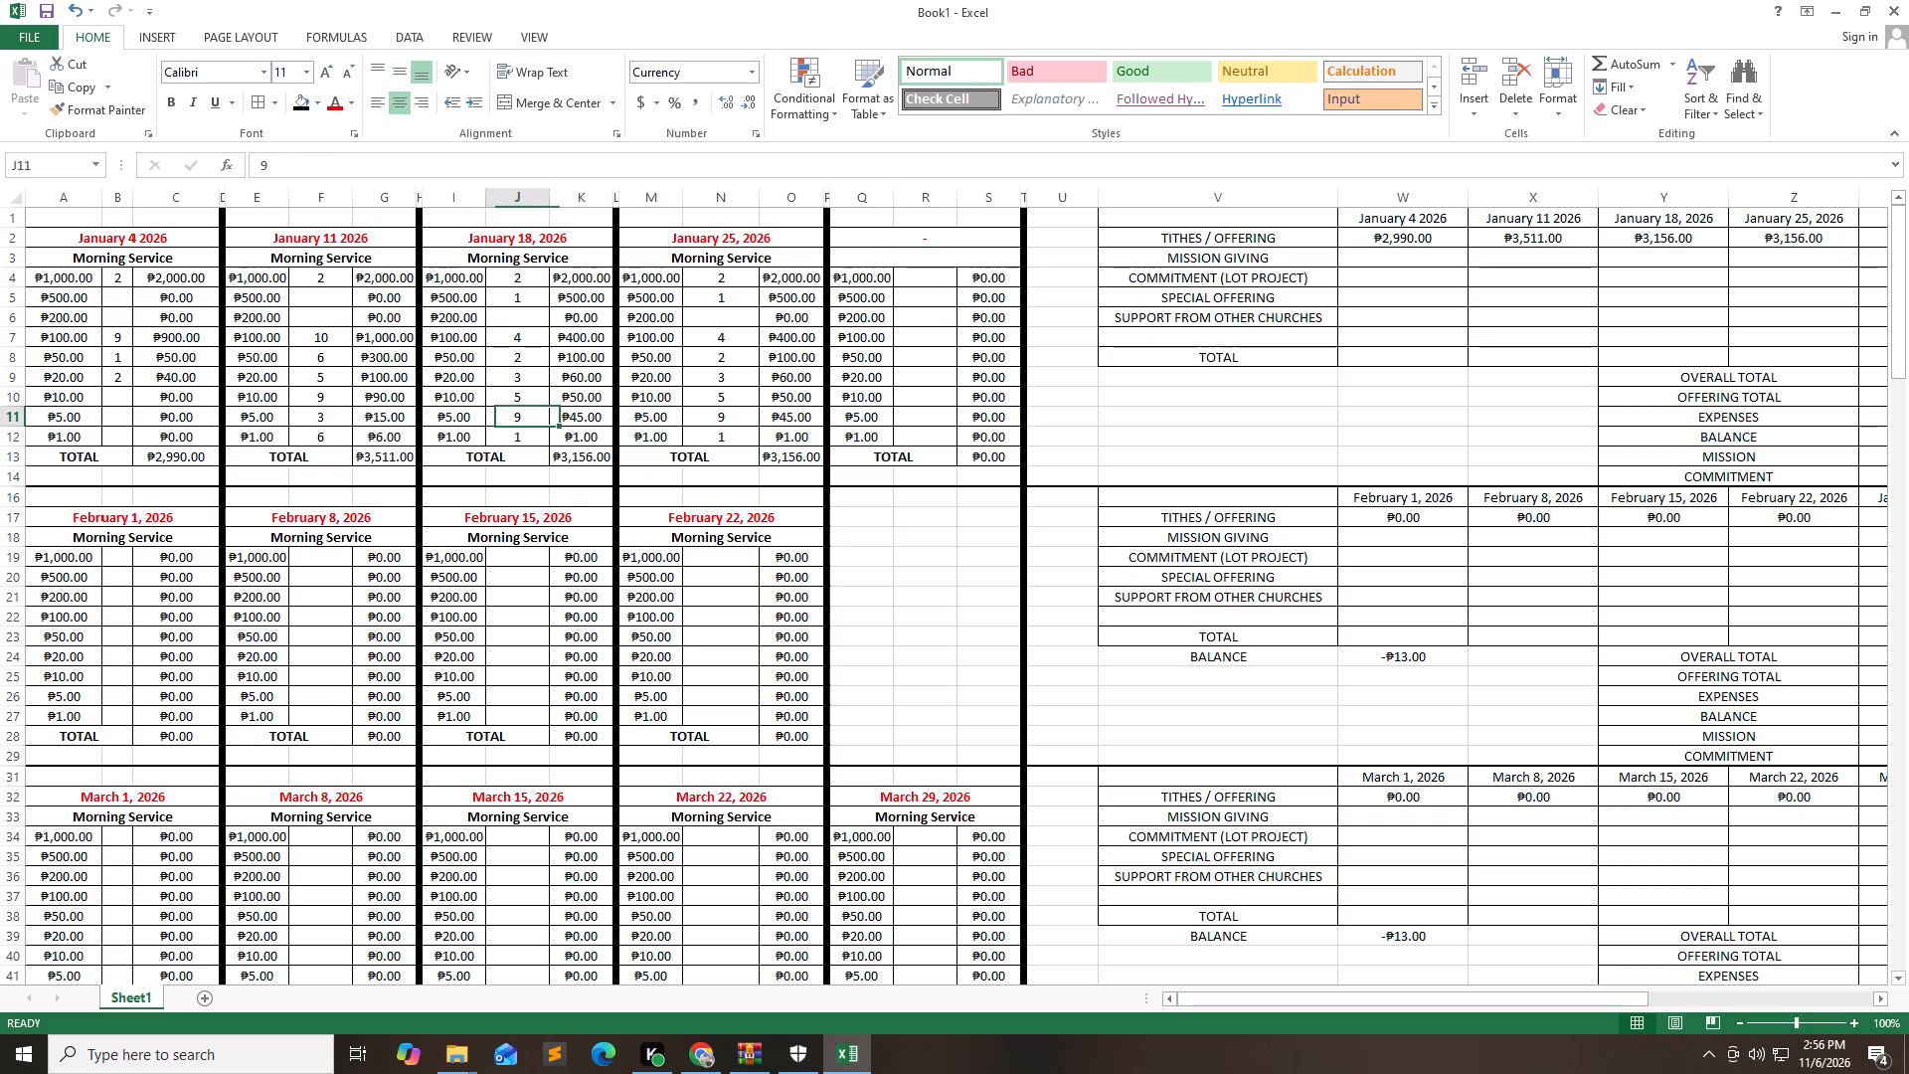
Examine the January 2026 summary block, including the offering total, expenses and balance, alongside the expenses list.
key("Right")
key("Right")
key("Right")
key("Right")
key("Right")
key("Right")
key("Right")
key("Right")
key("Right")
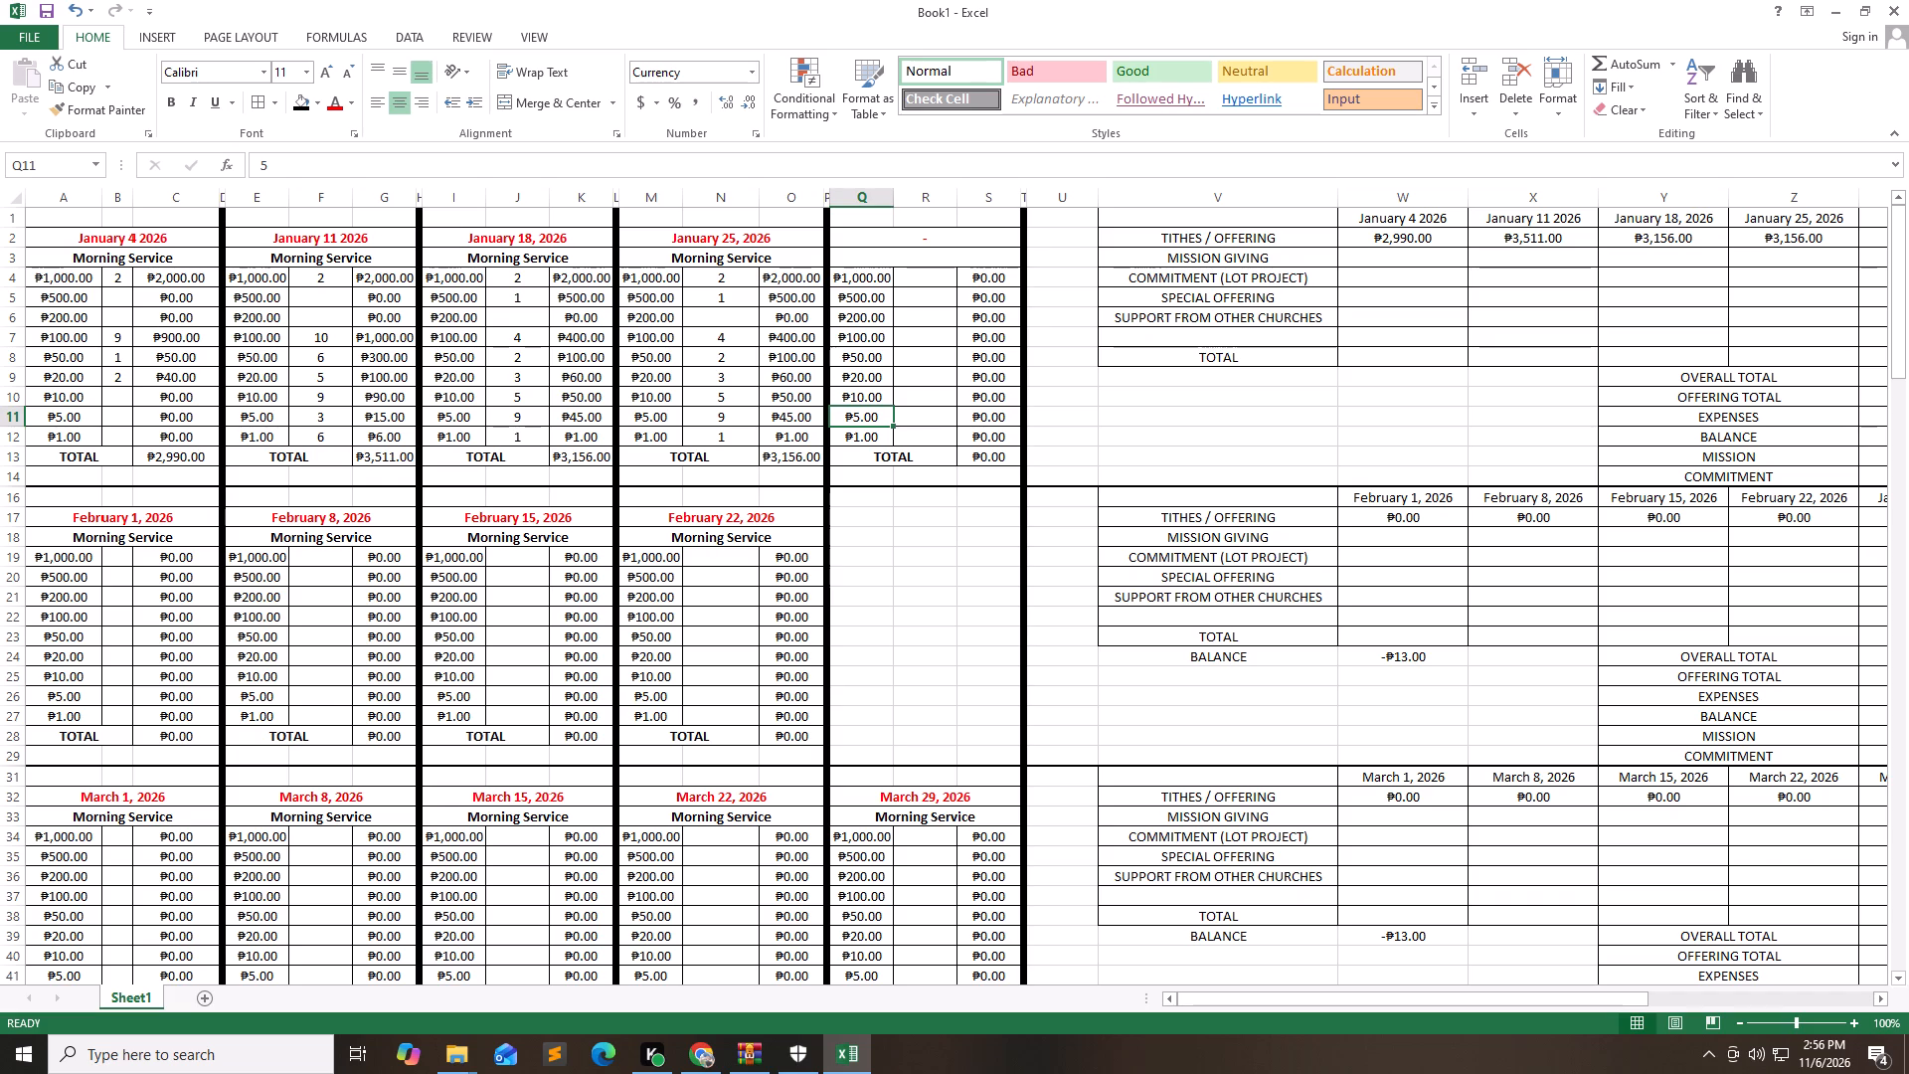
key("Right")
key("Right")
key("Right")
key("Right")
key("Right")
key("Right")
key("Right")
key("Left")
key("Left")
key("Left")
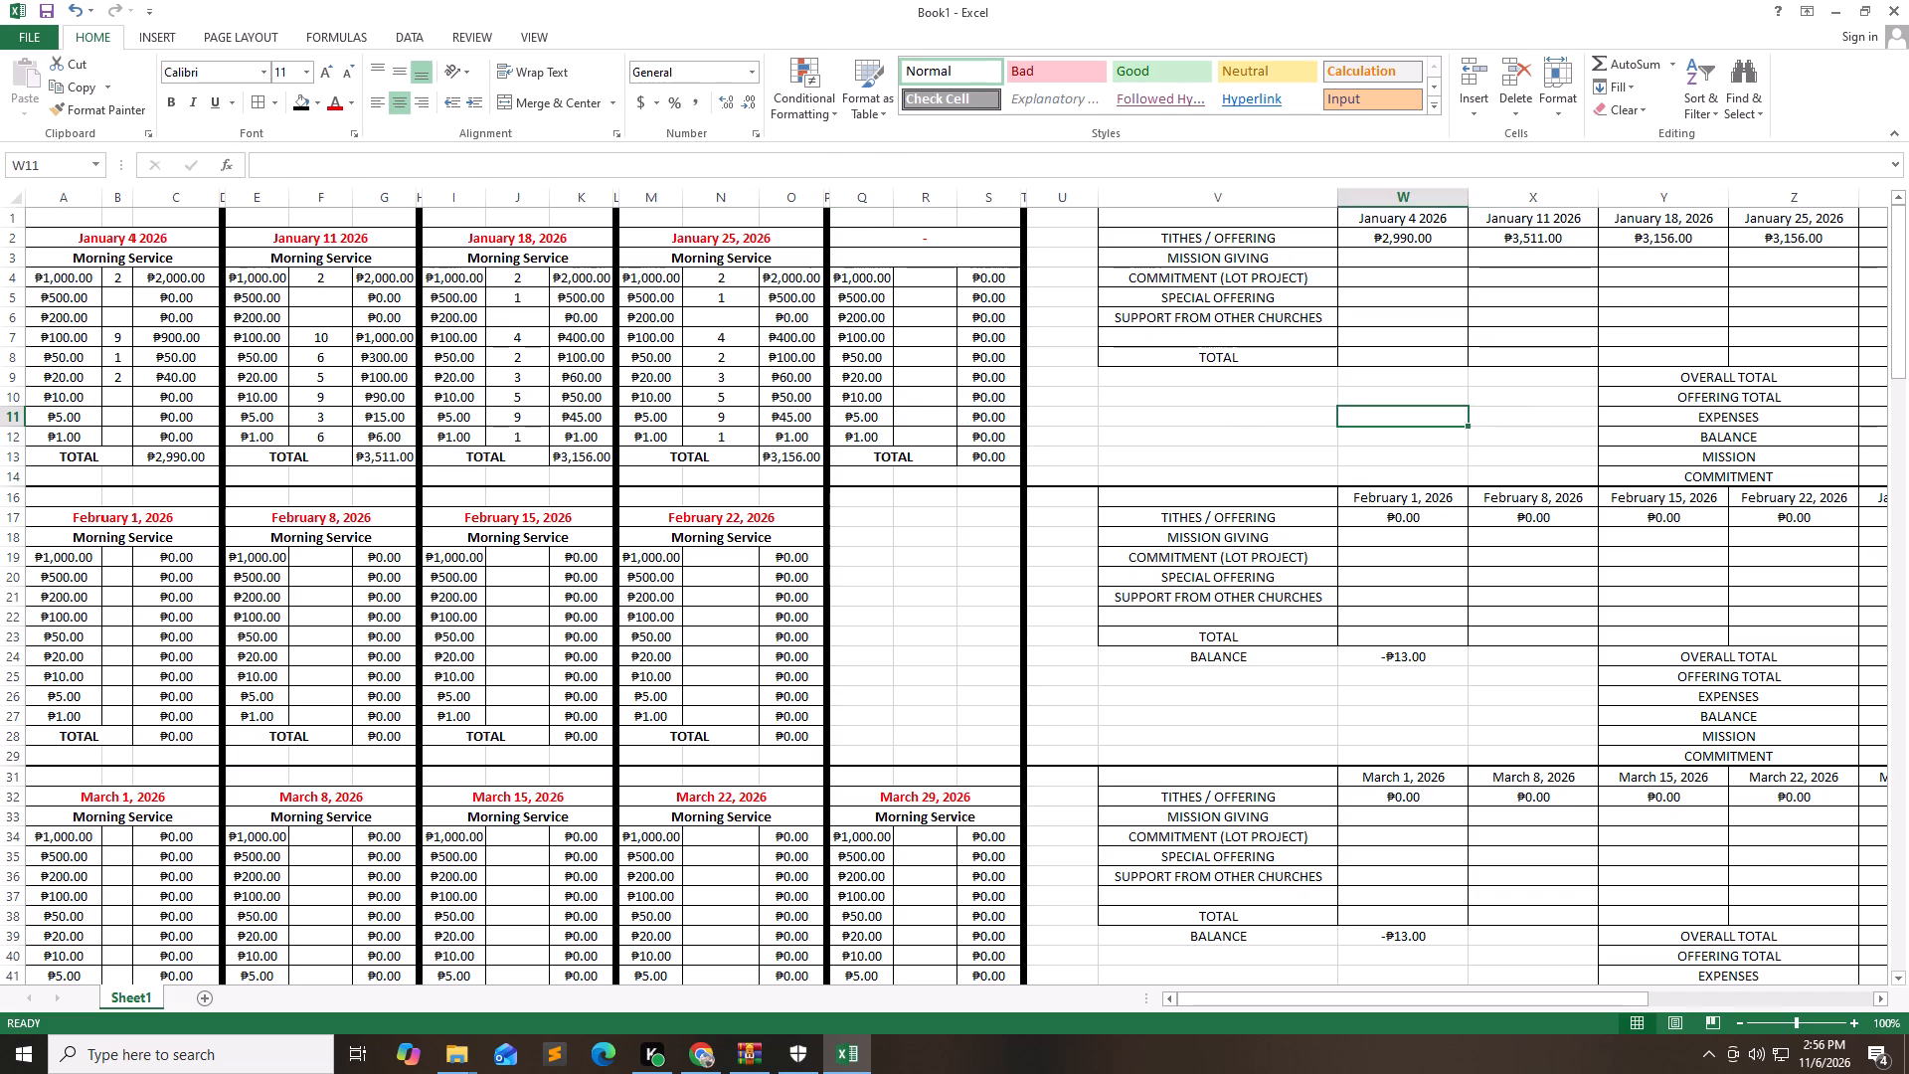
key("Right")
key("Right")
key("Right")
key("Right")
key("Right")
key("Right")
key("Right")
key("Right")
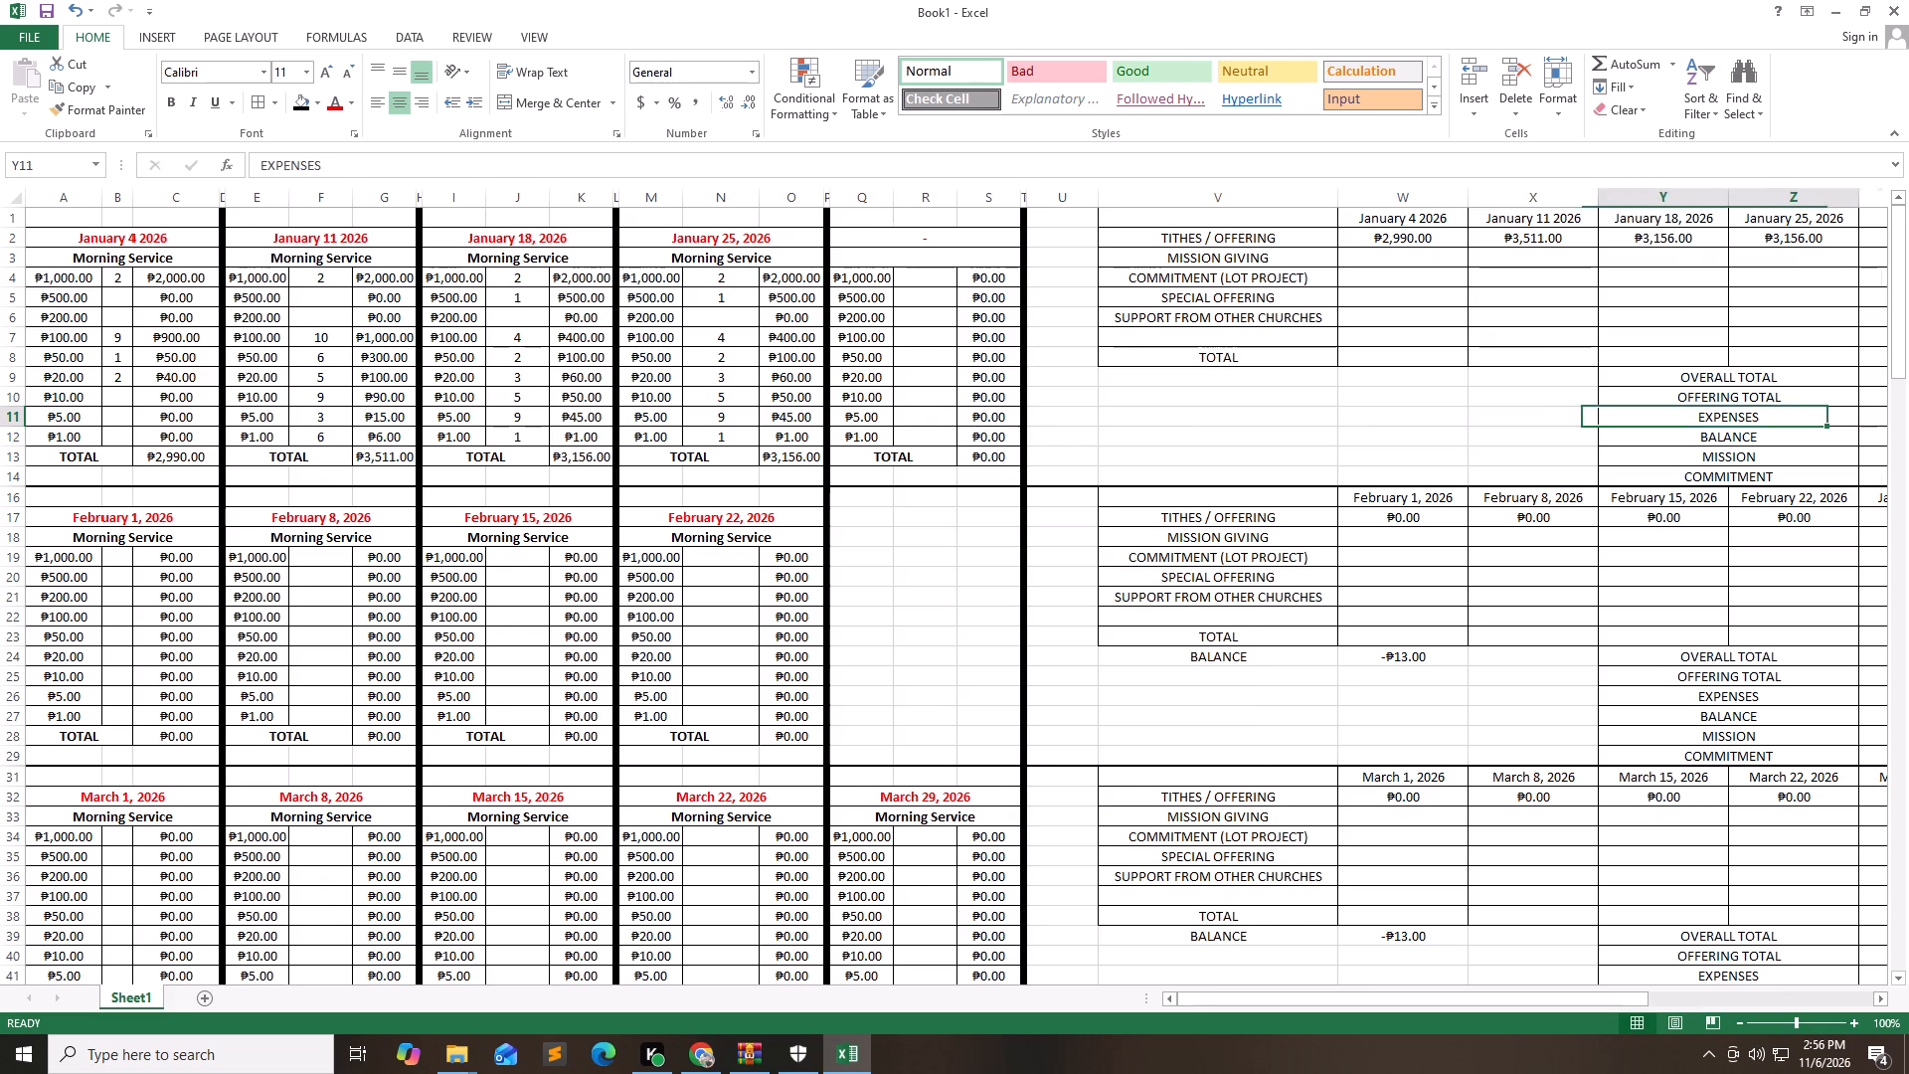
key("Left")
key("Left")
key("Left")
key("Left")
key("Left")
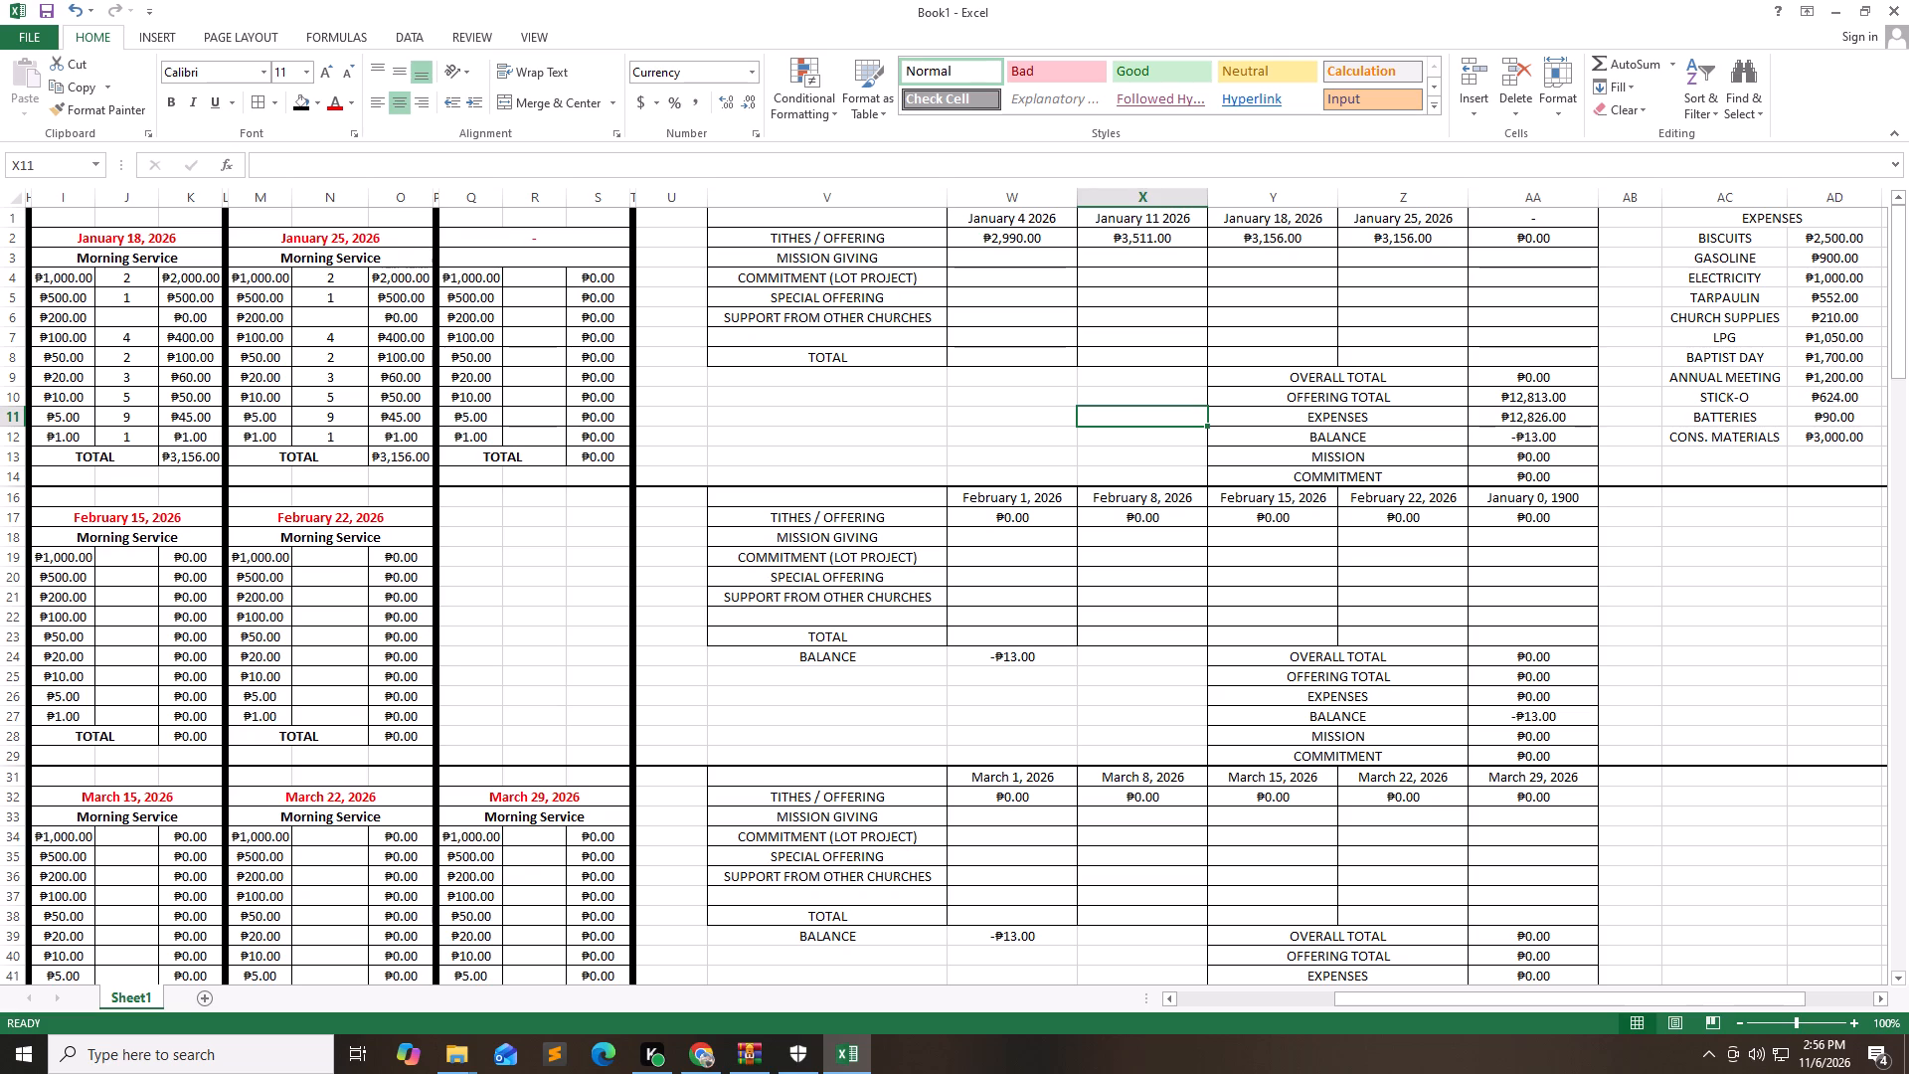
key("Left")
key("Left")
key("Up")
key("Up")
key("Up")
key("Up")
key("Up")
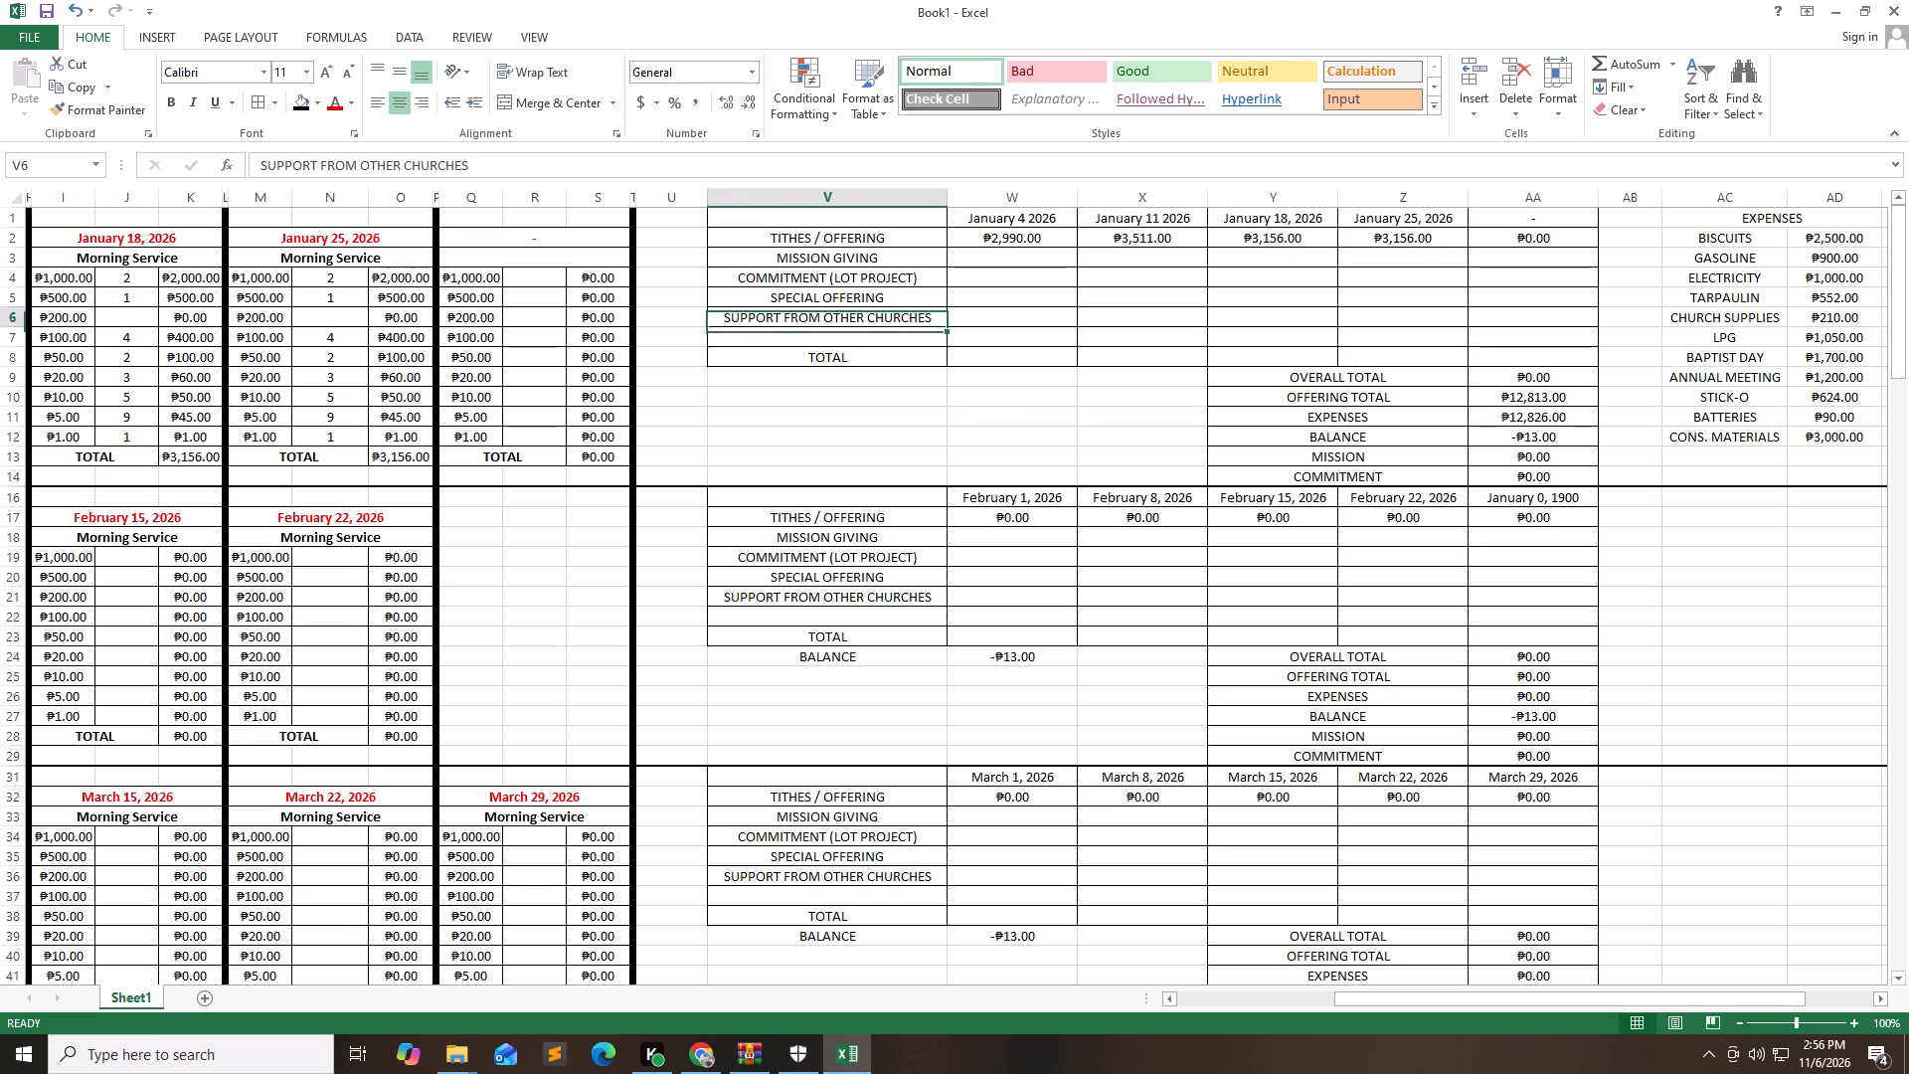
key("Up")
key("Up")
key("Right")
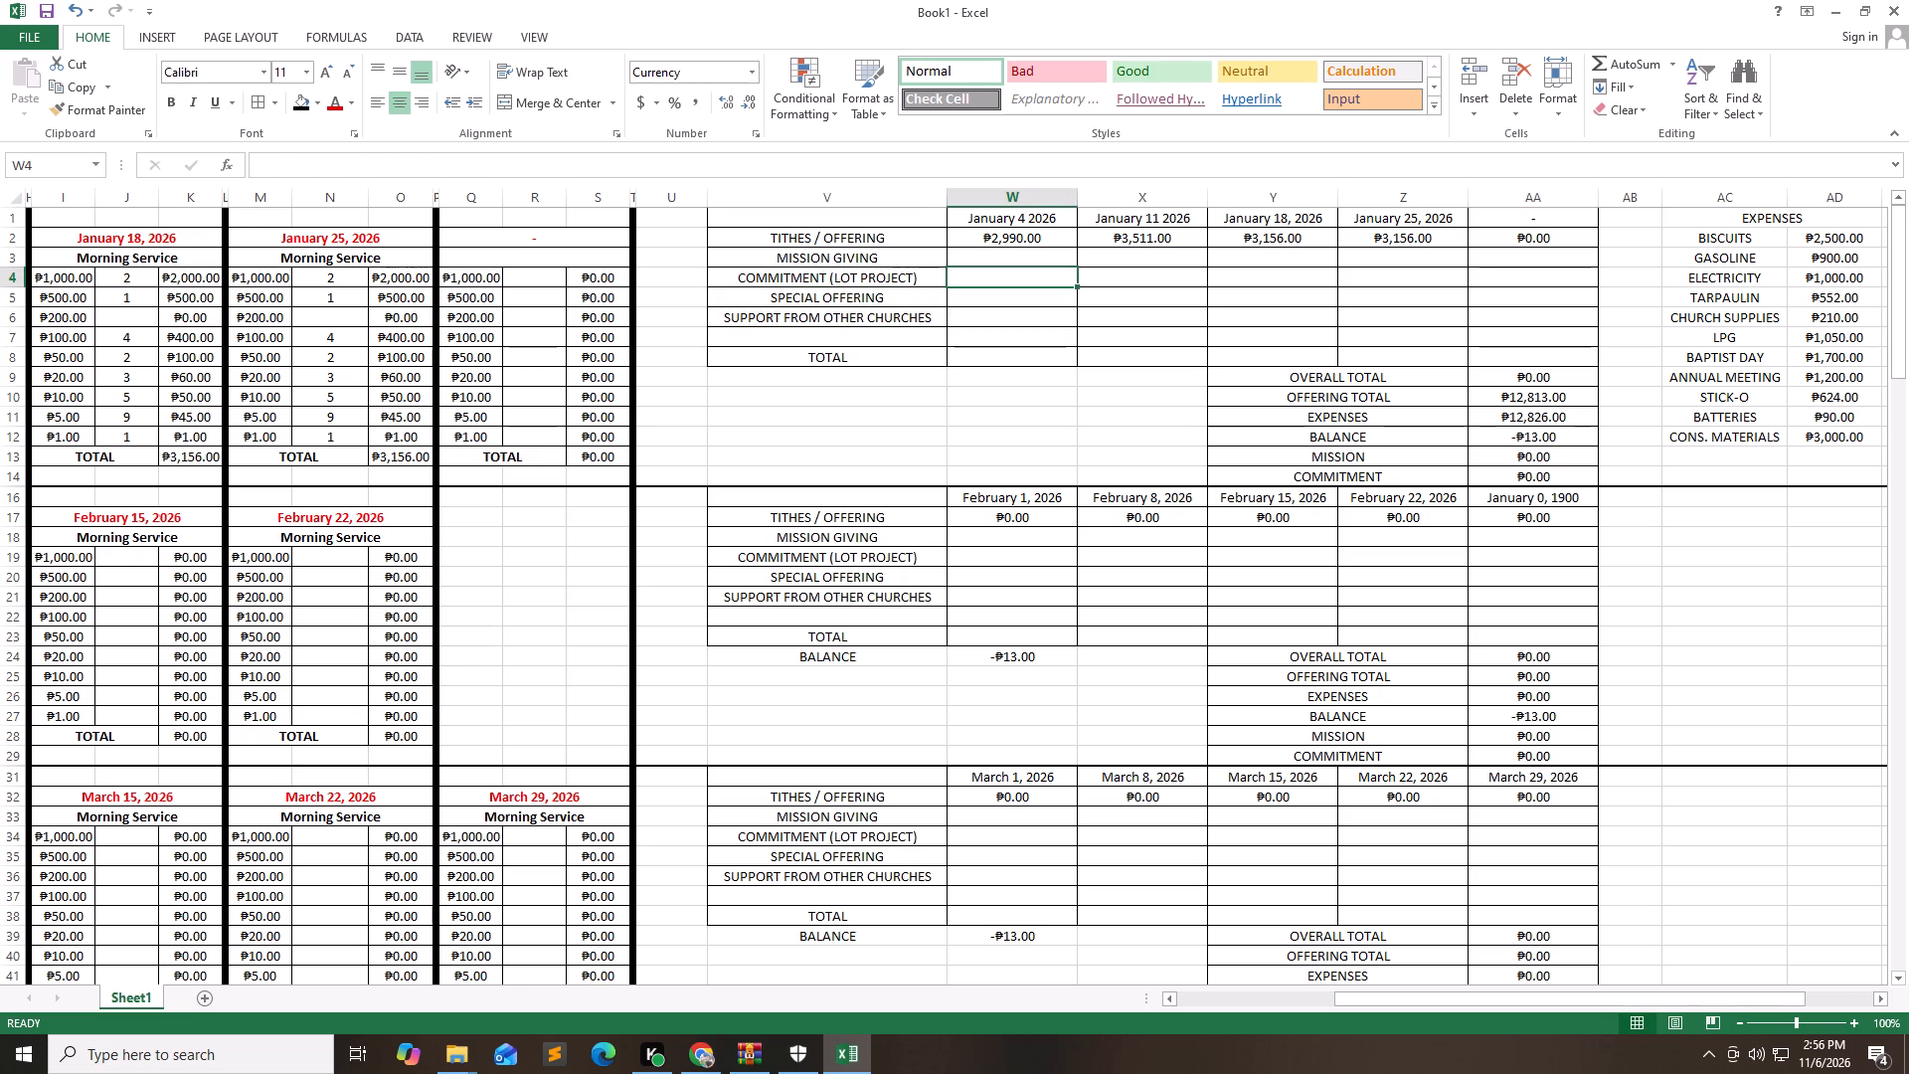
Set the January 25, 2026 count for ₱100 to 9.
key("Left")
key("Left")
key("Left")
key("Left")
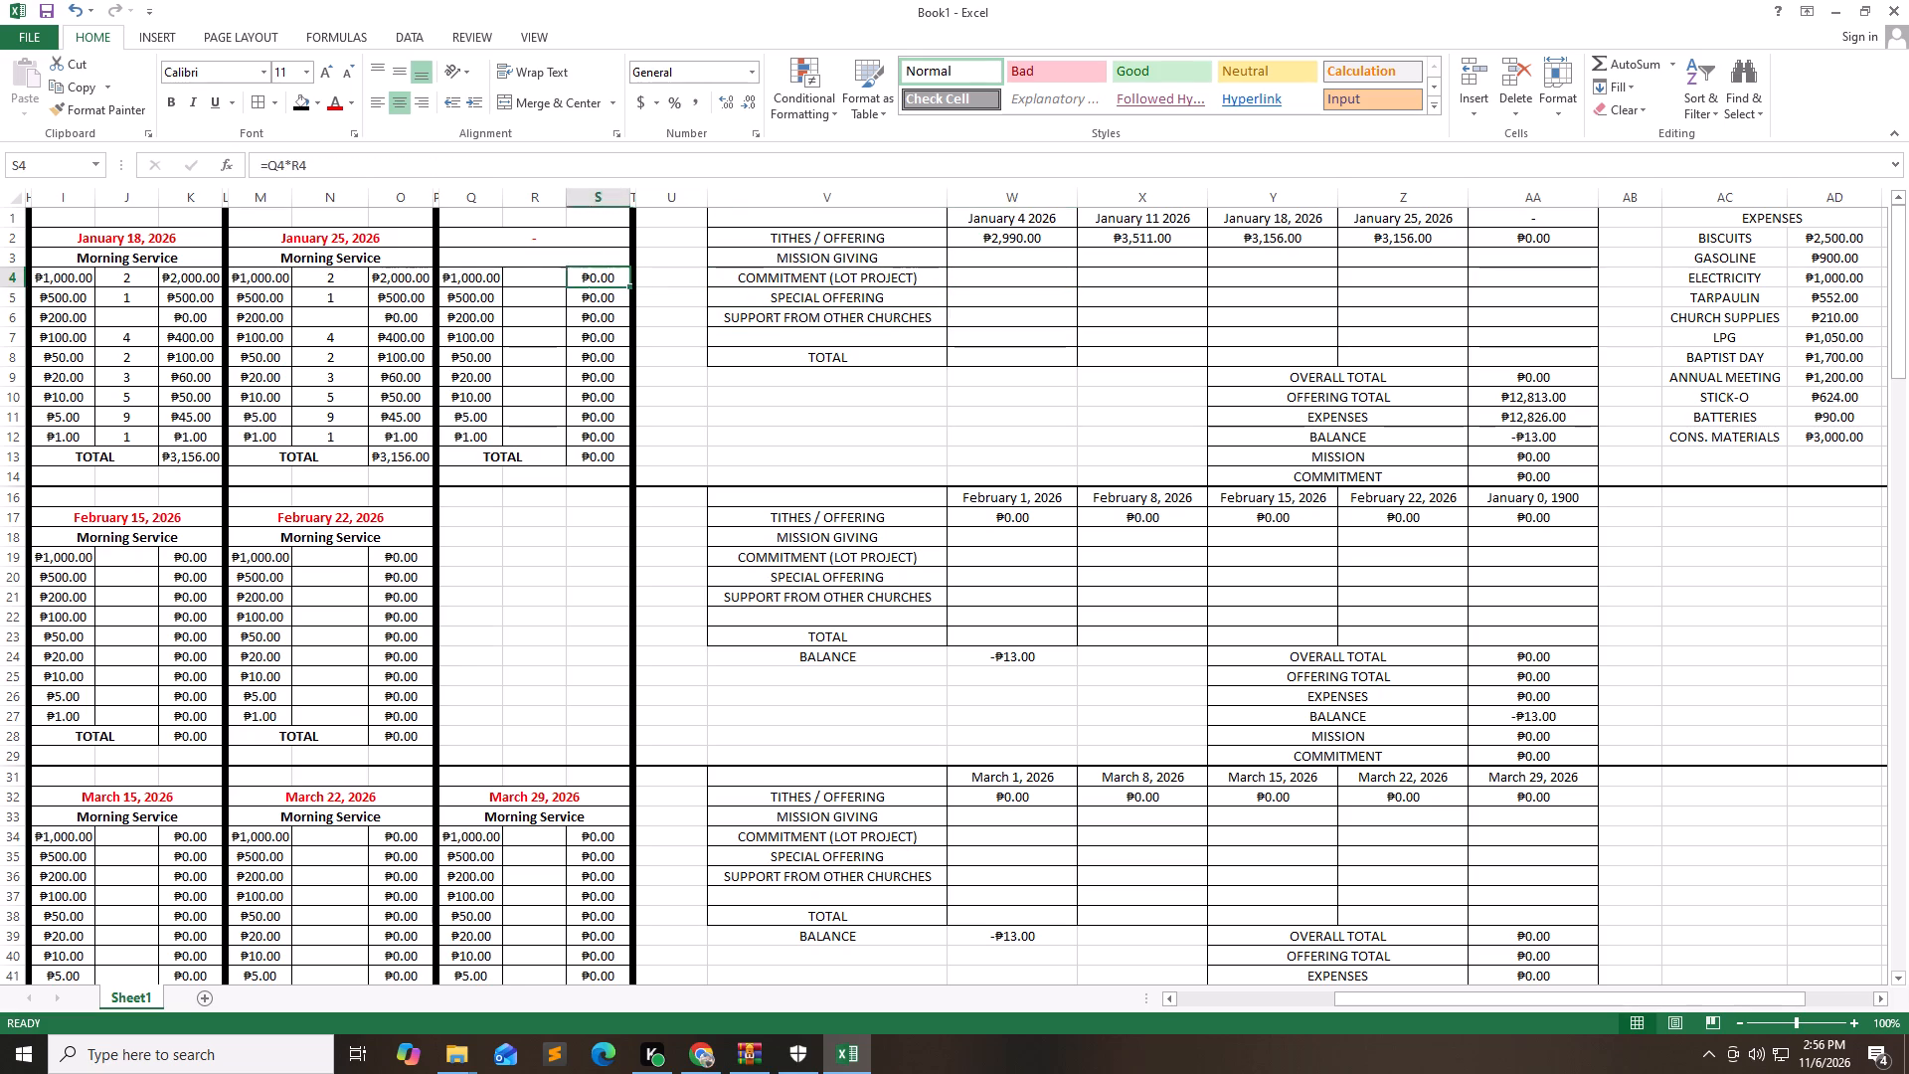
key("Left")
key("Left")
key("Left")
key("Left")
key("Left")
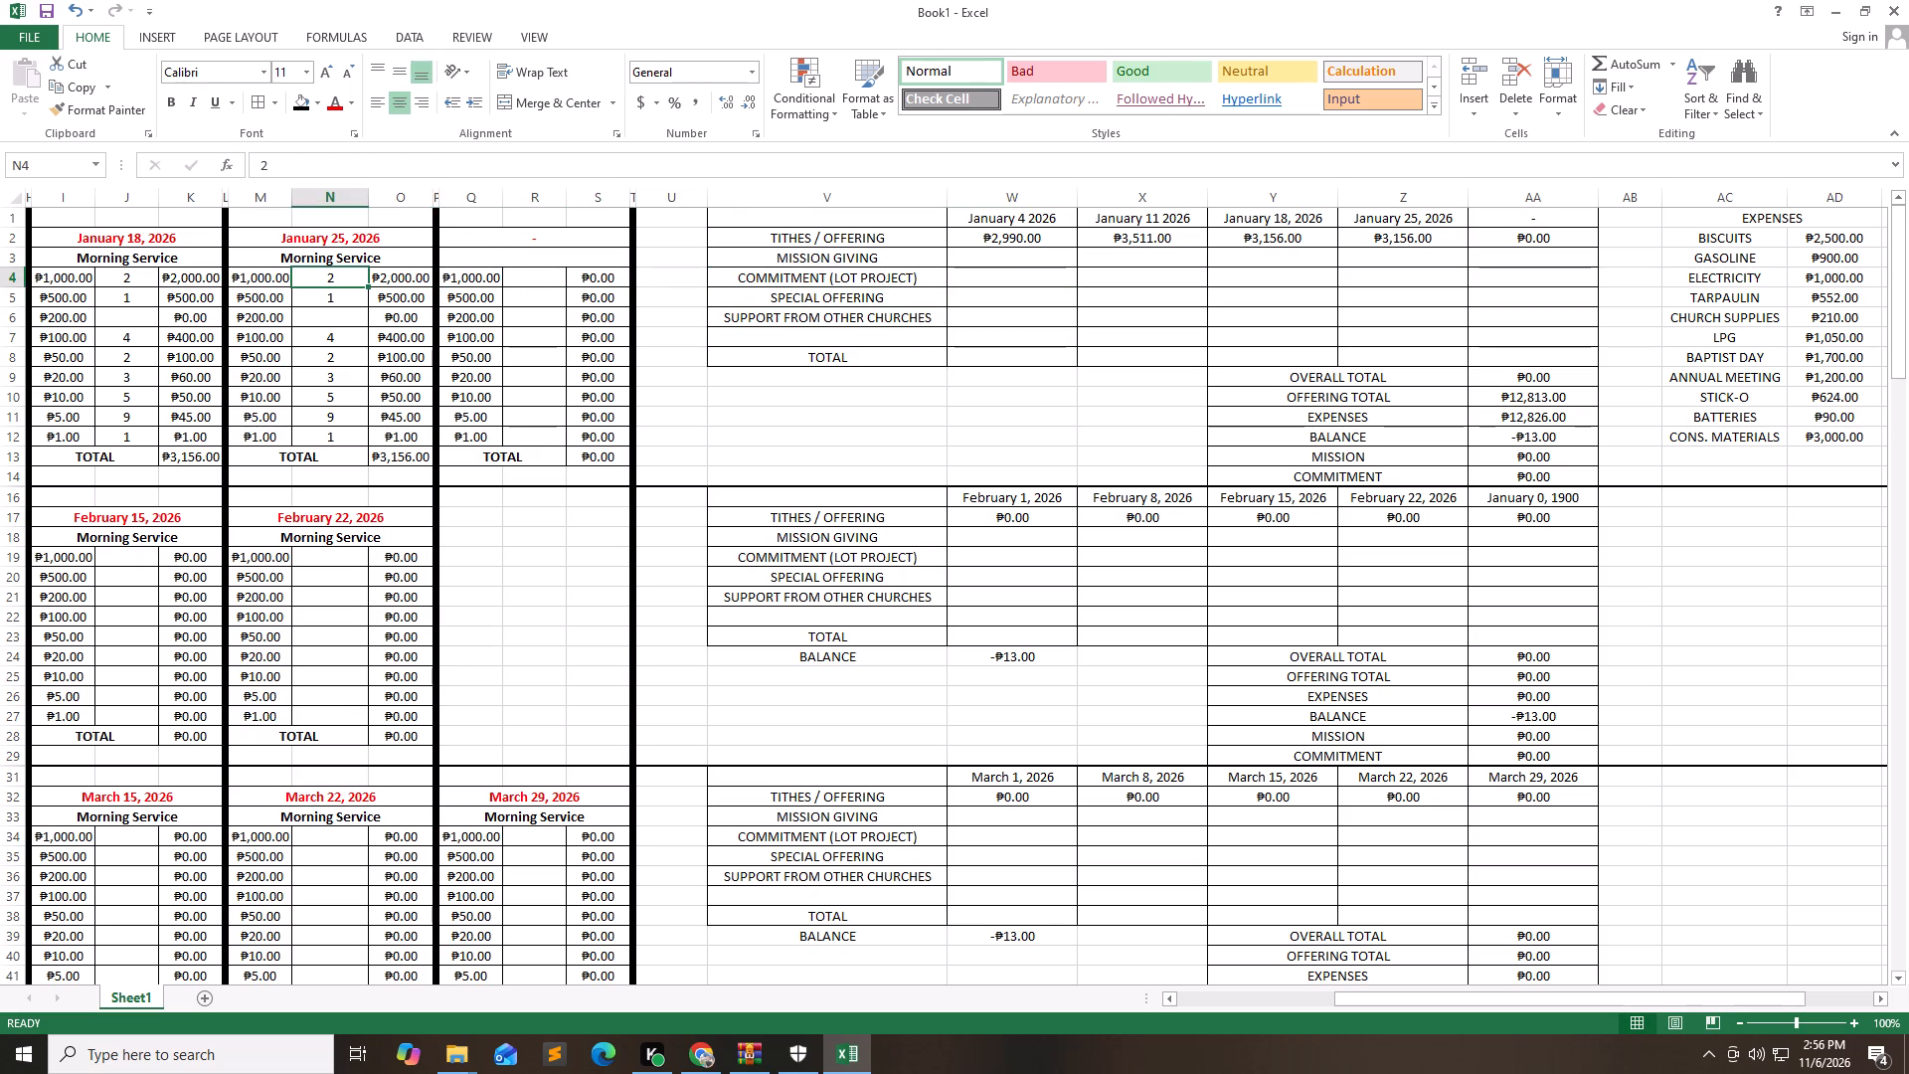
key("Up")
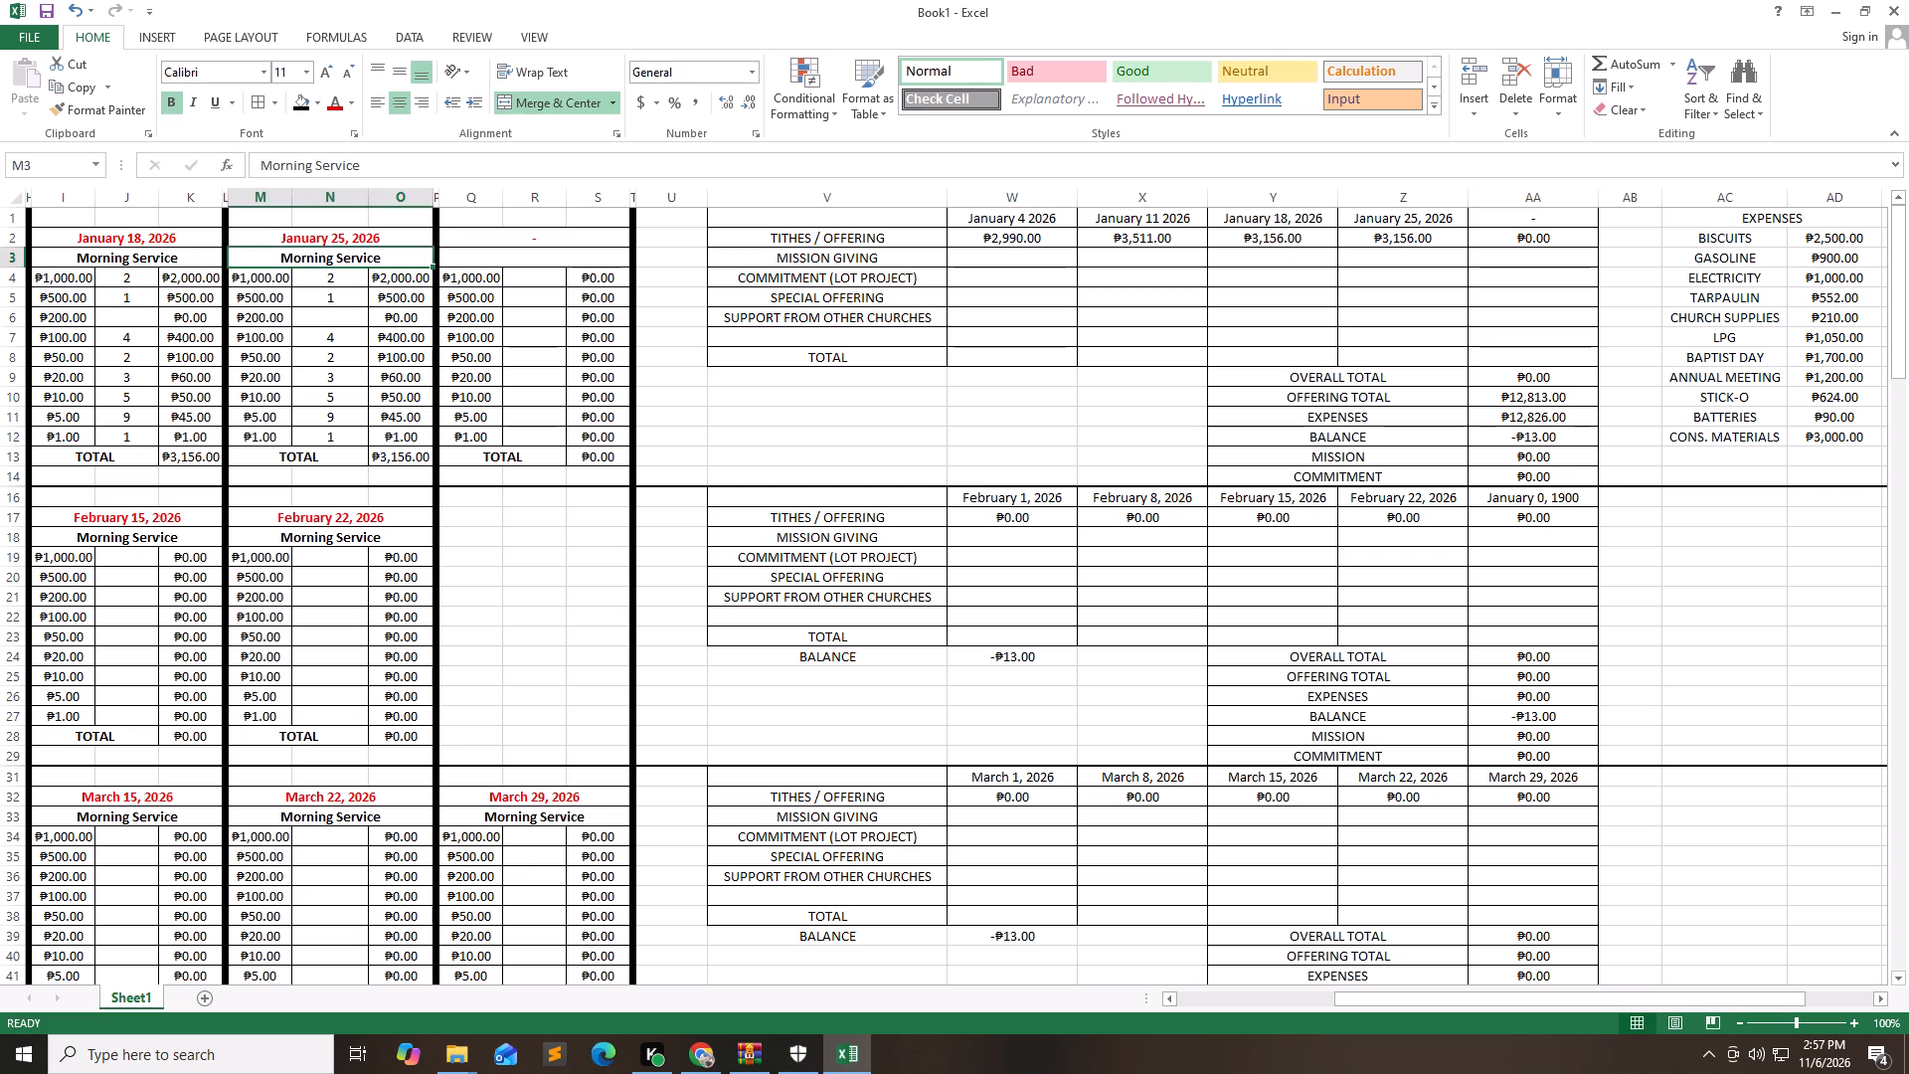
key("Down")
key("Down")
key("Down")
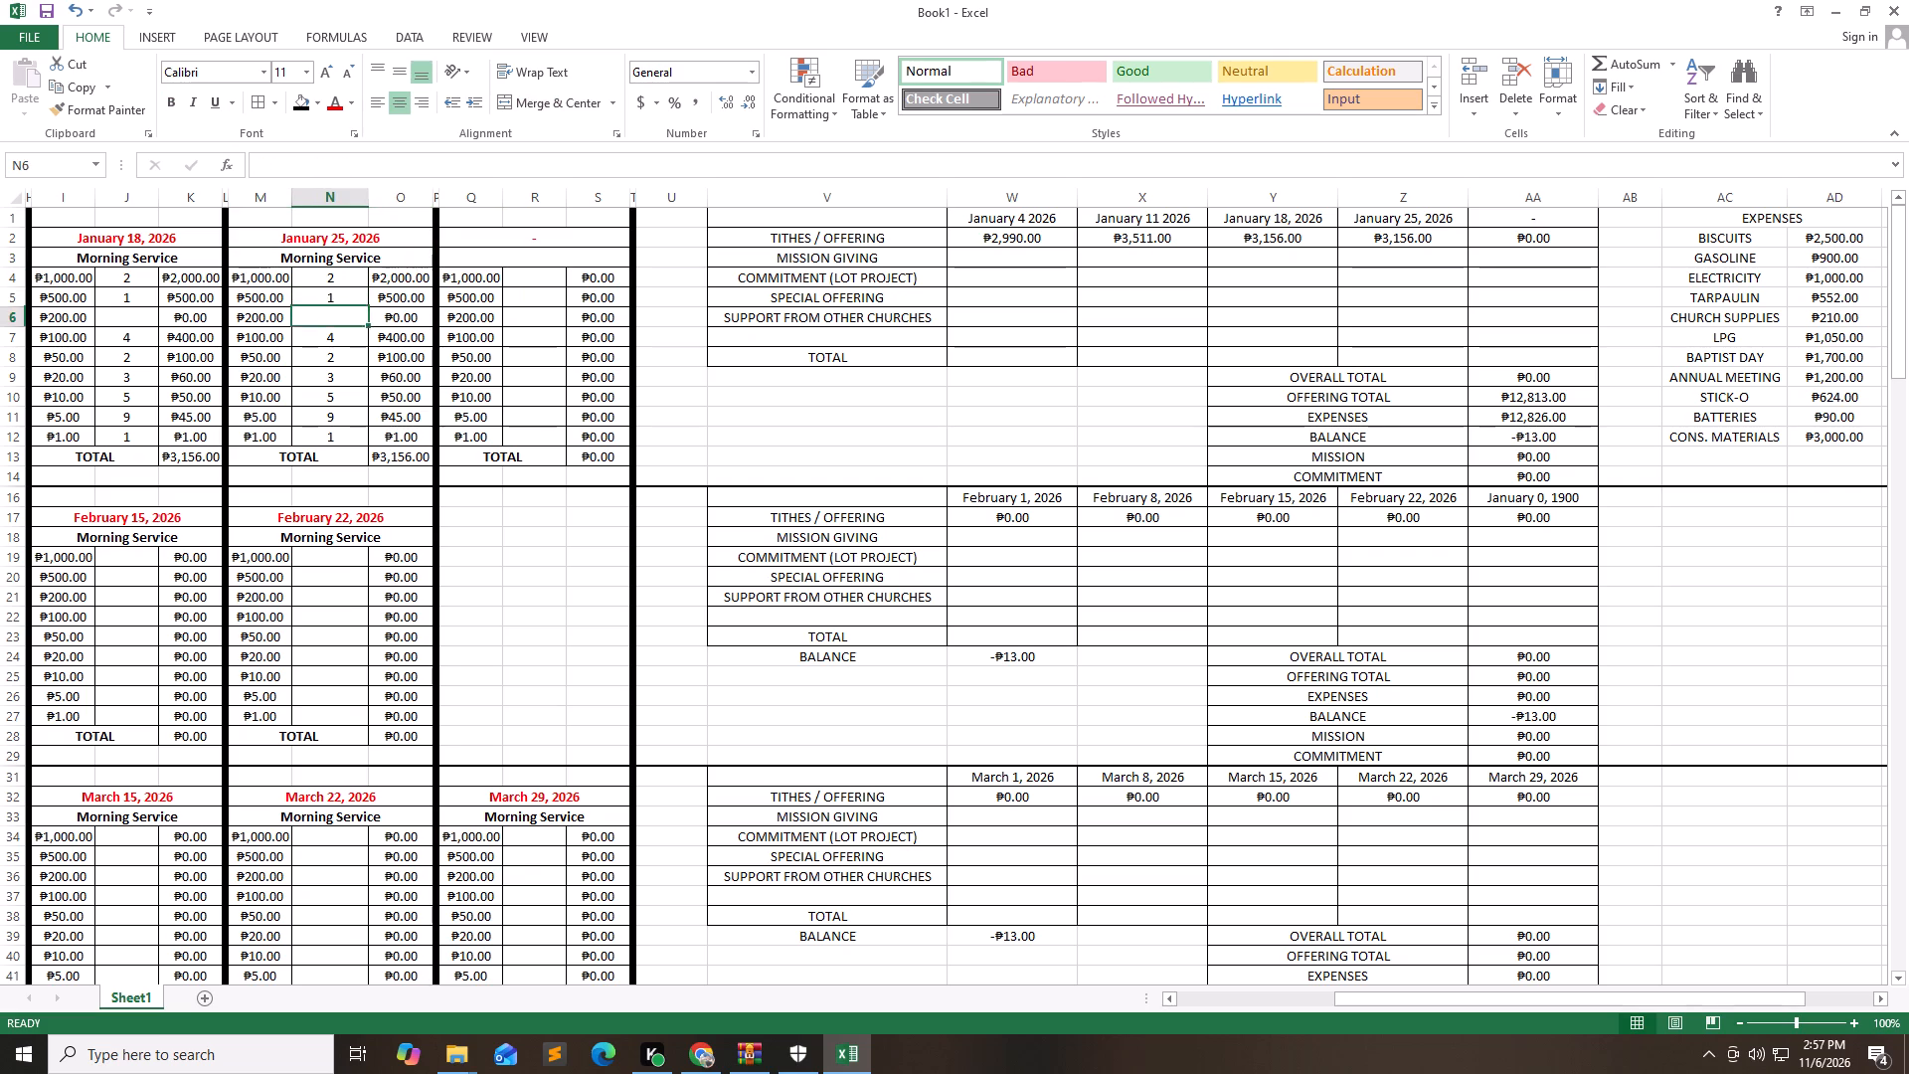
key("Down")
key("9")
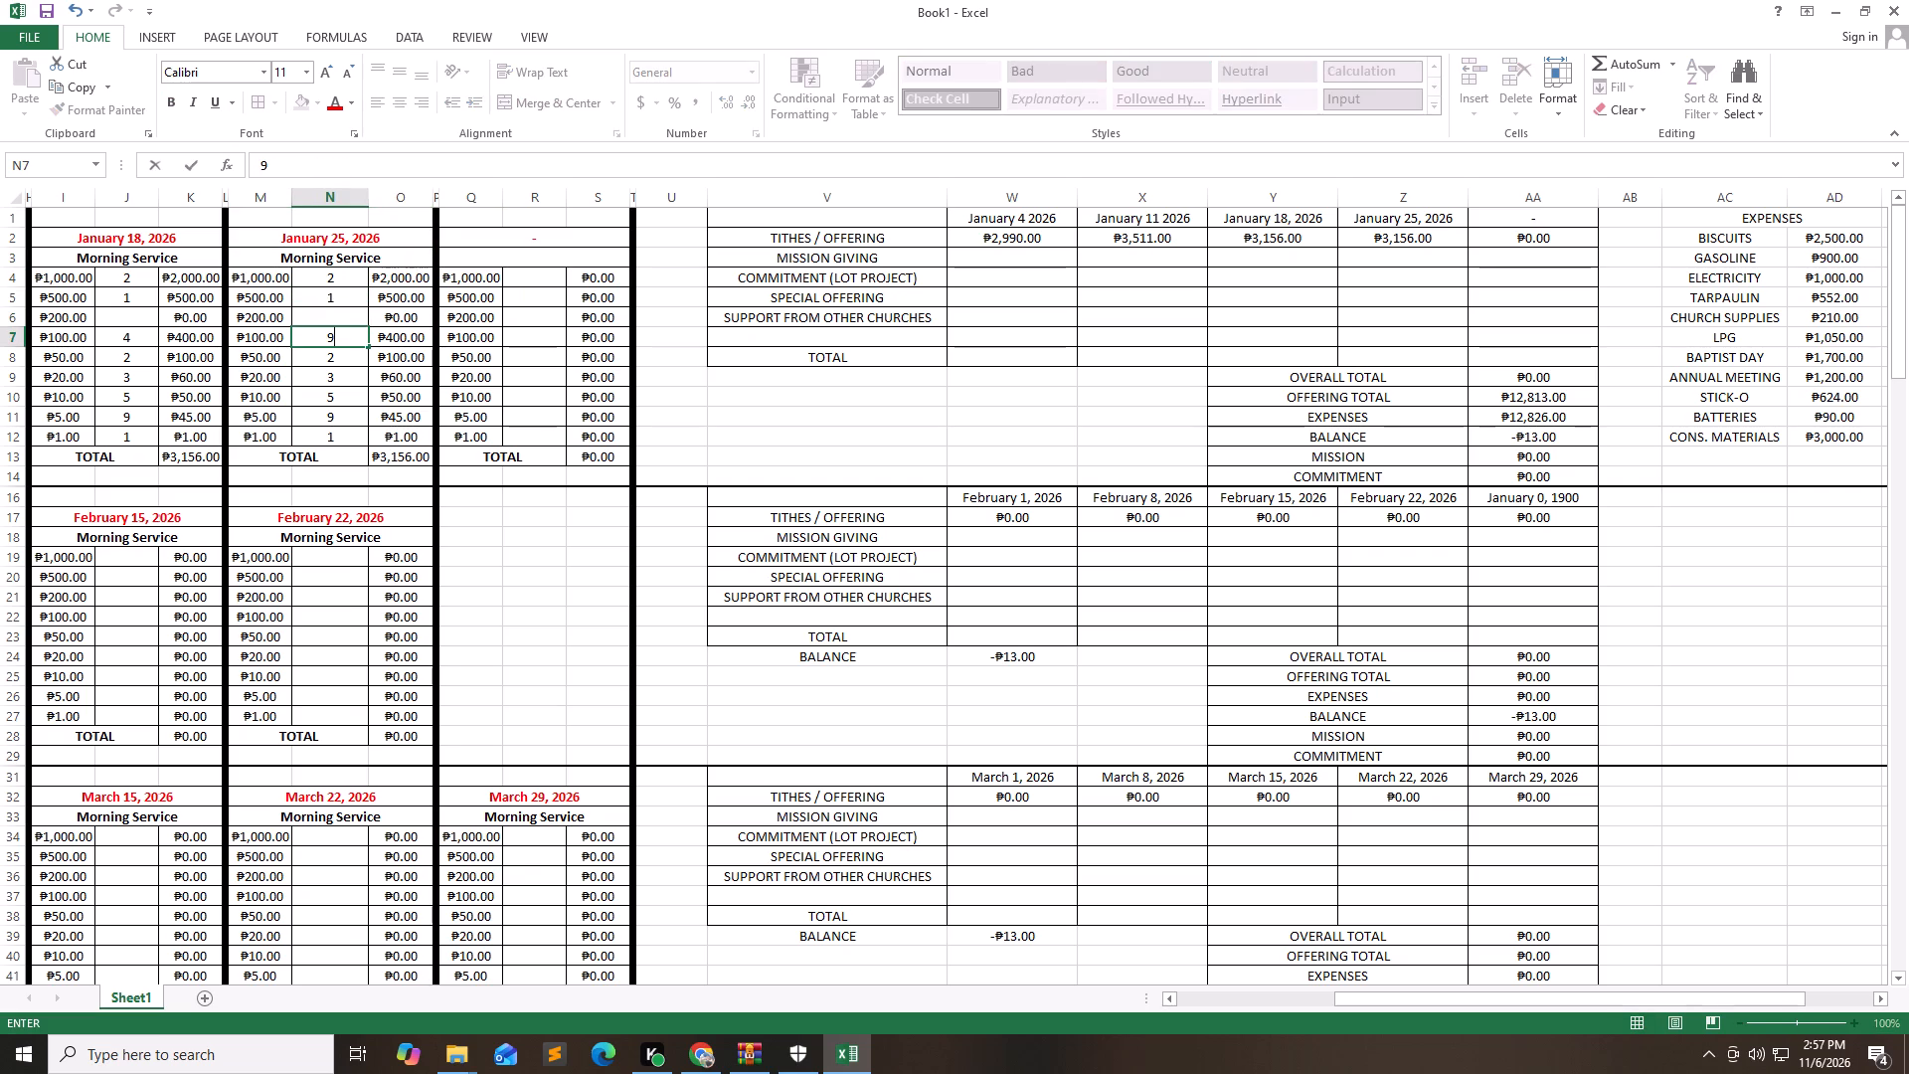
key("Down")
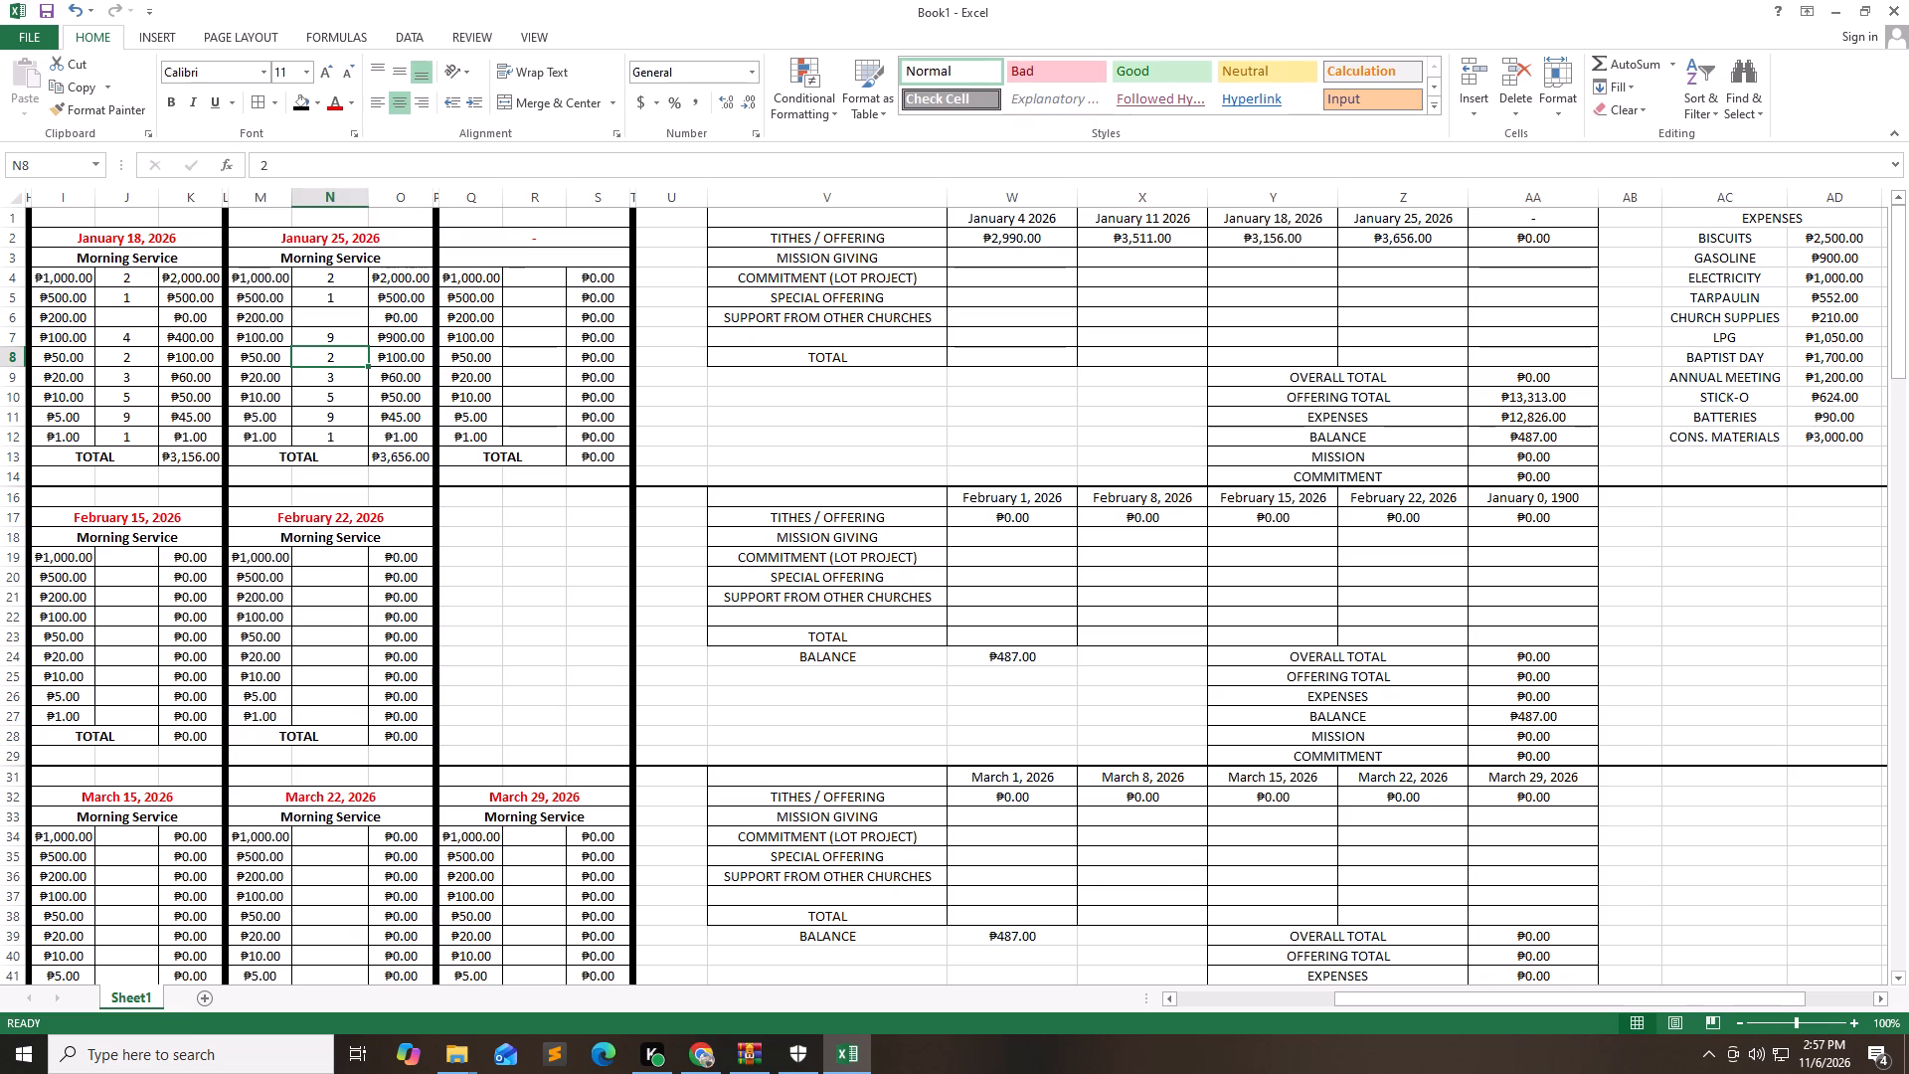
Review the January 11, 2026 cash counts for each denomination from ₱1,000 down to ₱1.
key("Right")
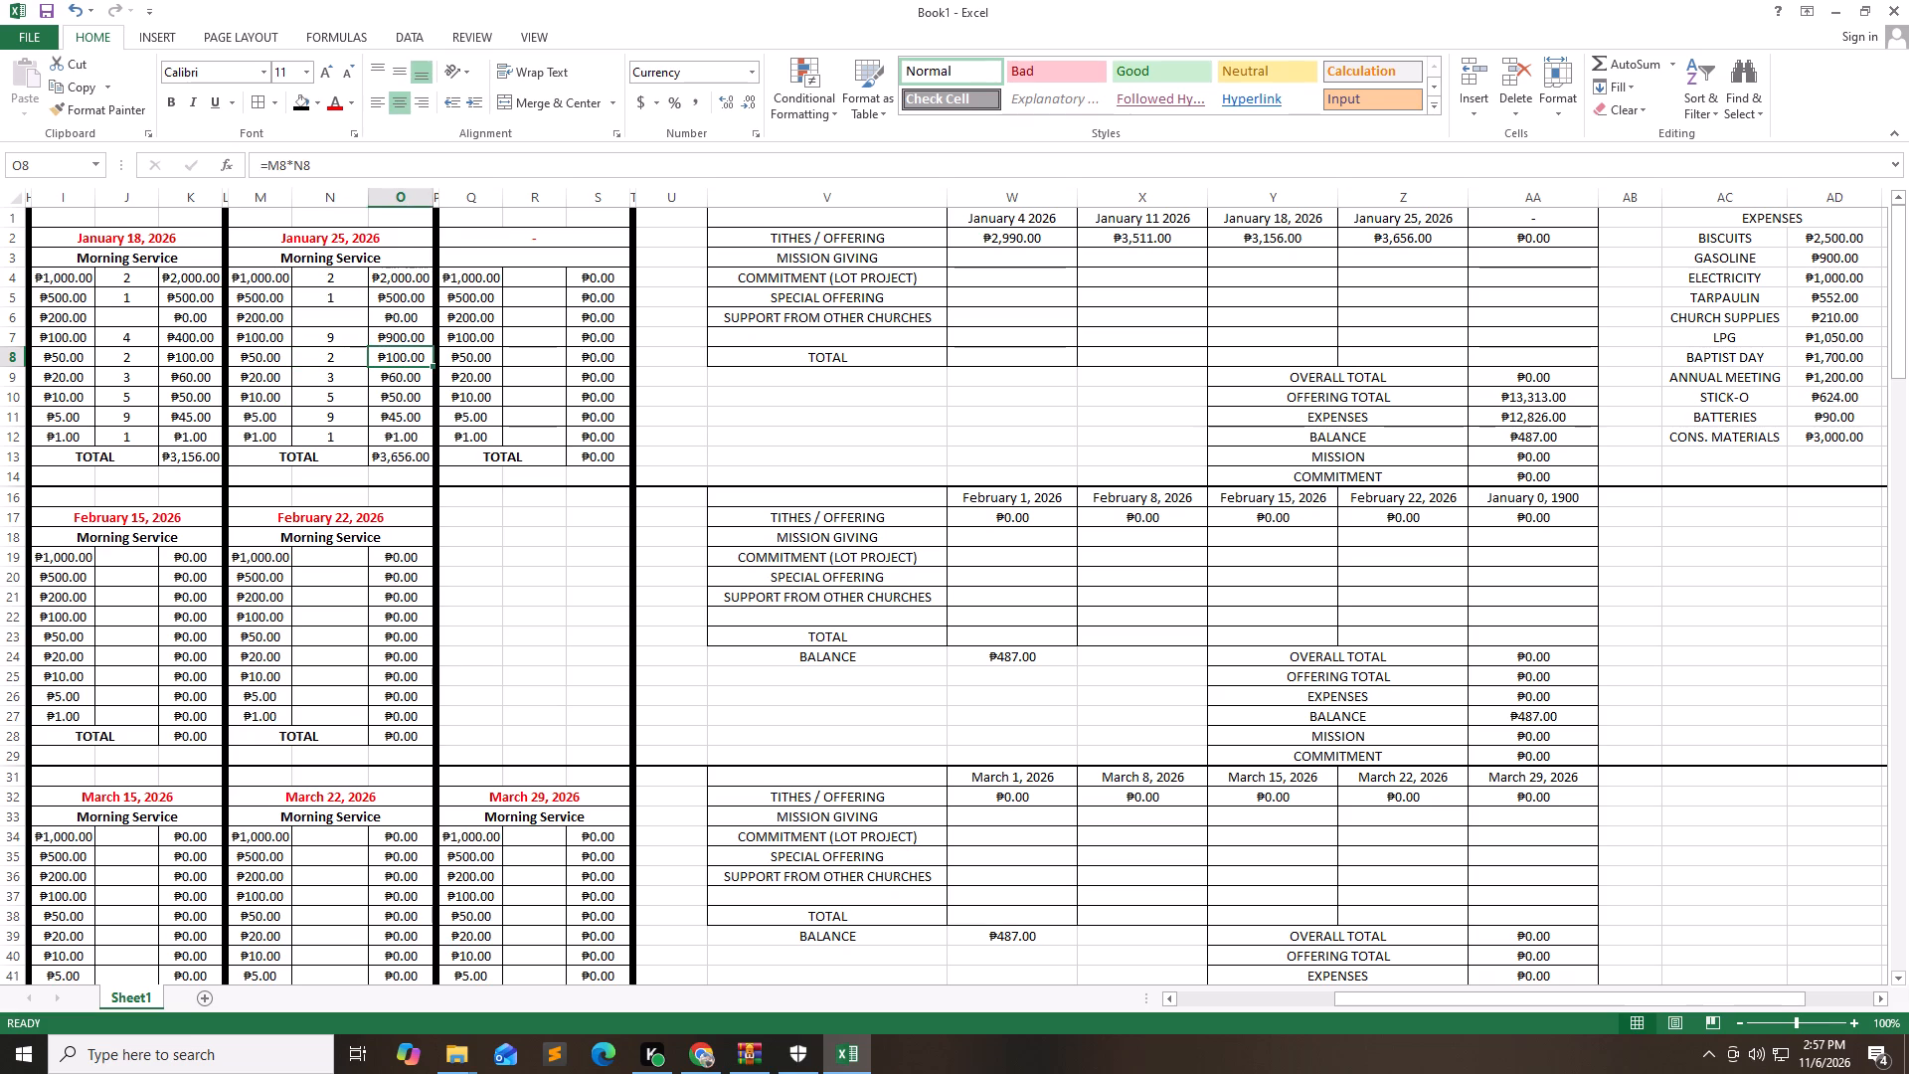
key("Left")
key("Left")
key("Left")
key("Left")
key("Left")
key("Left")
key("Left")
key("Left")
key("Left")
key("Left")
key("Left")
key("Left")
key("Left")
key("Left")
key("Left")
key("Left")
key("Left")
key("Left")
key("Left")
key("Left")
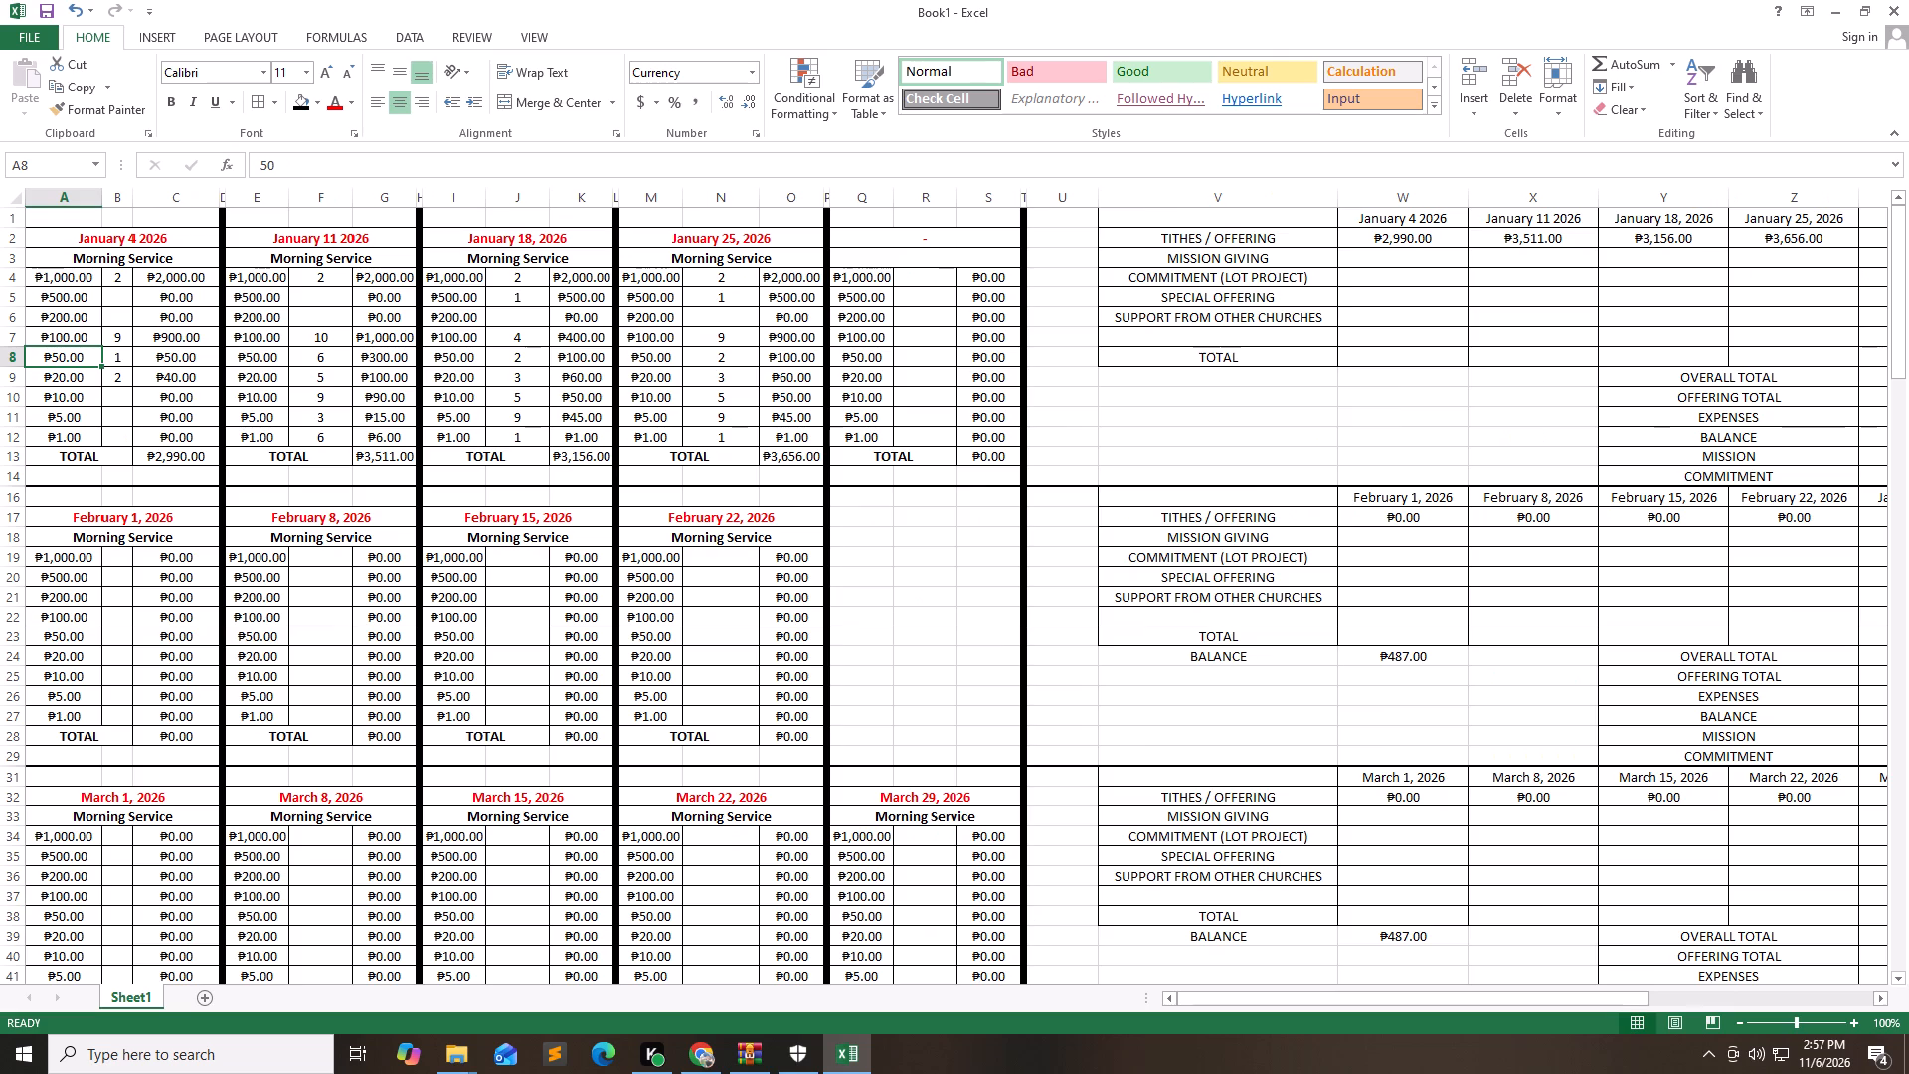
key("Right")
key("Right")
key("Right")
key("Right")
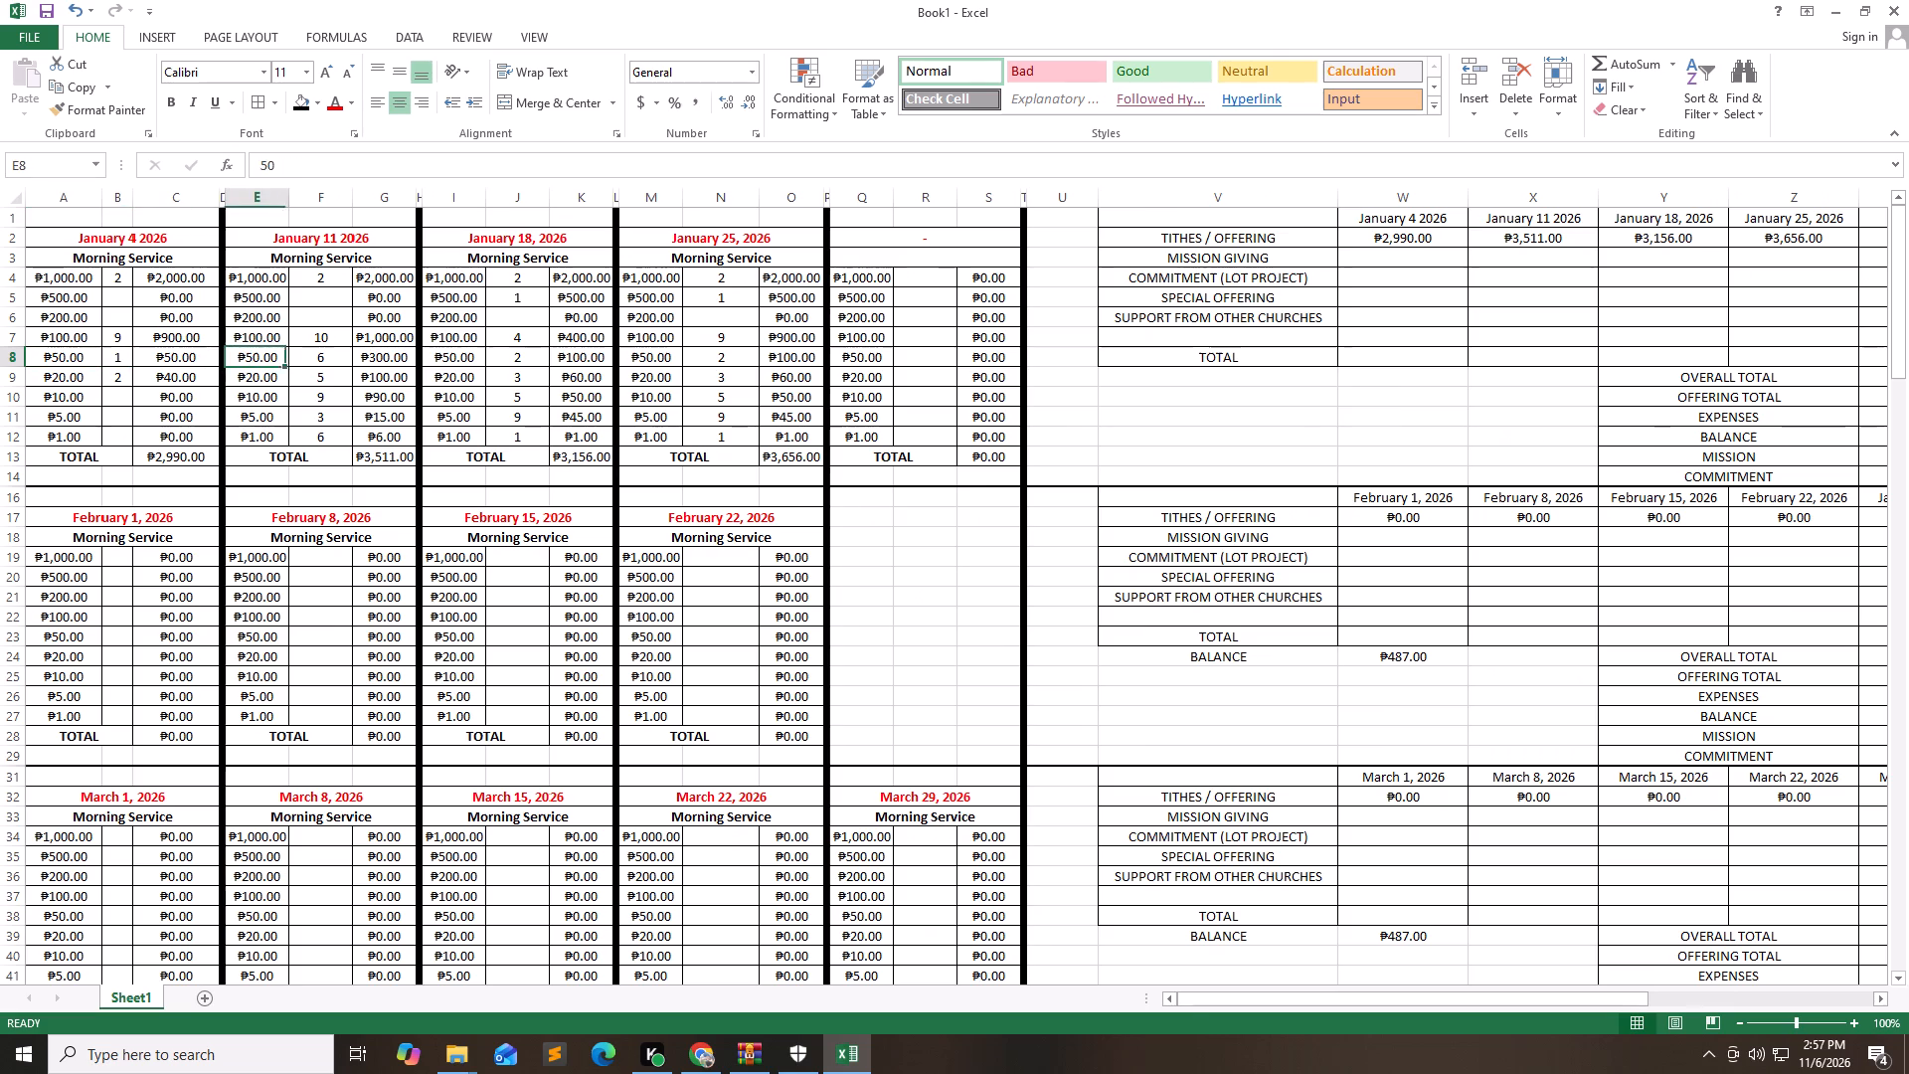
key("Right")
key("Up")
key("Up")
key("Up")
key("Up")
key("Down")
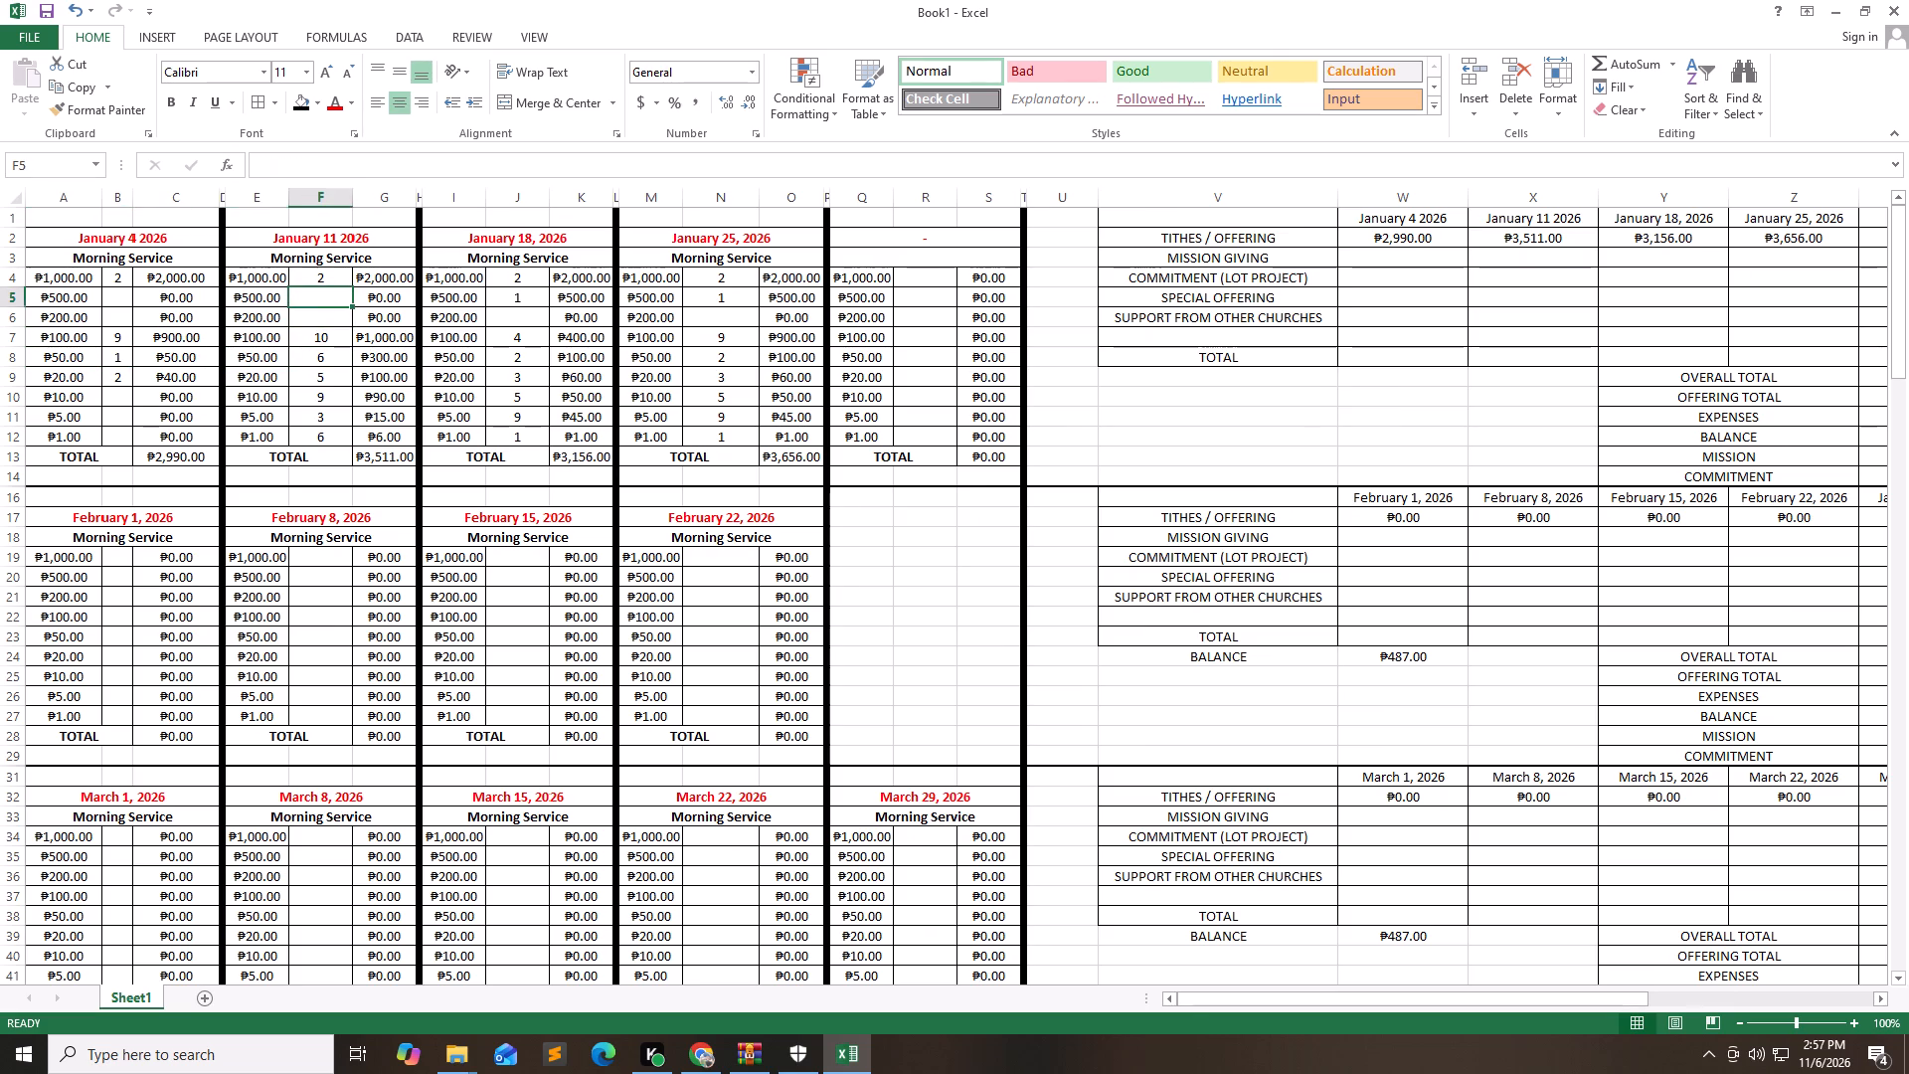
key("Down")
key("Down")
key("Down")
key("Down")
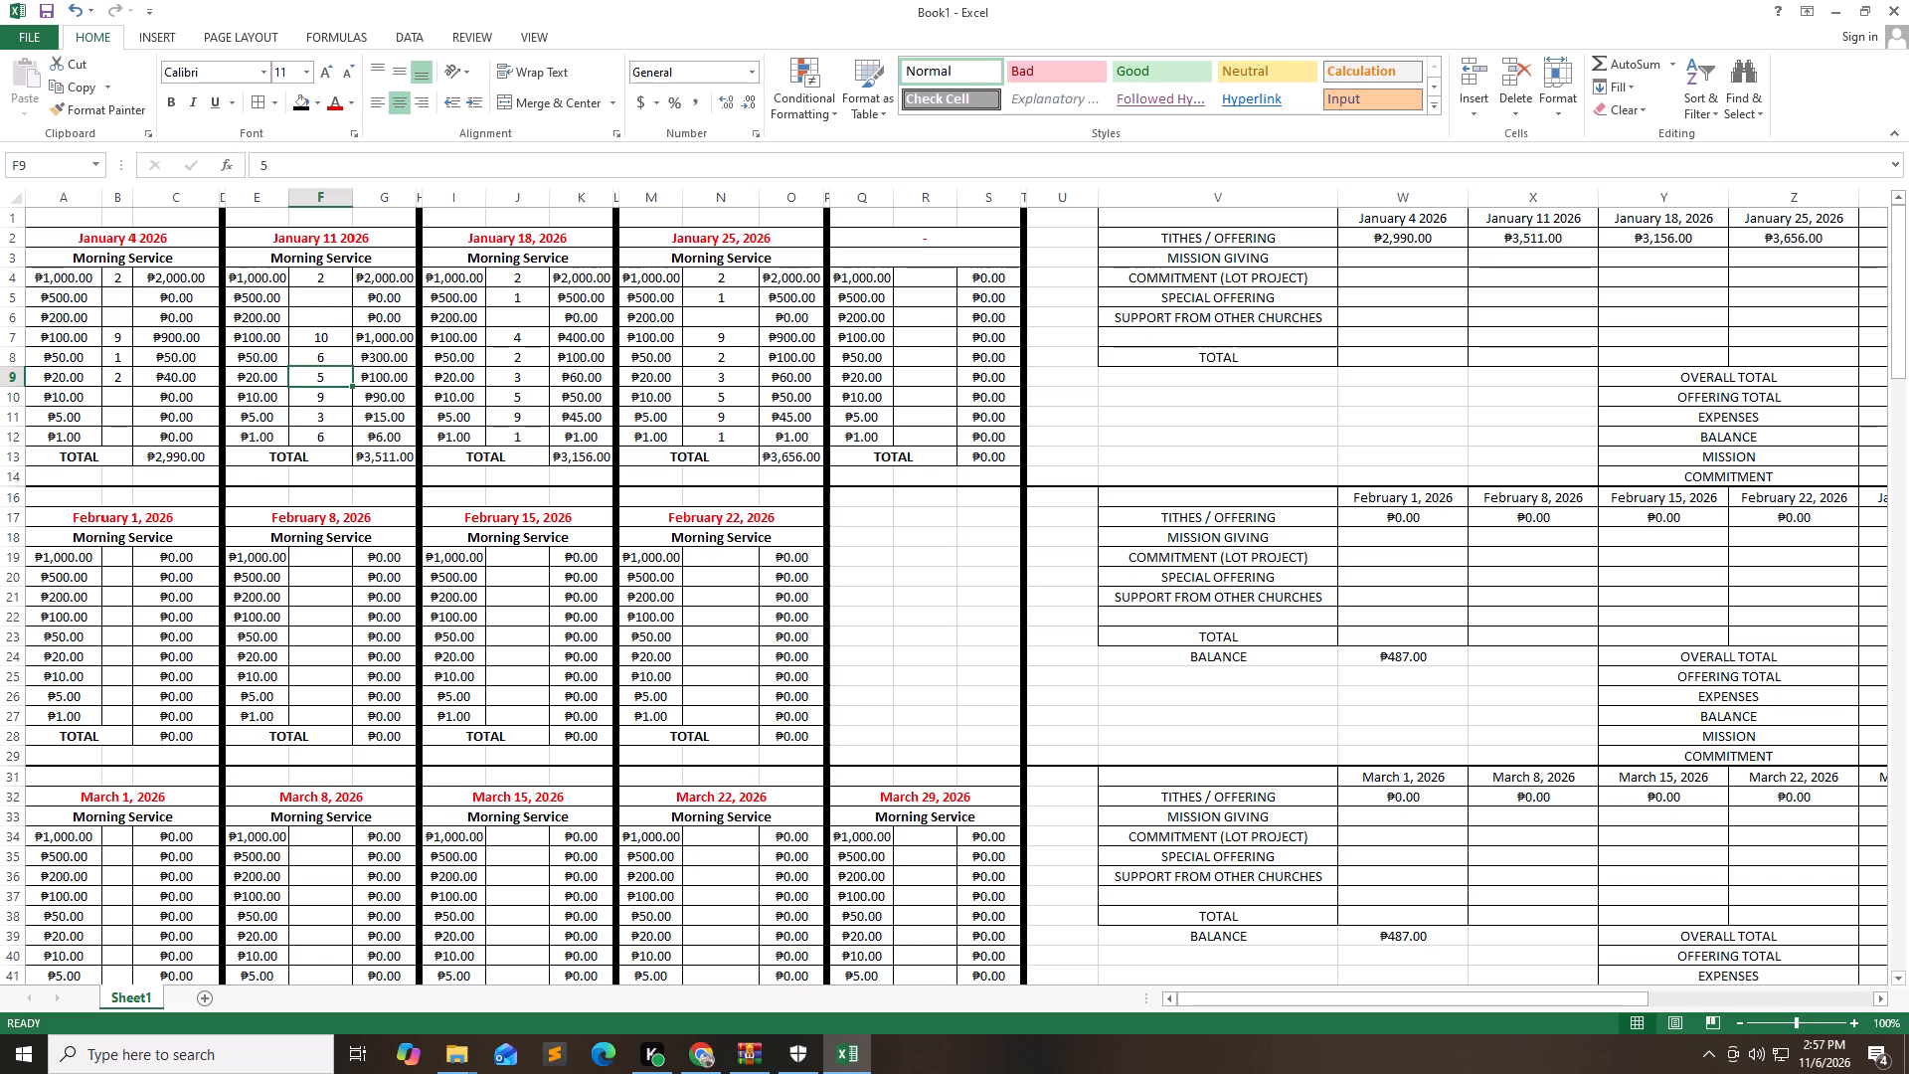
key("Down")
key("Down")
key("Down")
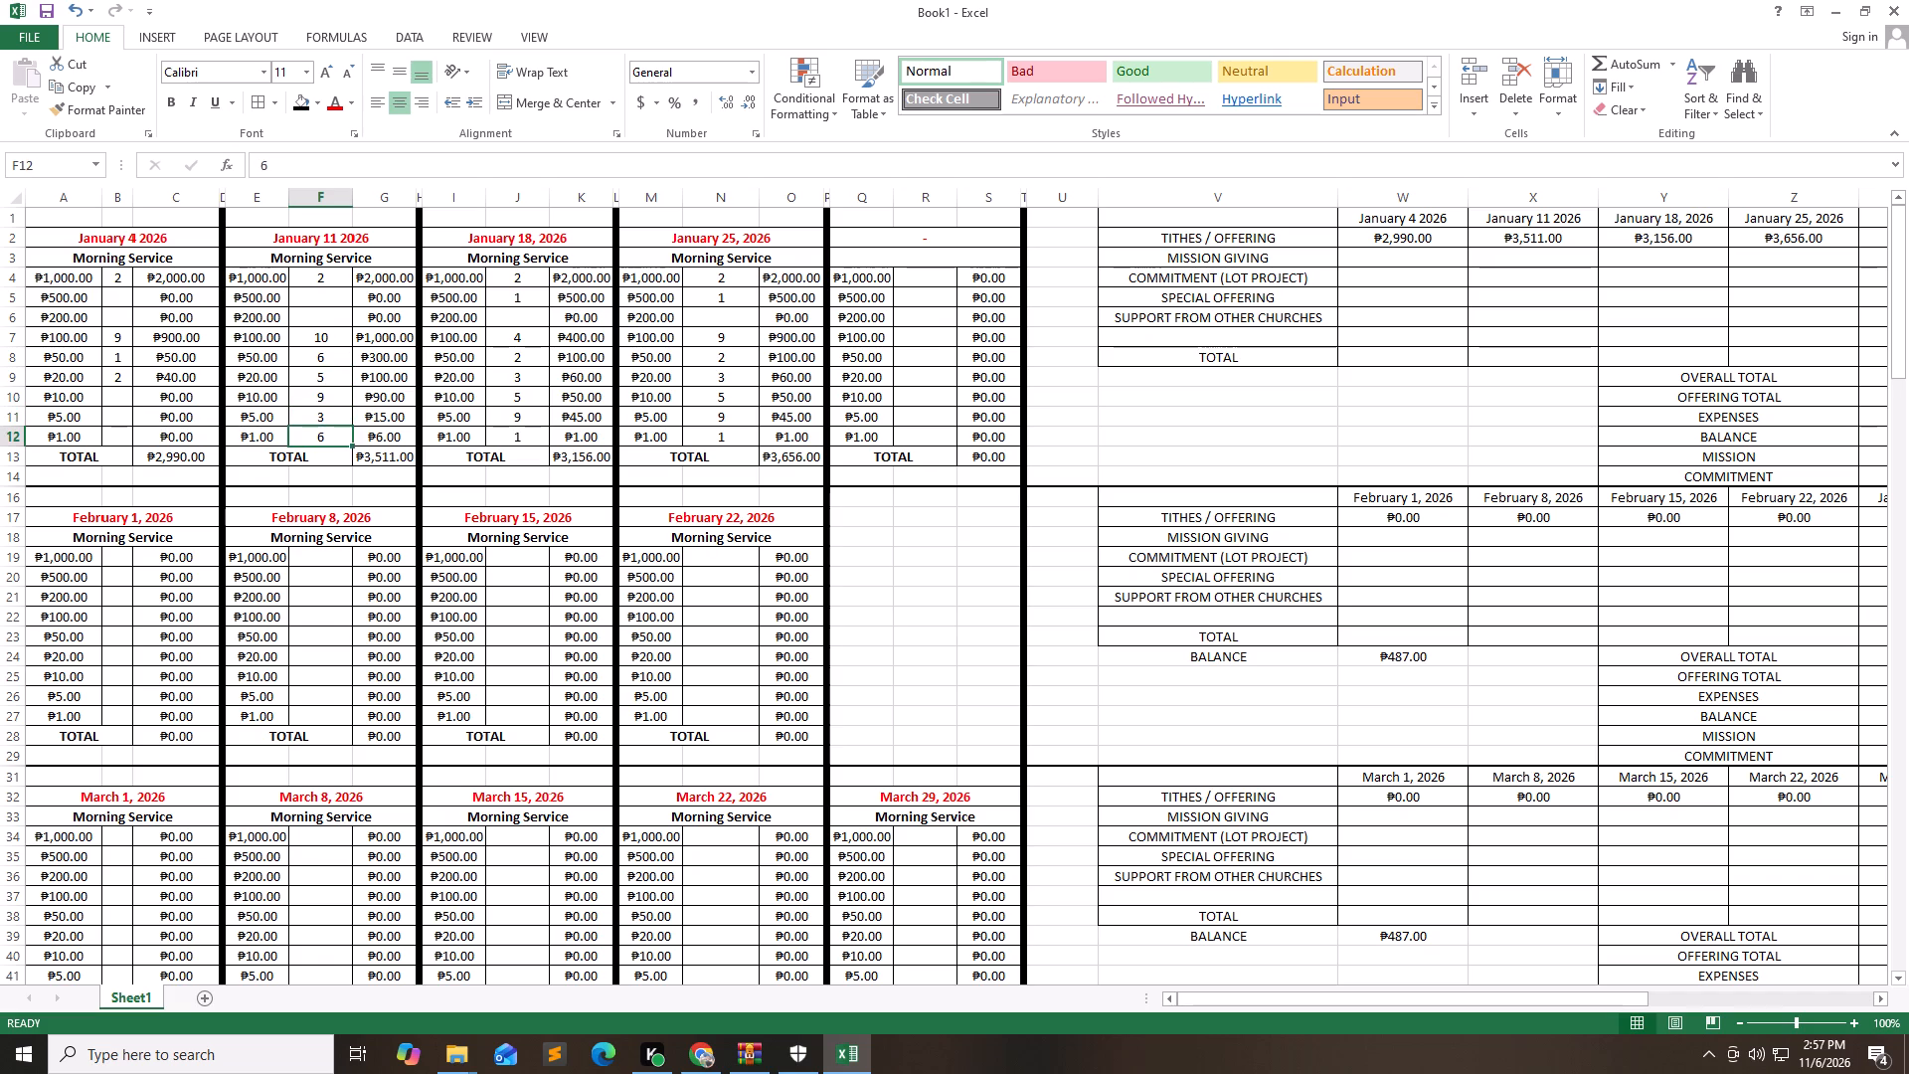
Review the January 18, 2026 cash counts for each denomination down to ₱1.
key("Right")
key("Right")
key("Right")
key("Up")
key("Up")
key("Up")
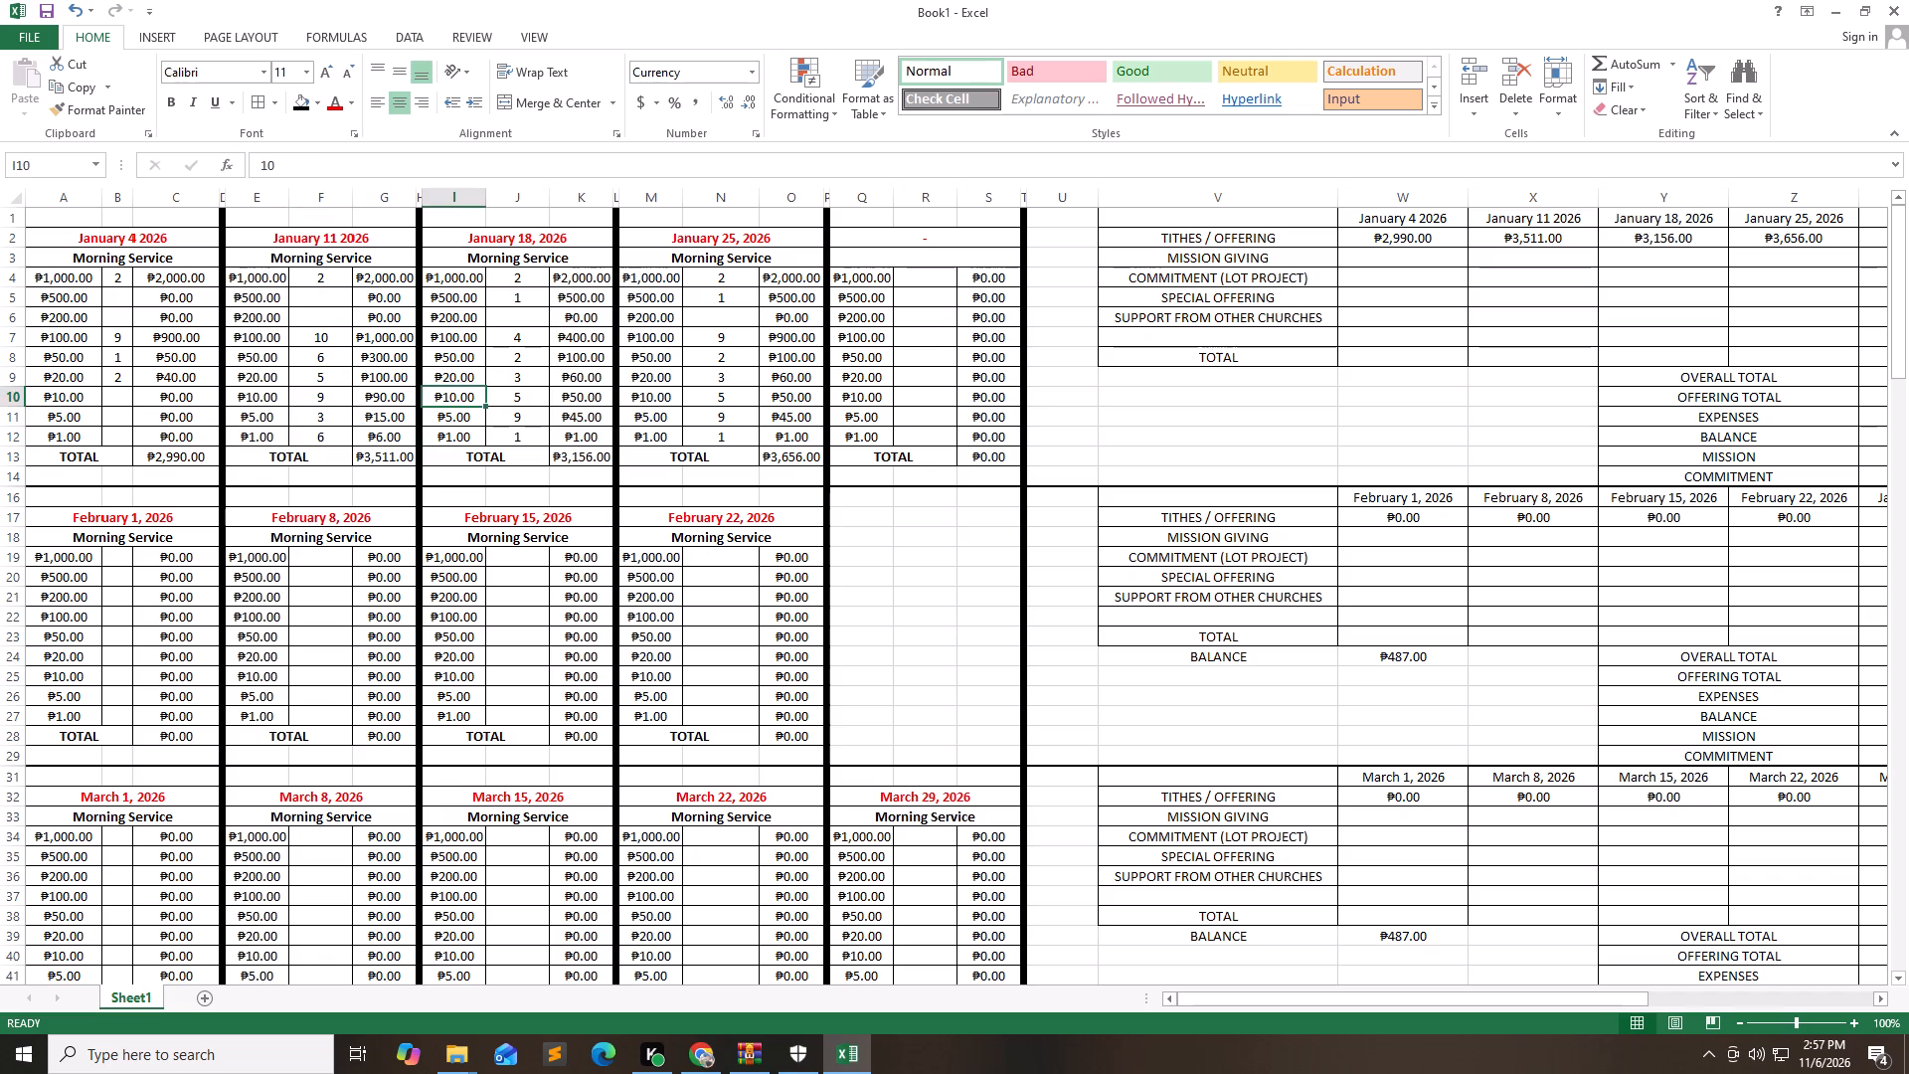
key("Up")
key("Up")
key("Up")
key("Right")
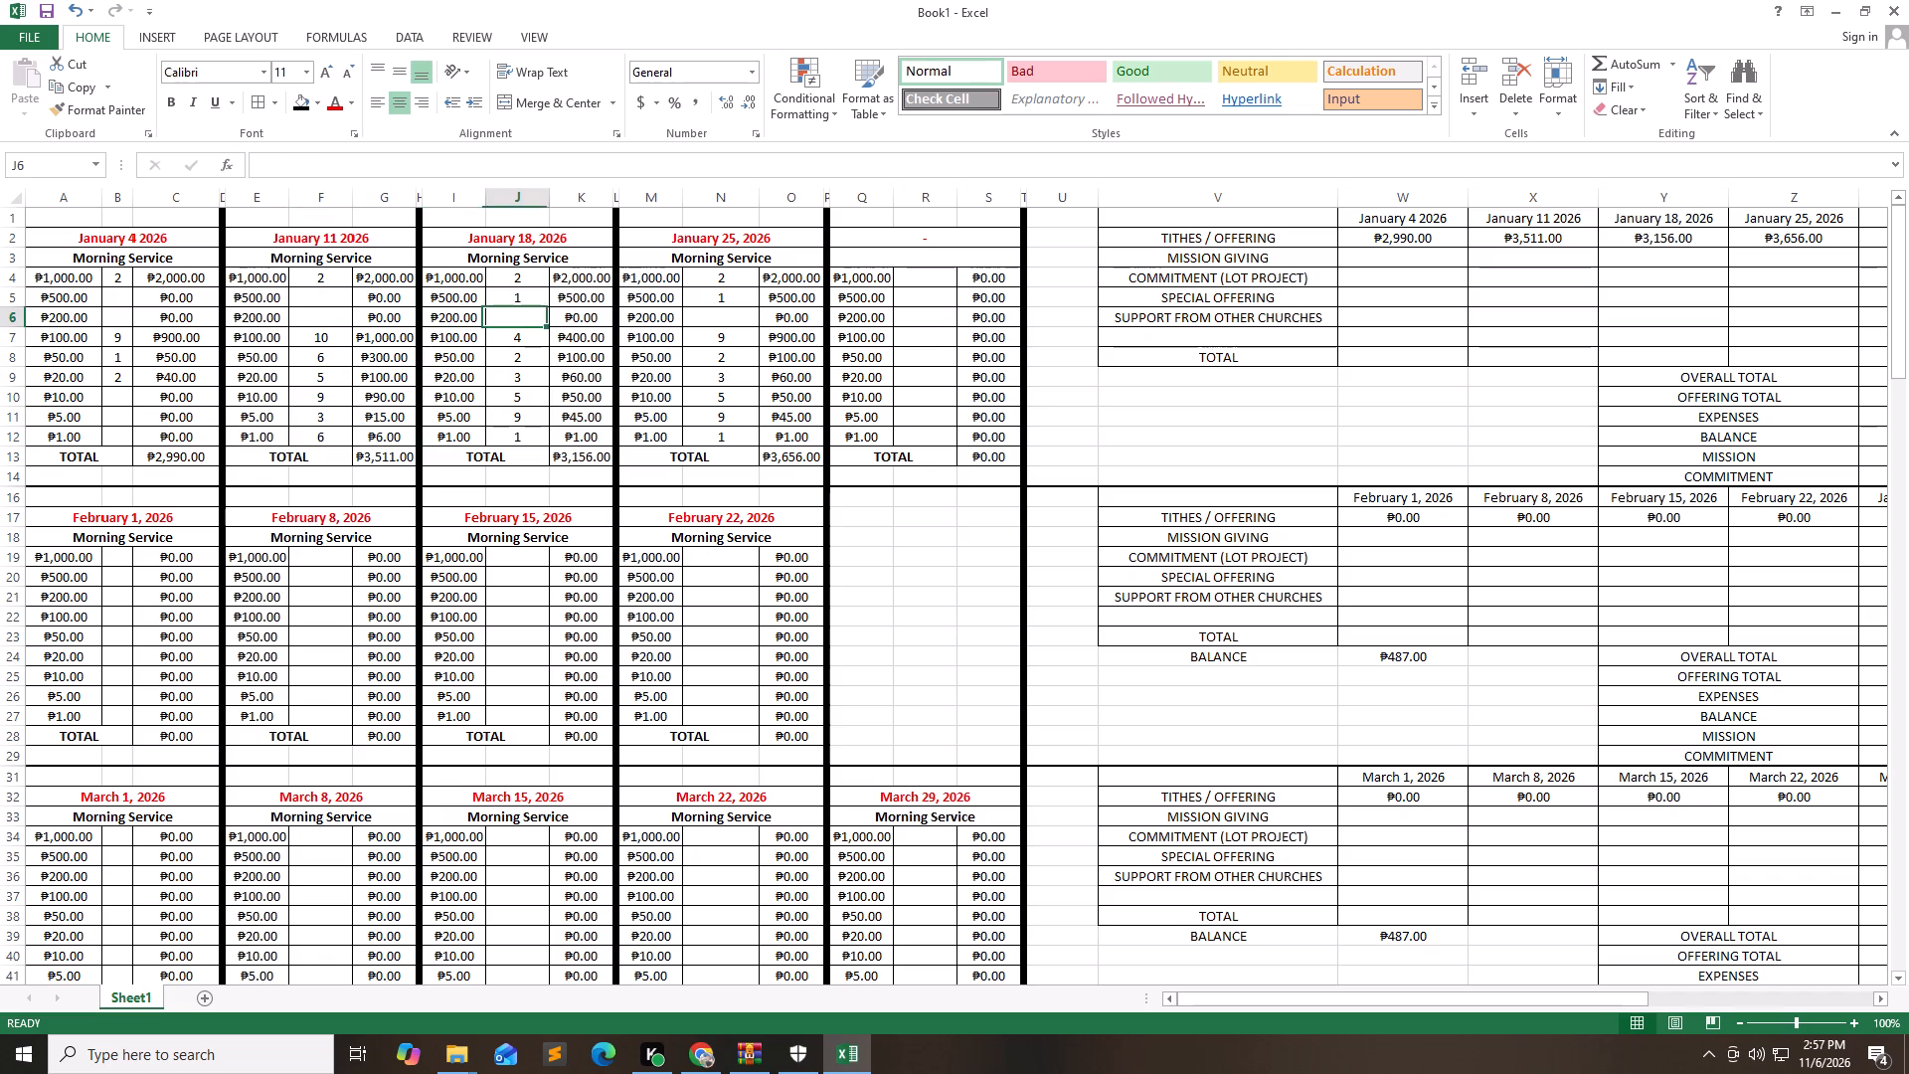
key("Up")
key("Down")
key("Down")
key("Down")
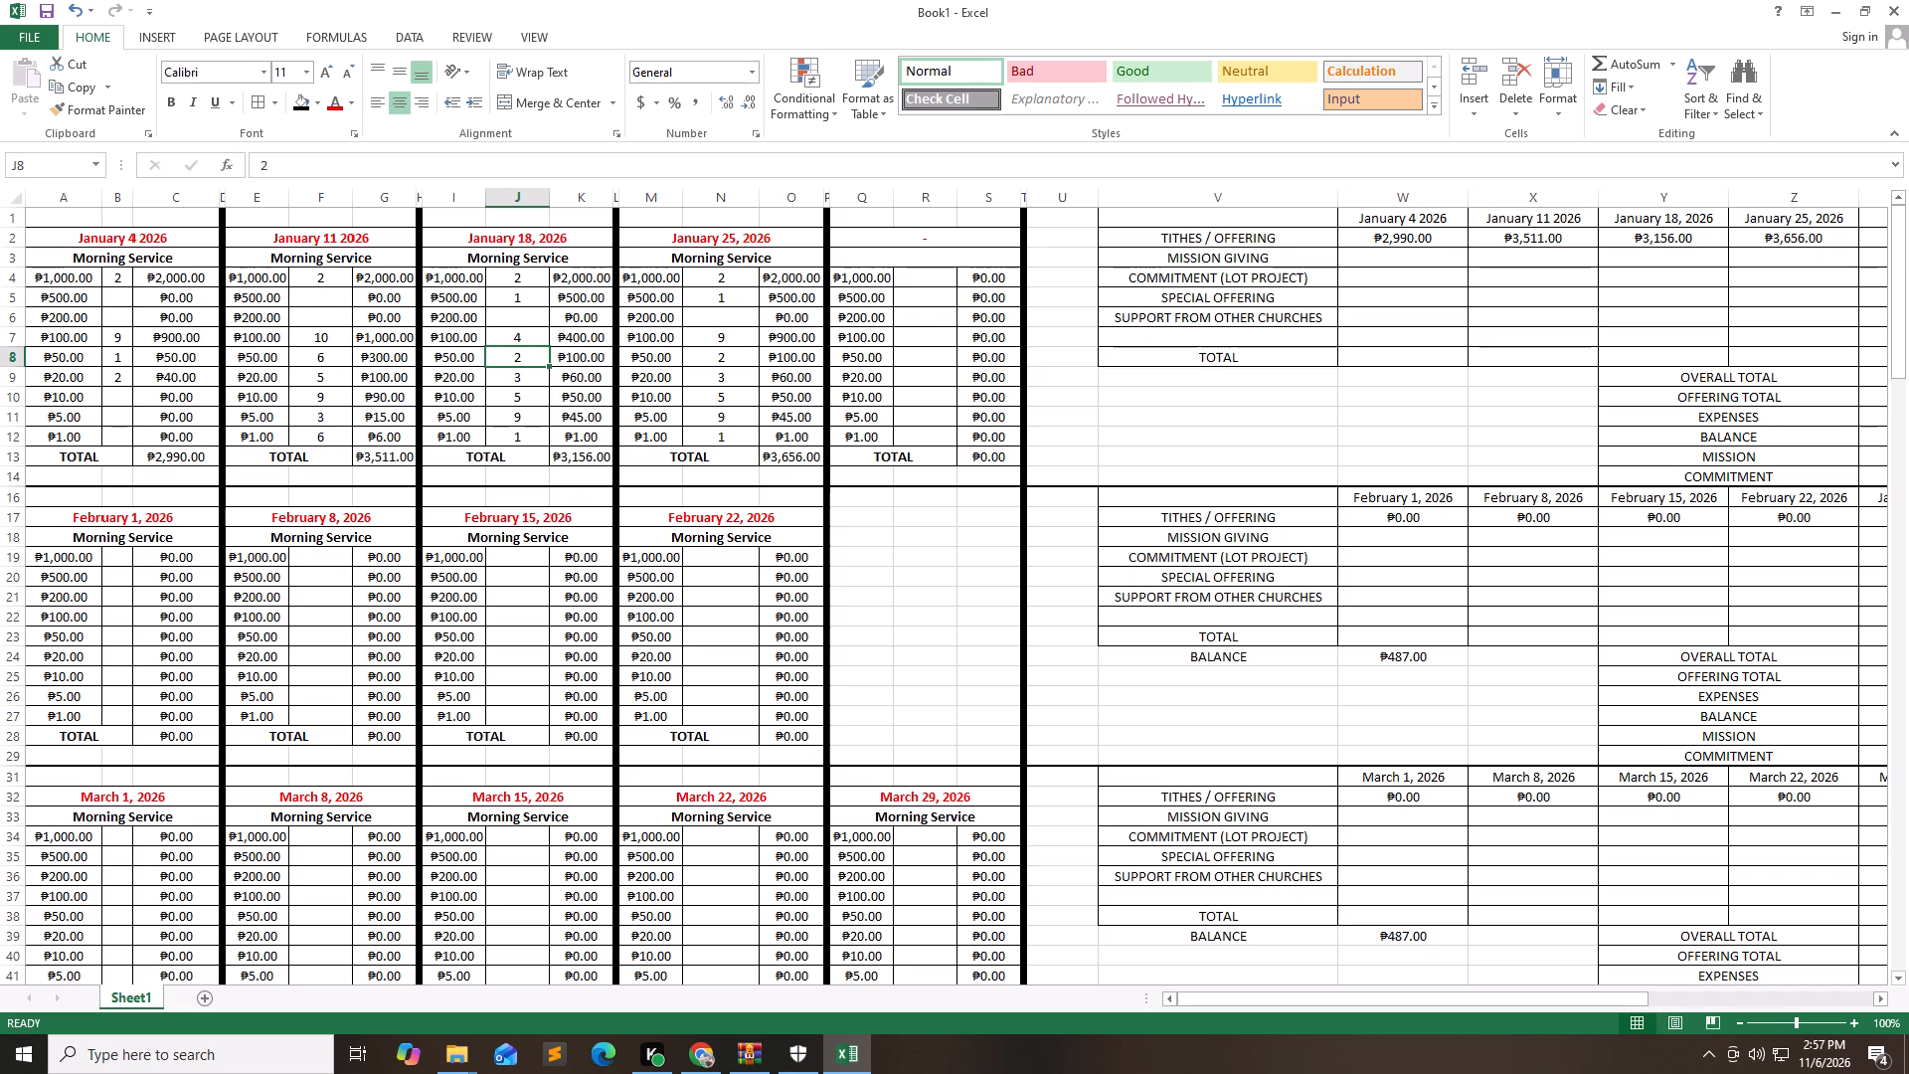
key("Down")
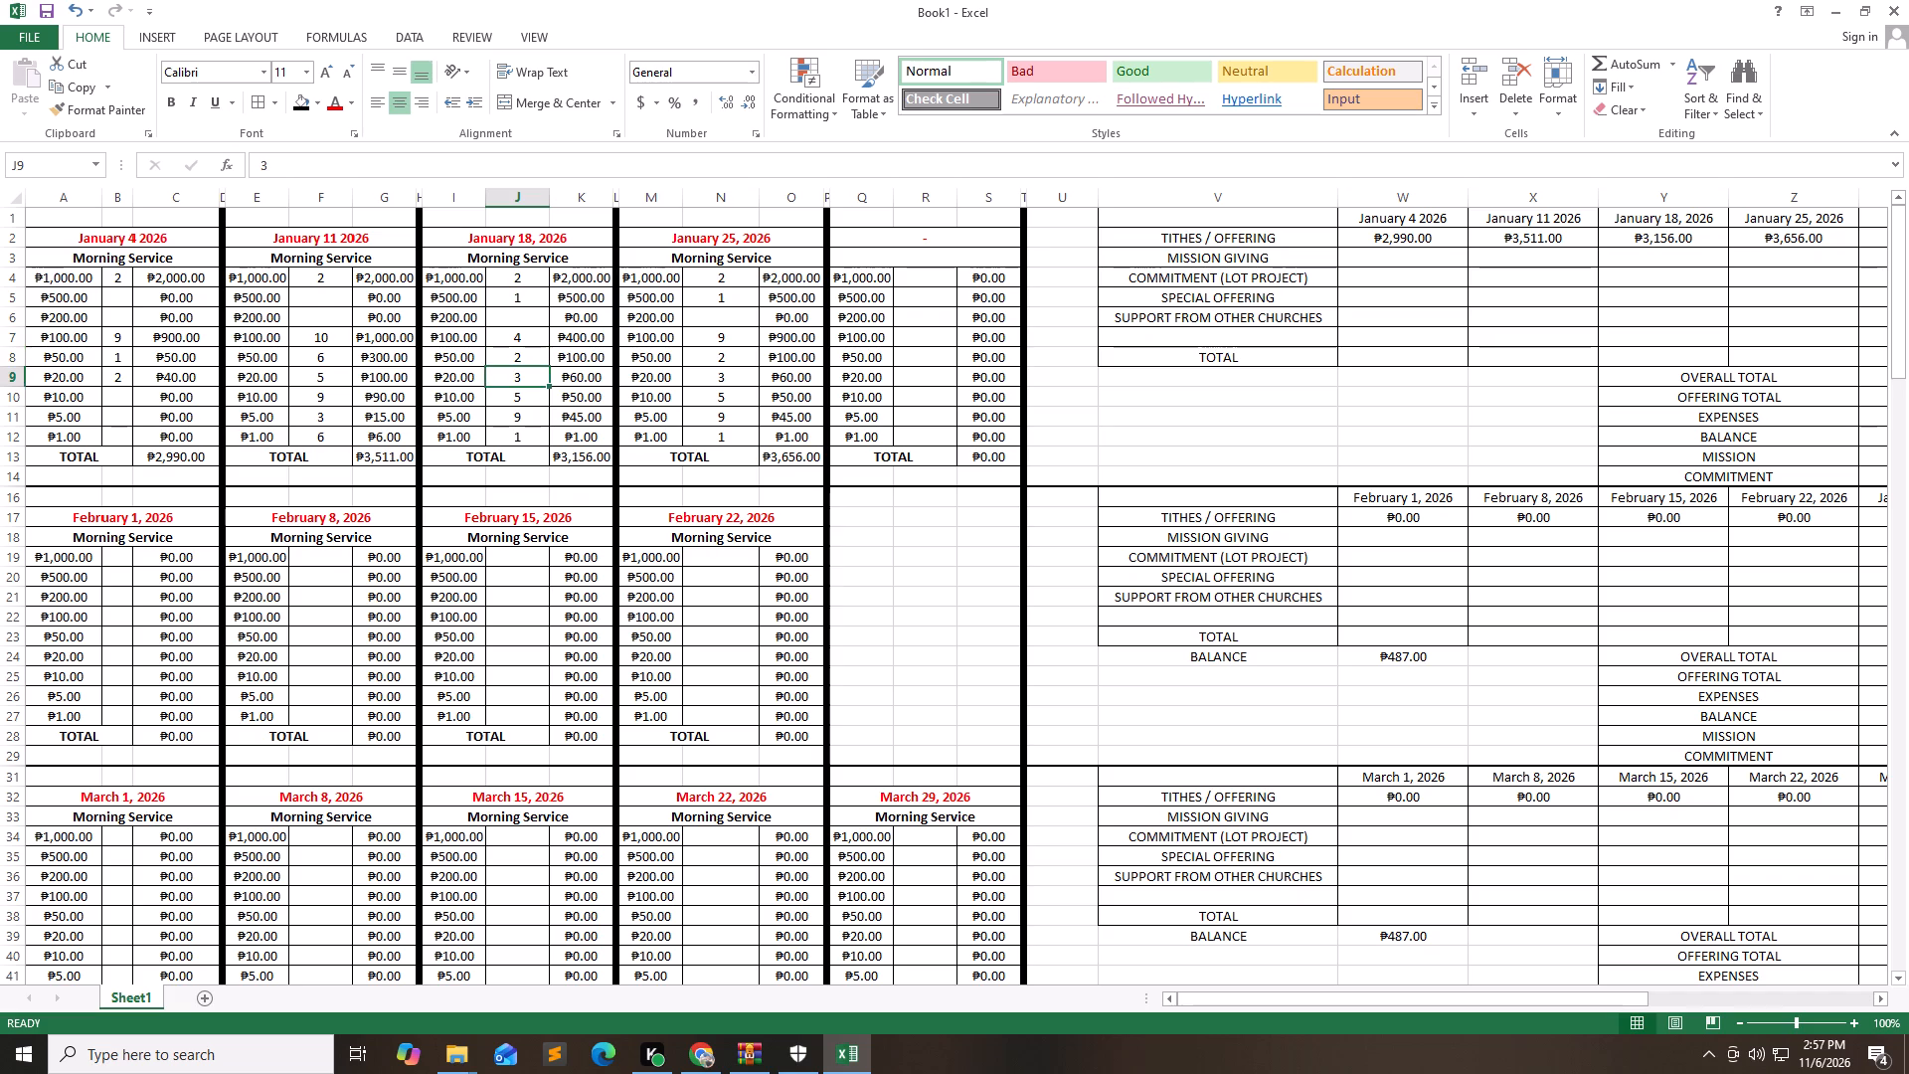
key("Up")
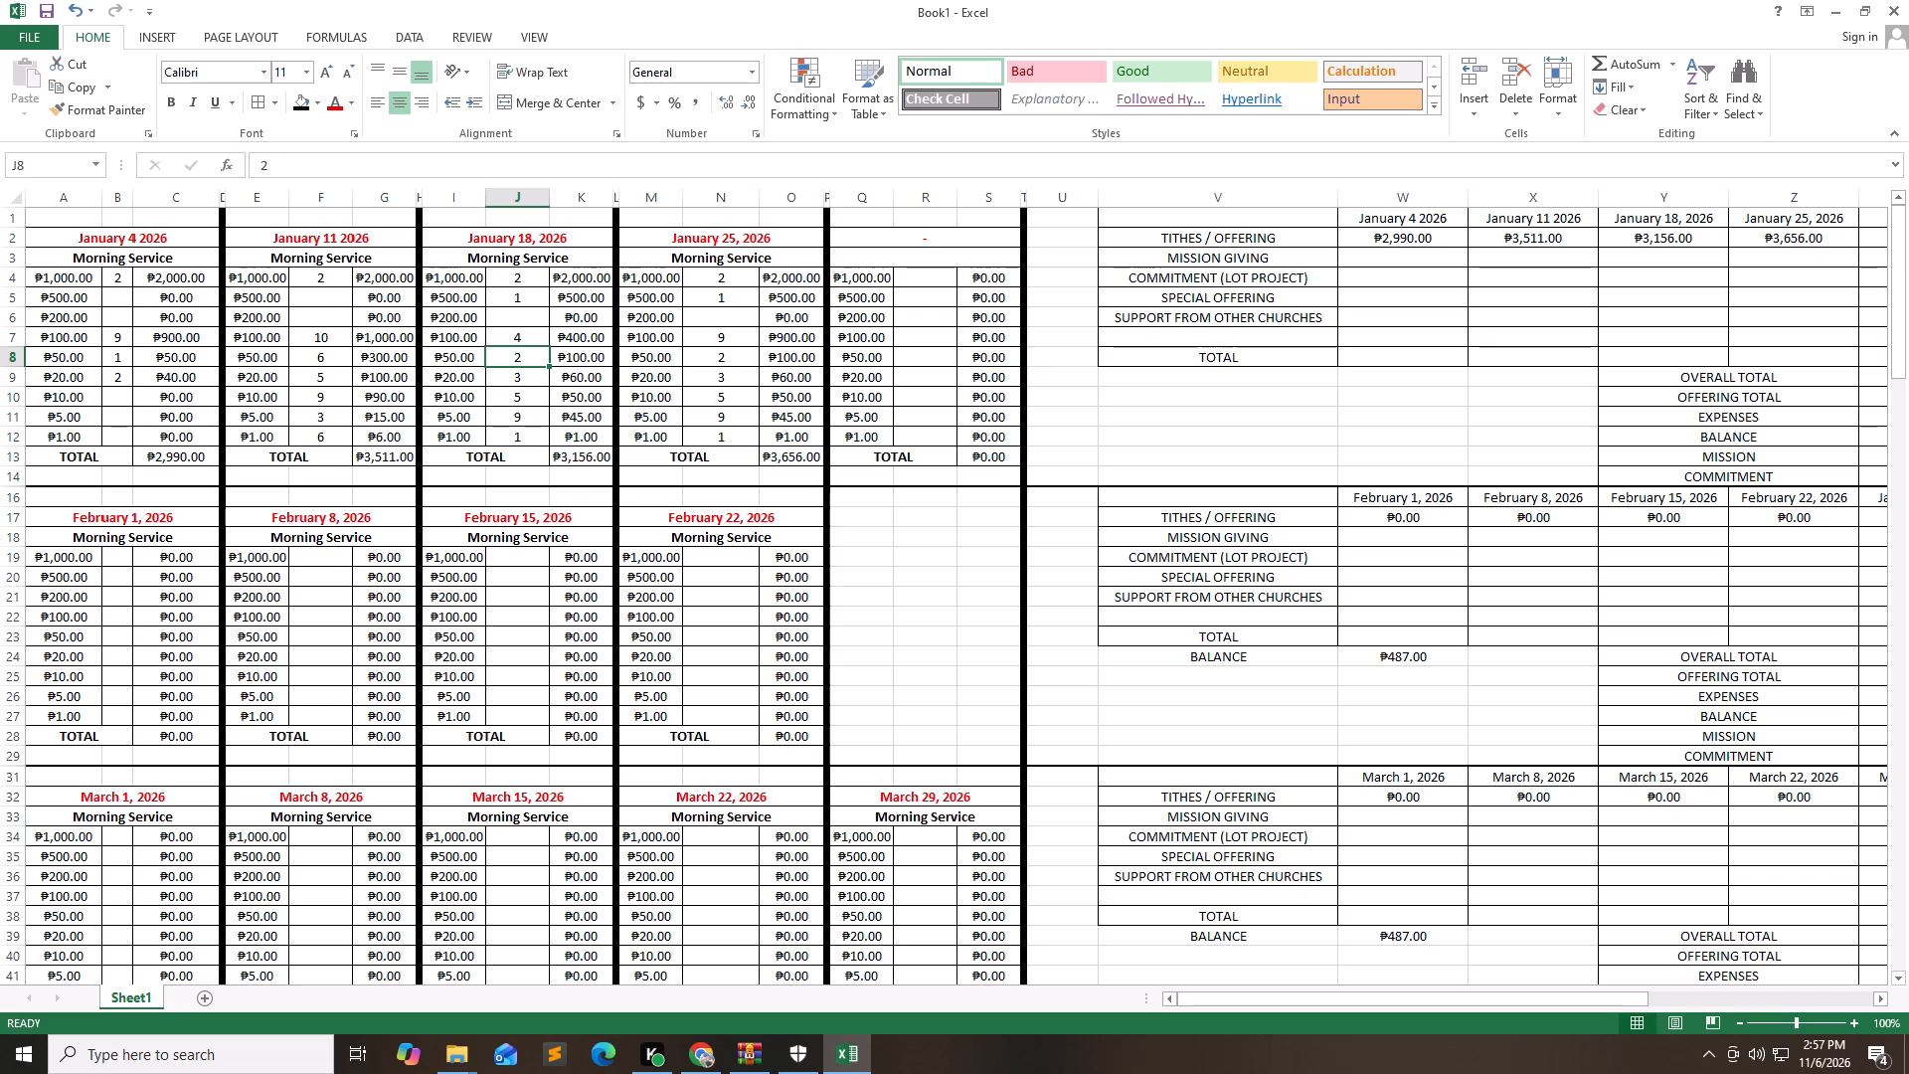
key("Down")
key("Down")
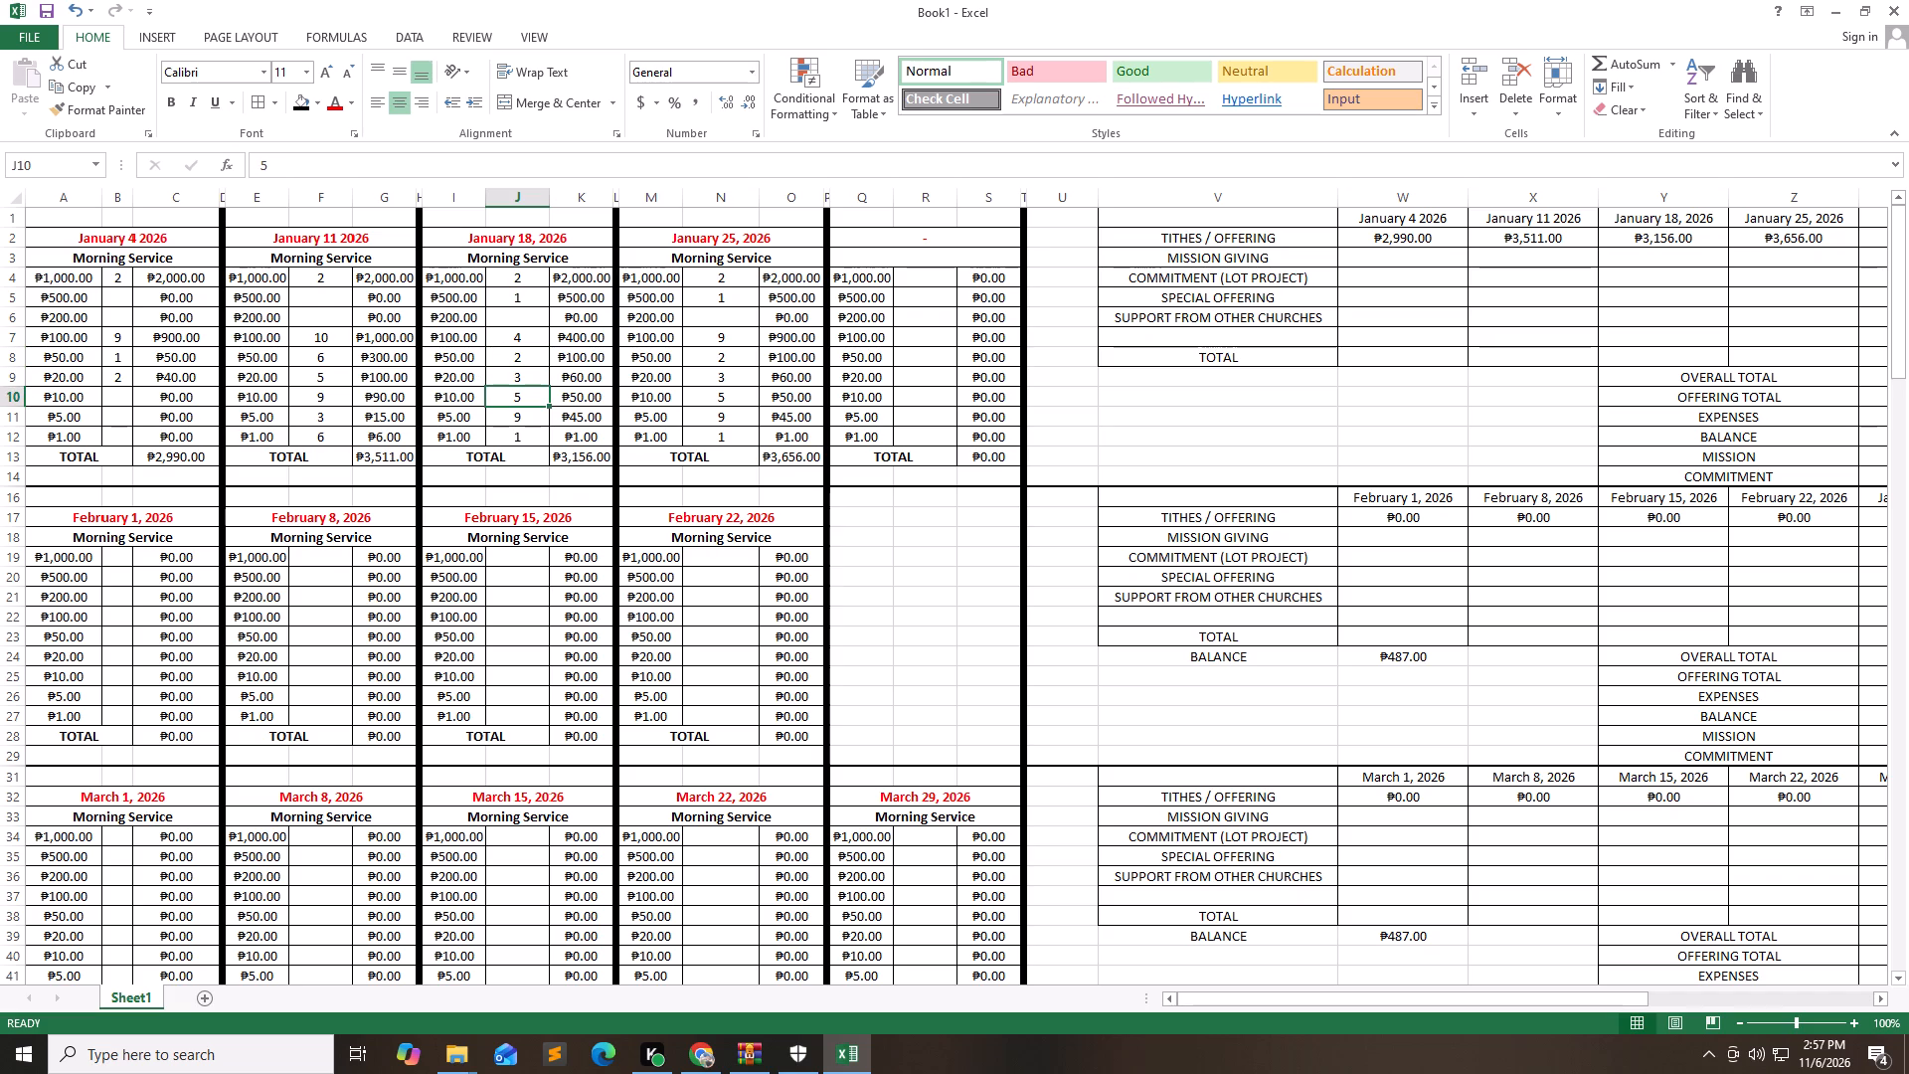
key("Down")
key("Down")
Correct the January 25, 2026 counts by setting ₱10 to 3 and clearing the ₱1 count.
key("Right")
key("Right")
key("Right")
key("Right")
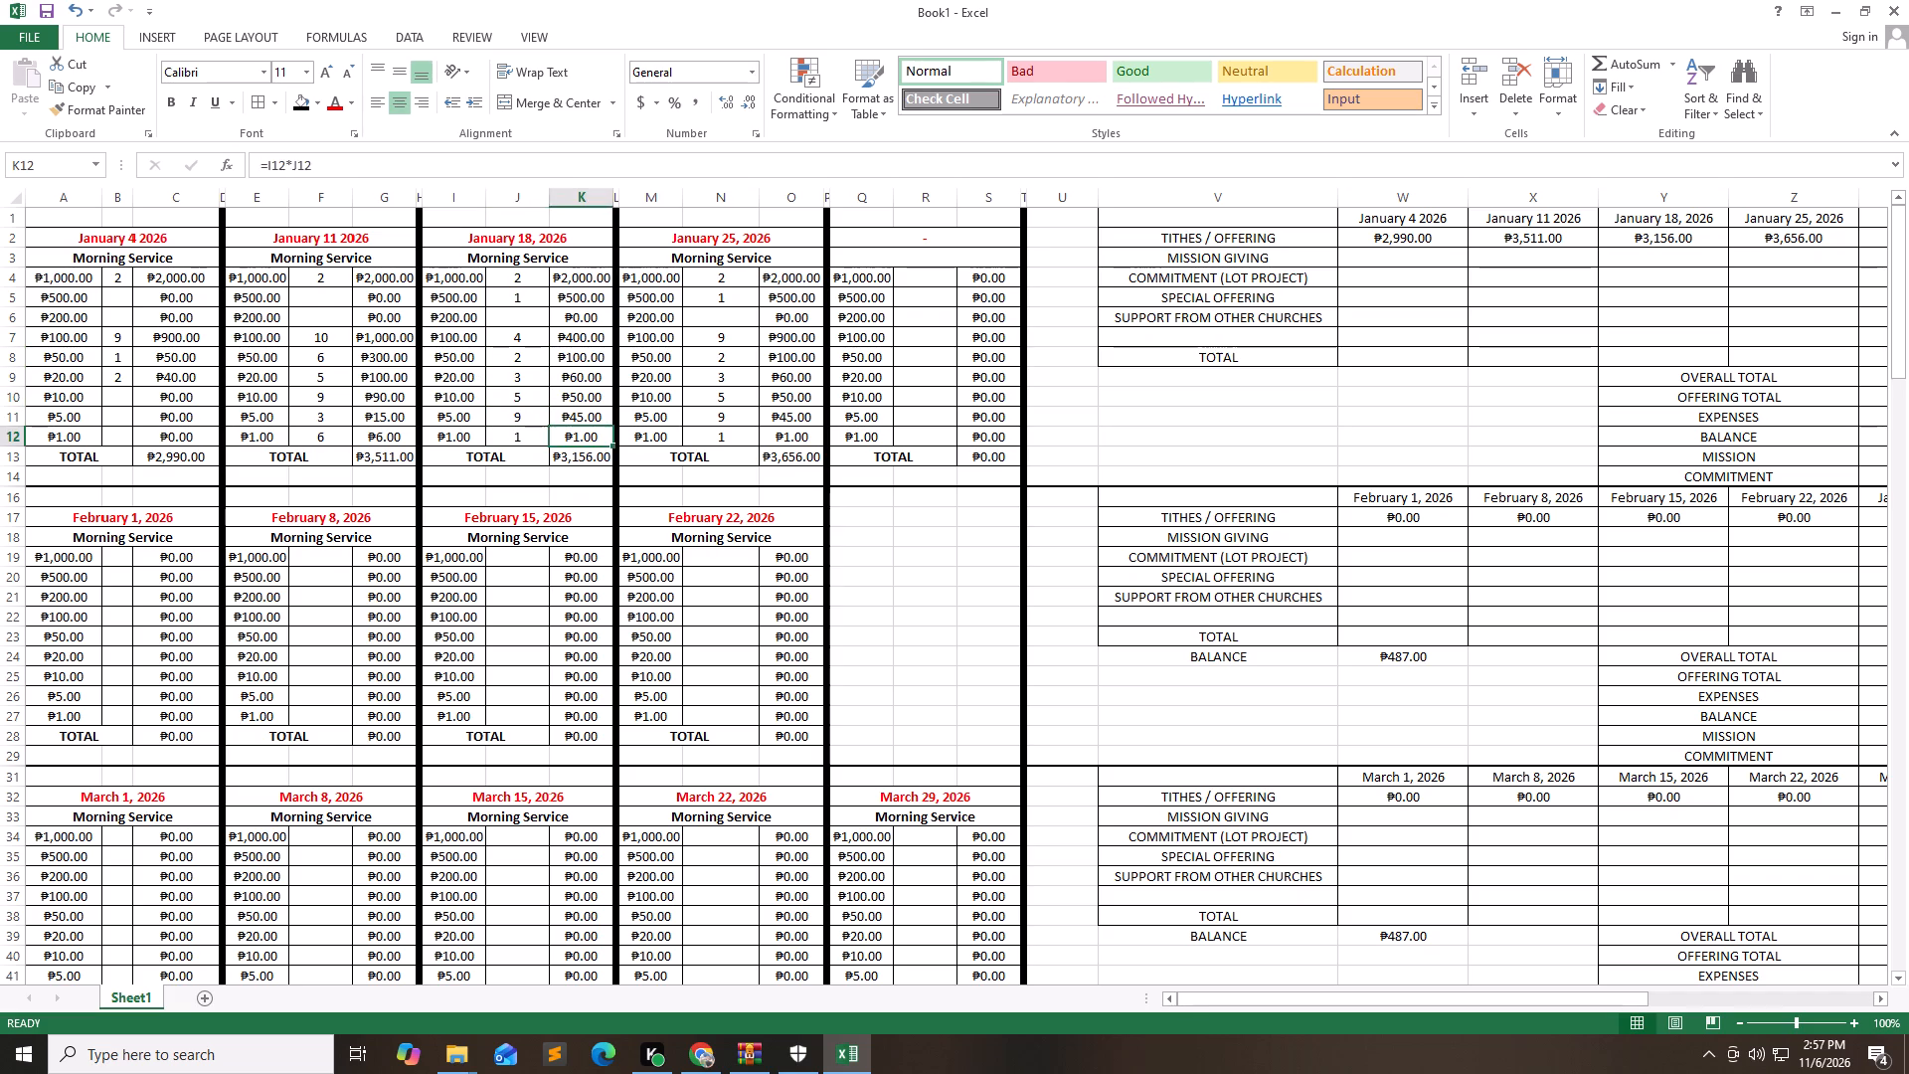
key("Up")
key("Up")
key("Up")
key("Up")
key("Up")
key("Up")
key("Up")
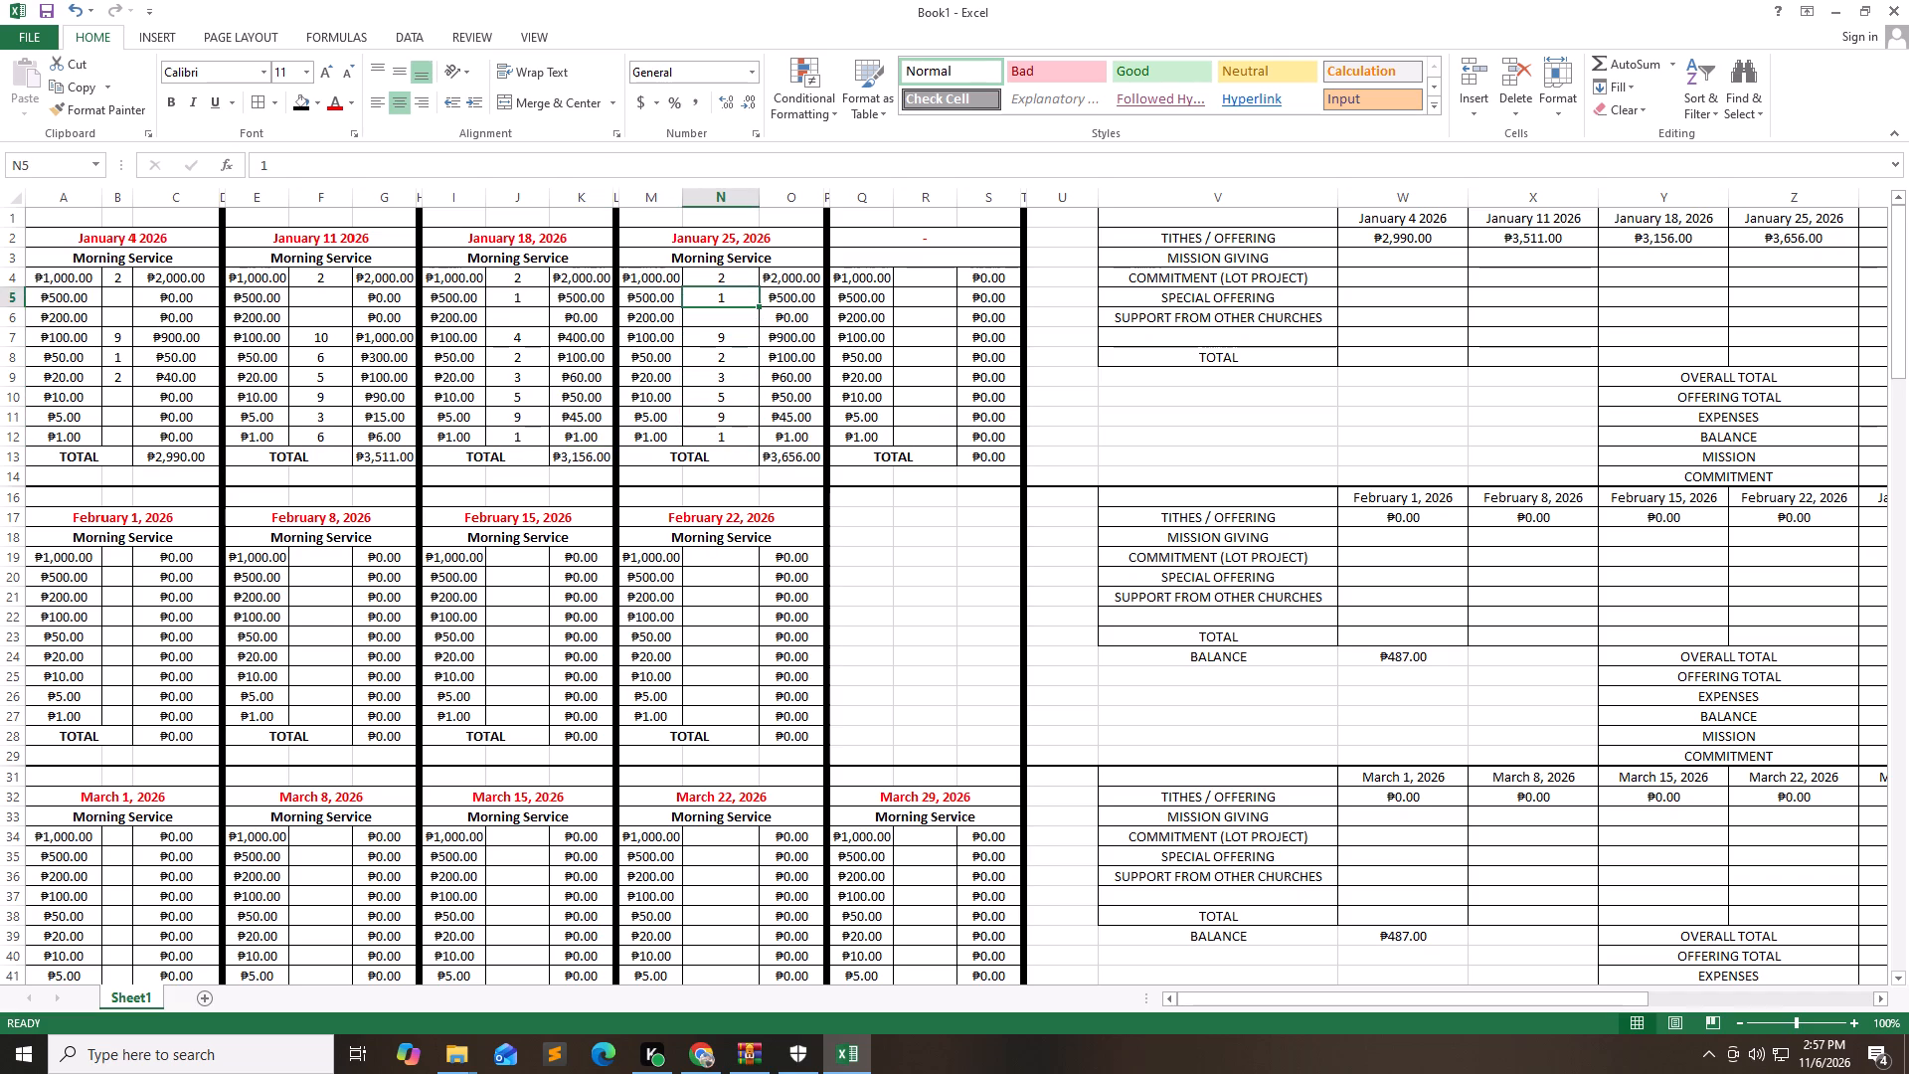
key("Down")
key("Up")
key("Up")
key("Up")
key("Down")
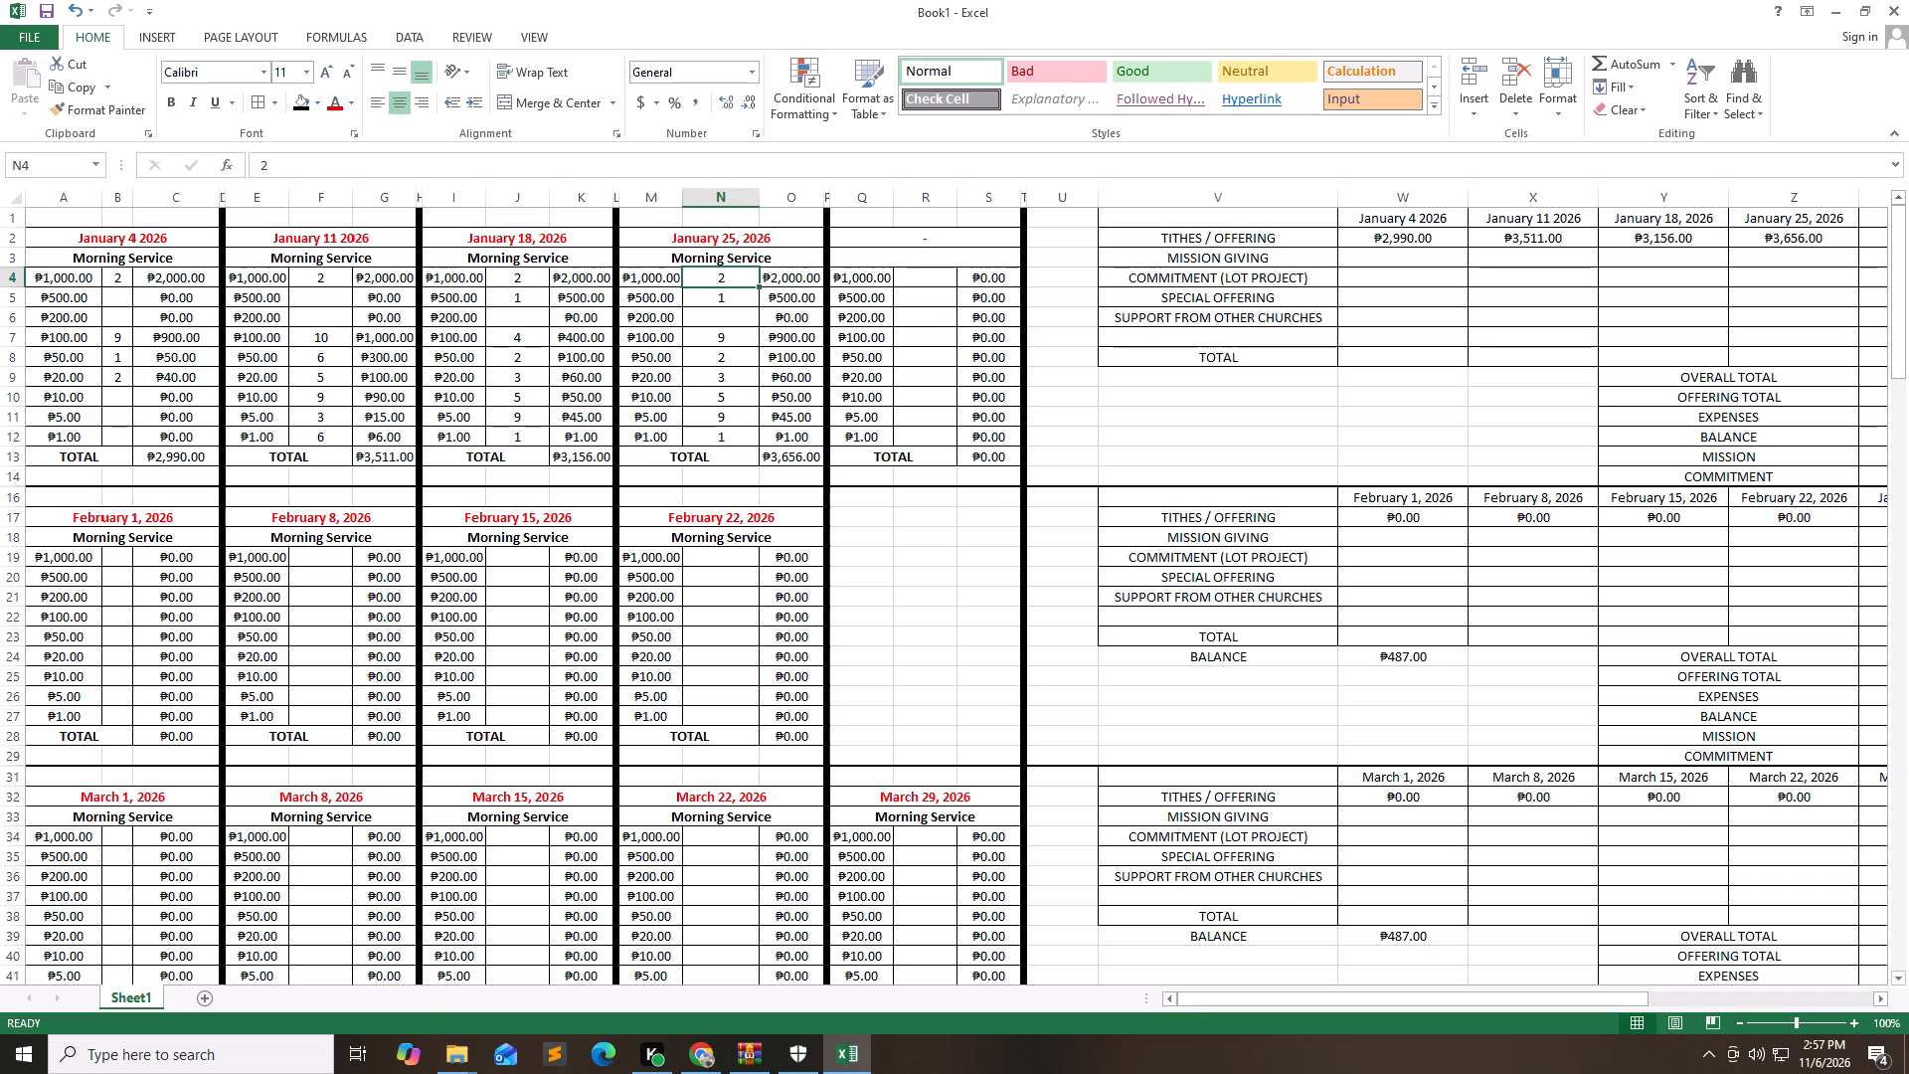
key("Down")
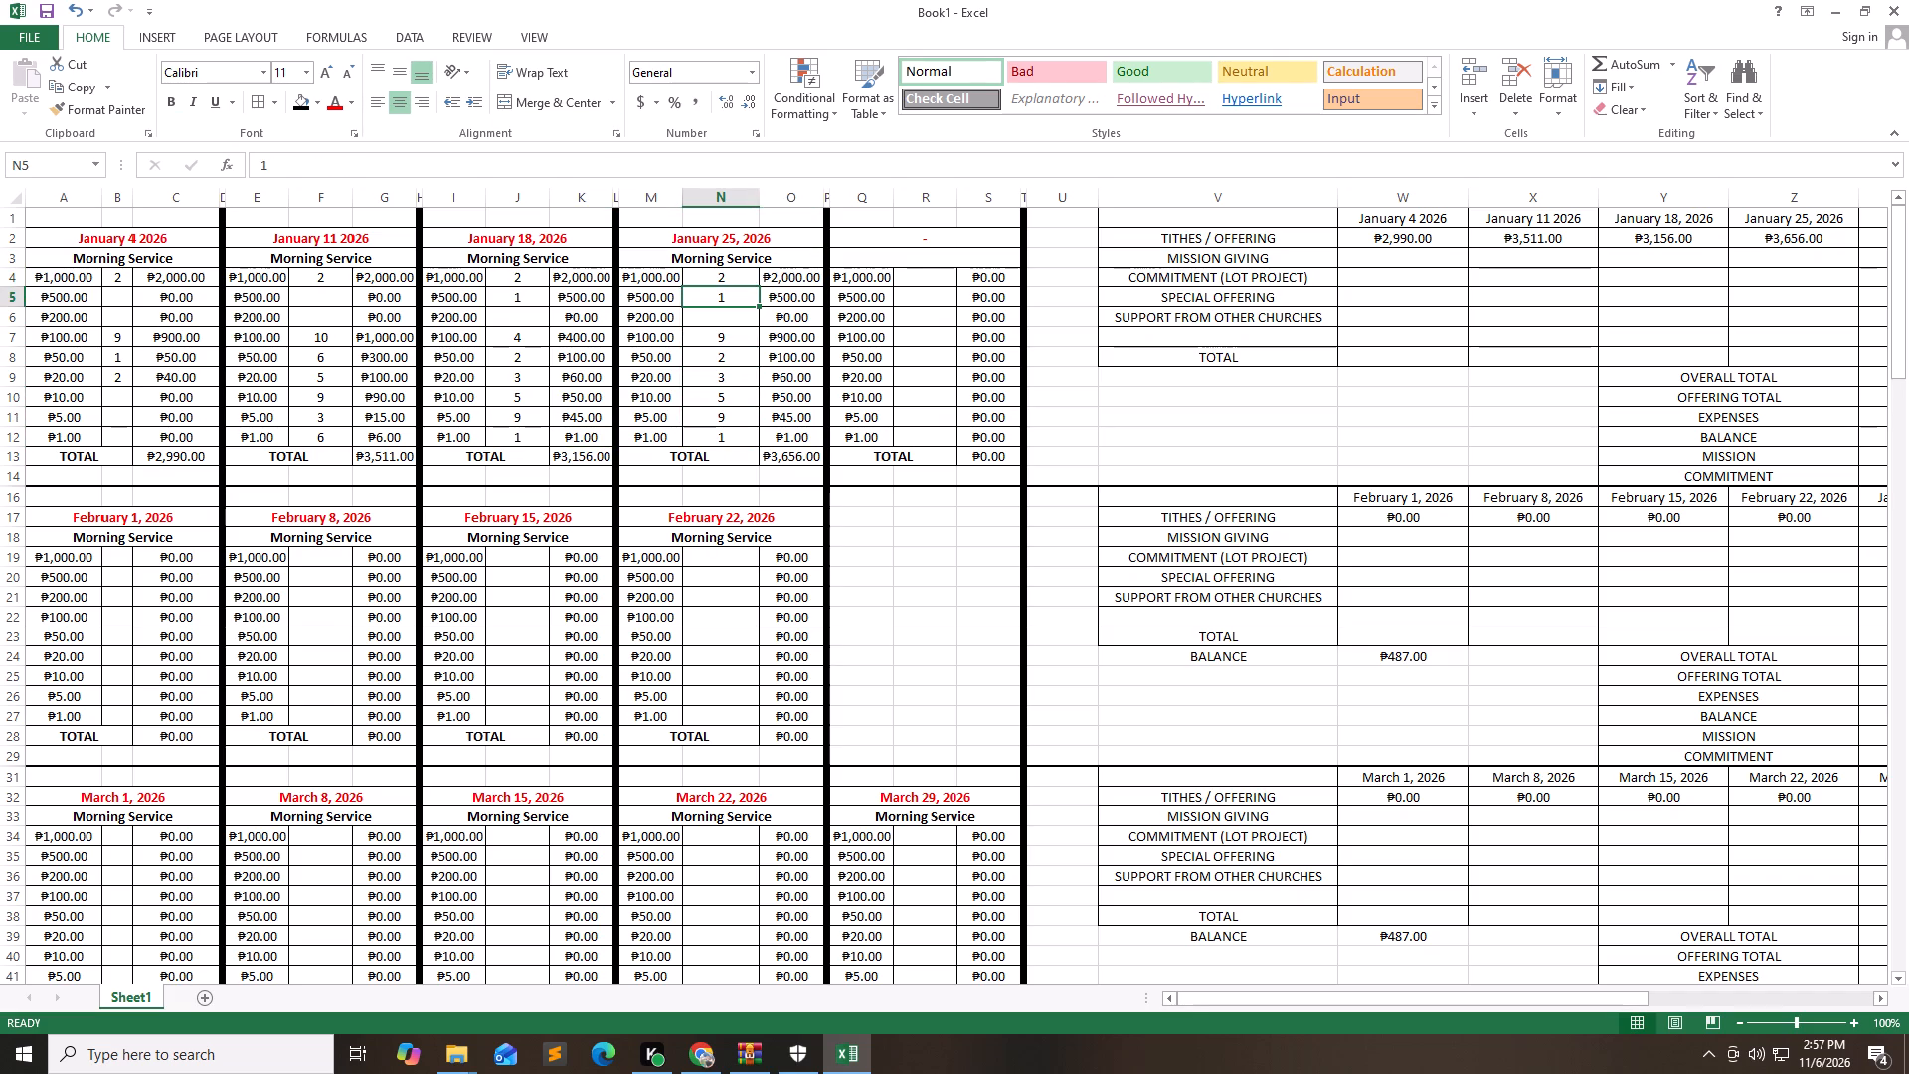
key("Down")
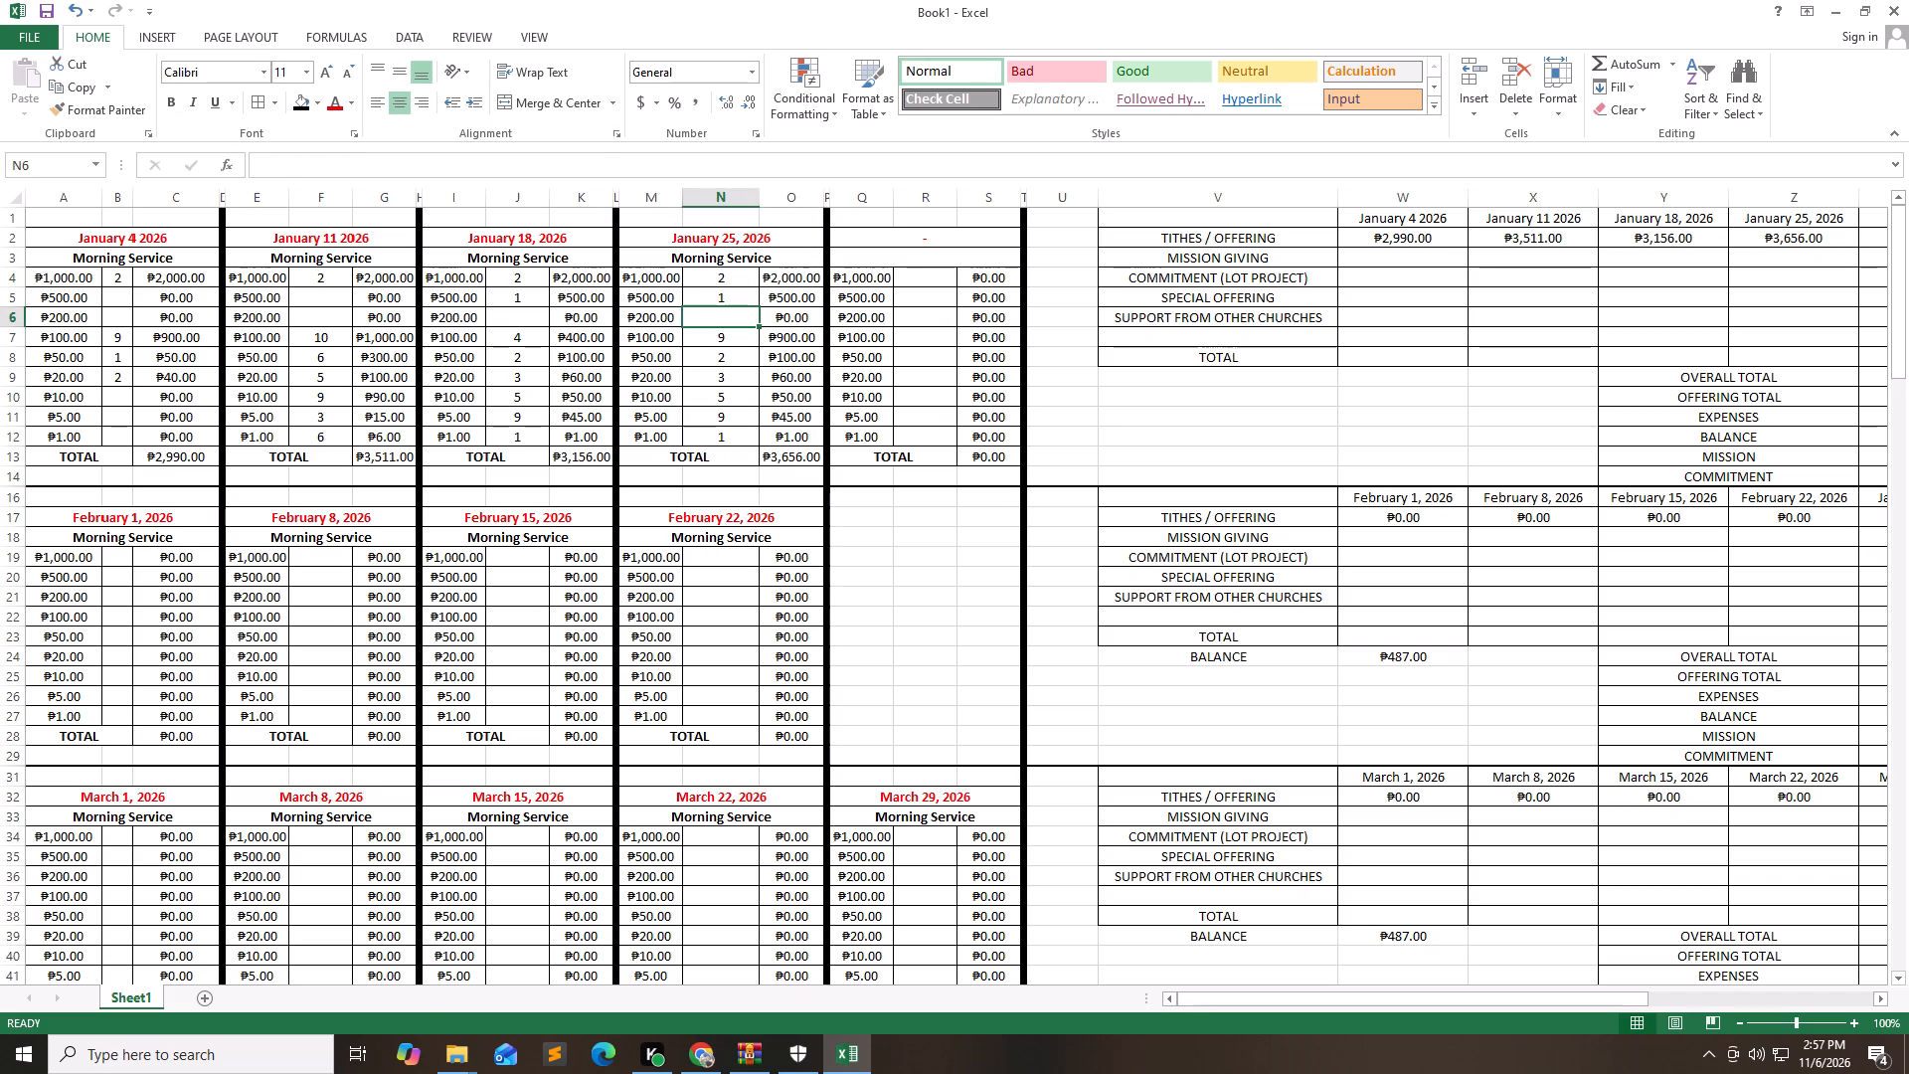
key("Down")
key("Down")
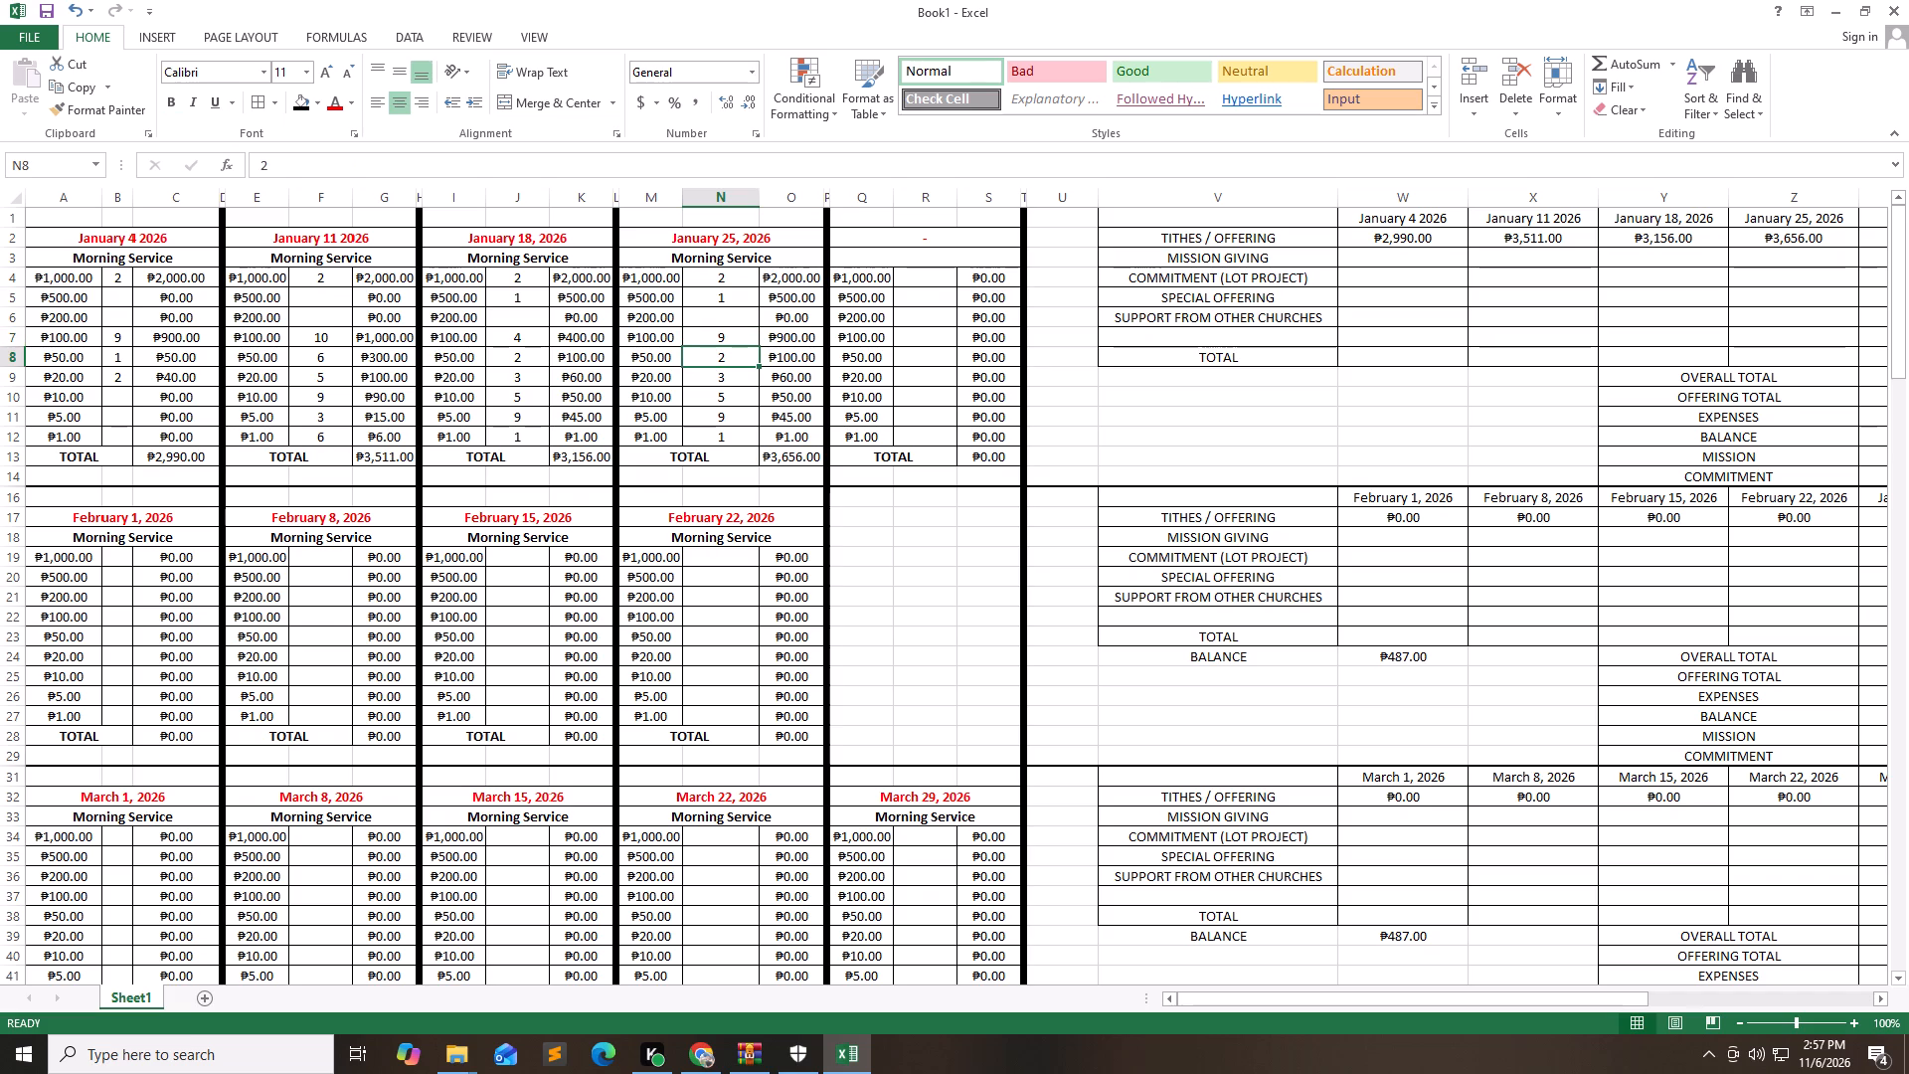
key("Down")
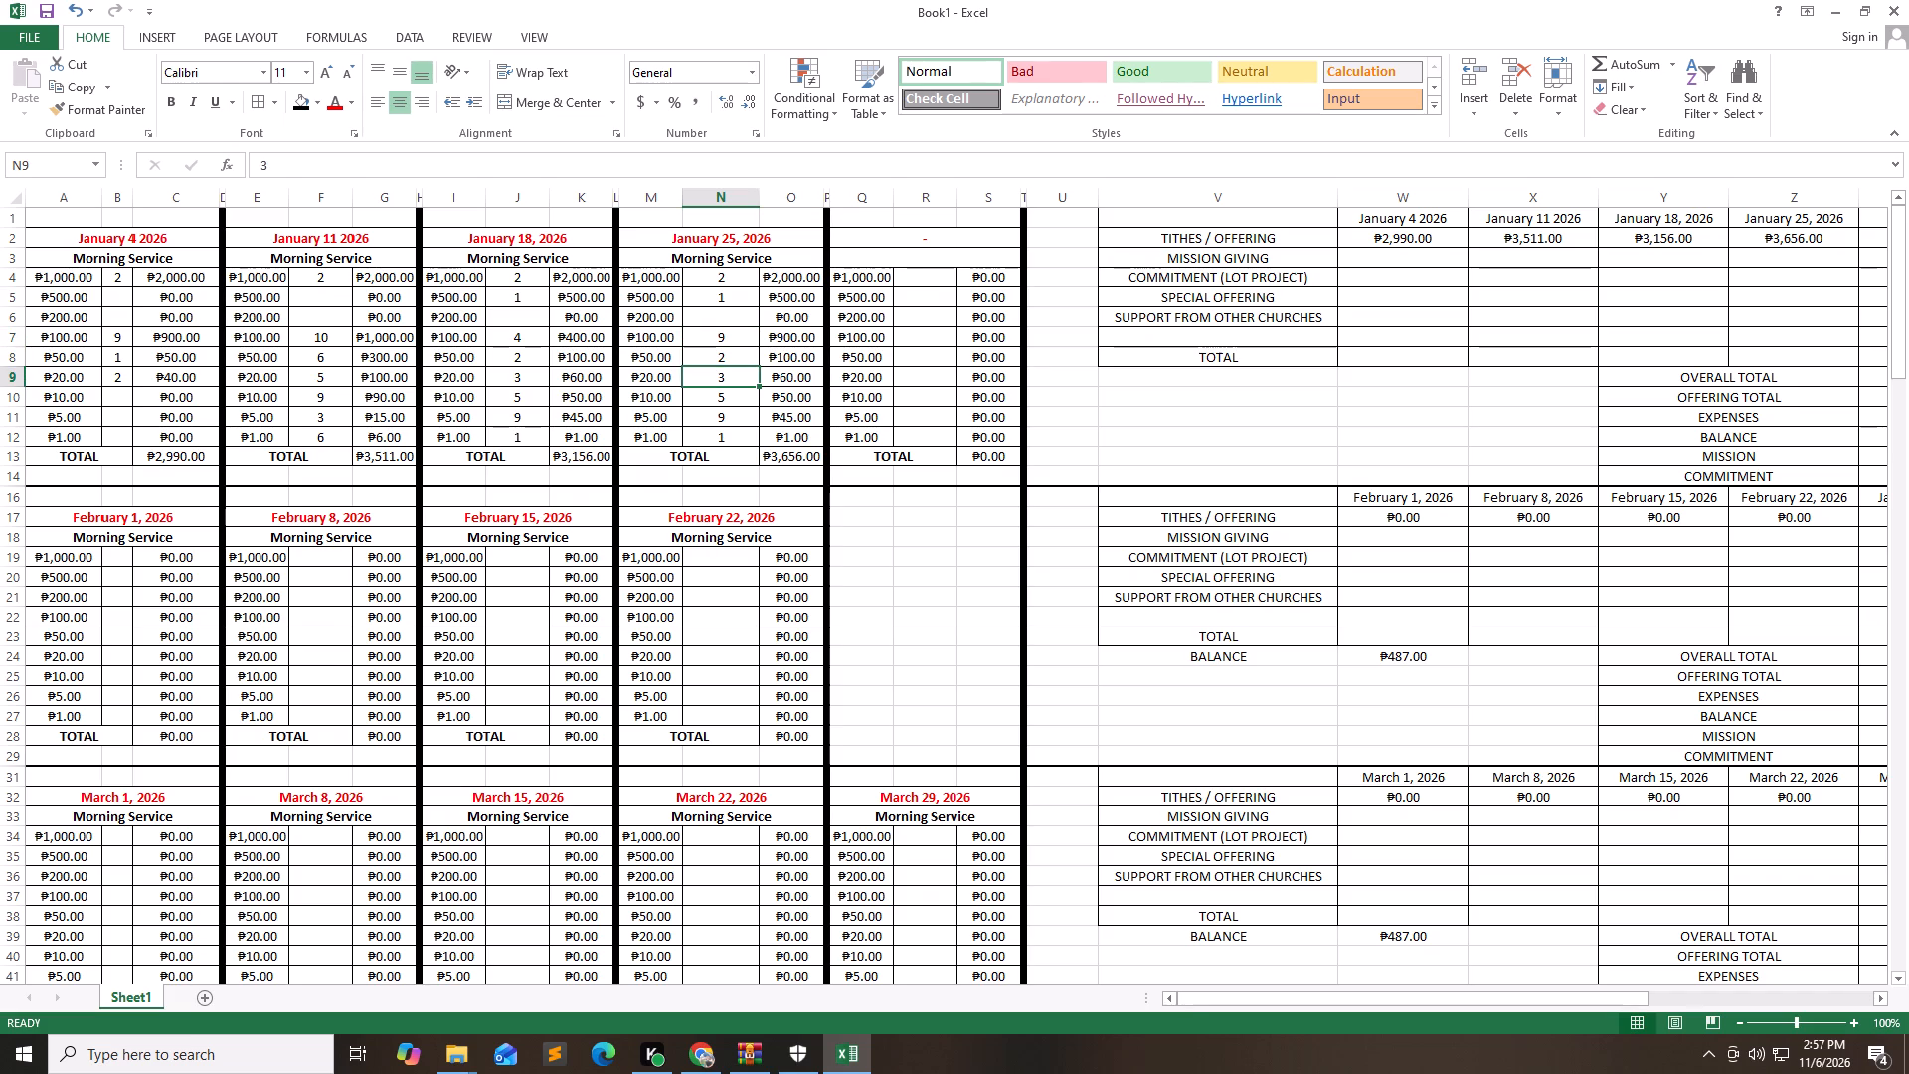
key("Down")
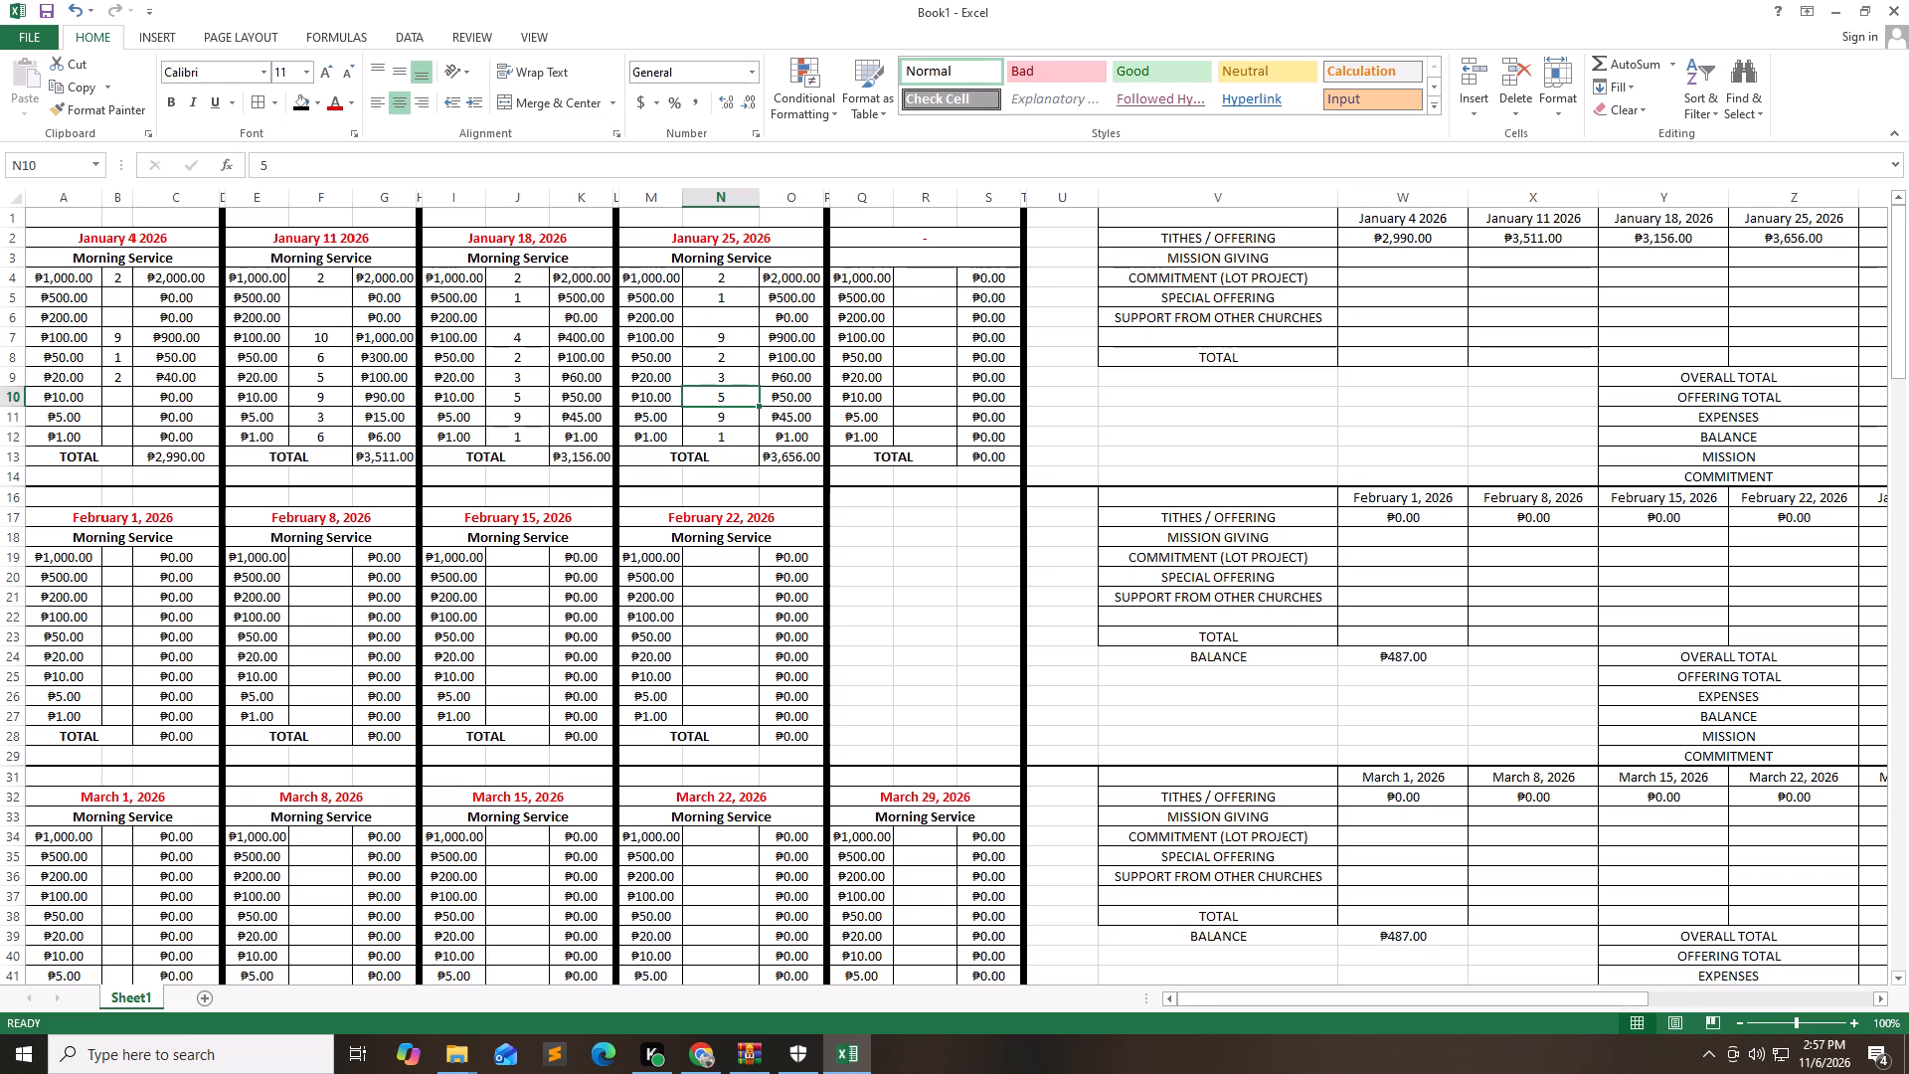
key("3")
key("Down")
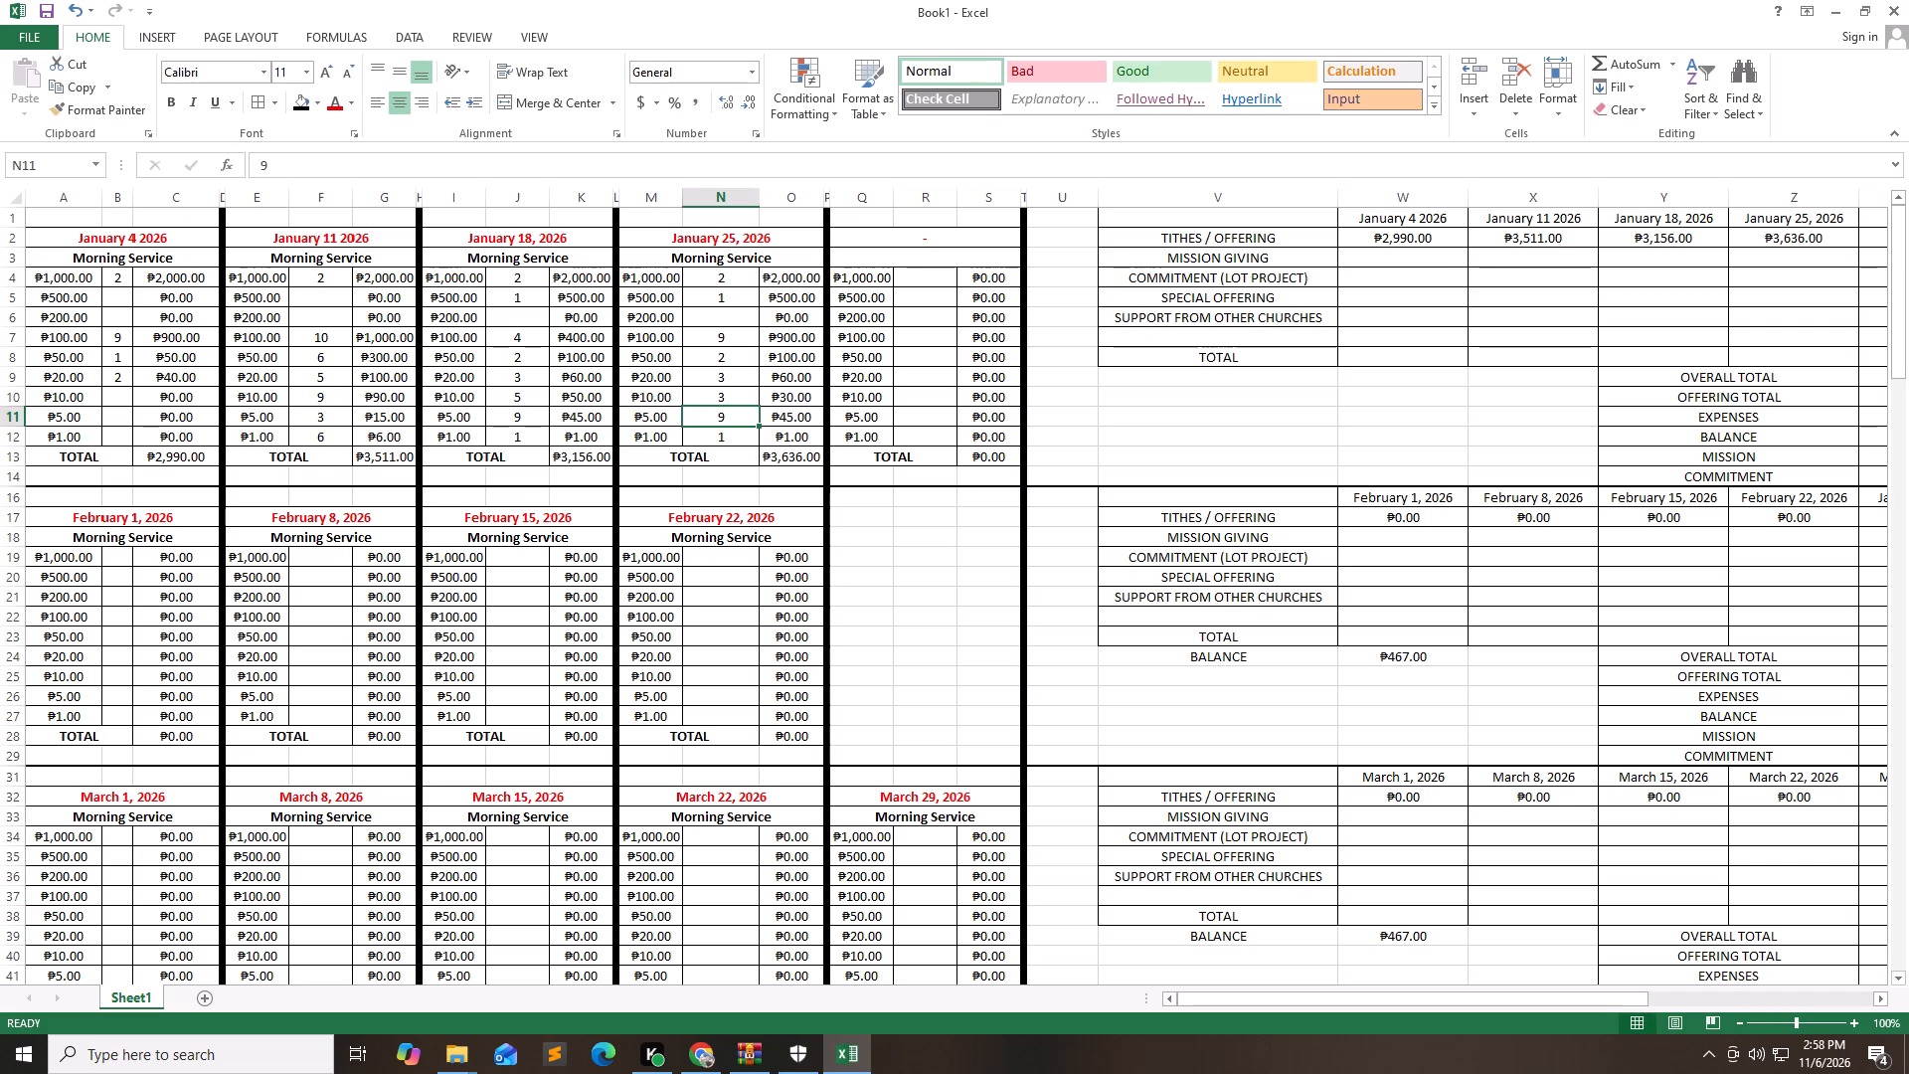
key("Down")
key("BackSpace")
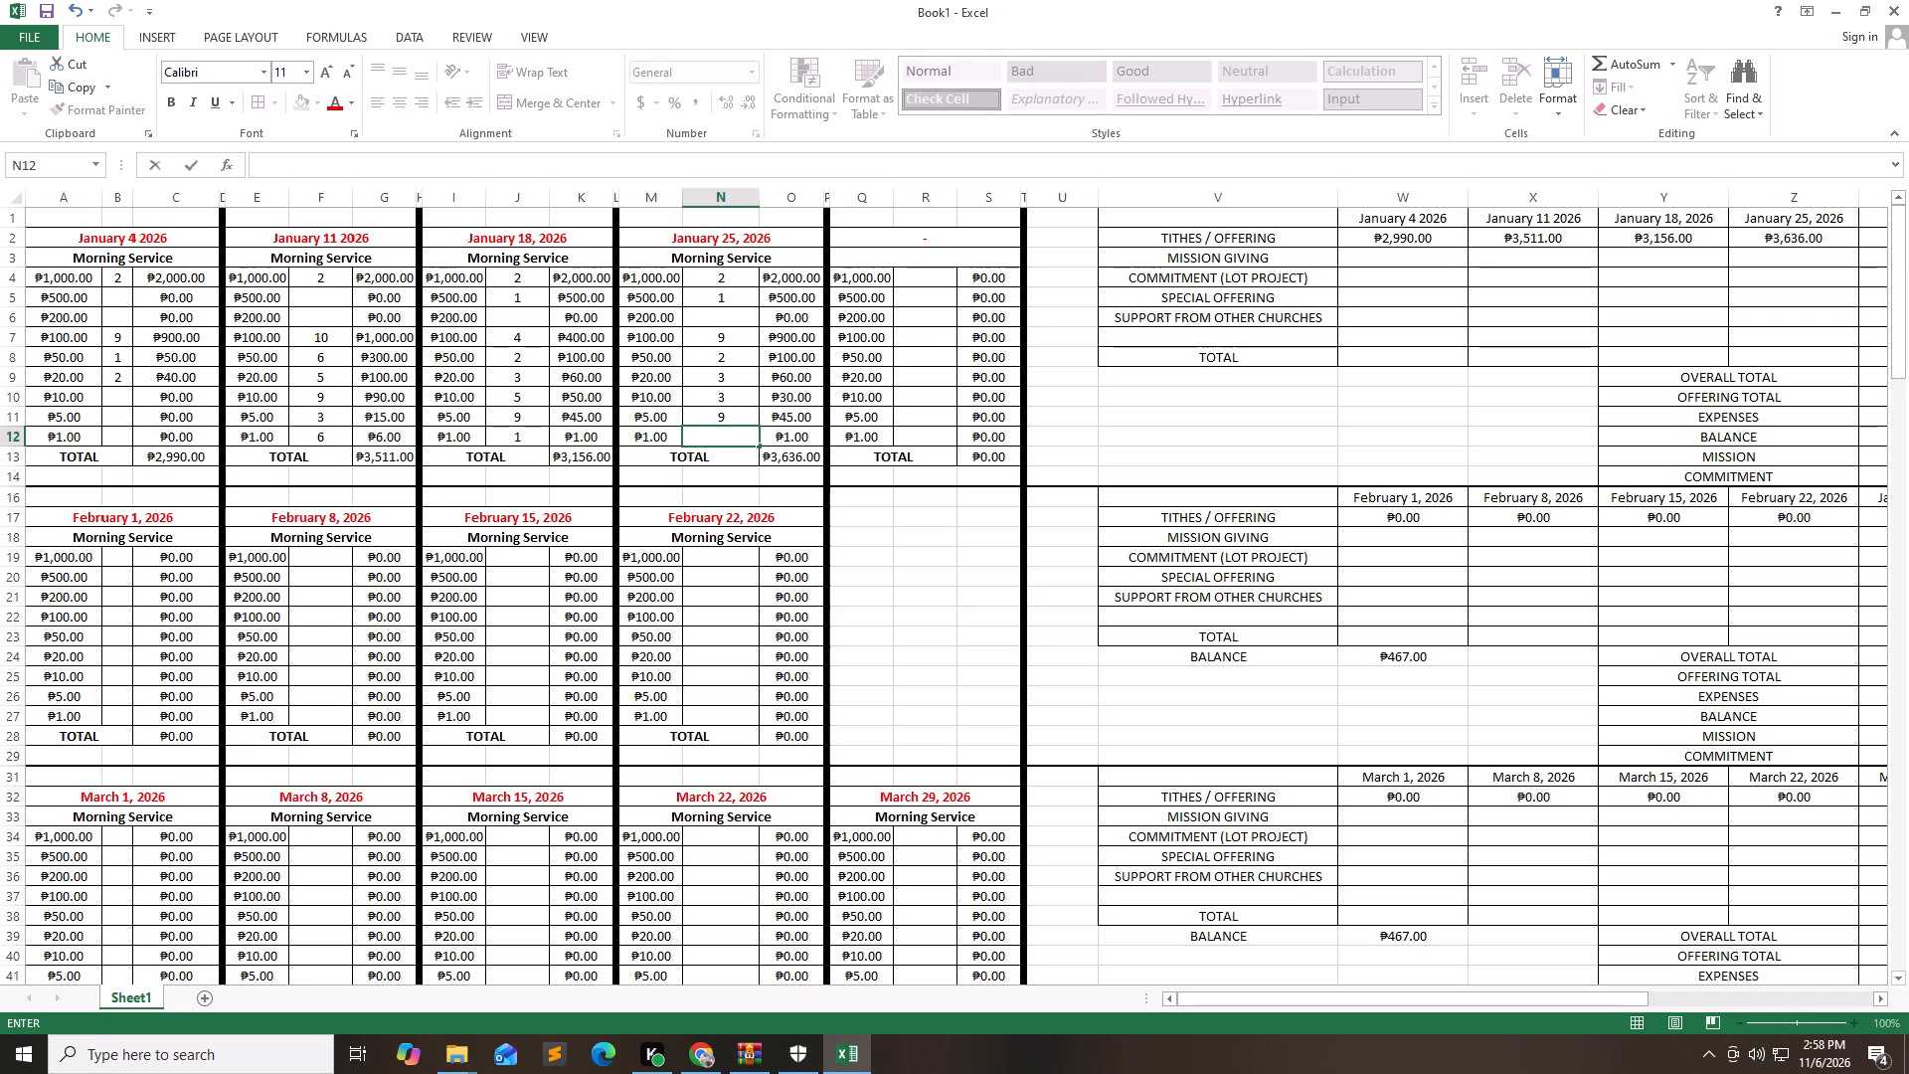
key("Right")
Check the January summary's offering total, expenses and balance alongside the itemized EXPENSES list.
key("Right")
key("Right")
key("Right")
key("Right")
key("Right")
key("Right")
key("Right")
key("Right")
key("Right")
key("Right")
key("Right")
key("Right")
key("Right")
key("Right")
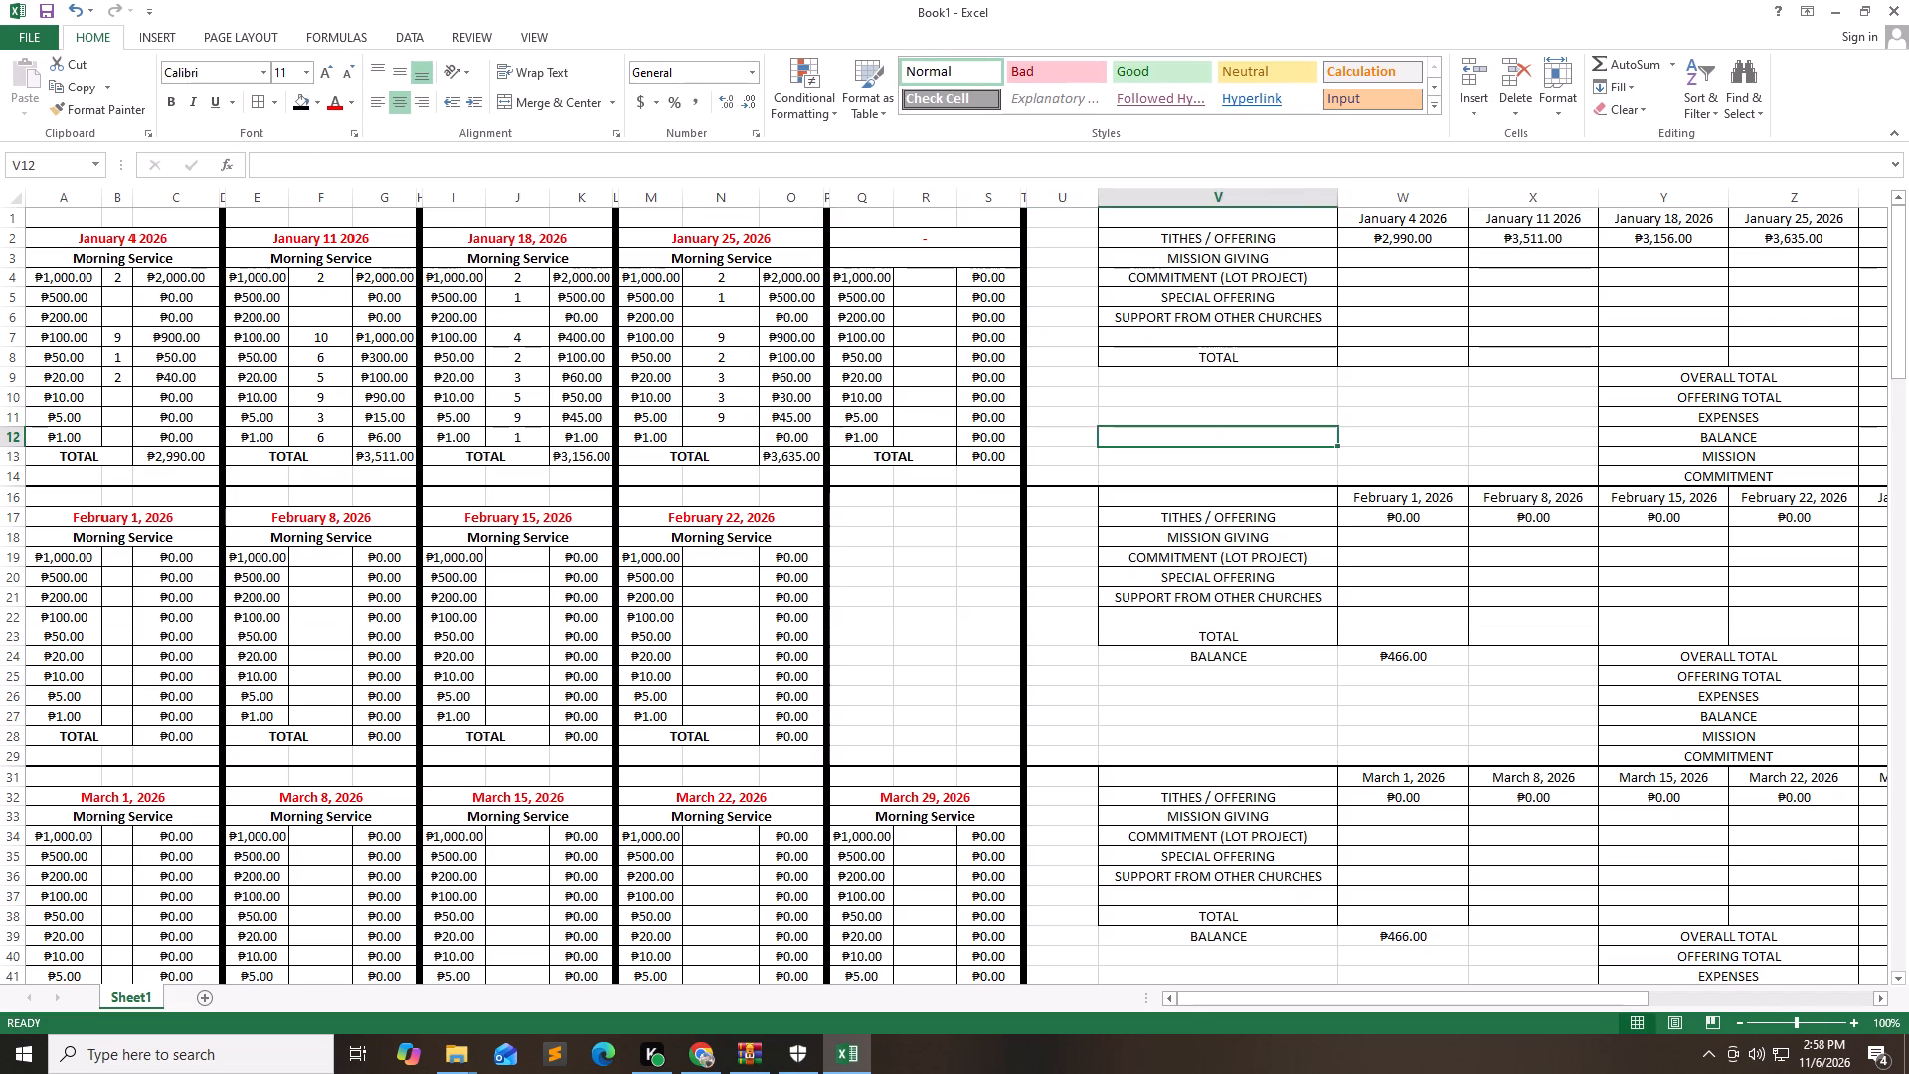
key("Right")
Enter January MISSION GIVING amounts of 130, 230, 125 and 850 for January 4, 11, 18 and 25.
key("Left")
key("Left")
key("Left")
key("Left")
key("Left")
key("Left")
key("Left")
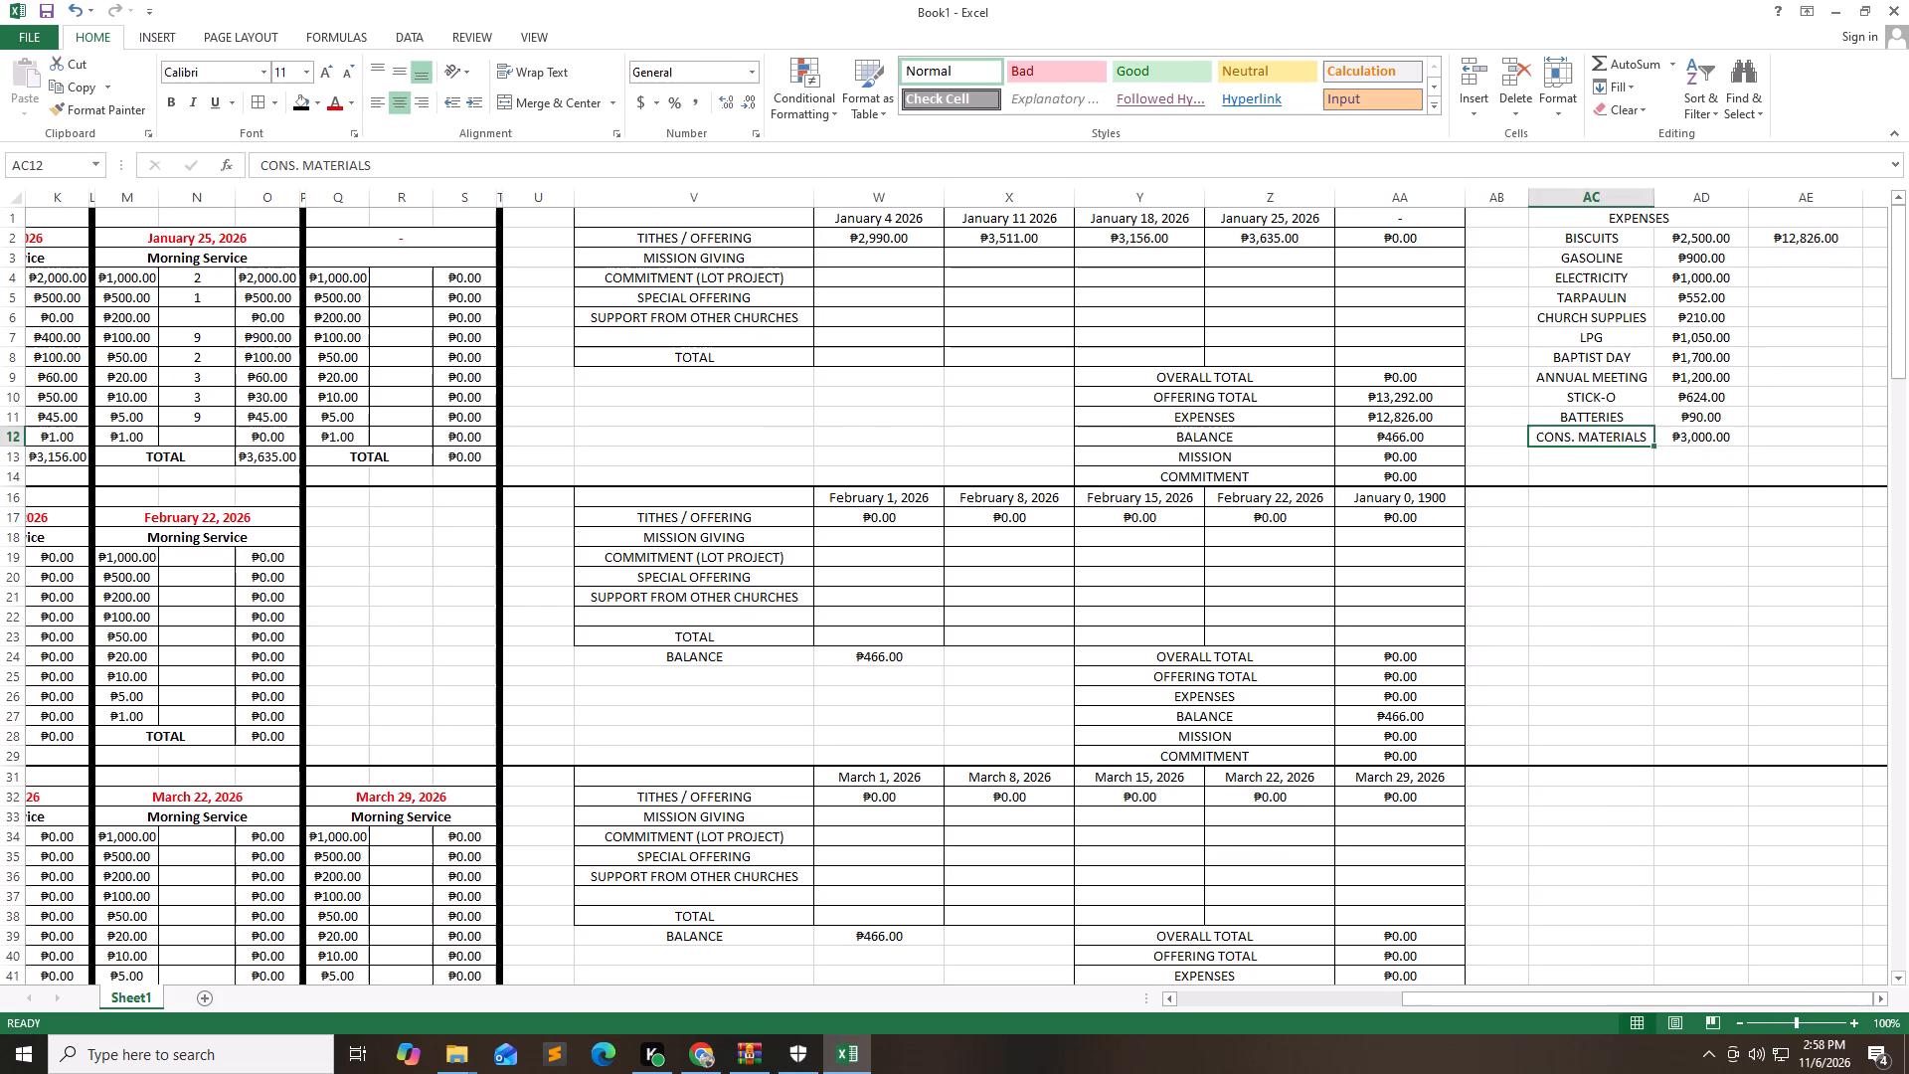
key("Left")
key("Left")
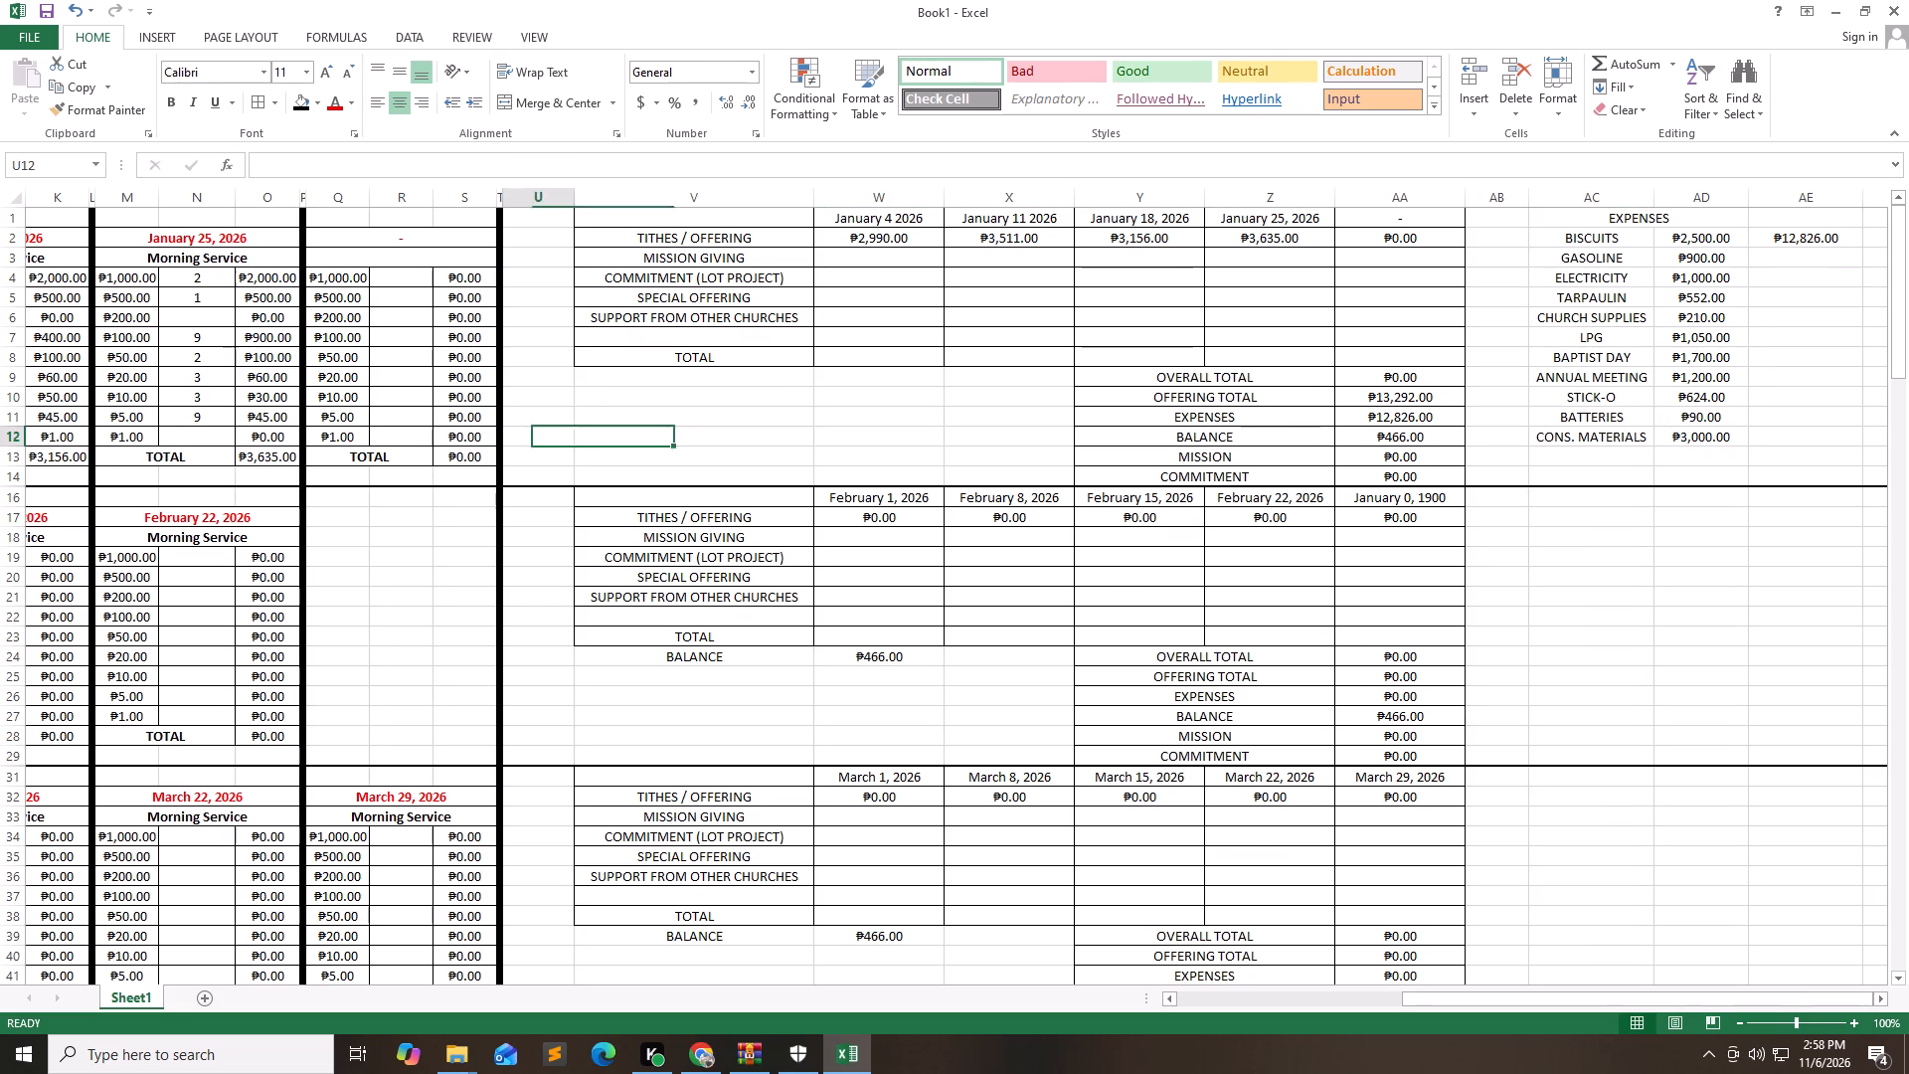
key("Left")
key("Up")
key("Up")
key("Up")
key("Up")
key("Up")
key("Up")
key("Up")
key("Up")
key("Up")
key("Right")
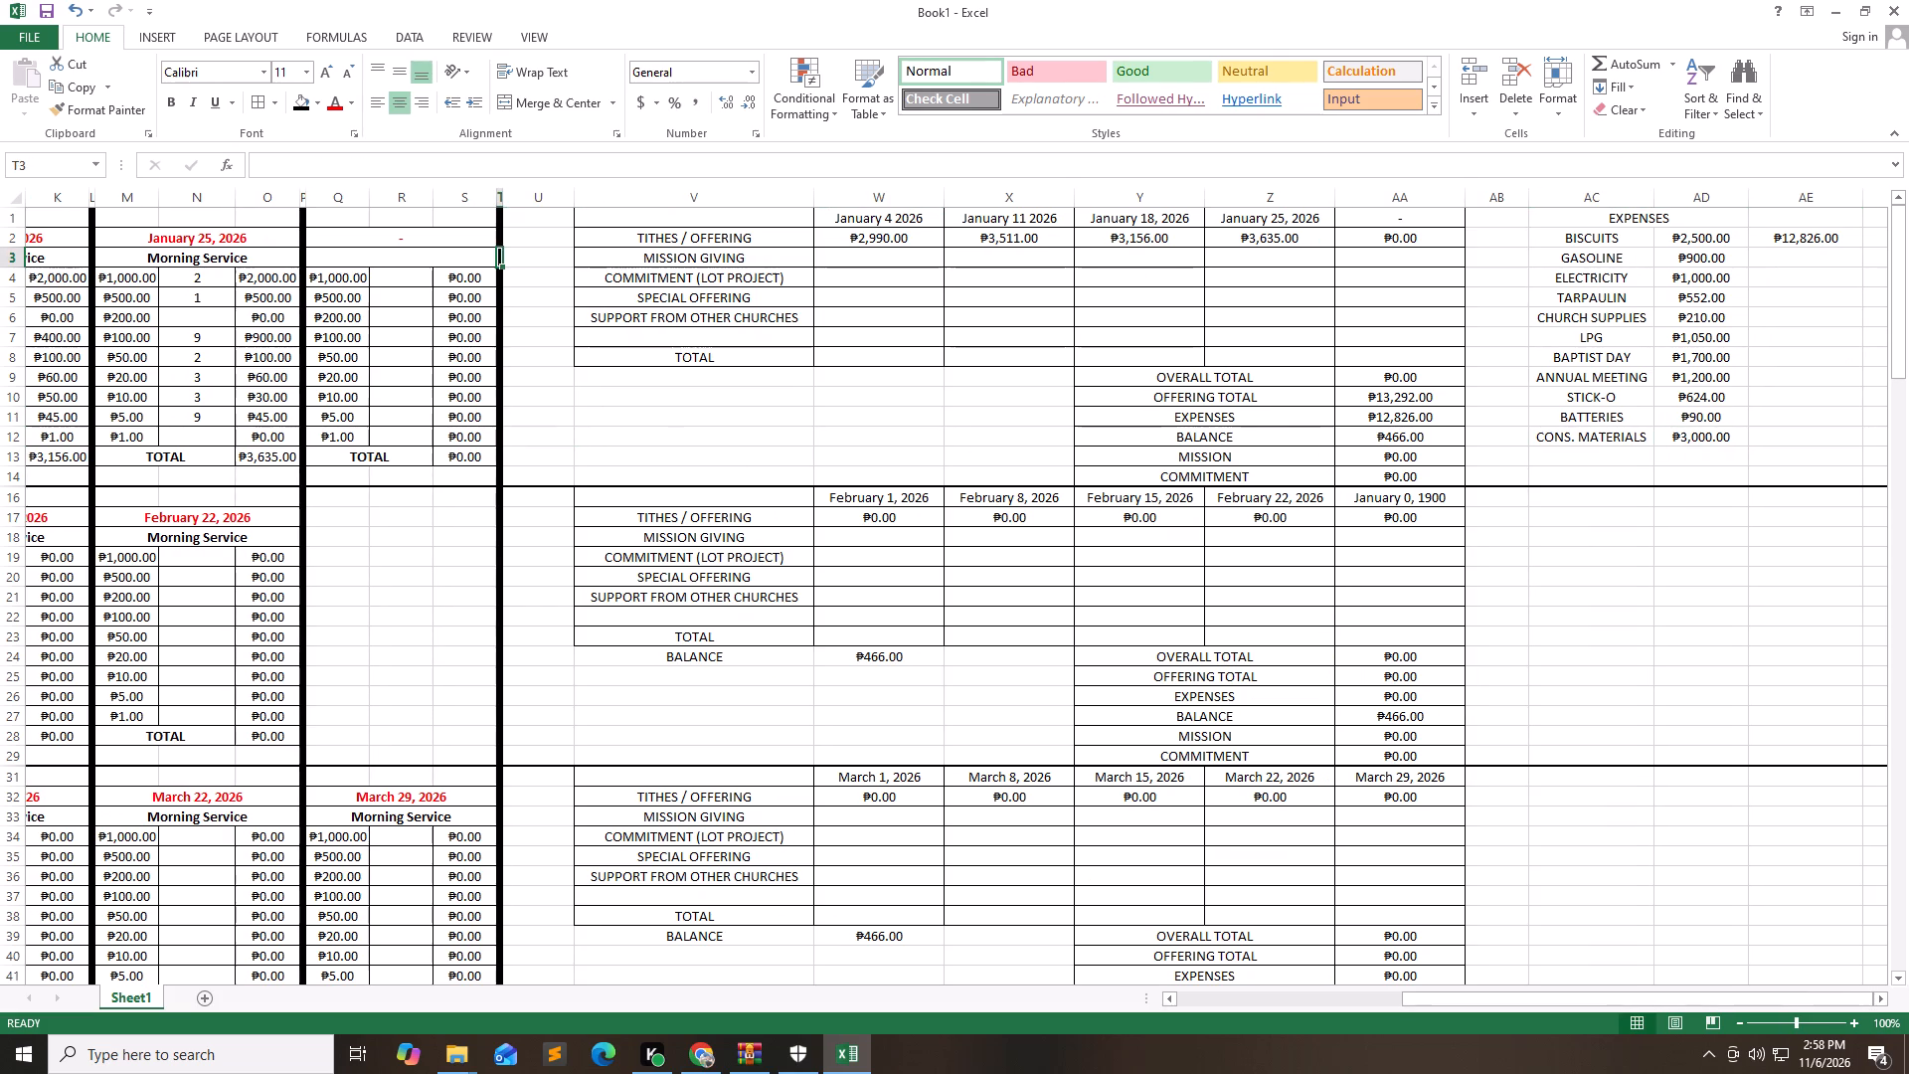
key("Right")
key("Right")
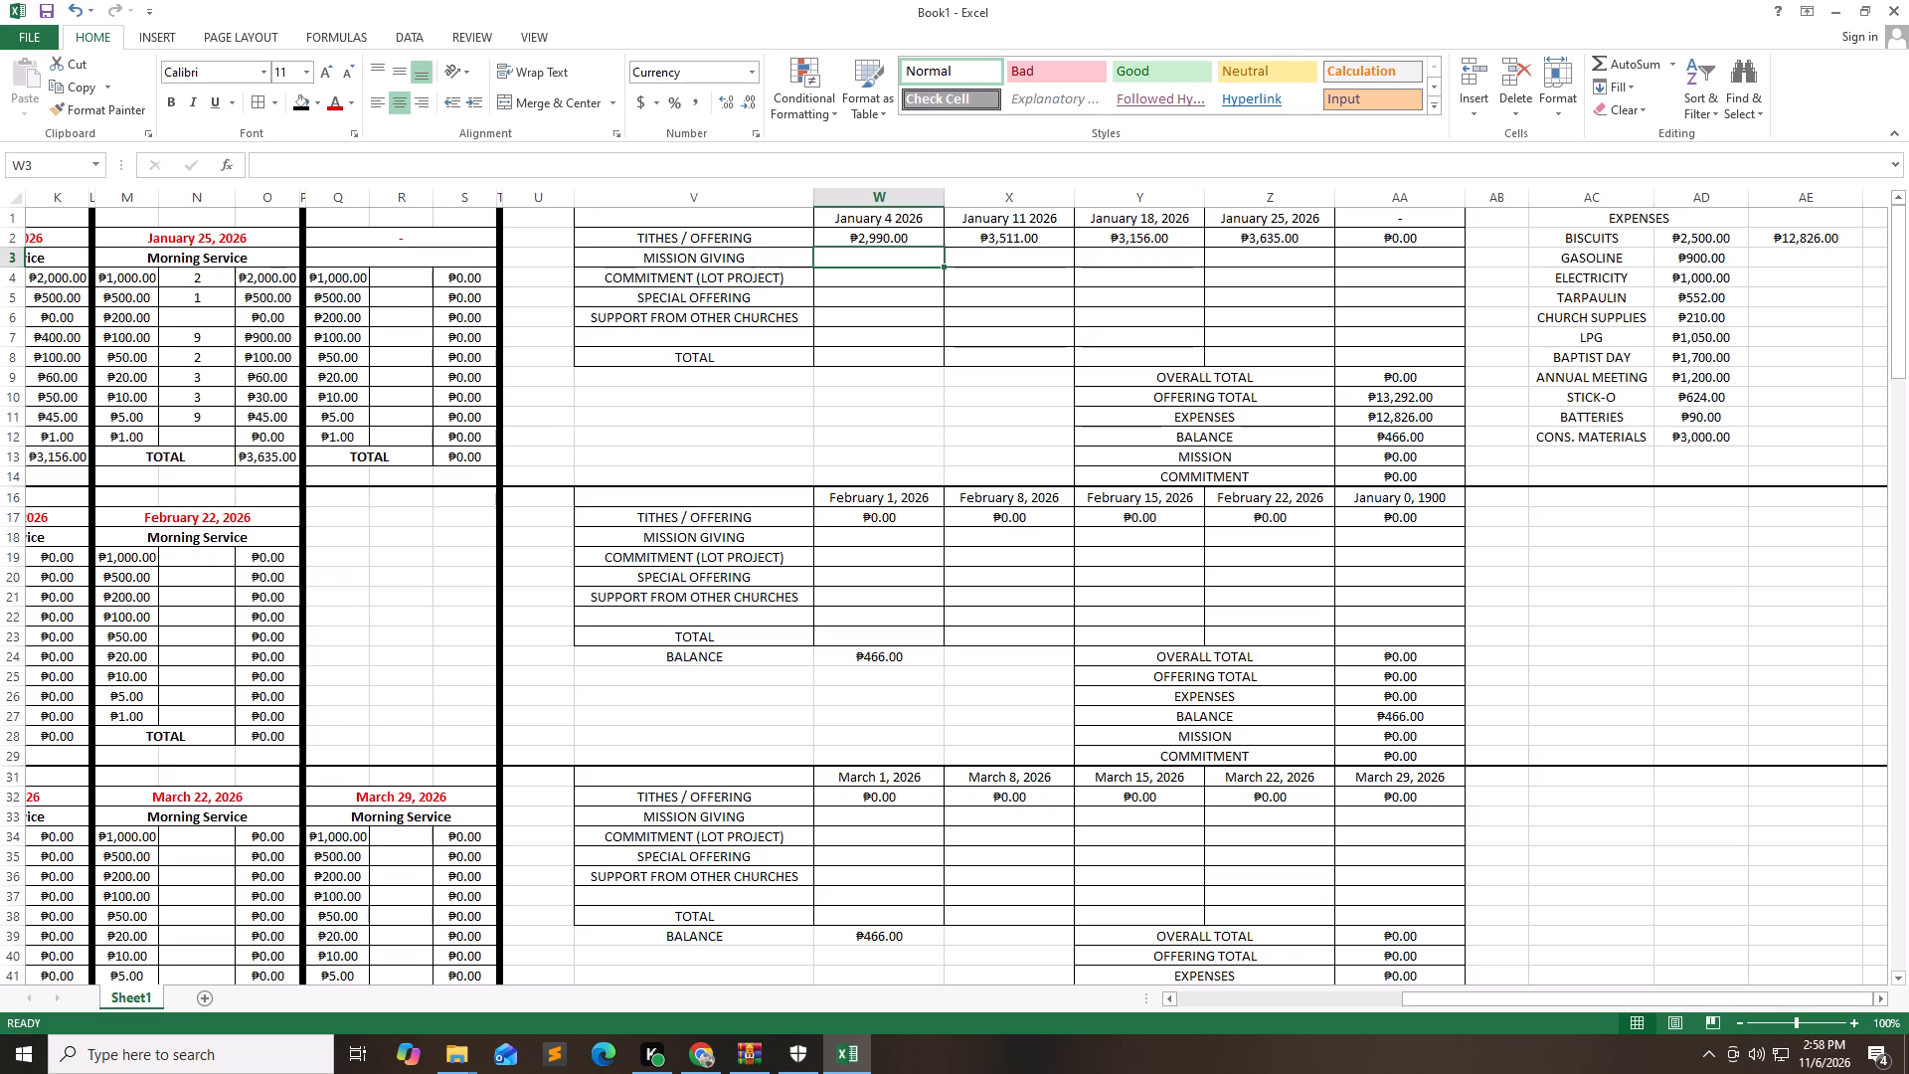
type("130")
key("Right")
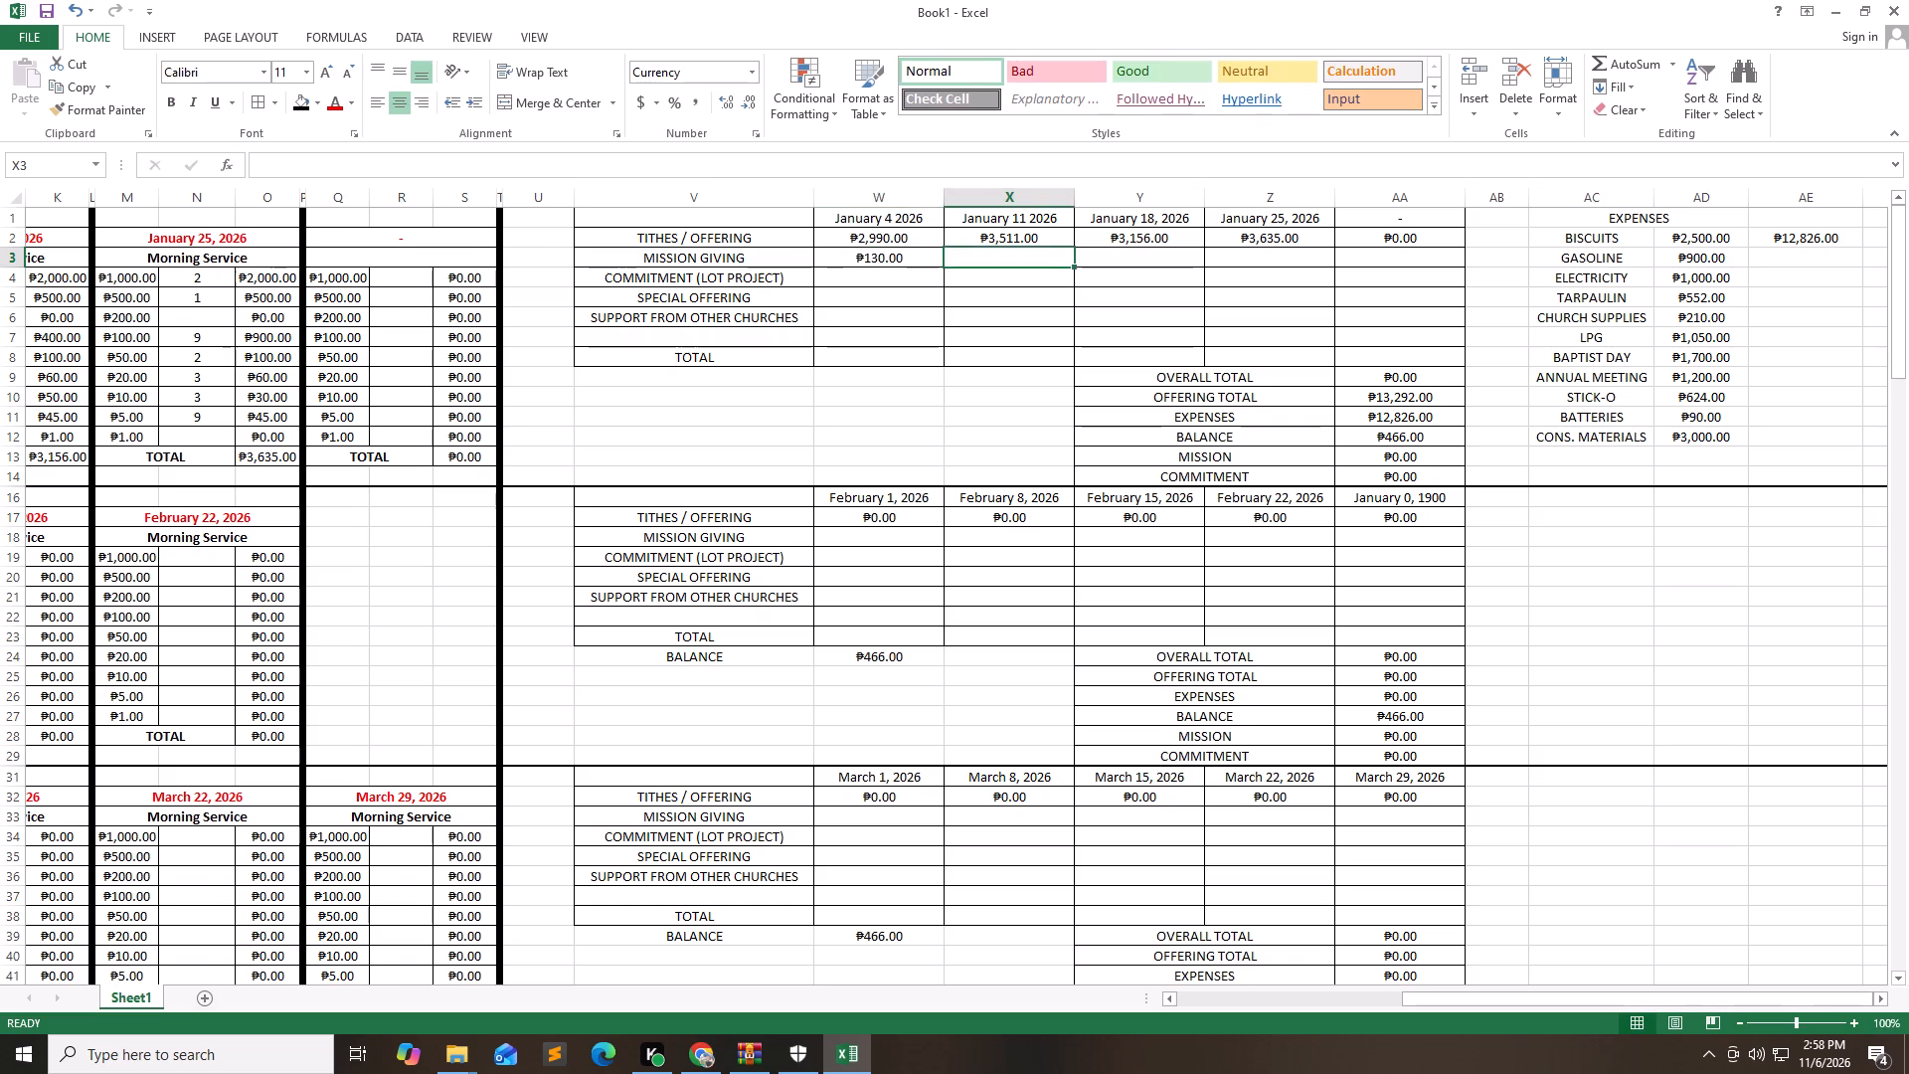
type("230")
key("Right")
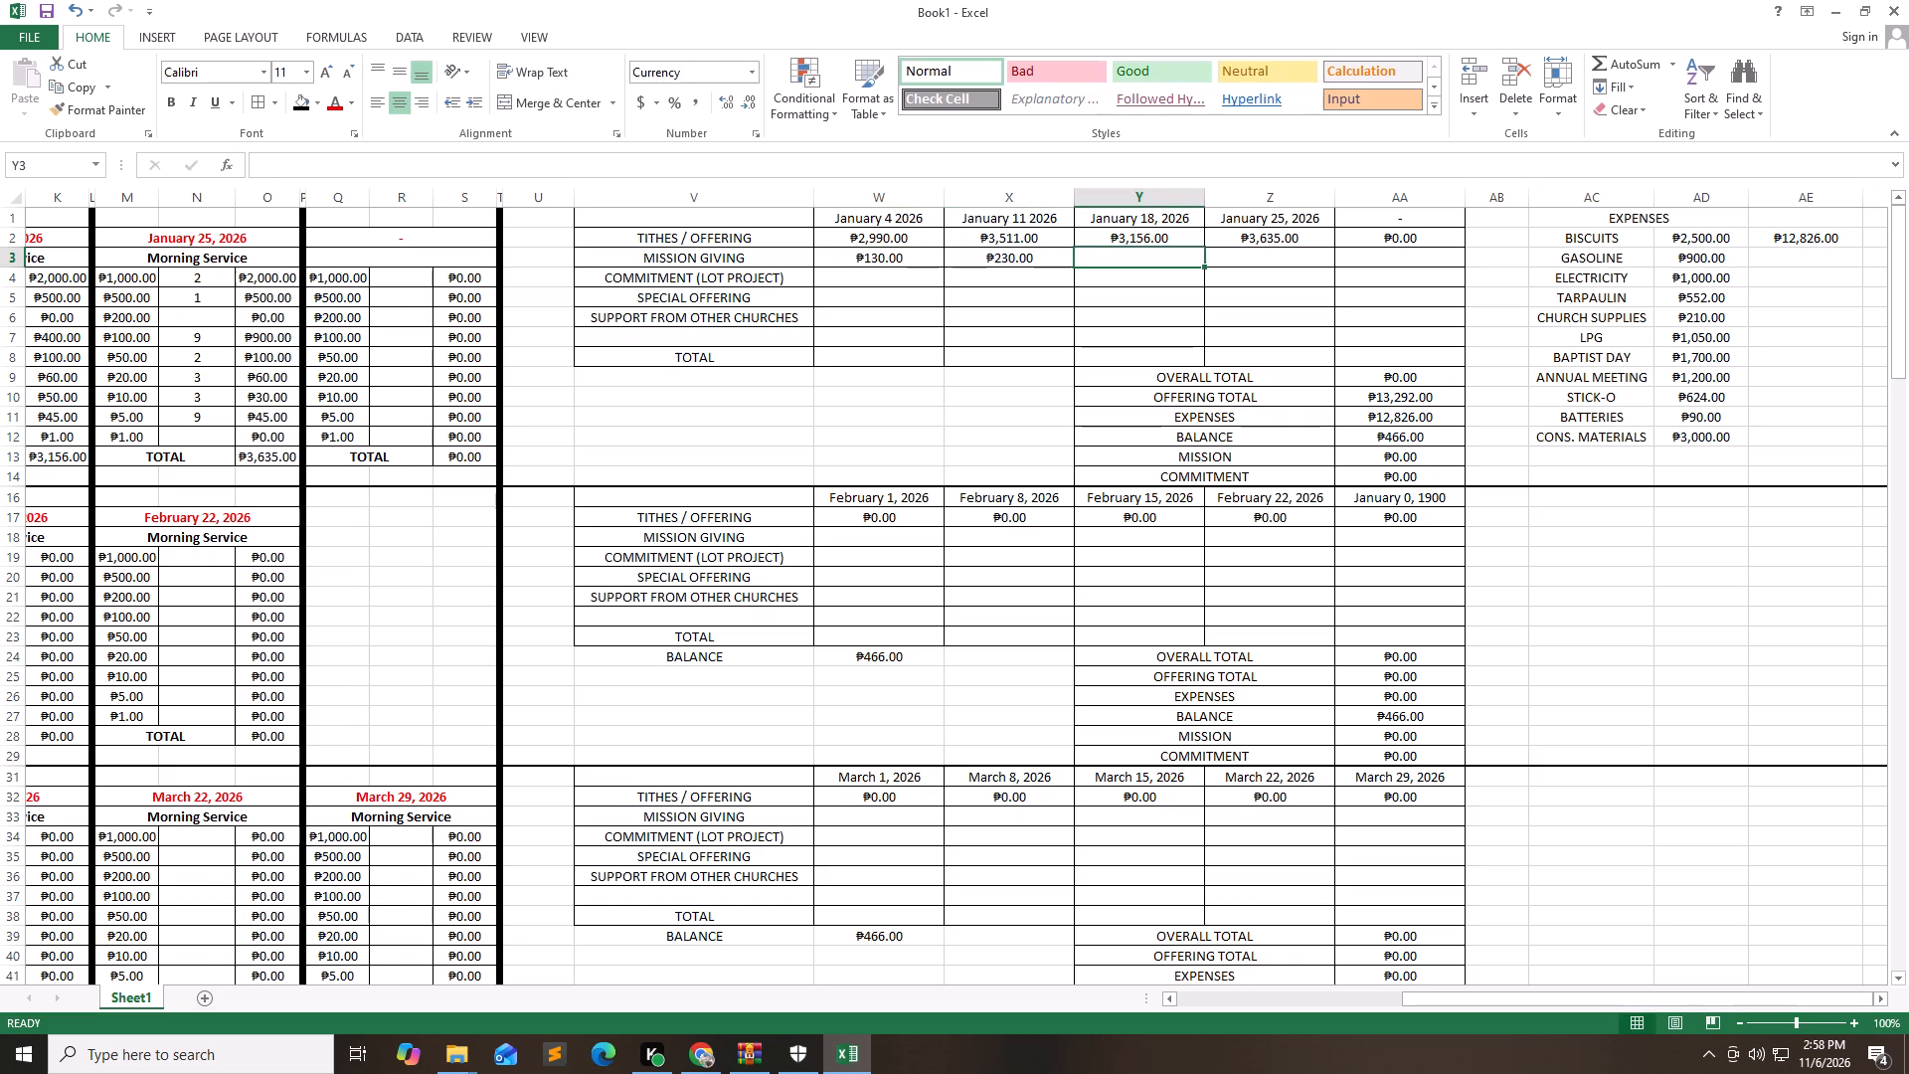
type("15")
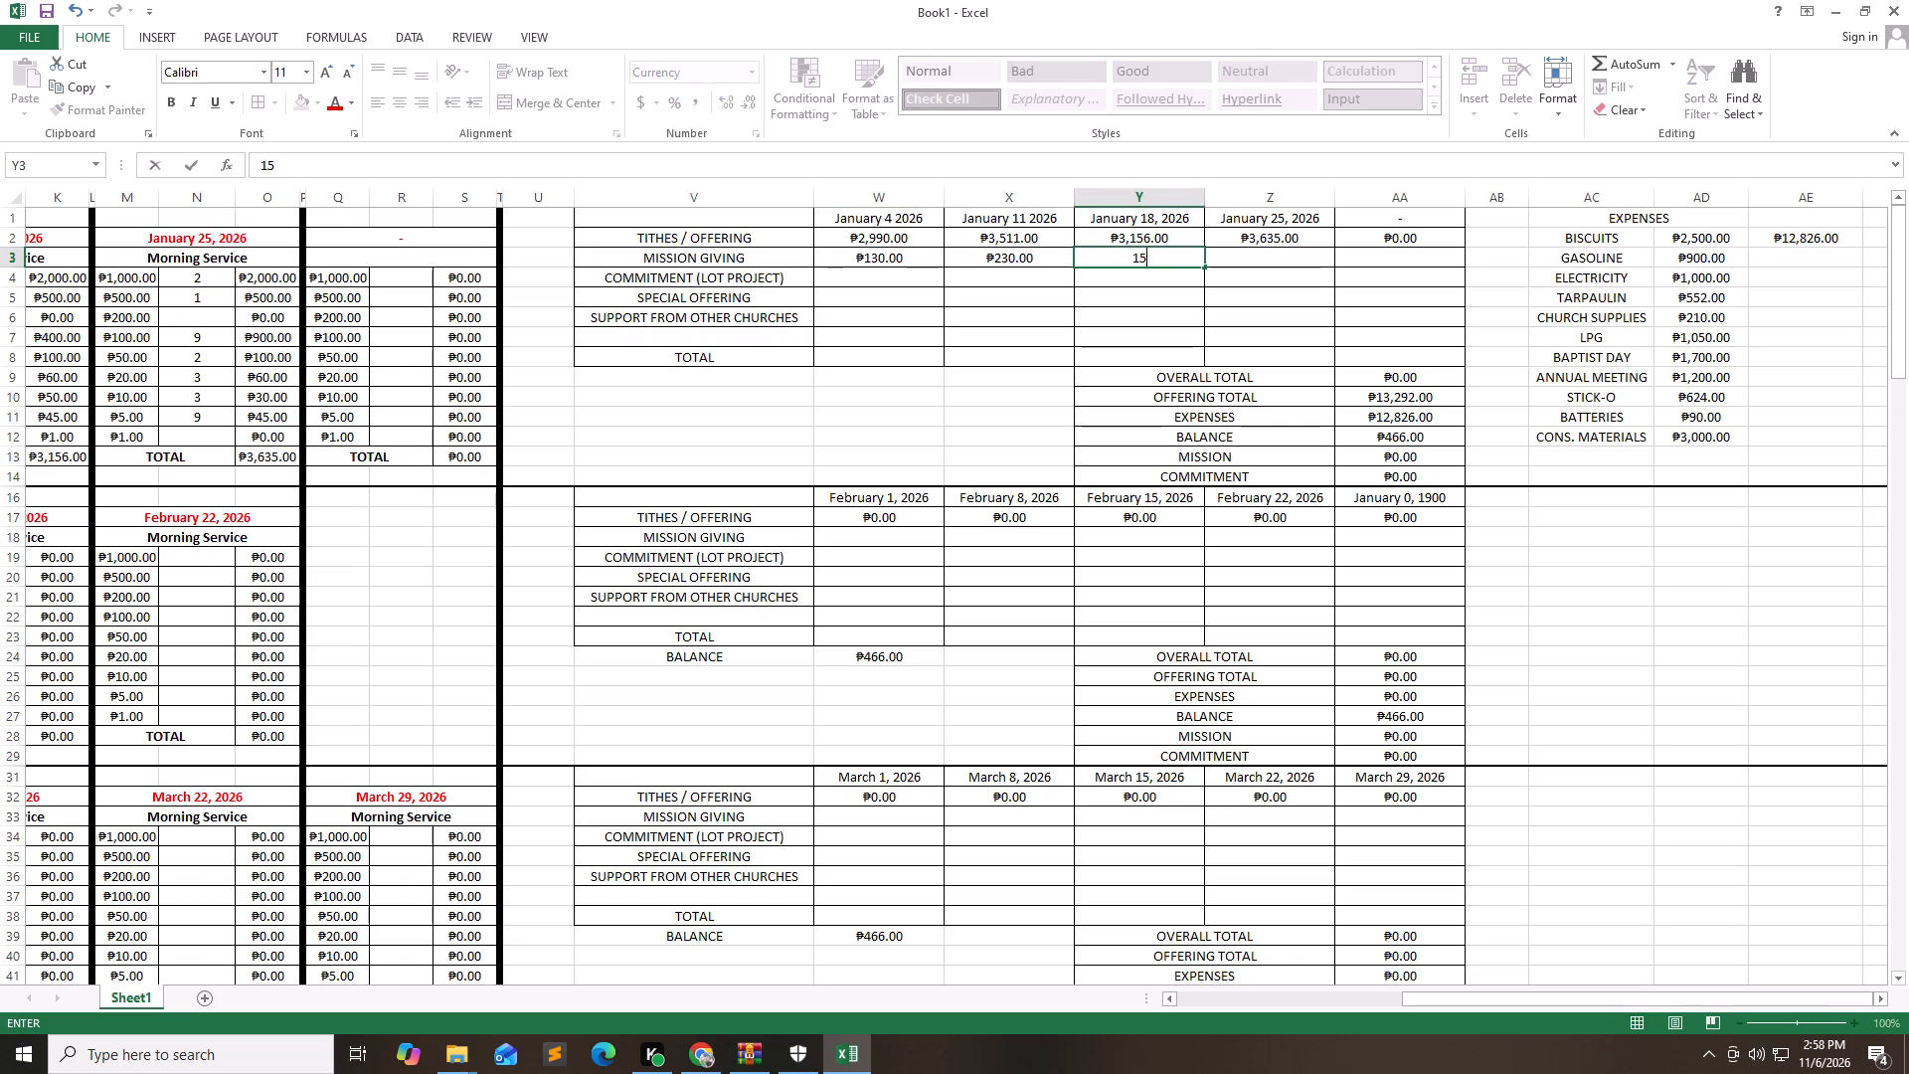
key("BackSpace")
type("25")
key("Right")
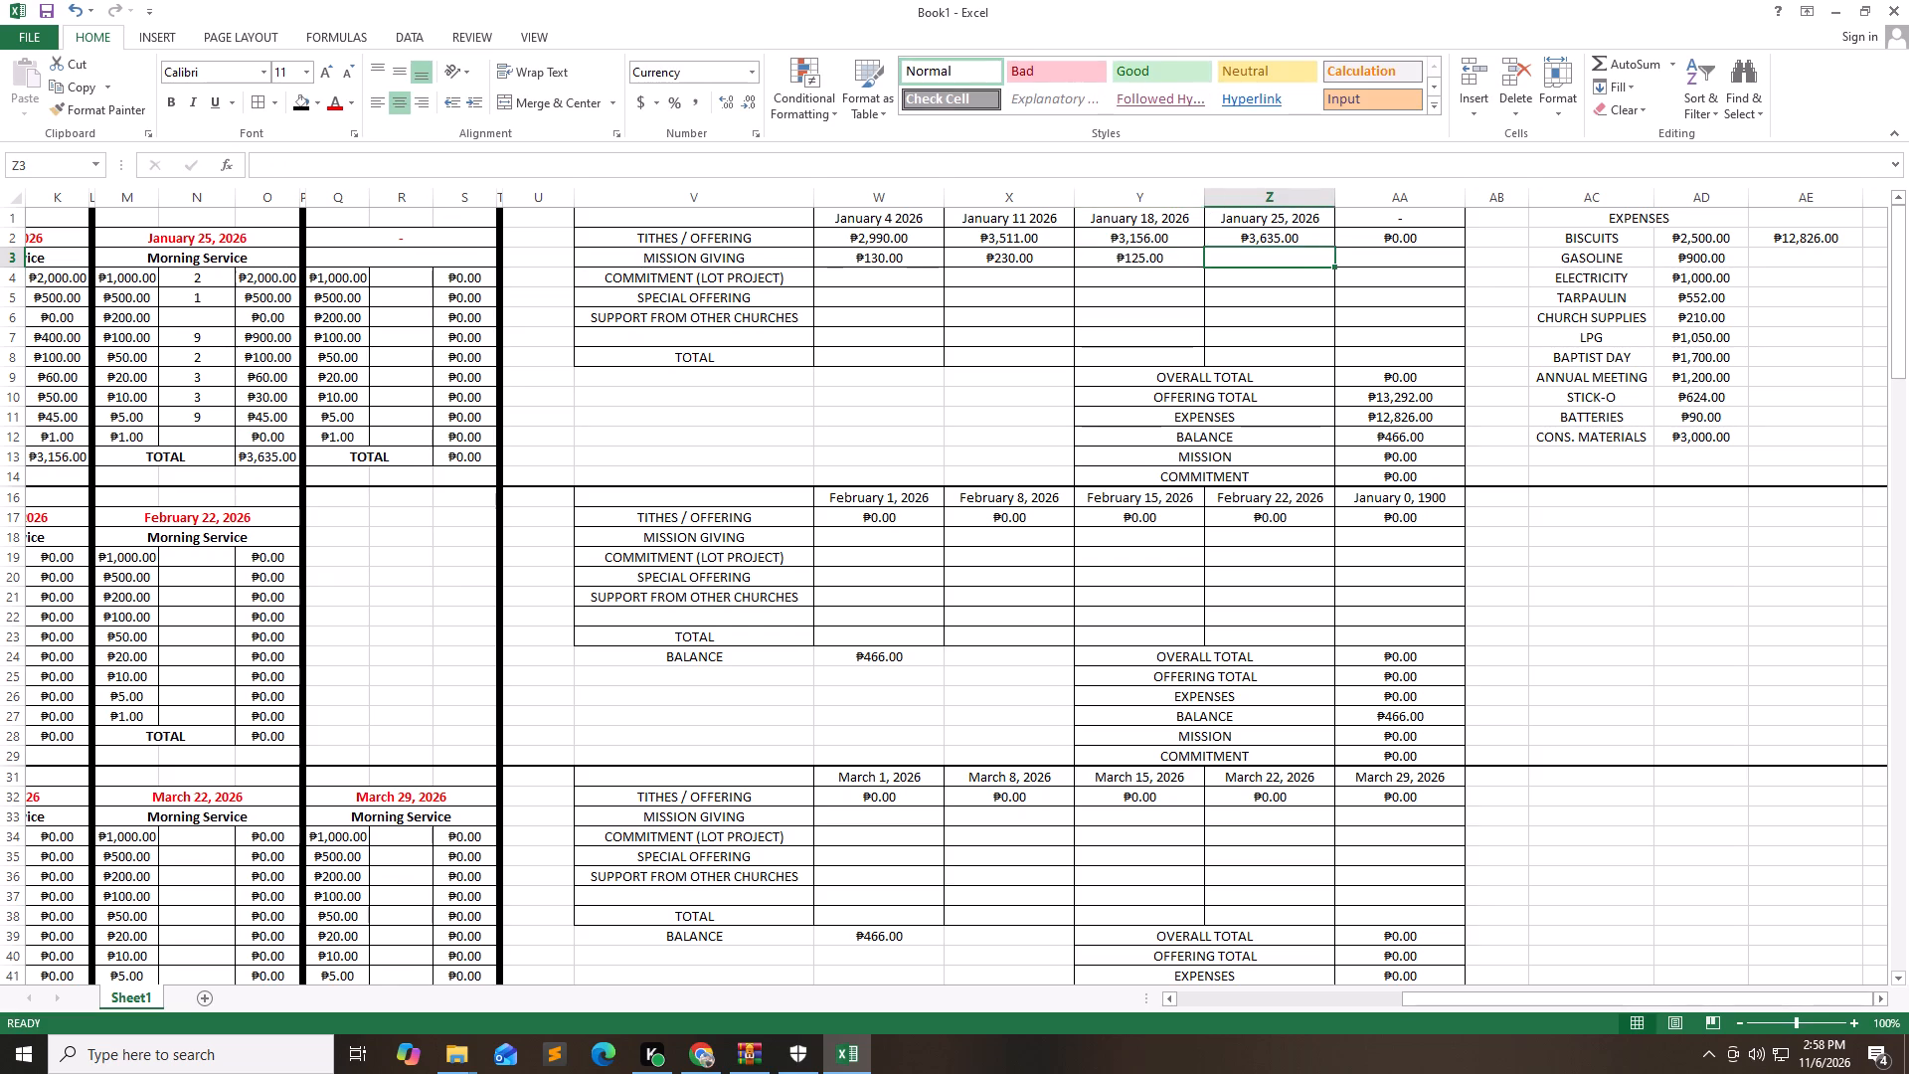
type("850")
key("Down")
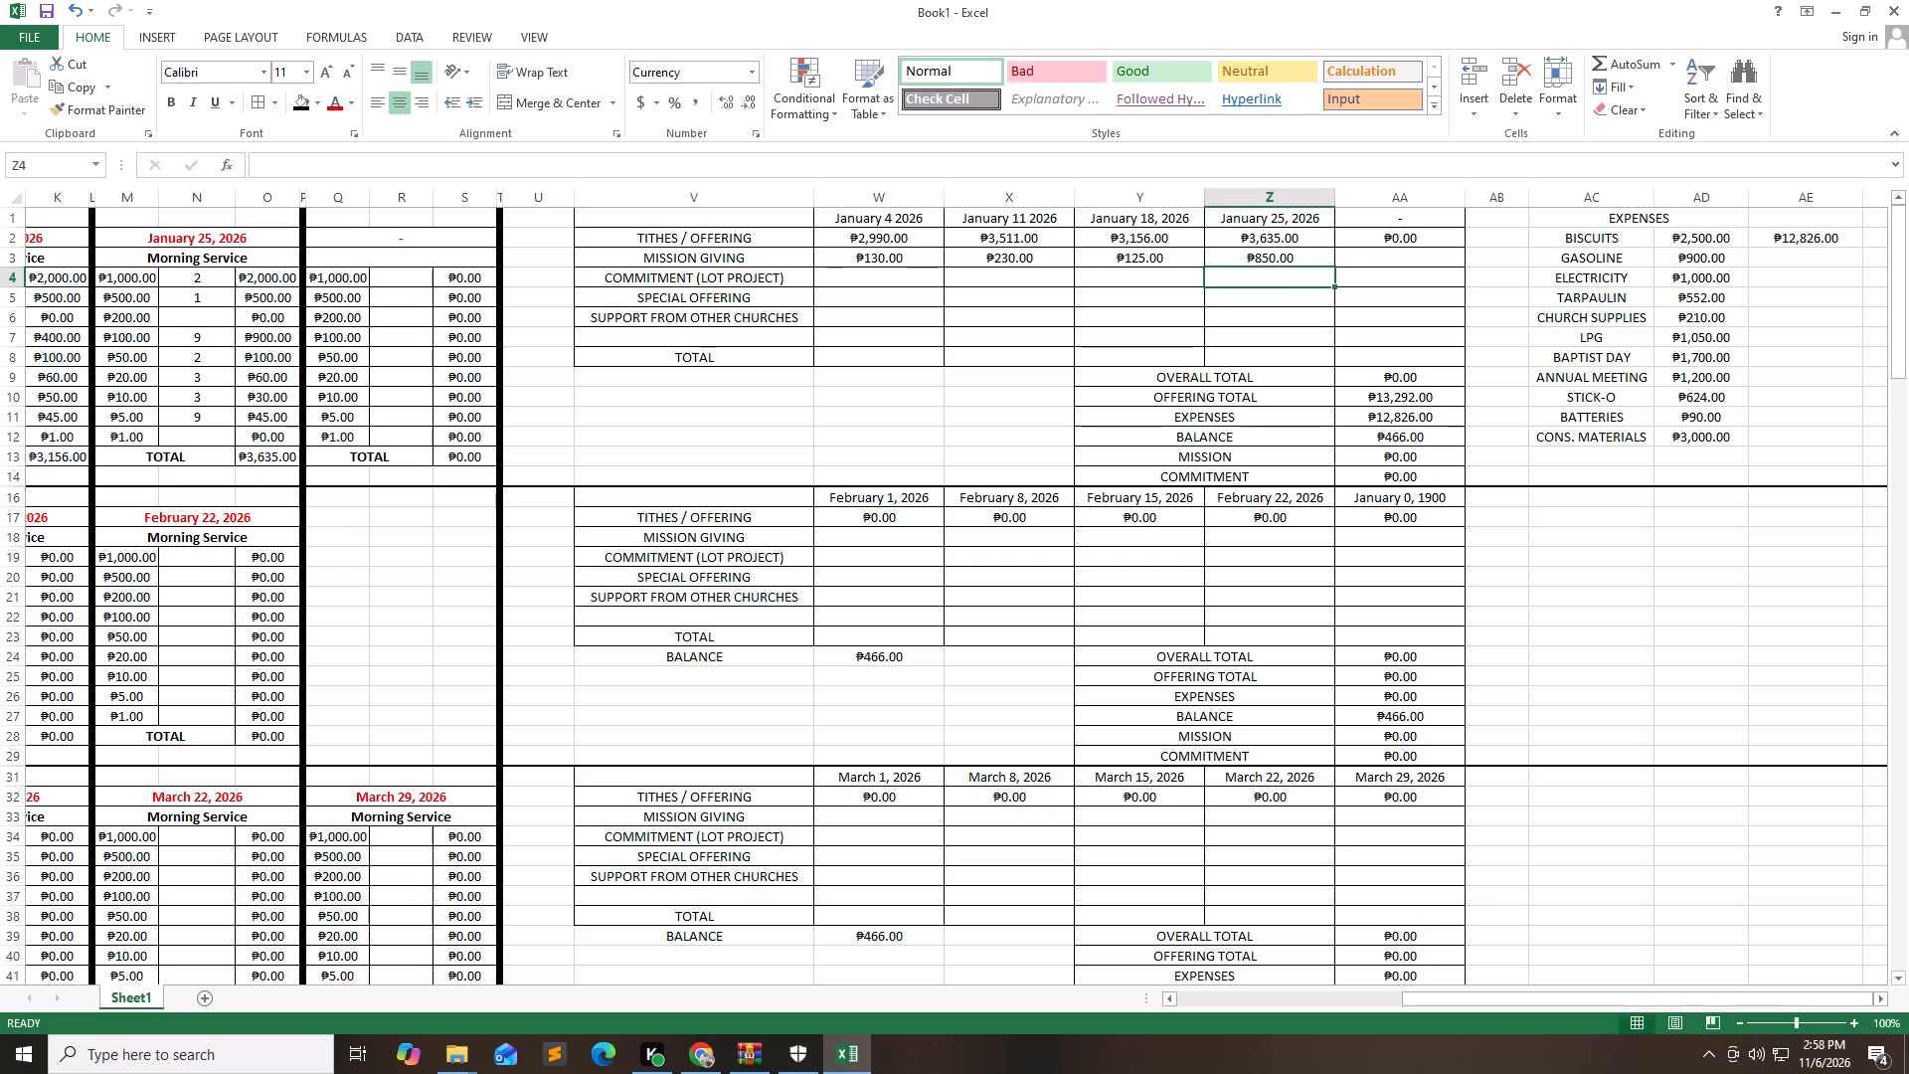
Enter January COMMITMENT (LOT PROJECT) amounts of 120, 120, 100 and 450 for January 4, 11, 18 and 25.
key("Left")
key("Left")
key("Left")
key("Right")
key("Left")
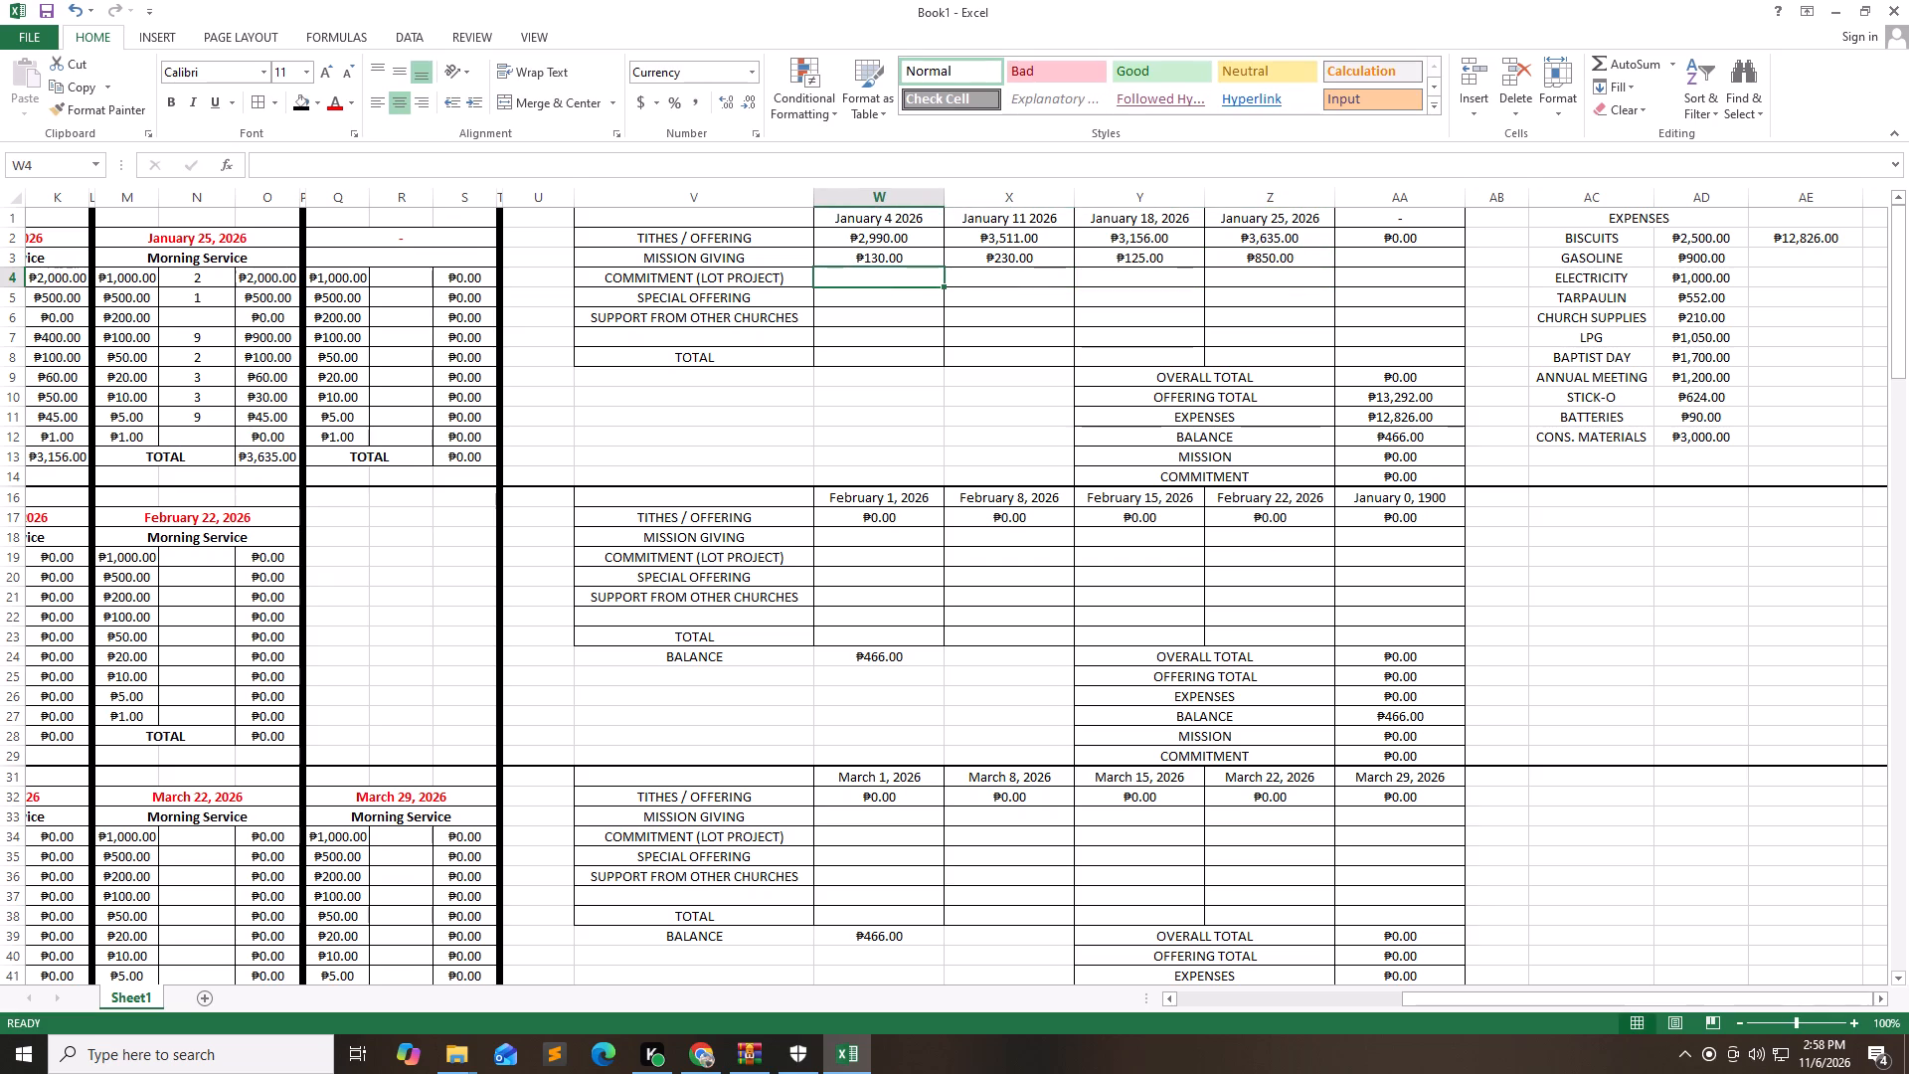
type("120")
key("Right")
type("120")
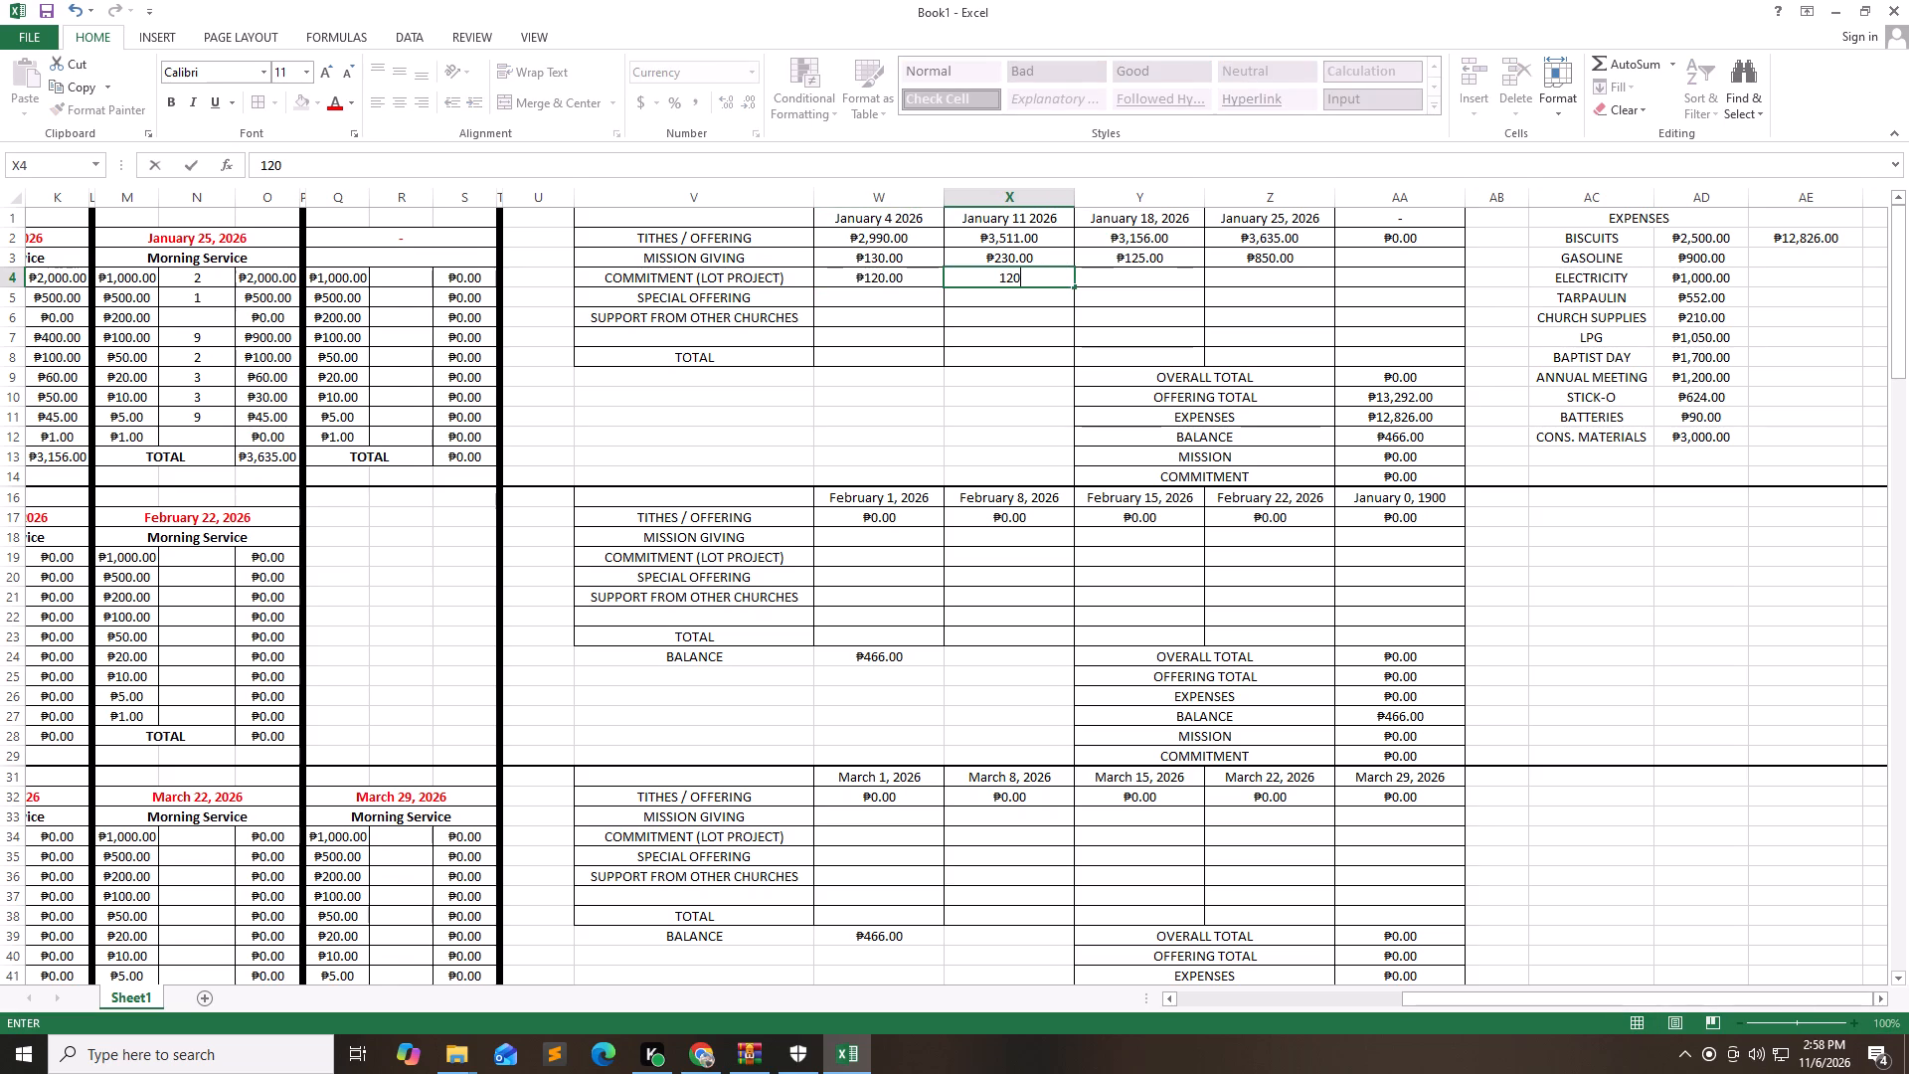
key("Right")
type("100")
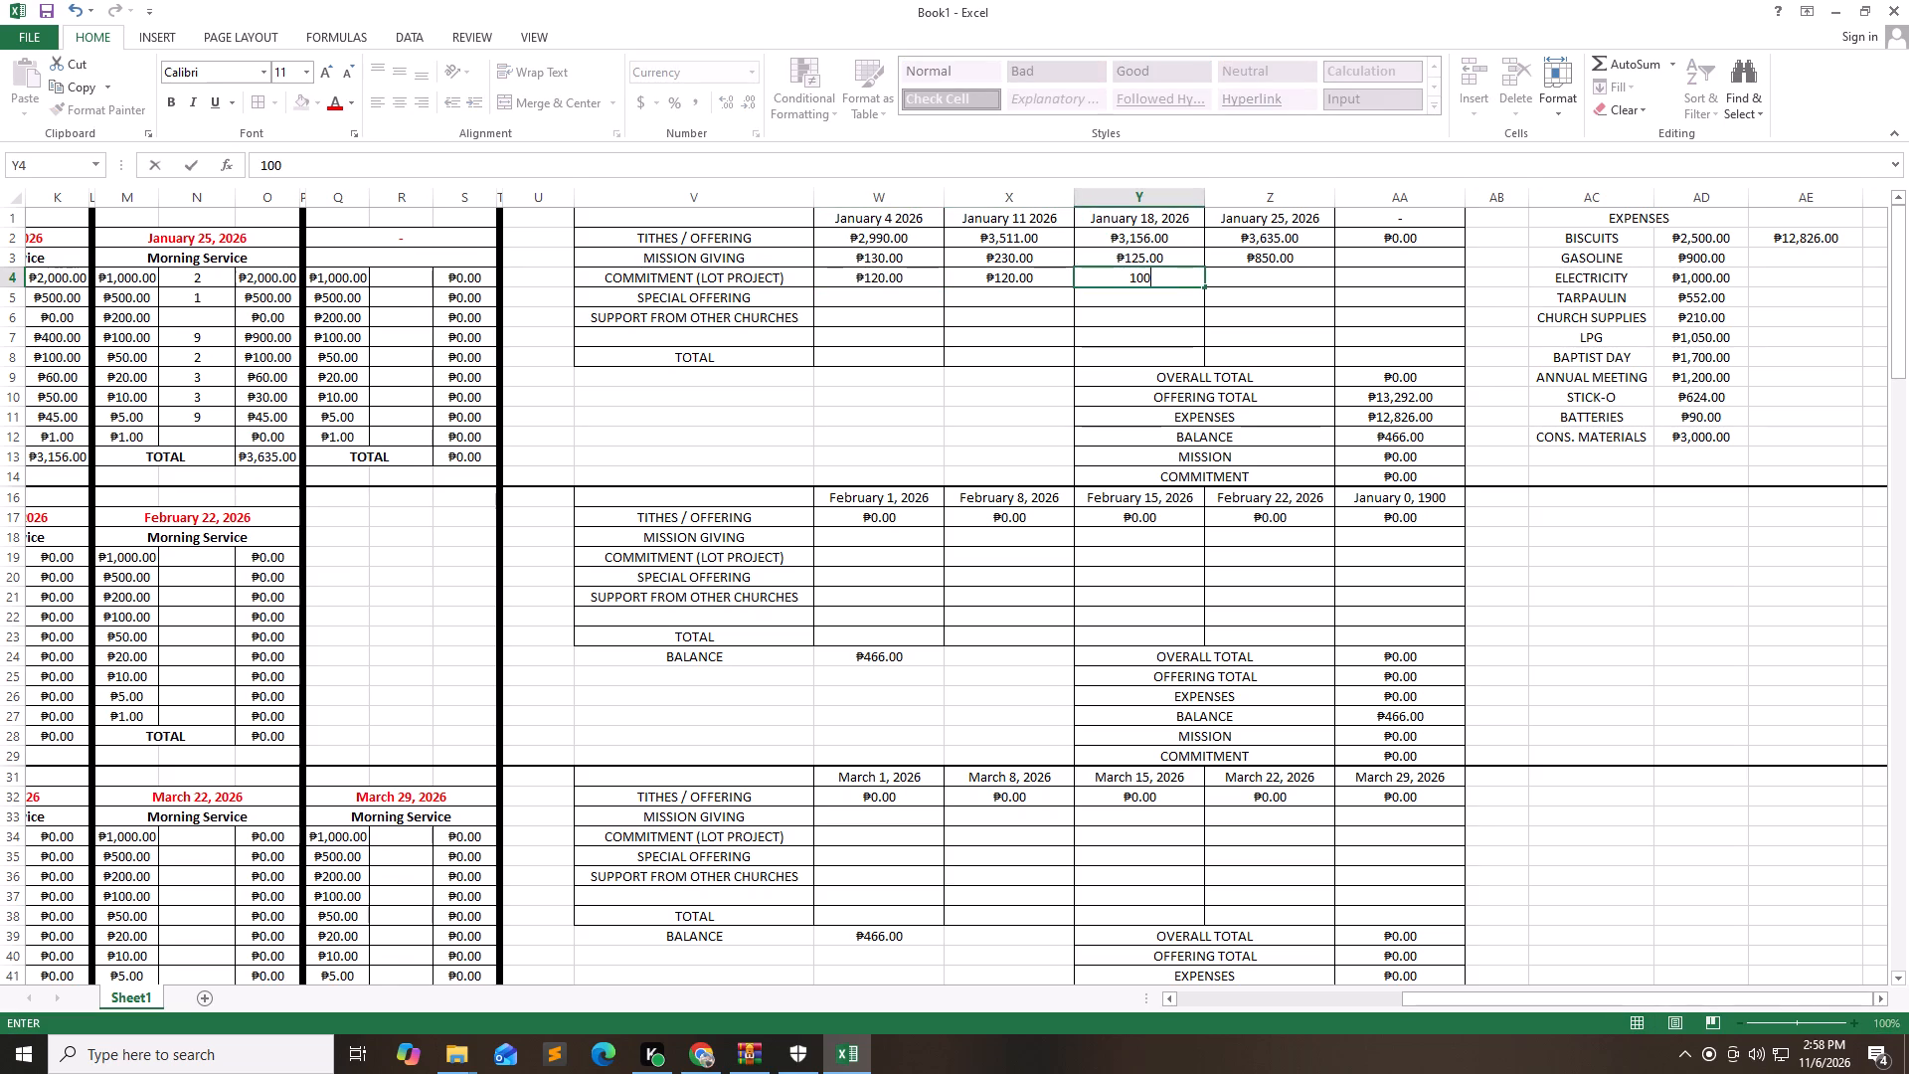
key("Right")
type("450")
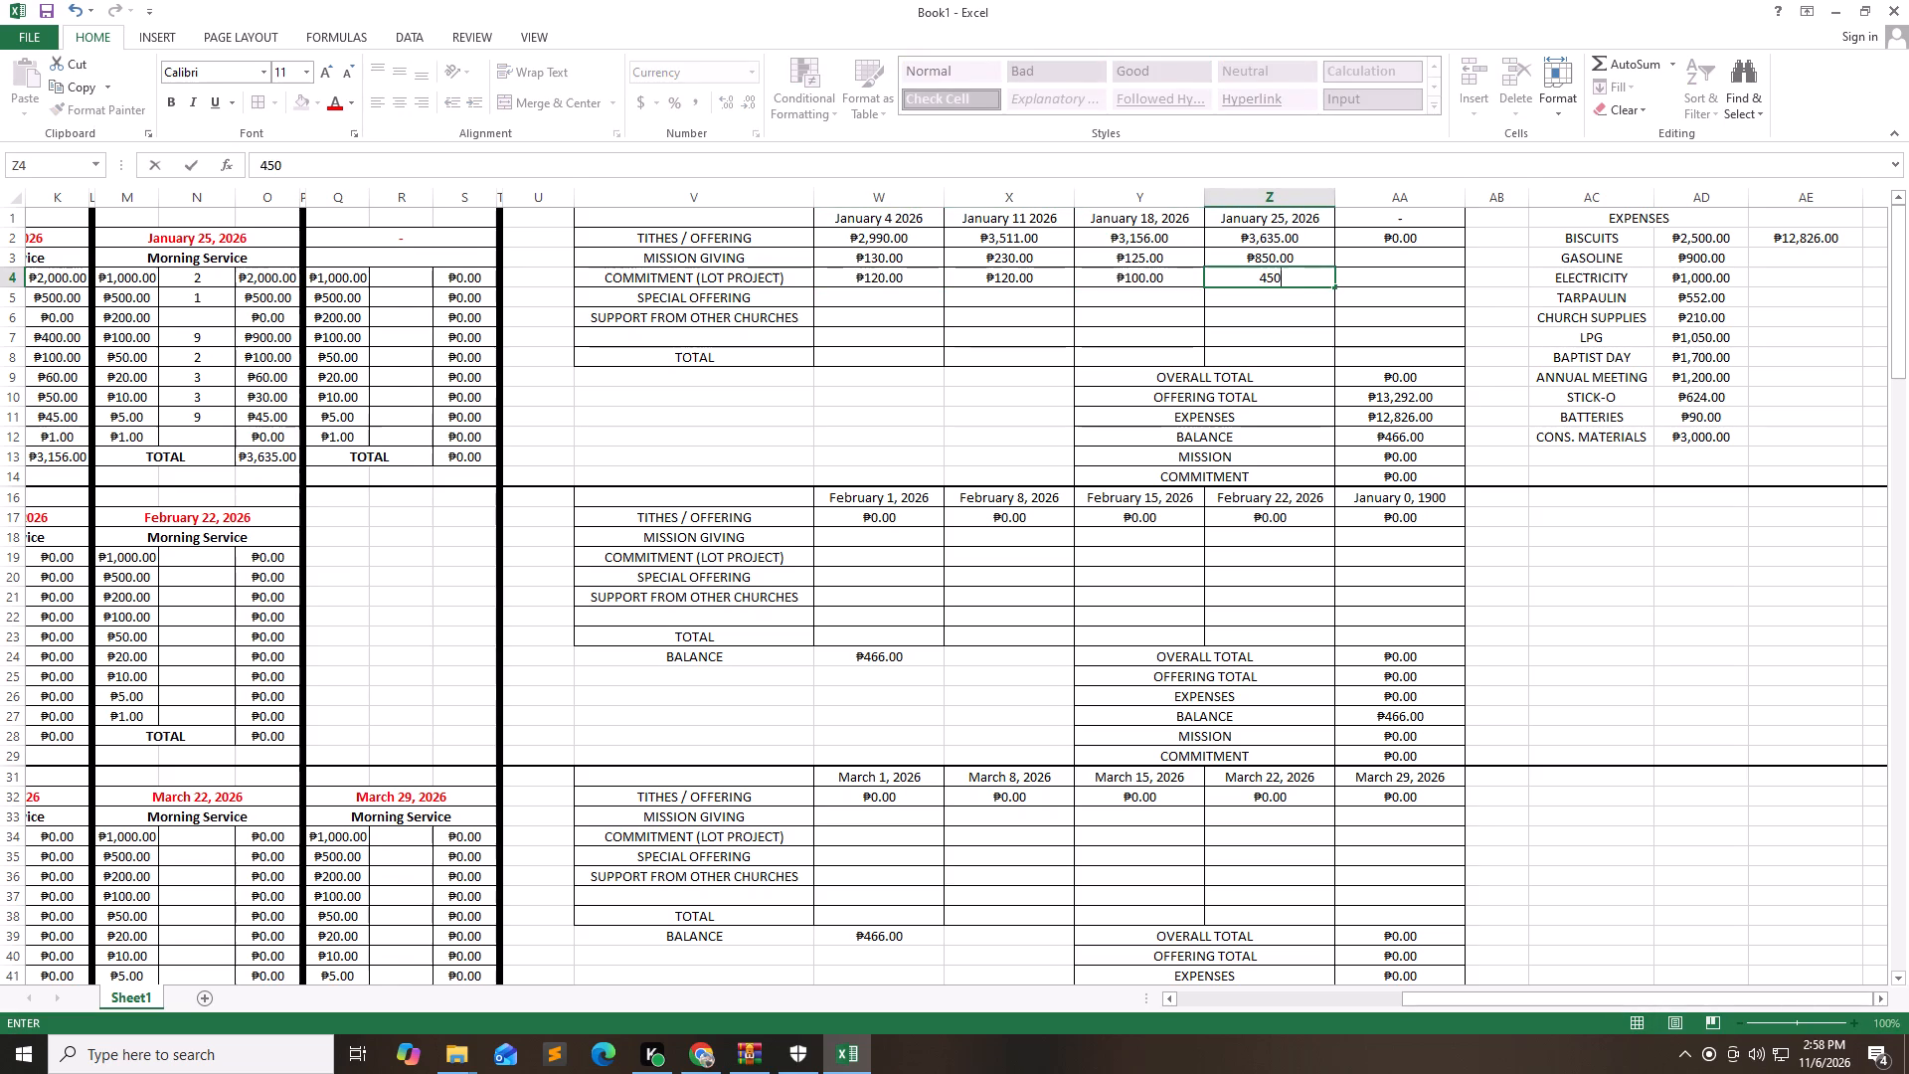
key("Right")
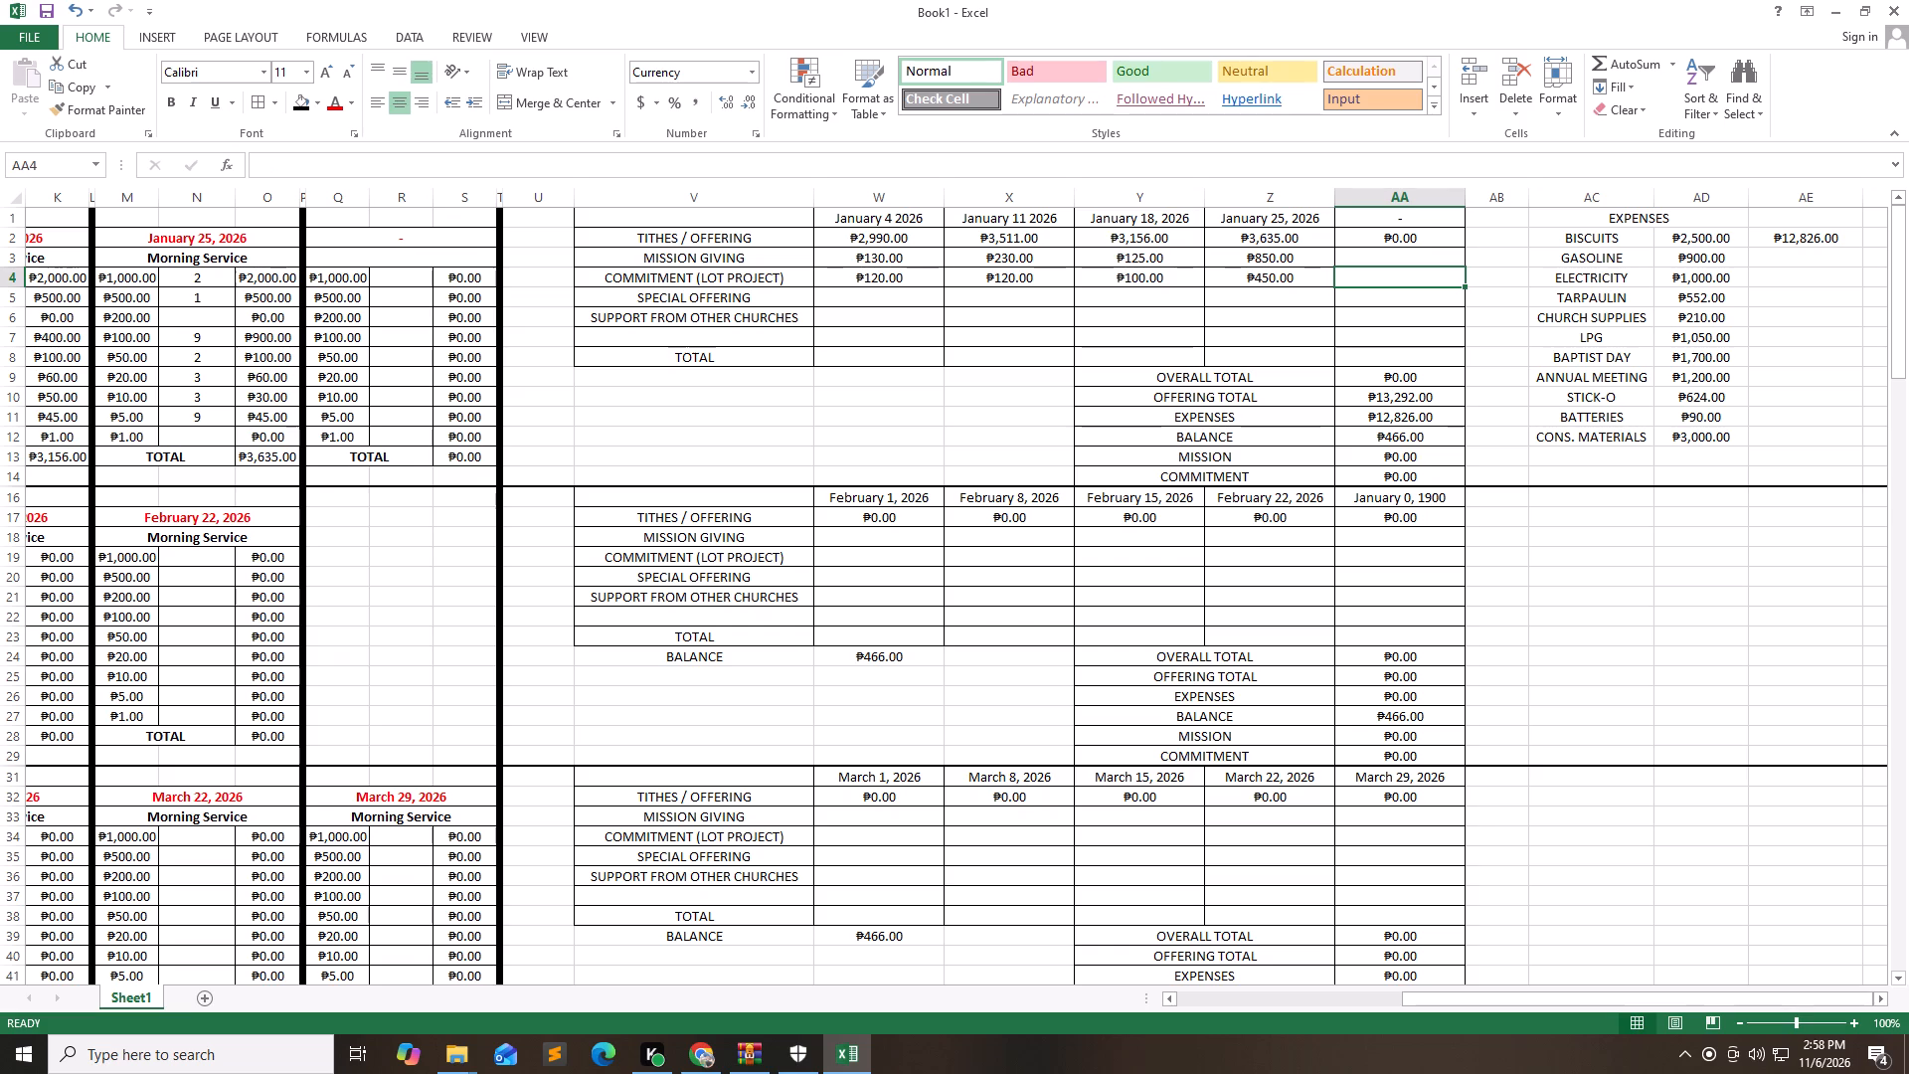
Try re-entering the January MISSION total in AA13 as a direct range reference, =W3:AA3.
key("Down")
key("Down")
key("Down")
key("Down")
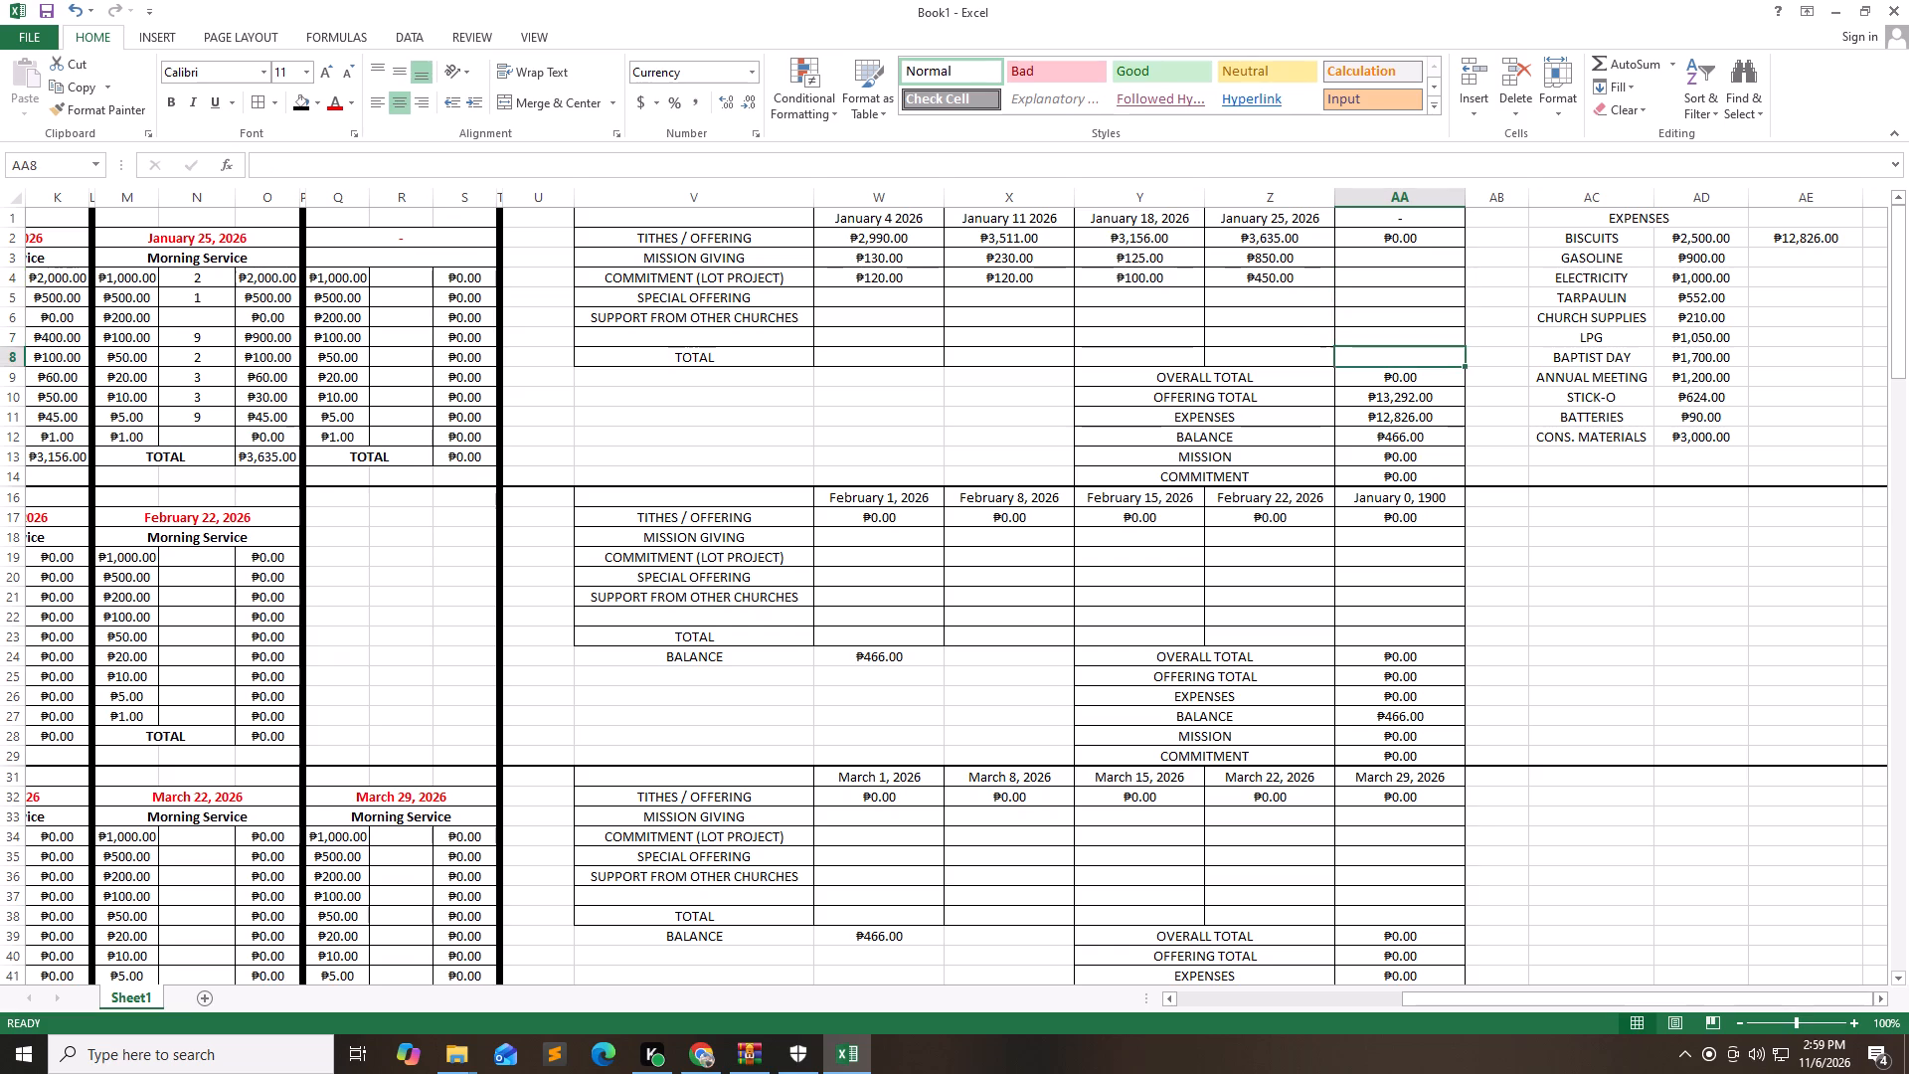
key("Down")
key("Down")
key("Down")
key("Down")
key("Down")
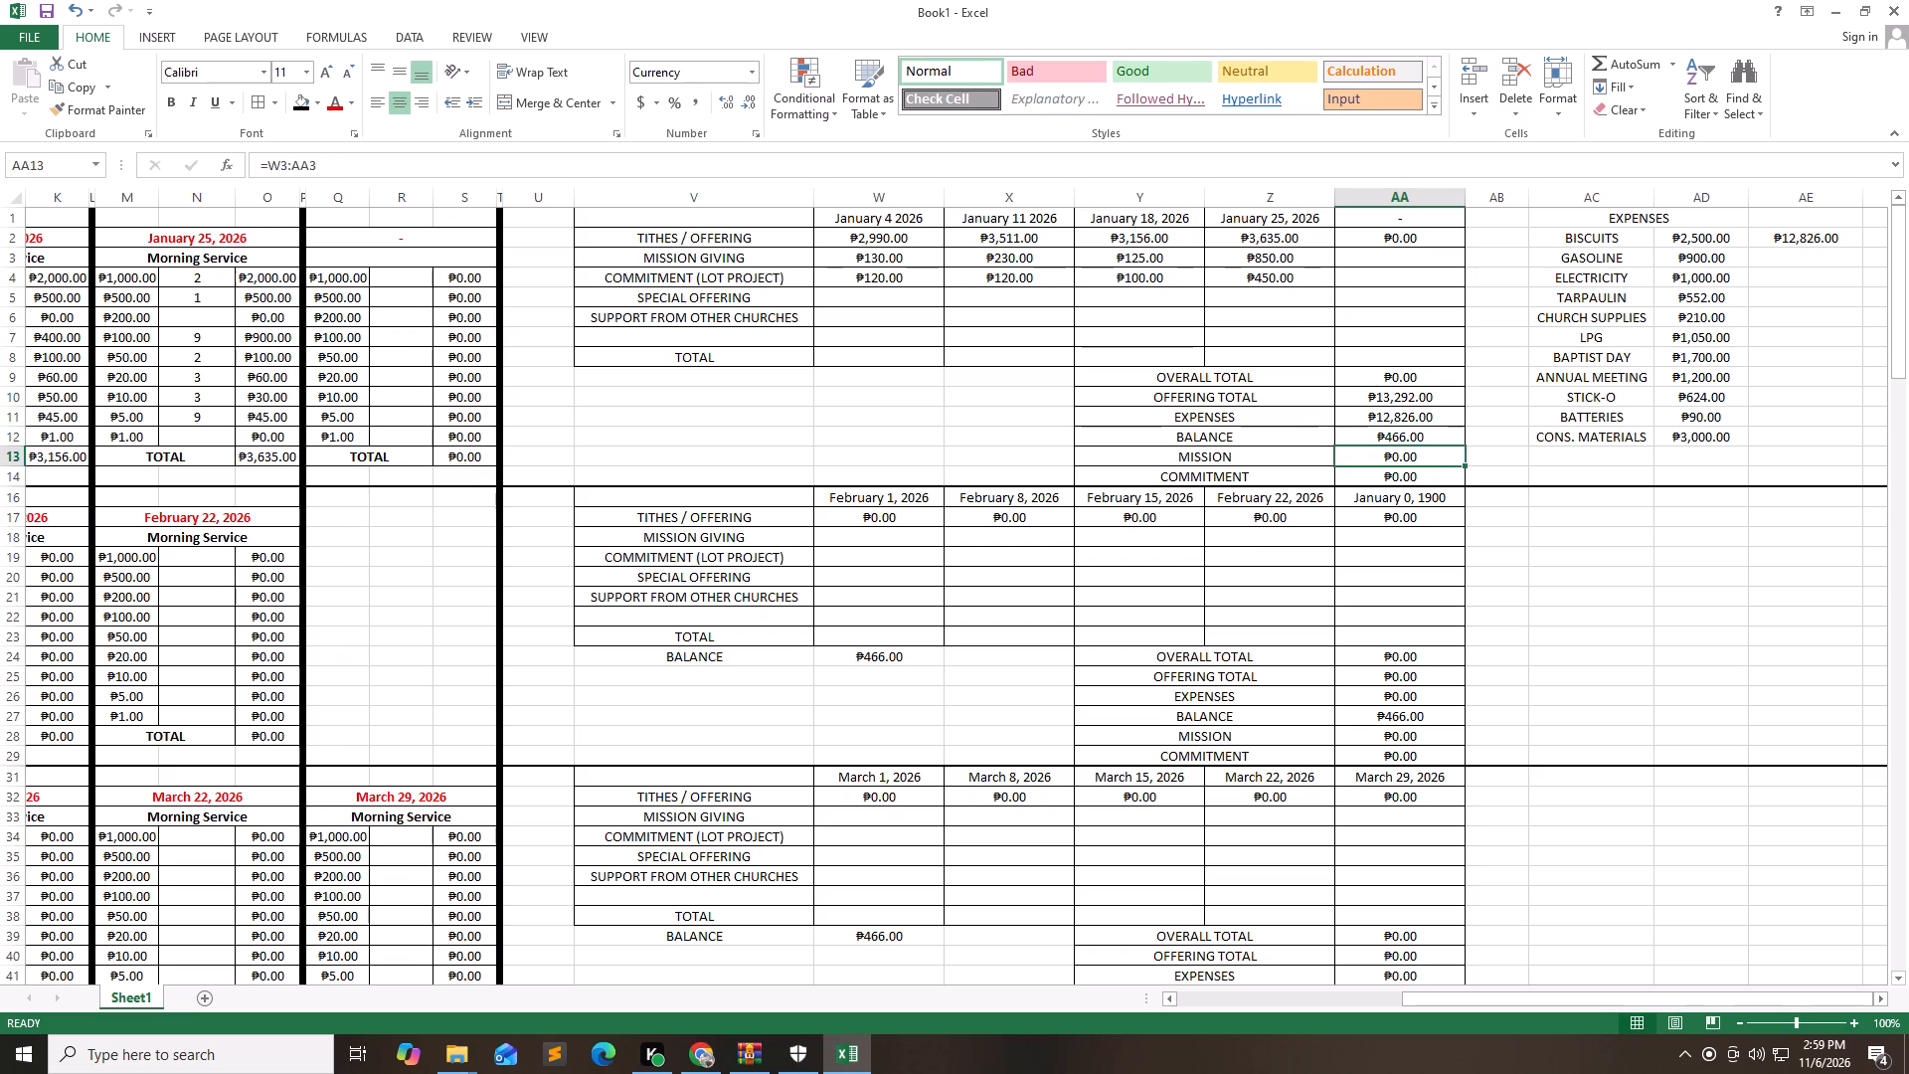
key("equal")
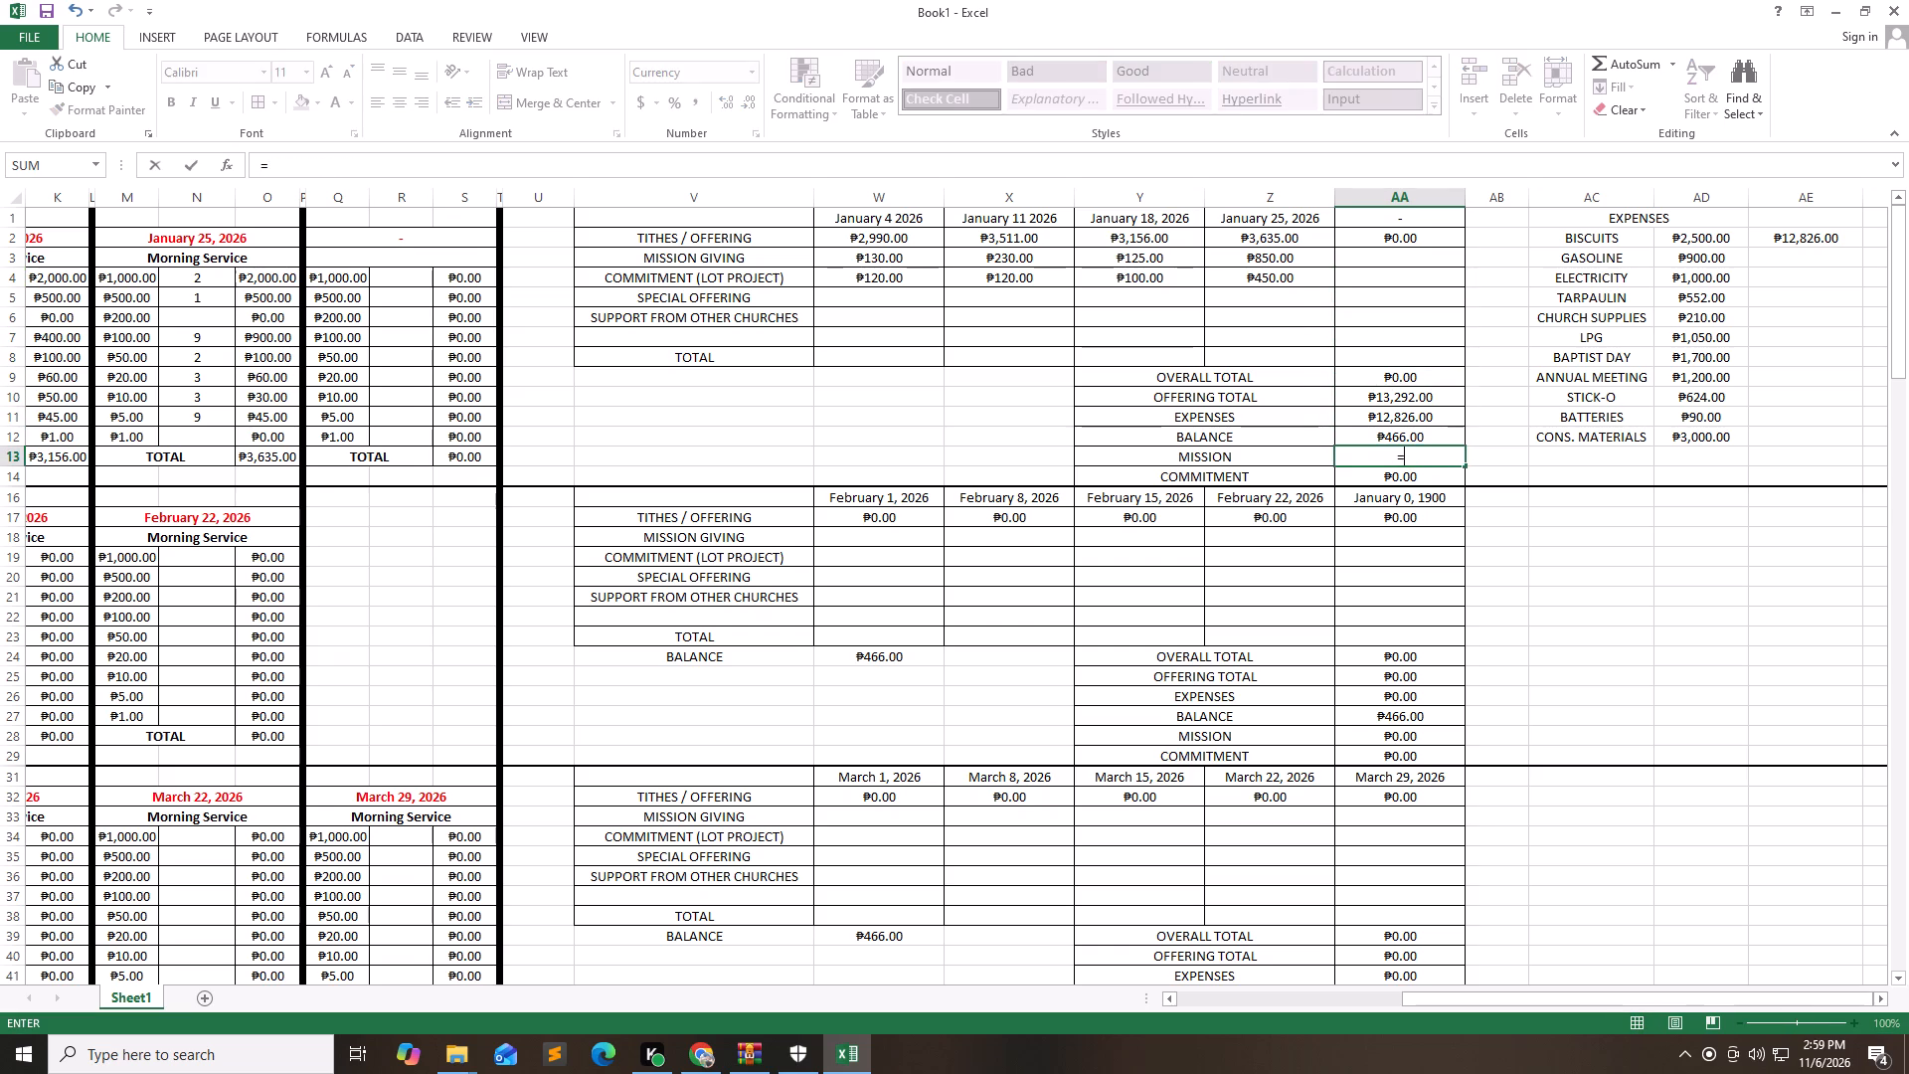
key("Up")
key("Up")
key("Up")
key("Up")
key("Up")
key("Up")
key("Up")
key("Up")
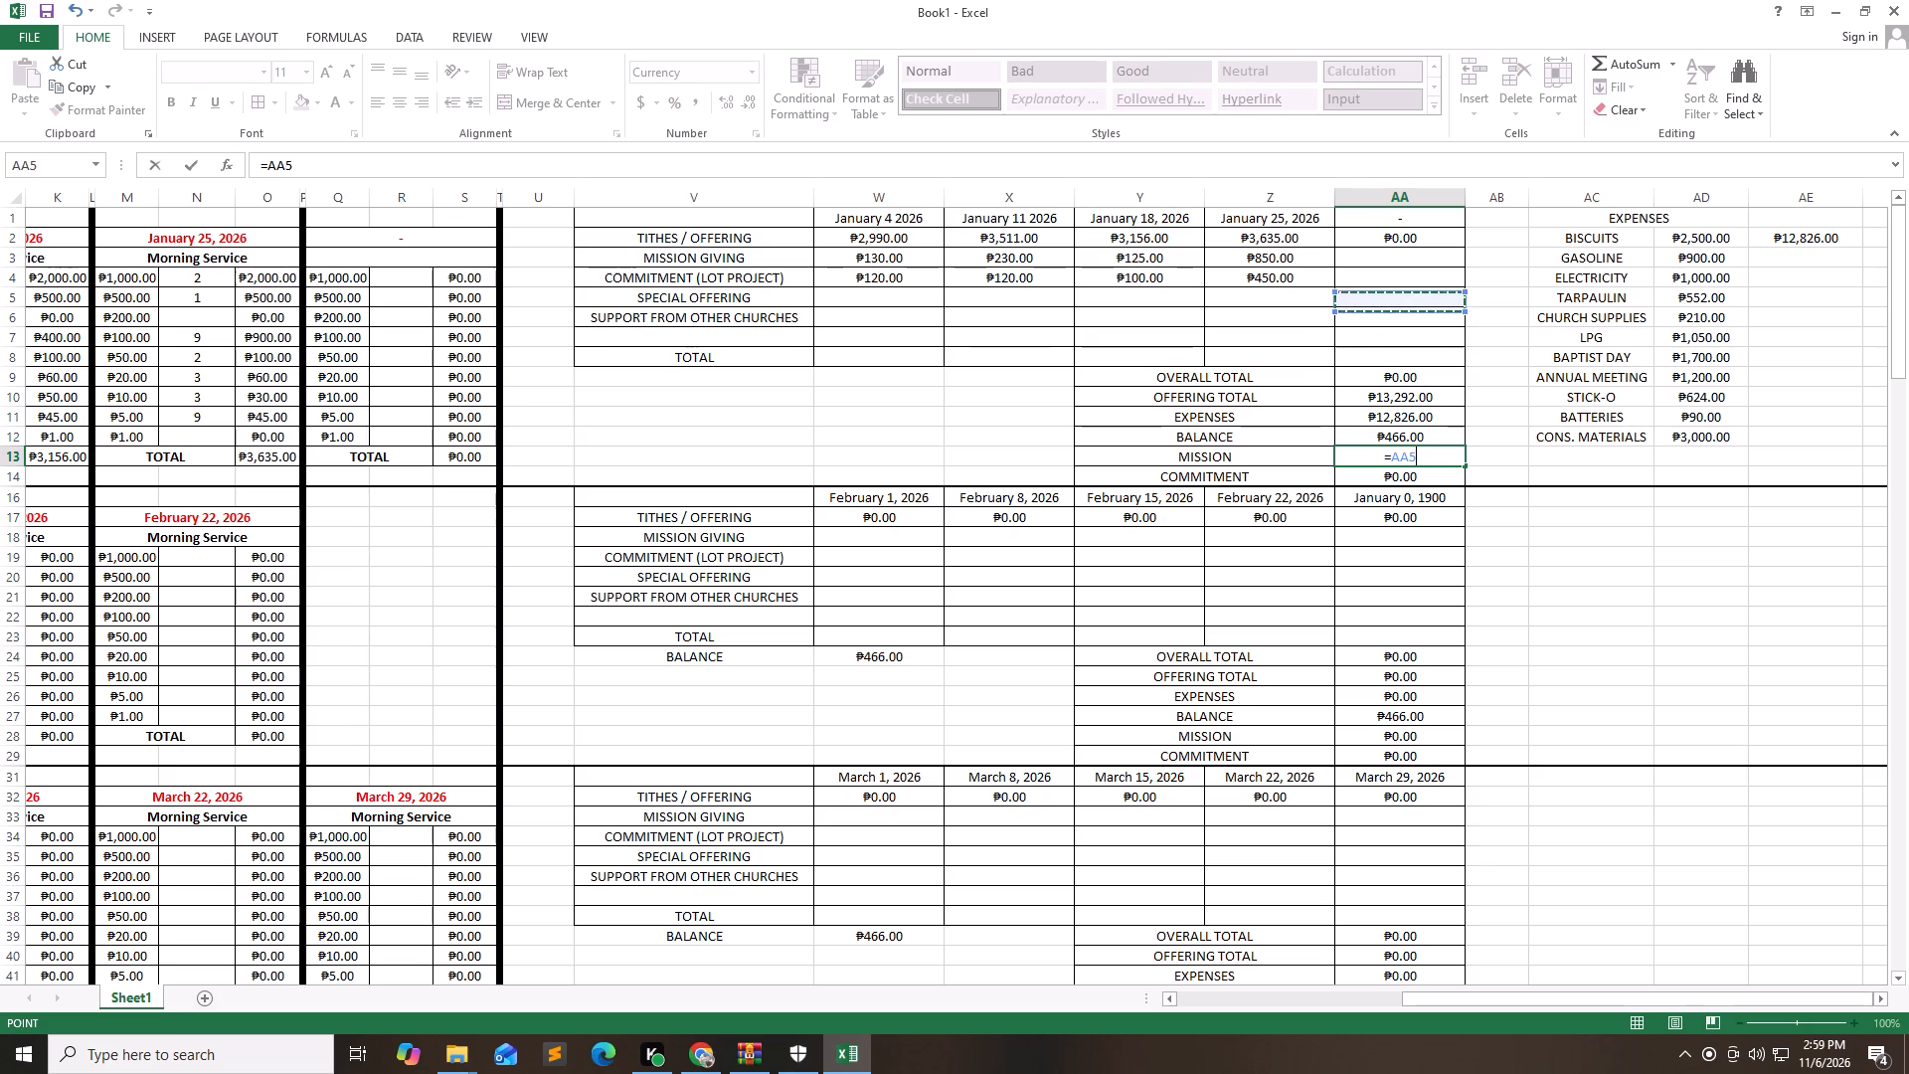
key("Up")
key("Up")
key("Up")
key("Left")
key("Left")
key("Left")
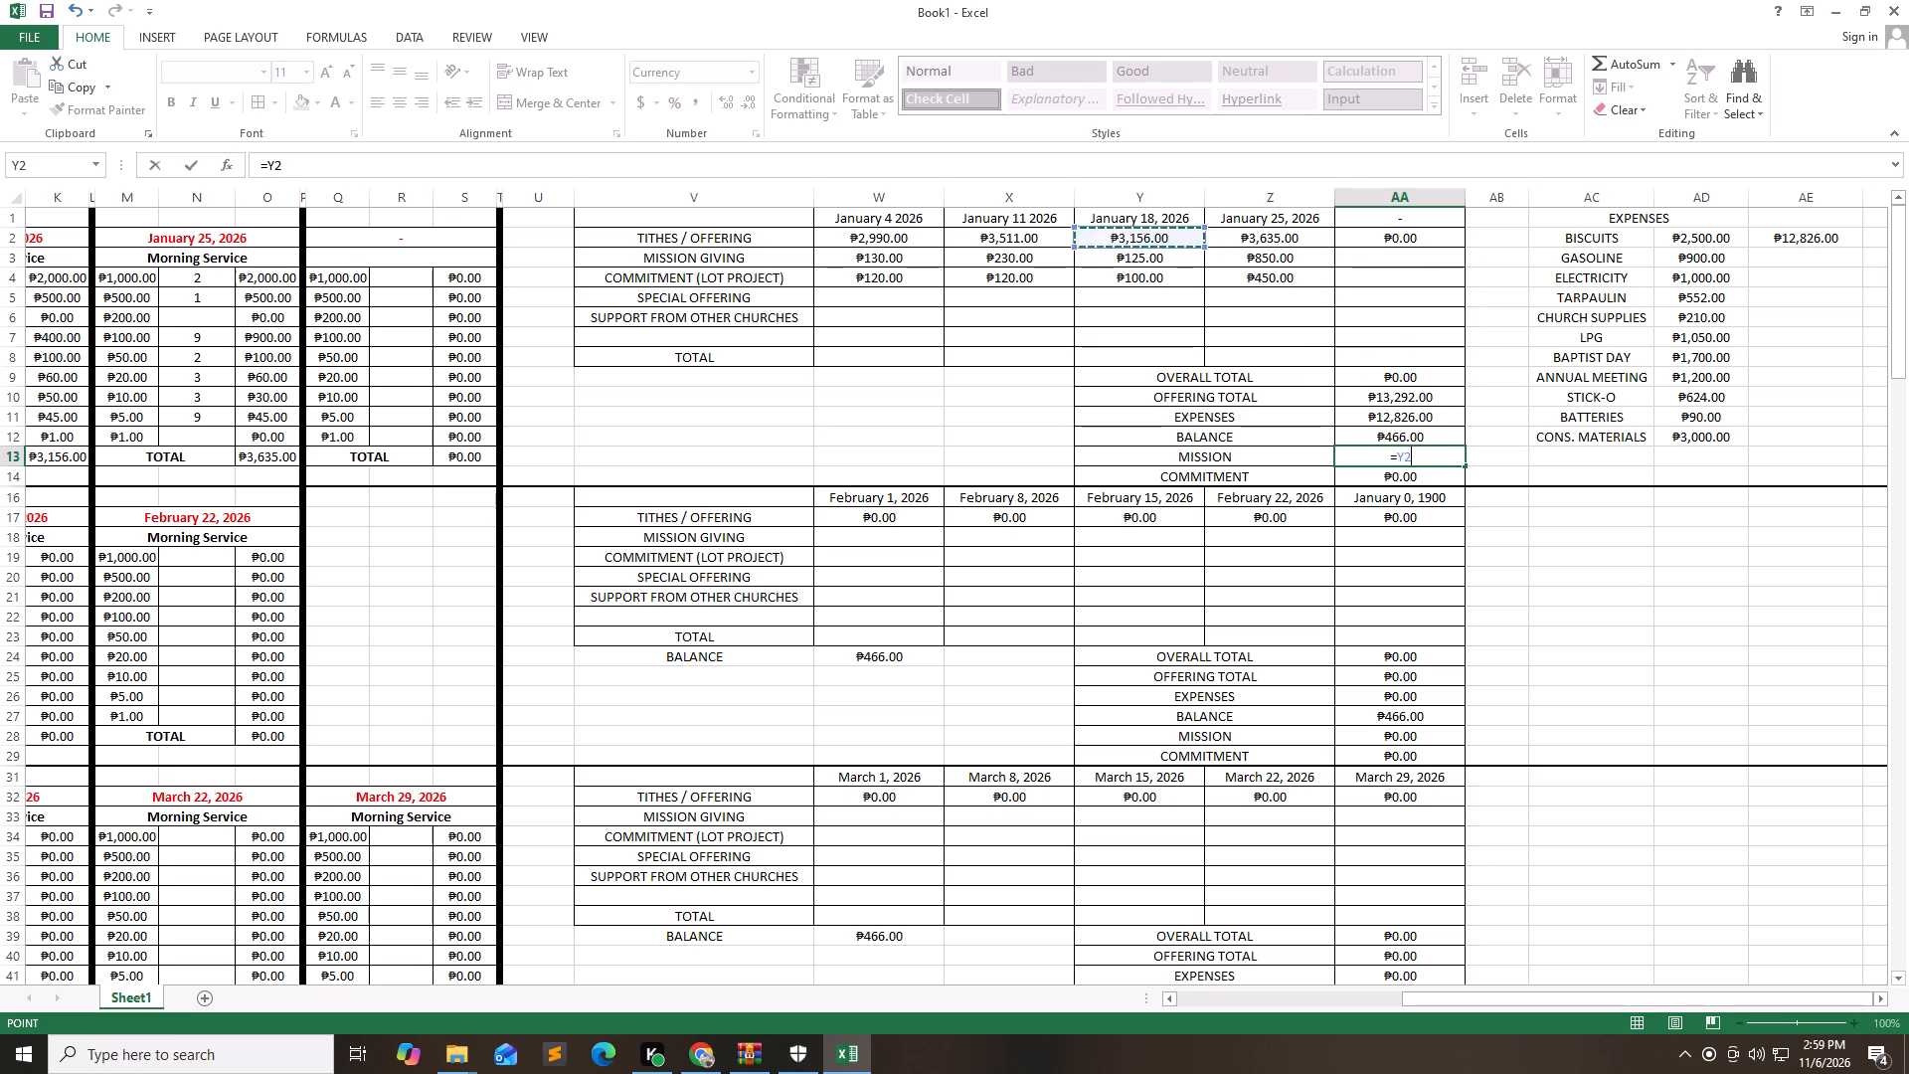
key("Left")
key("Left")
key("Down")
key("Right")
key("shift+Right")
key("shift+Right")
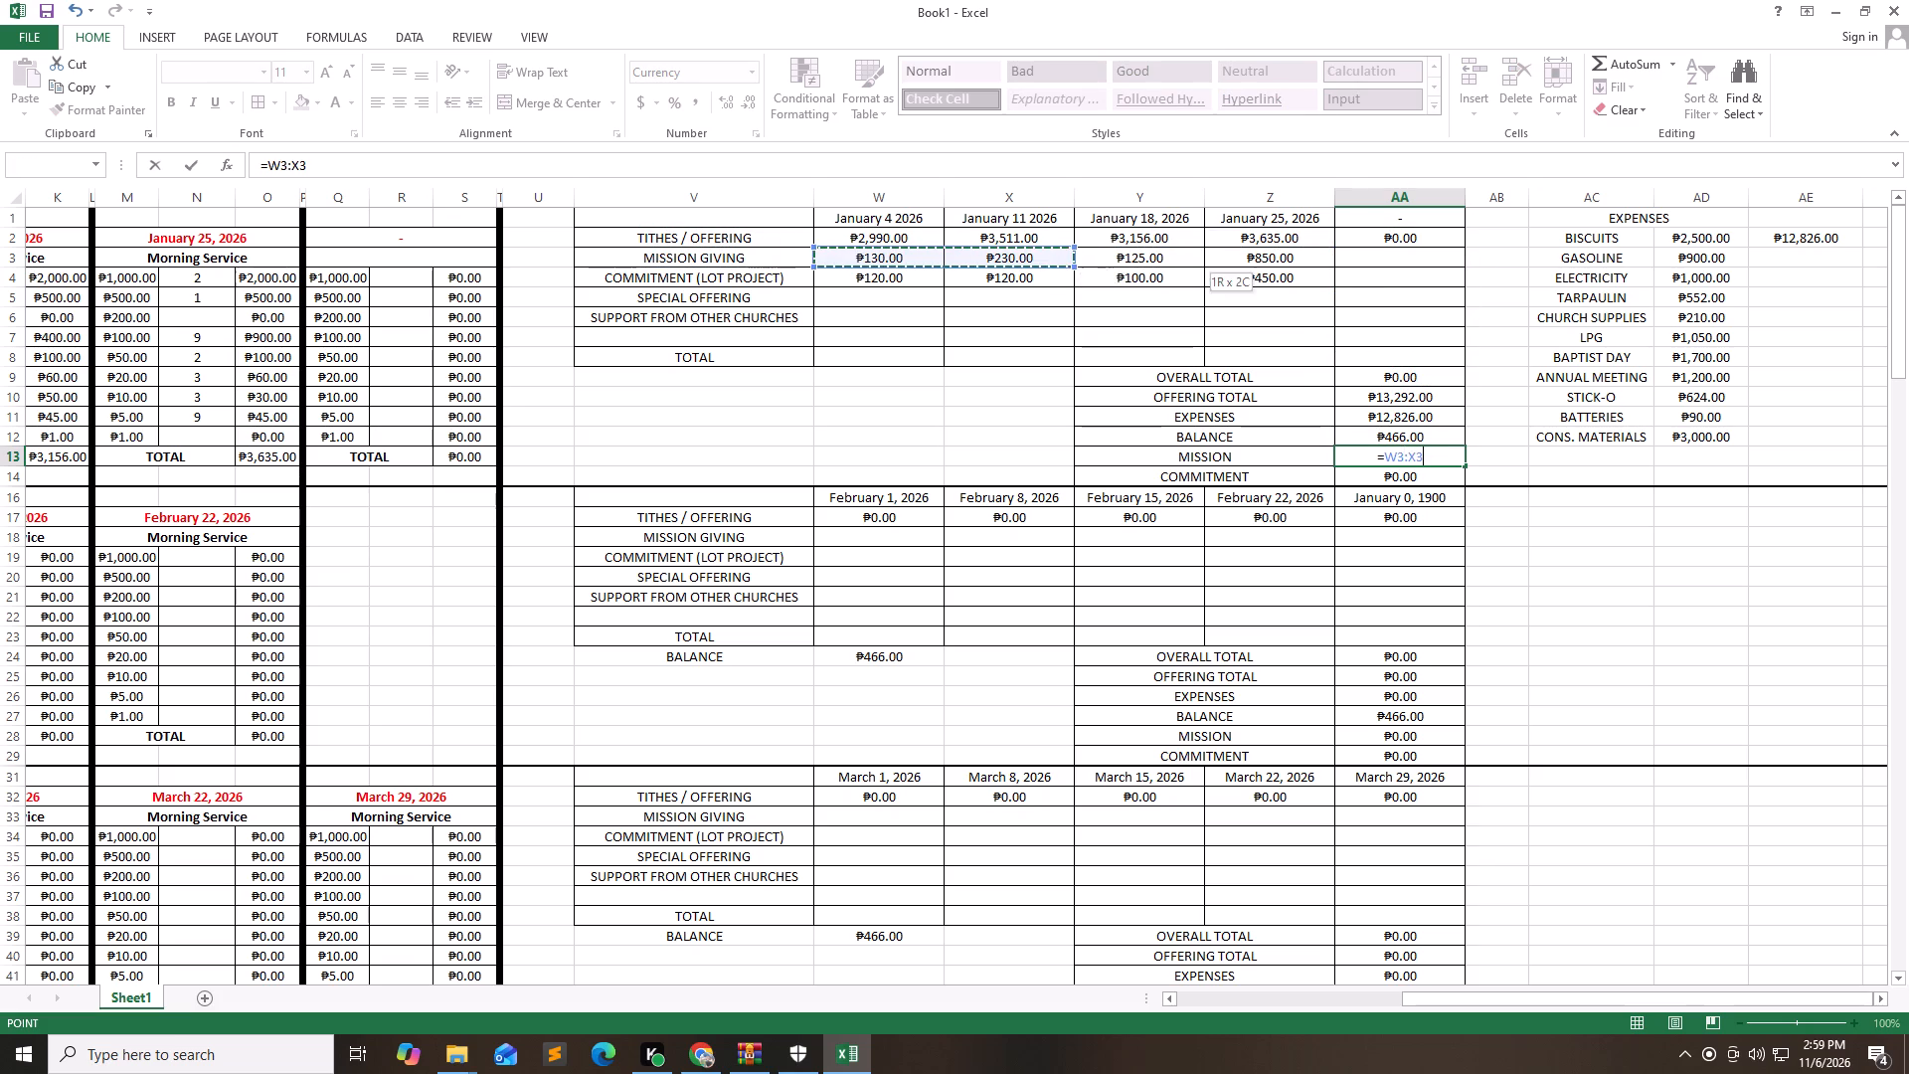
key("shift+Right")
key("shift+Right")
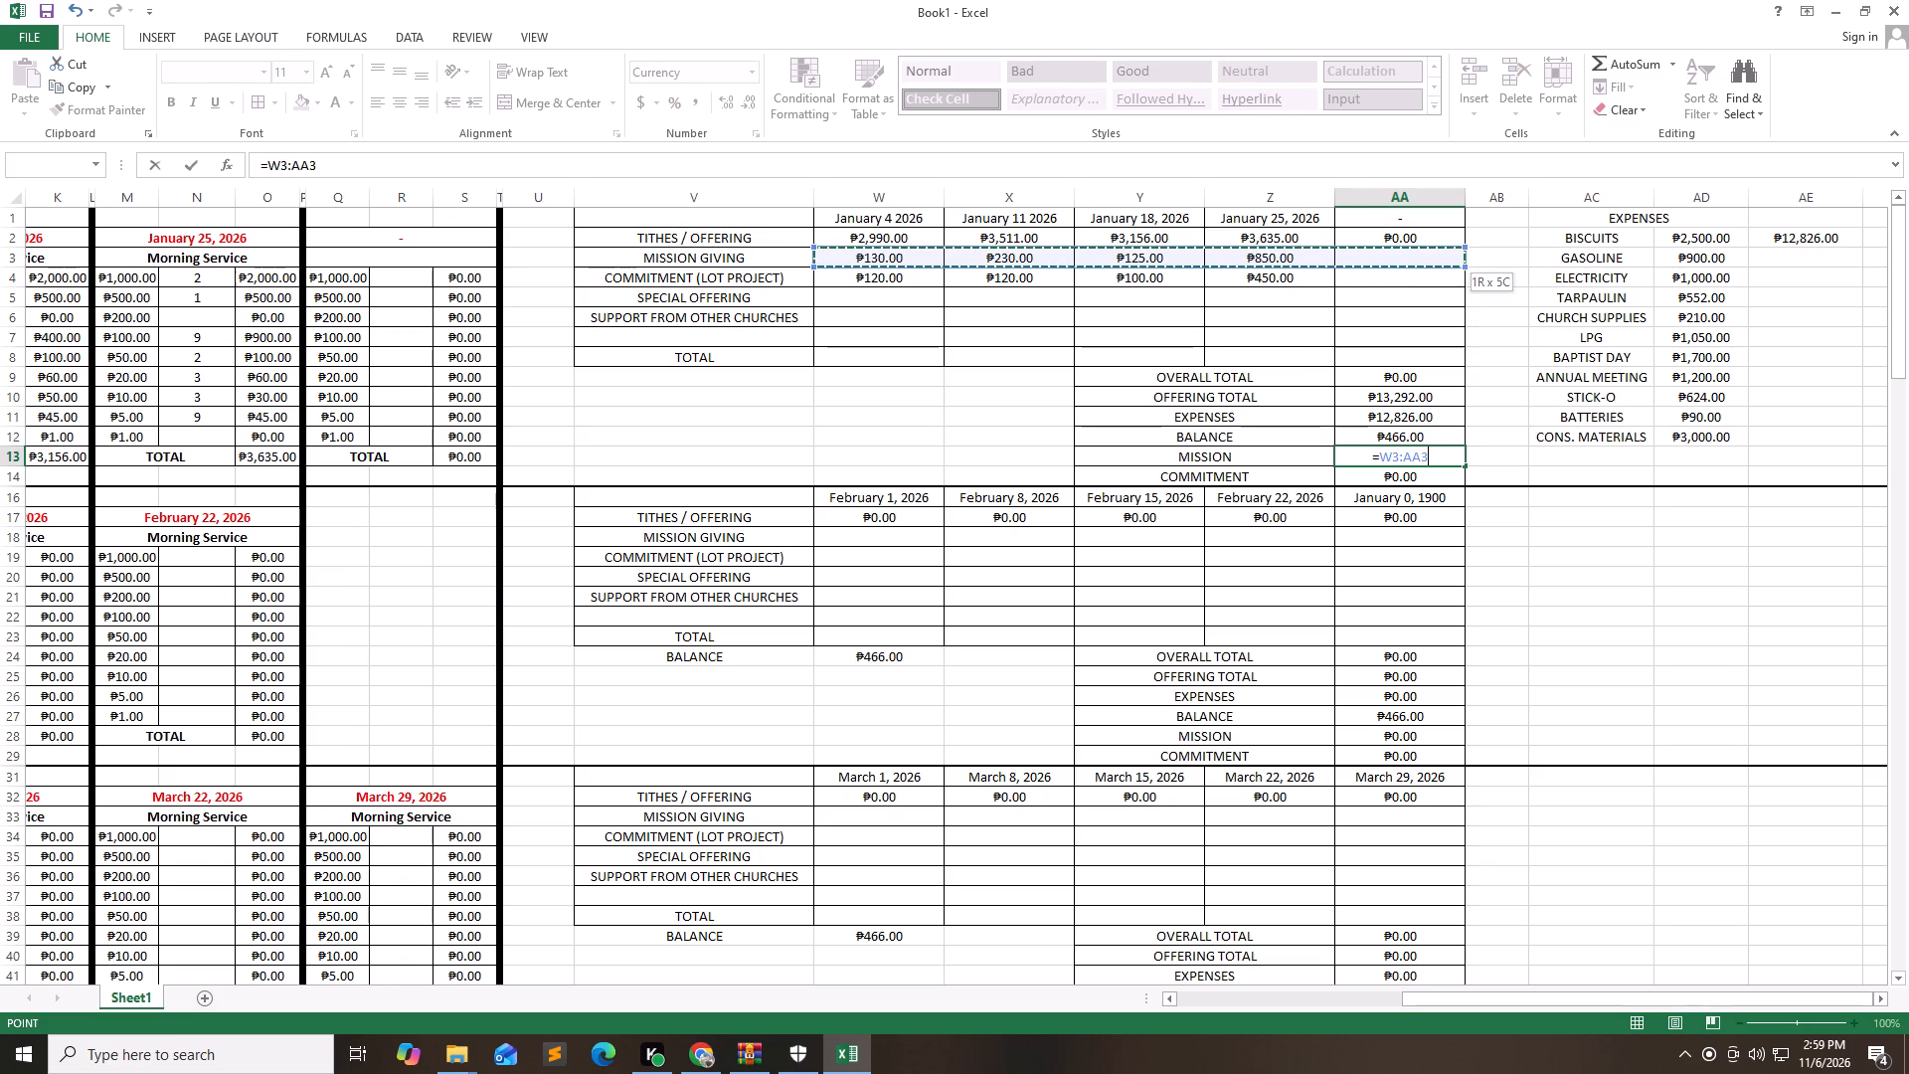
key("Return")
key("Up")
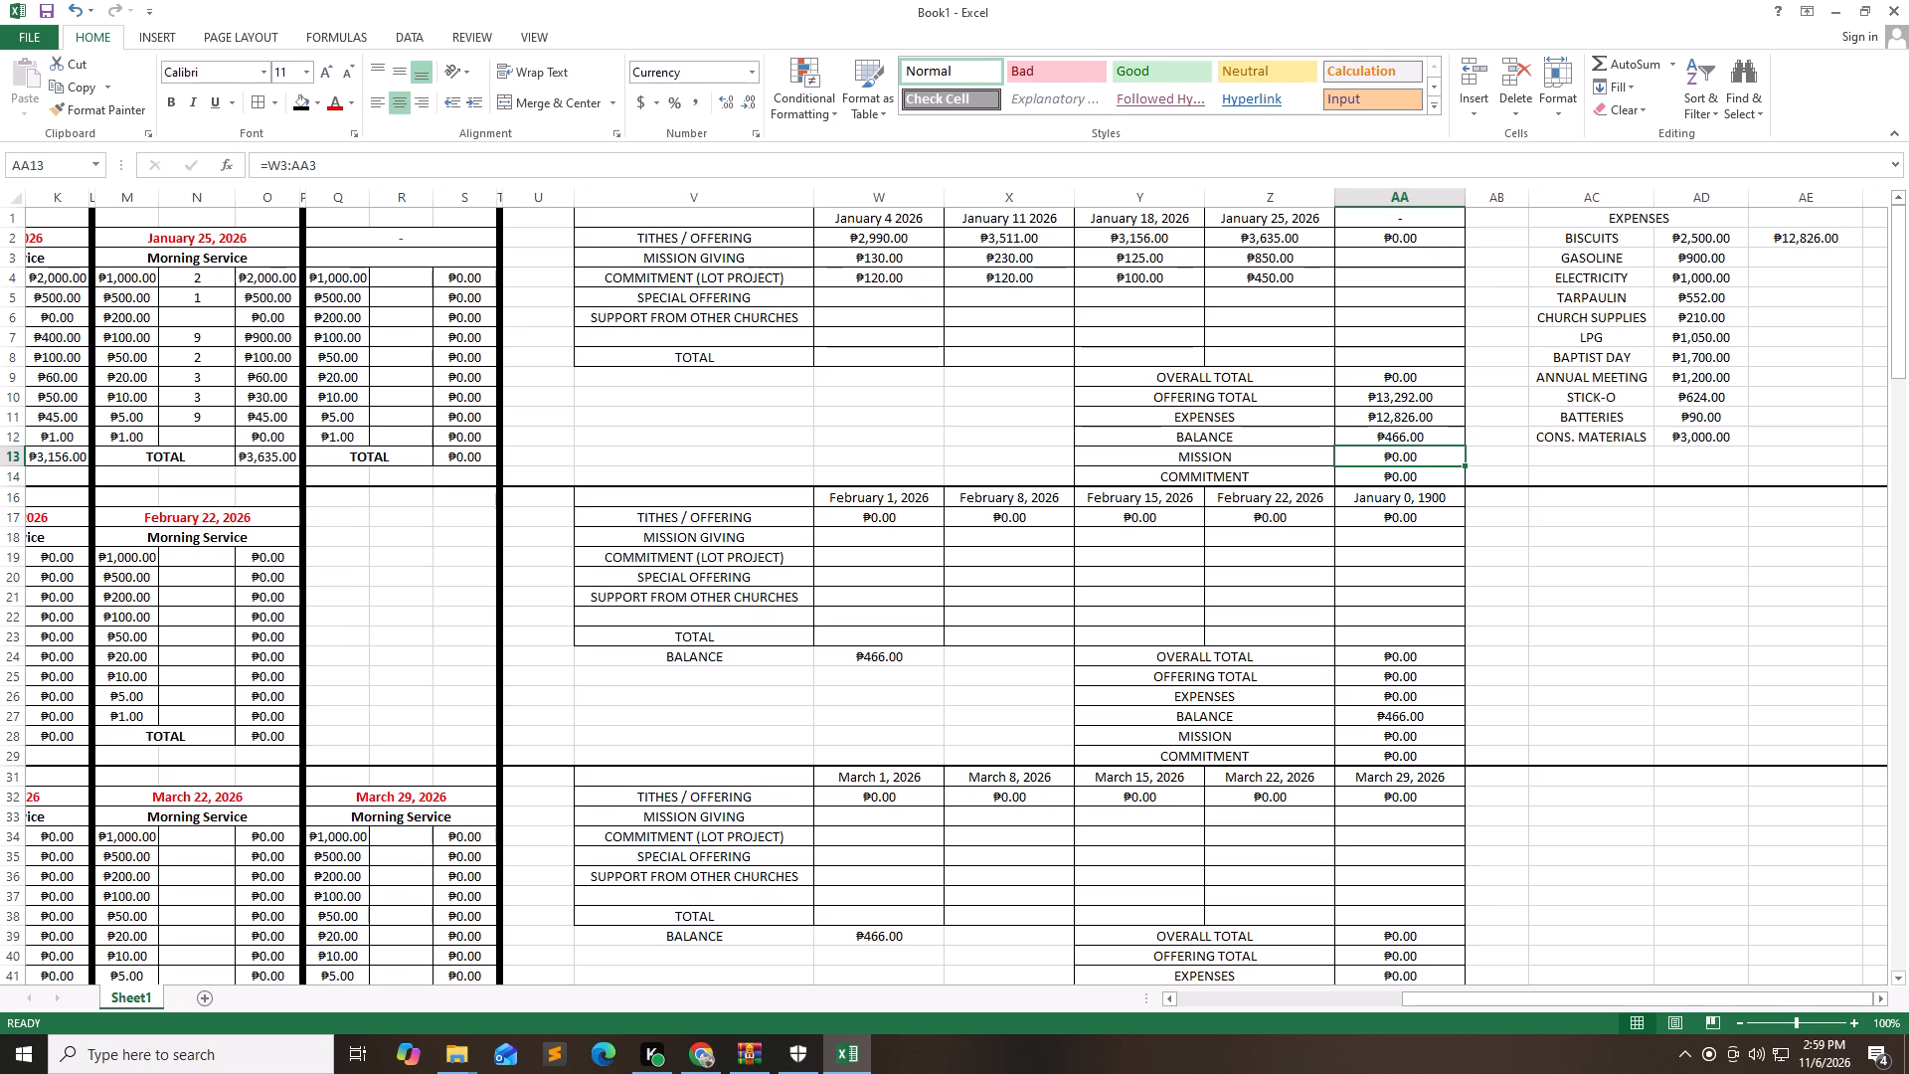
Set the January MISSION total in AA13 to =SUM(W3:AA3), adding up the mission giving row.
key("equal")
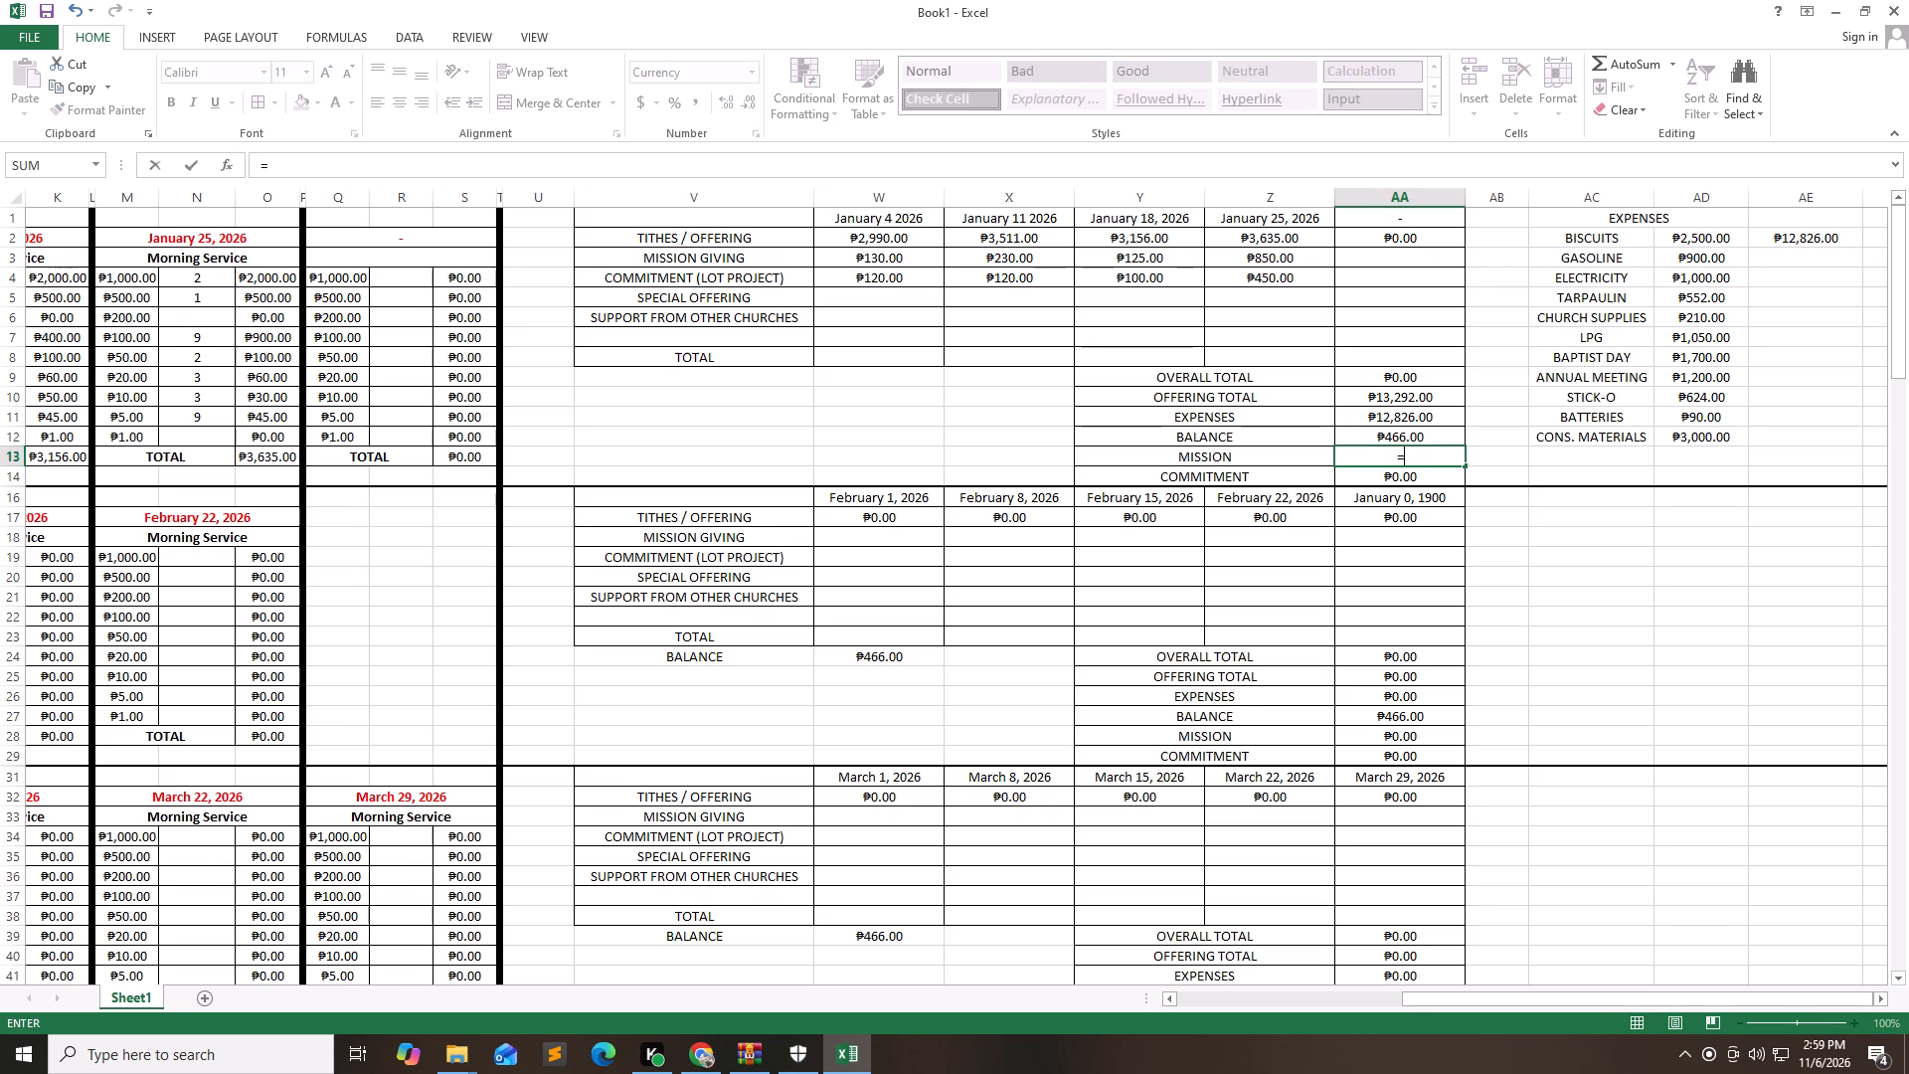
type("SU")
key("m")
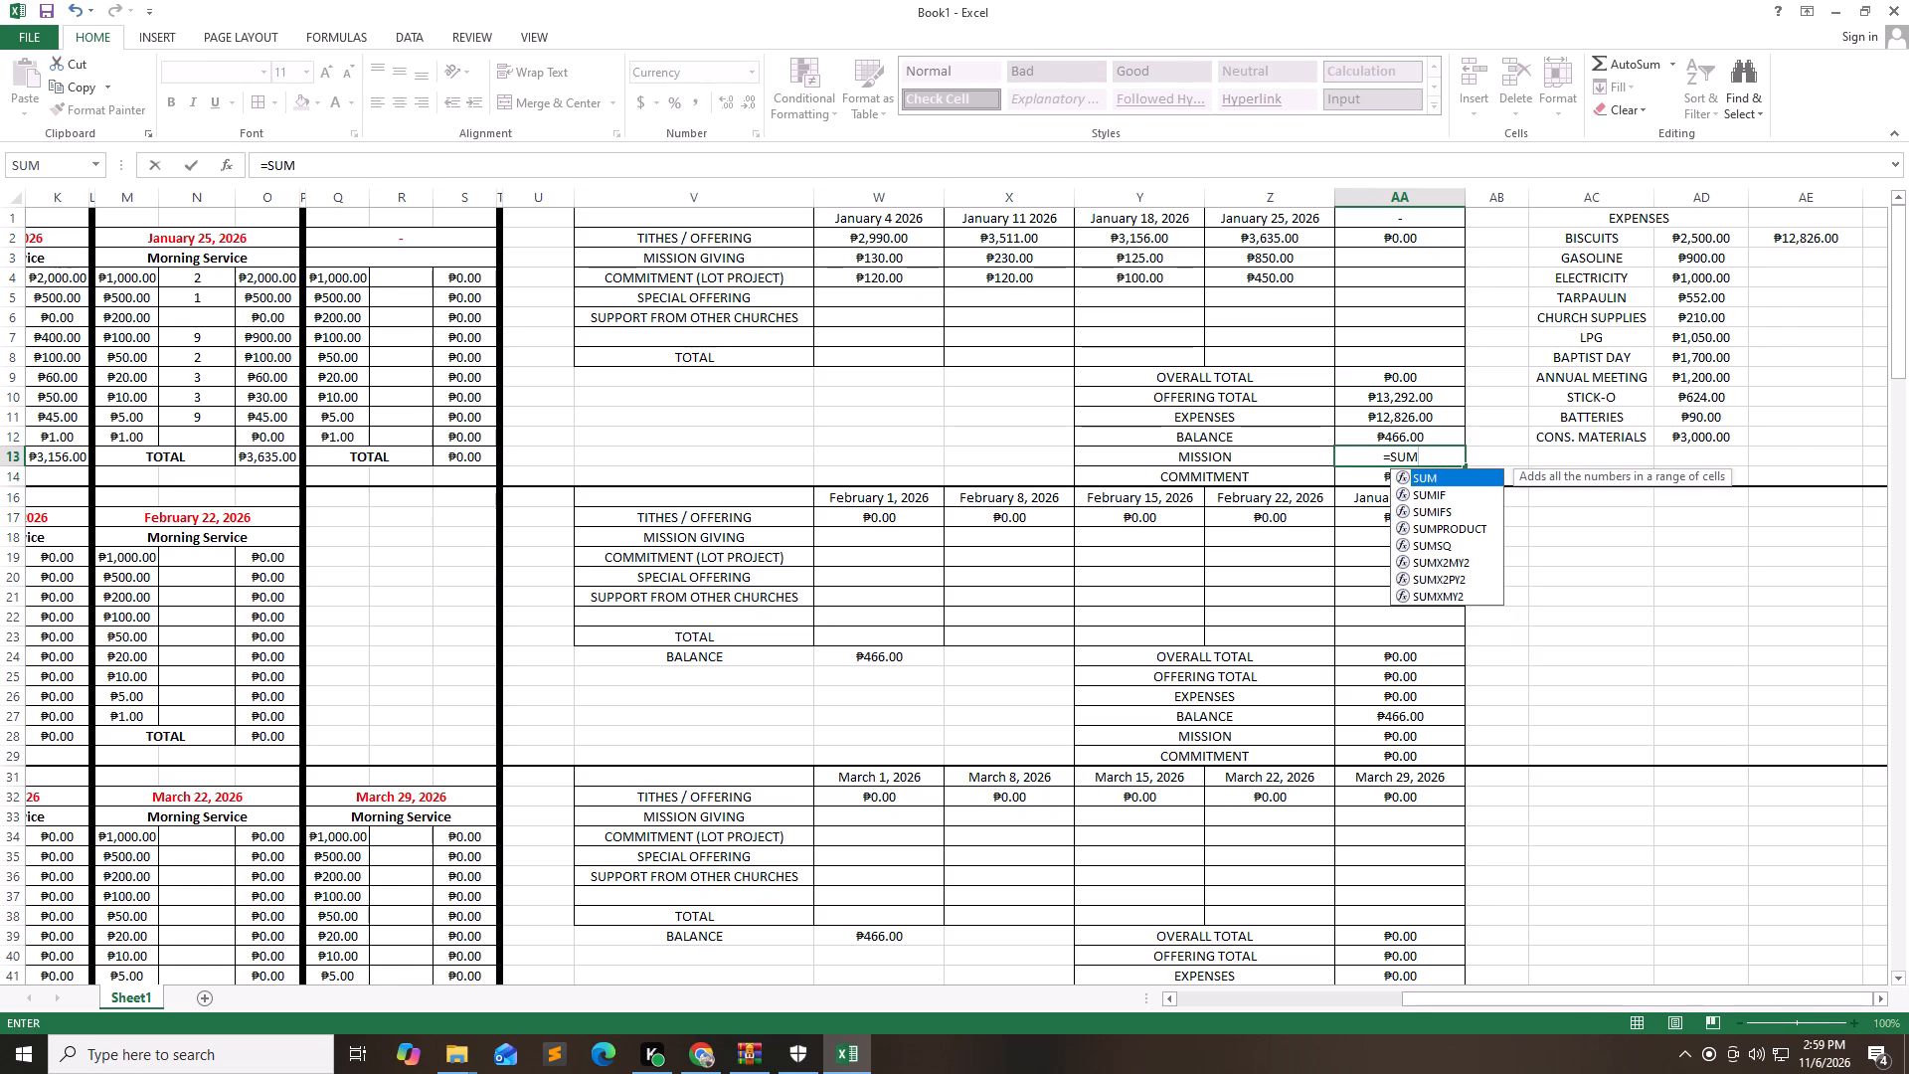
key("shift+parenleft")
key("Up")
key("Up")
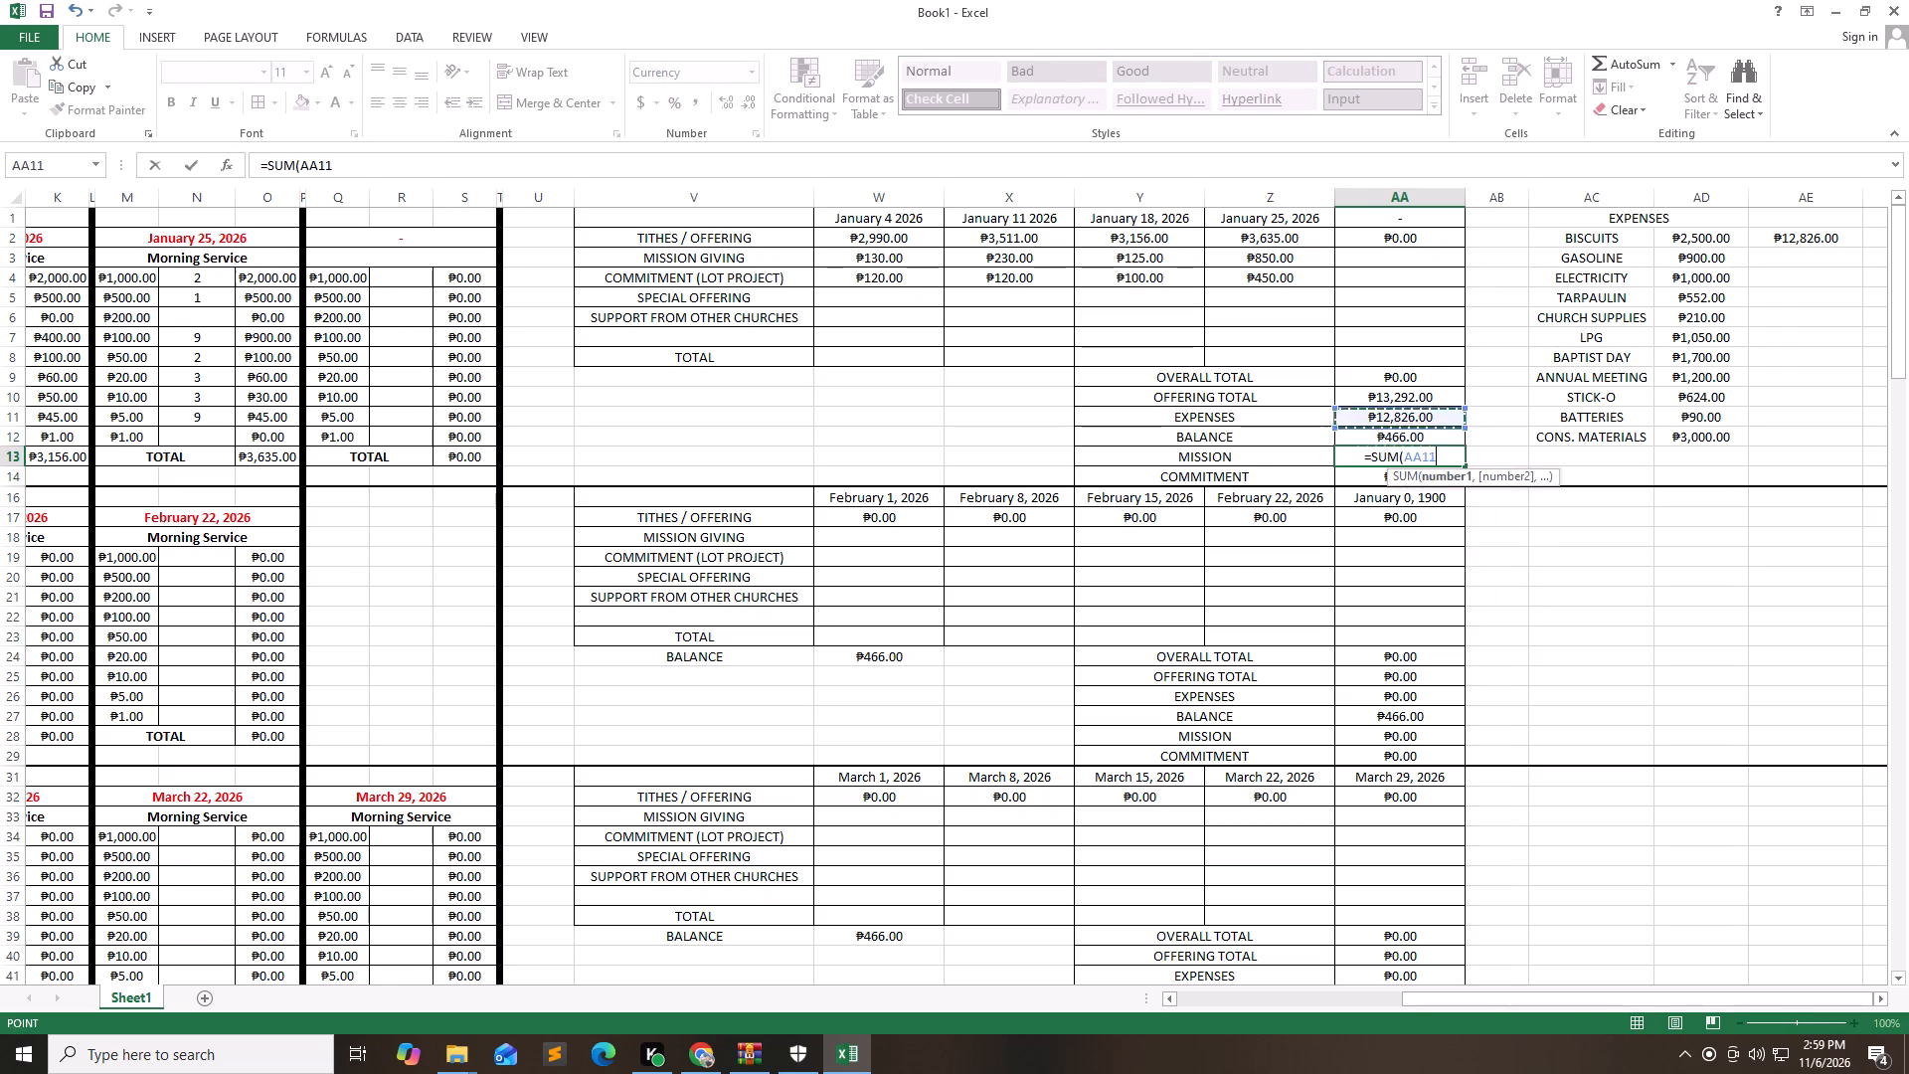
key("Up")
key("Up")
key("Up")
key("Up")
key("Up")
key("Up")
key("Up")
key("Up")
key("Left")
key("Left")
key("Left")
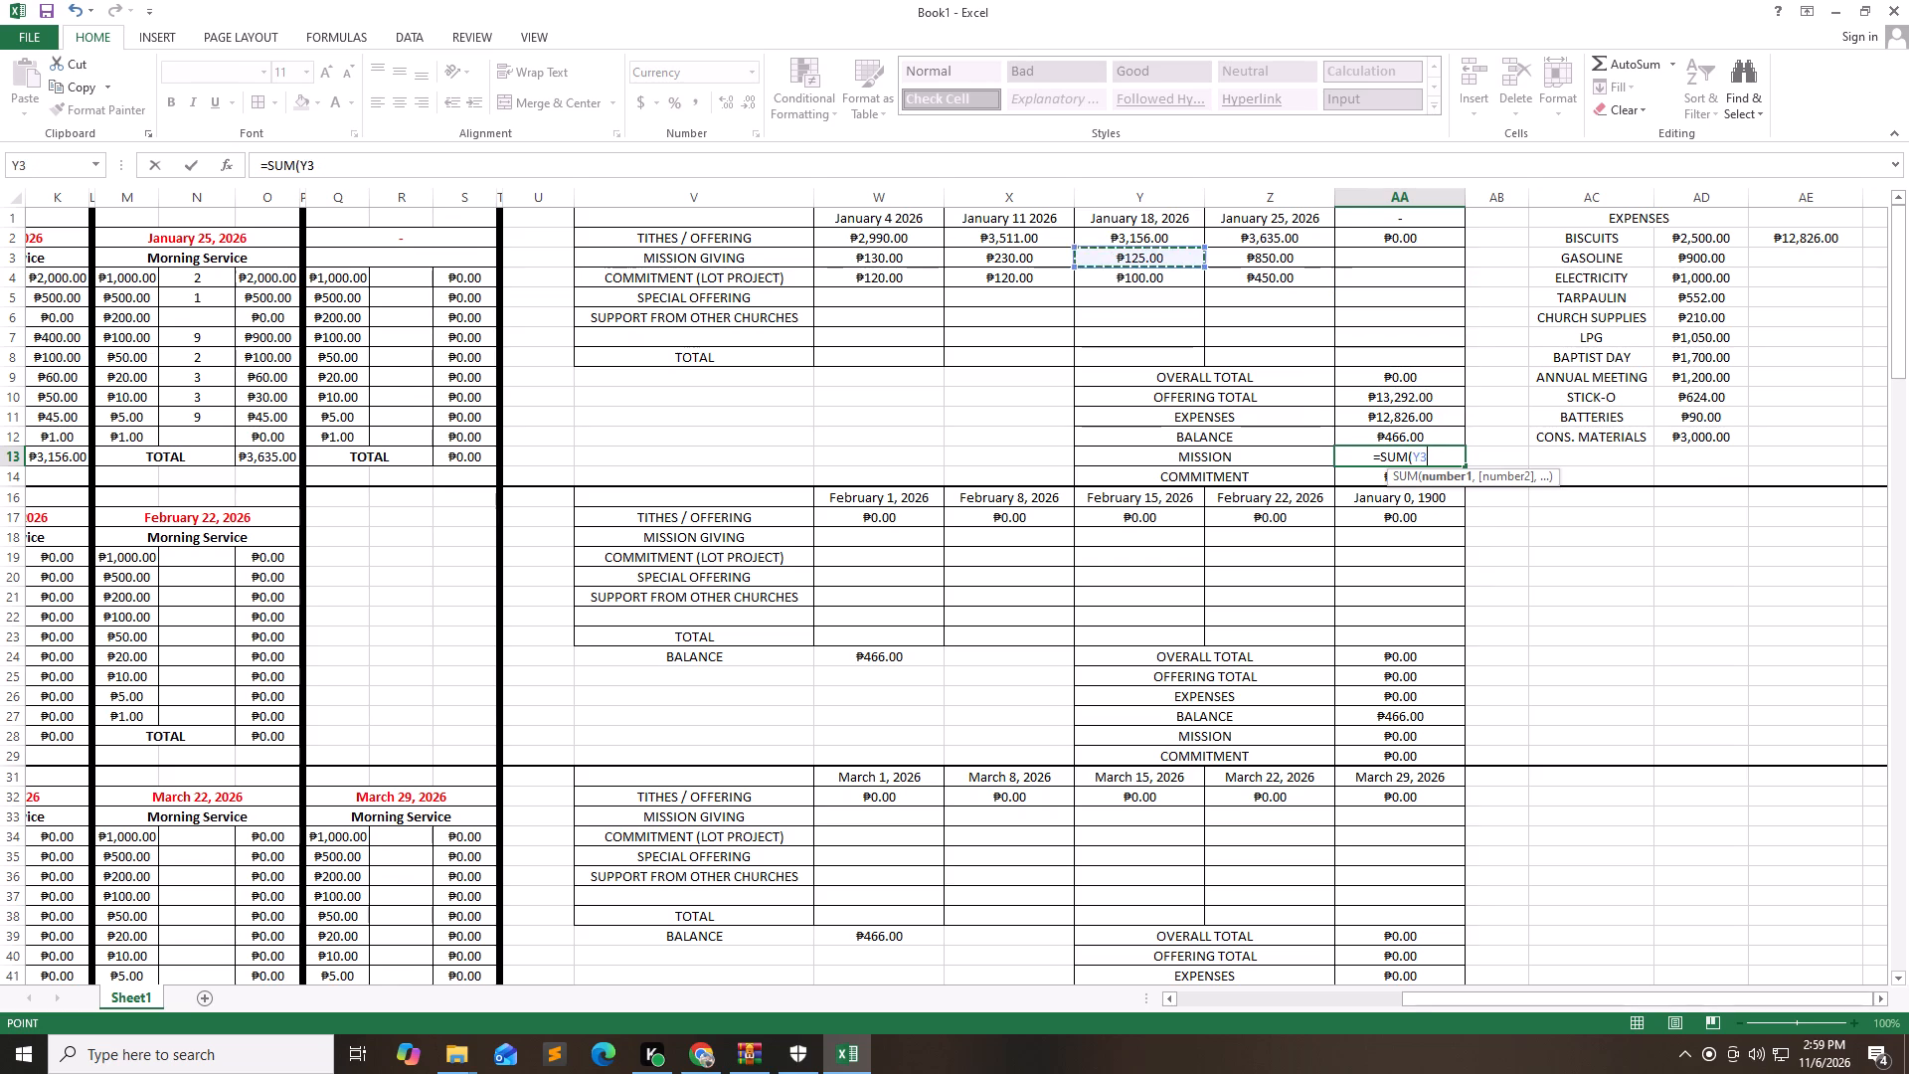
key("Left")
key("Left")
key("Right")
key("shift+Right")
key("shift+Right")
key("shift+Right")
key("shift+Right")
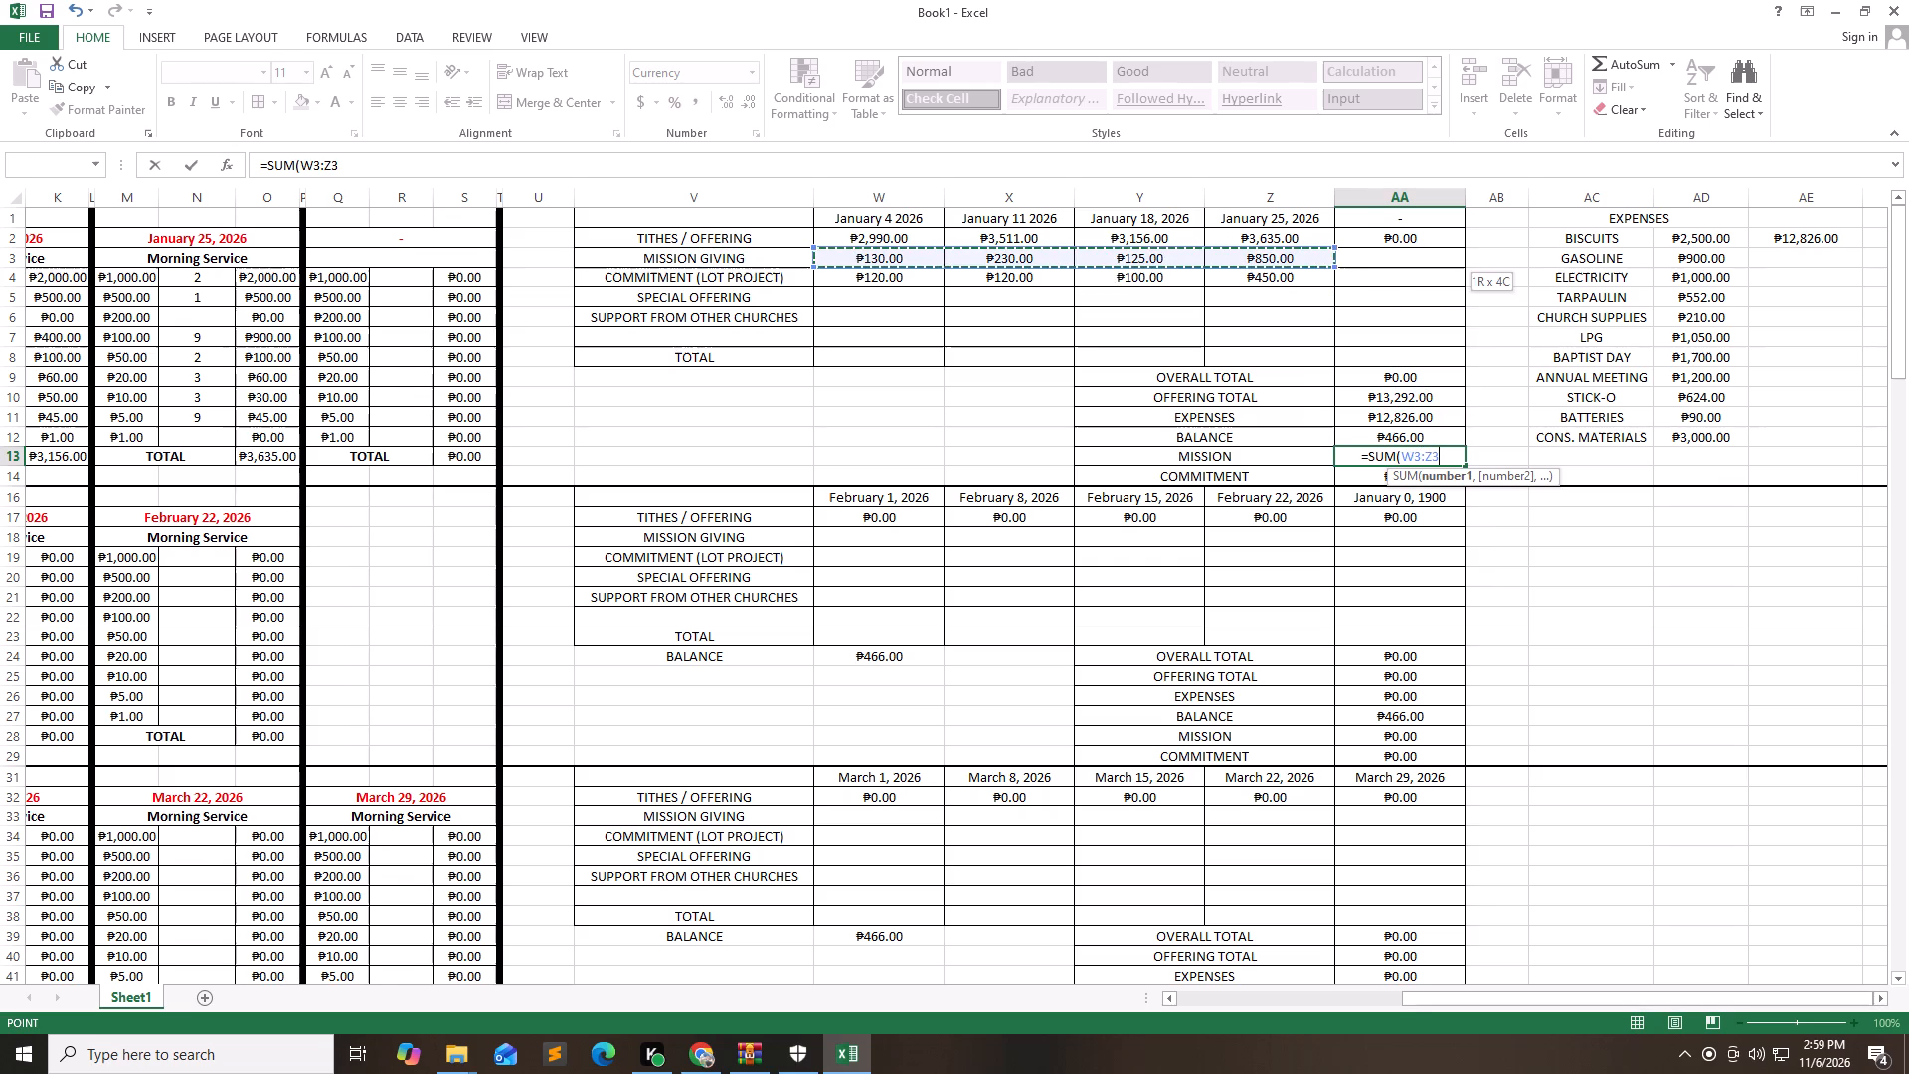
key("ctrl+v")
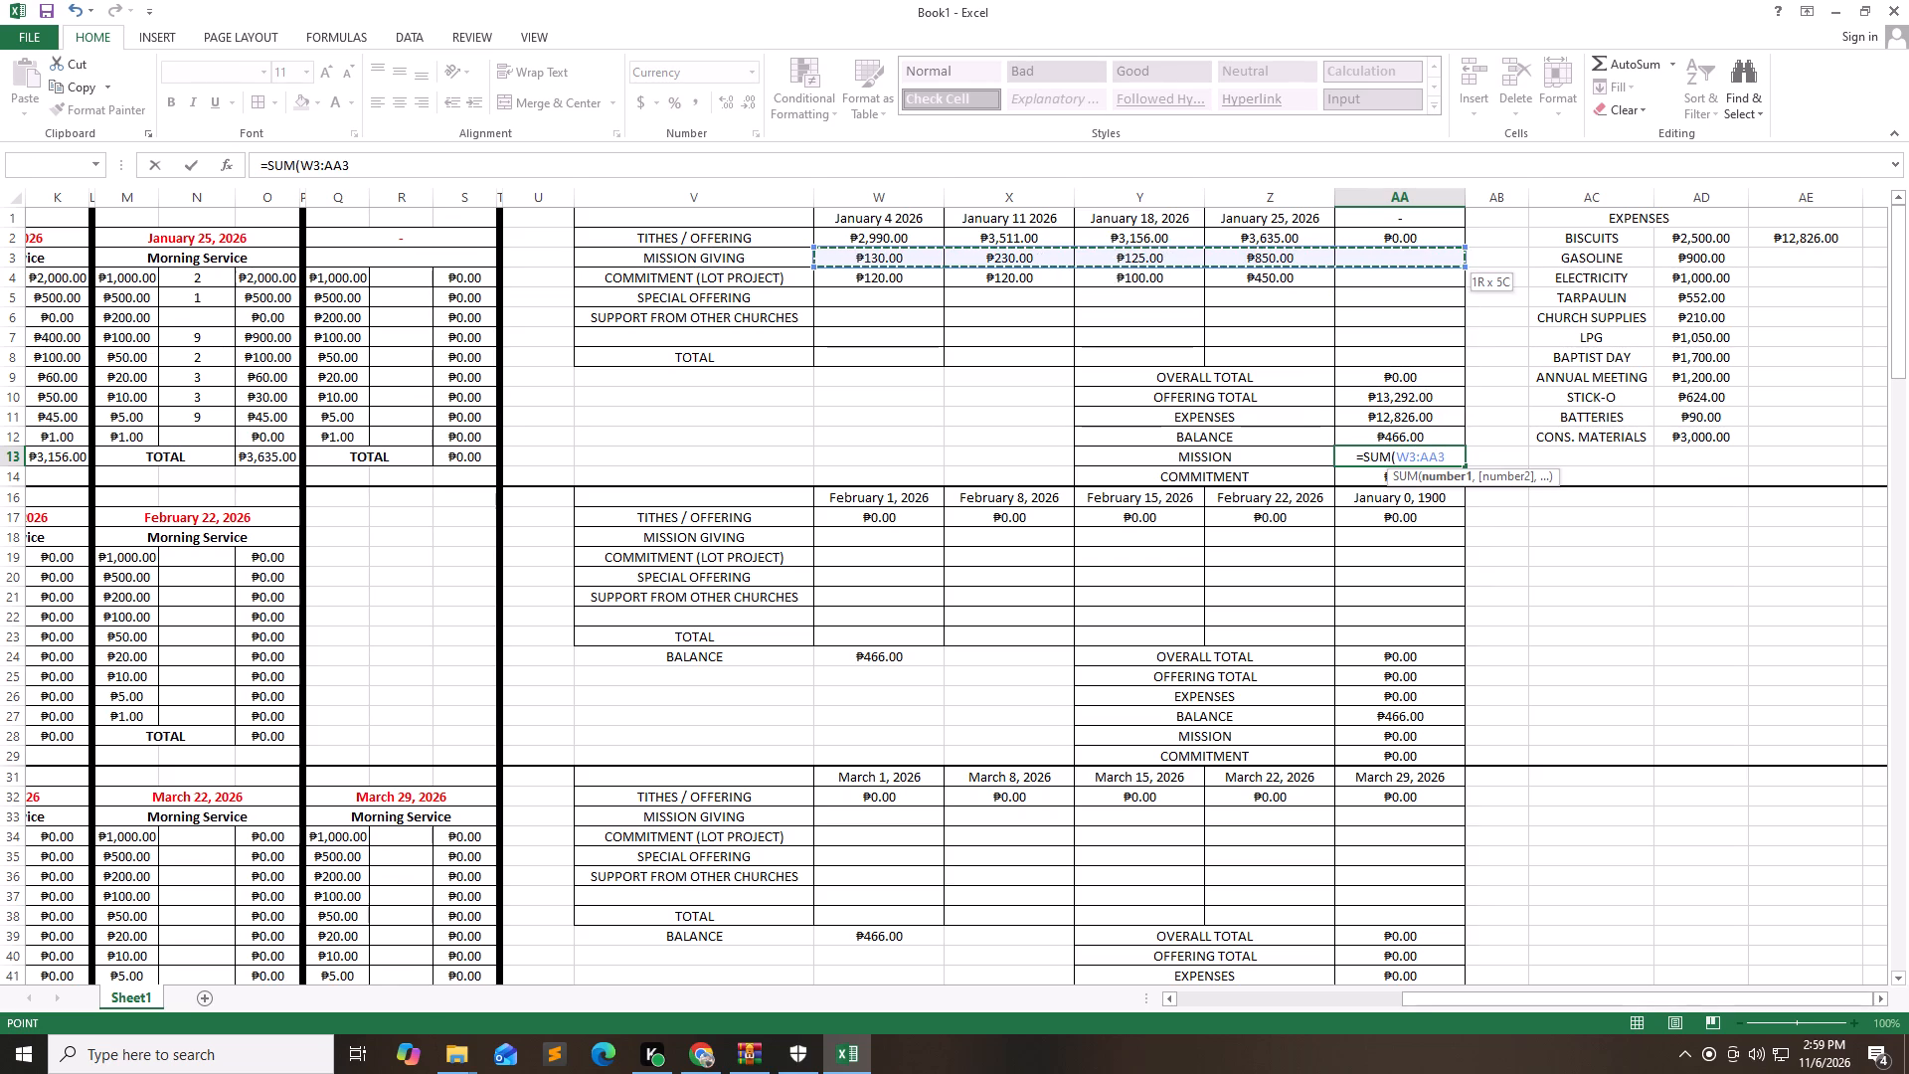
key("shift+parenright")
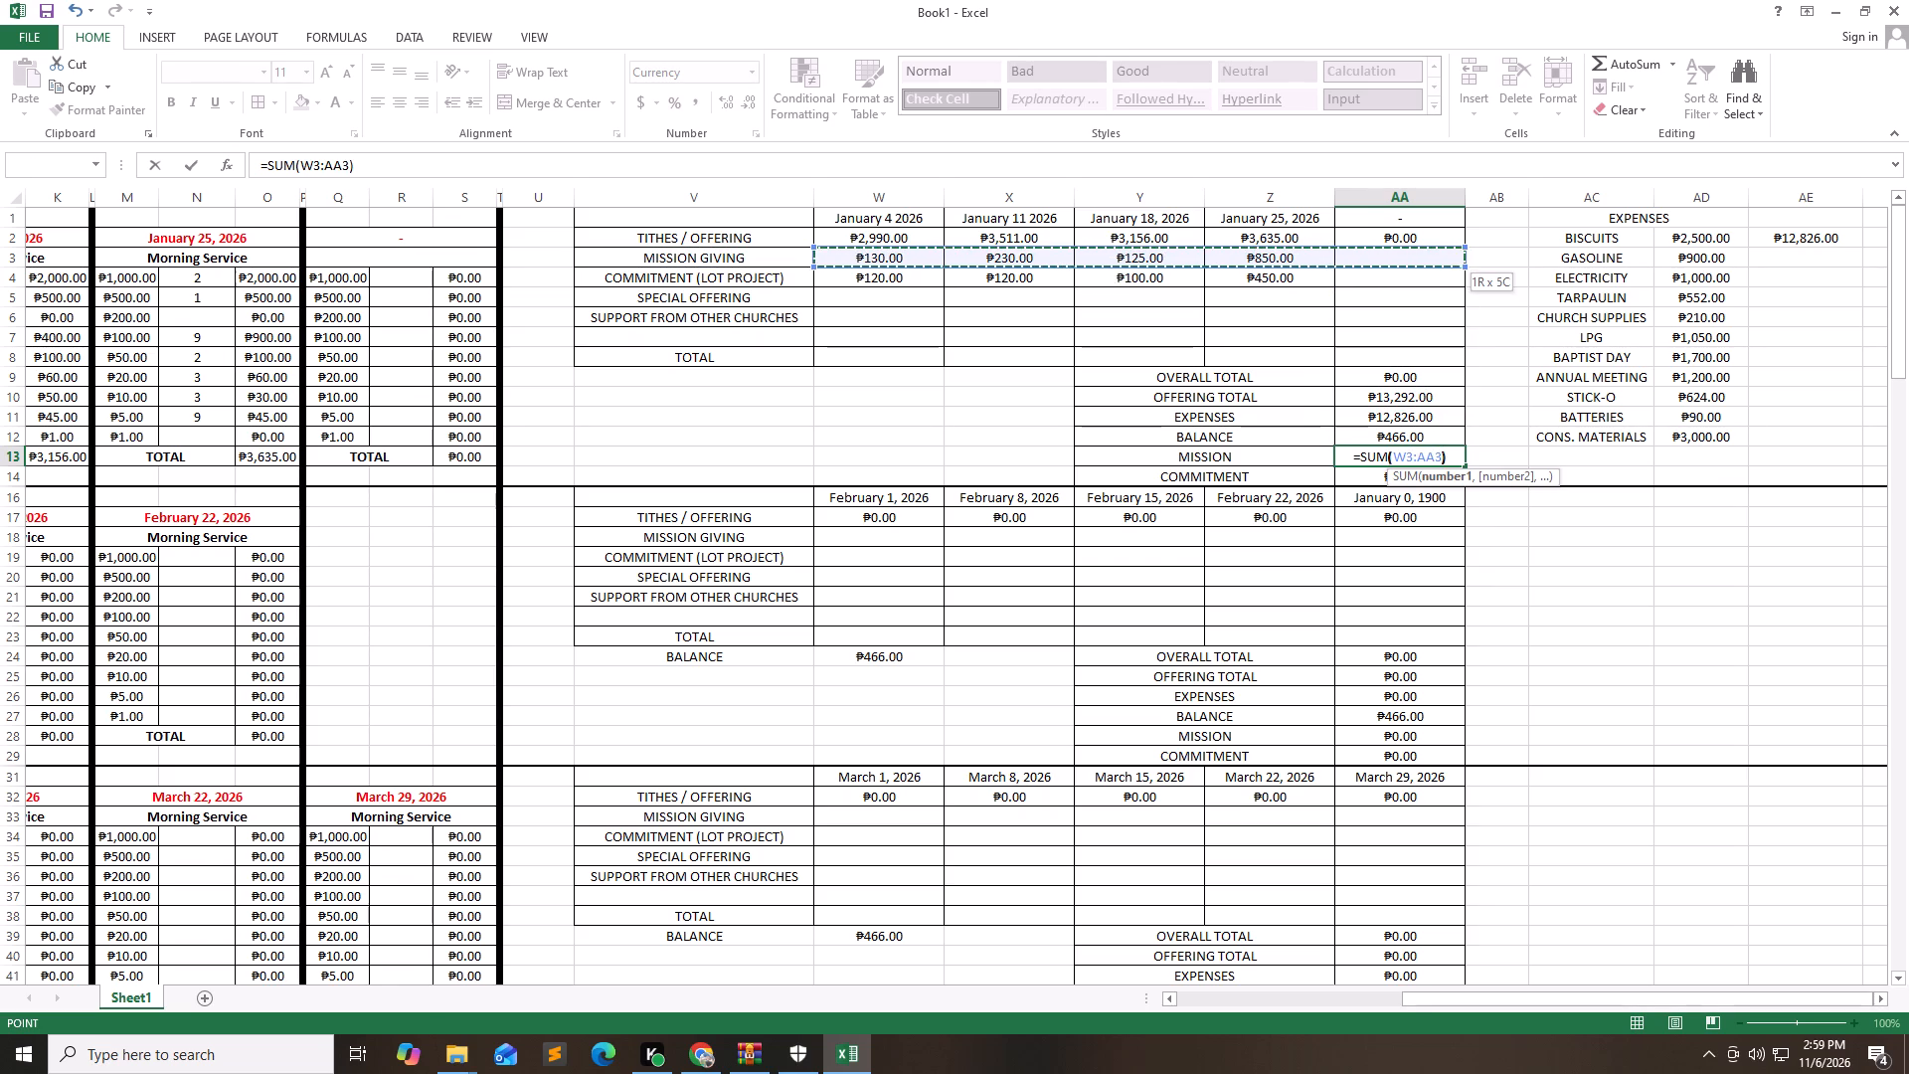
key("Return")
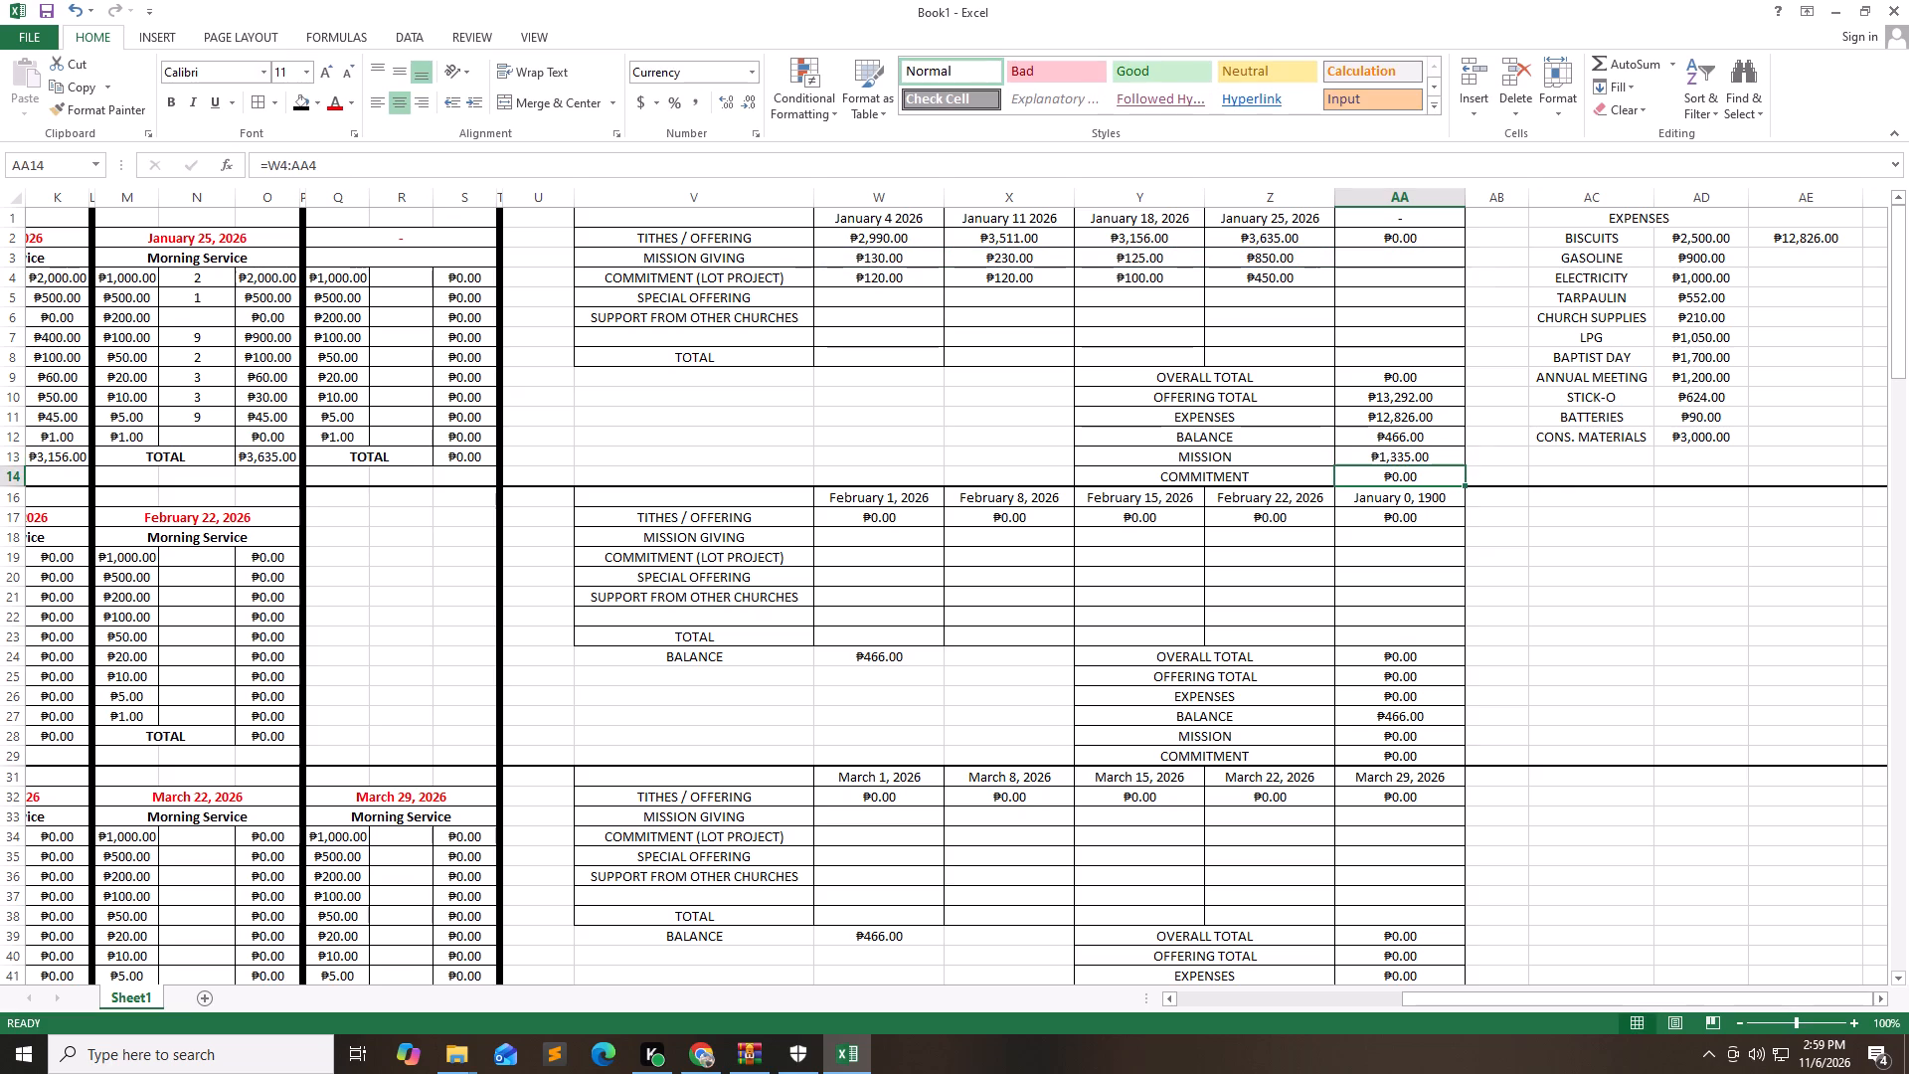
Set the January COMMITMENT total in AA14 to =SUM(W4:AA4), adding up the commitment (lot project) row.
key("equal")
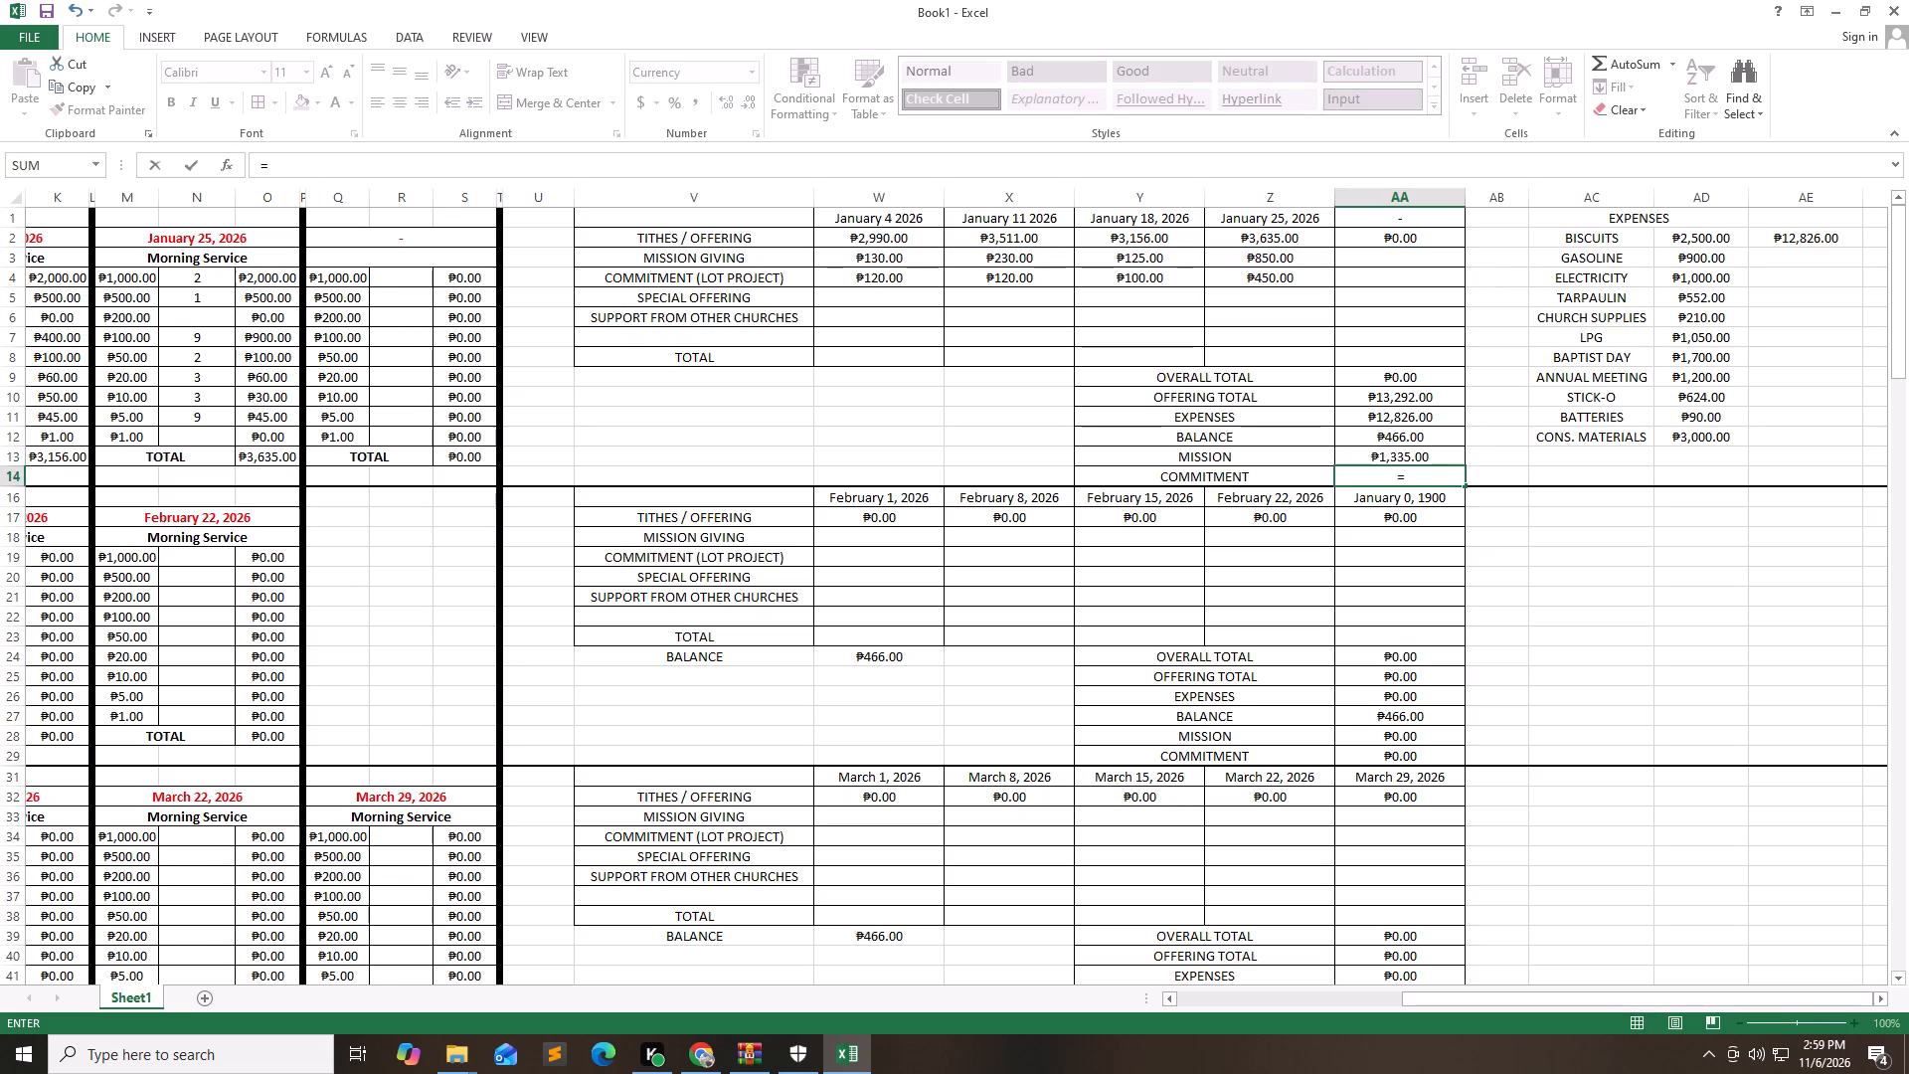
type("SUM")
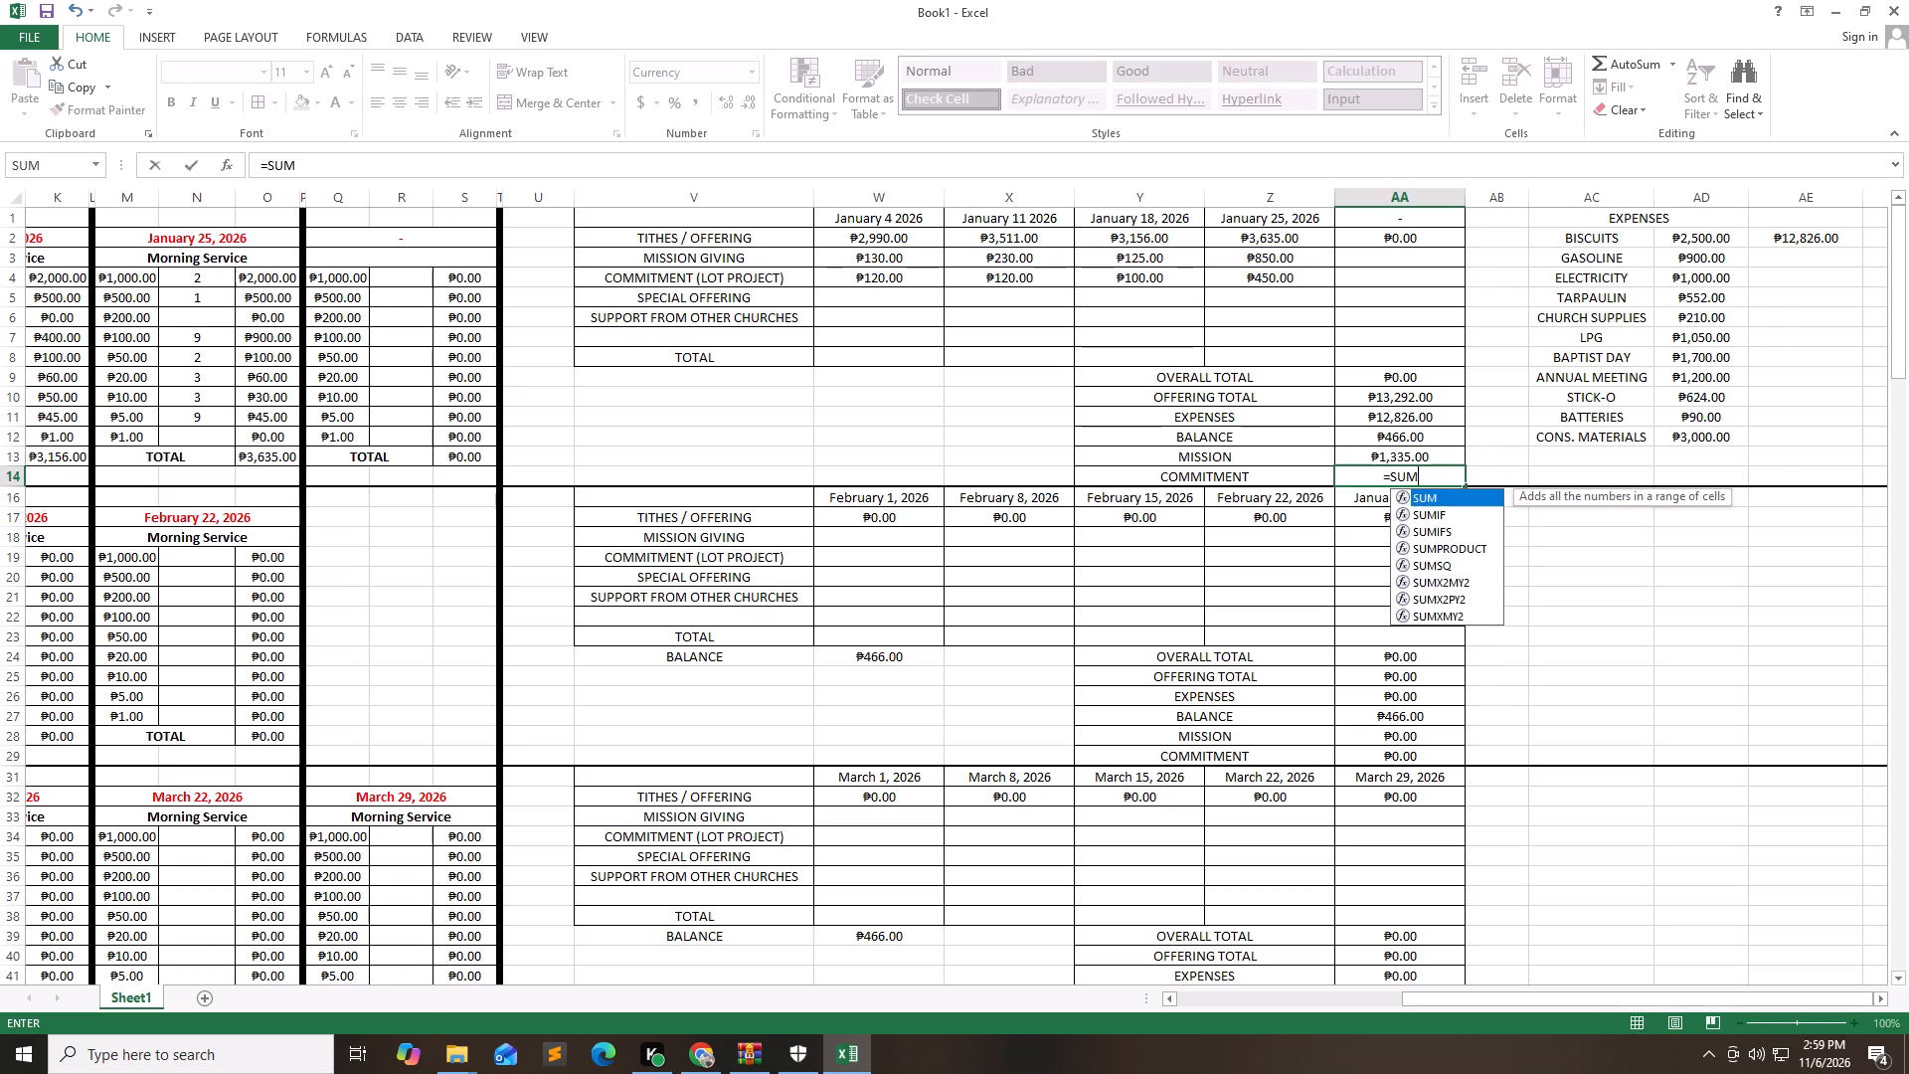
key("shift+parenleft")
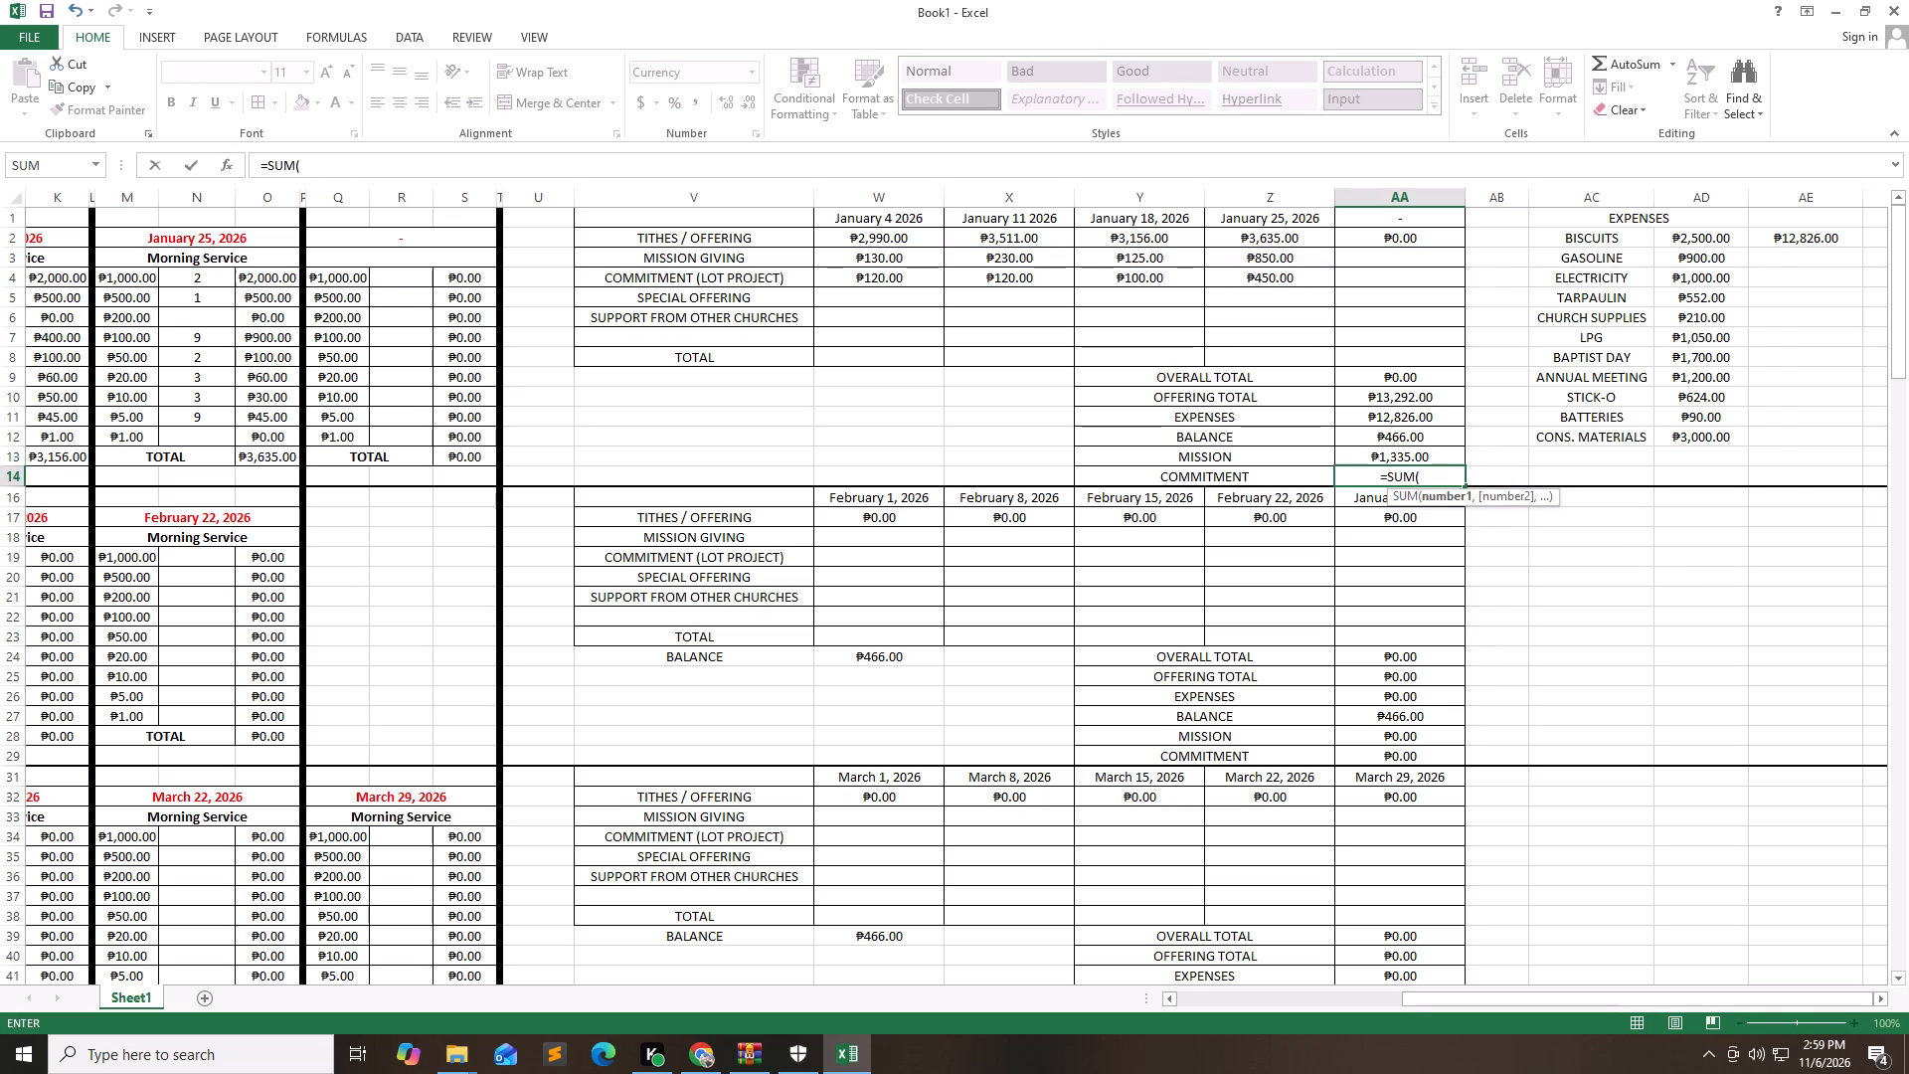
key("Up")
key("Up")
key("Up")
key("Up")
key("Up")
key("Up")
key("Up")
key("Up")
key("Up")
key("Up")
key("Left")
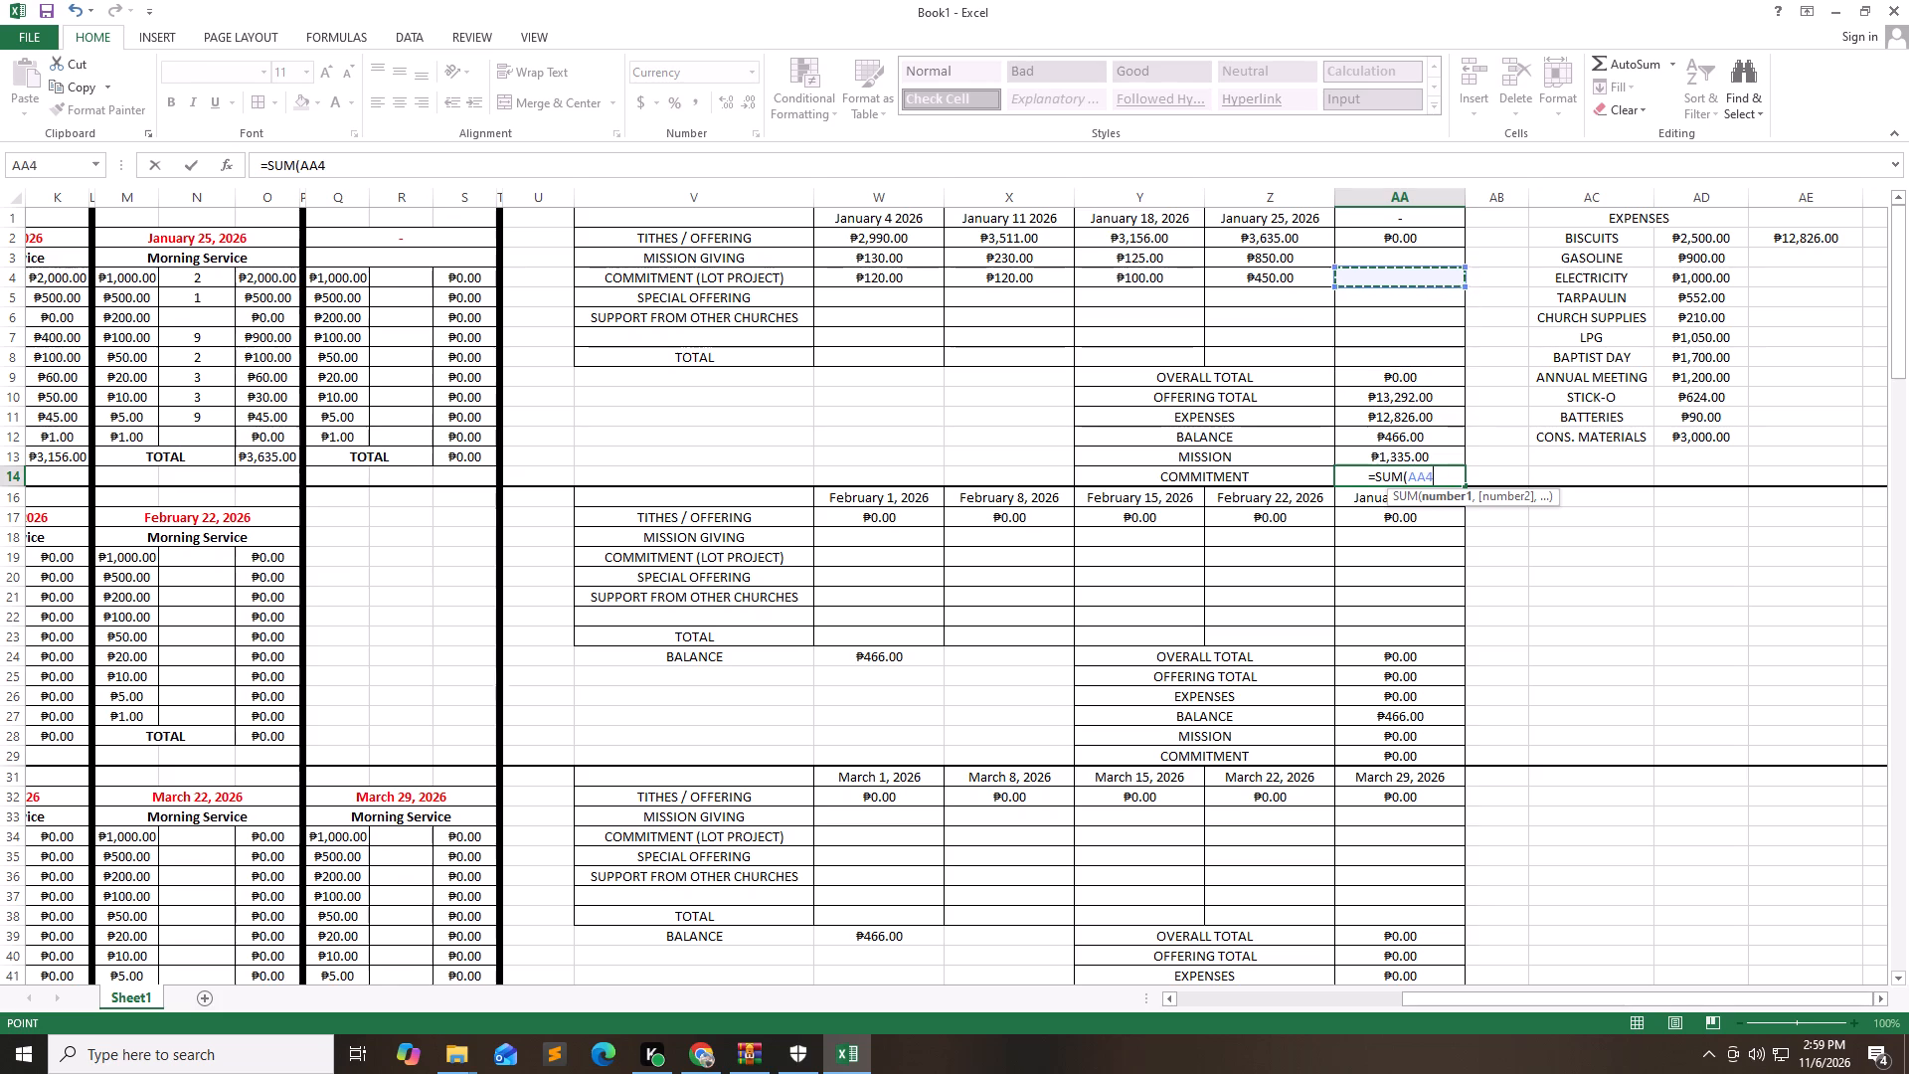
key("Left")
key("Left")
key("Left")
key("Left")
key("Right")
key("shift+Right")
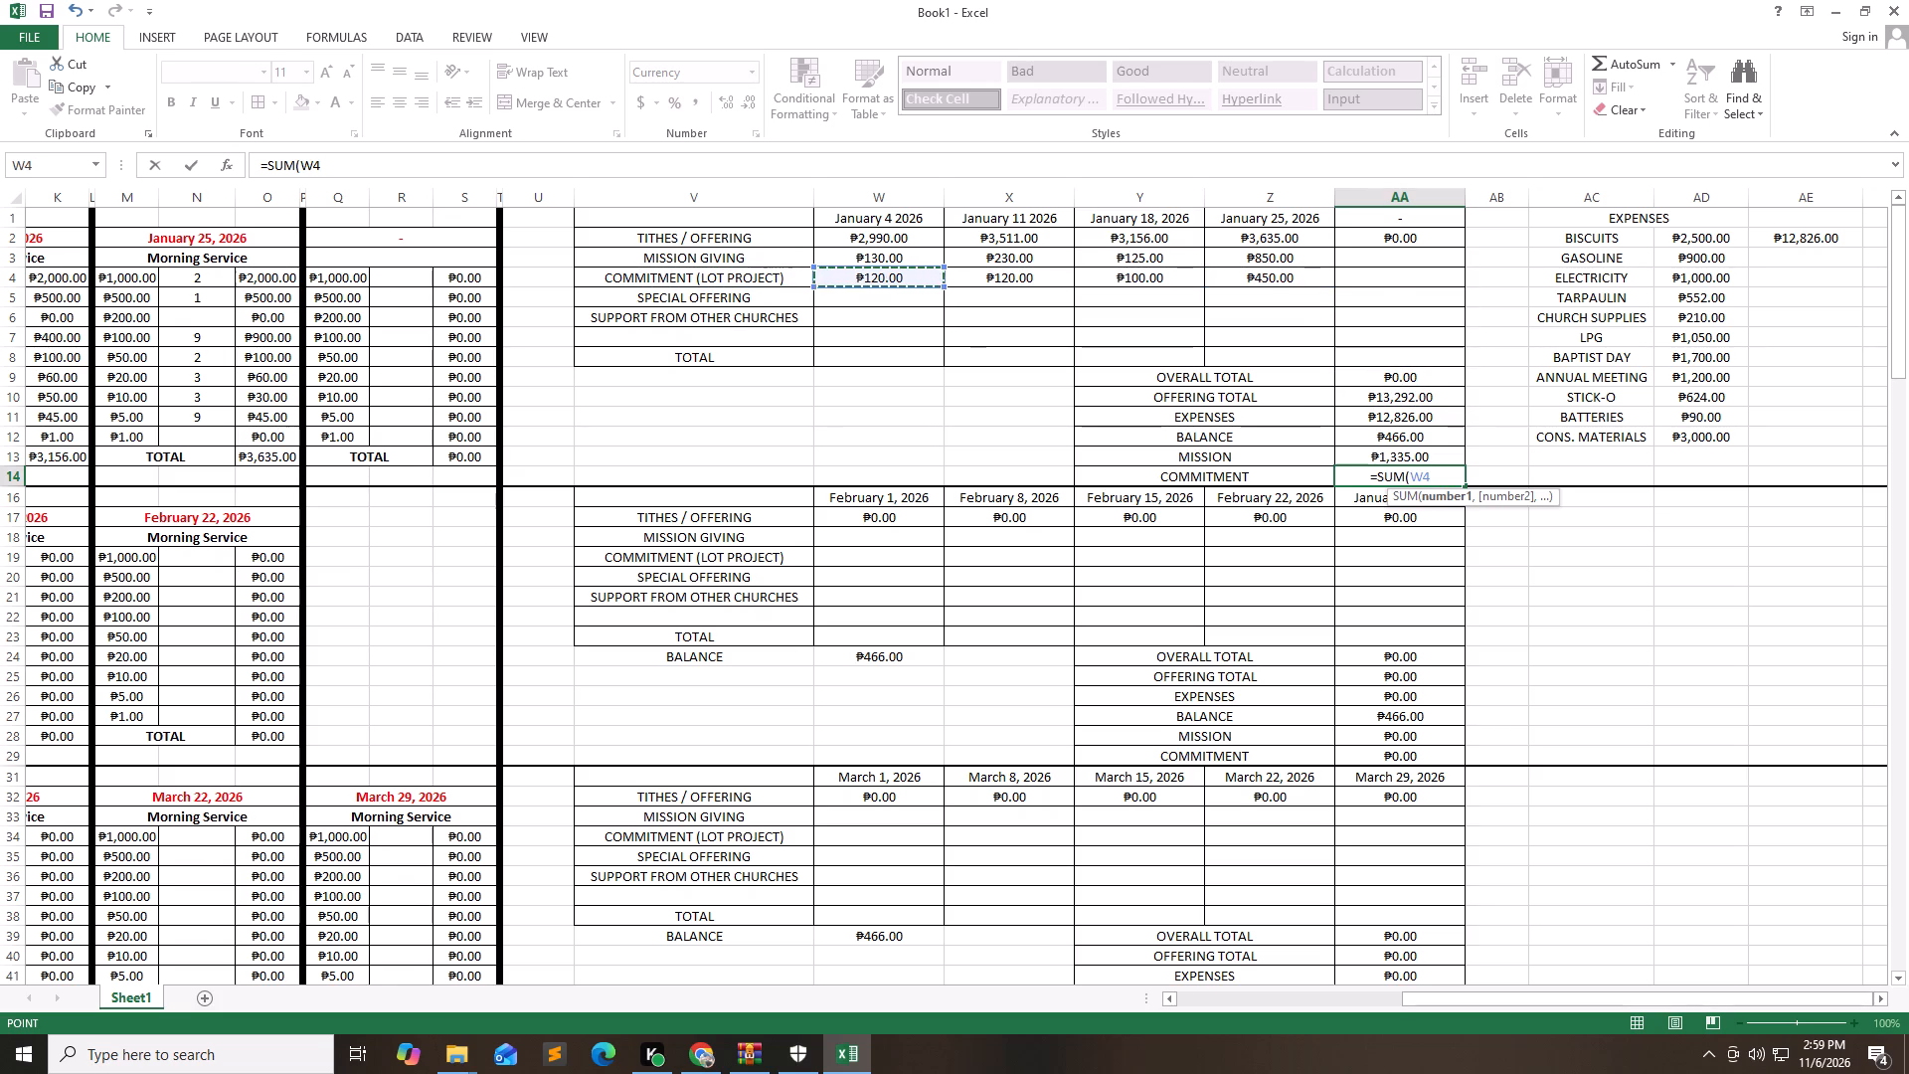
key("shift+Right")
key("shift+Right")
key("shift+Right")
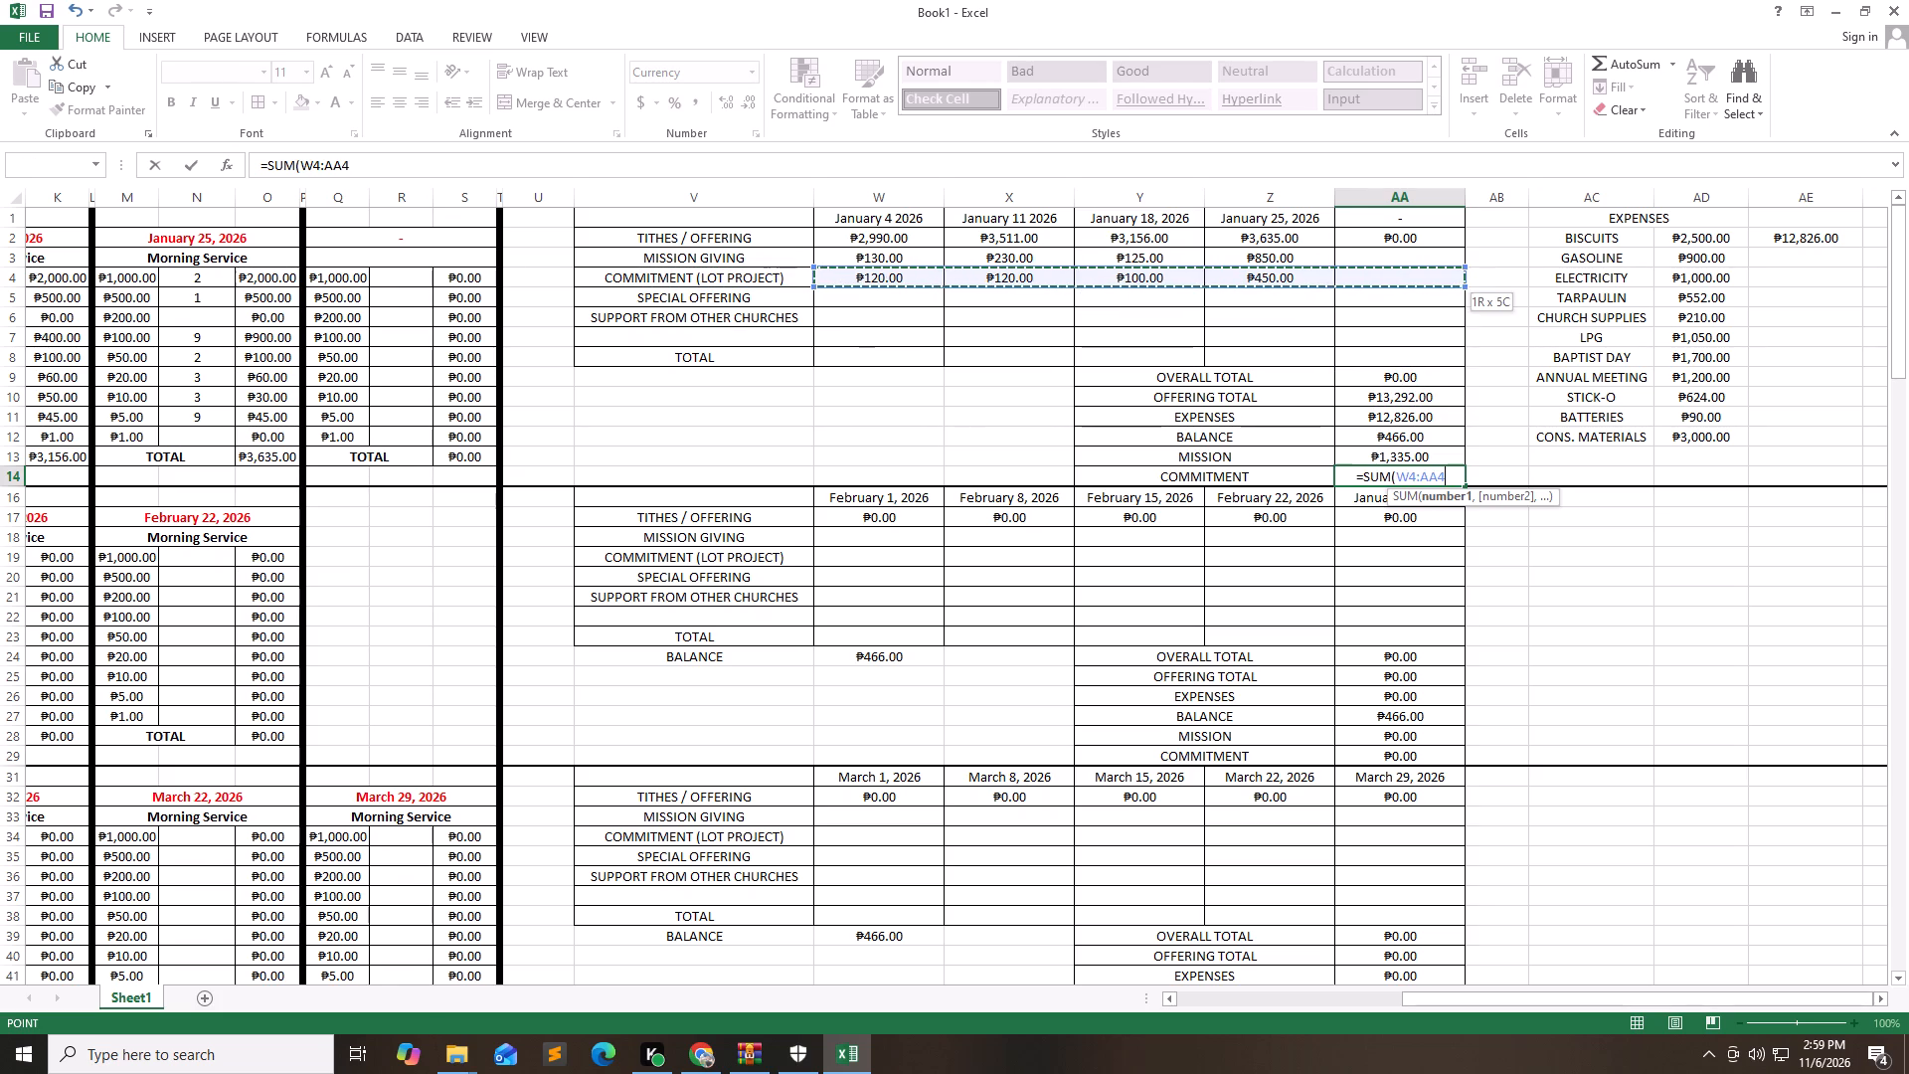
key("shift+parenright")
key("Return")
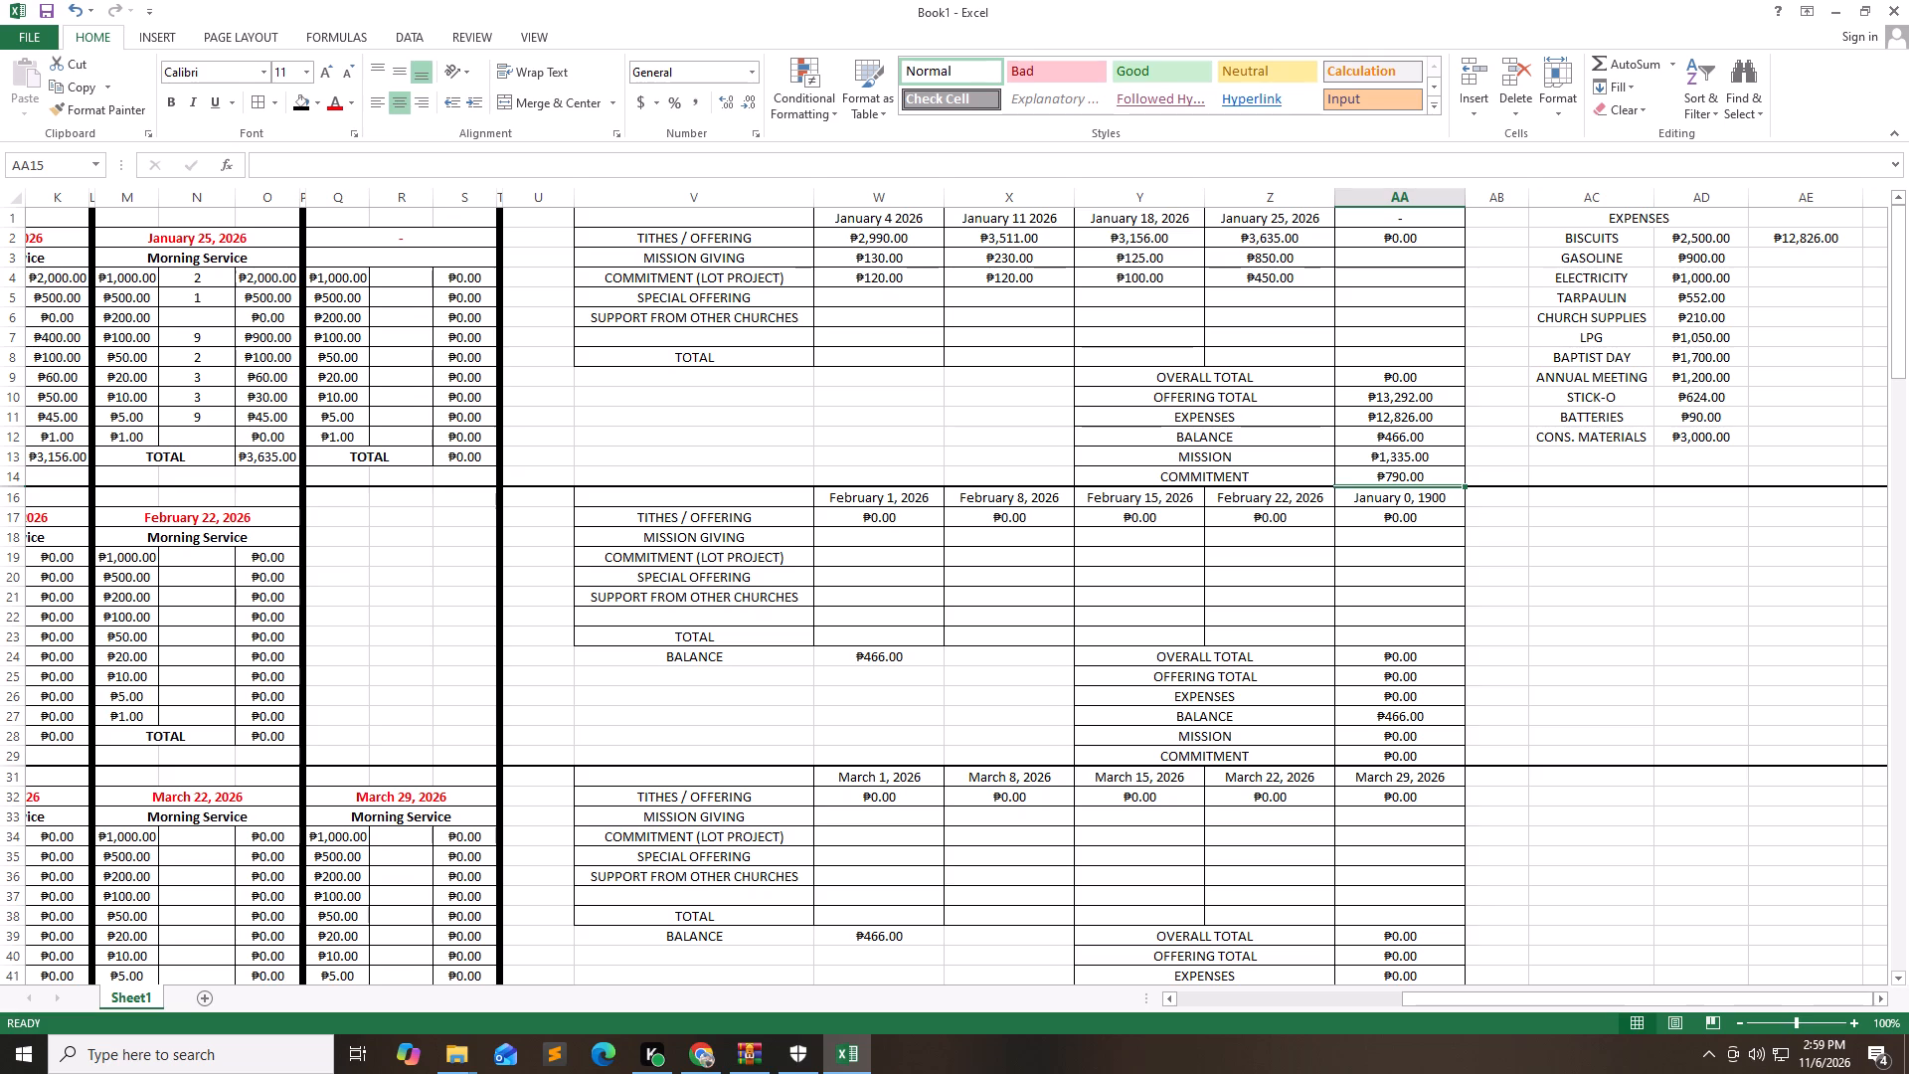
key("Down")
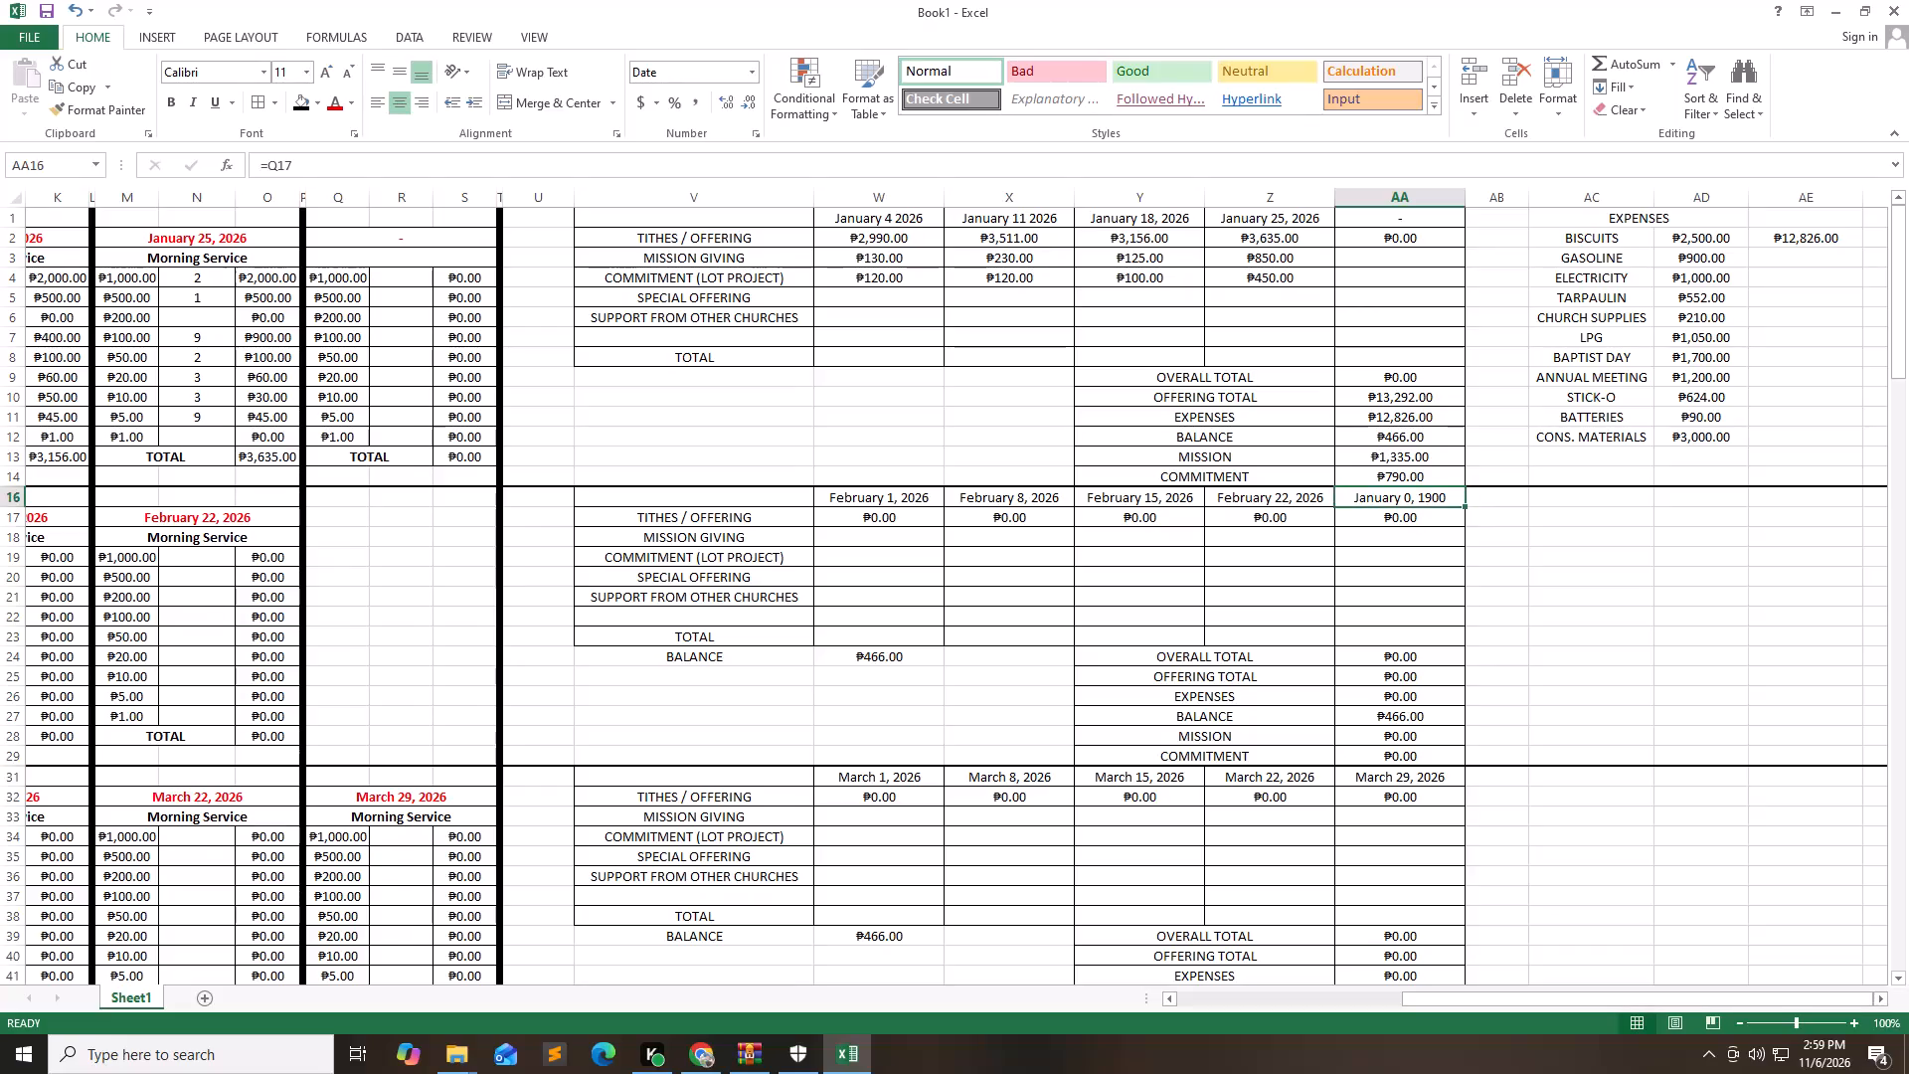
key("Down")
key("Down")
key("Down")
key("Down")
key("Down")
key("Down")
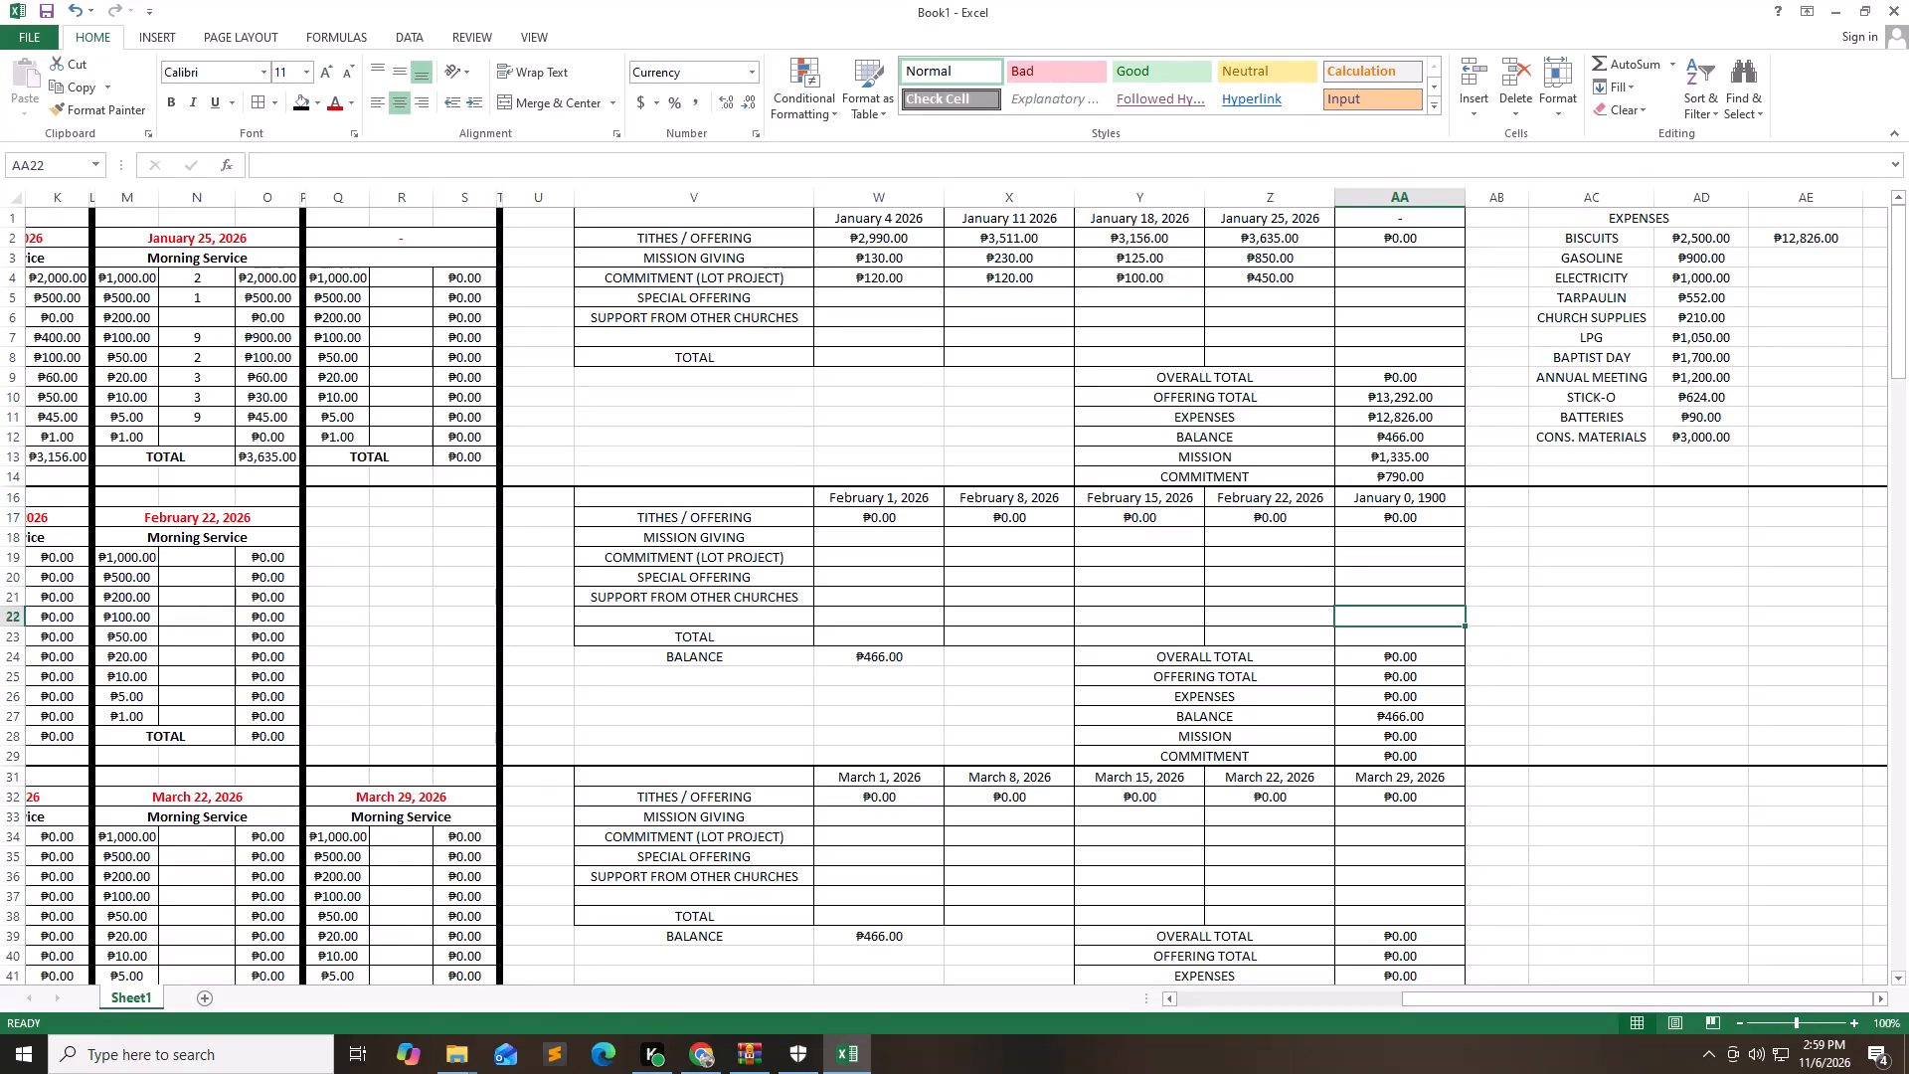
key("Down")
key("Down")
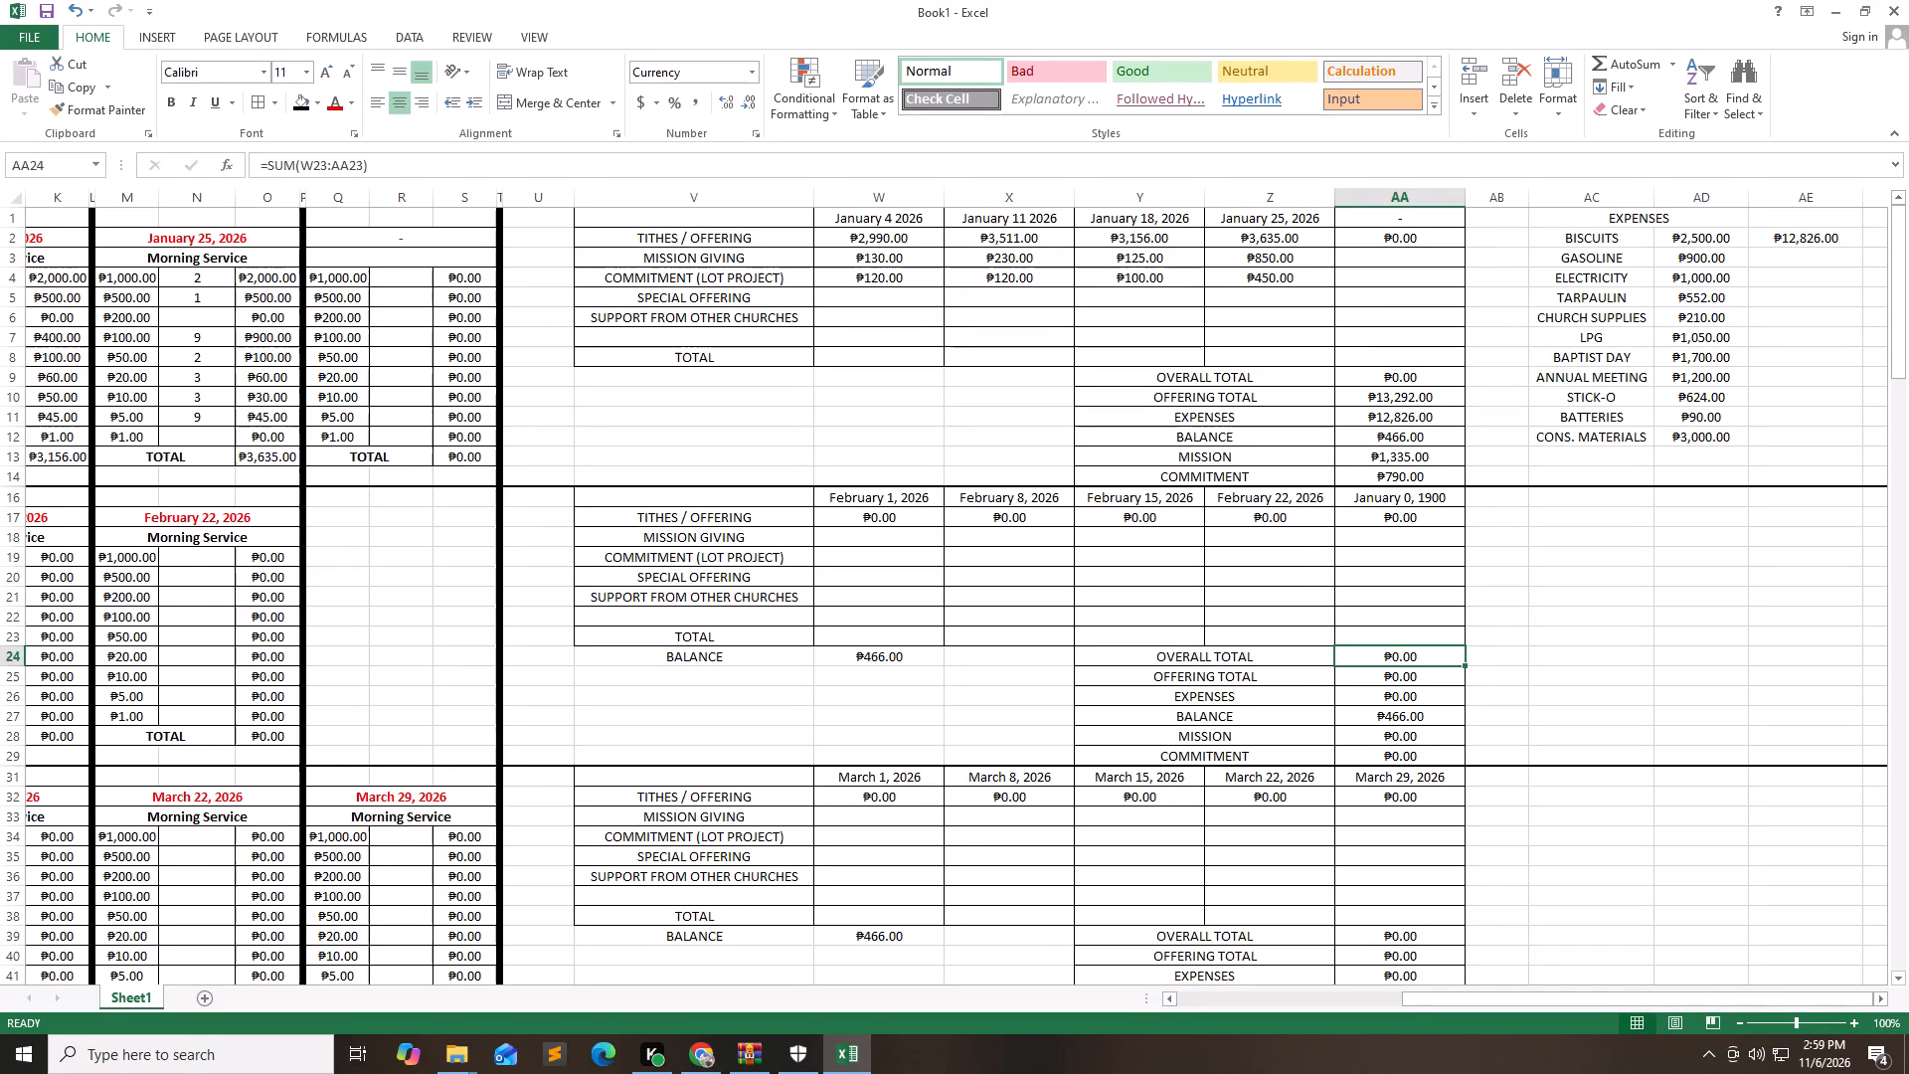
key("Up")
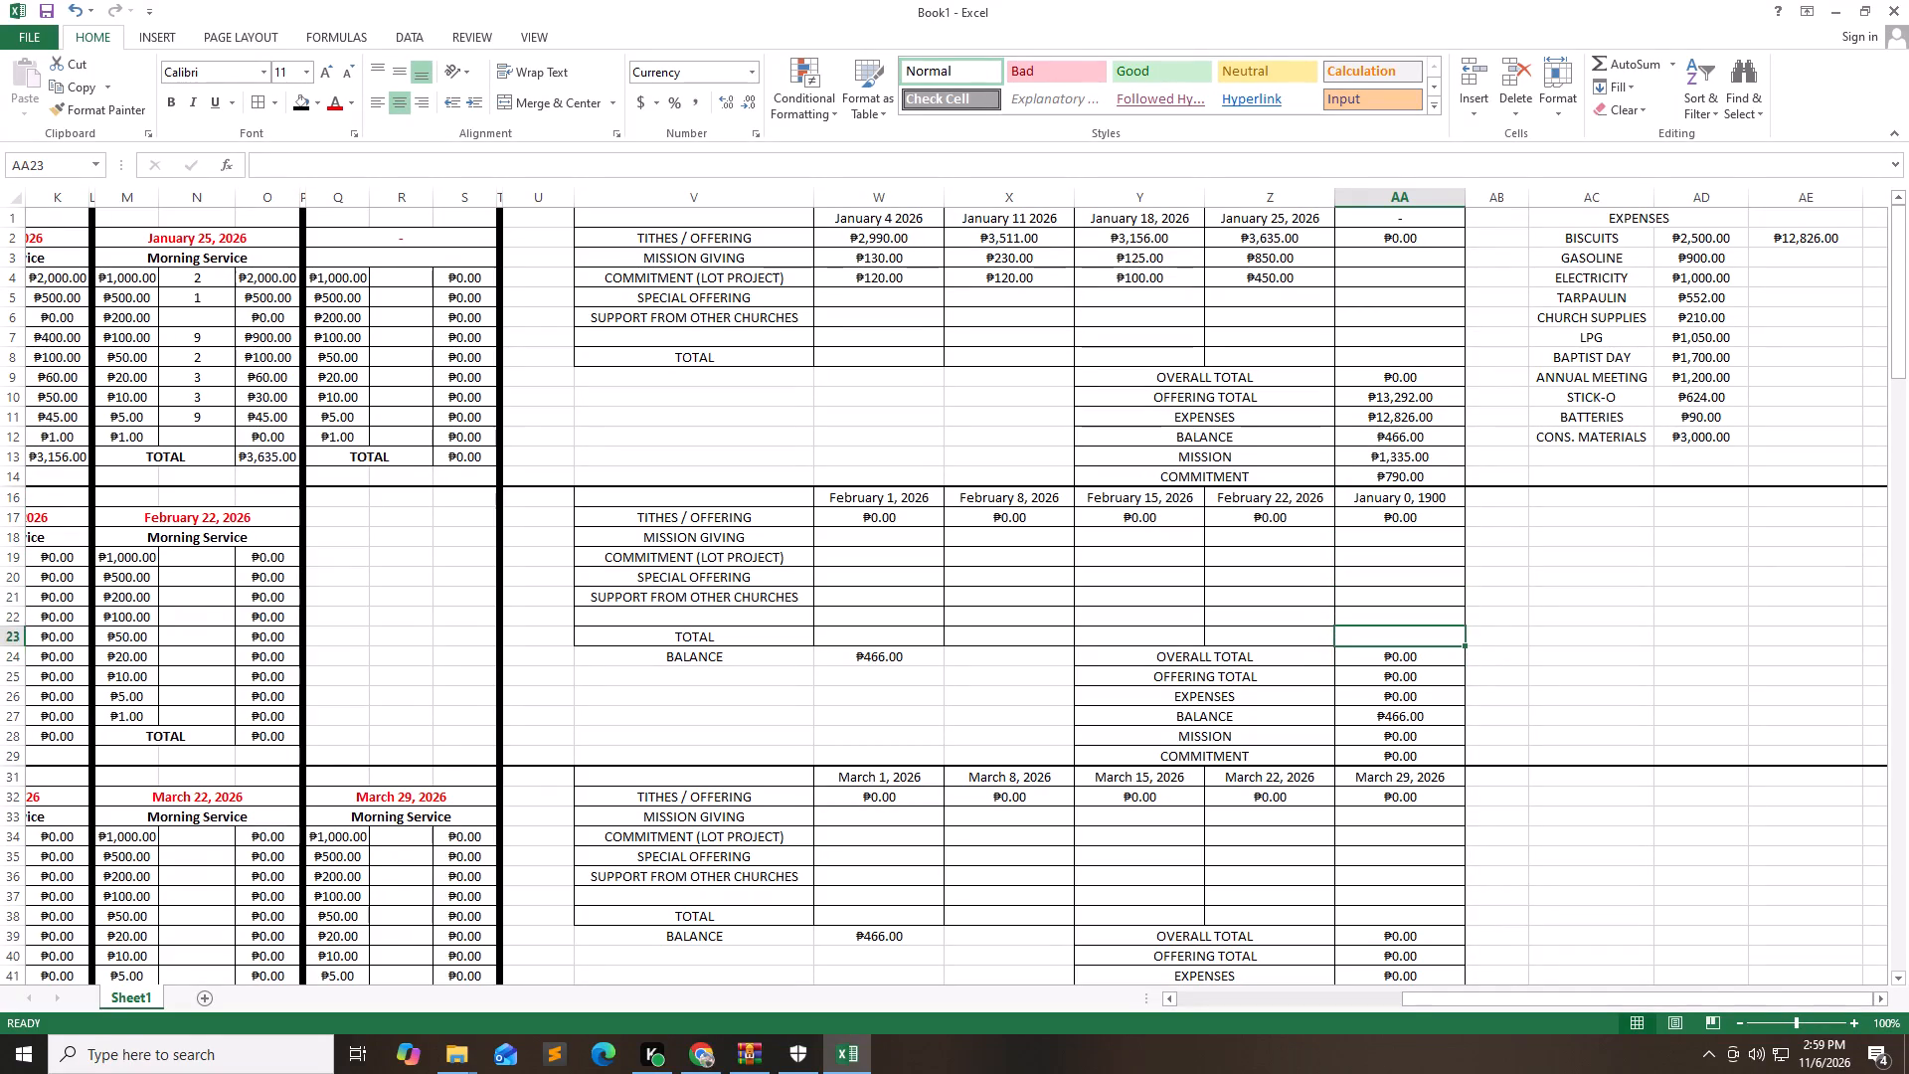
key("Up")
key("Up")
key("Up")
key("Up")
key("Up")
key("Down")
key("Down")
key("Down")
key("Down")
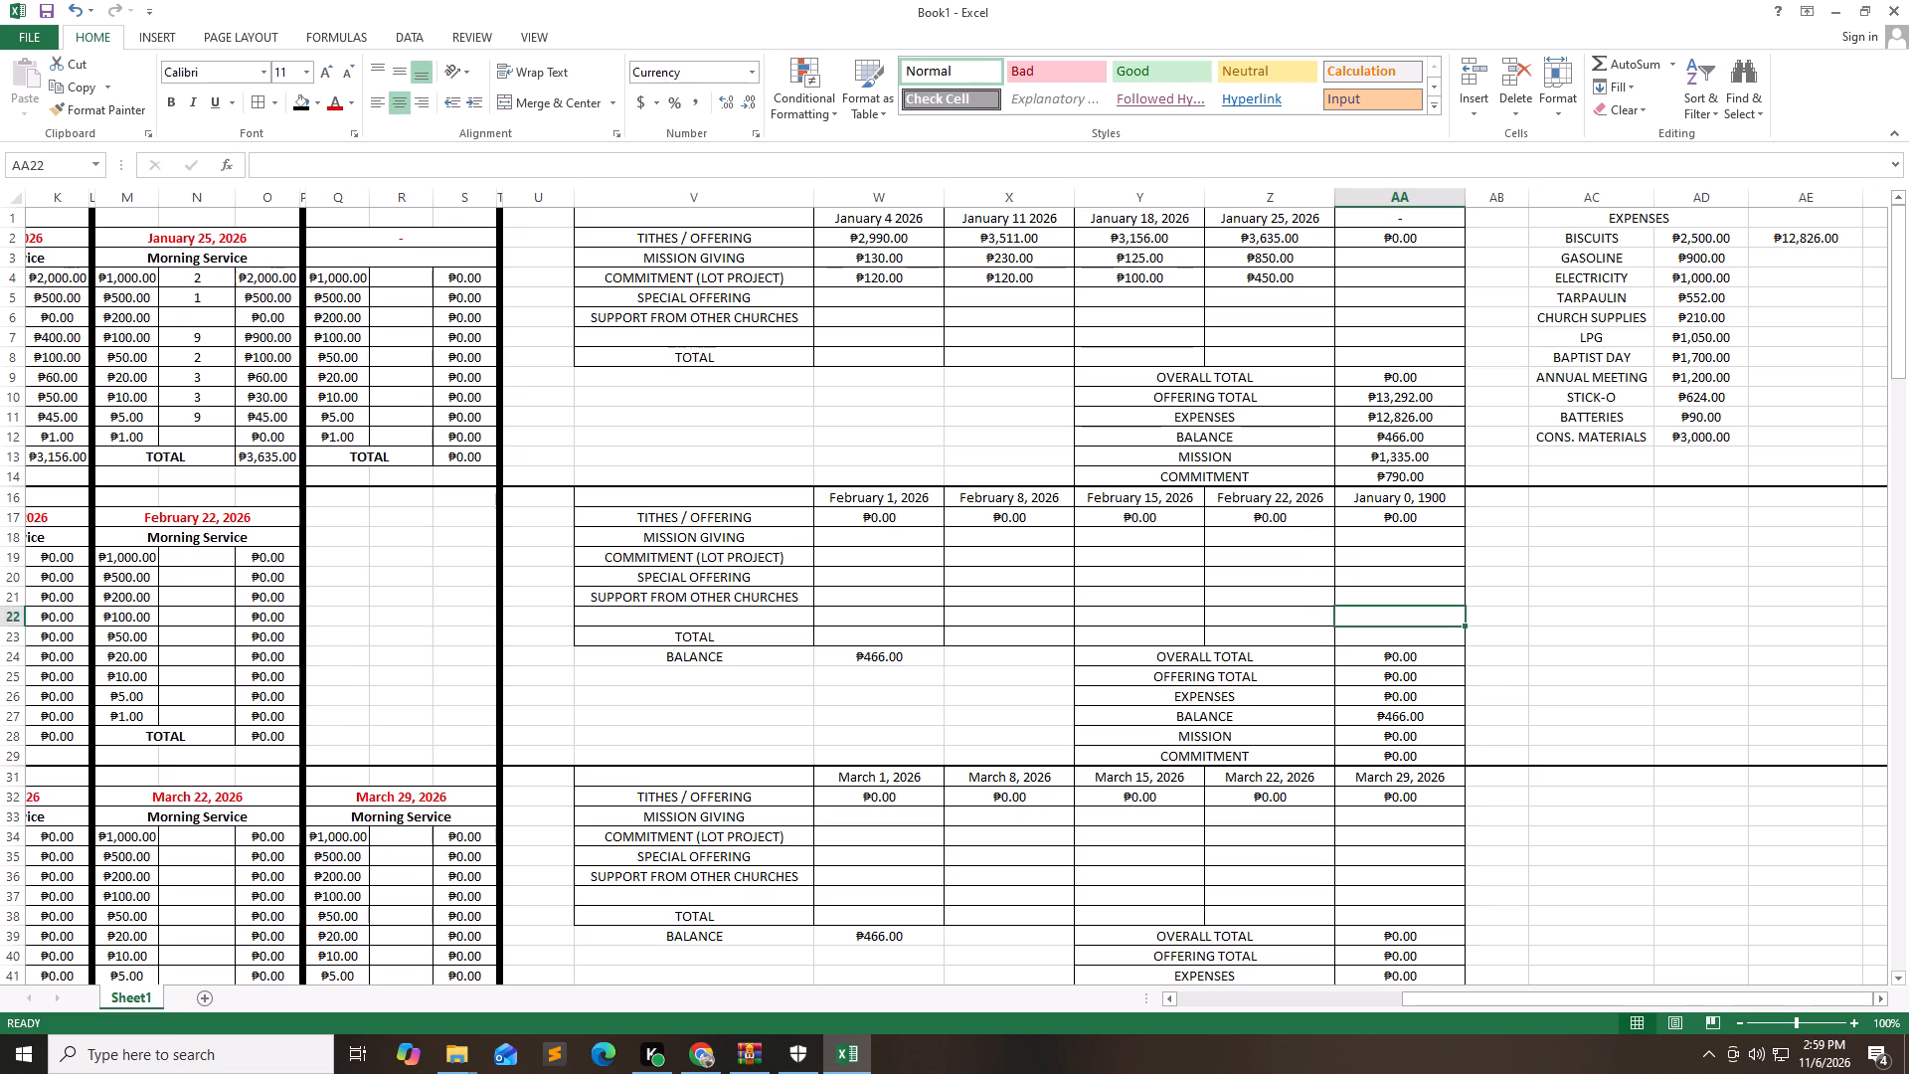
Enter the February 1 cash counts: 2 for ₱1,000, 2 for ₱500, 4 for ₱50, 1 for ₱10, 5 for ₱5 and 1 for ₱1.
key("Down")
key("Left")
key("Left")
key("Left")
key("Left")
key("Left")
key("Left")
key("Left")
key("Left")
key("Left")
key("Left")
key("Left")
key("Left")
key("Left")
key("Left")
key("Left")
key("Left")
key("Left")
key("Left")
key("Left")
key("Left")
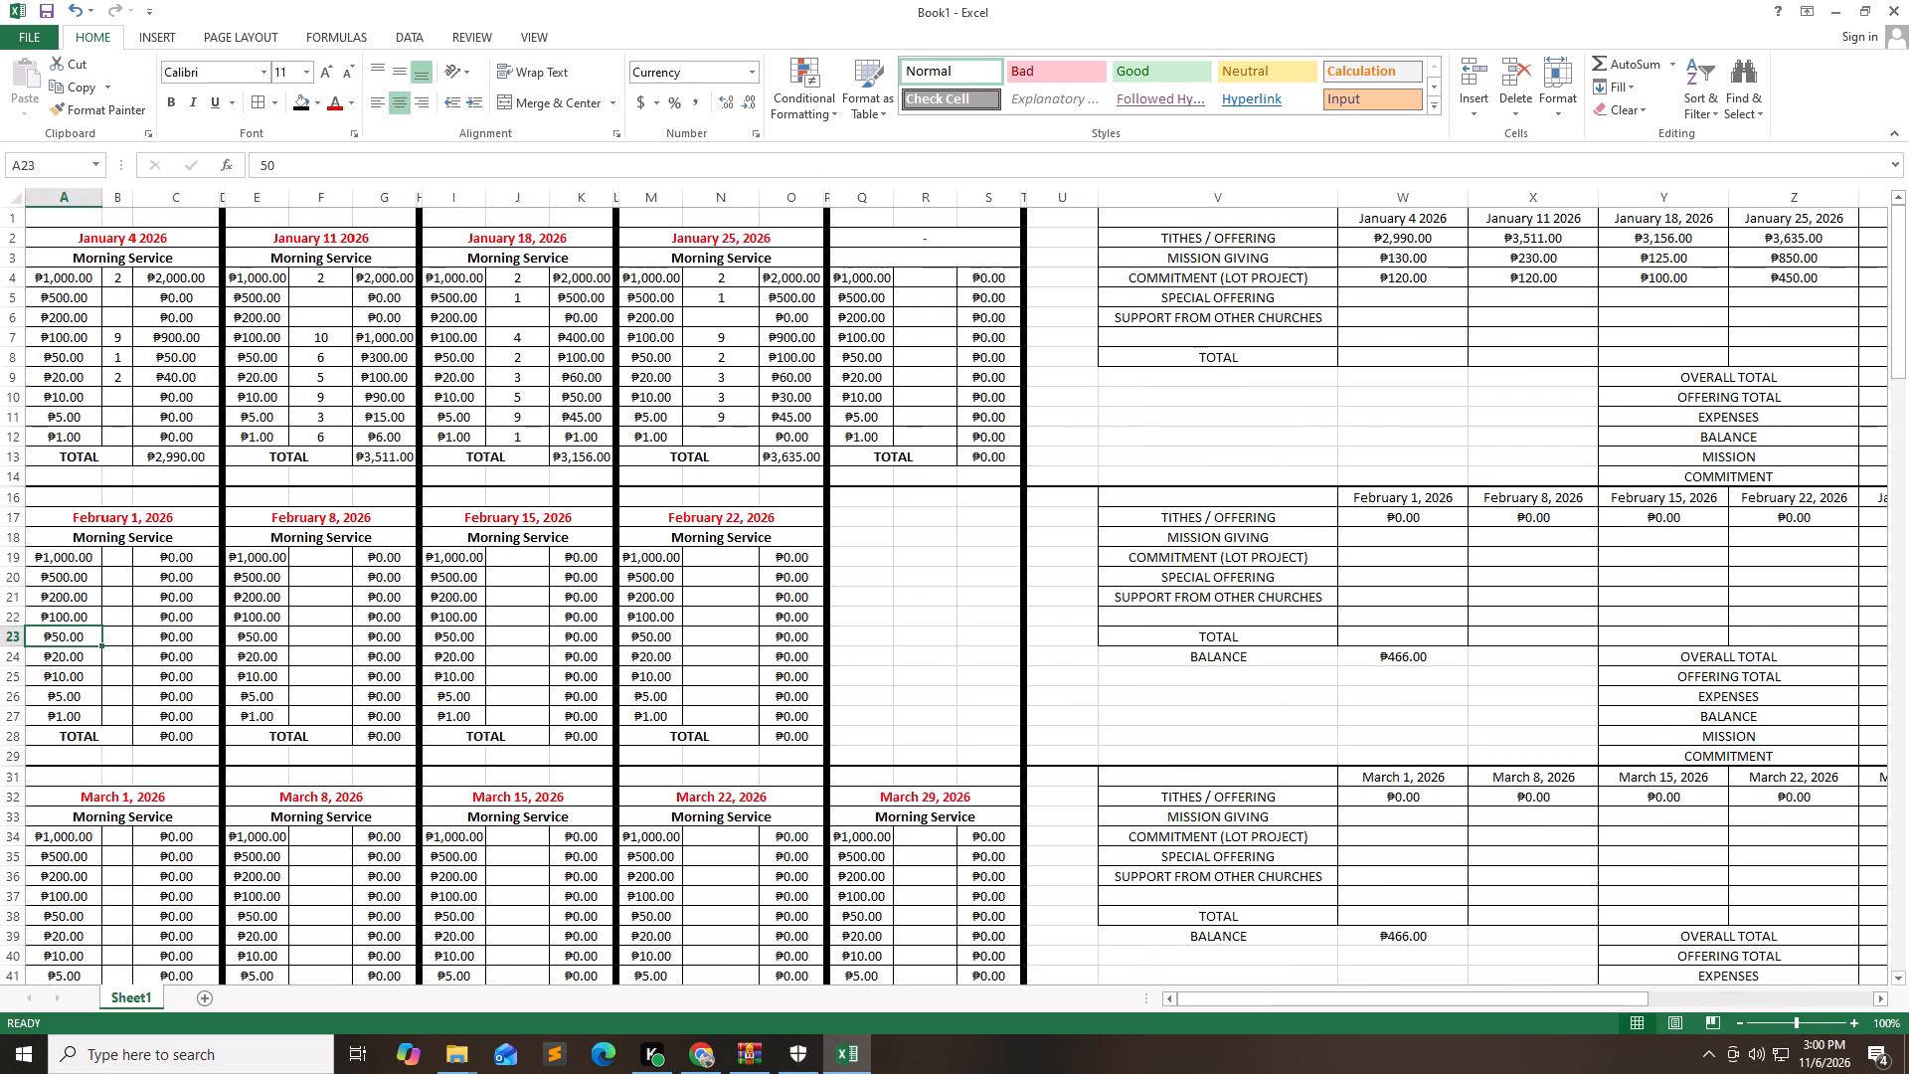
key("Left")
key("Up")
key("Up")
key("Up")
key("Right")
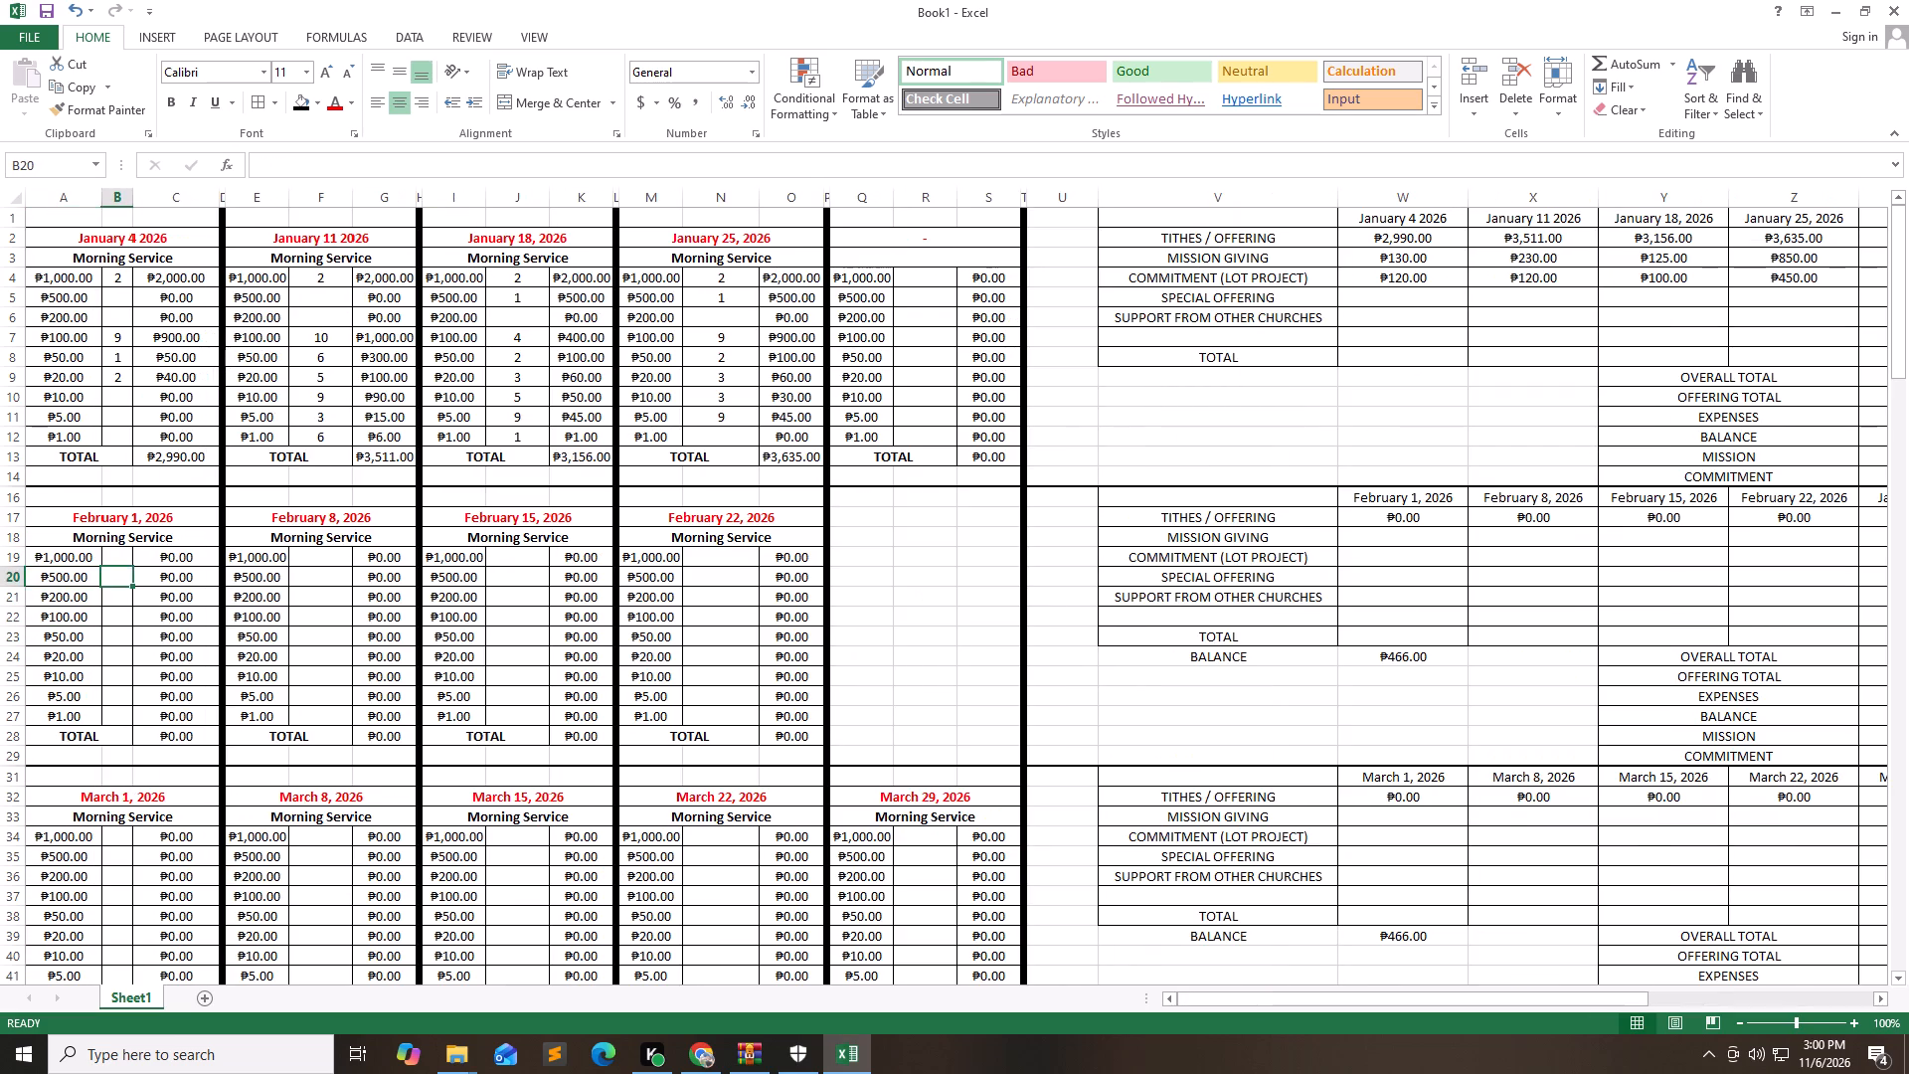
key("Up")
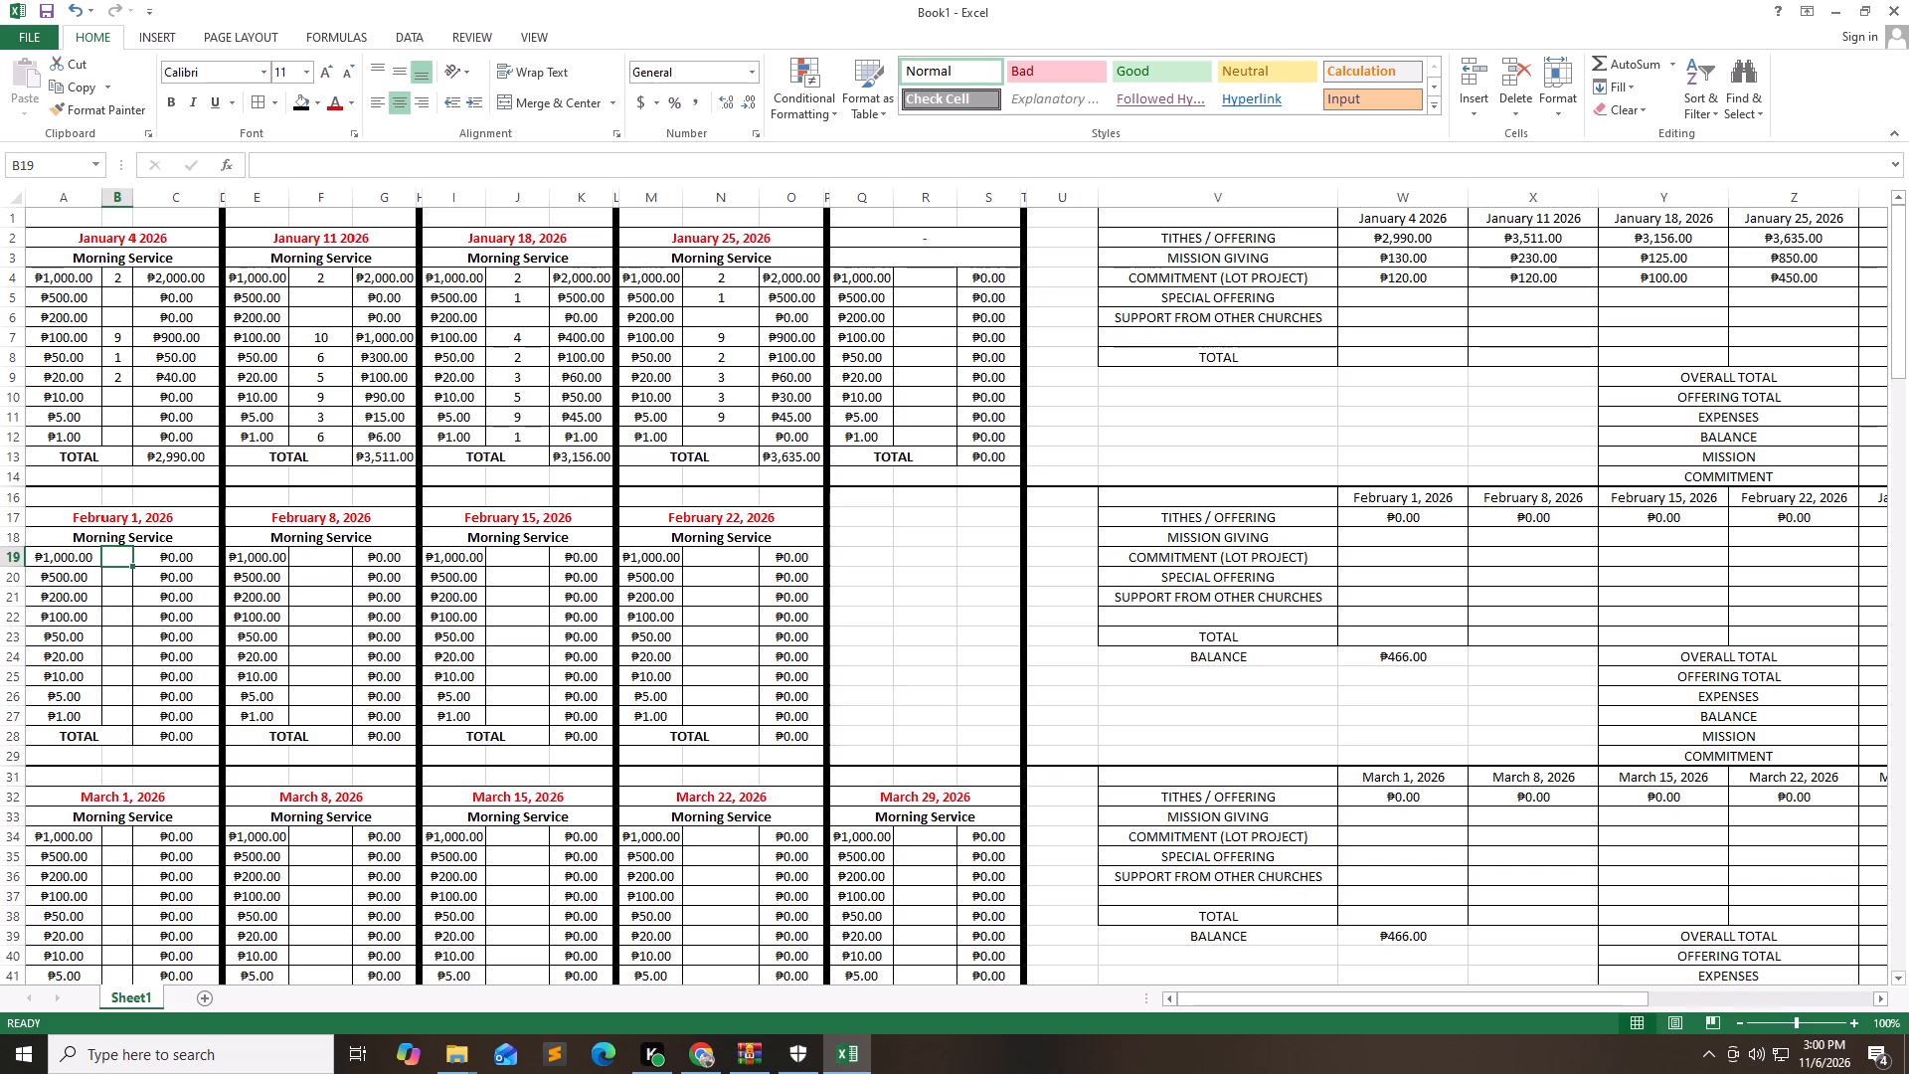
key("2")
key("Down")
key("2")
key("Down")
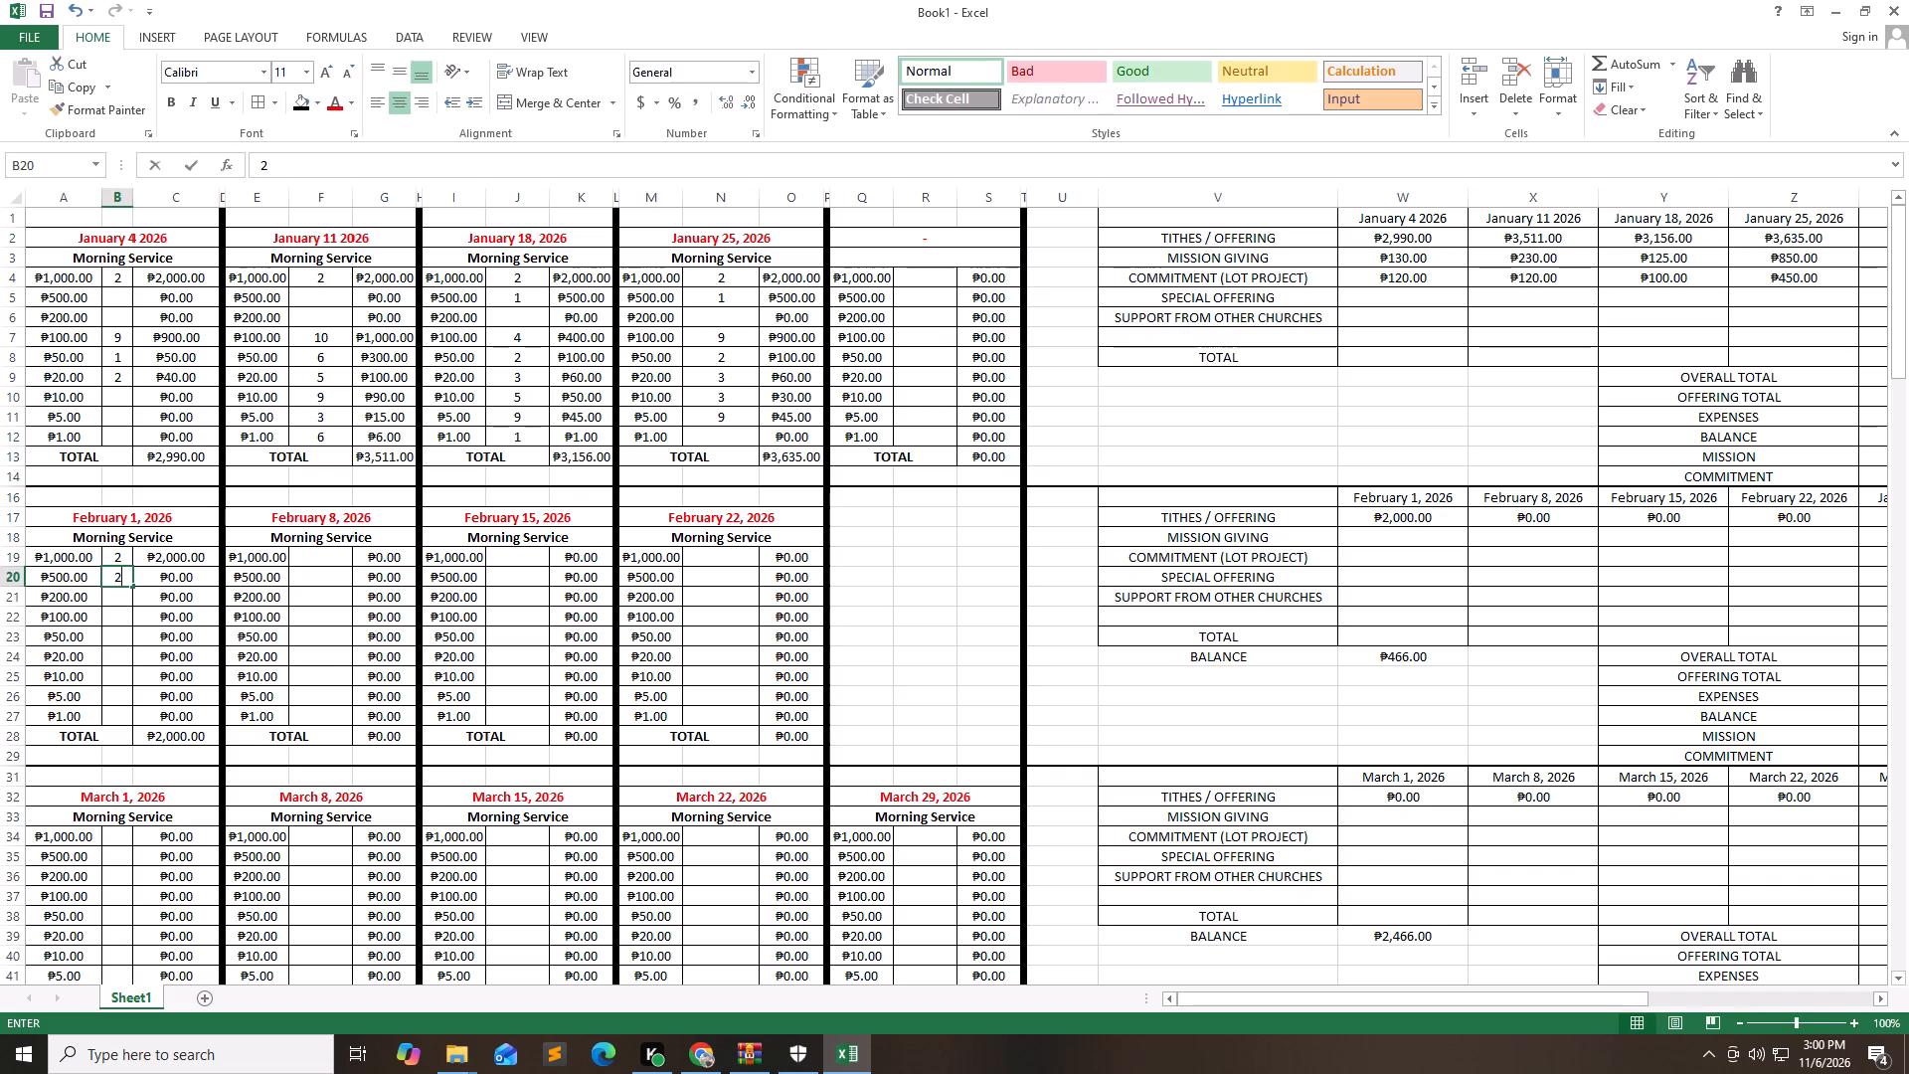
key("Down")
key("Down")
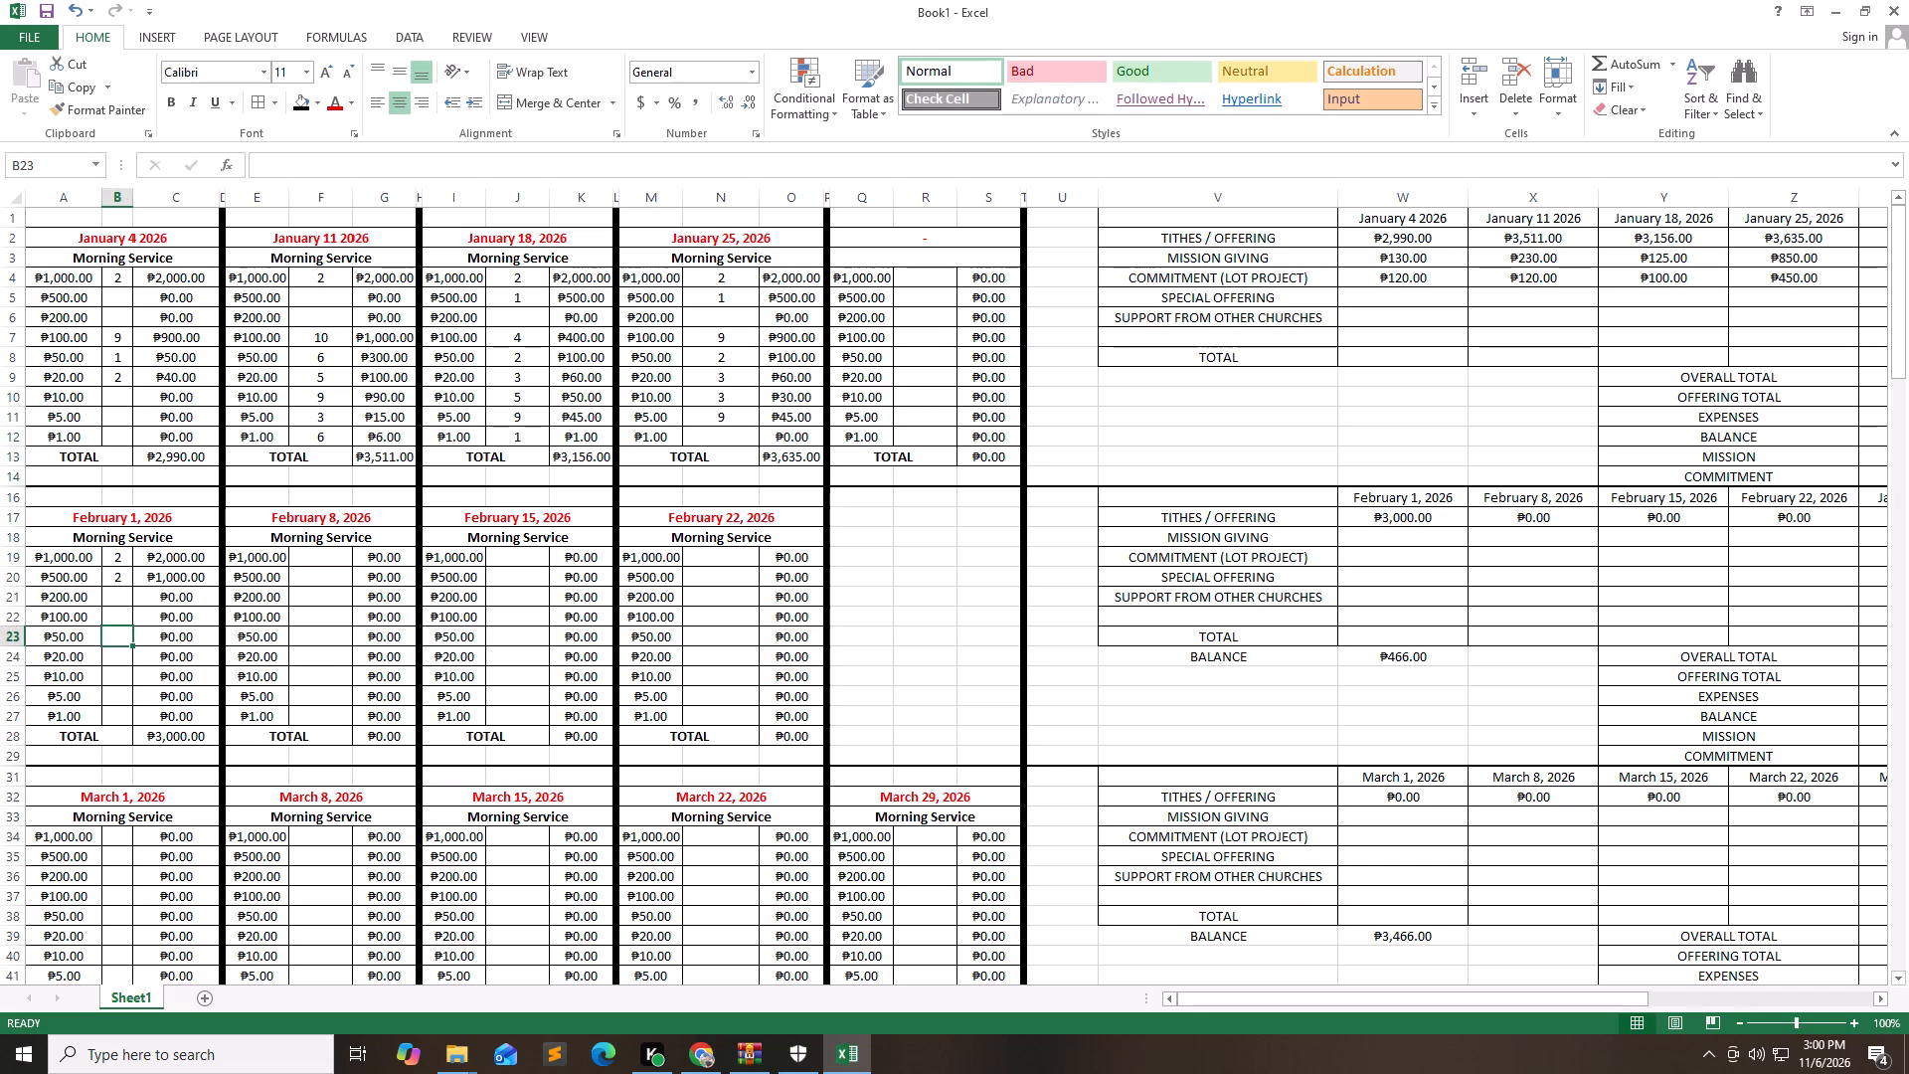
key("4")
key("Down")
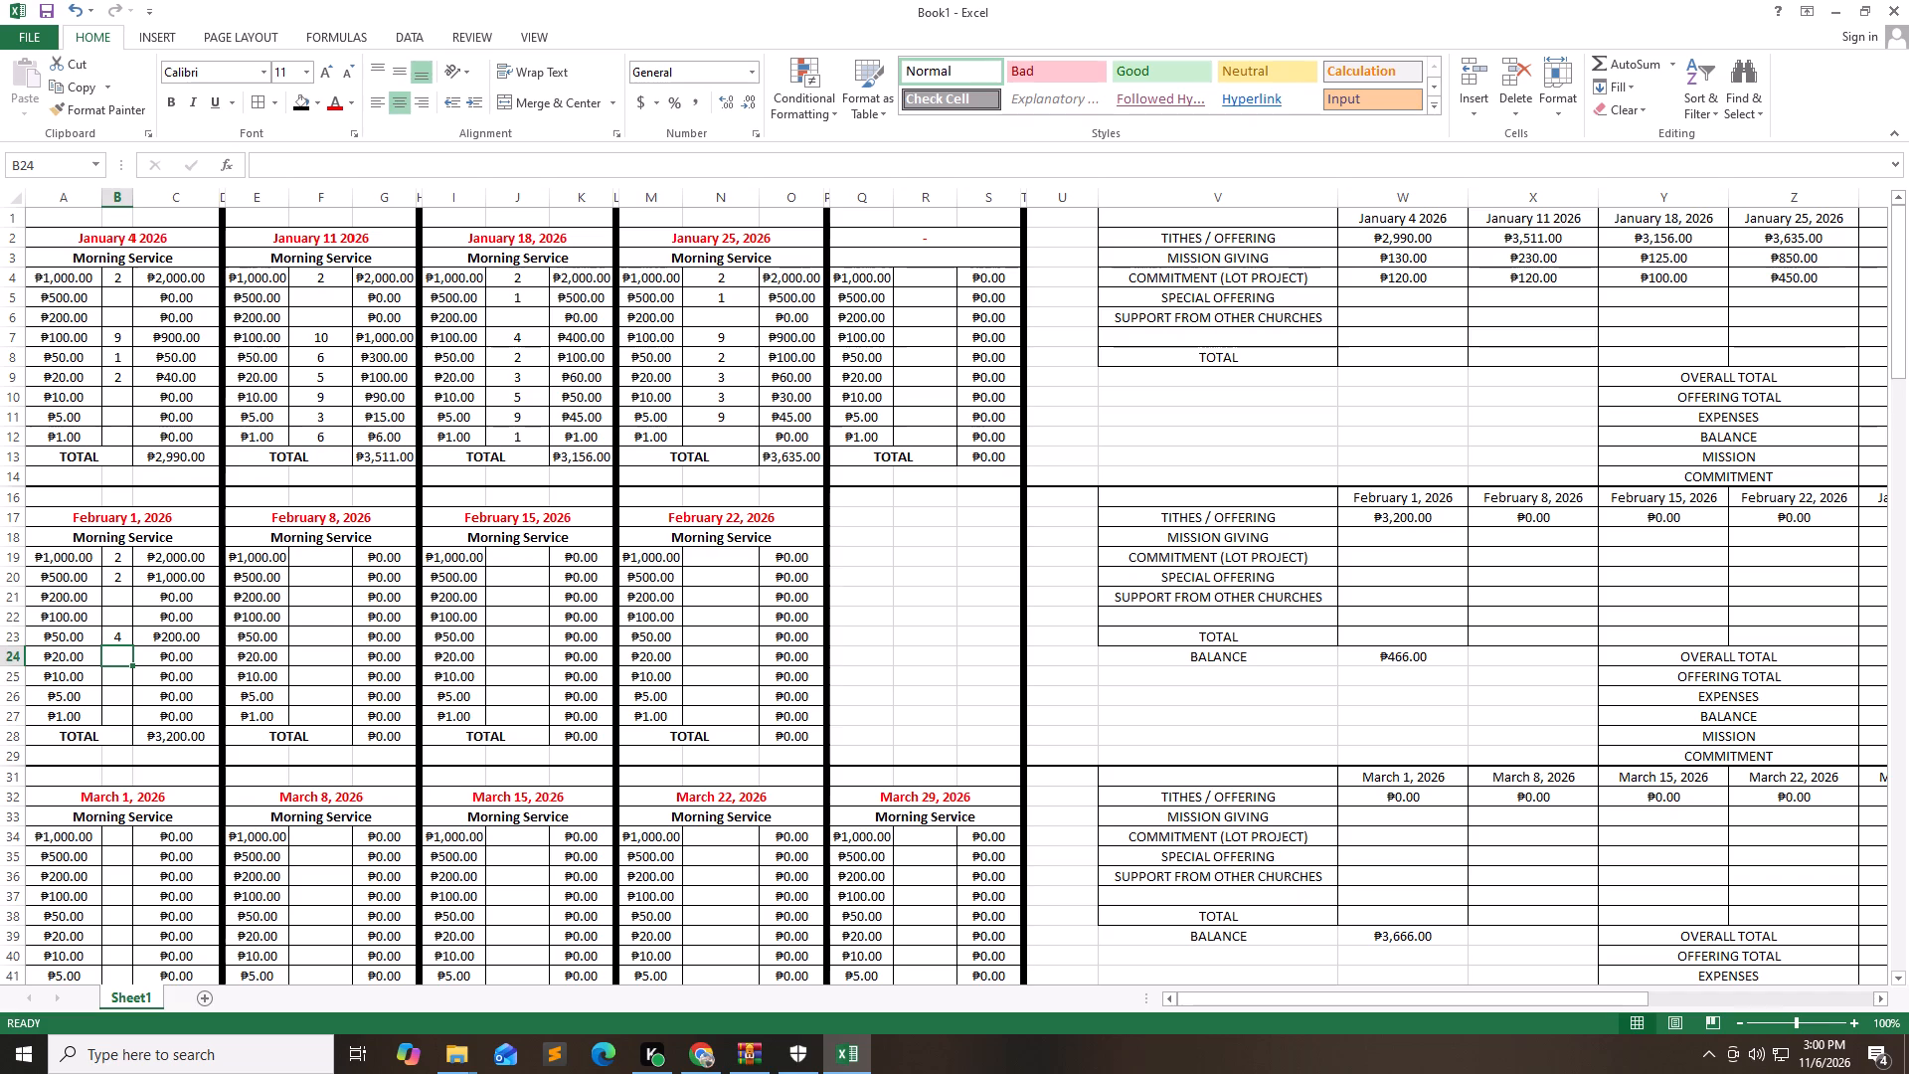
key("Down")
key("1")
key("Down")
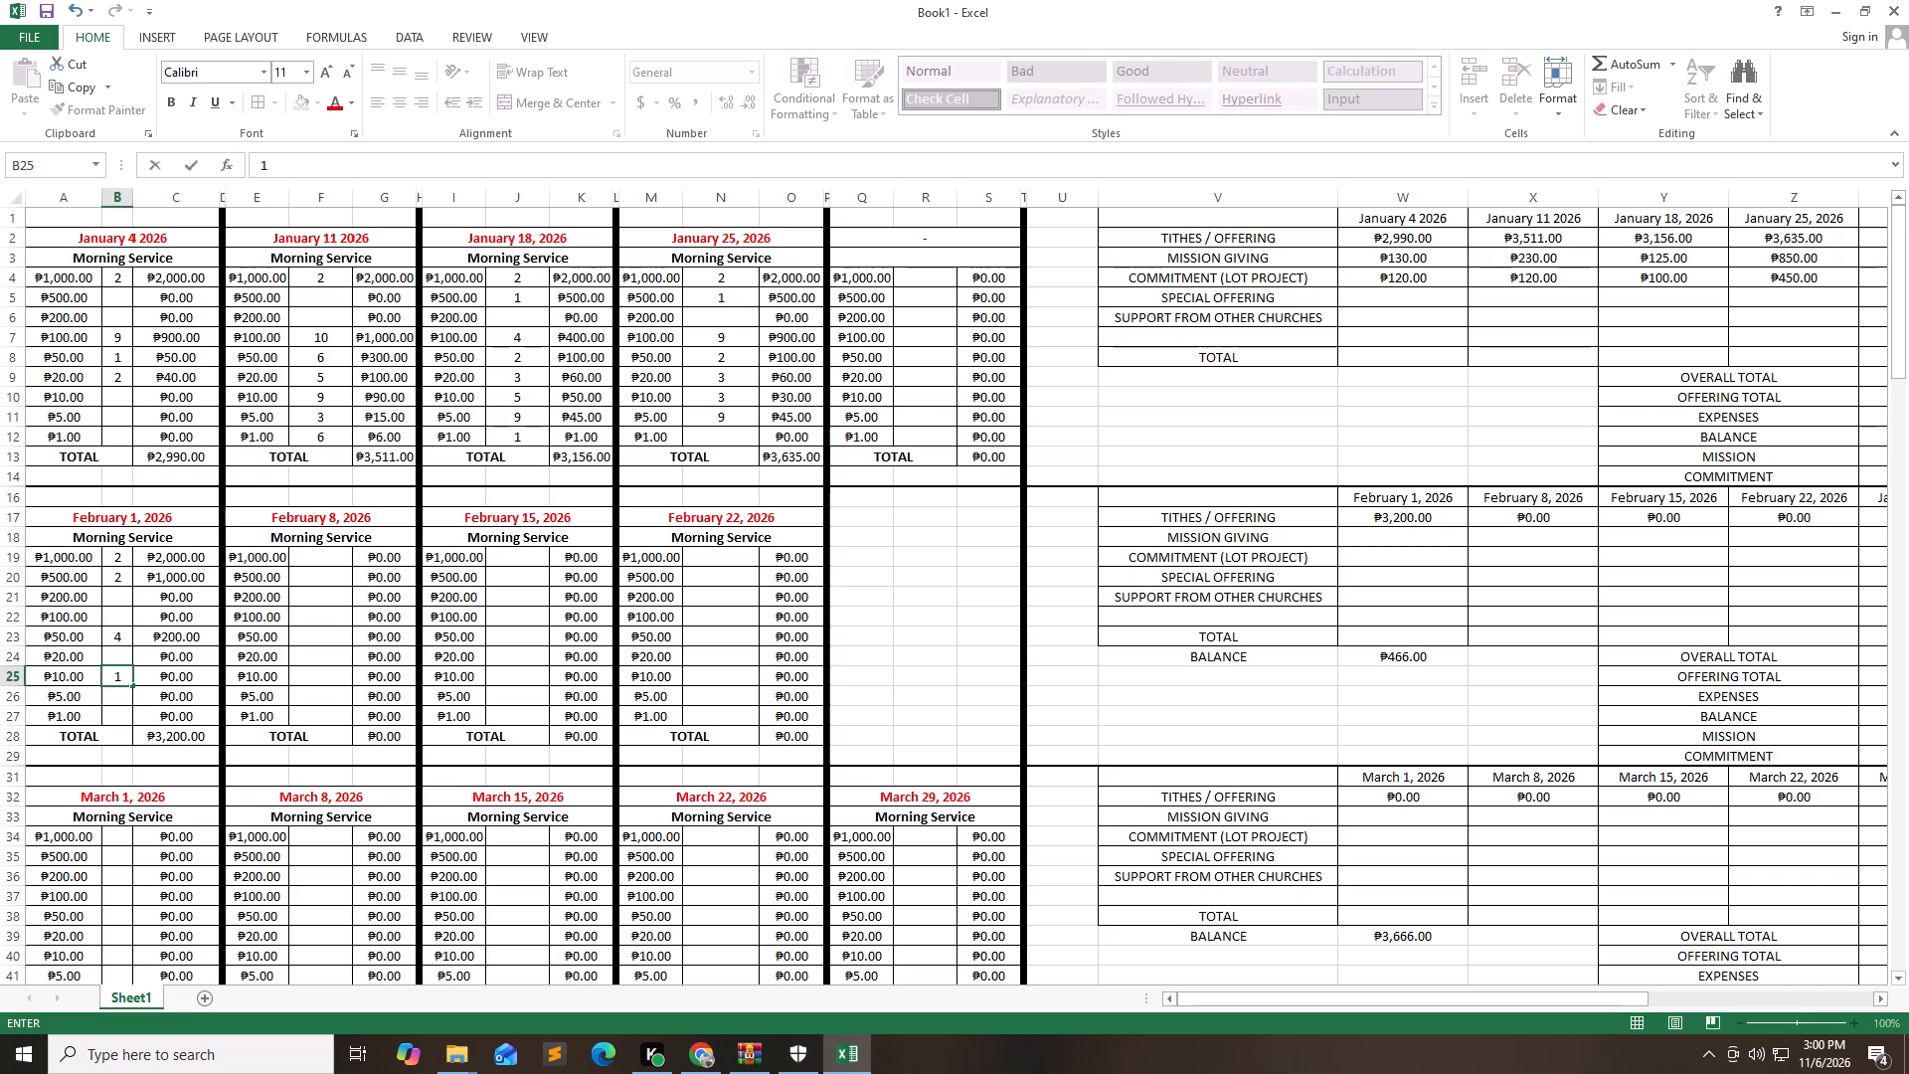
key("5")
key("Down")
key("1")
key("Right")
Enter the February 8 cash counts: 2 for ₱1,000, 1 for ₱500, 9 for ₱100, 6 for ₱50, 1 for ₱20 and 2 for ₱5.
key("Right")
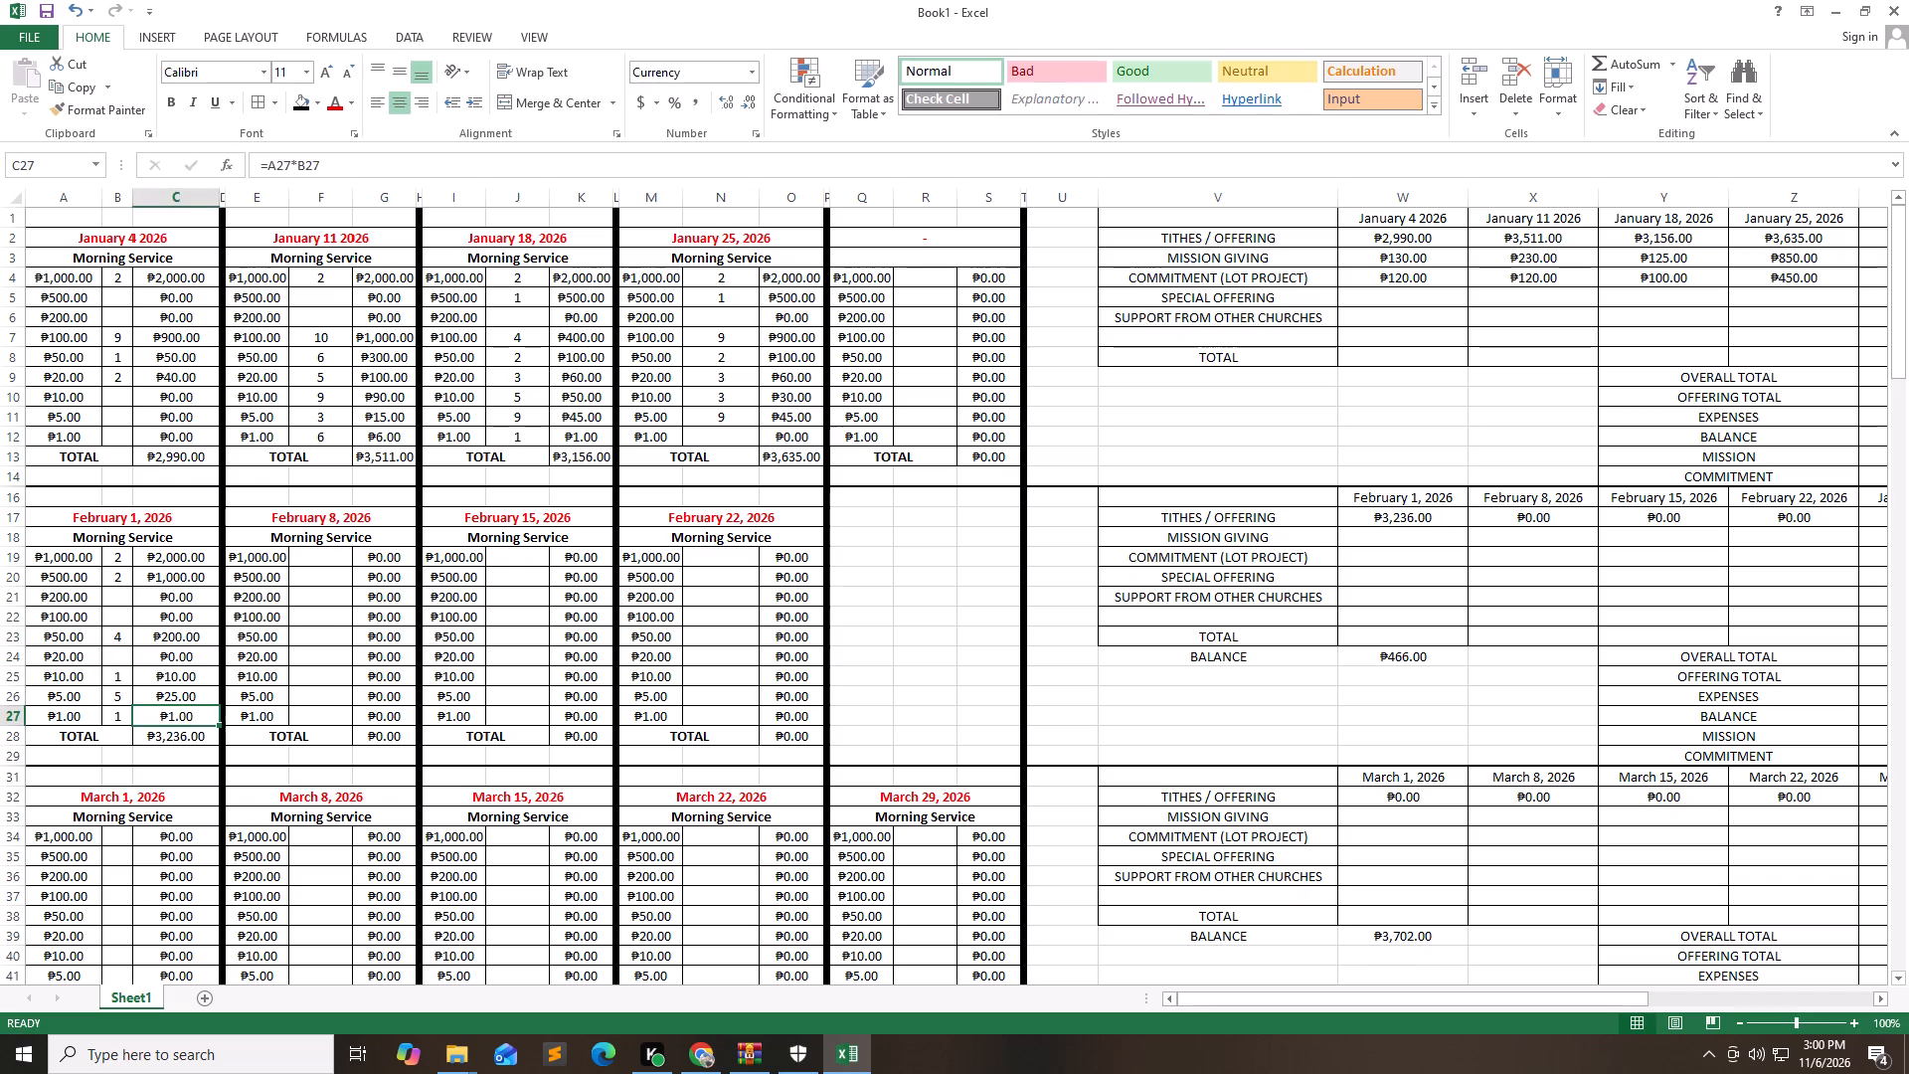
key("Right")
key("Up")
key("Up")
key("Up")
key("Up")
key("Up")
key("Up")
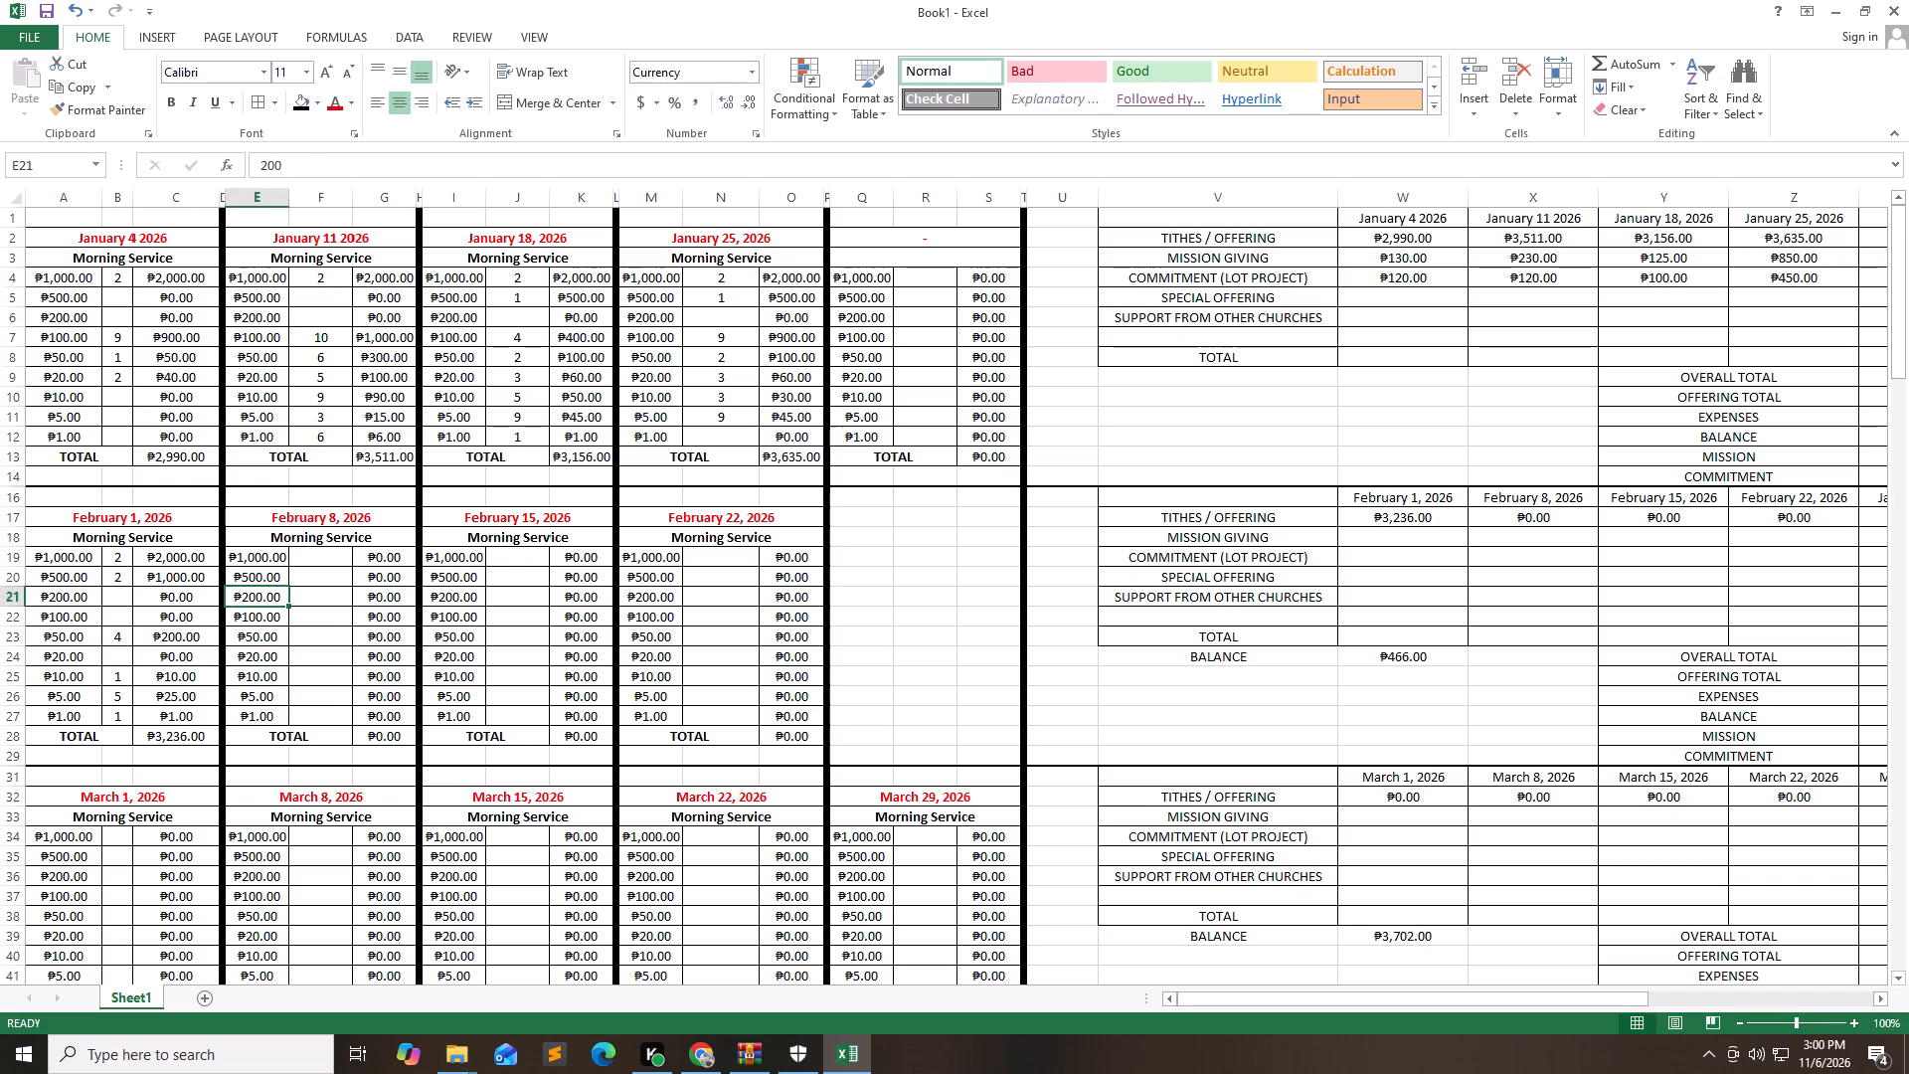
key("Up")
key("Up")
key("Right")
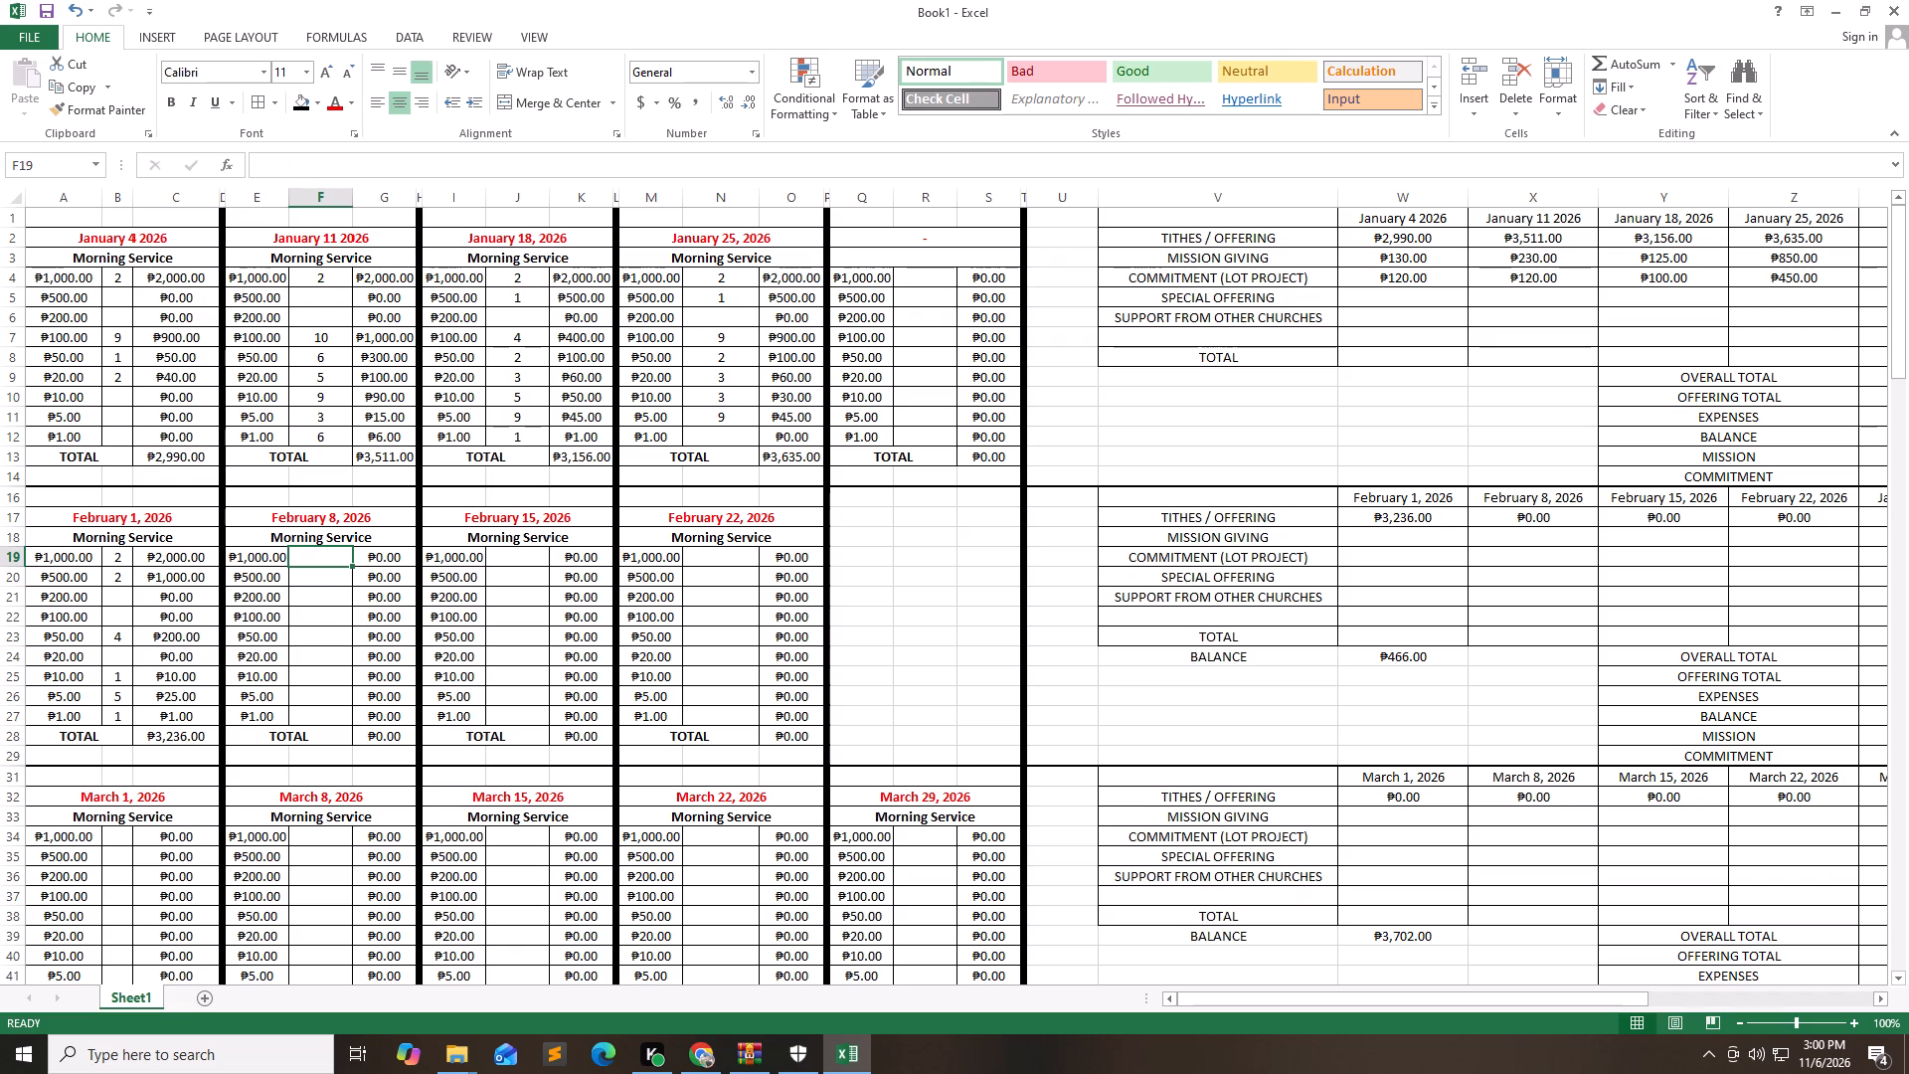
key("8")
key("Down")
key("1")
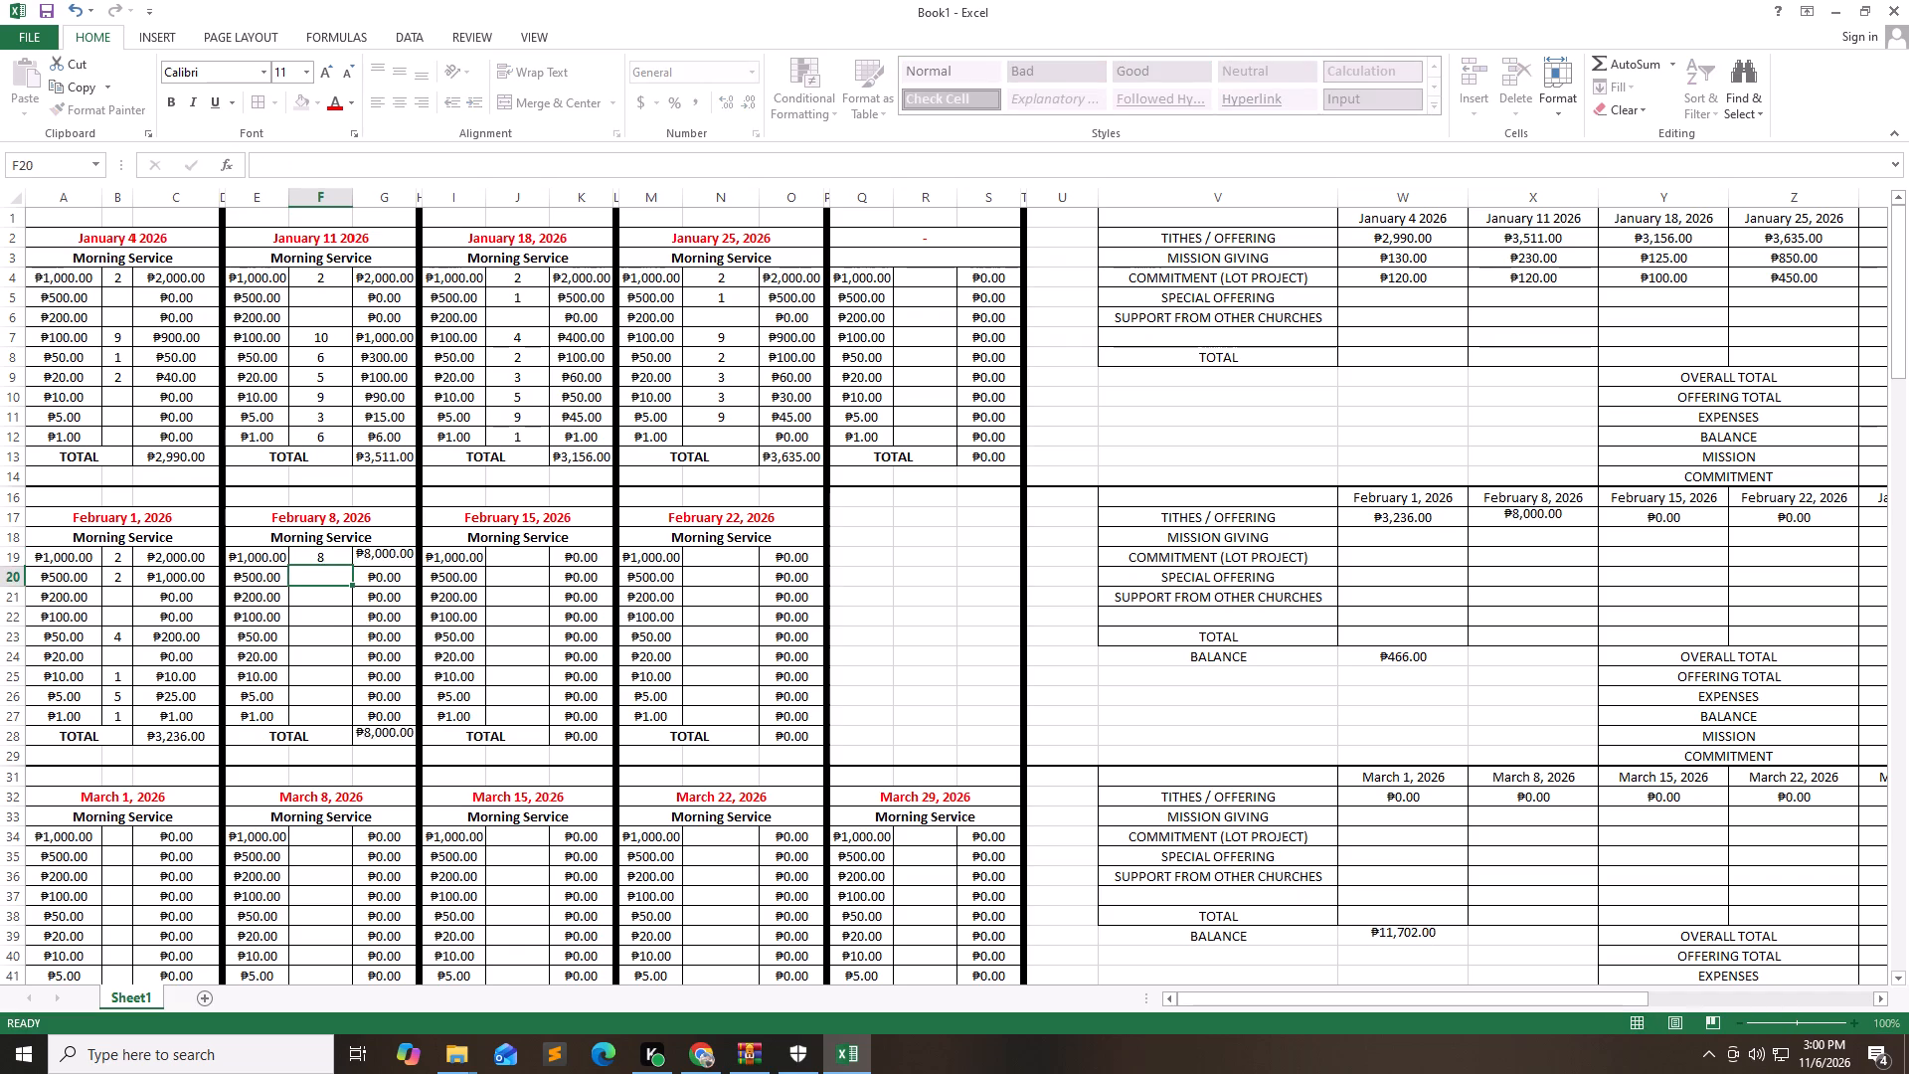
key("Up")
key("2")
key("Down")
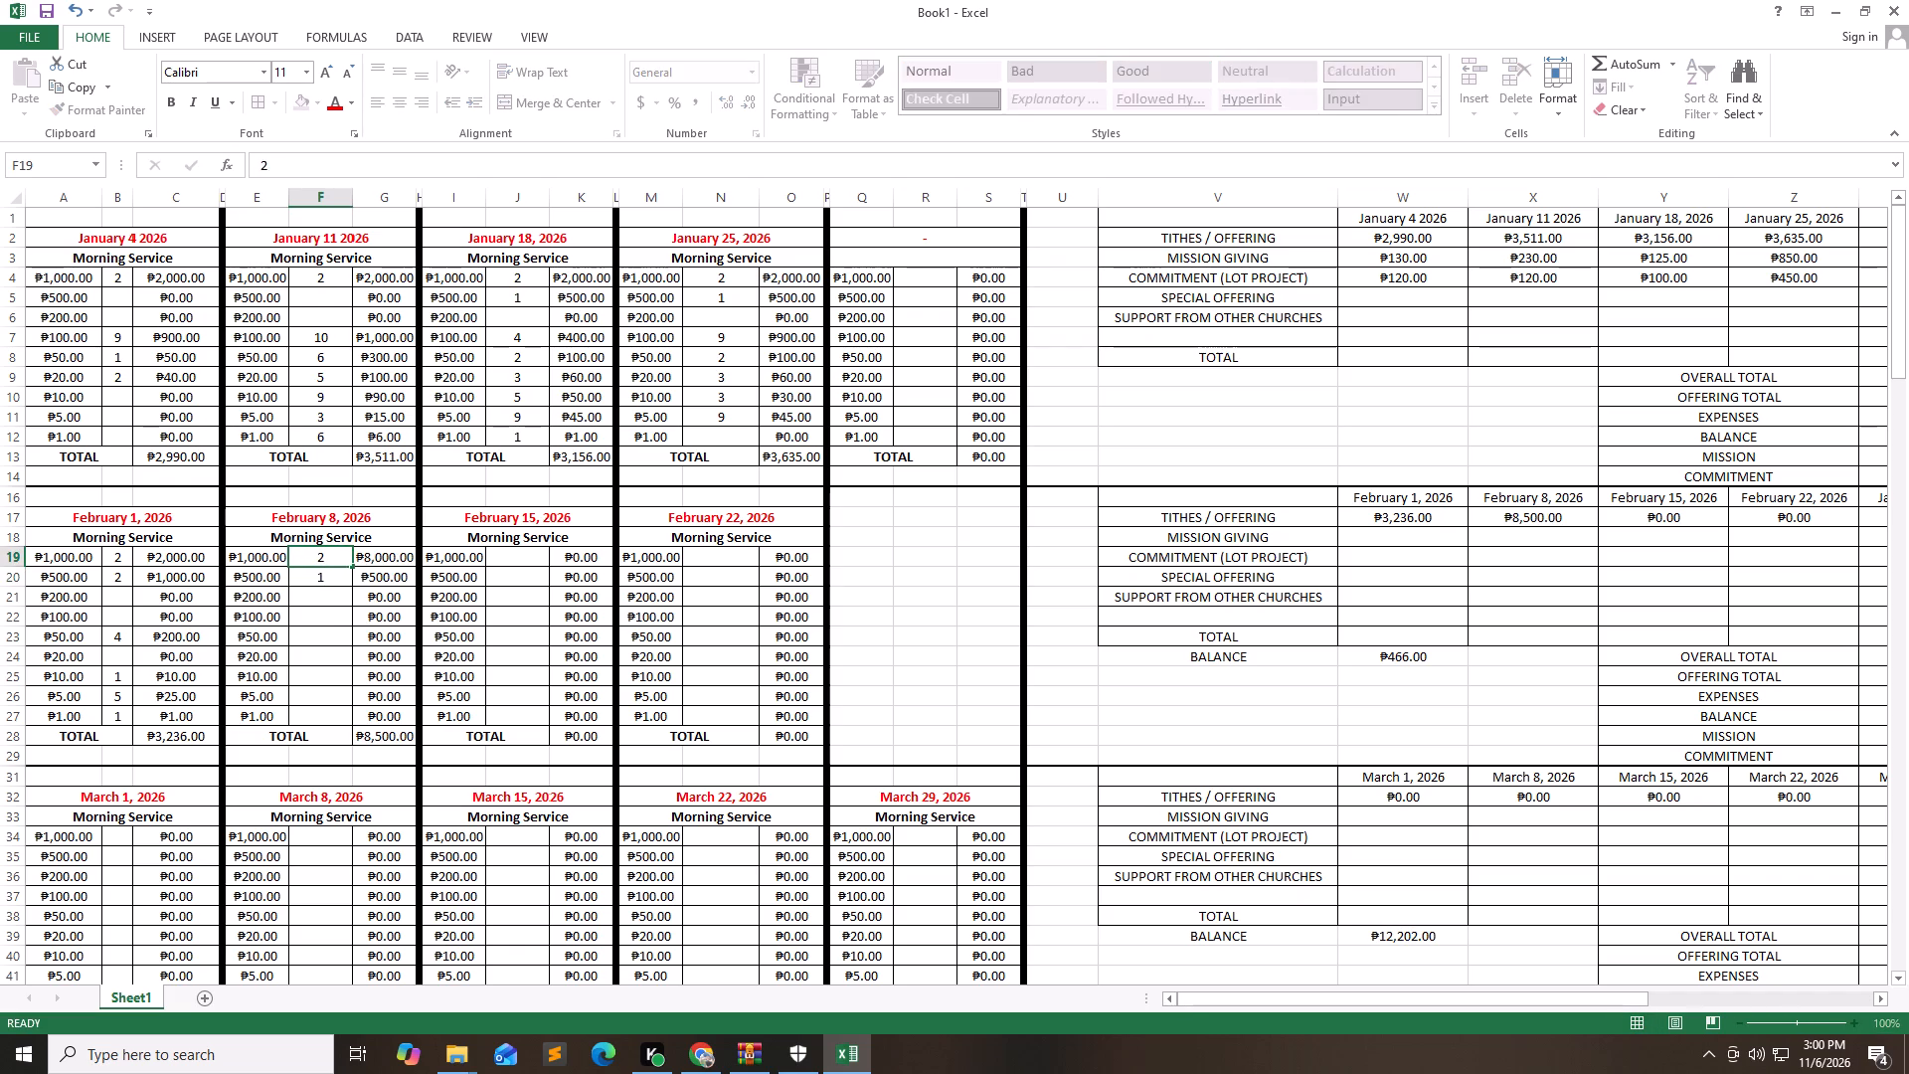
key("Down")
key("Down")
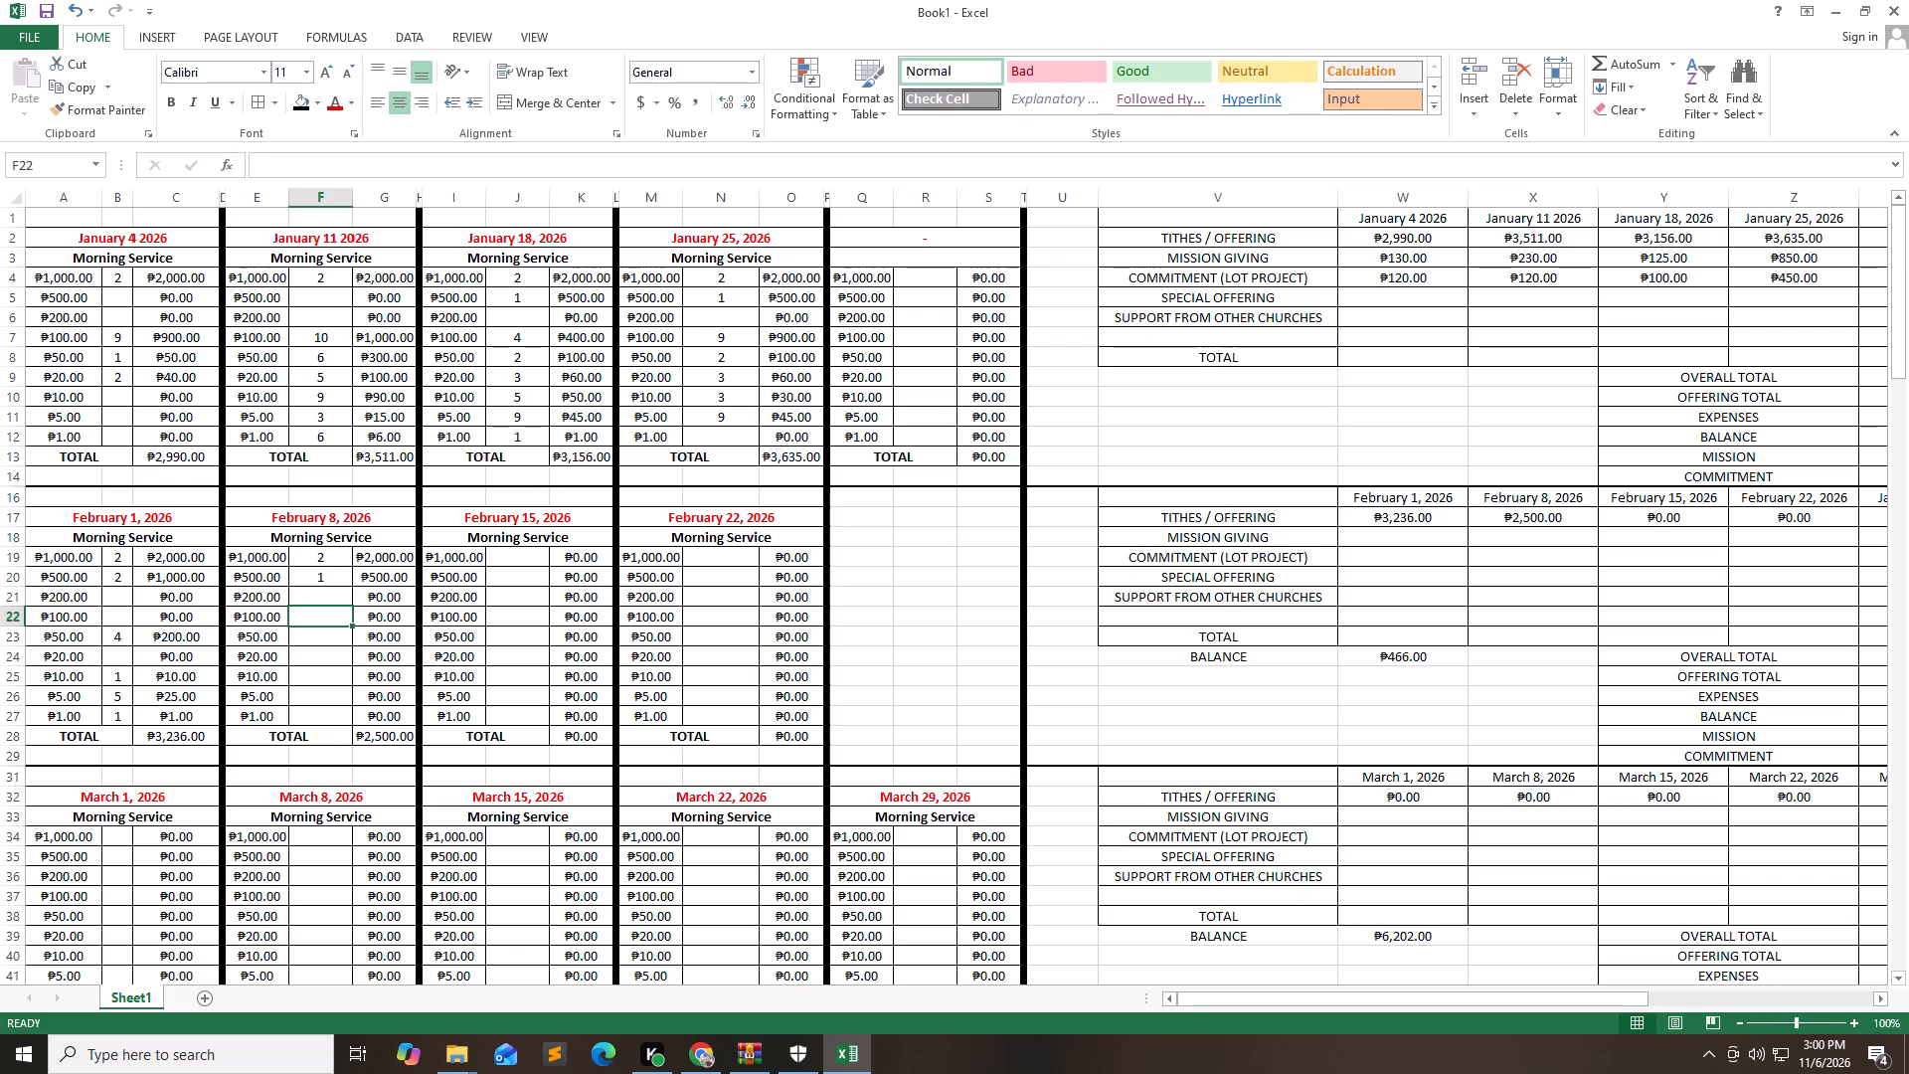
key("9")
key("Down")
key("6")
key("Down")
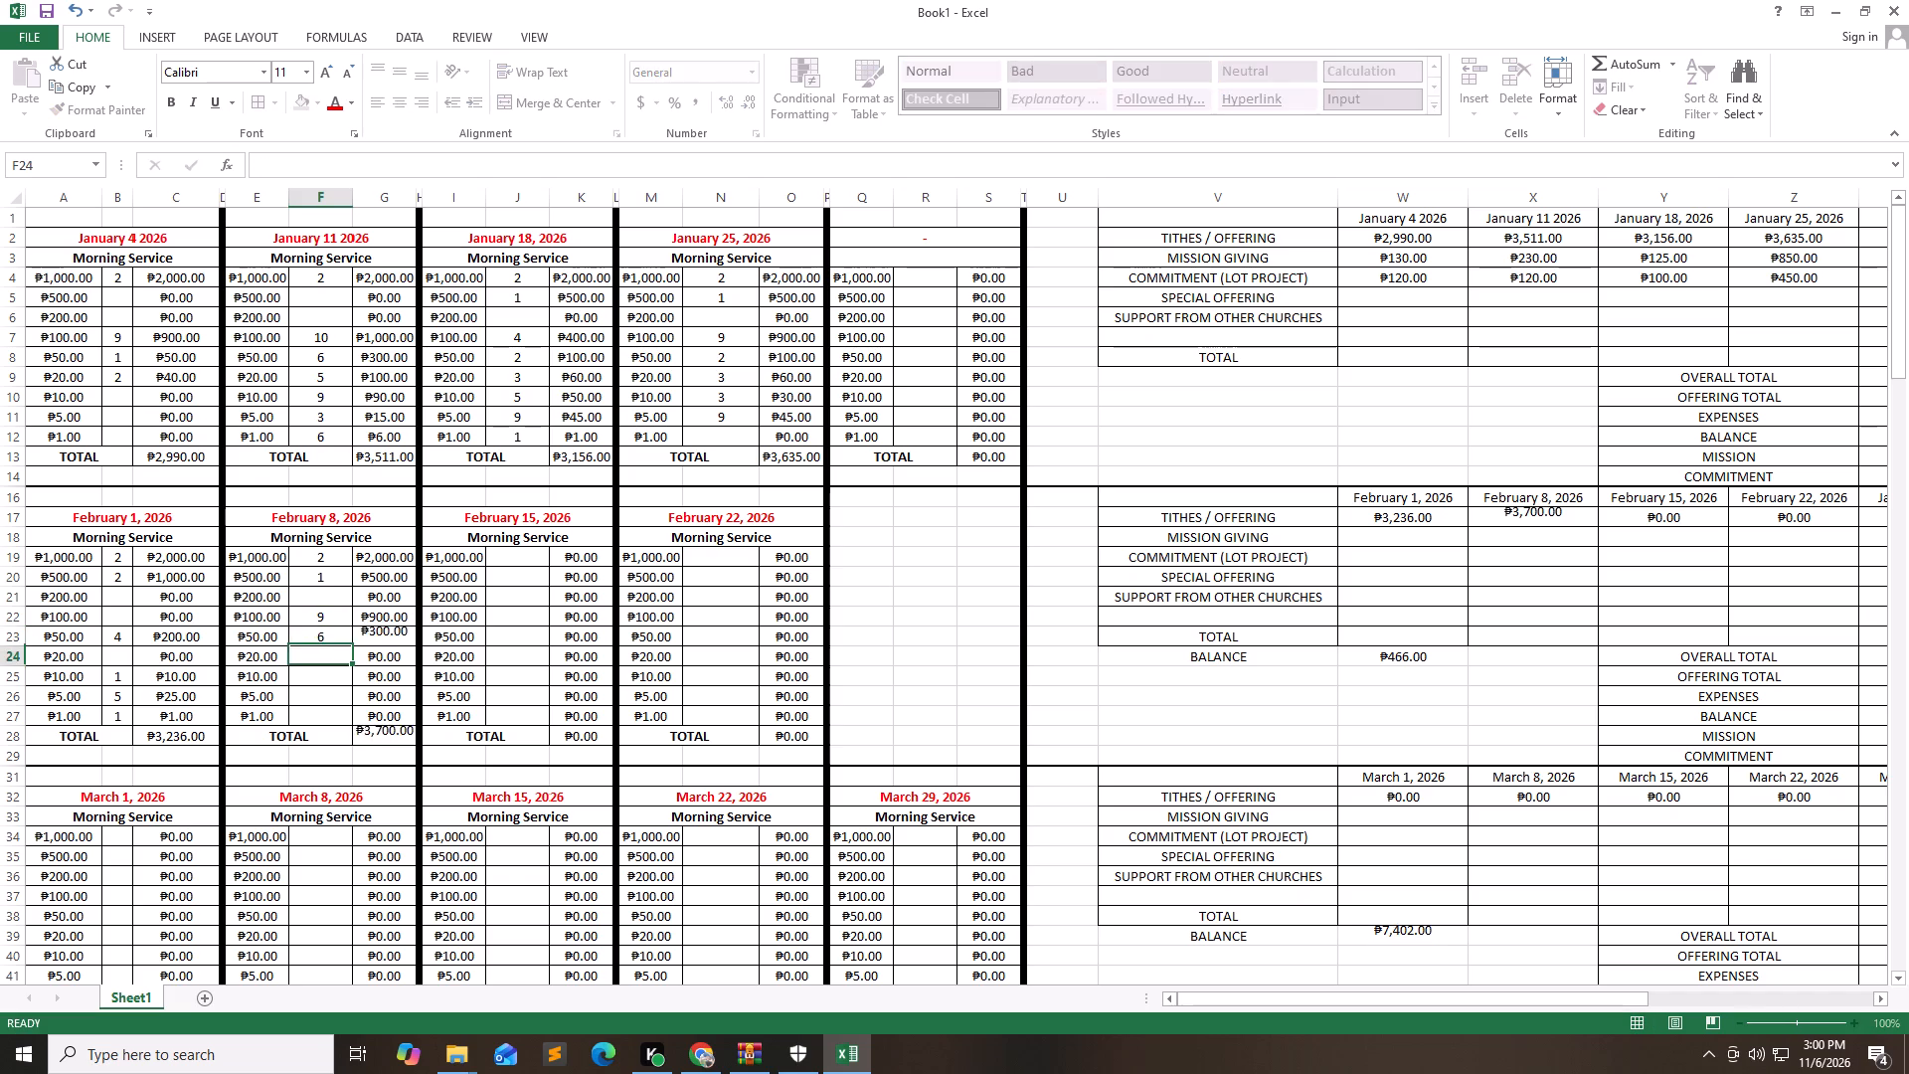
key("1")
key("Down")
key("Down")
key("2")
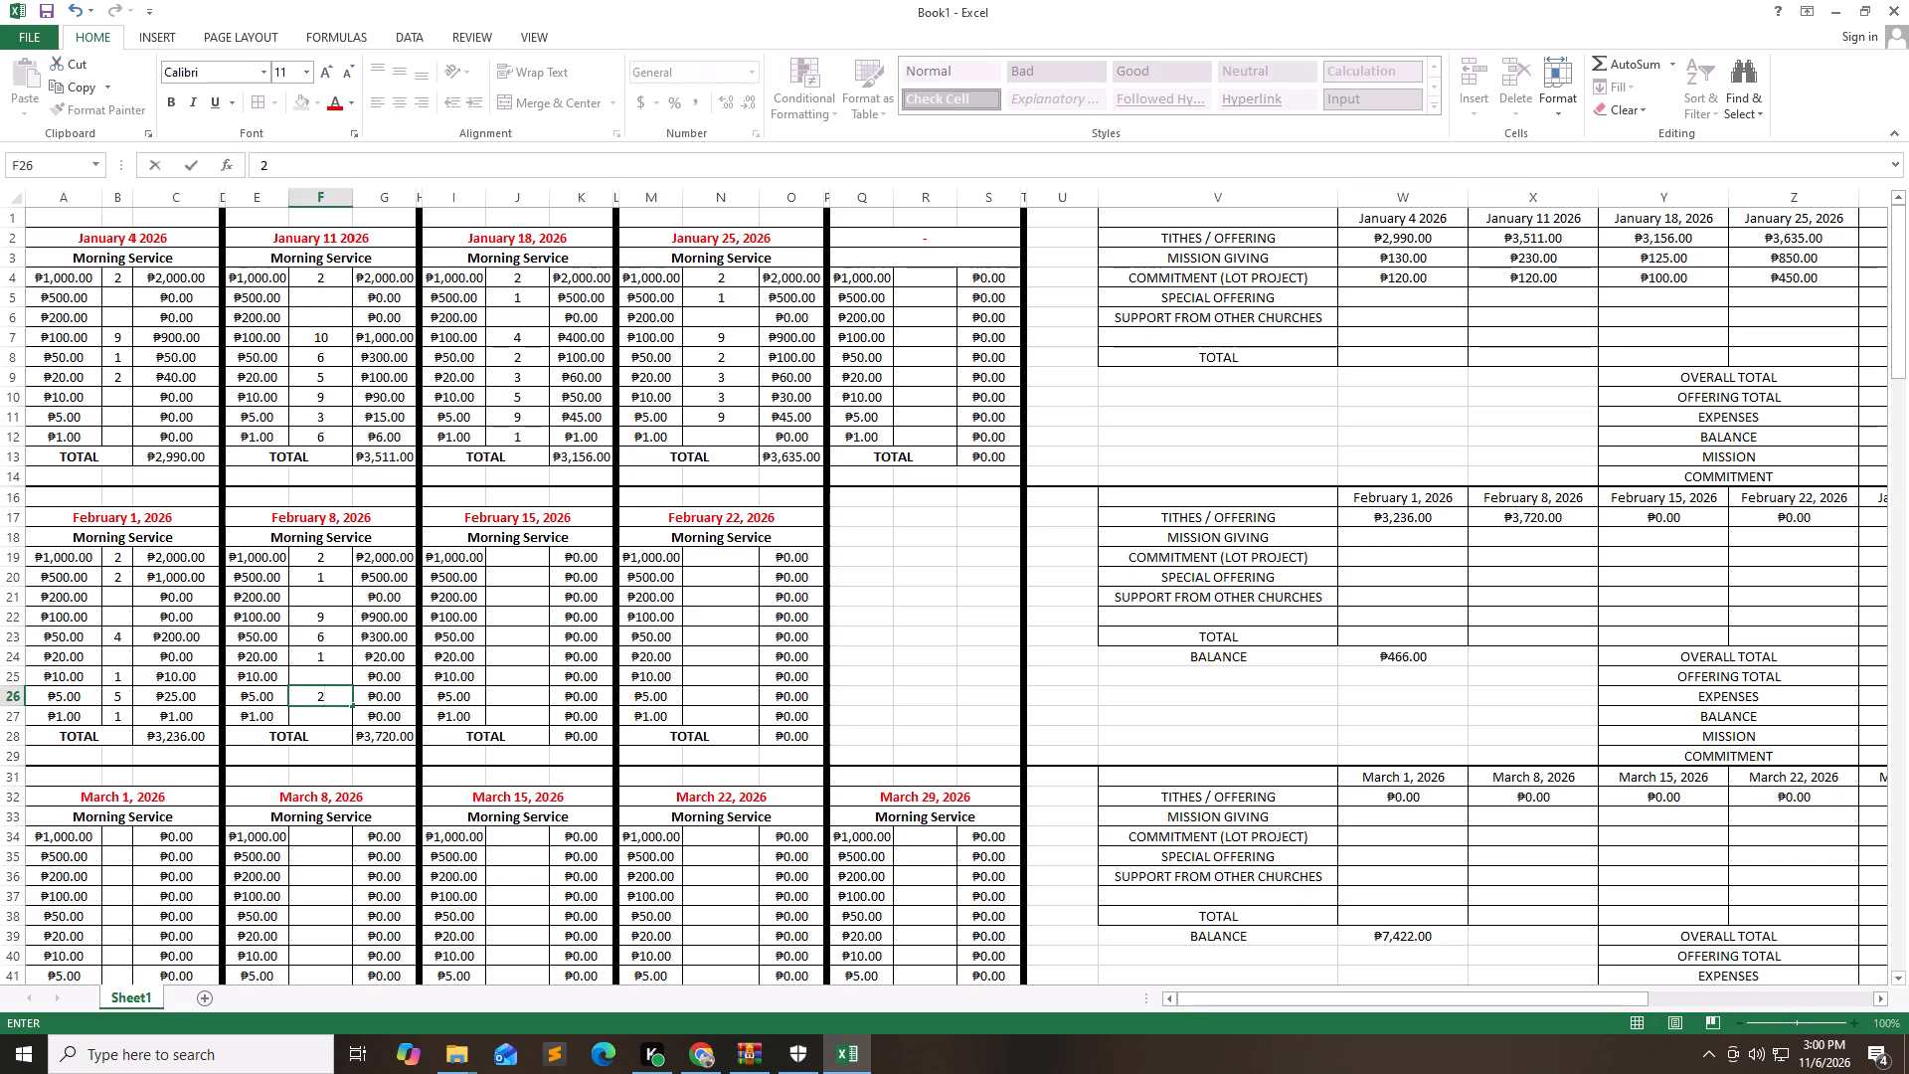
key("Right")
Enter the February 15 cash counts: 2 for ₱1,000, 5 for ₱100, 11 for ₱50 and 6 for ₱20.
key("Right")
key("Right")
key("Right")
key("Up")
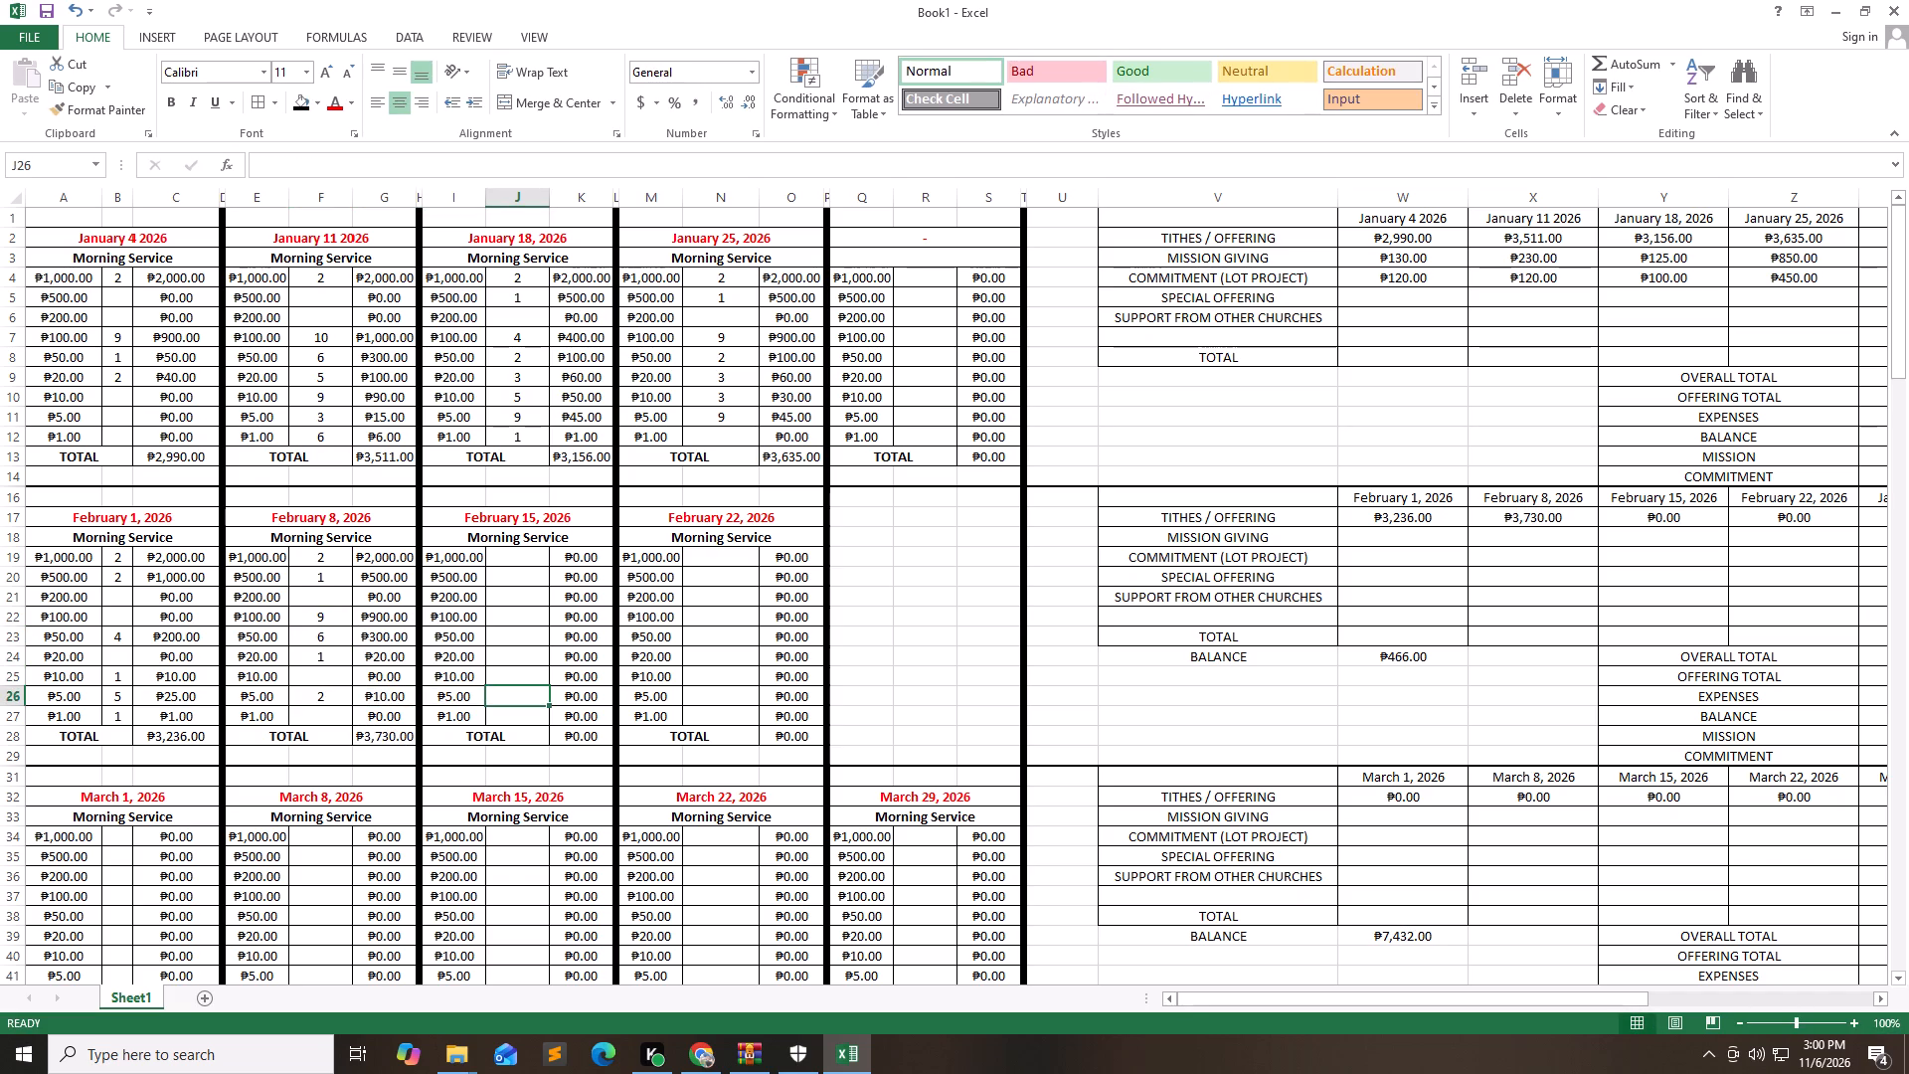
key("Up")
key("Up")
key("Up")
key("Up")
key("Up")
key("Up")
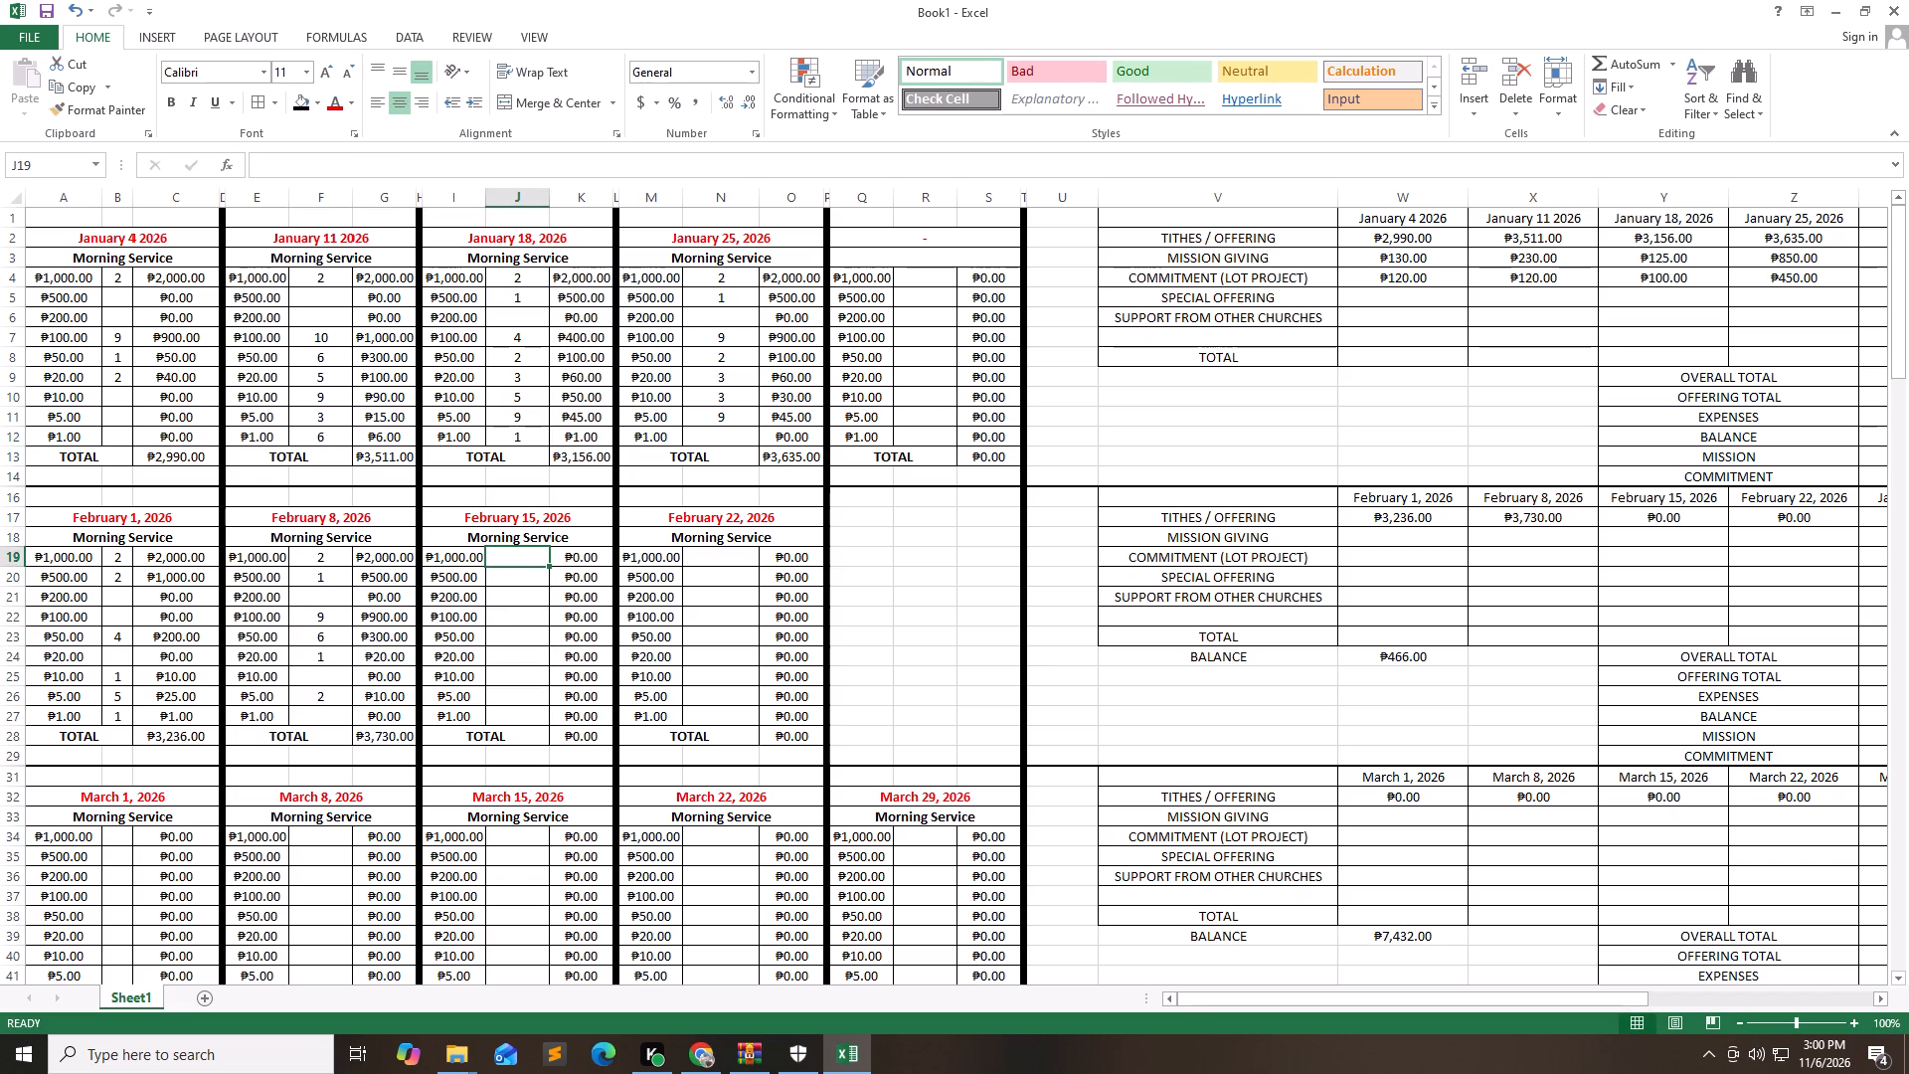
key("2")
key("Down")
key("Down")
key("Down")
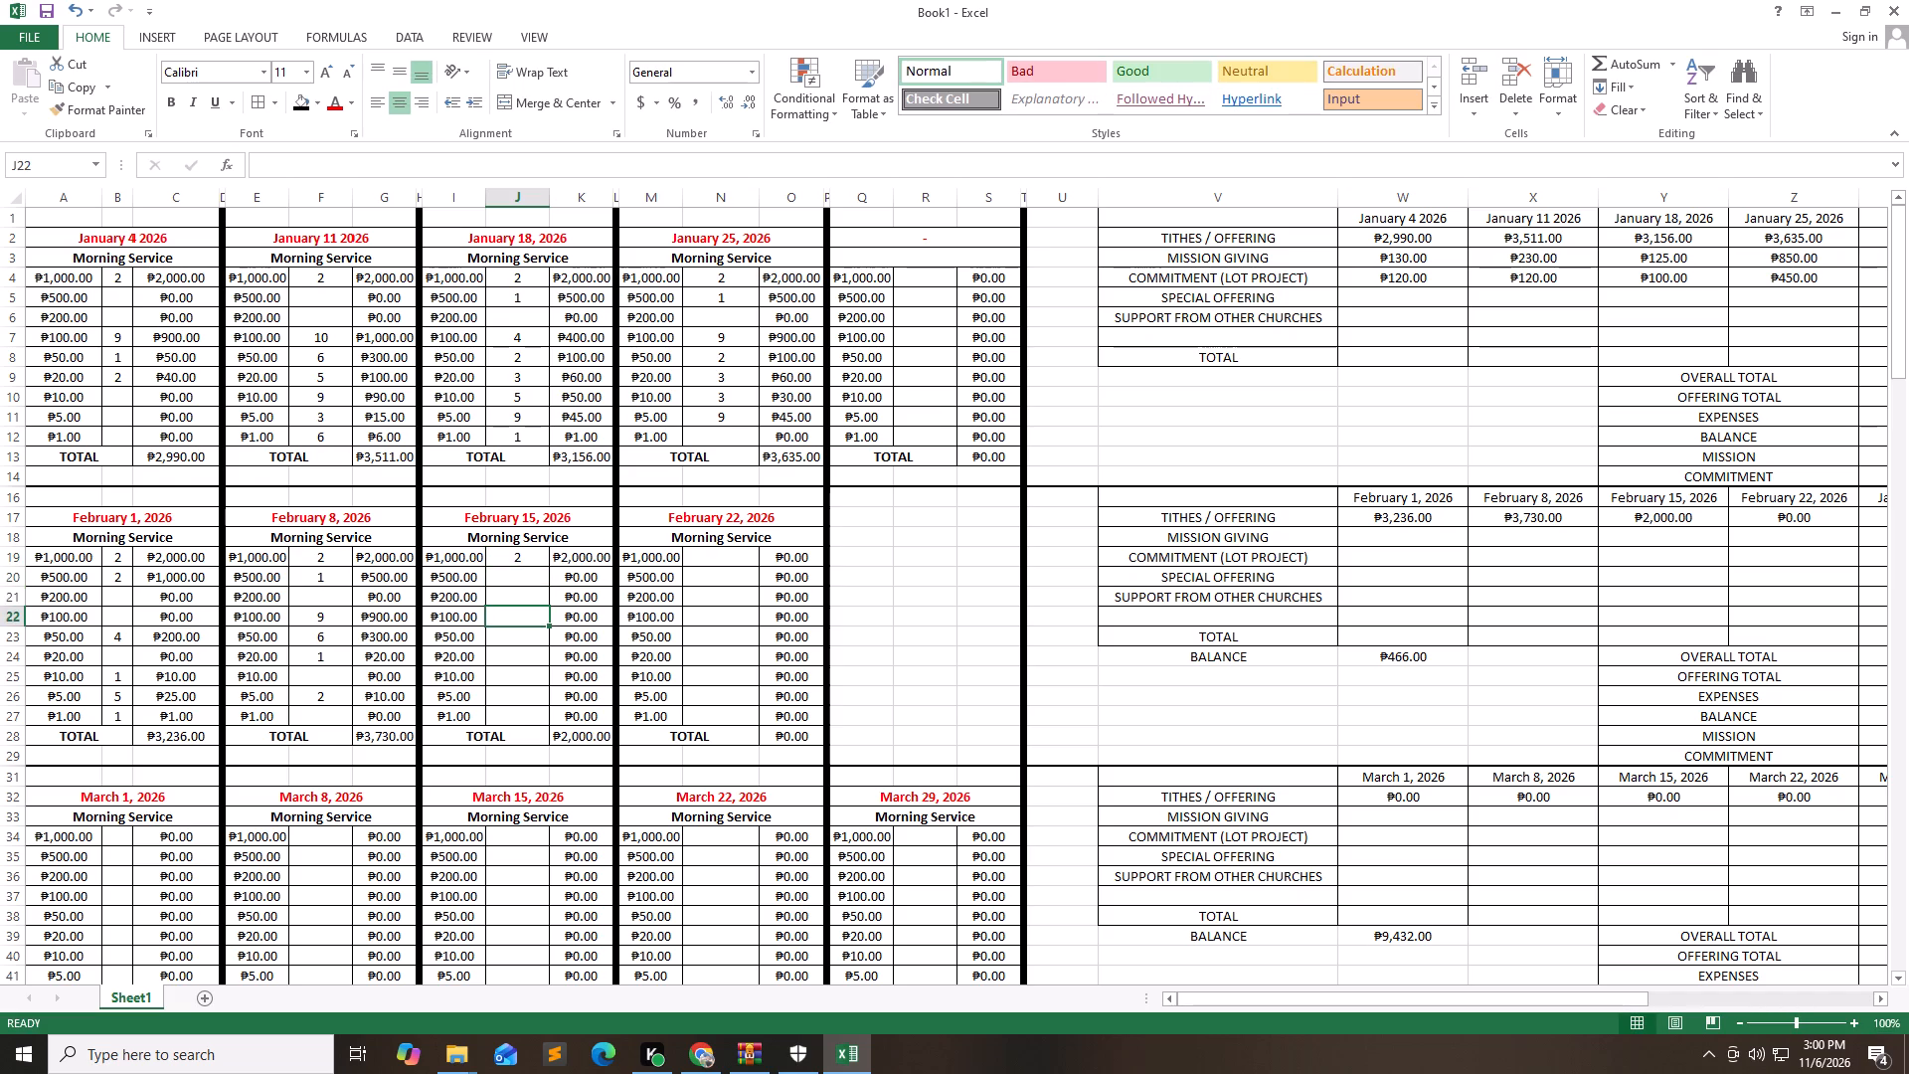
key("5")
key("Down")
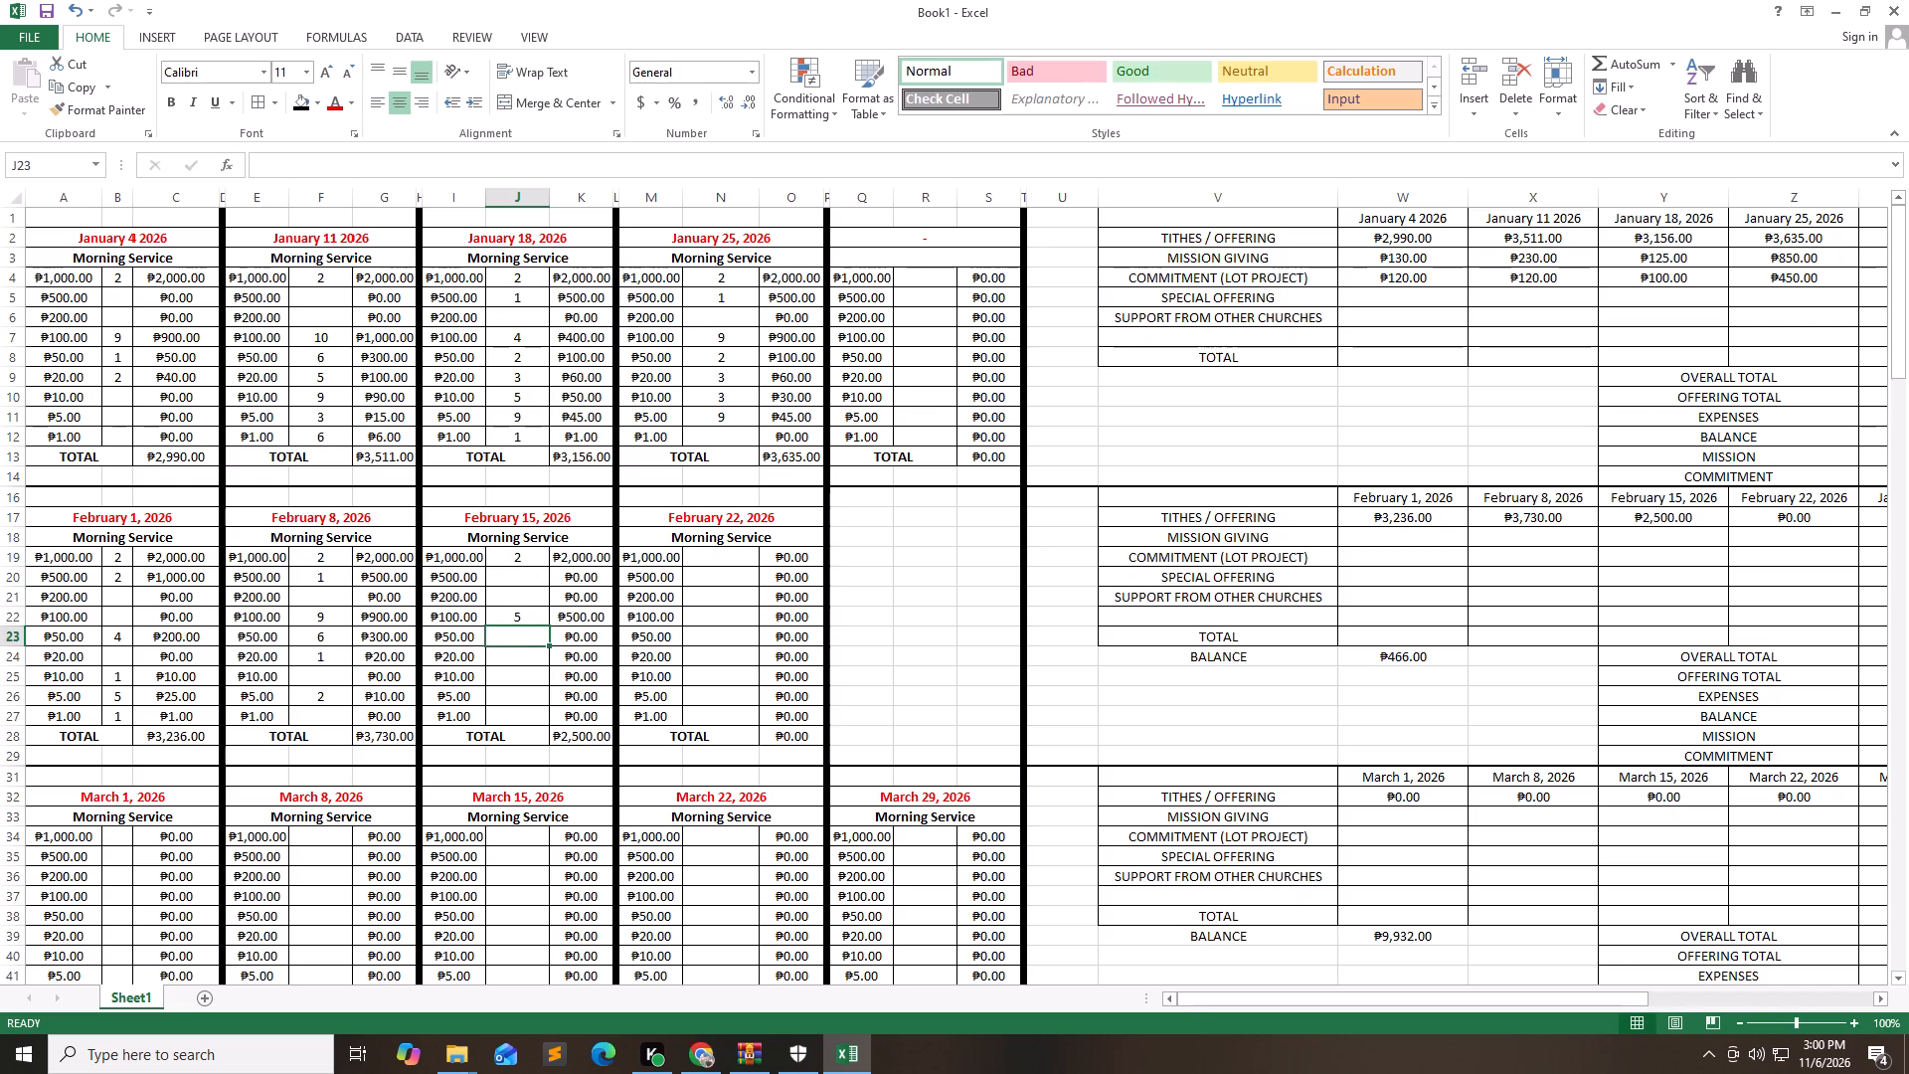
type("11")
key("Down")
key("6")
key("Down")
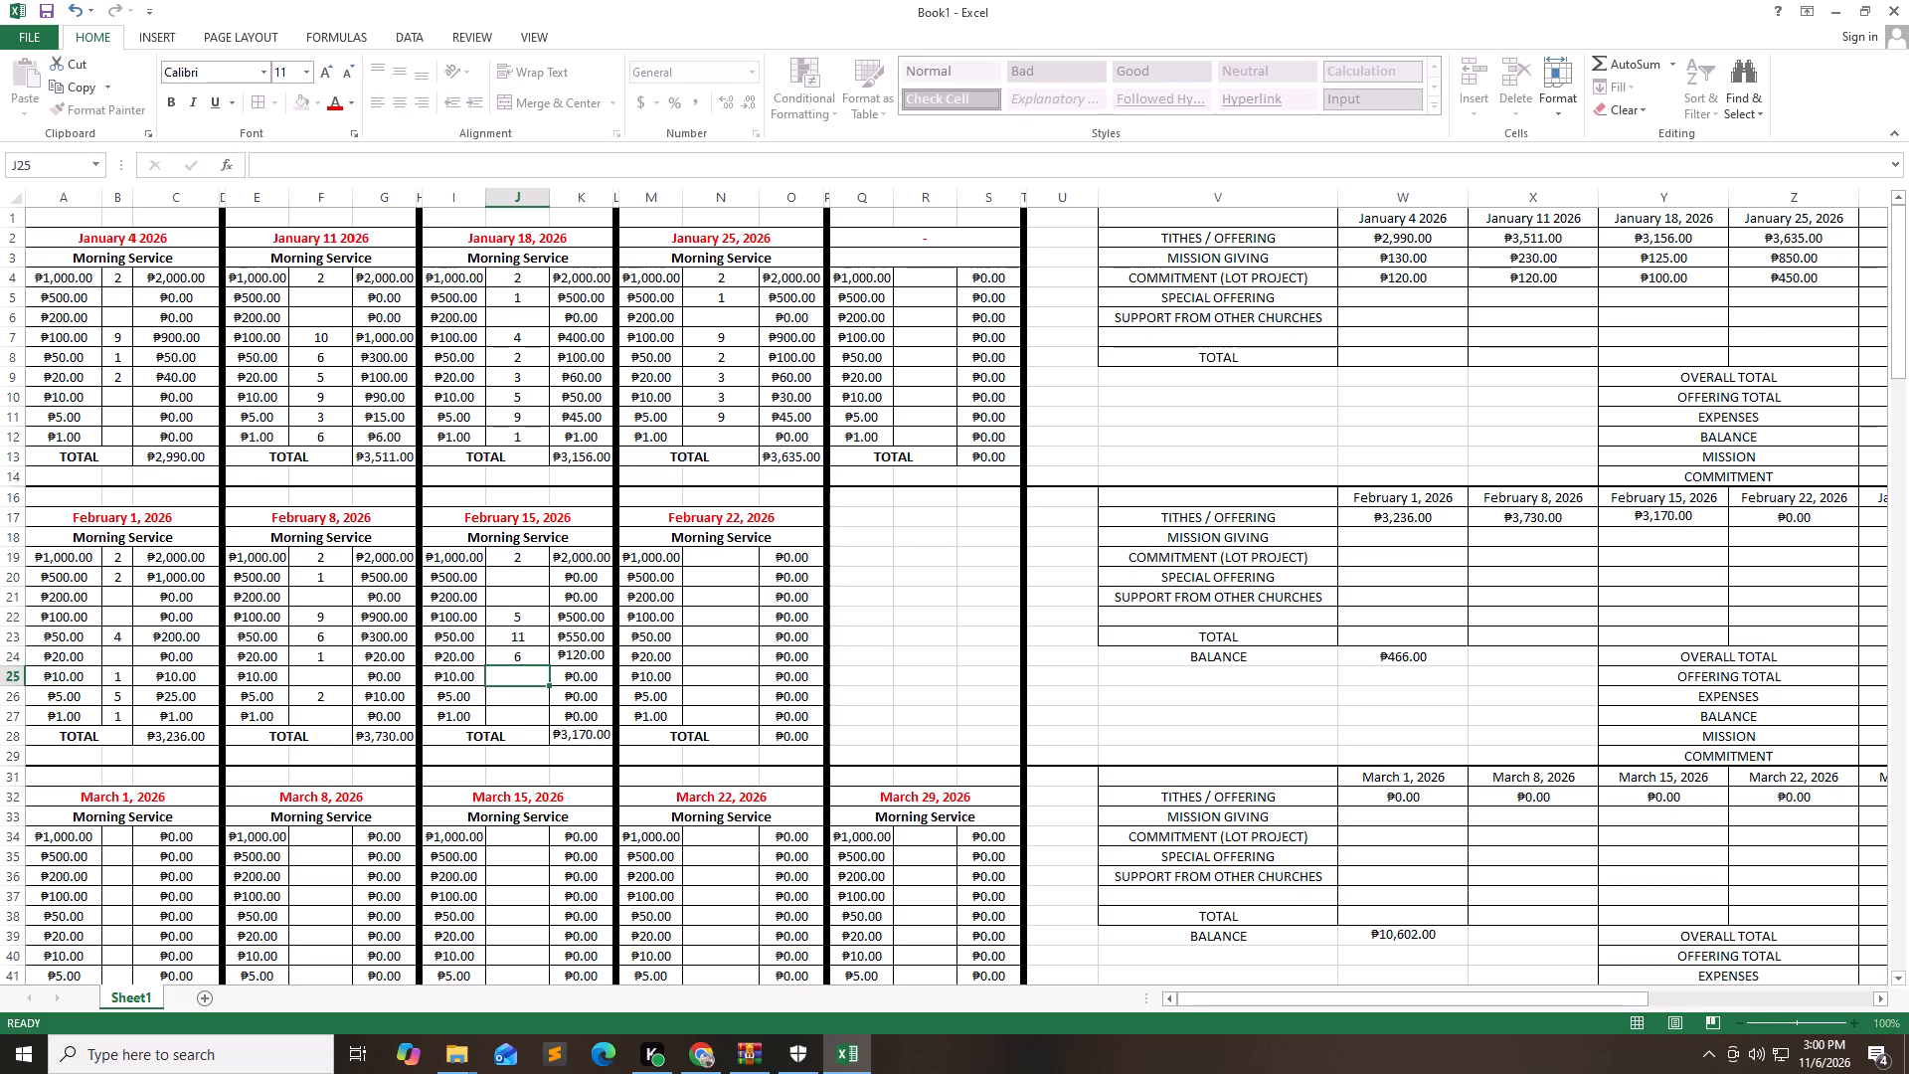
Enter the February 22 cash counts: 2 for ₱1,000, 8 for ₱100, 4 for ₱50, 7 for ₱20, 2 for ₱5 and 8 for ₱1.
key("Right")
key("Right")
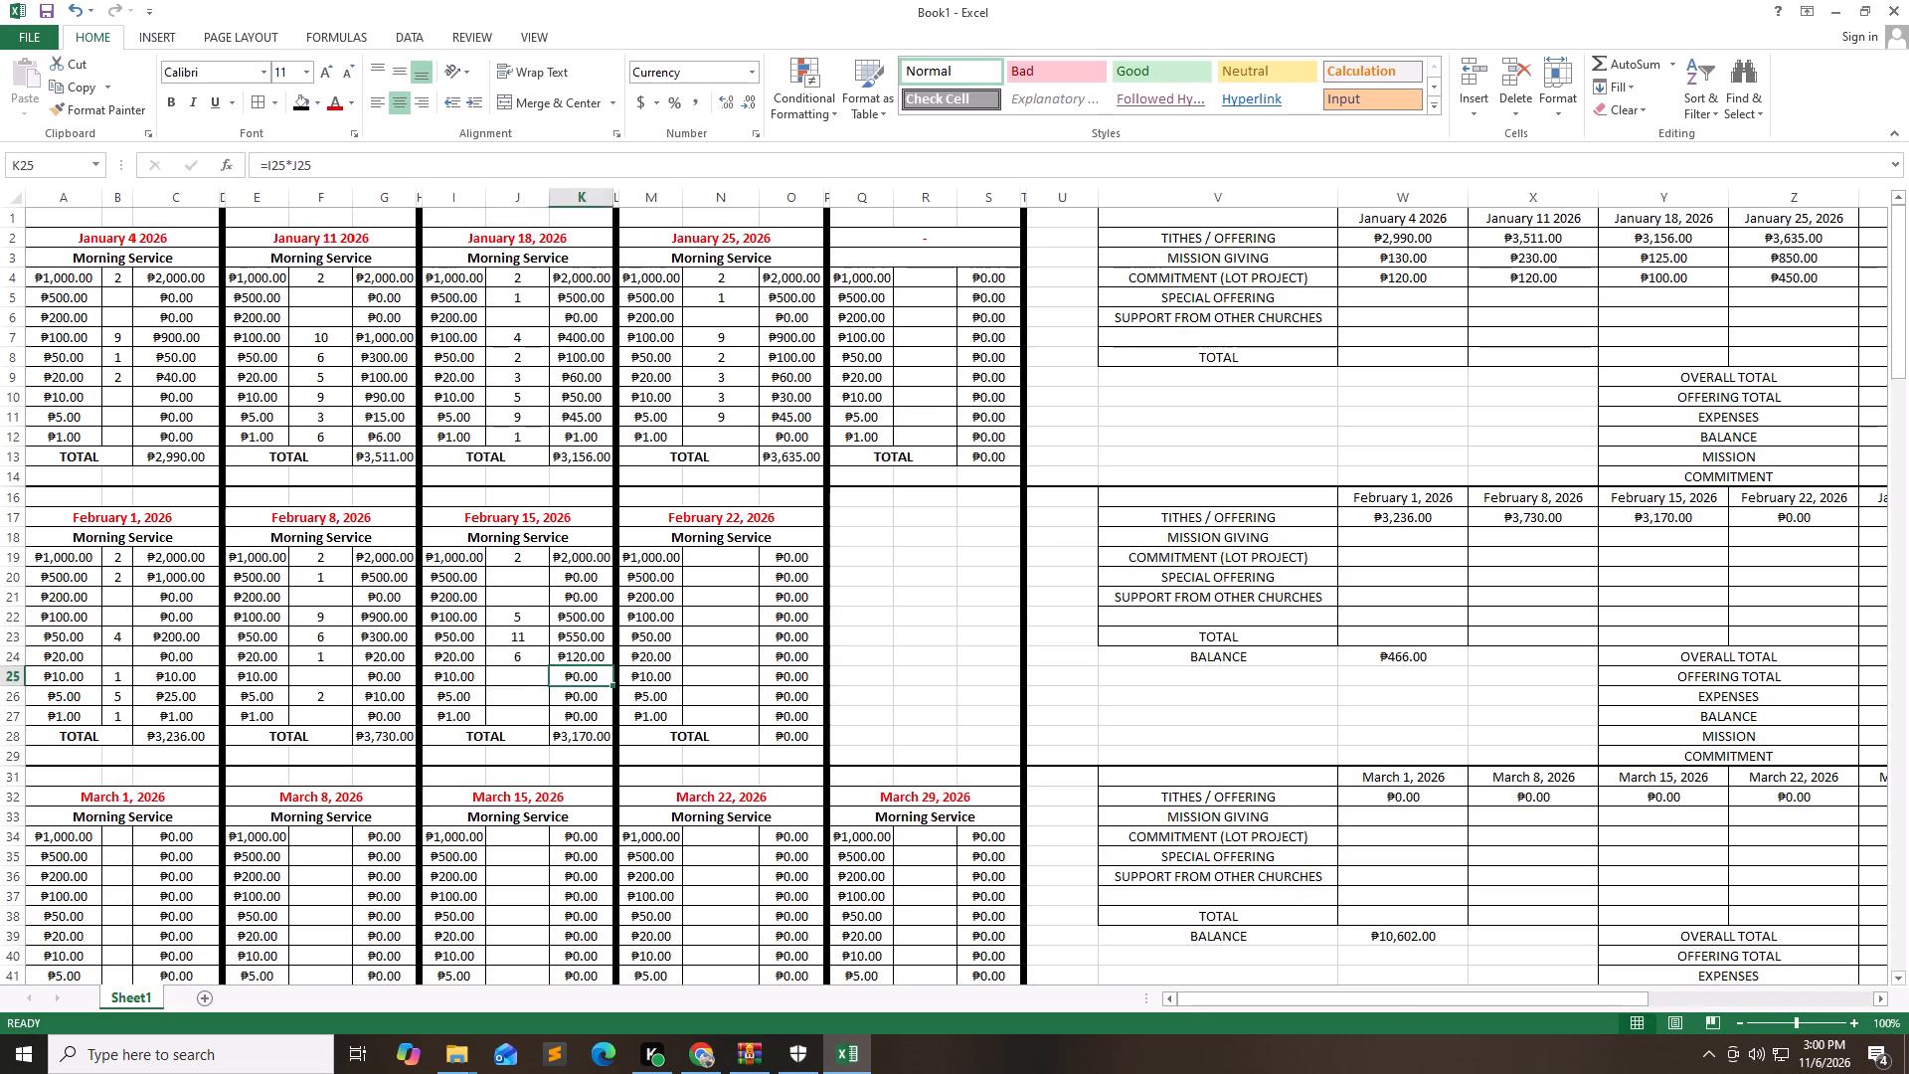
key("Right")
key("Up")
key("Up")
key("Up")
key("Up")
key("Up")
key("Up")
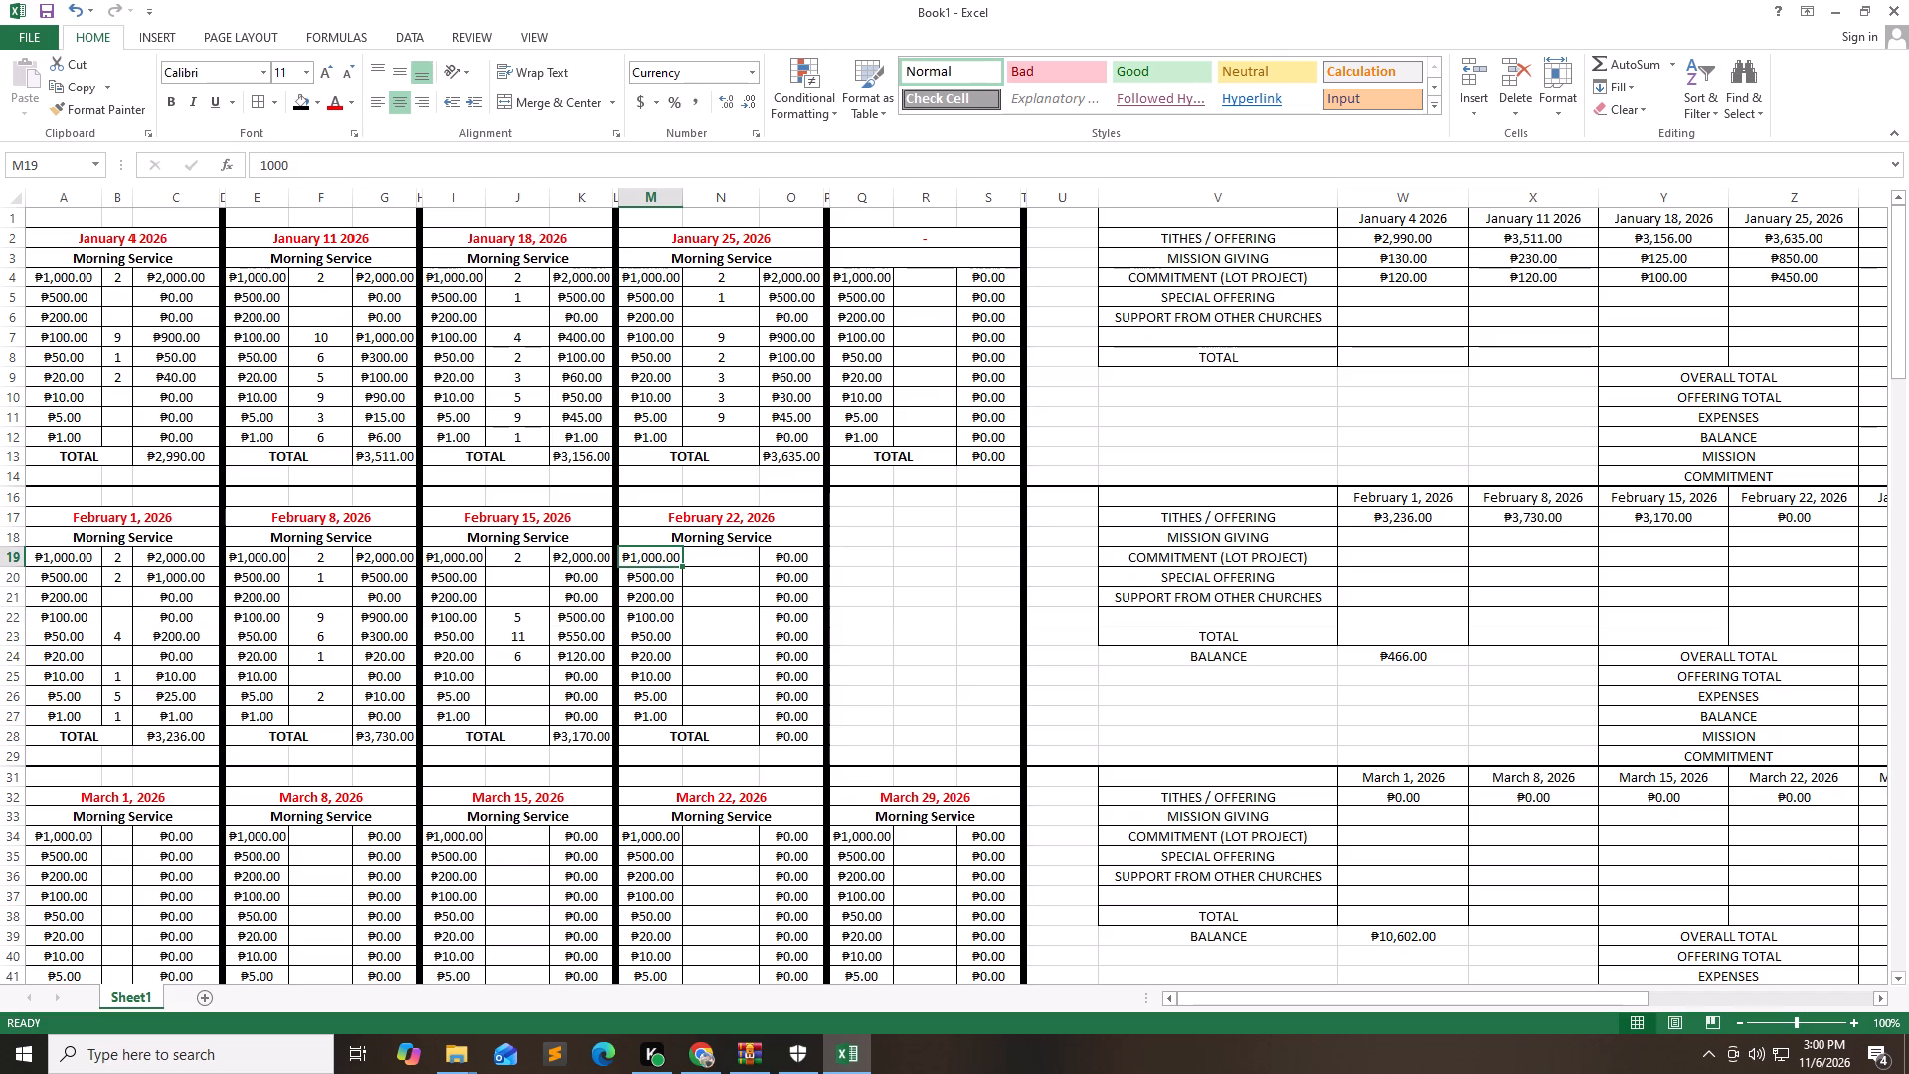
key("Right")
key("2")
key("Down")
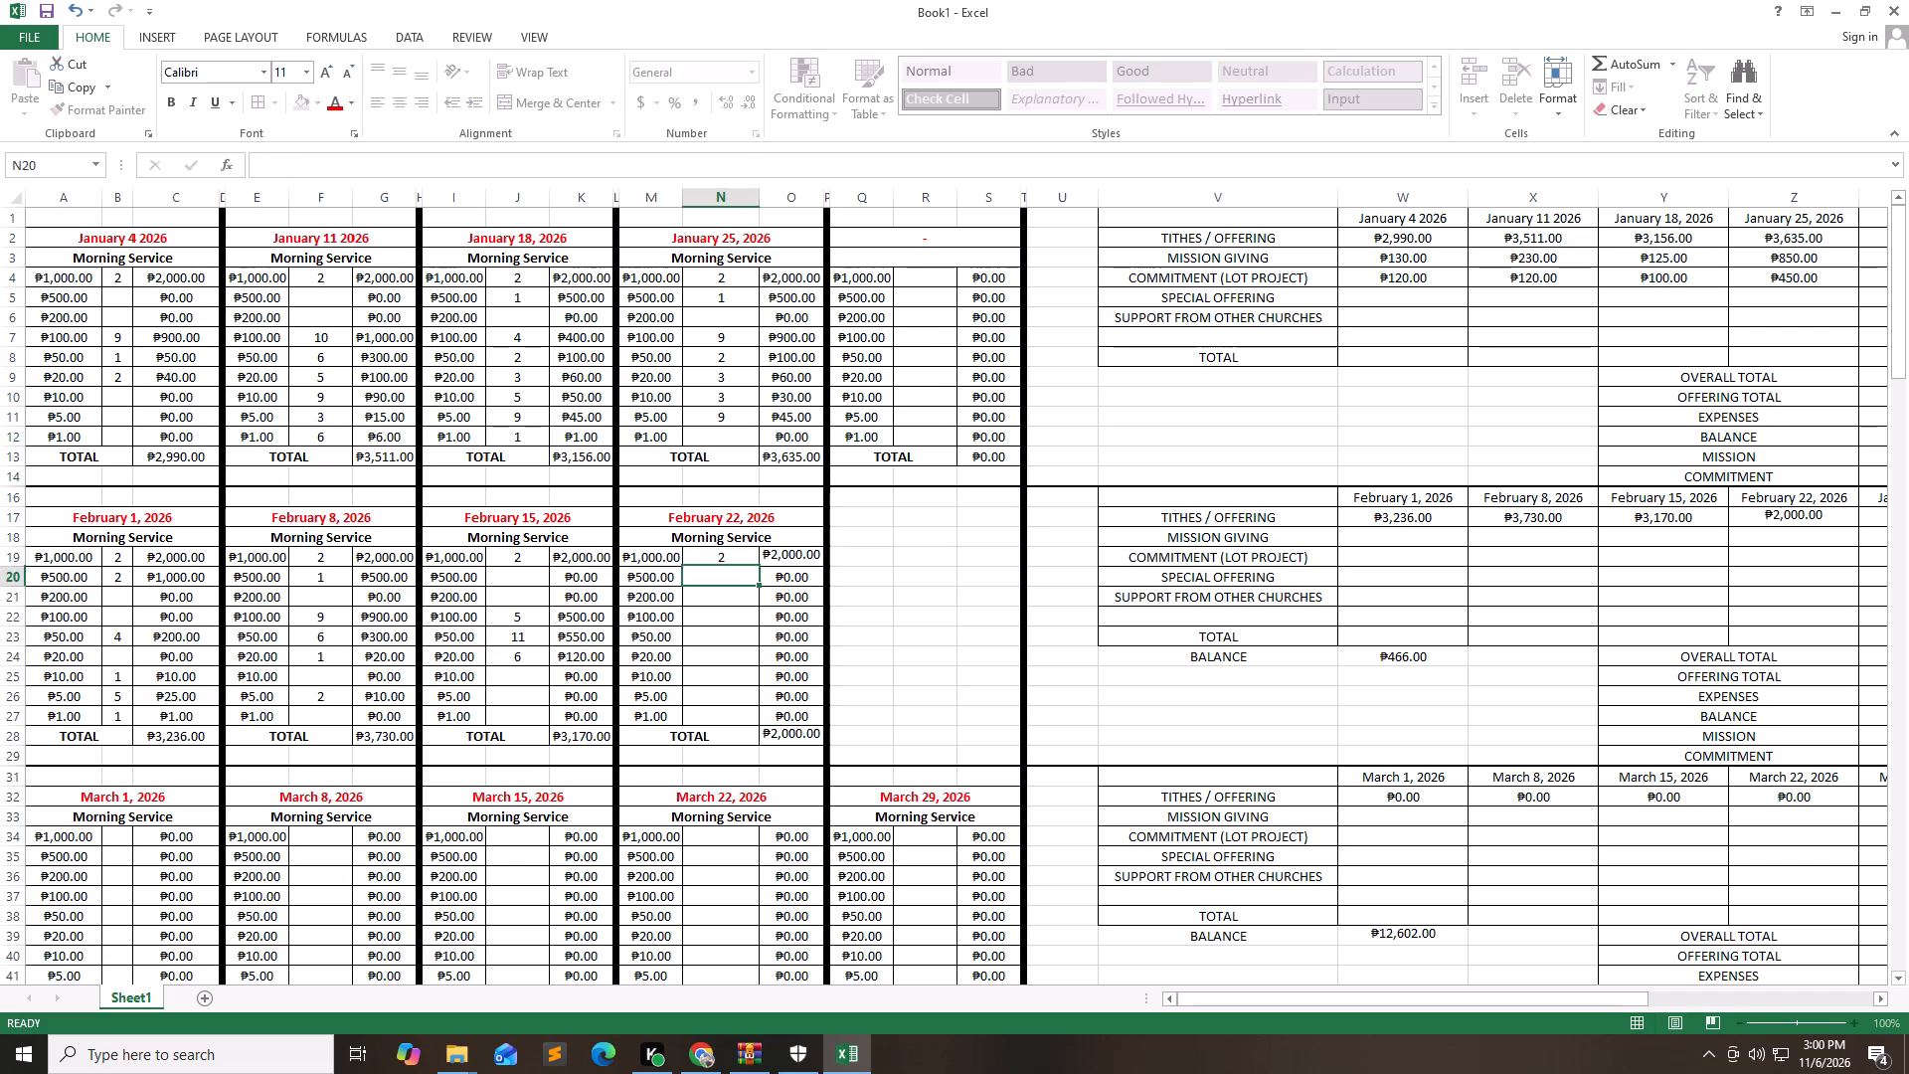
key("Down")
key("Down")
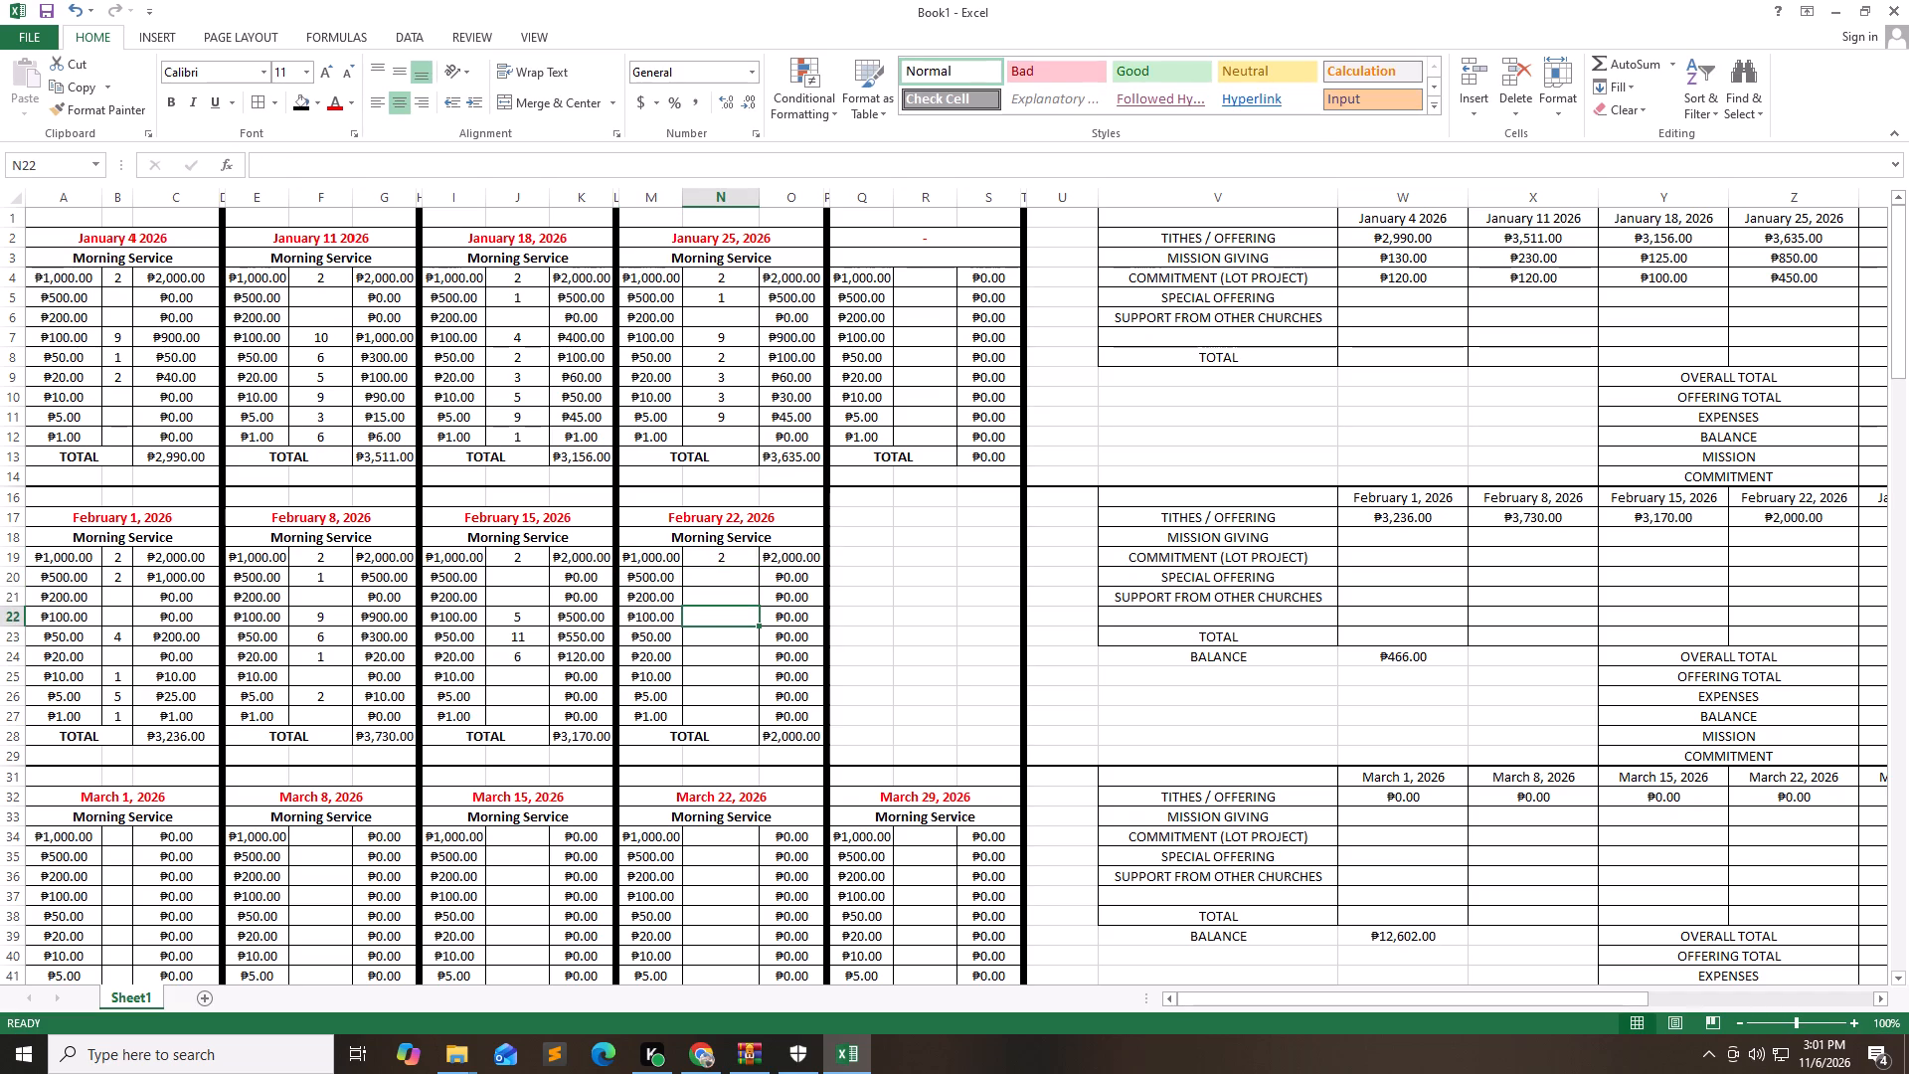
key("8")
key("Down")
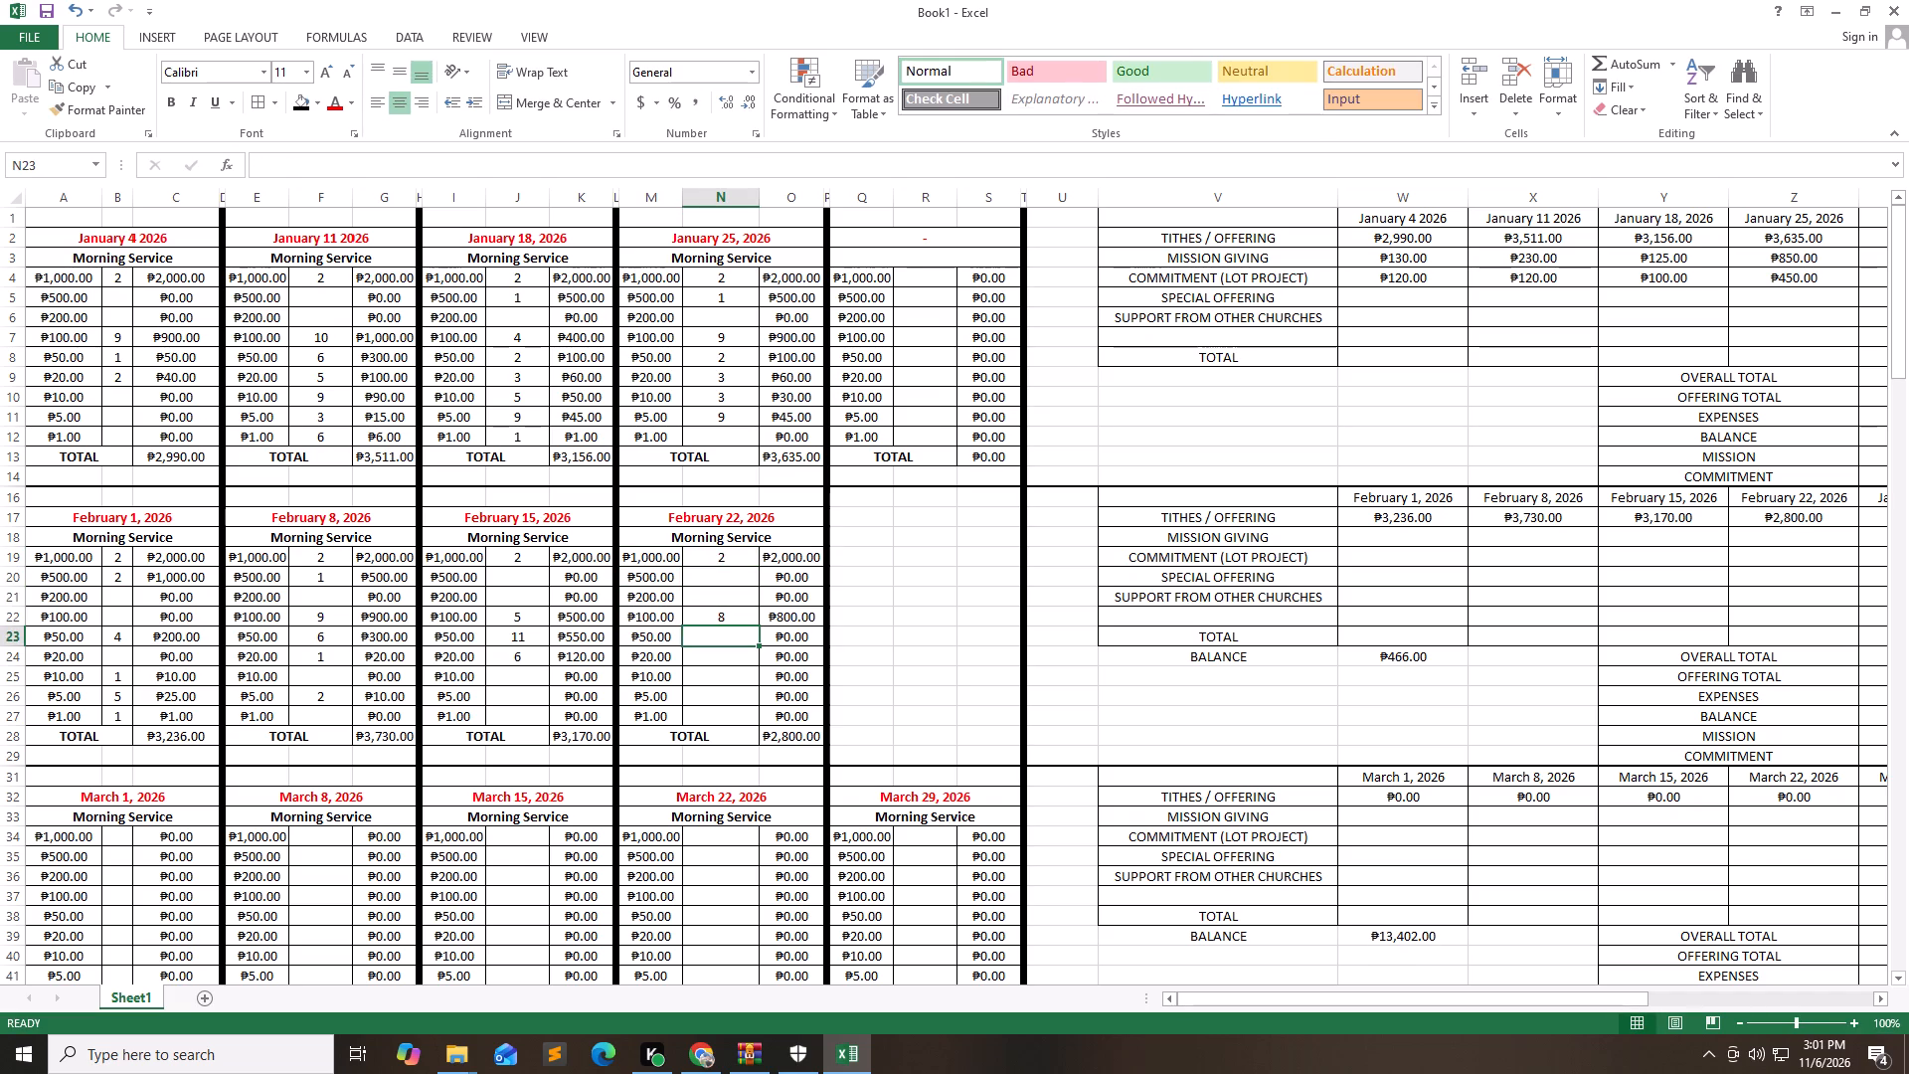
key("4")
key("Down")
key("7")
key("Down")
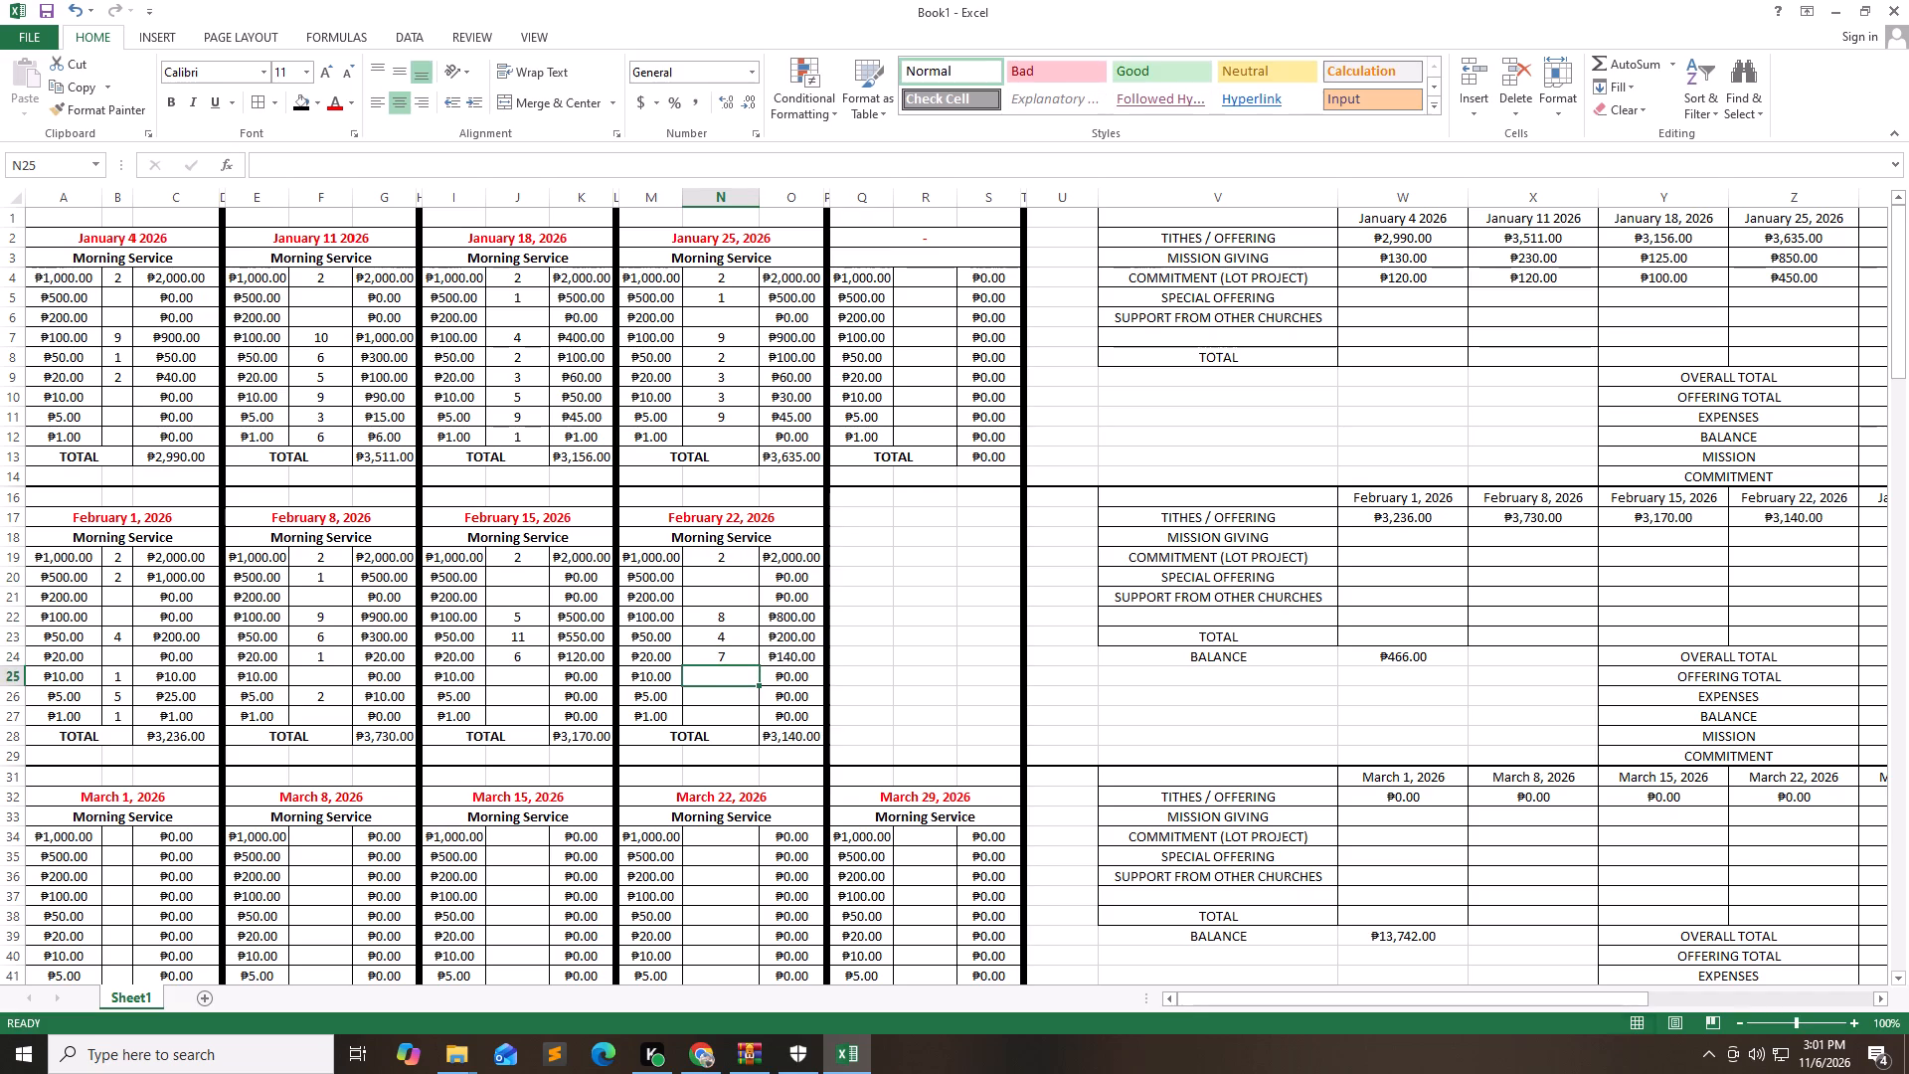
key("Down")
key("2")
key("Down")
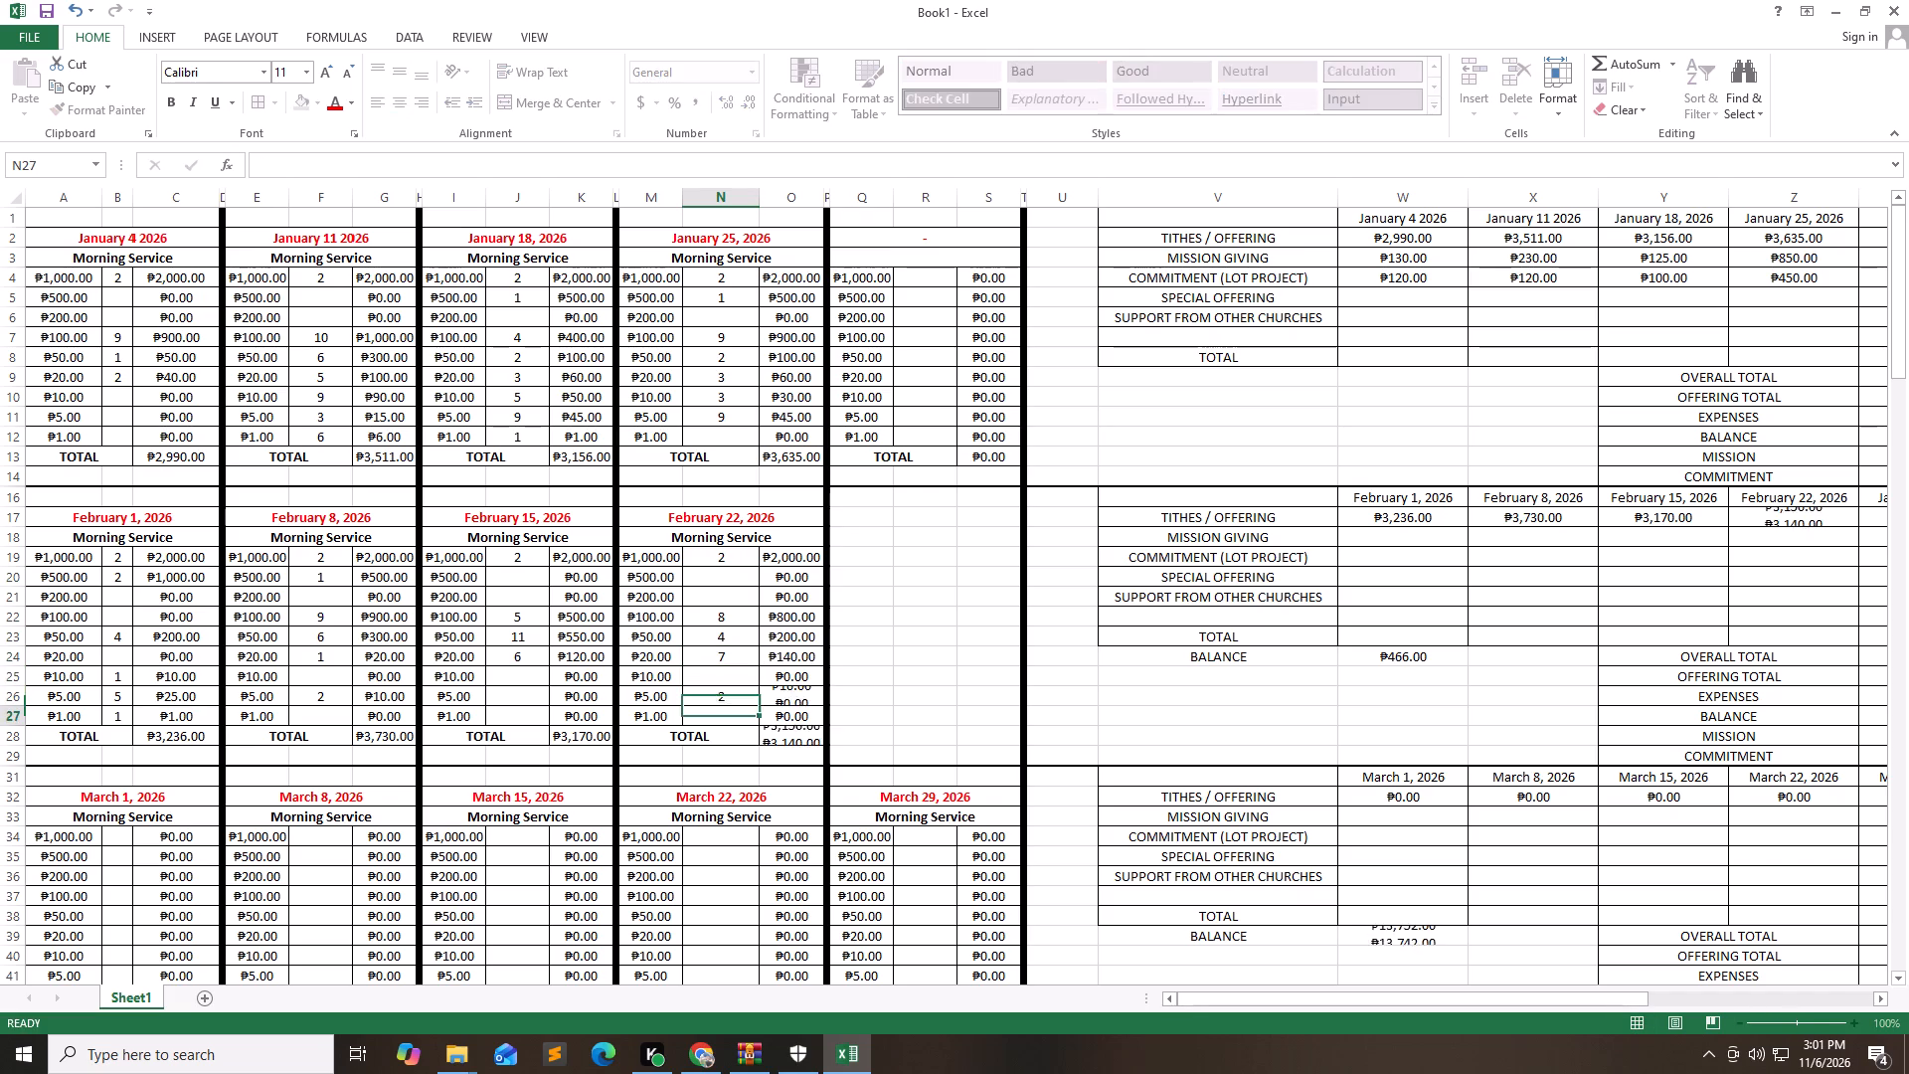
key("8")
key("Right")
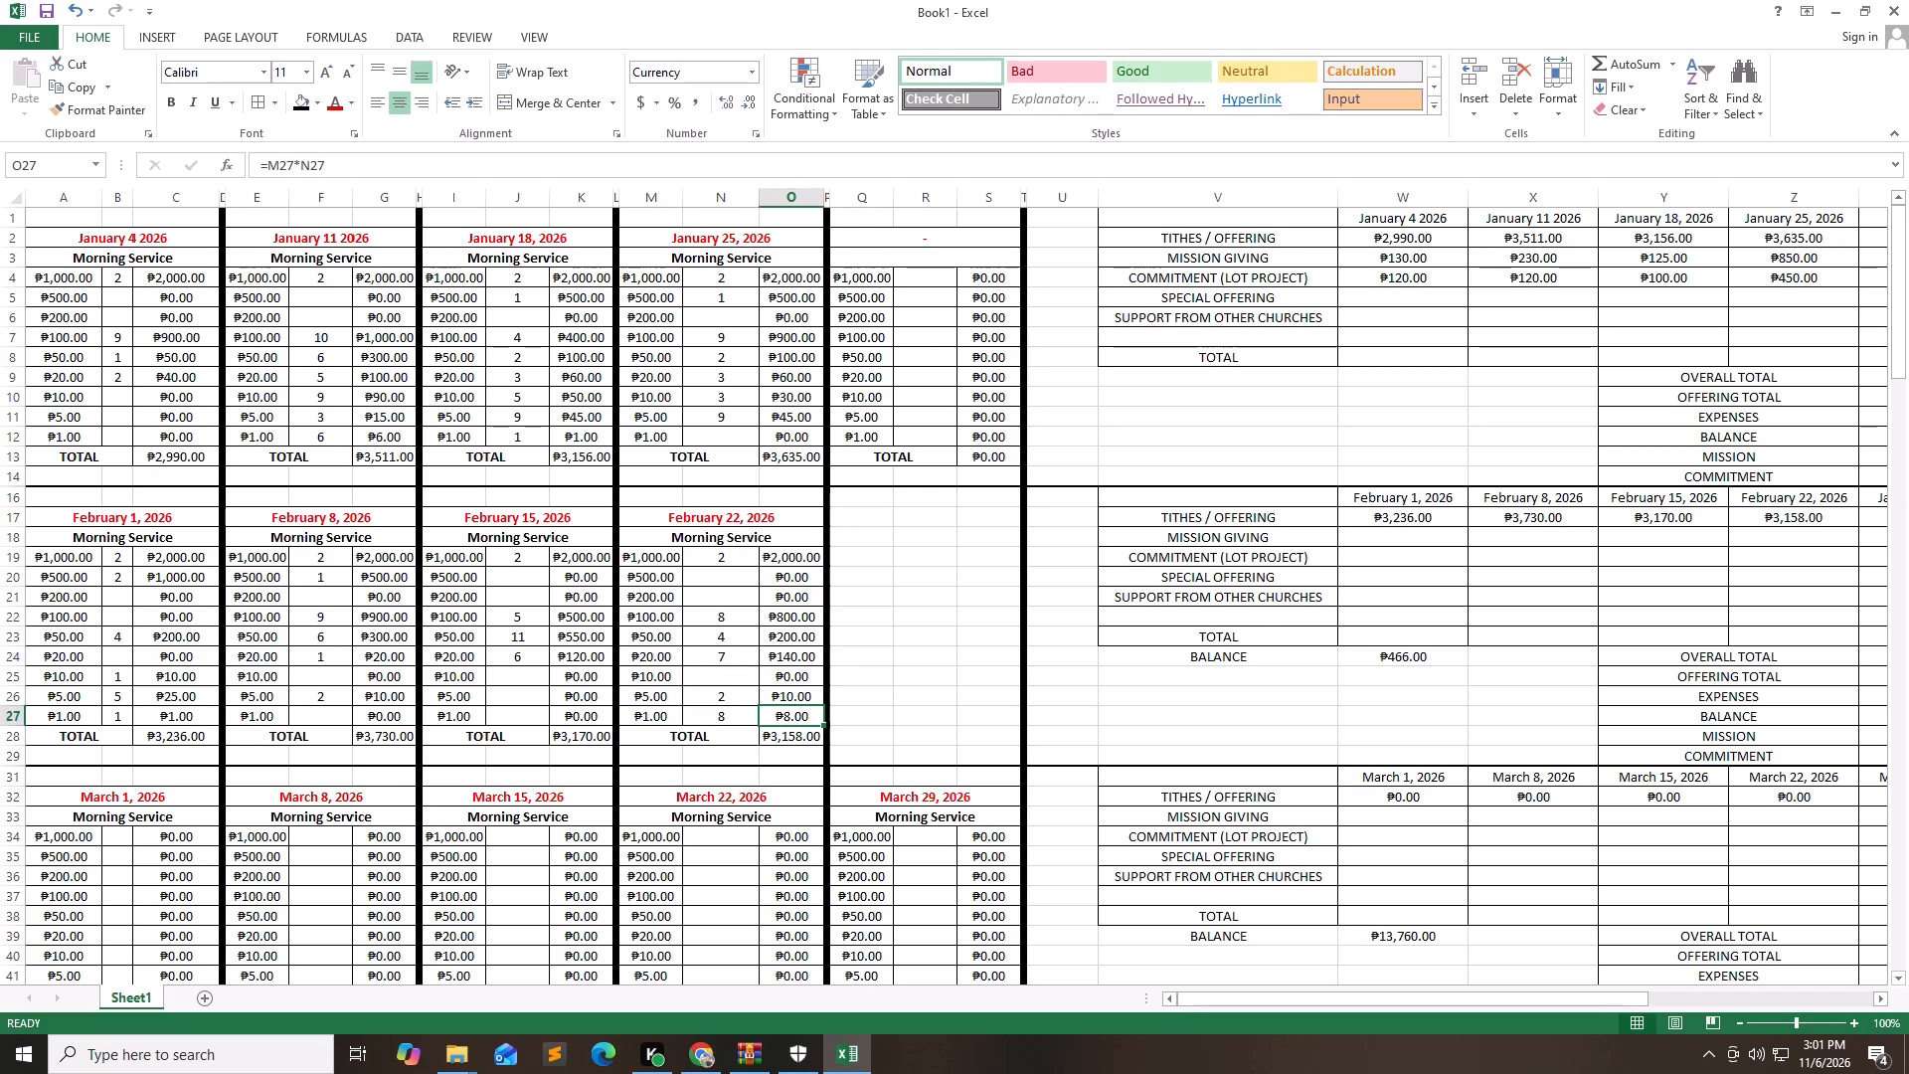
Go to the February summary totals and check the BALANCE cell AA27.
key("Right")
key("Right")
key("Right")
key("Right")
key("Right")
key("Right")
key("Right")
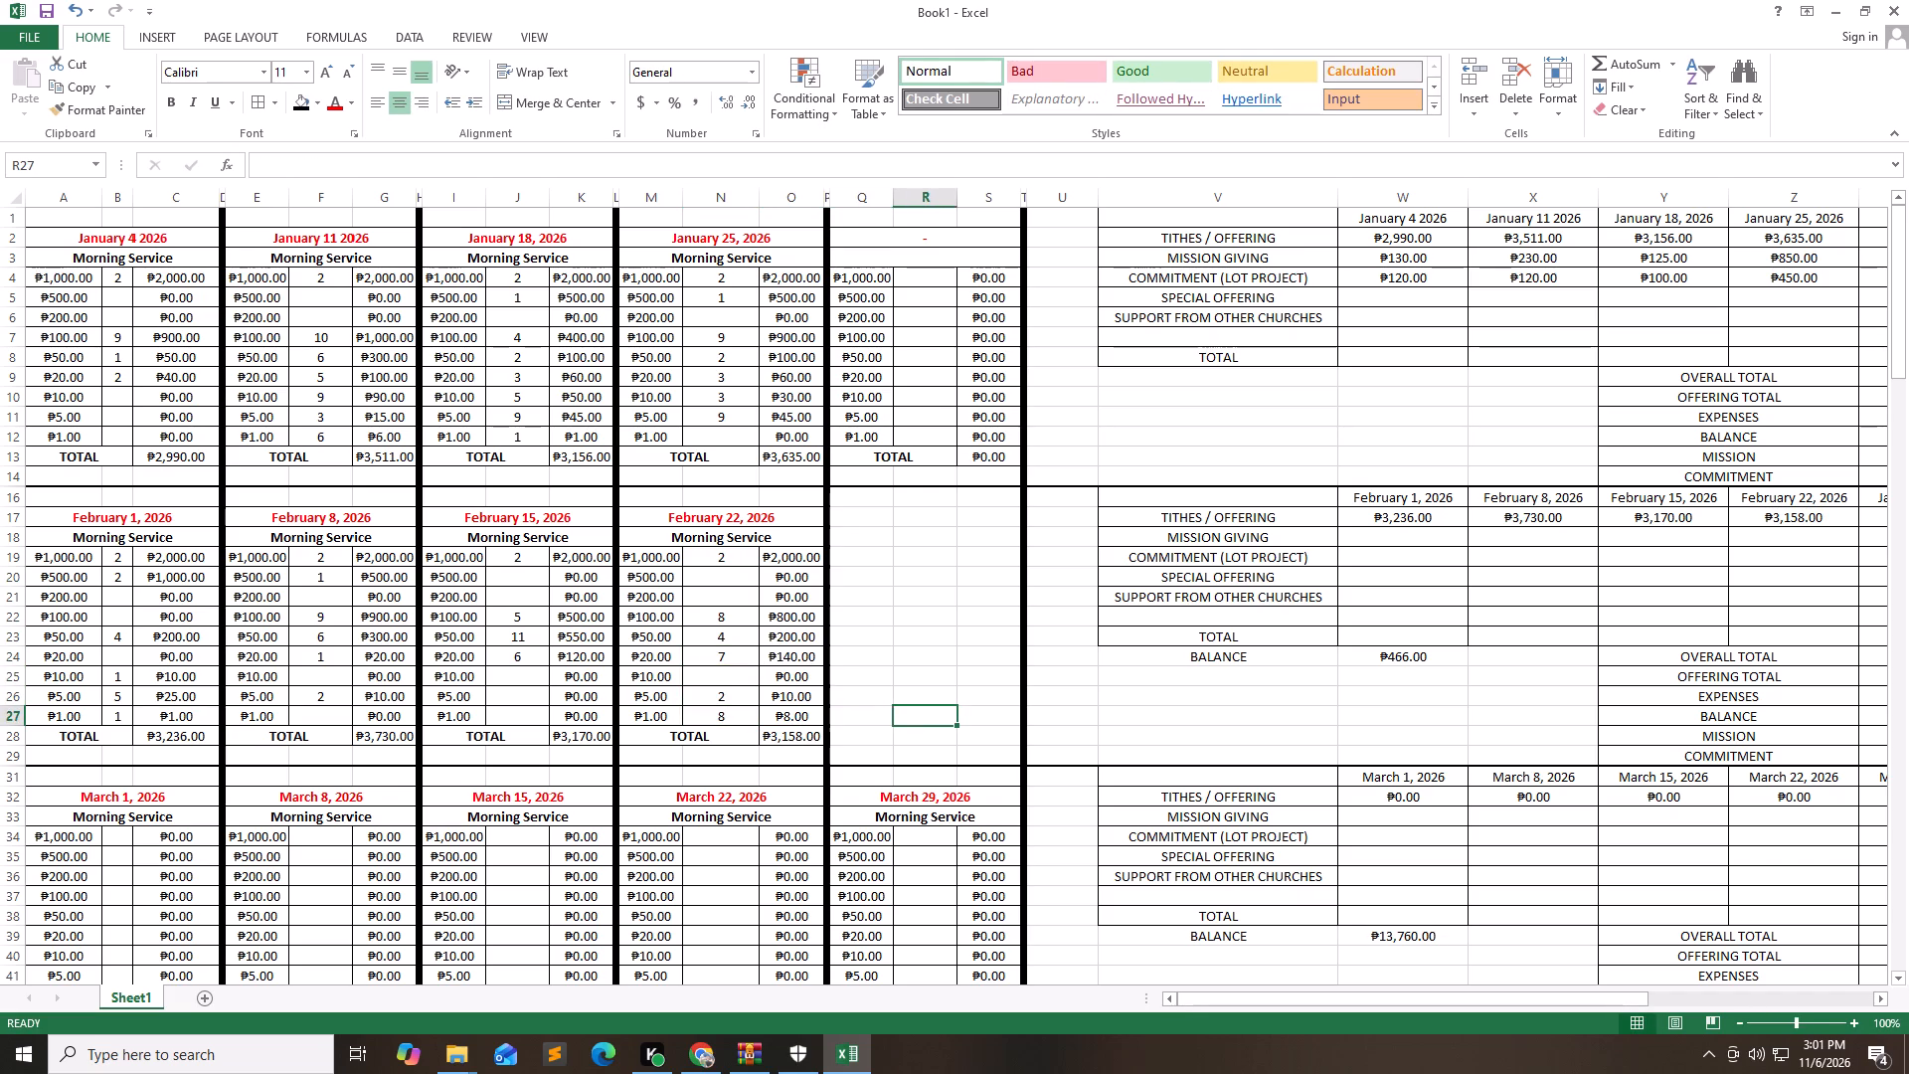
key("Right")
key("Right")
key("Right")
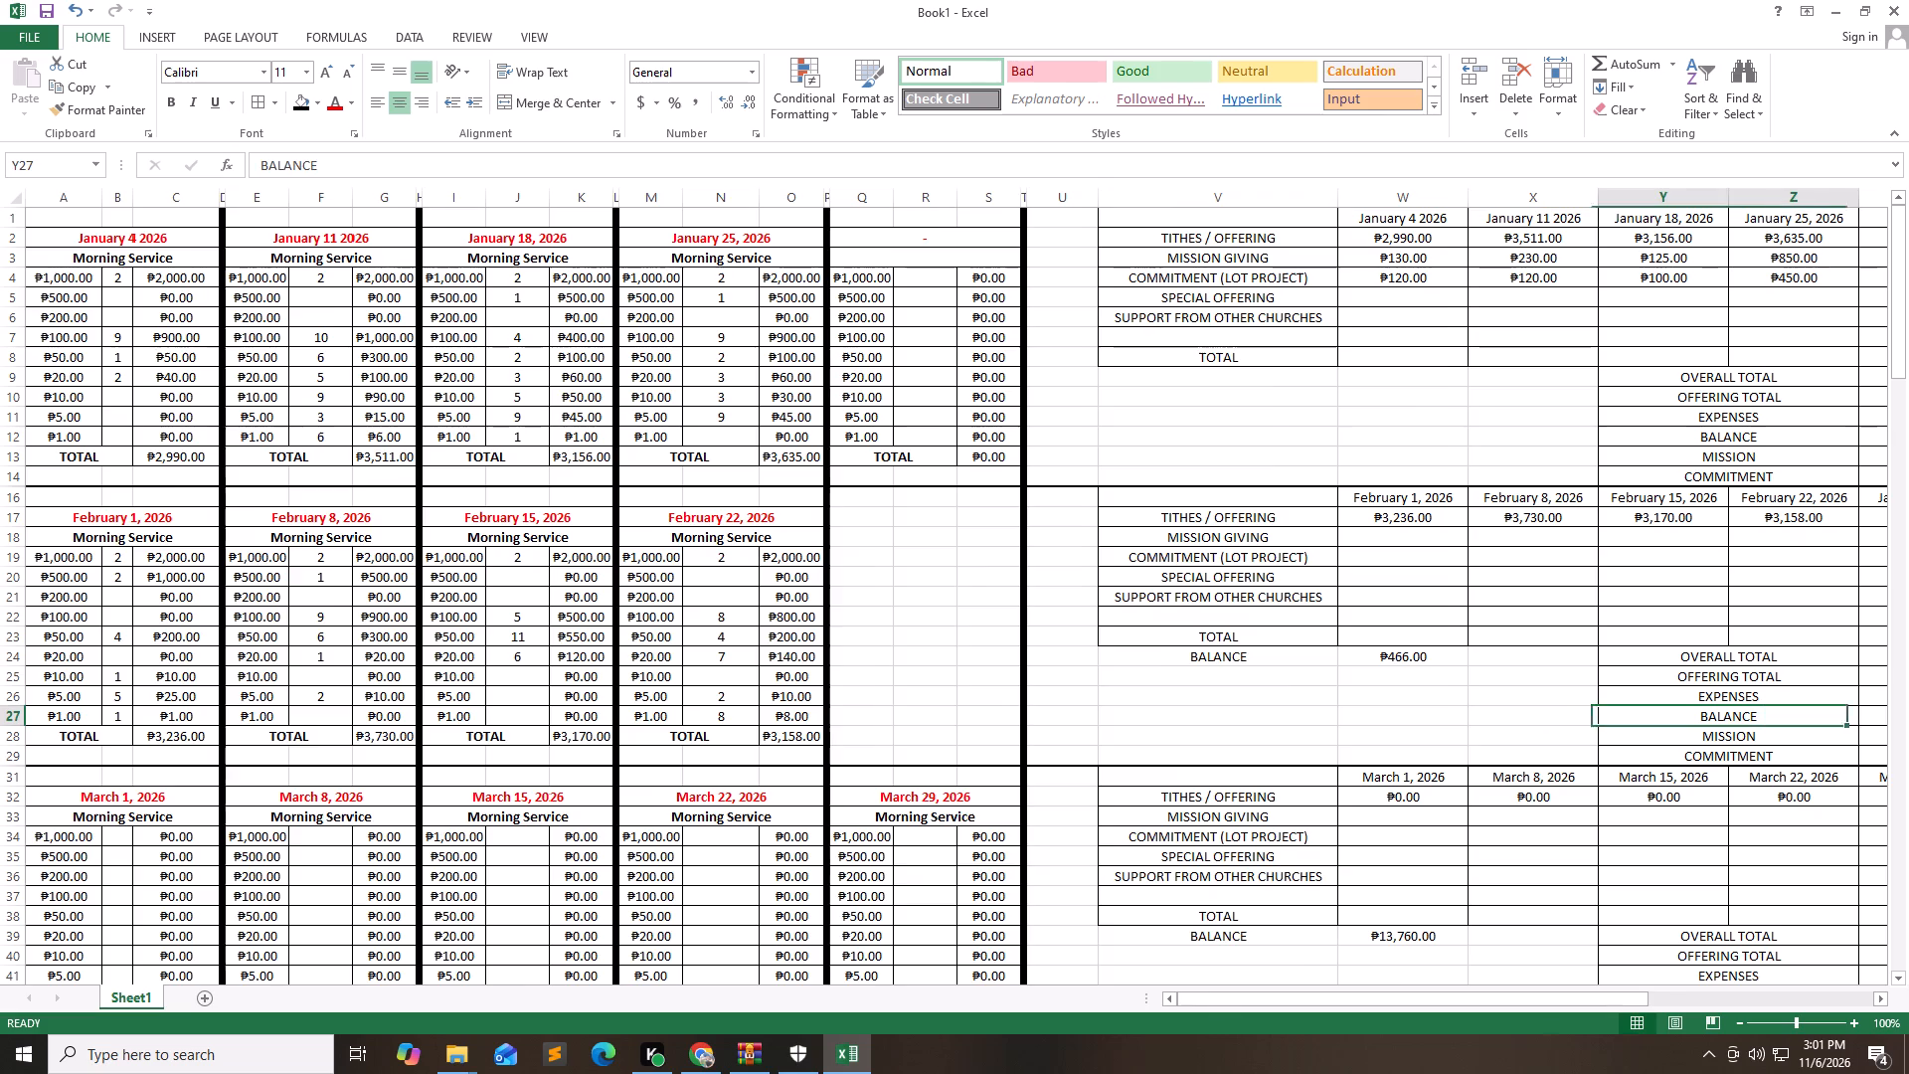
key("Right")
key("Right")
key("Left")
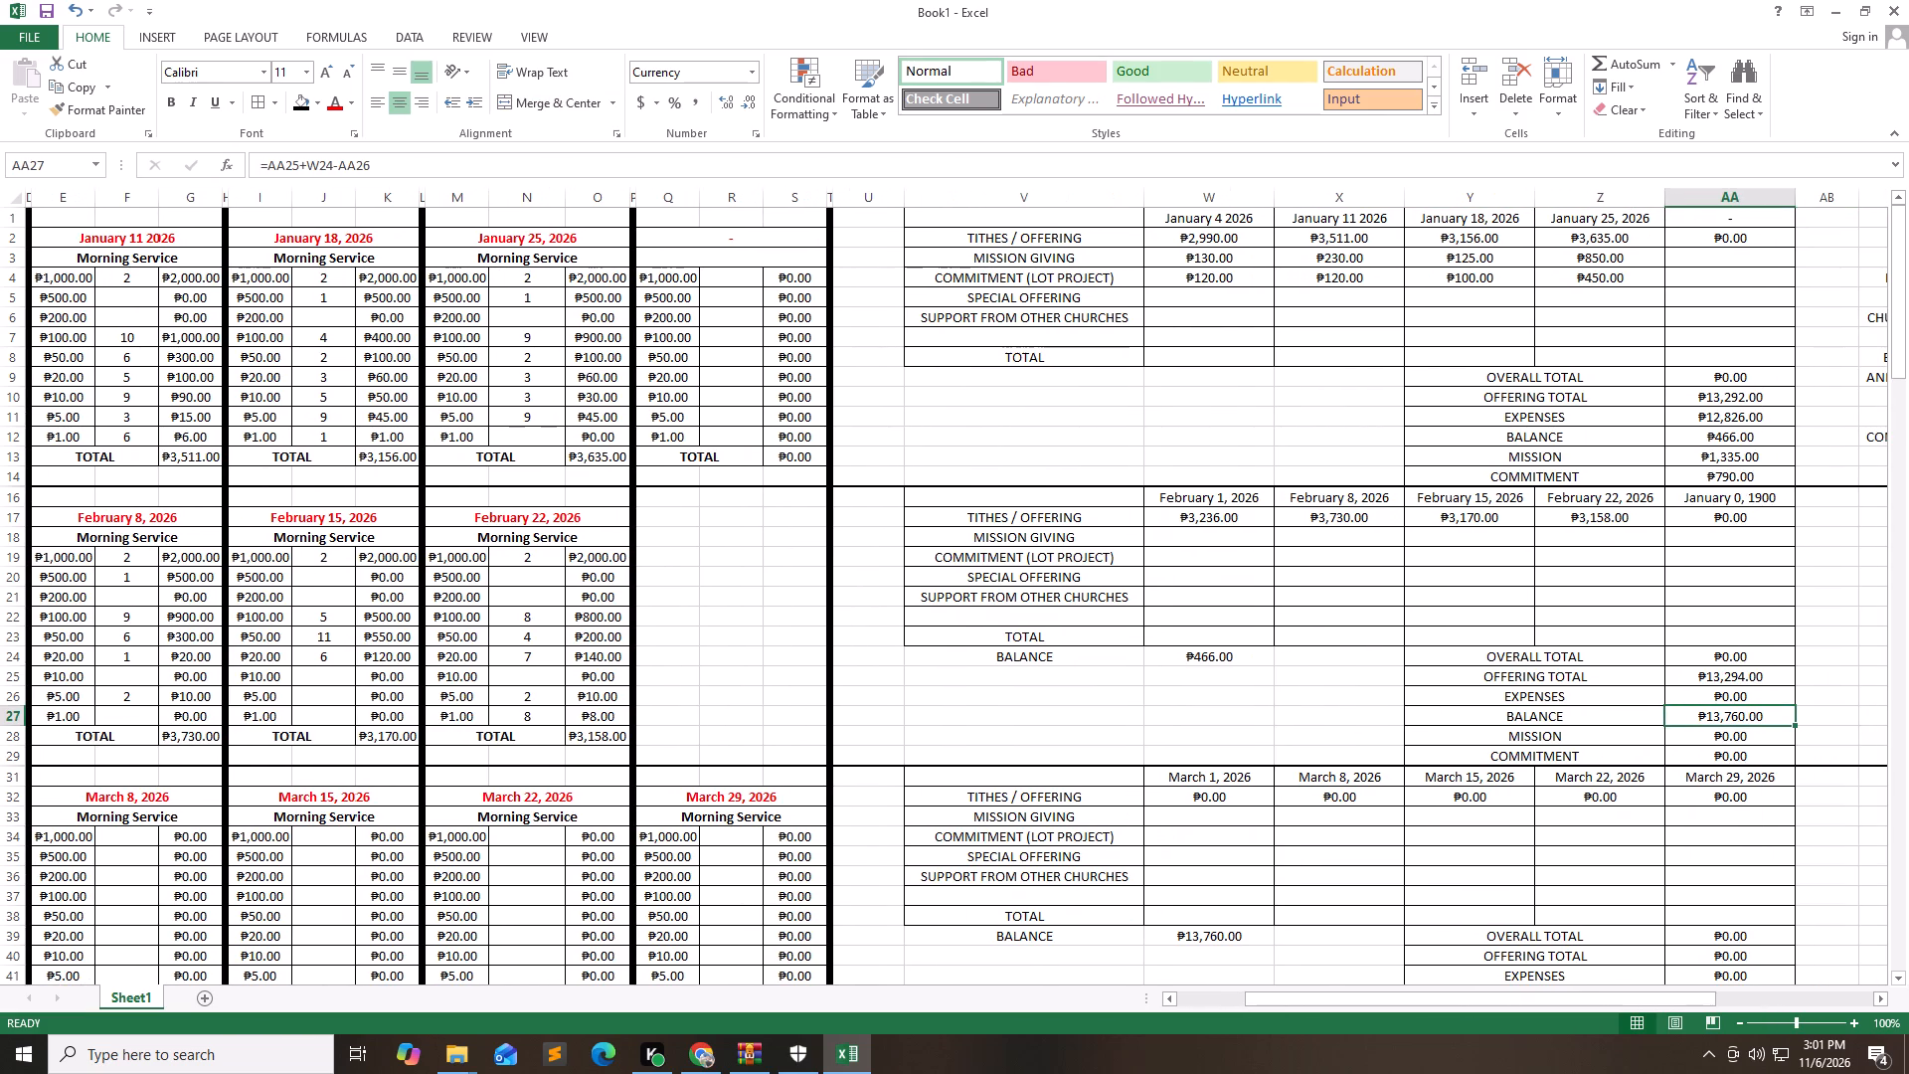
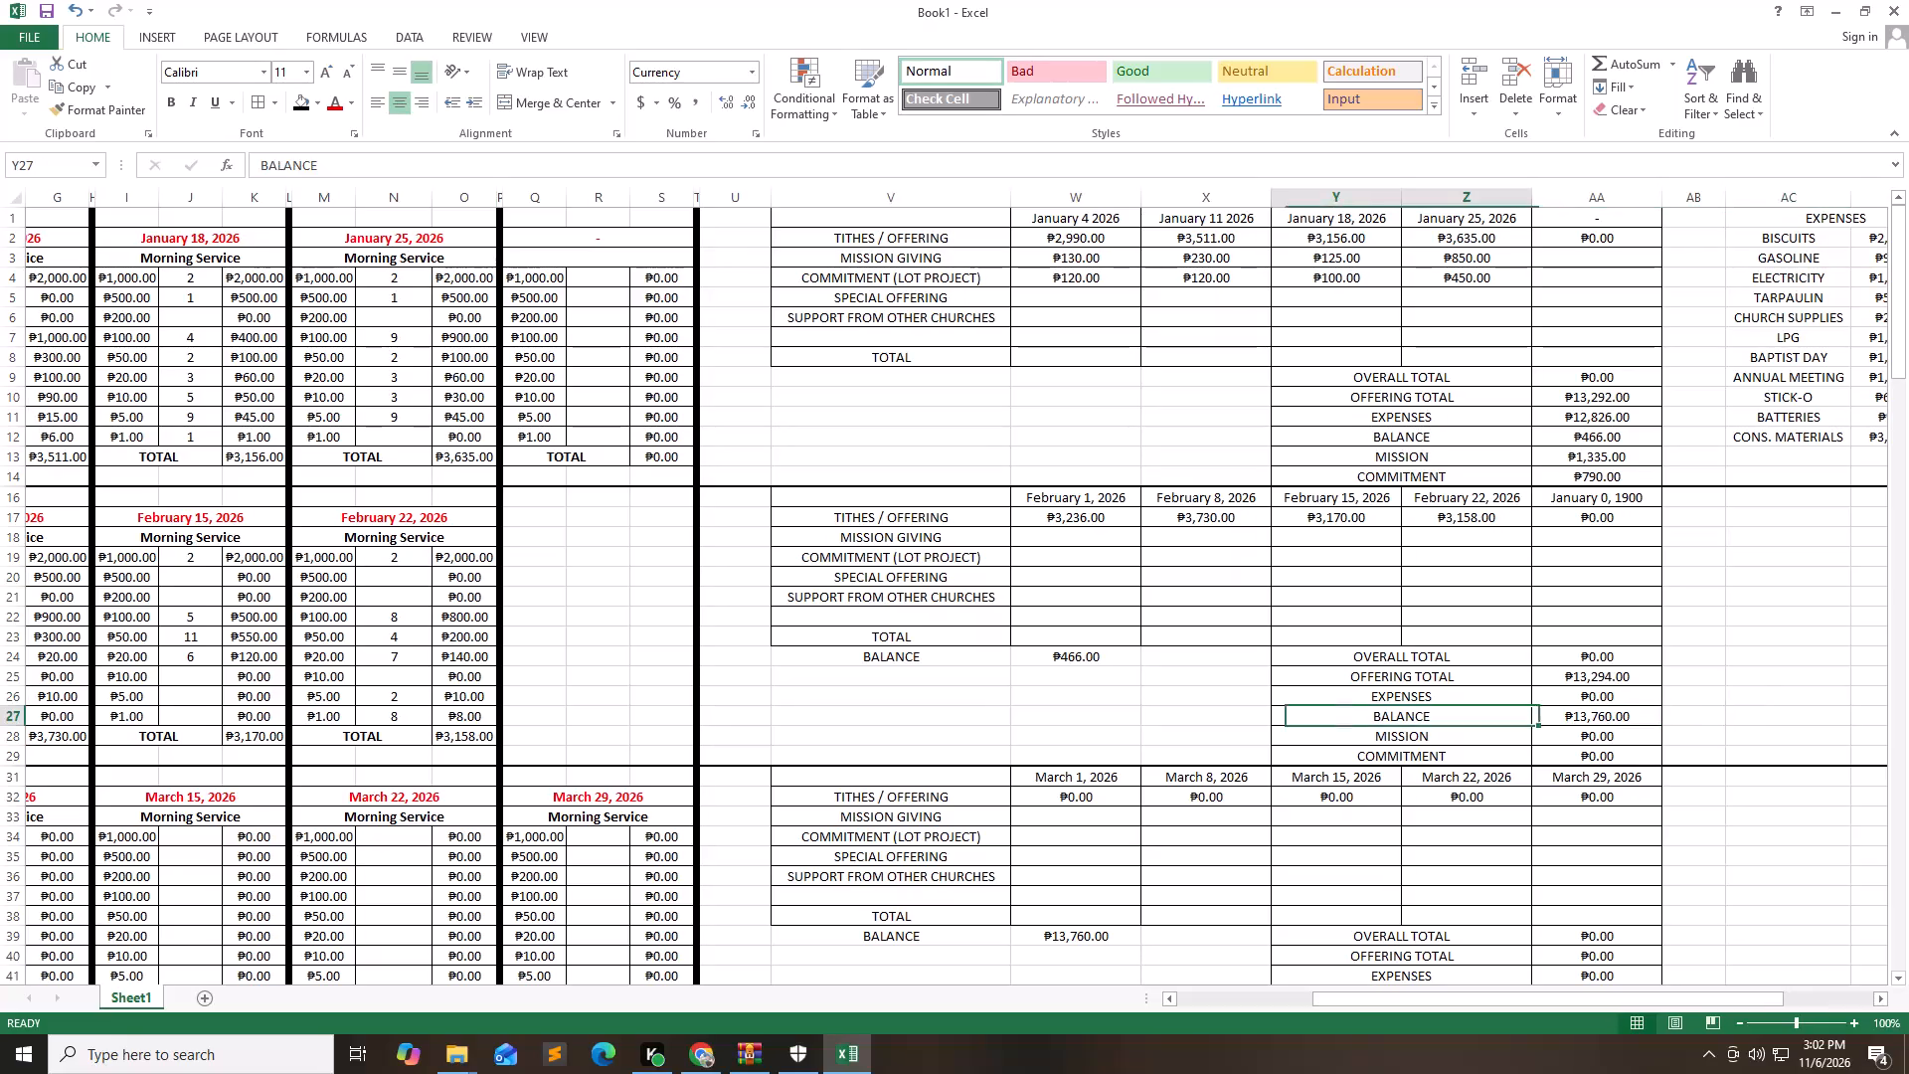
Go to cell AC16 below the January expenses list, level with the top row of the February summary.
key("Left")
key("Up")
key("Up")
key("Up")
key("Up")
key("Up")
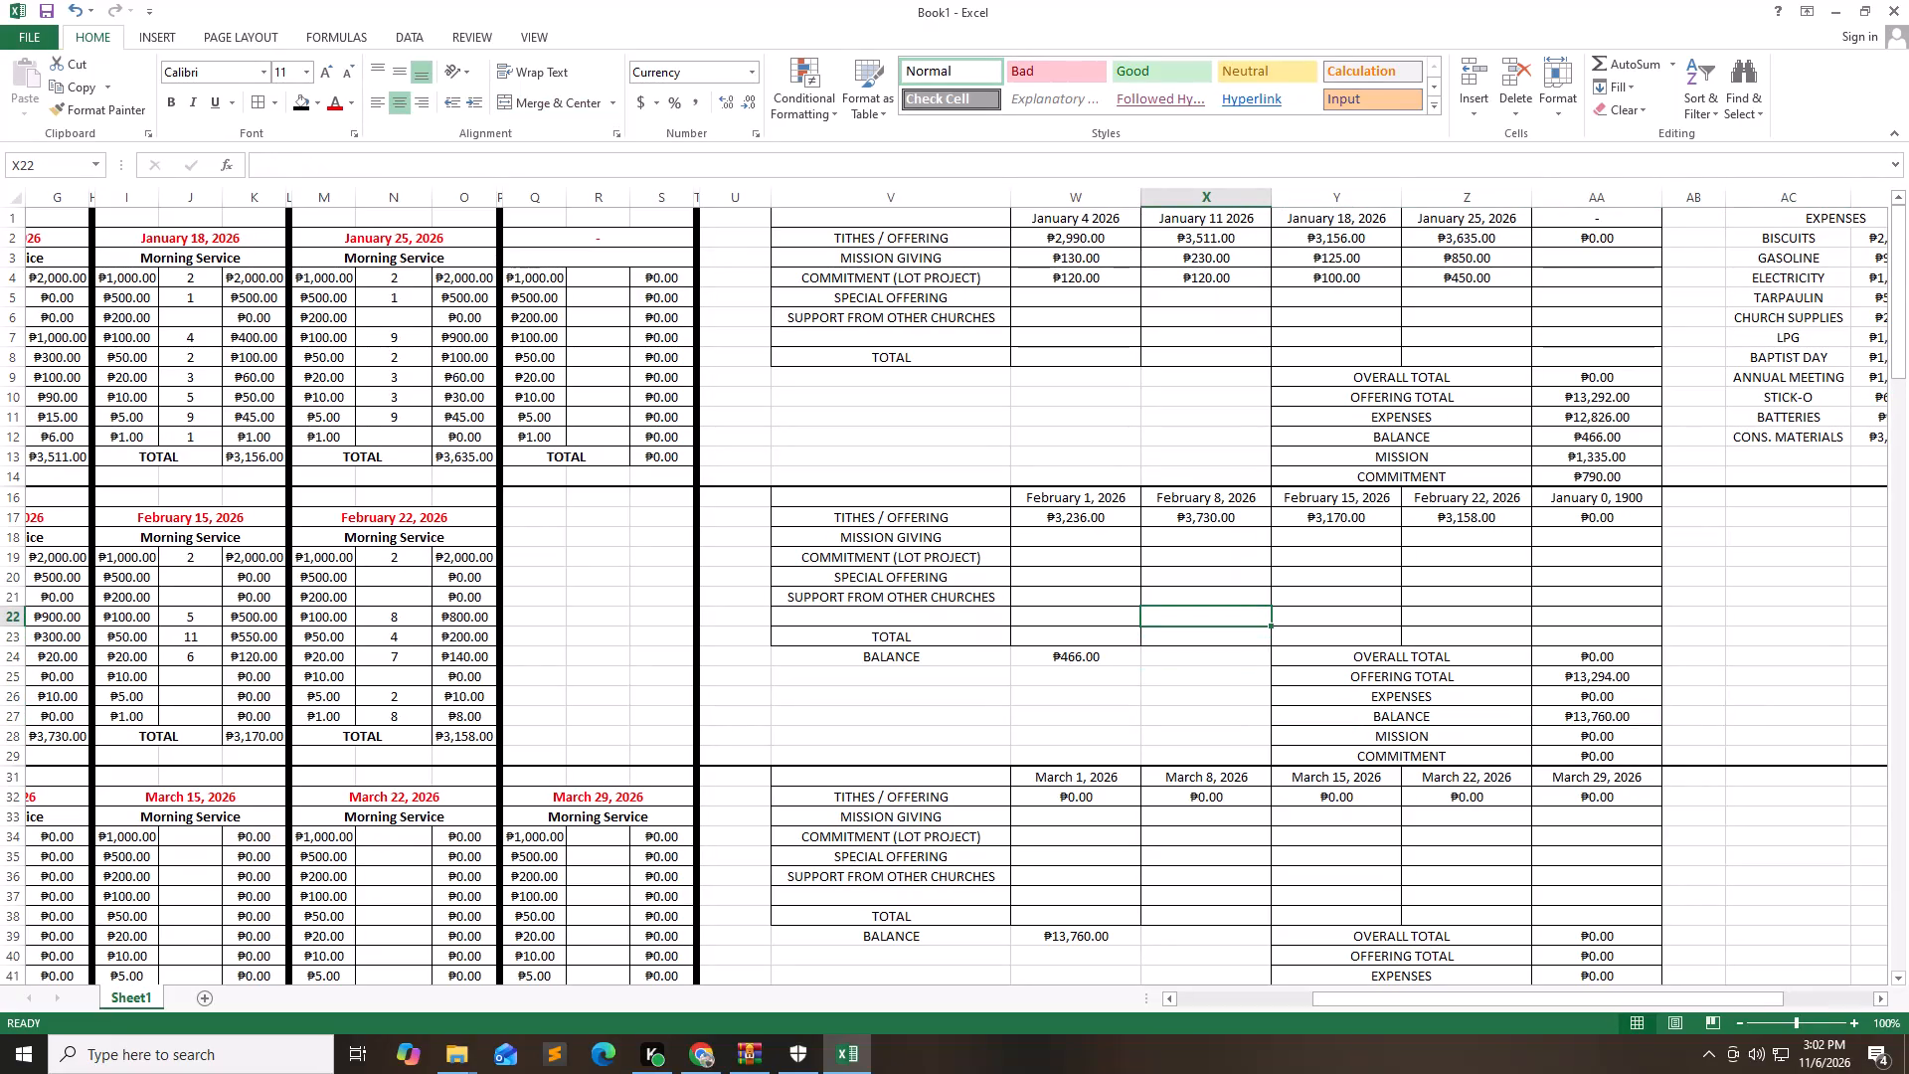
key("Right")
key("Right")
key("Right")
key("Right")
key("Right")
key("Right")
key("Right")
key("Up")
key("Up")
key("Up")
key("Left")
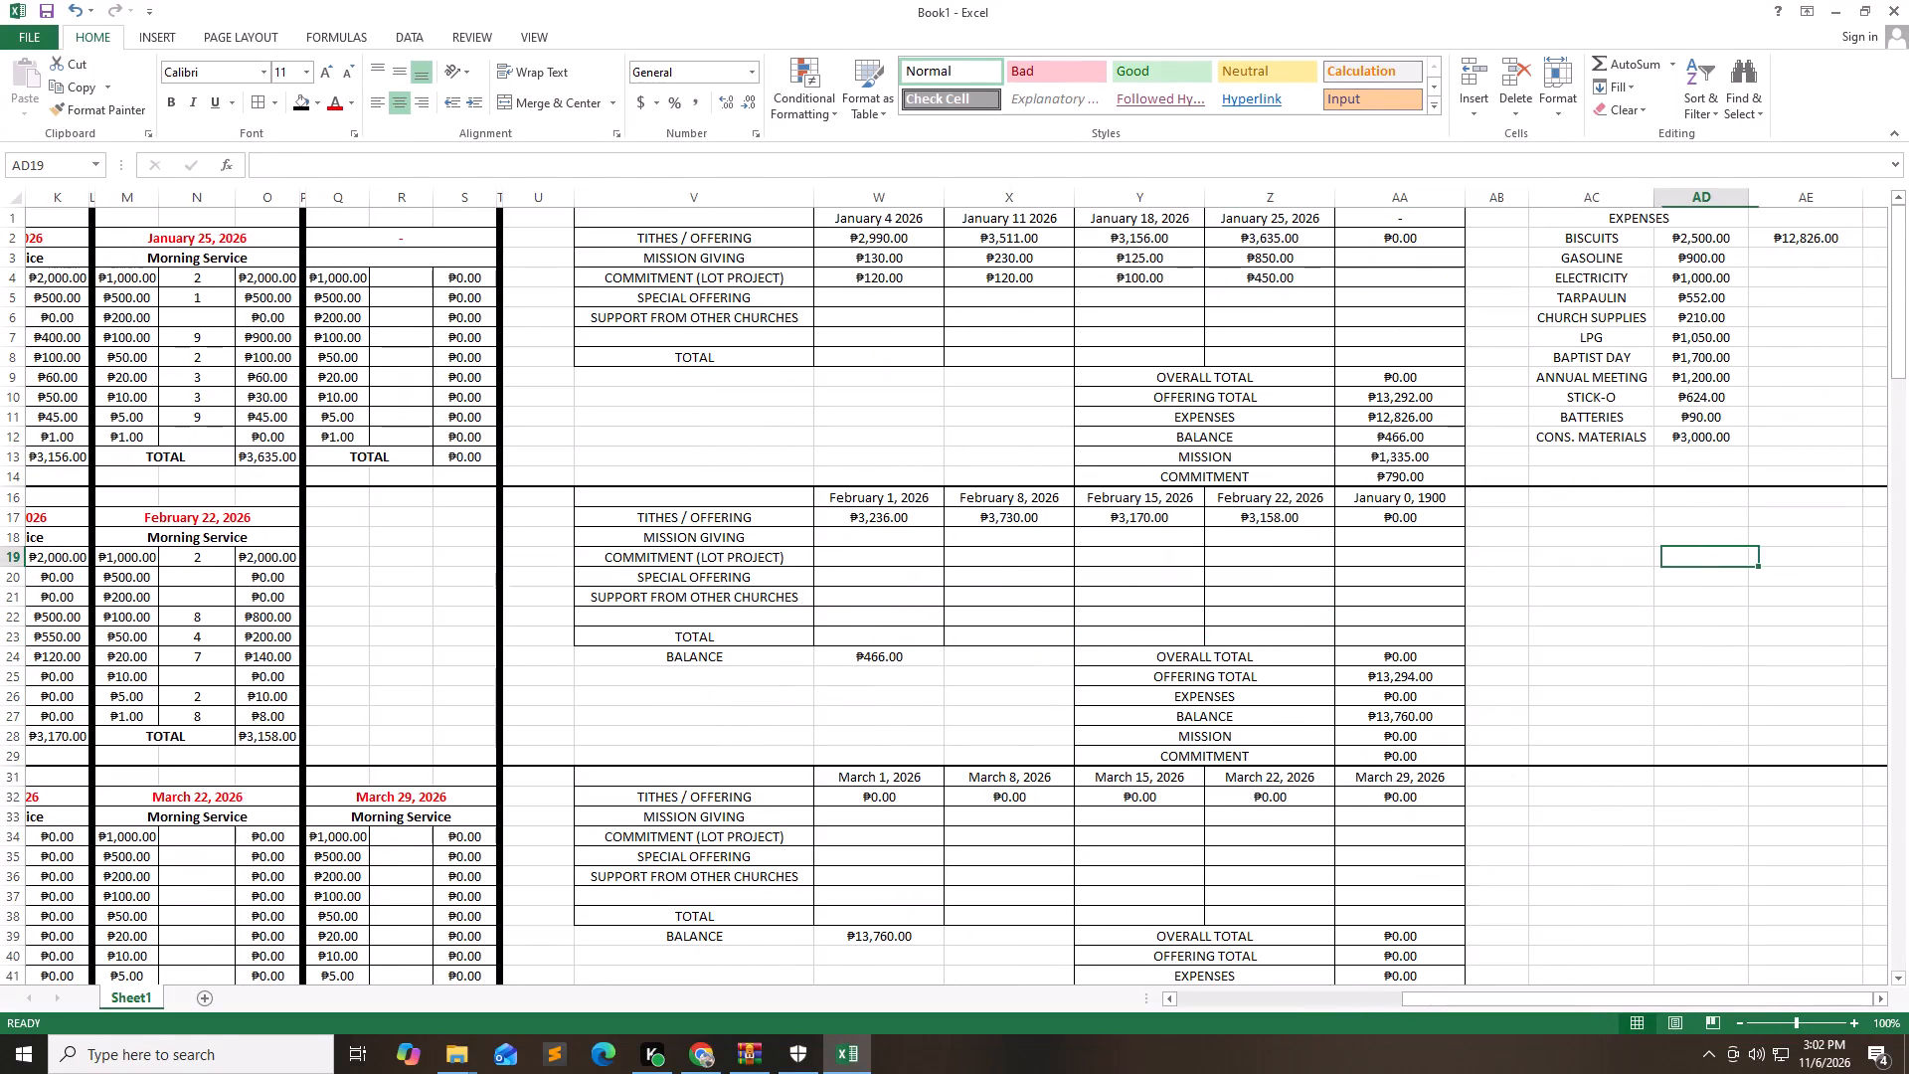
key("Left")
key("Up")
key("Up")
key("Up")
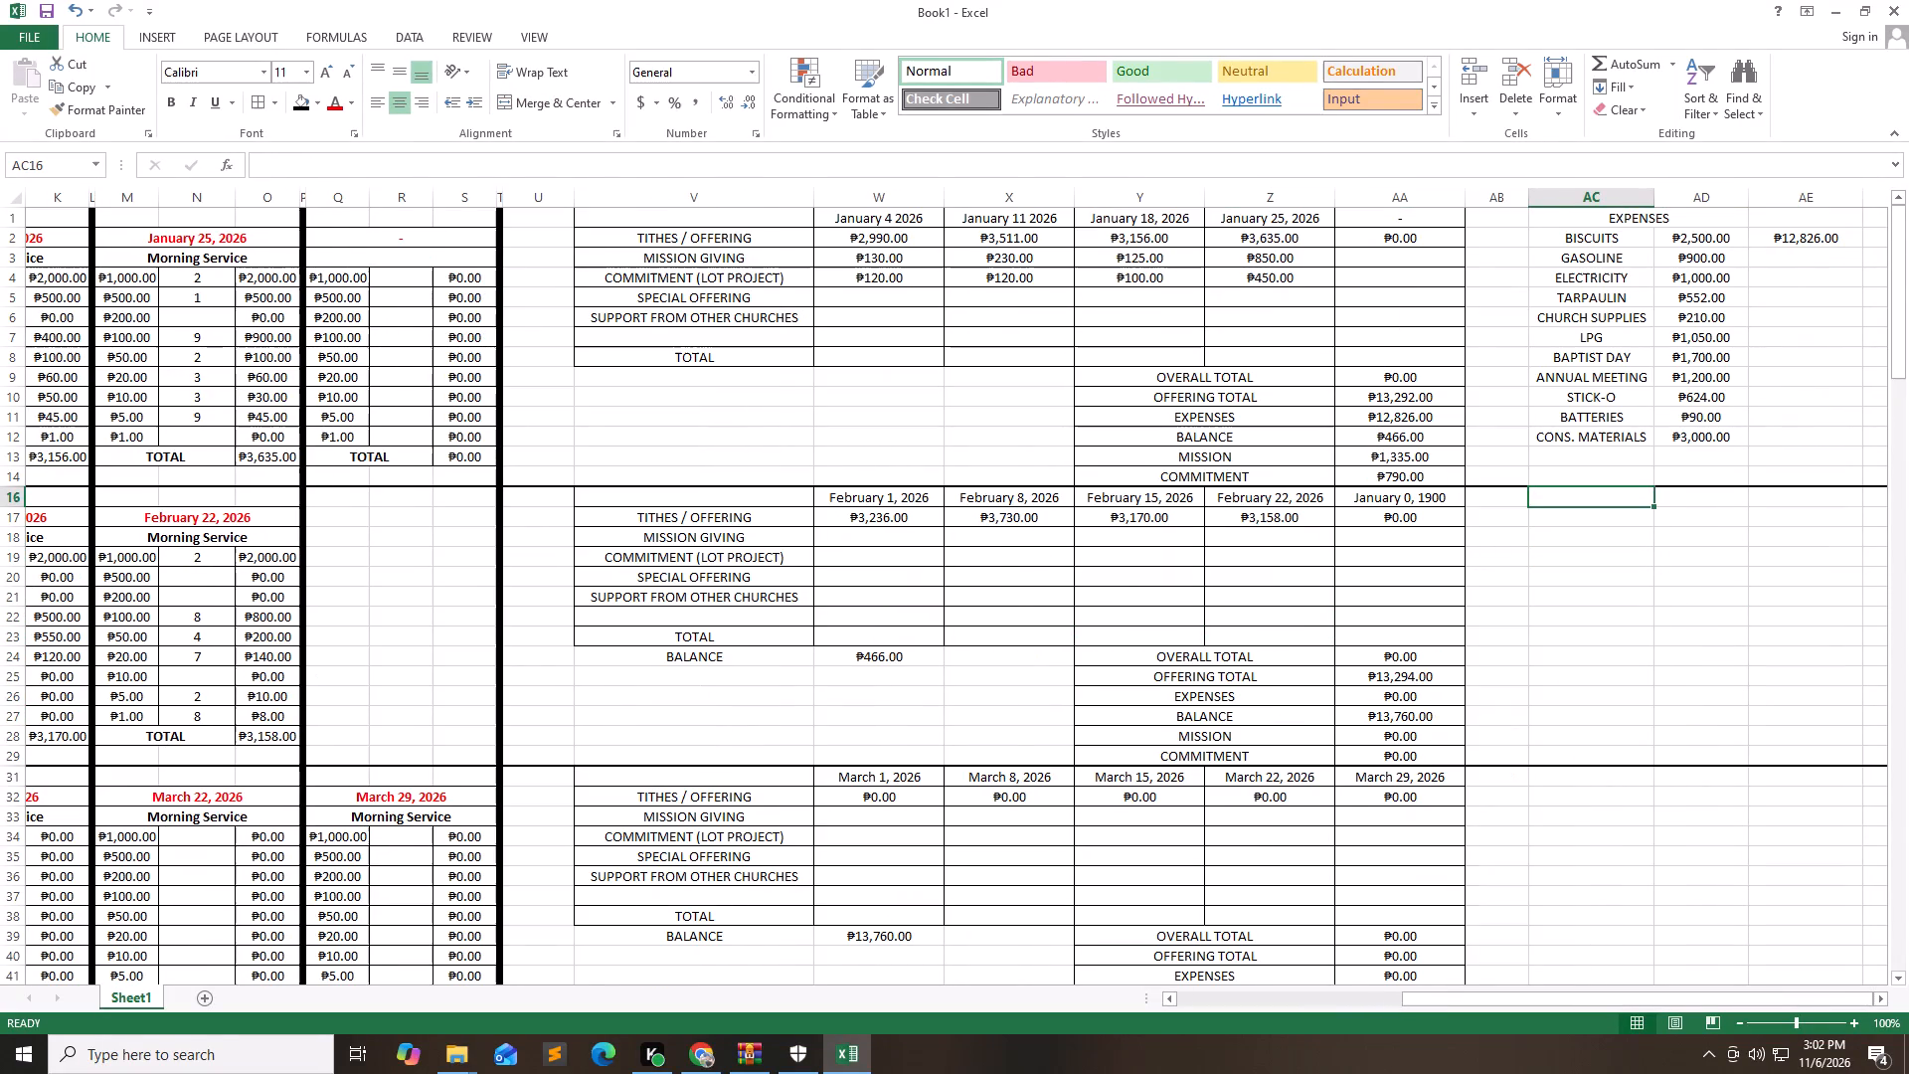
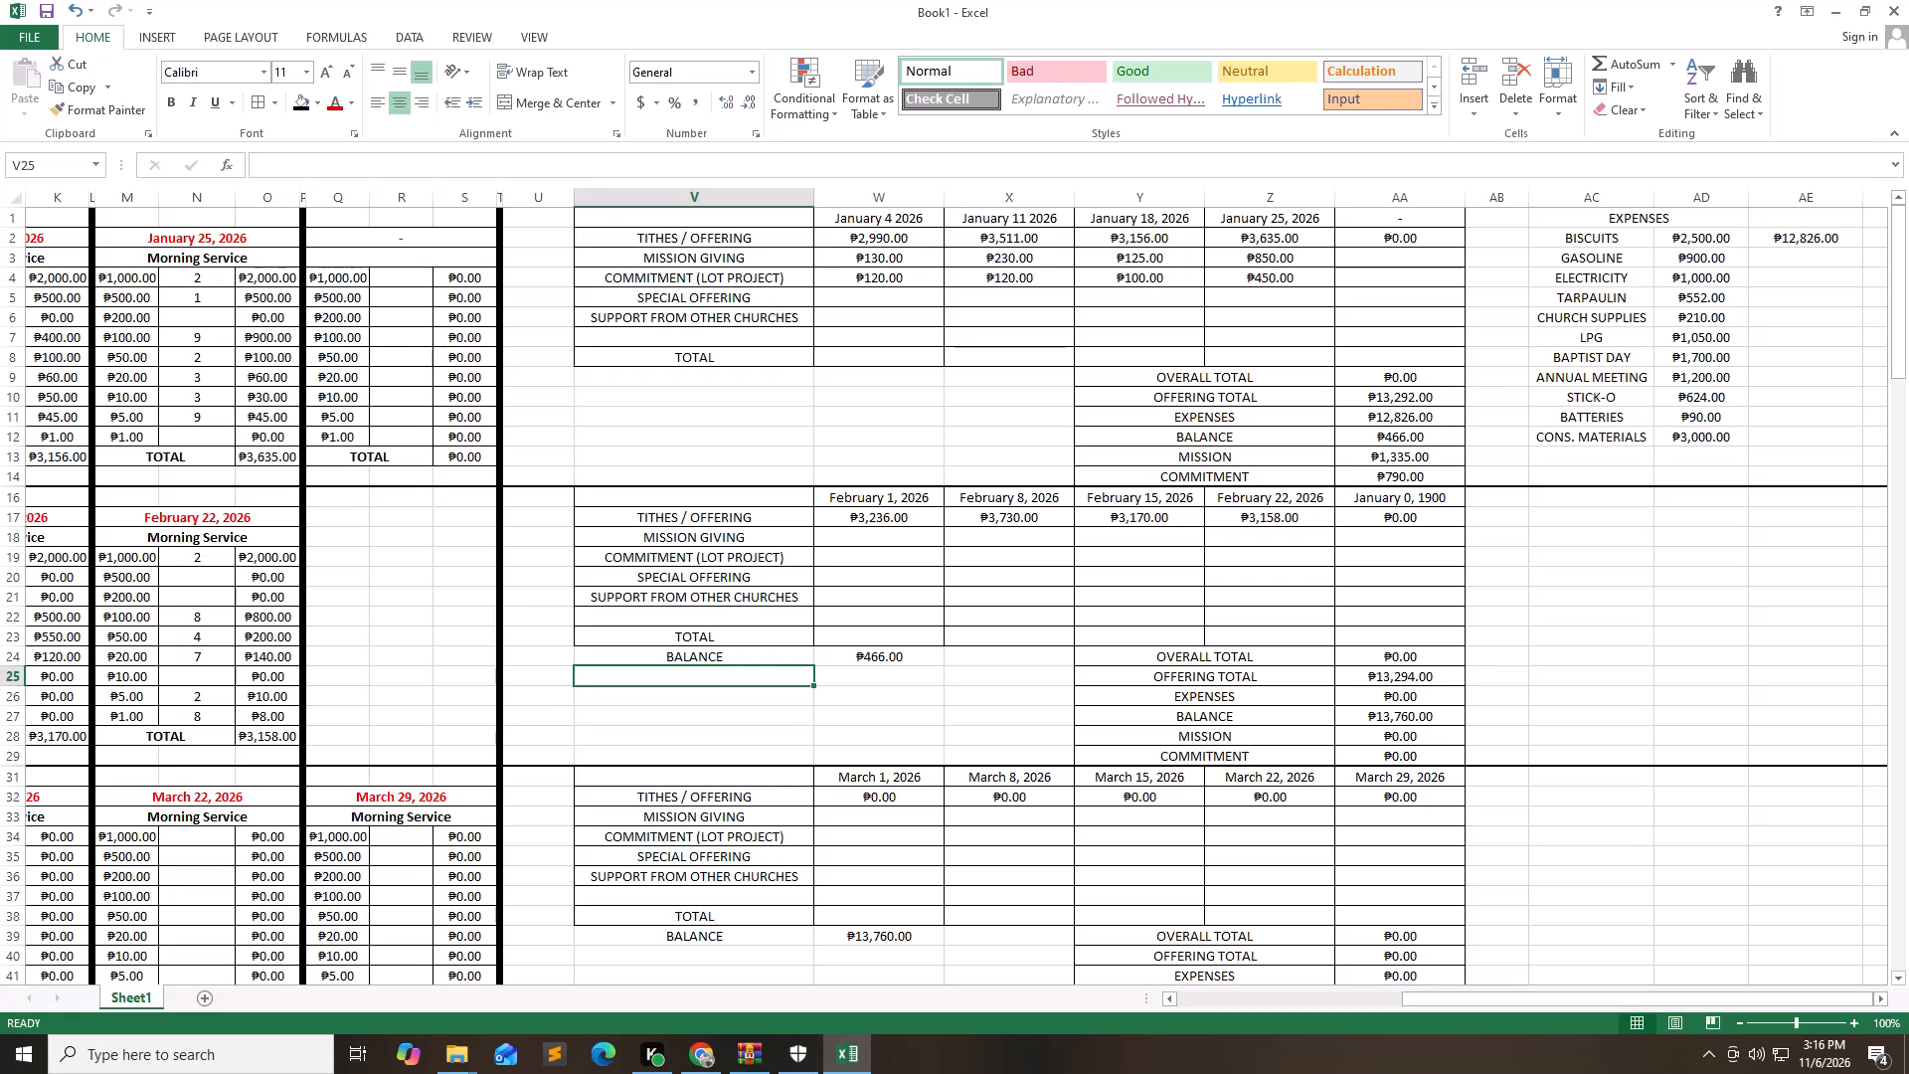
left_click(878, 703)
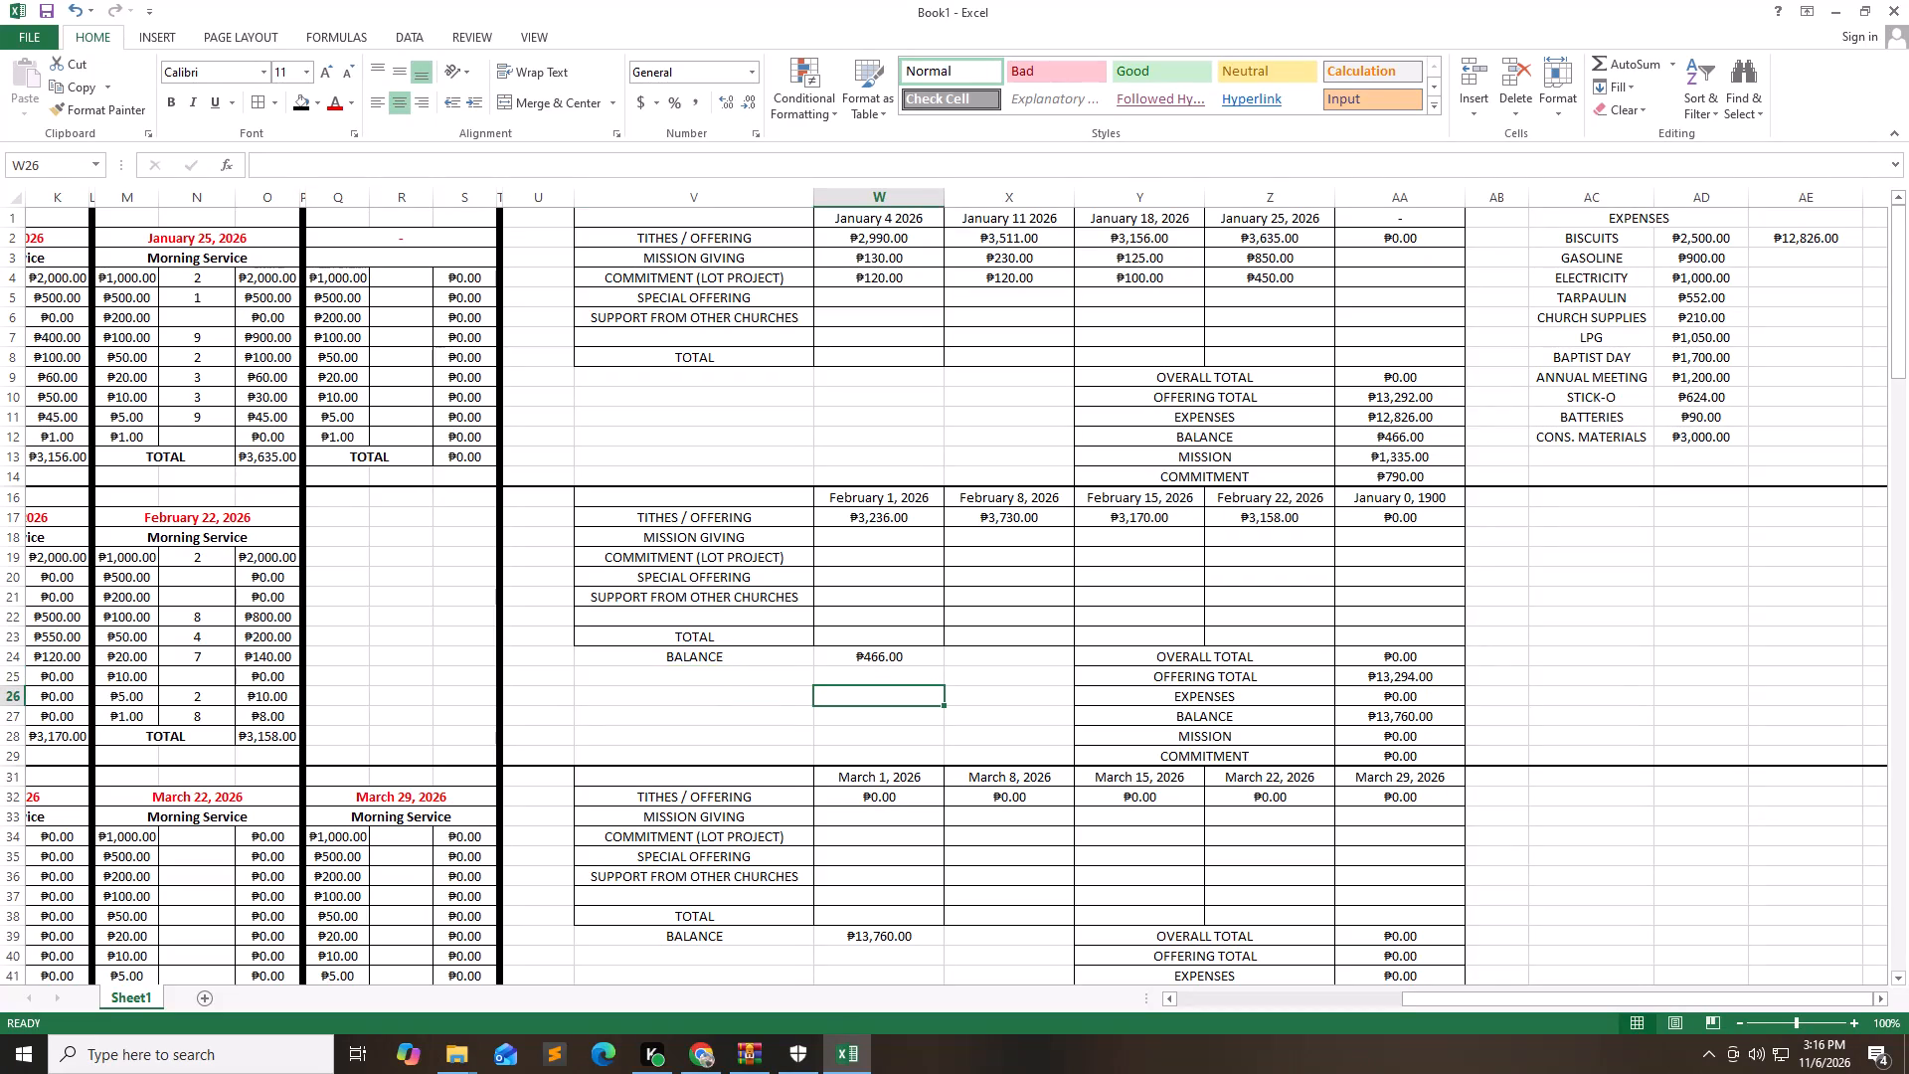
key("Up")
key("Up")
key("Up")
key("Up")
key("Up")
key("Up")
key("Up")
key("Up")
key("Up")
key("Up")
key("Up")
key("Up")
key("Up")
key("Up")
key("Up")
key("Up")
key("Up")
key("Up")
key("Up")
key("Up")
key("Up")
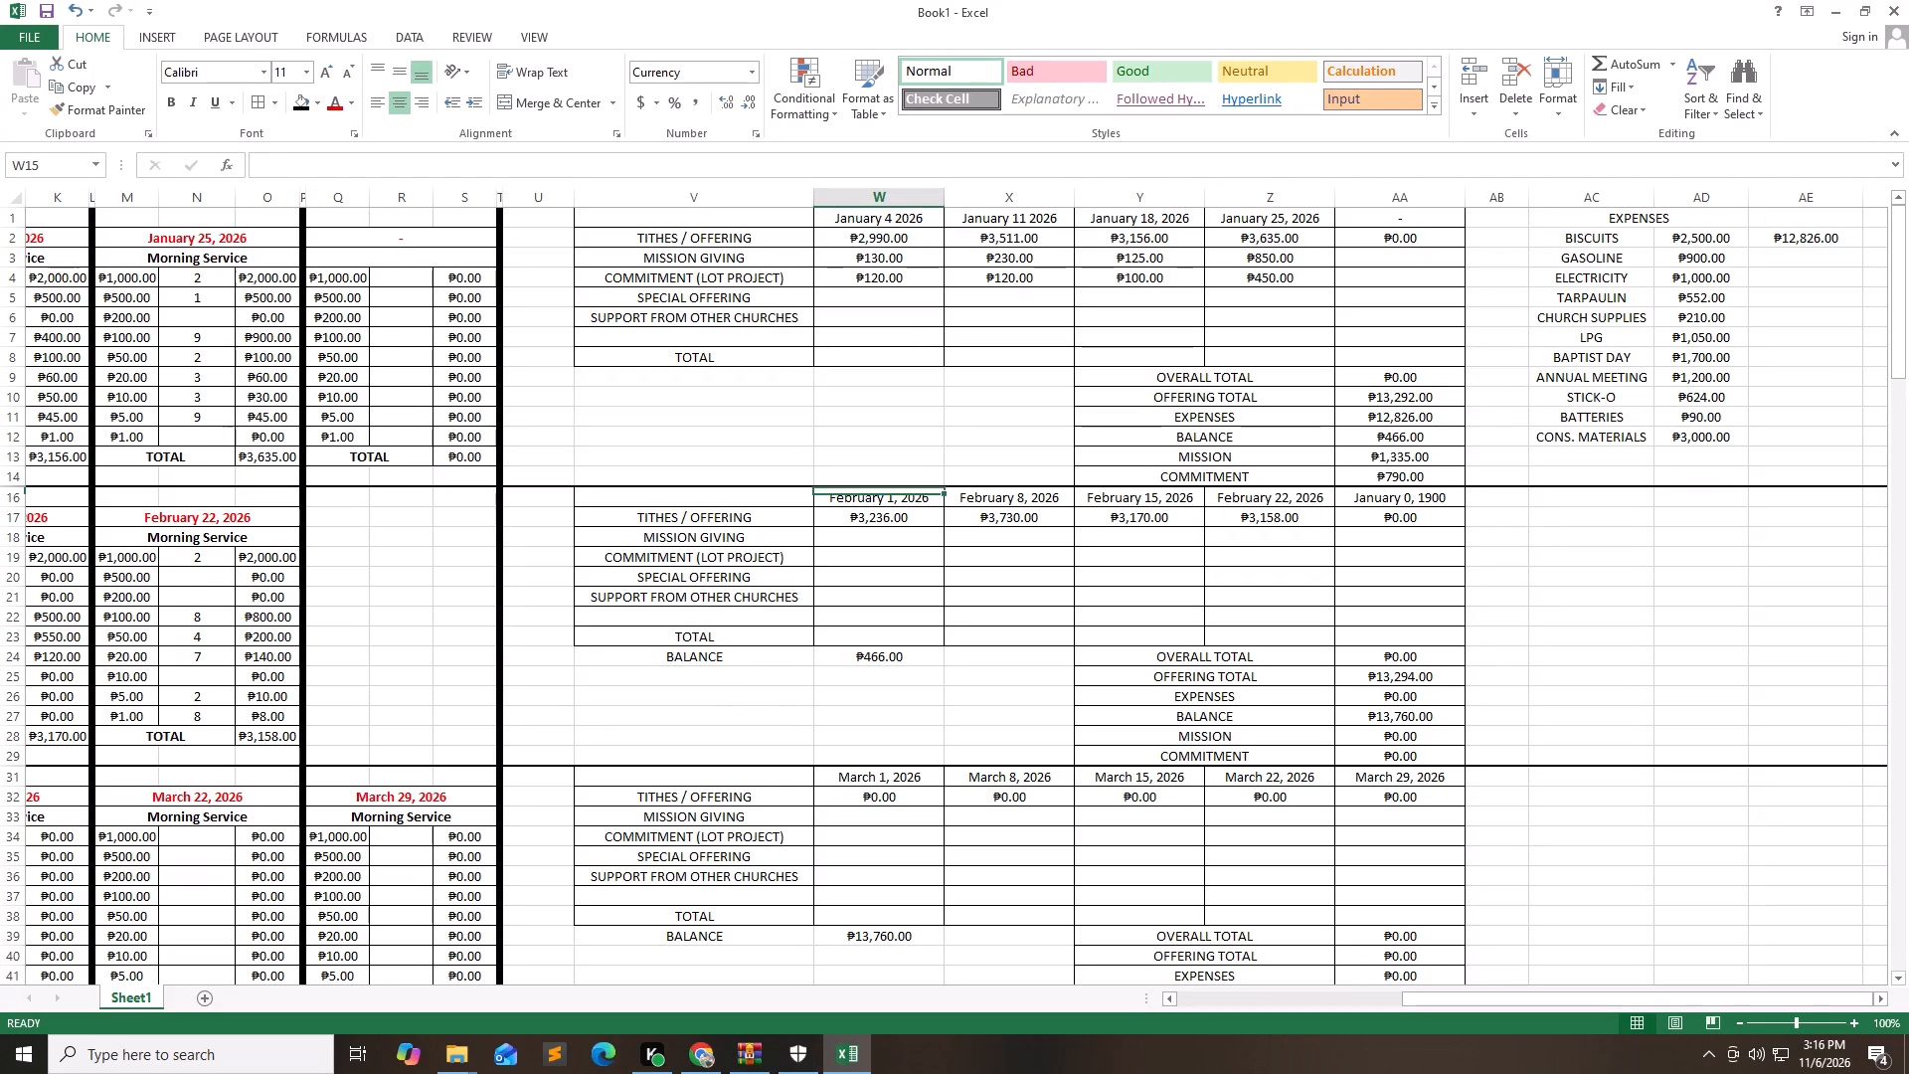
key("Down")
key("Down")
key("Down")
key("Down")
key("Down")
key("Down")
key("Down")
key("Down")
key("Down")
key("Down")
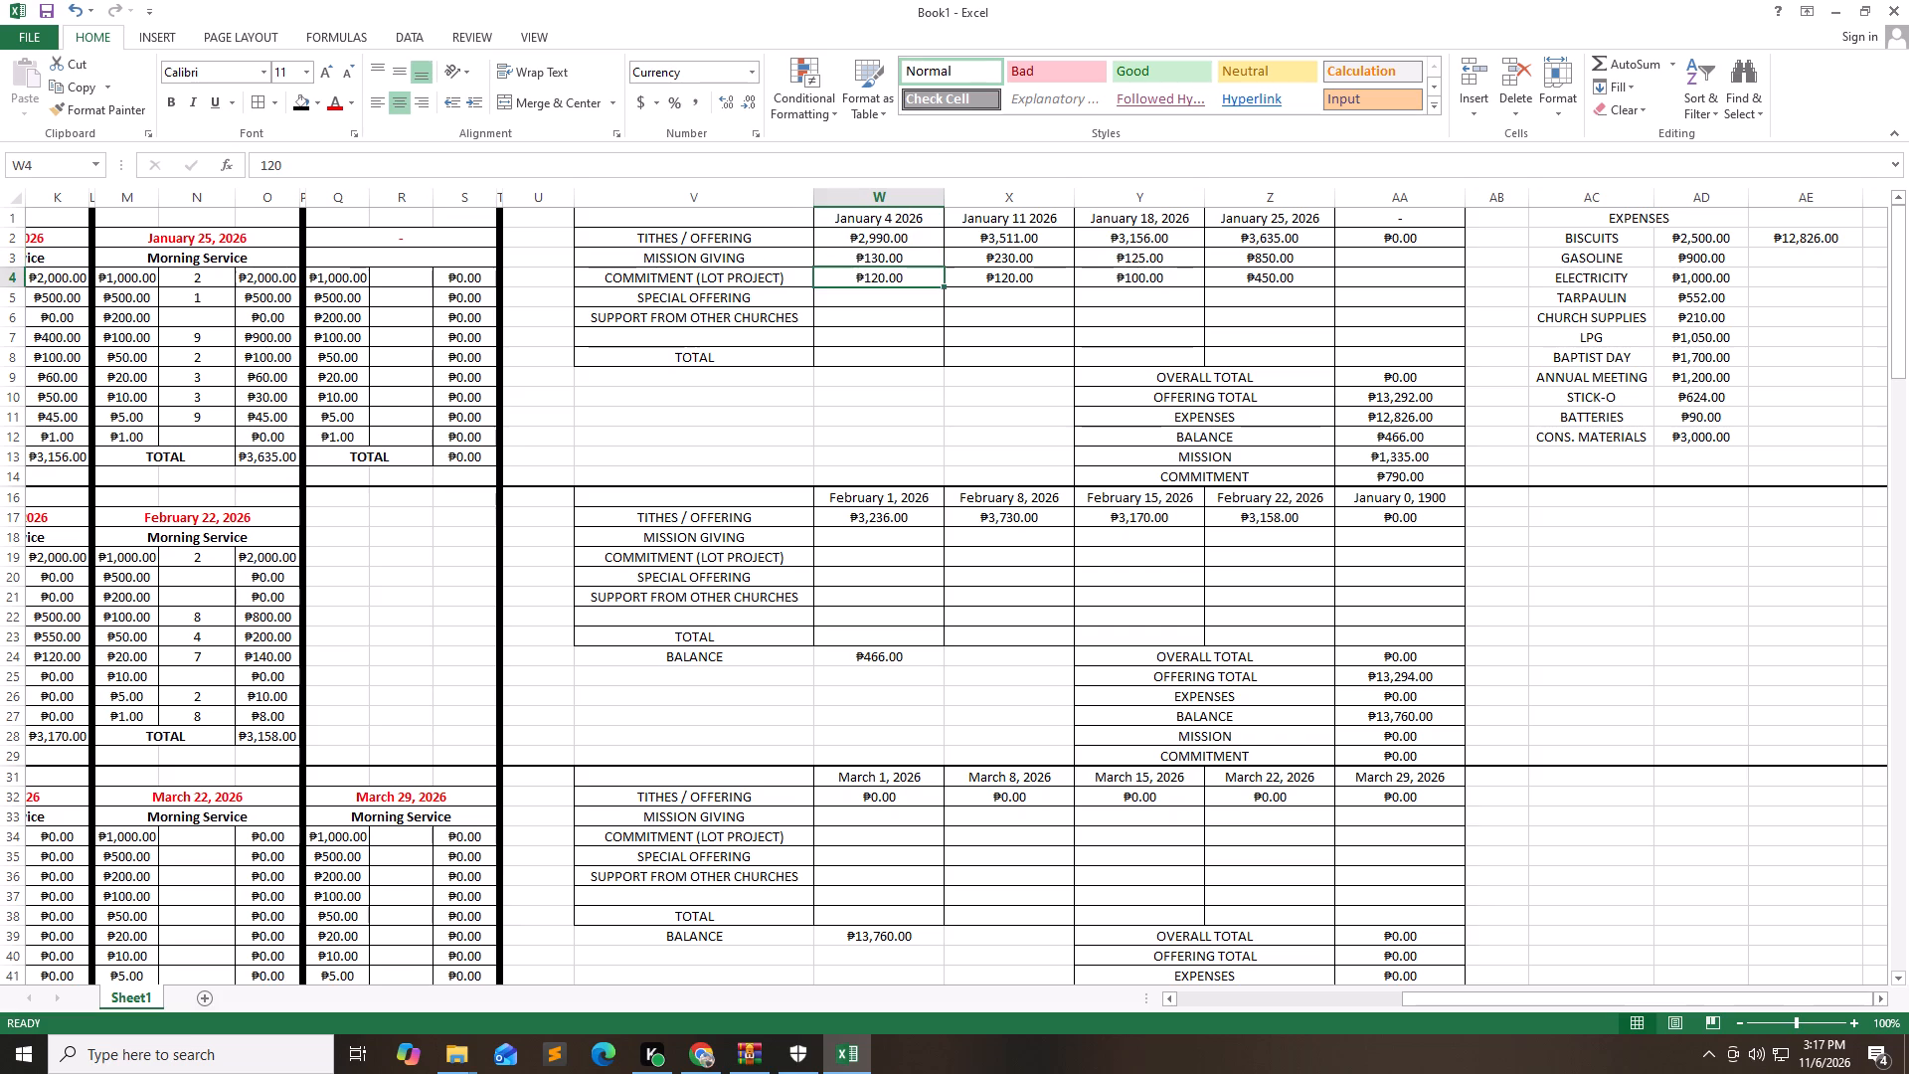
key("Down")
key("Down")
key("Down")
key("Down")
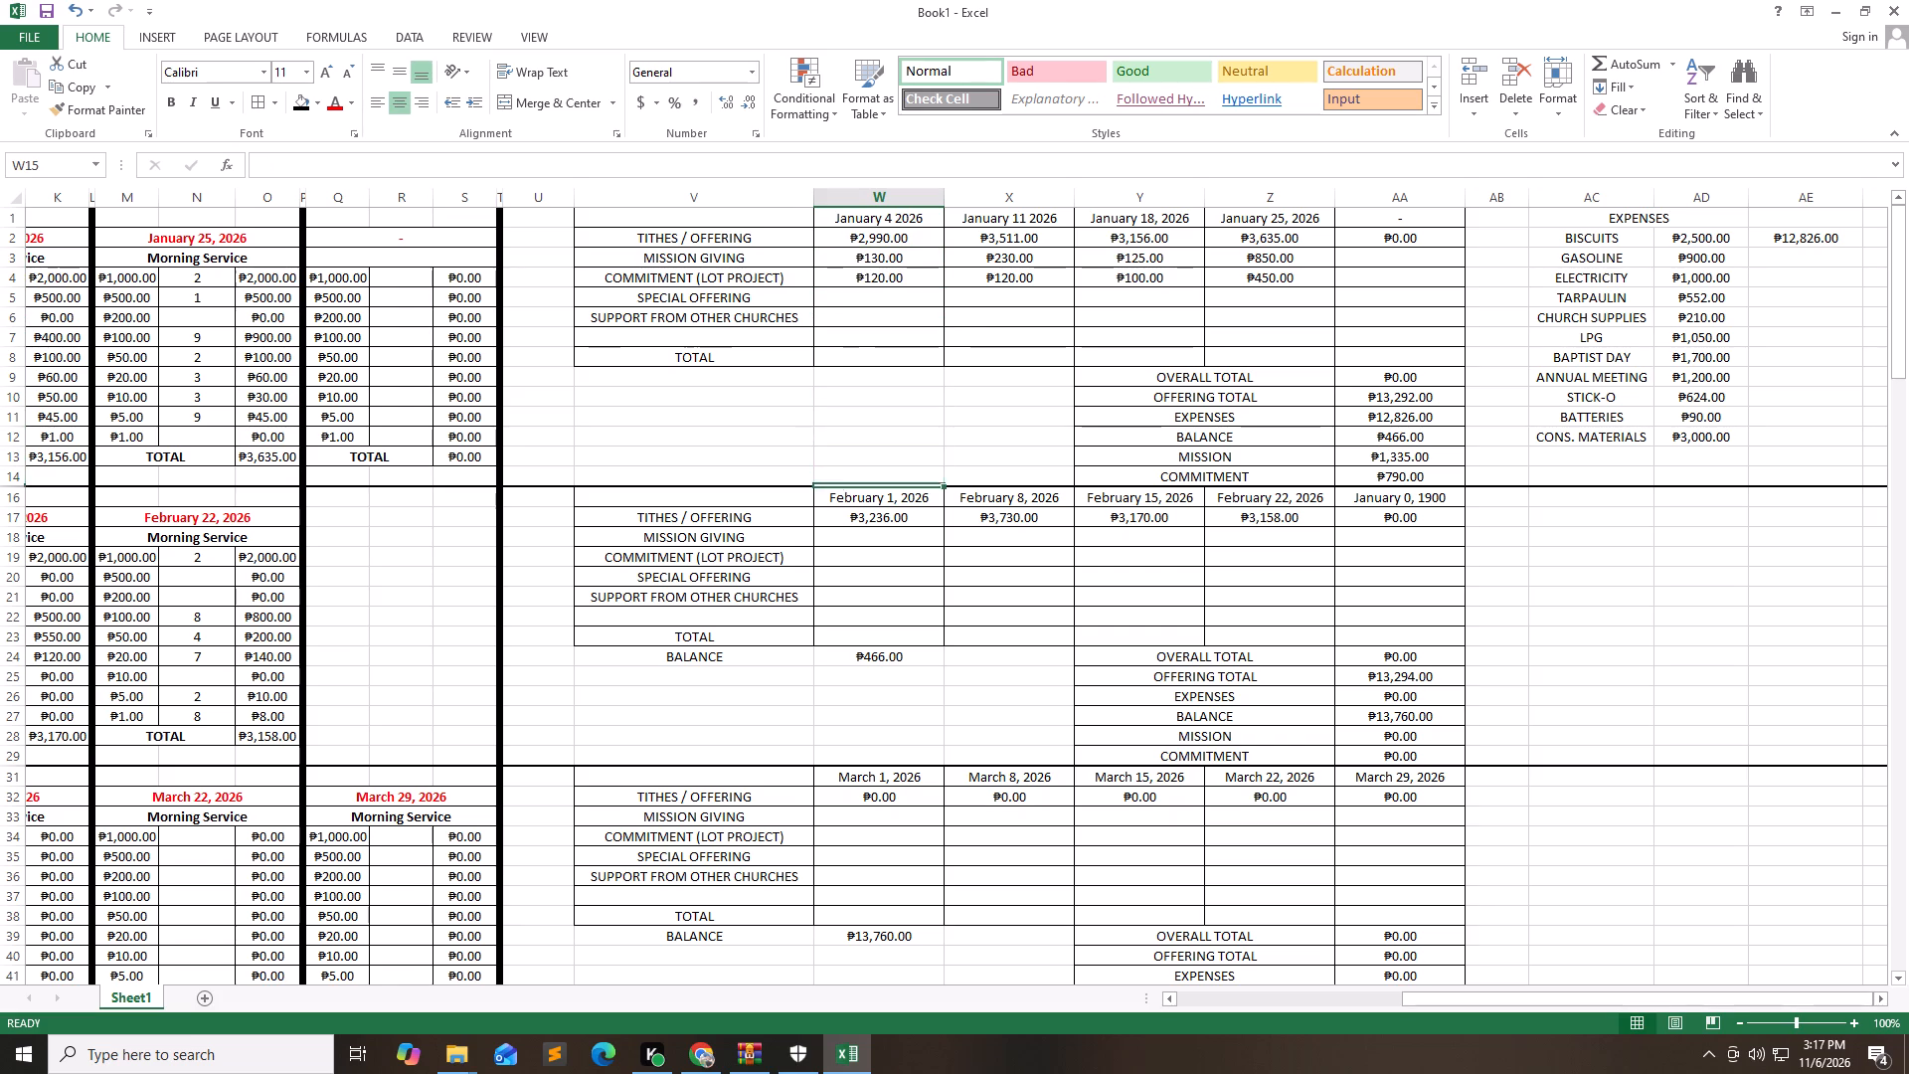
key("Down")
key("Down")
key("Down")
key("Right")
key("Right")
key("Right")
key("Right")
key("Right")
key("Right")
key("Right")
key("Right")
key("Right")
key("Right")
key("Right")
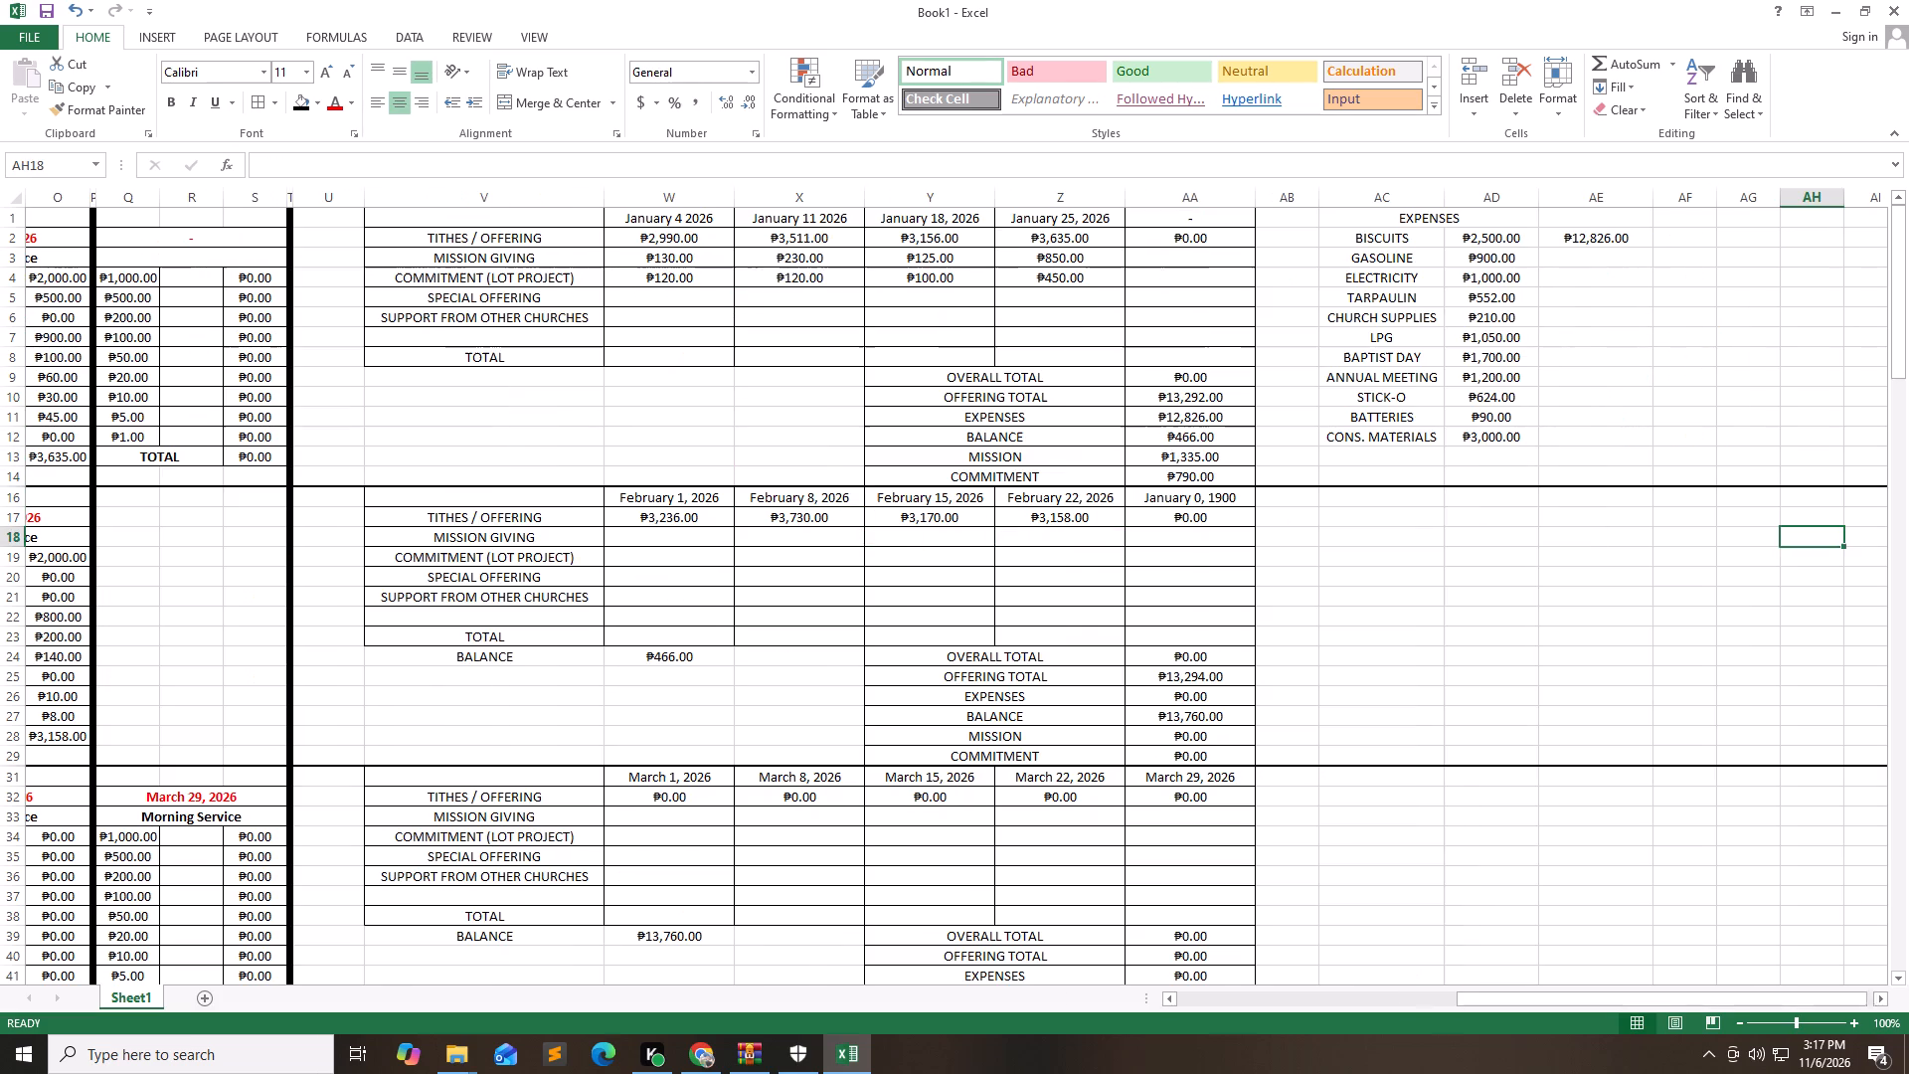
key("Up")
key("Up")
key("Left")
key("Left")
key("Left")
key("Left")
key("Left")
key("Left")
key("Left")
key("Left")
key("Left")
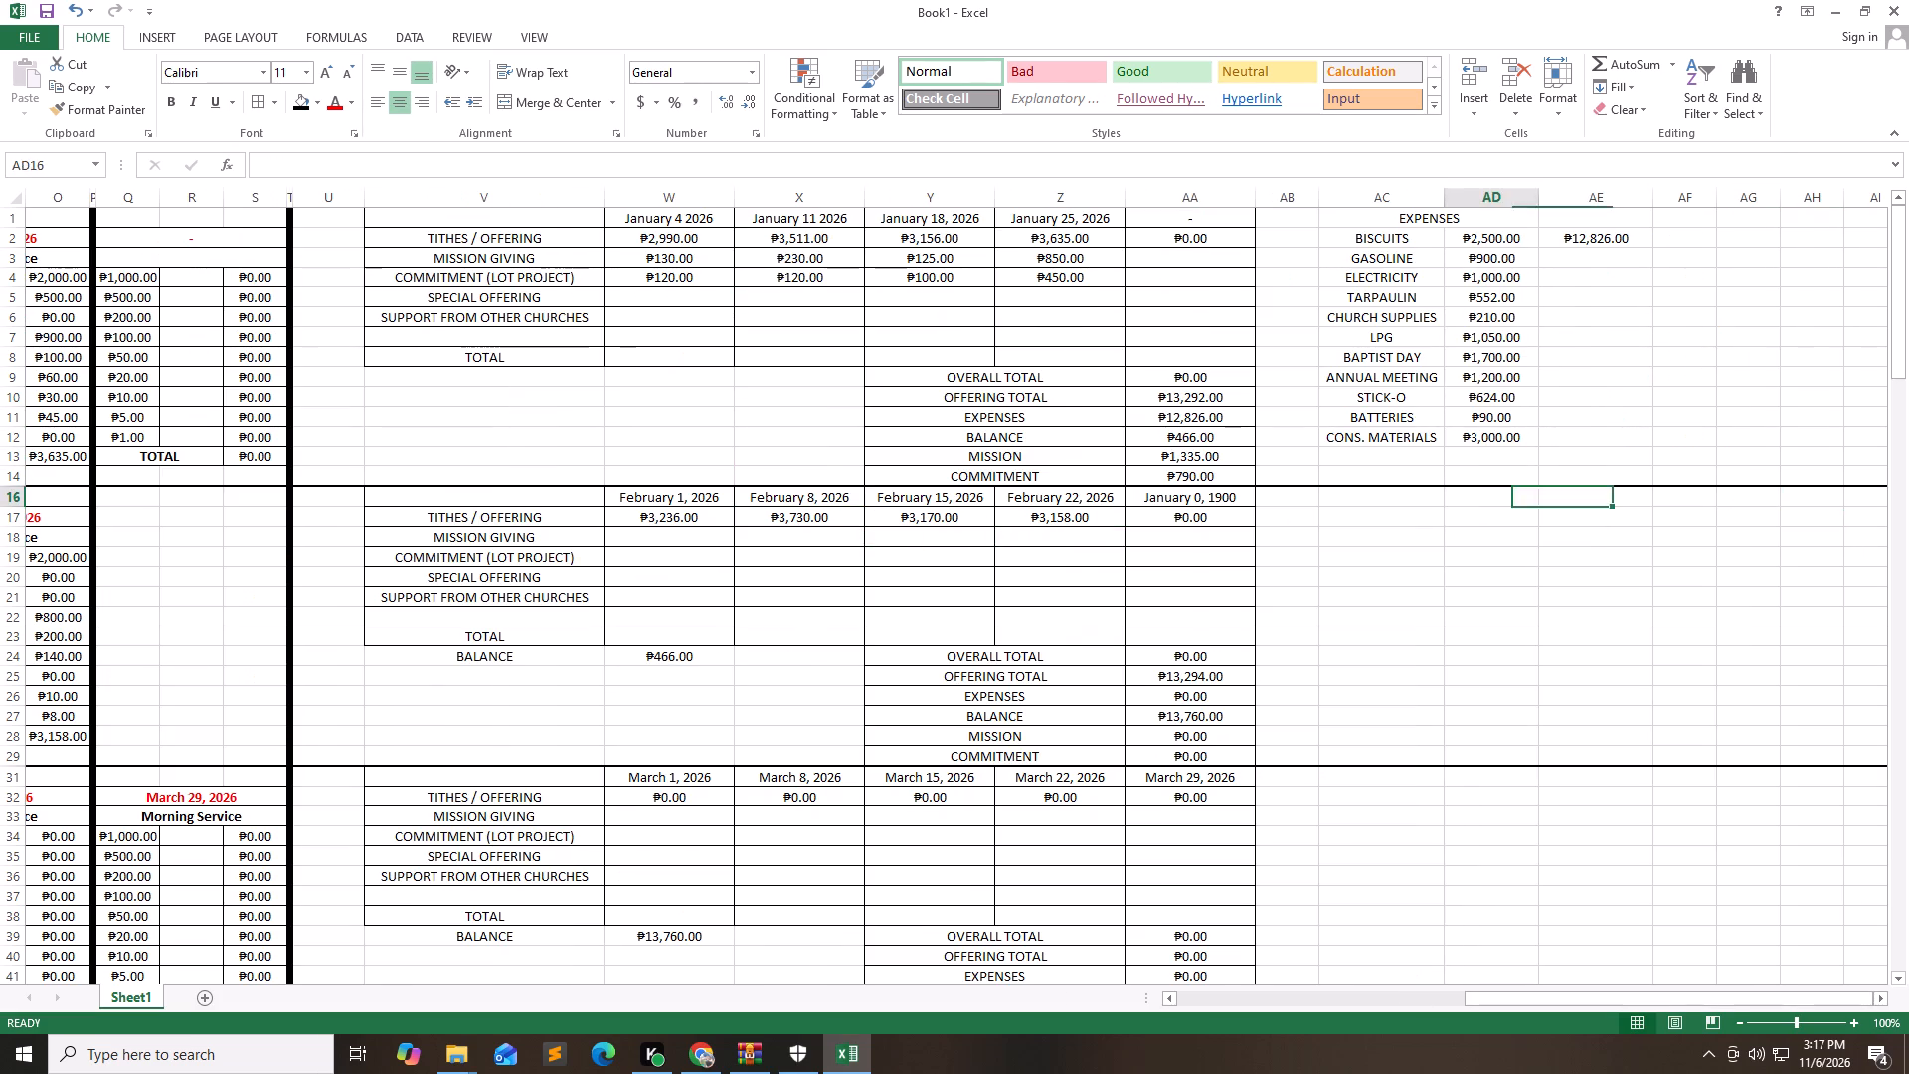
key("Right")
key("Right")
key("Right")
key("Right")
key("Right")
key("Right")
Copy the merged EXPENSES heading from AC1 to AC16, level with the top row of the February summary.
key("Up")
key("Up")
key("Up")
key("Up")
key("Up")
key("Up")
key("Up")
key("Up")
key("Up")
key("Up")
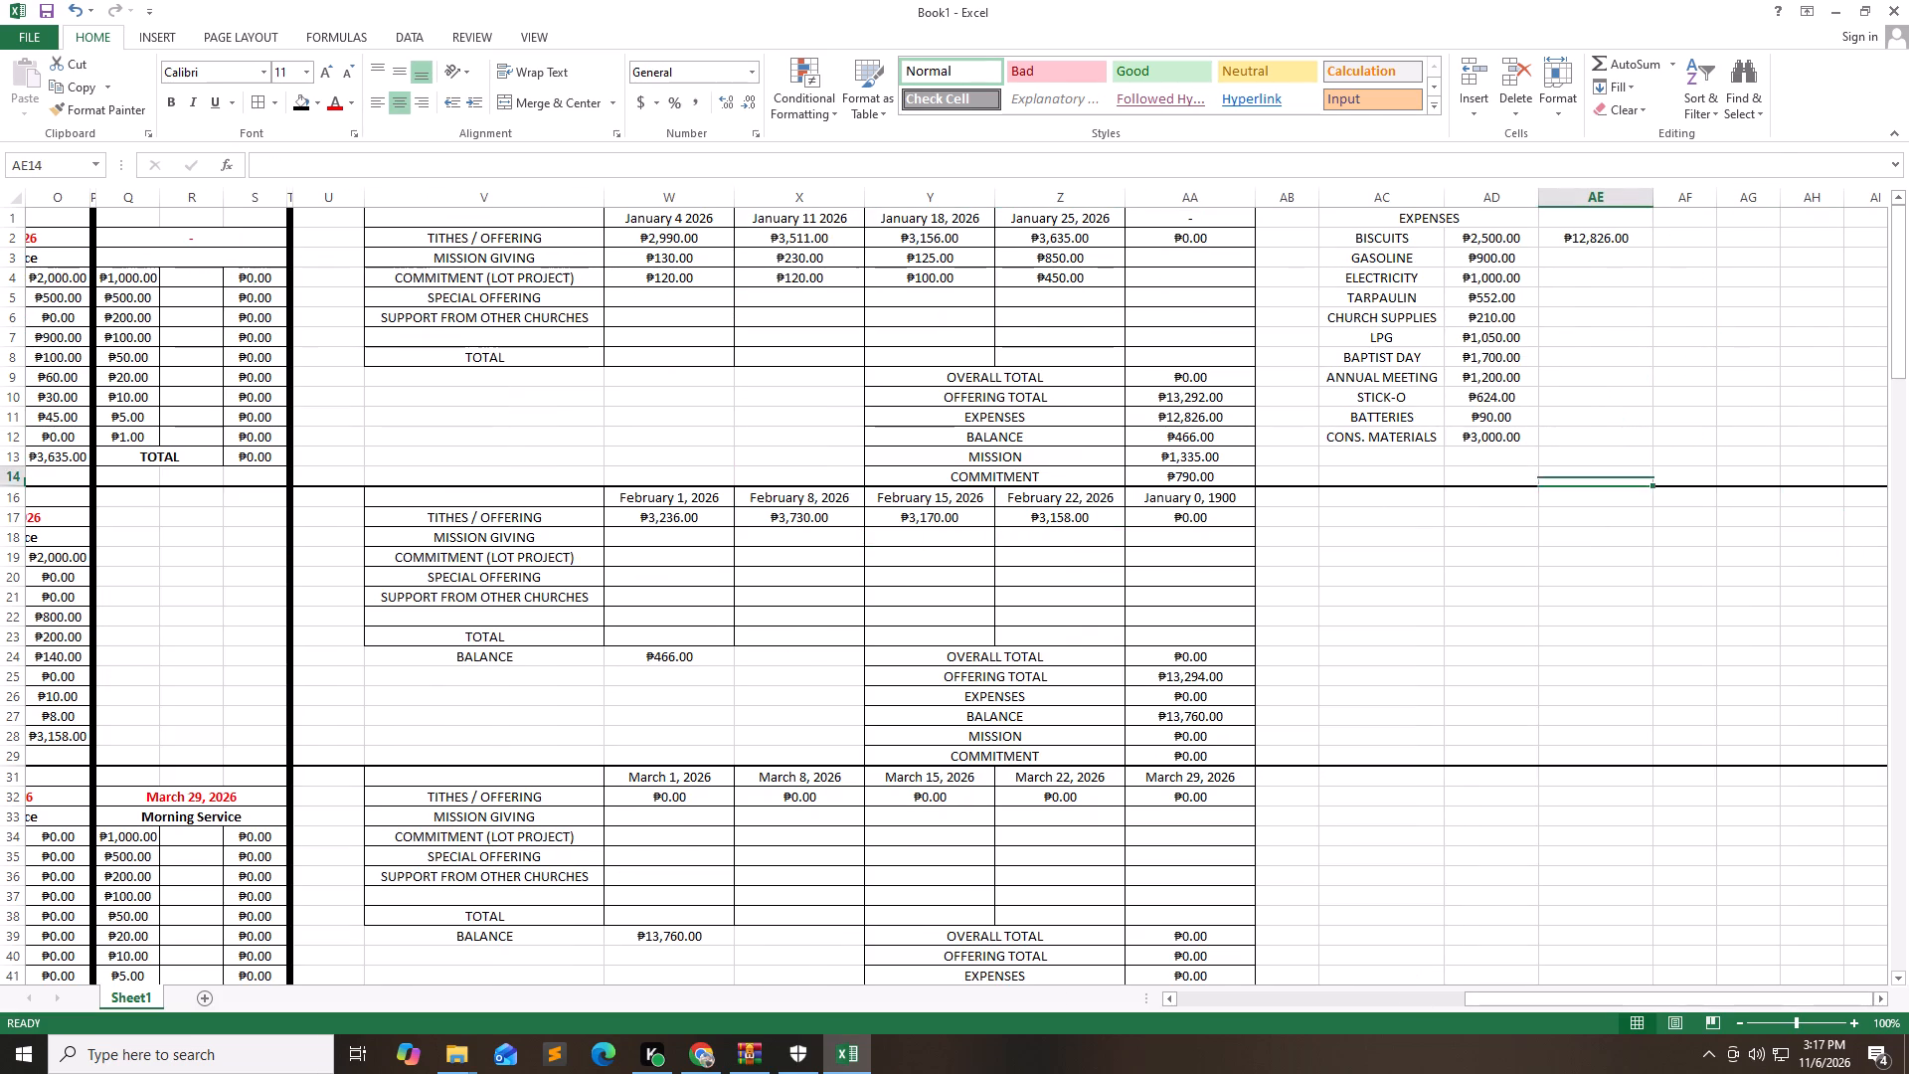
key("Left")
key("Up")
key("Up")
key("Up")
key("Up")
key("Up")
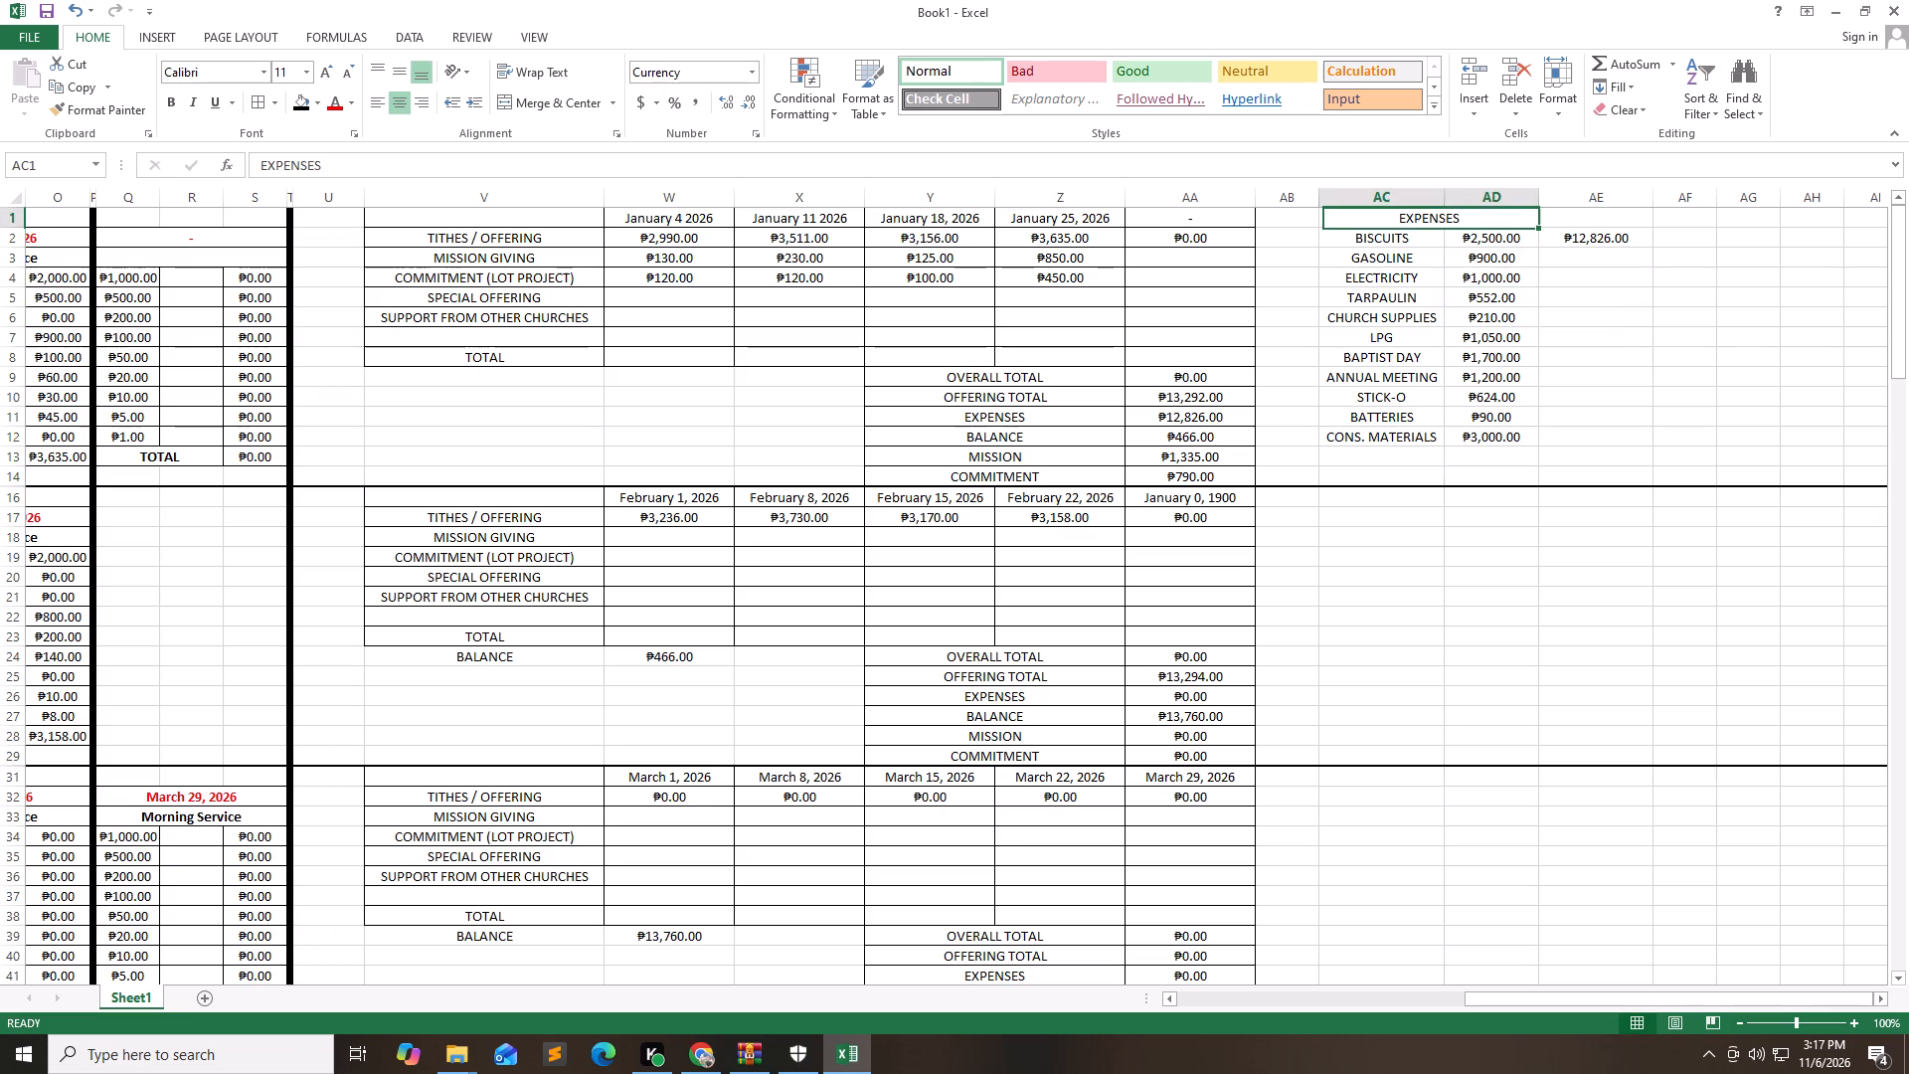
key("shift+Down")
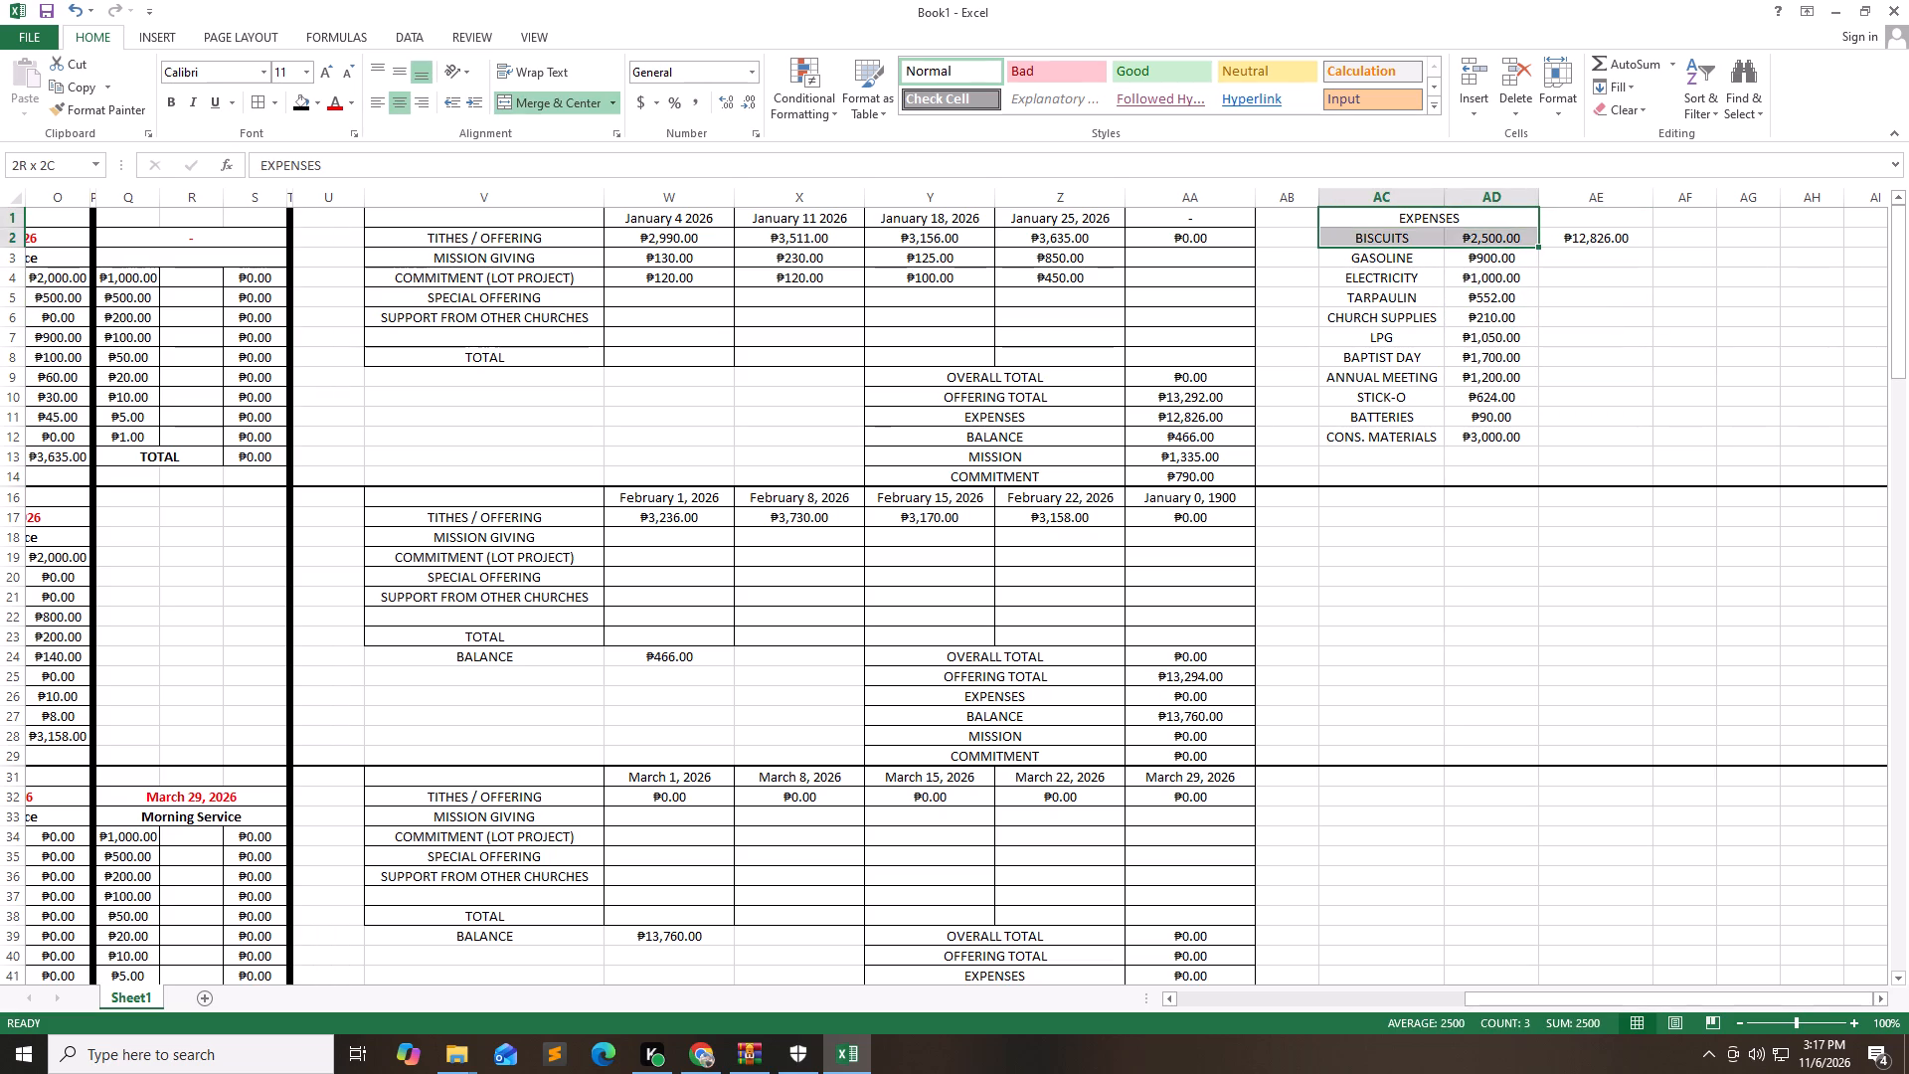
key("Up")
key("ctrl+c")
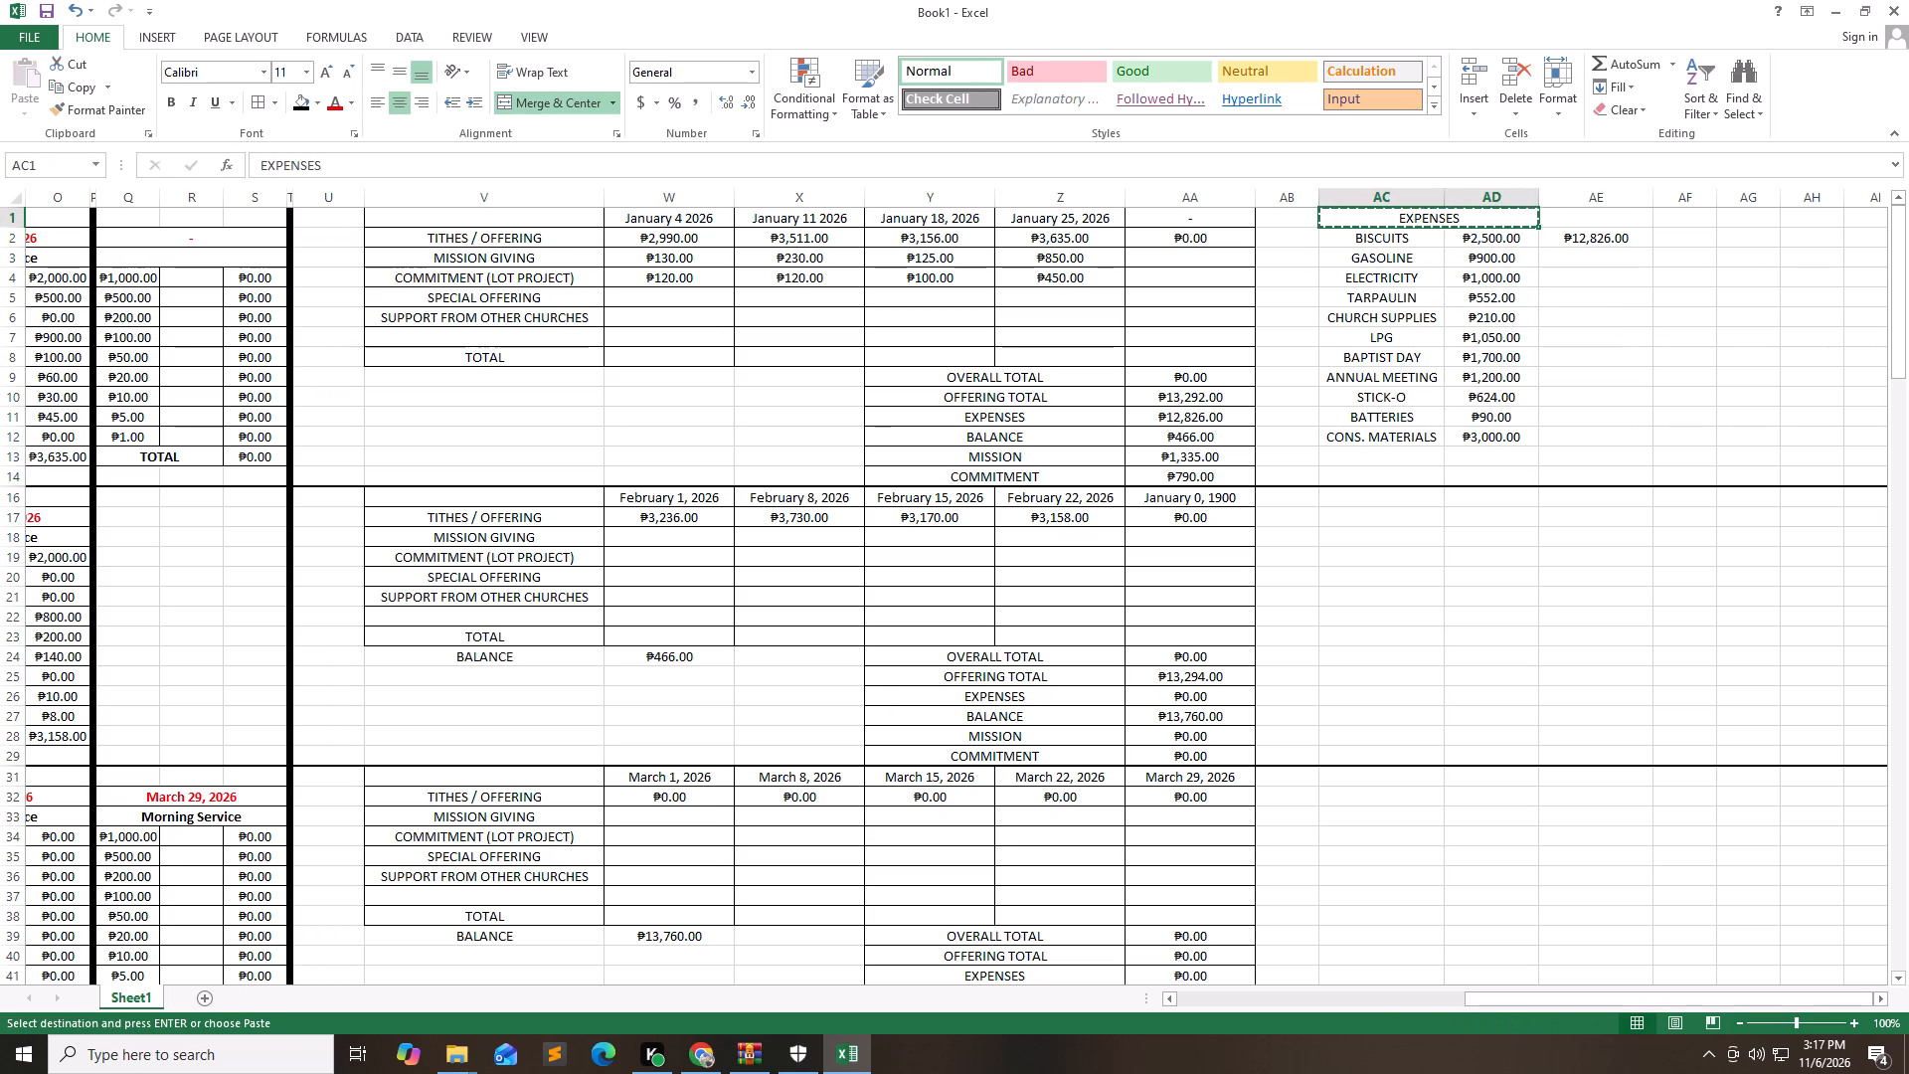
key("Down")
key("Down")
key("Down")
key("Down")
key("Down")
key("Down")
key("Down")
key("Down")
key("Down")
key("Down")
key("Down")
key("Down")
key("Left")
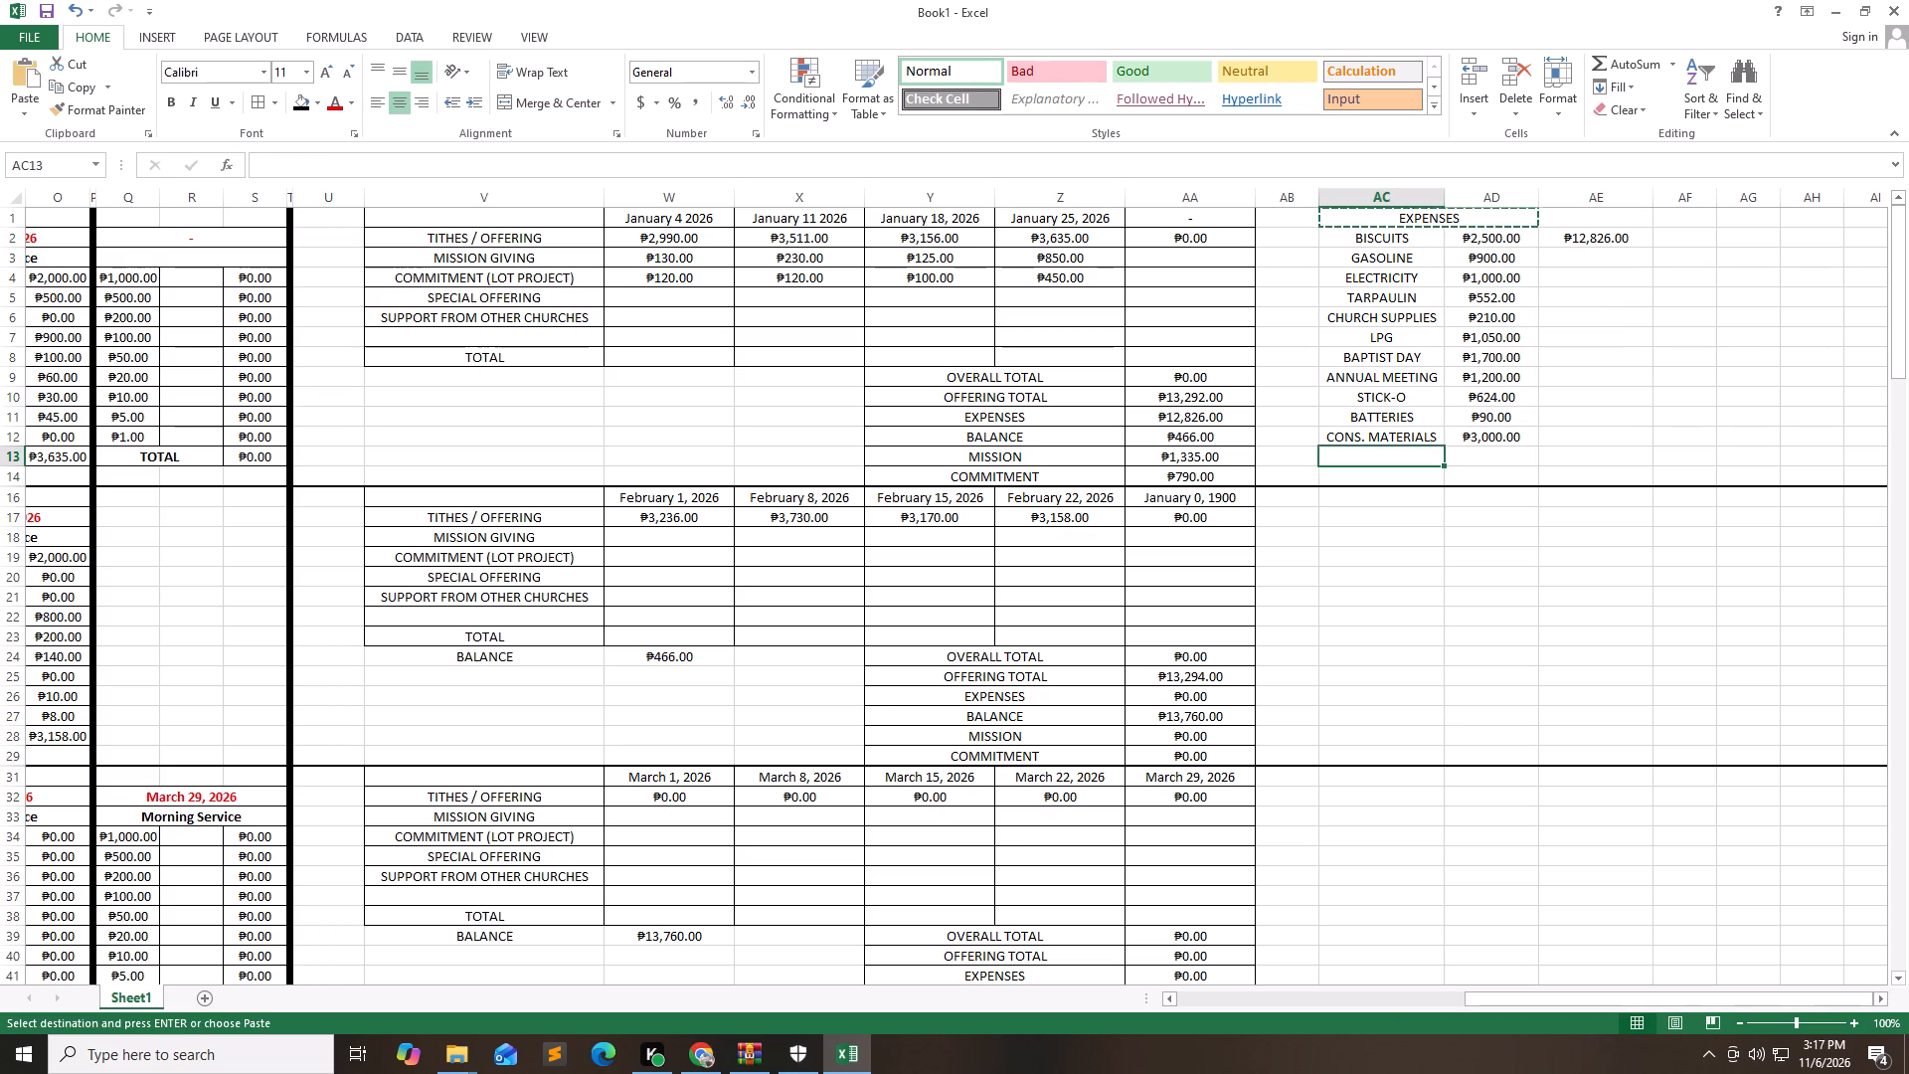
key("Left")
key("Down")
key("Down")
key("Right")
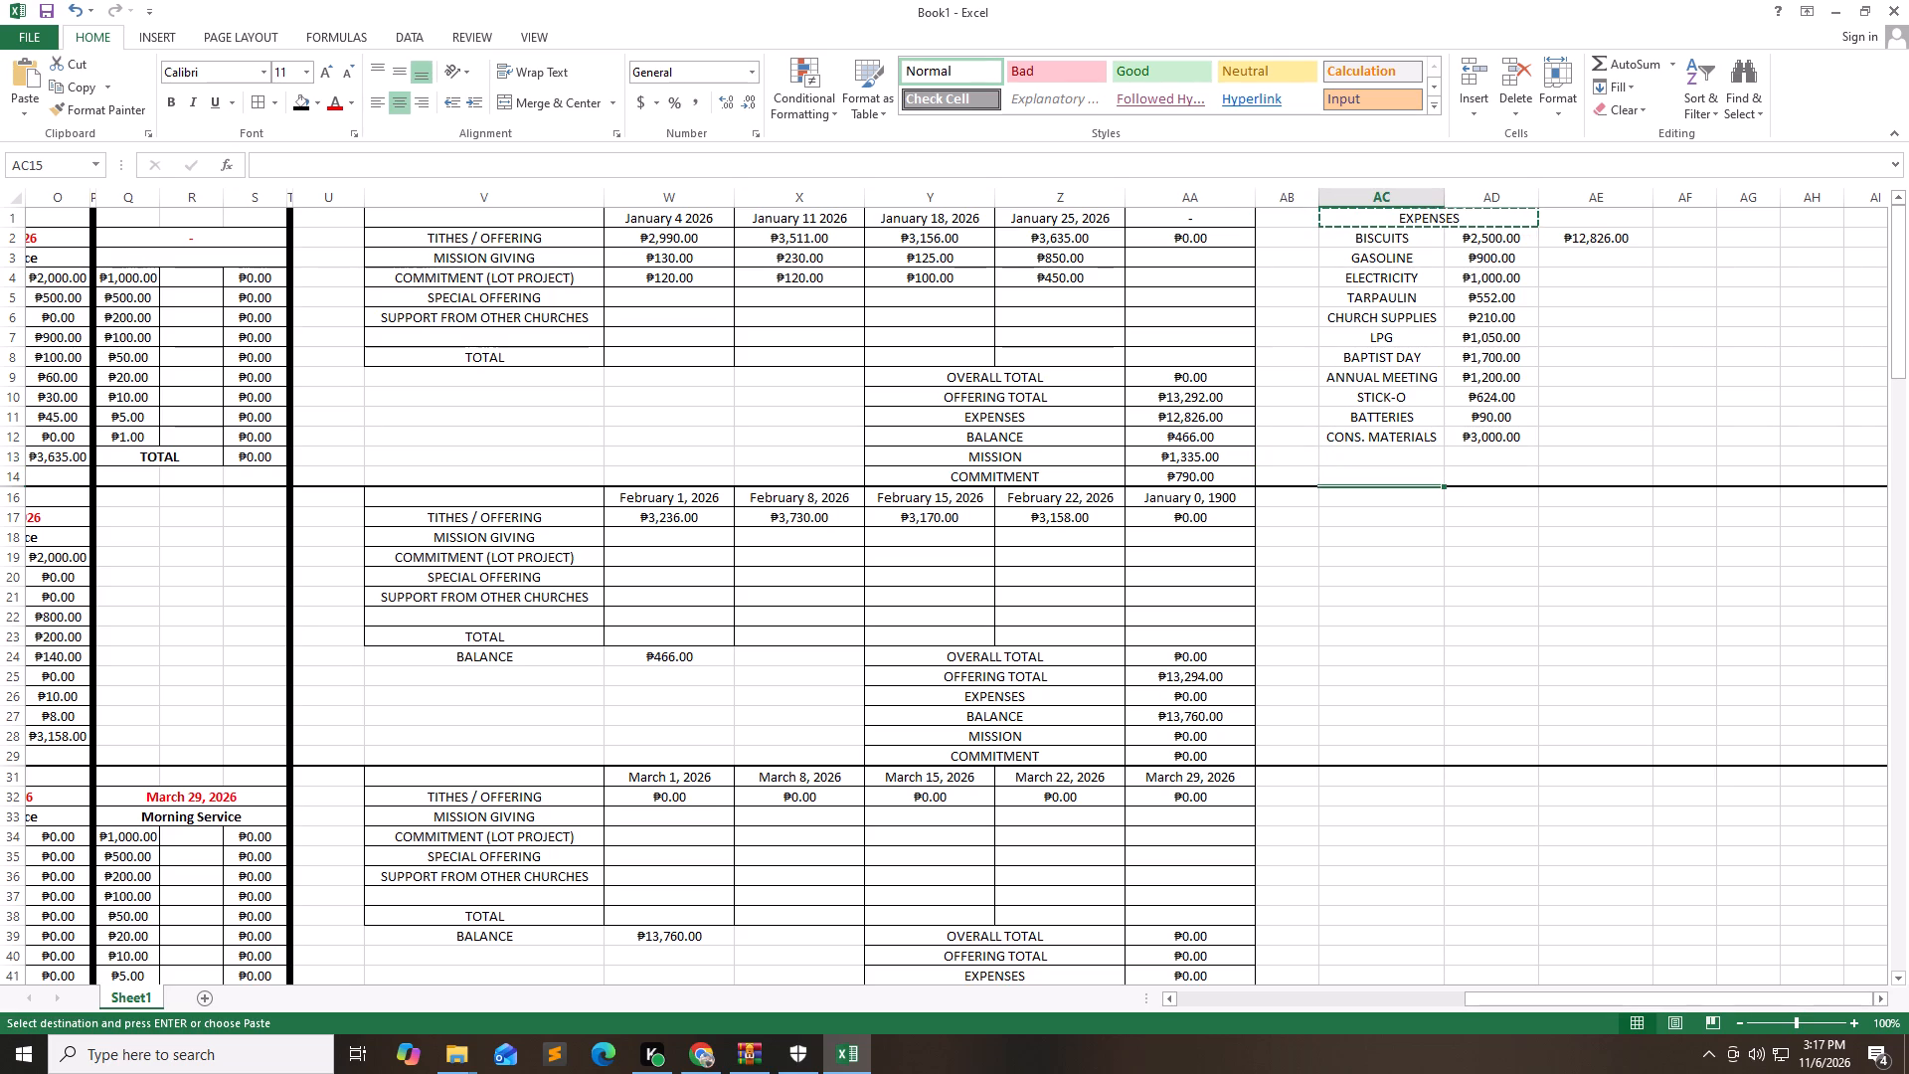
key("Down")
key("ctrl+v")
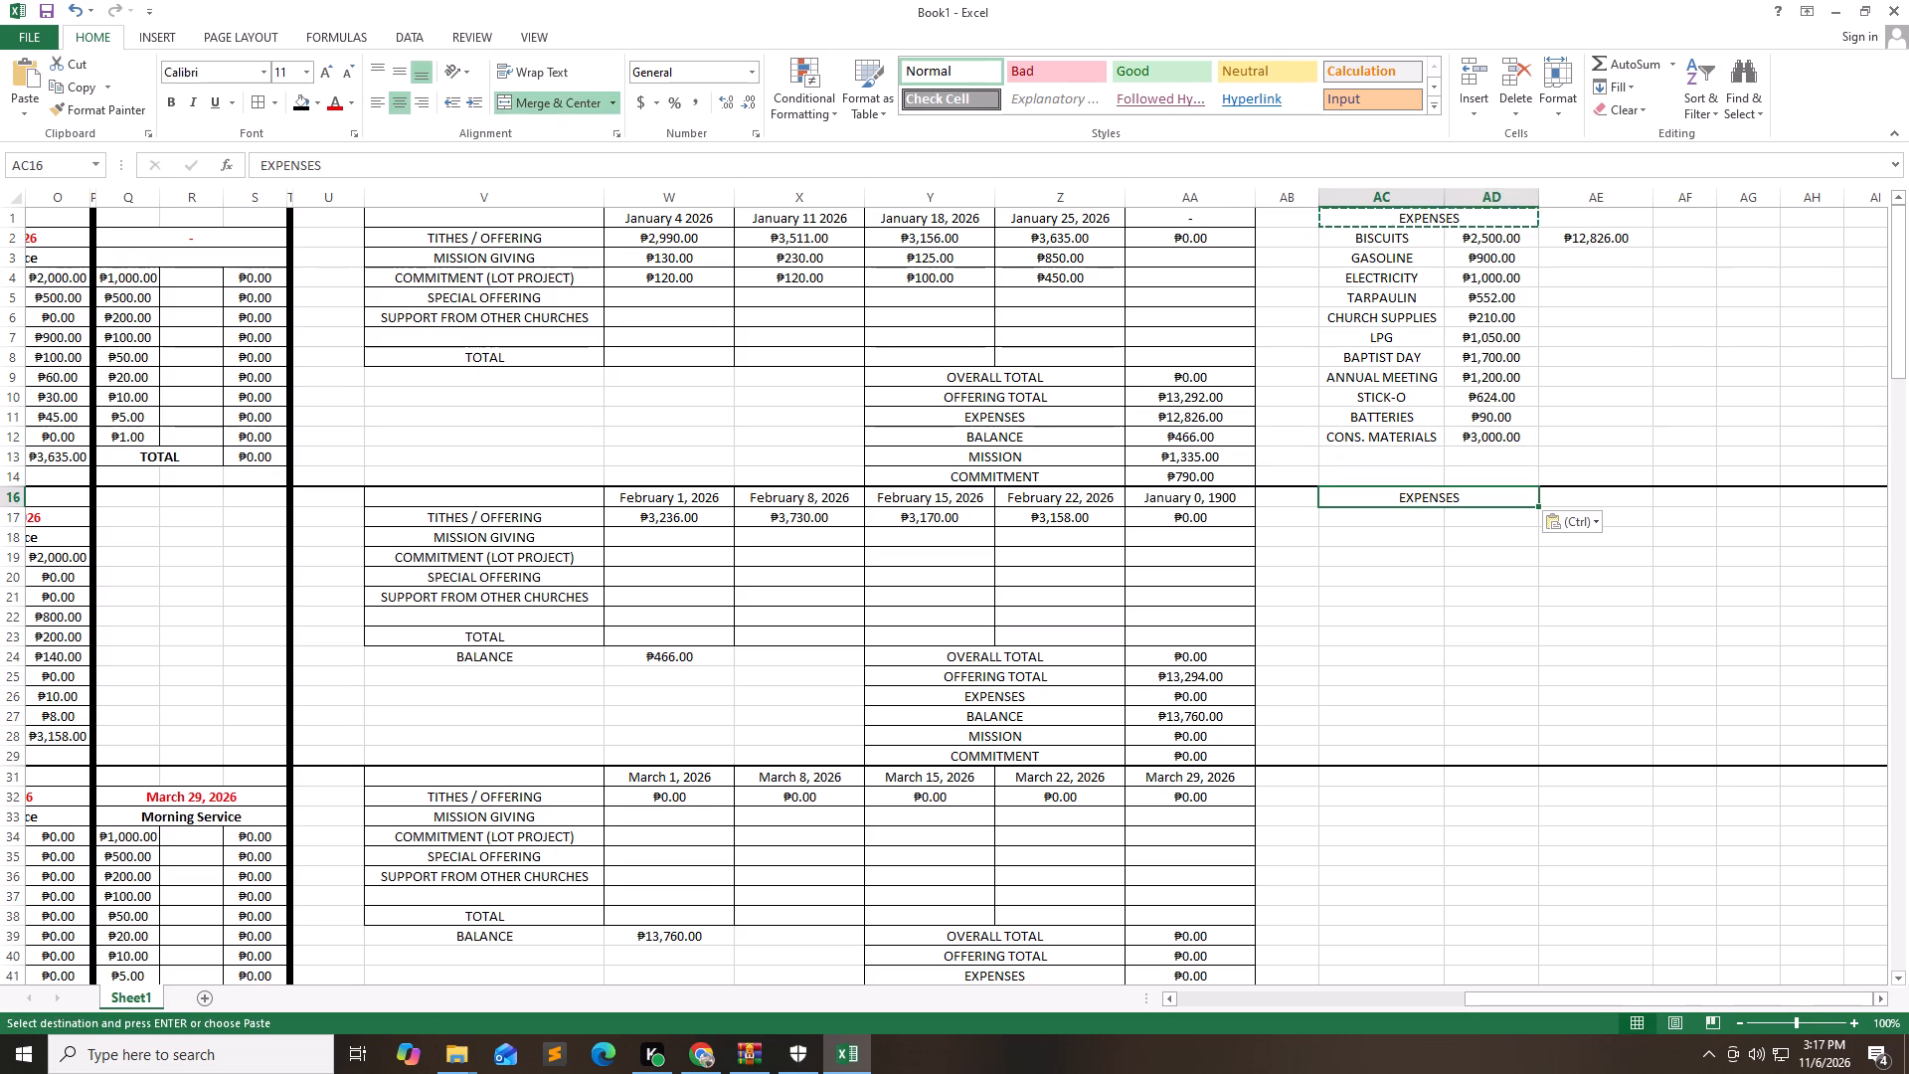
key("Down")
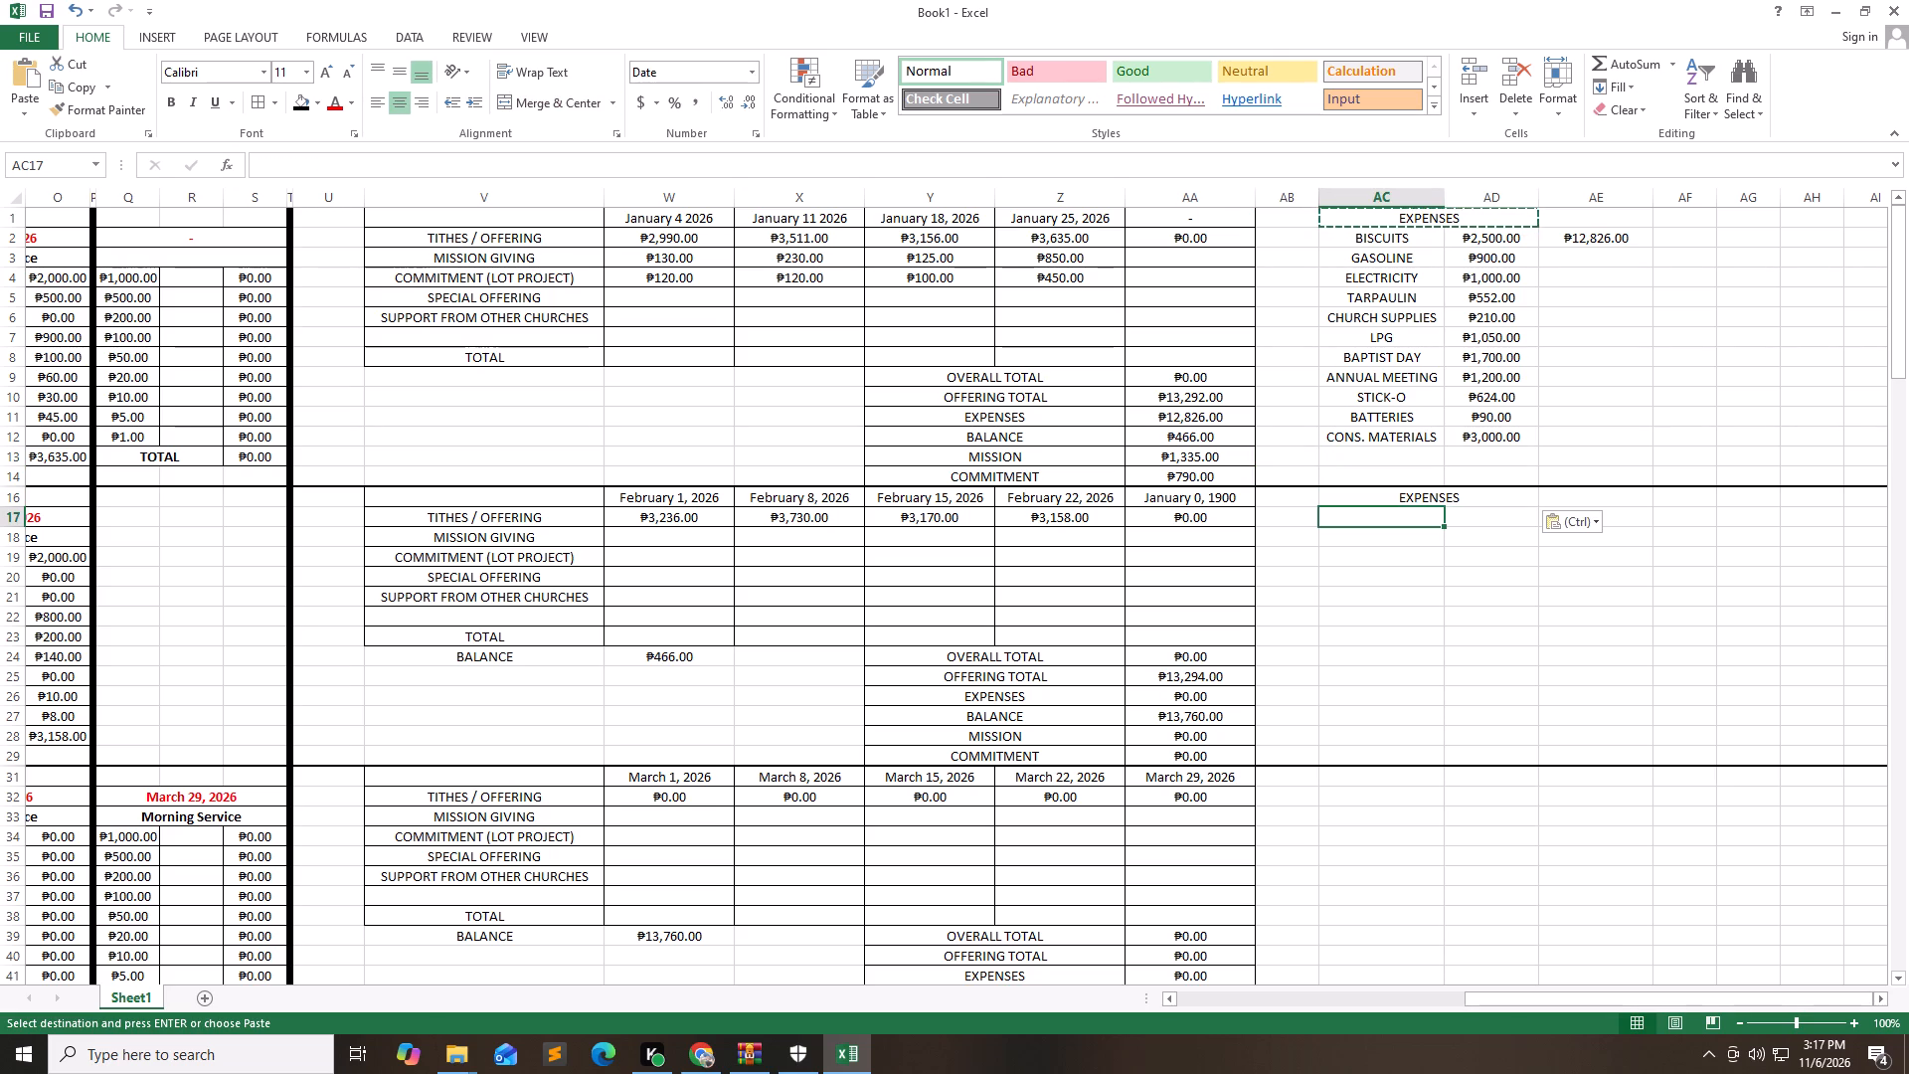
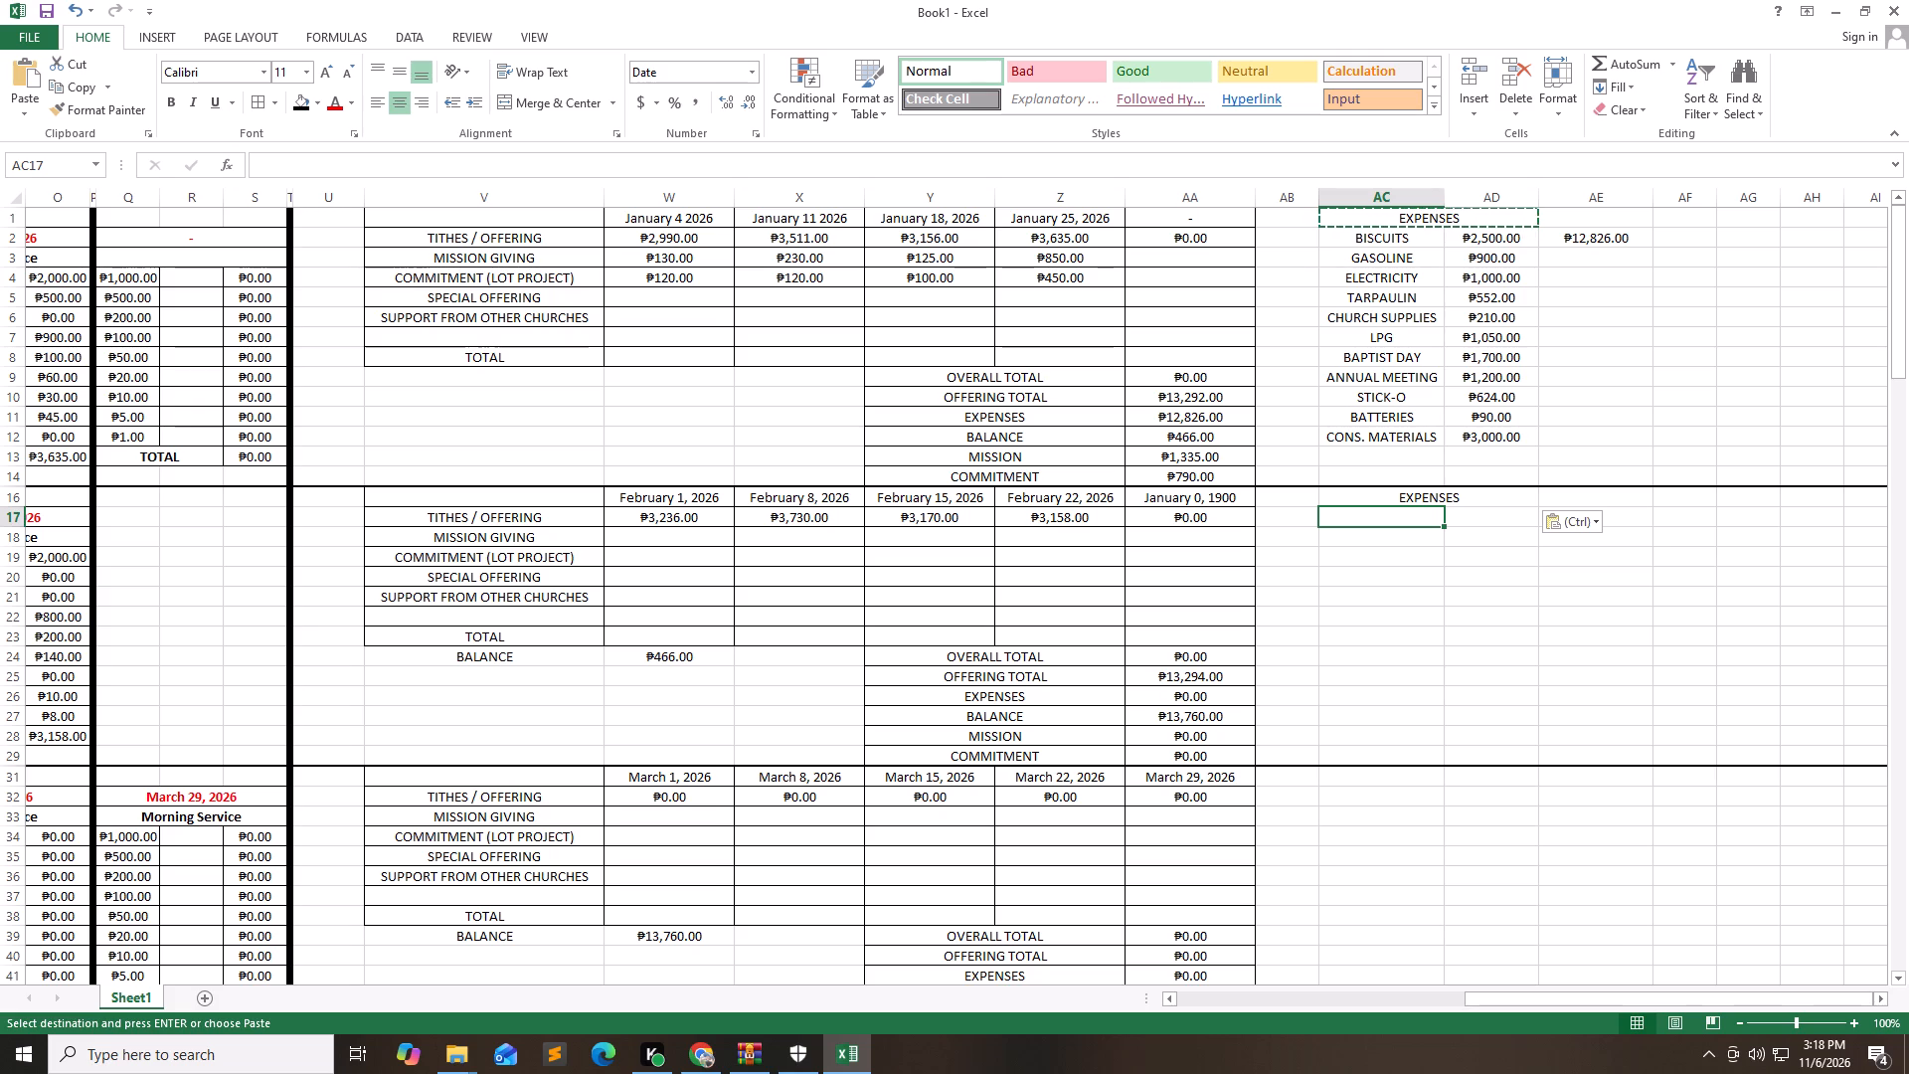
Copy January's expense labels, BISCUITS through CONS. MATERIALS (AC2:AC12), into AC17:AC27 beneath the February EXPENSES heading.
key("Up")
key("Up")
key("Up")
key("Up")
key("Up")
key("Up")
key("Up")
key("Up")
key("Up")
key("Up")
key("Up")
key("Up")
key("Up")
key("Up")
key("Up")
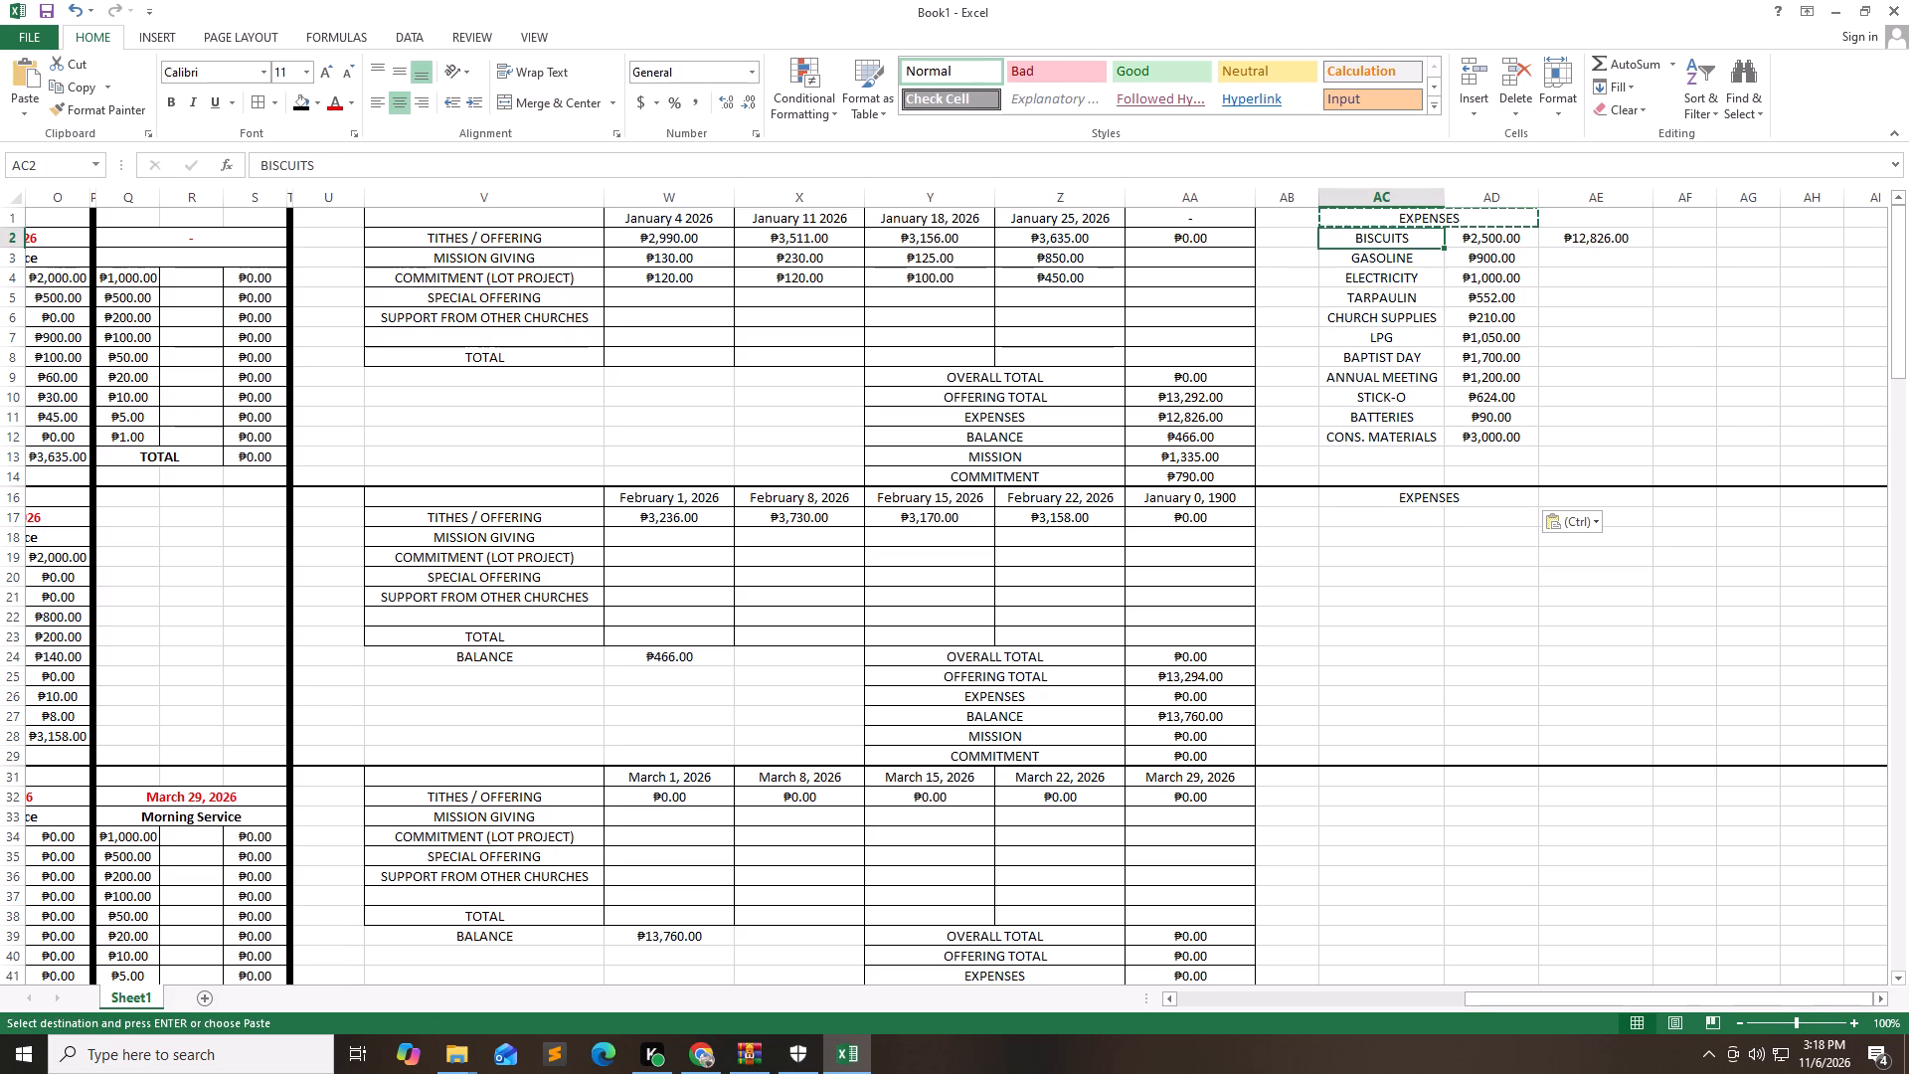
key("shift+Down")
key("shift+Down")
key("shift+Down")
key("shift+Down")
key("shift+Down")
key("shift+Down")
key("shift+Down")
key("shift+Down")
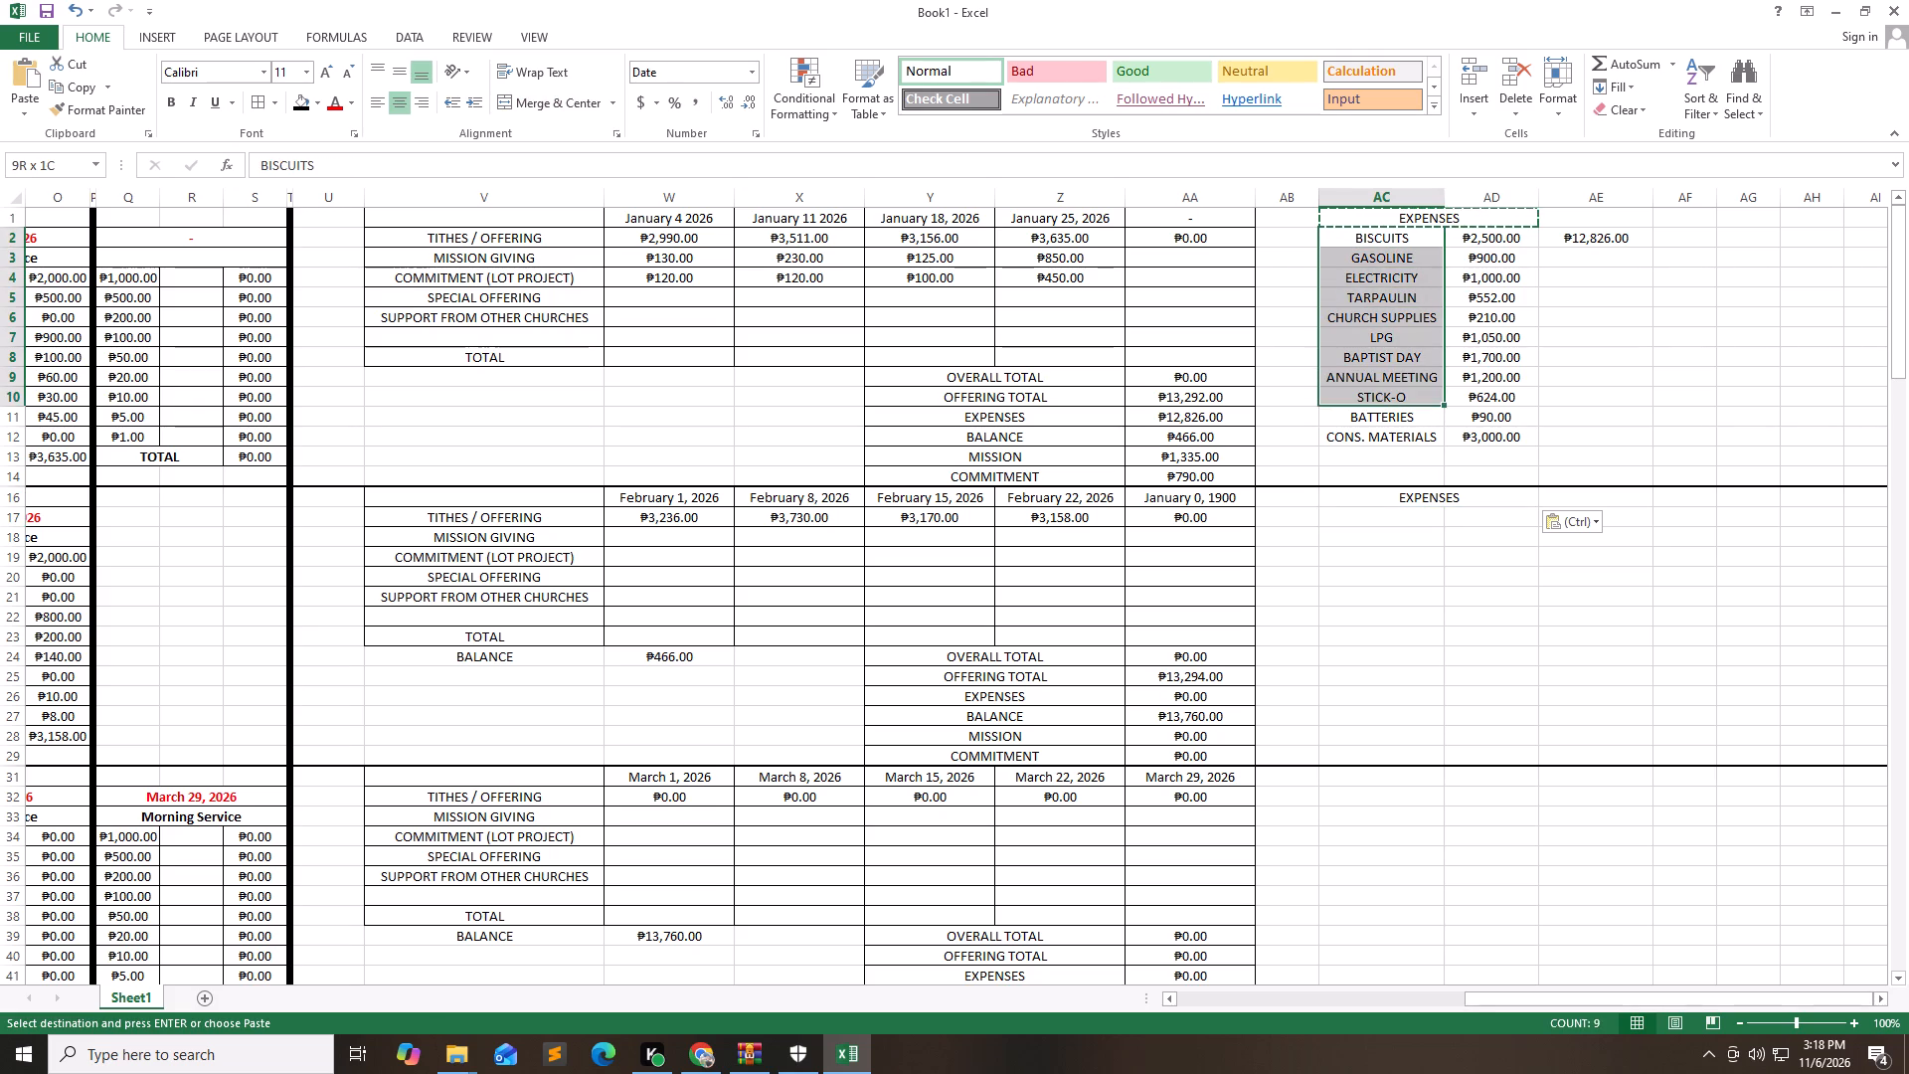
key("shift+Down")
key("shift+Down")
key("ctrl+c")
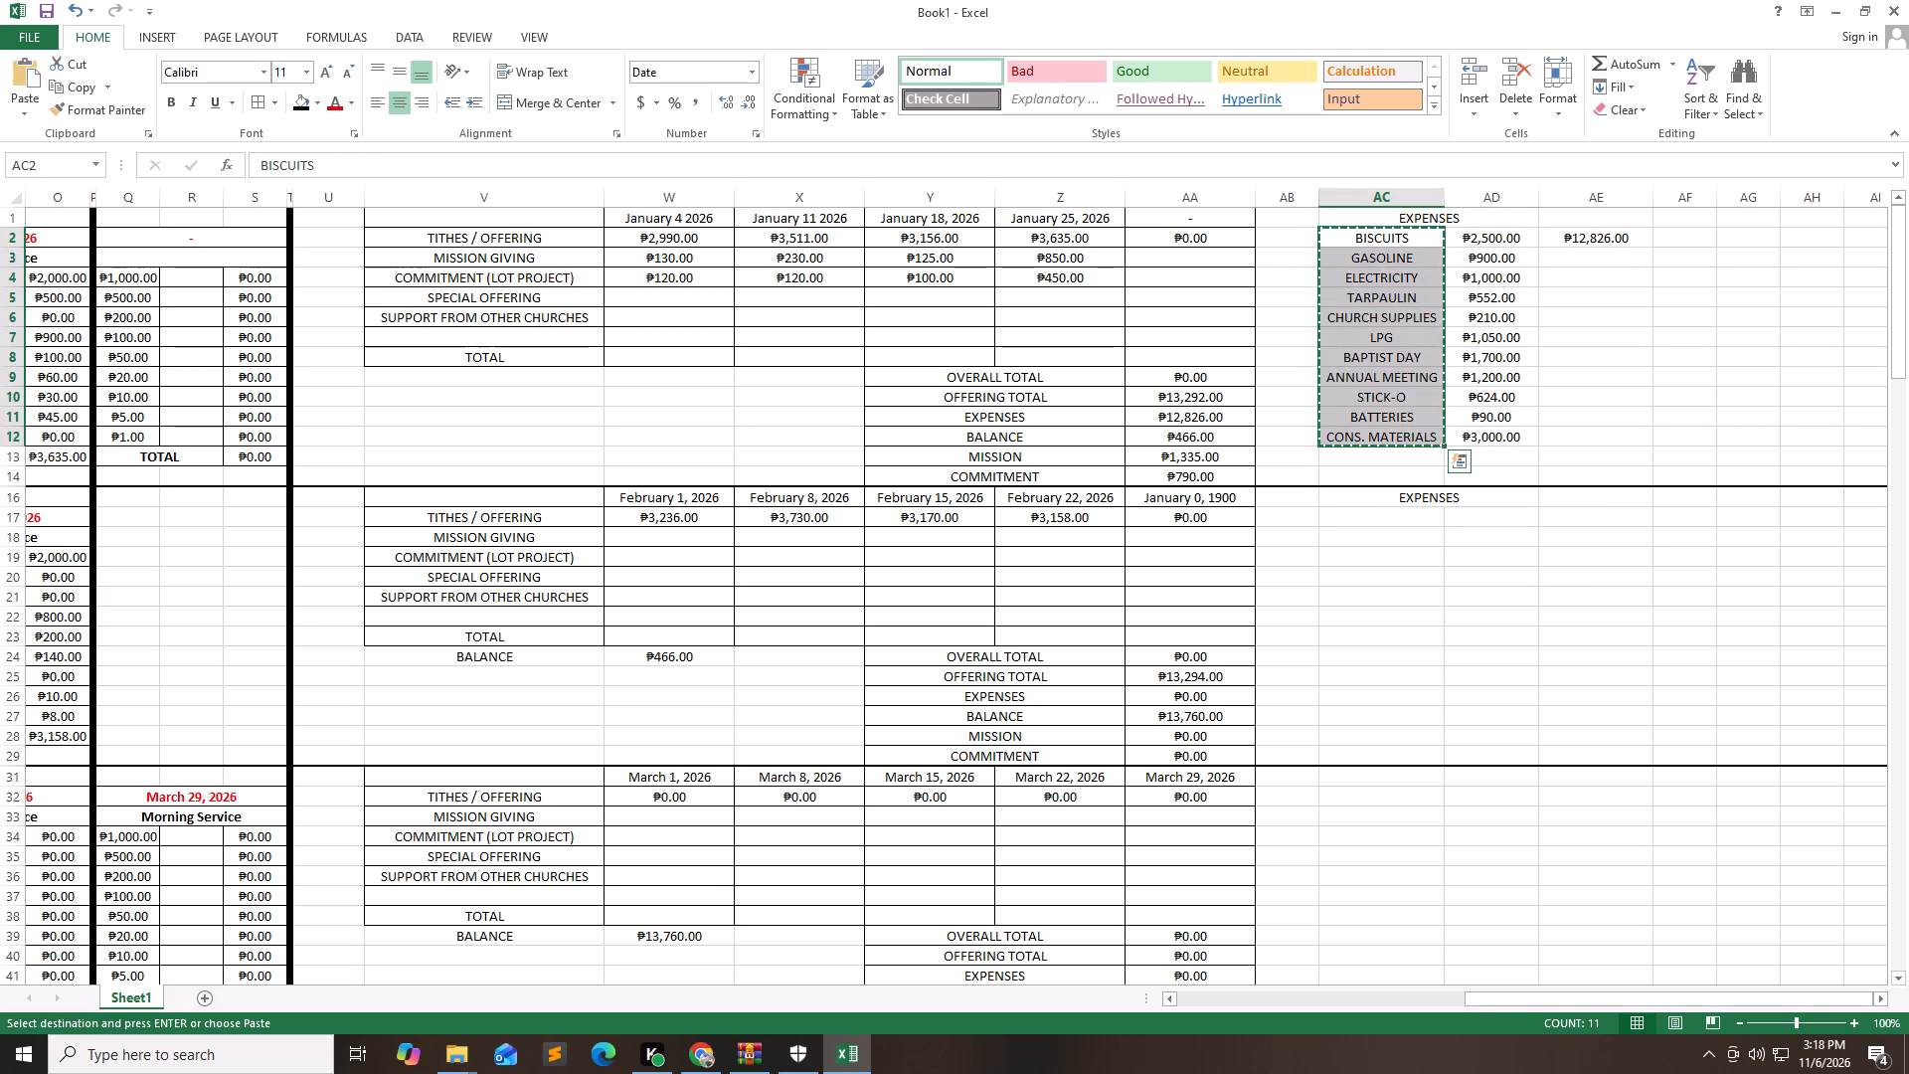
key("Down")
key("Down")
key("Down")
key("Down")
key("Down")
key("Down")
key("Down")
key("Down")
key("Down")
key("Down")
key("Down")
key("Down")
key("Down")
key("Down")
key("Down")
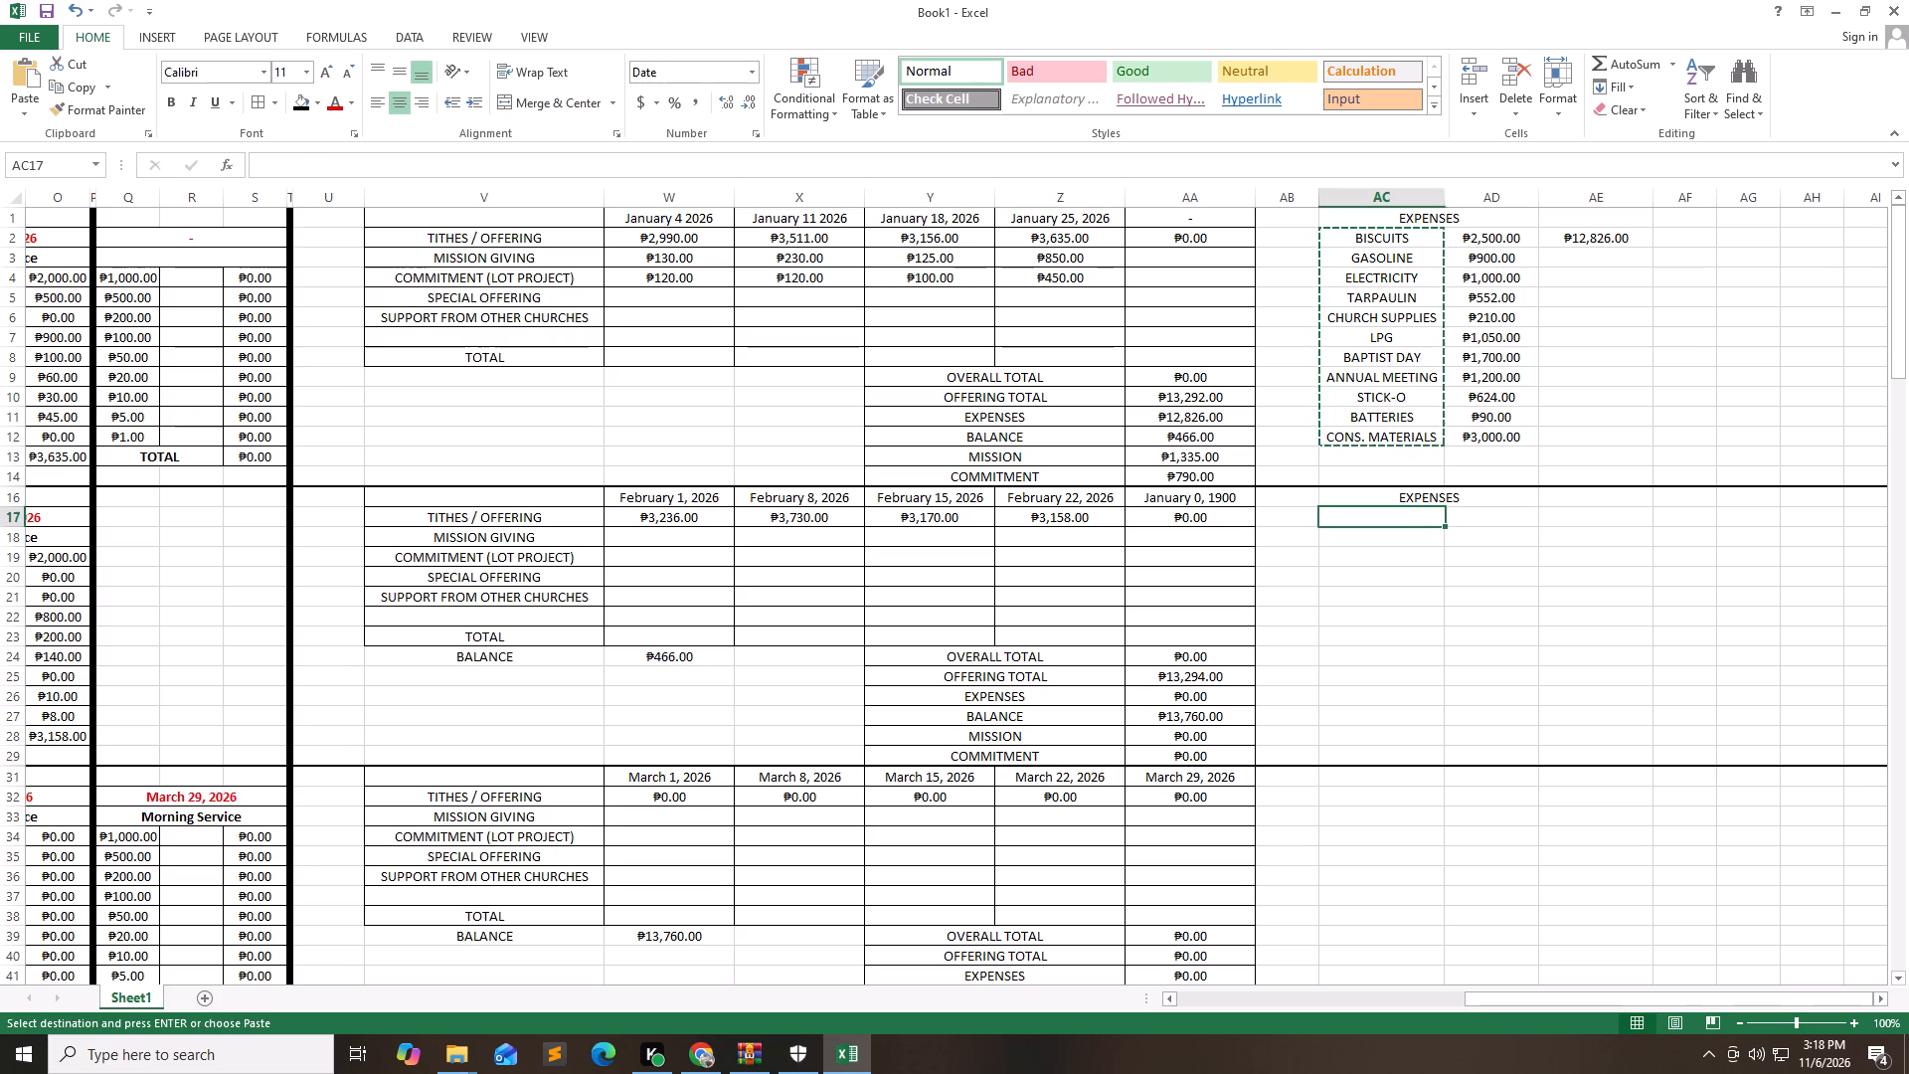
key("ctrl+v")
Enter 2400 as February's BISCUITS expense in AD17.
key("Right")
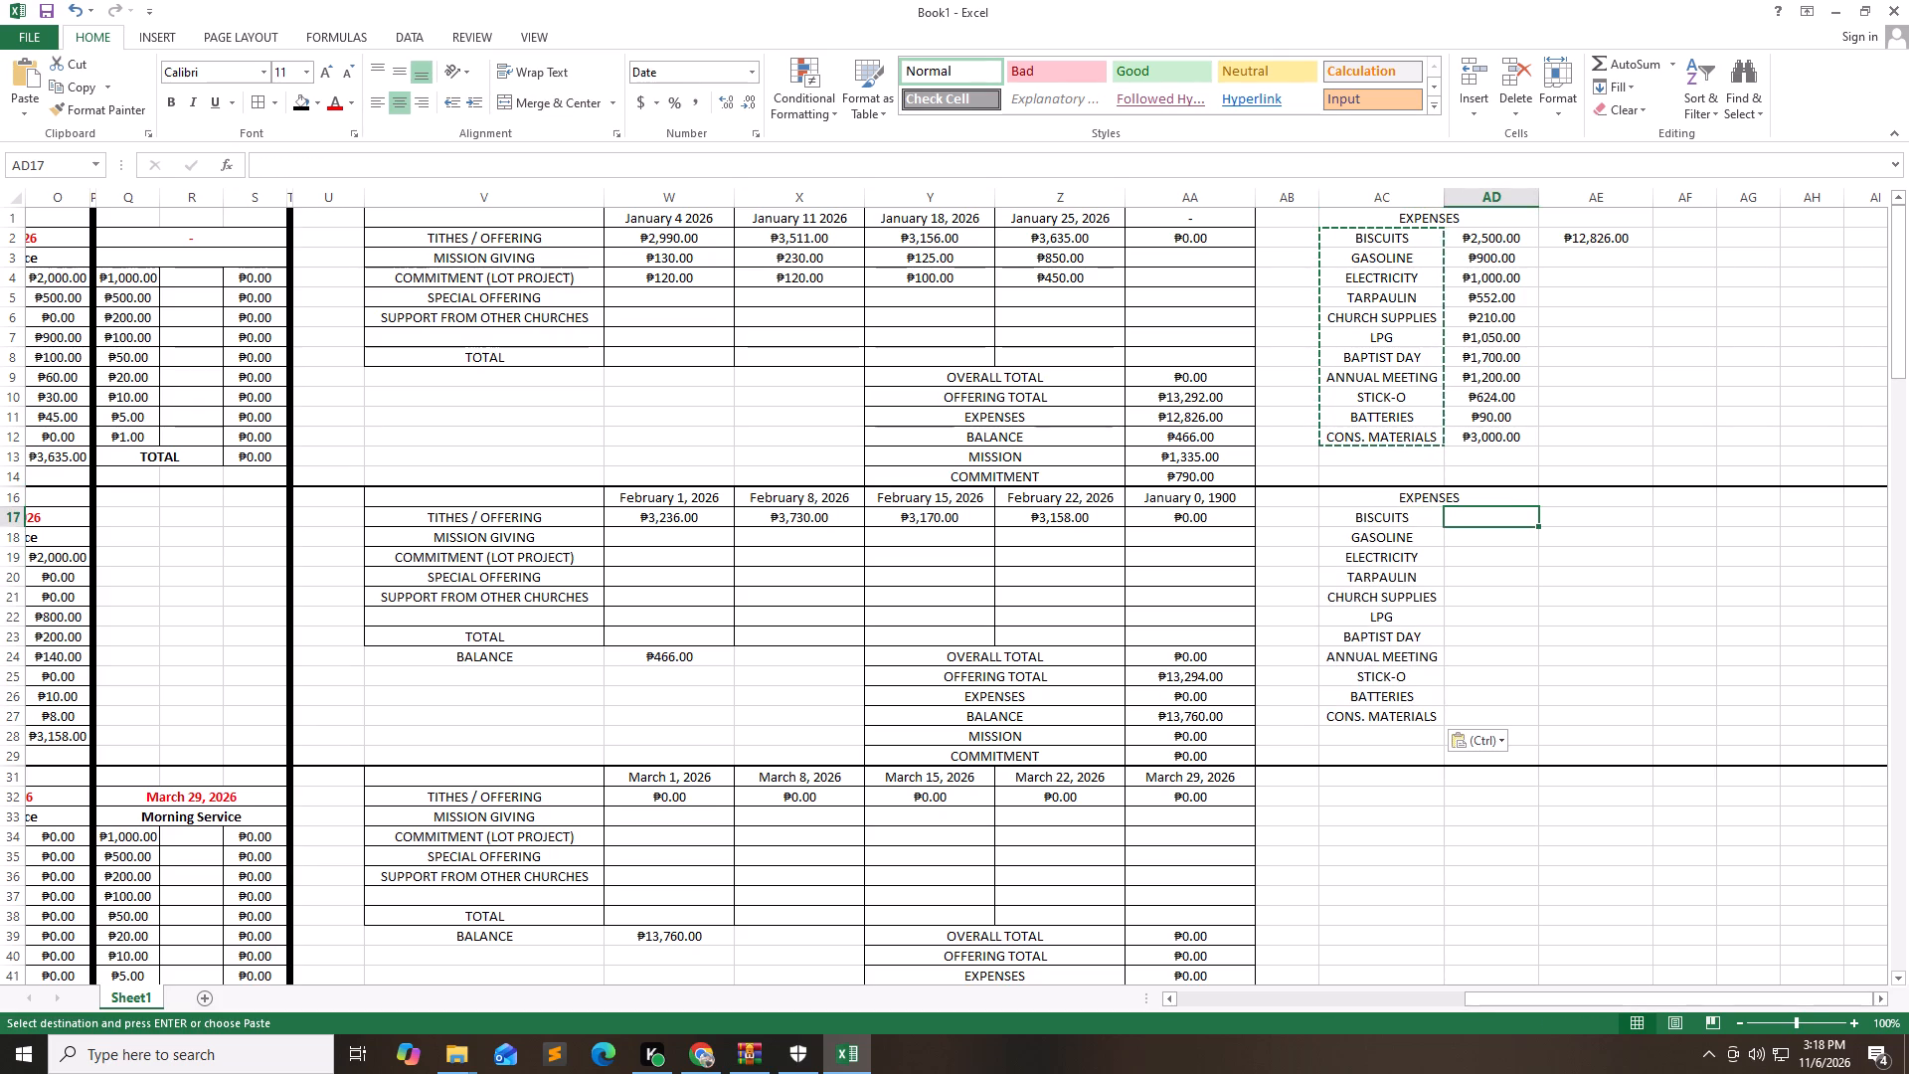
type("2400")
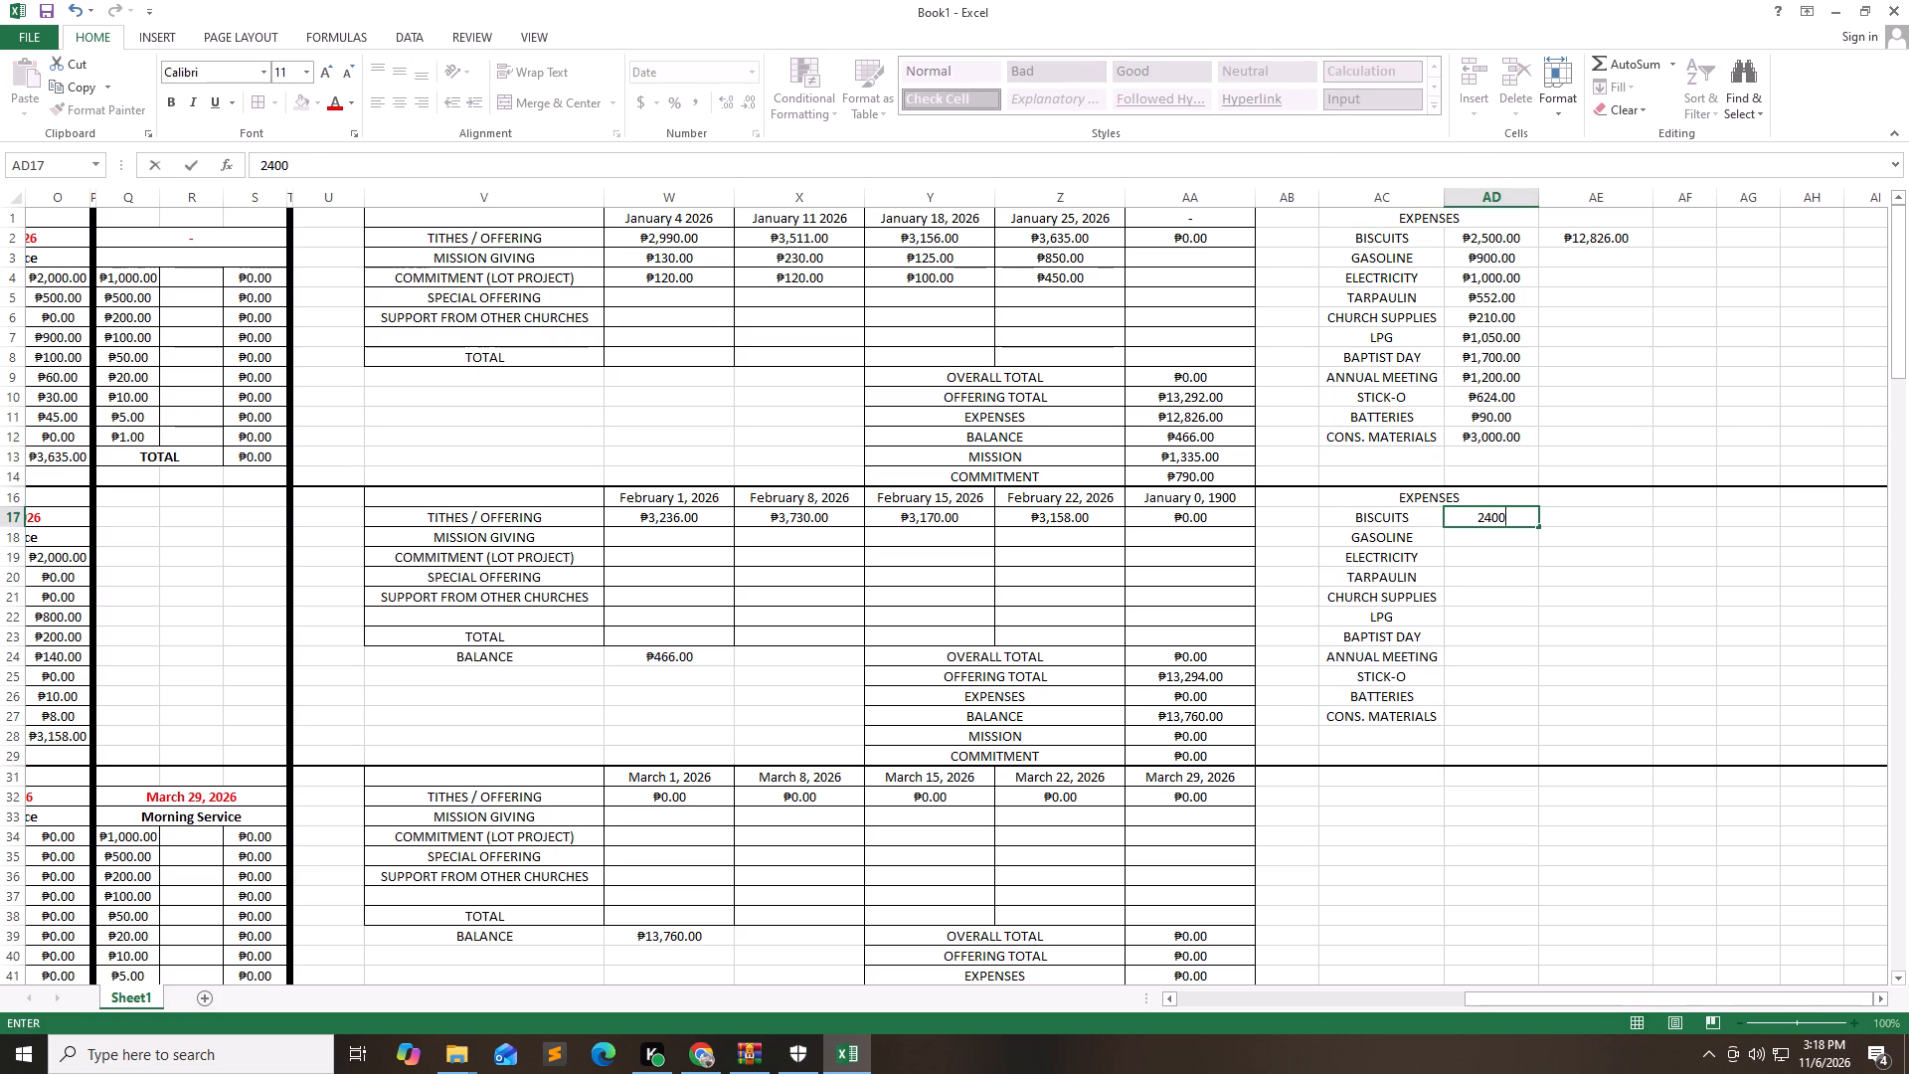
key("Down")
key("Up")
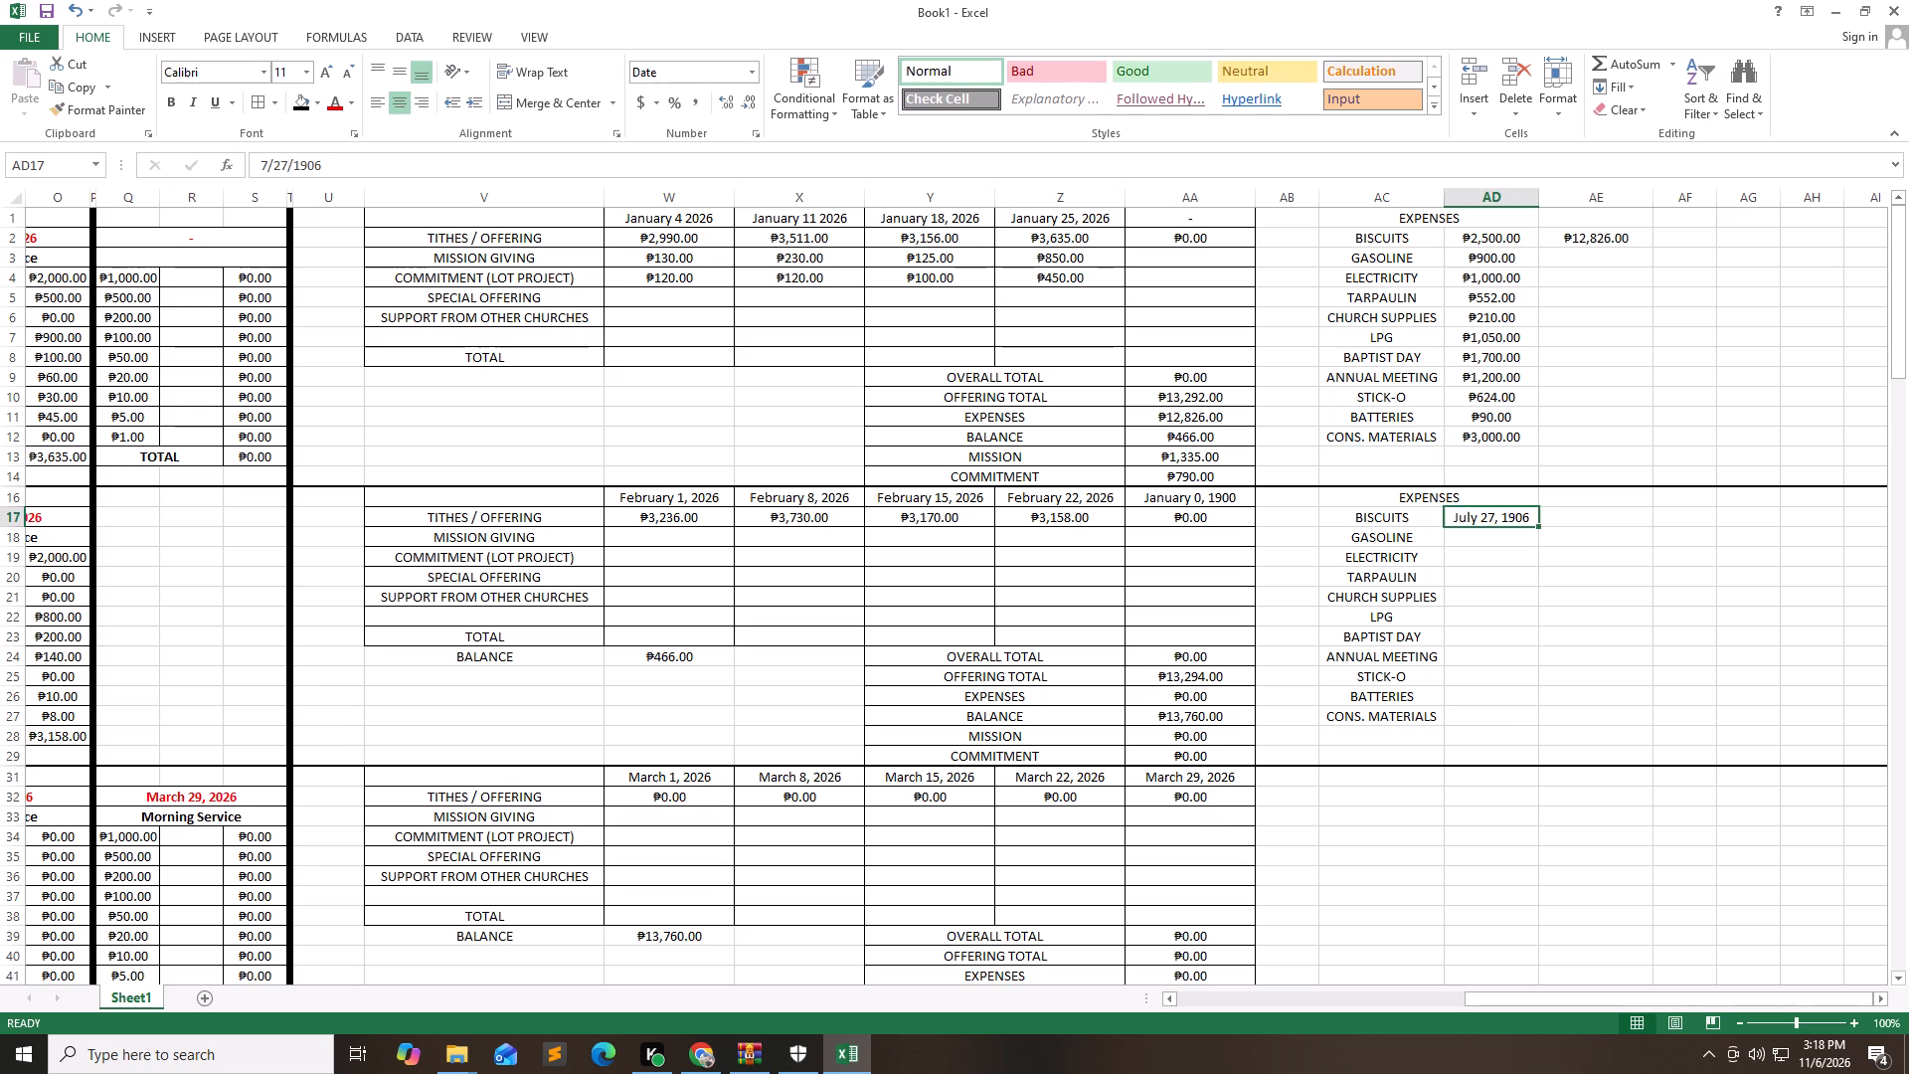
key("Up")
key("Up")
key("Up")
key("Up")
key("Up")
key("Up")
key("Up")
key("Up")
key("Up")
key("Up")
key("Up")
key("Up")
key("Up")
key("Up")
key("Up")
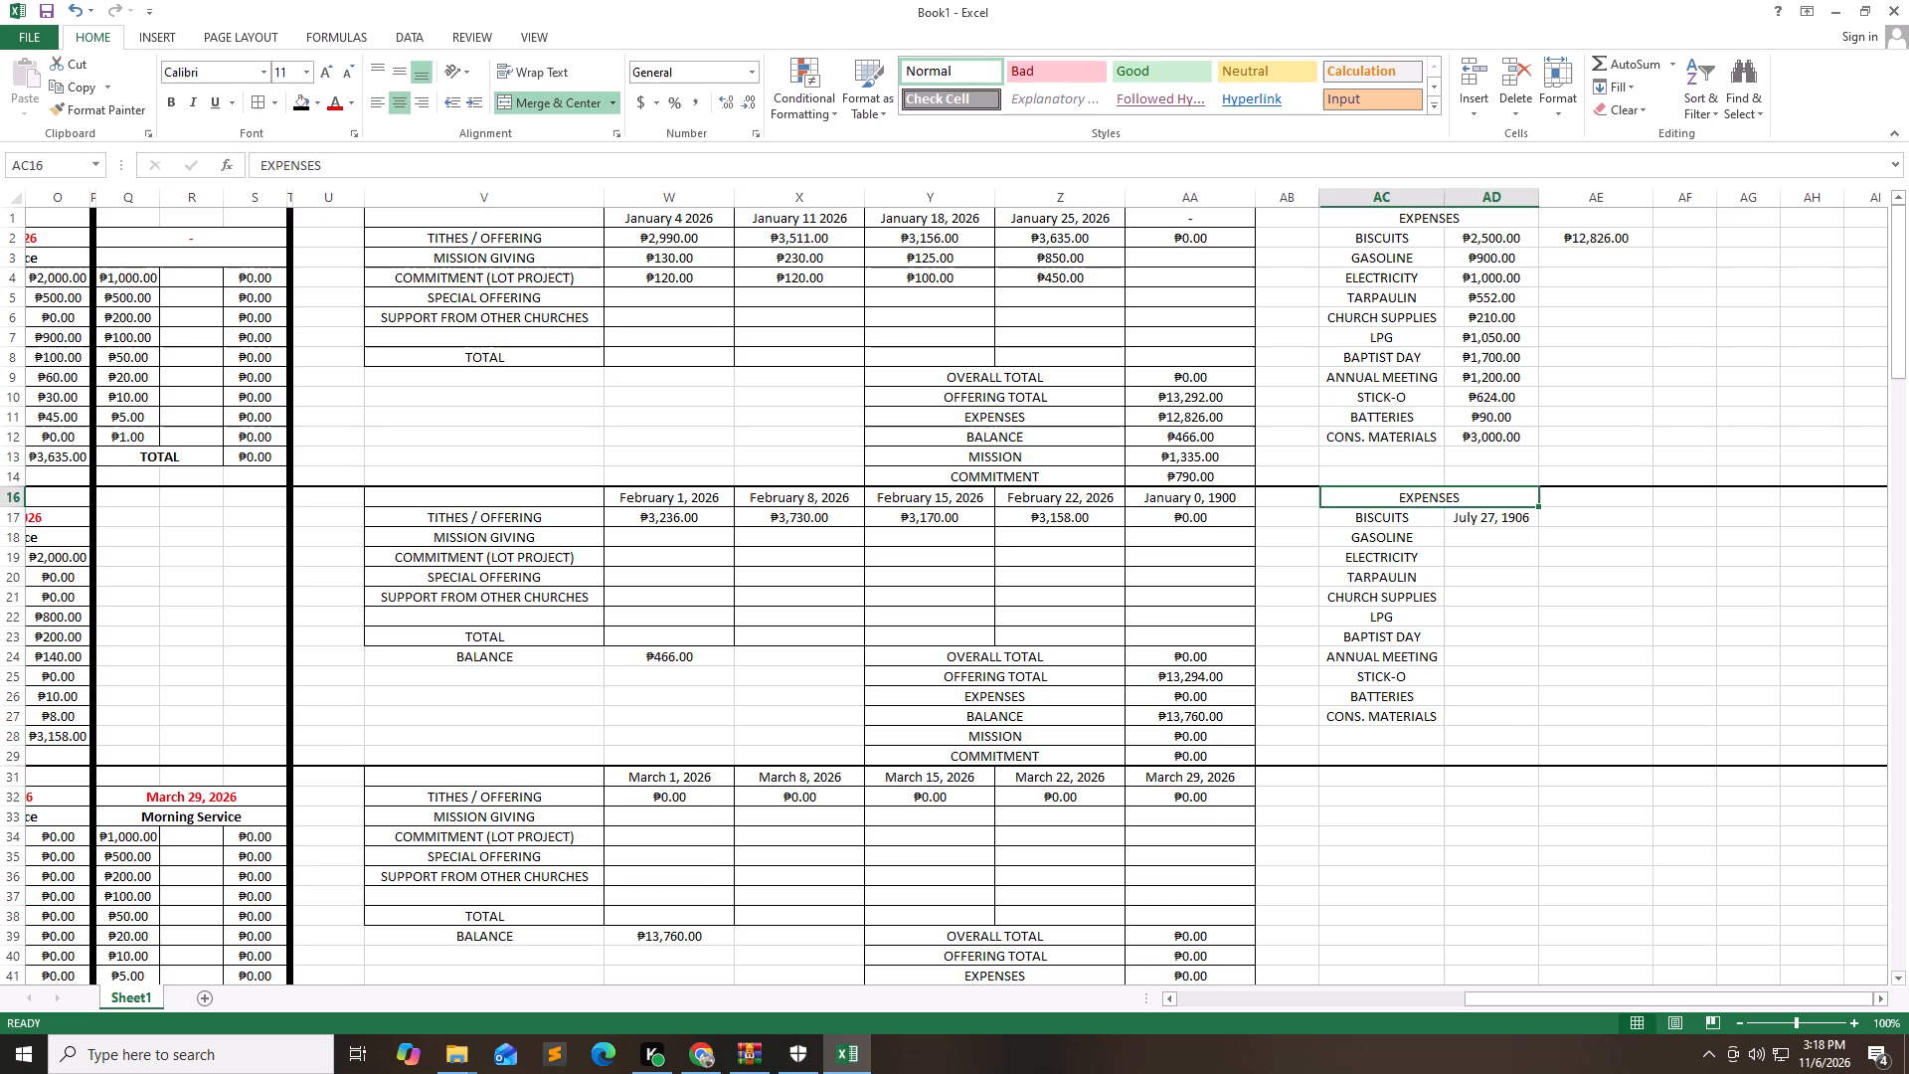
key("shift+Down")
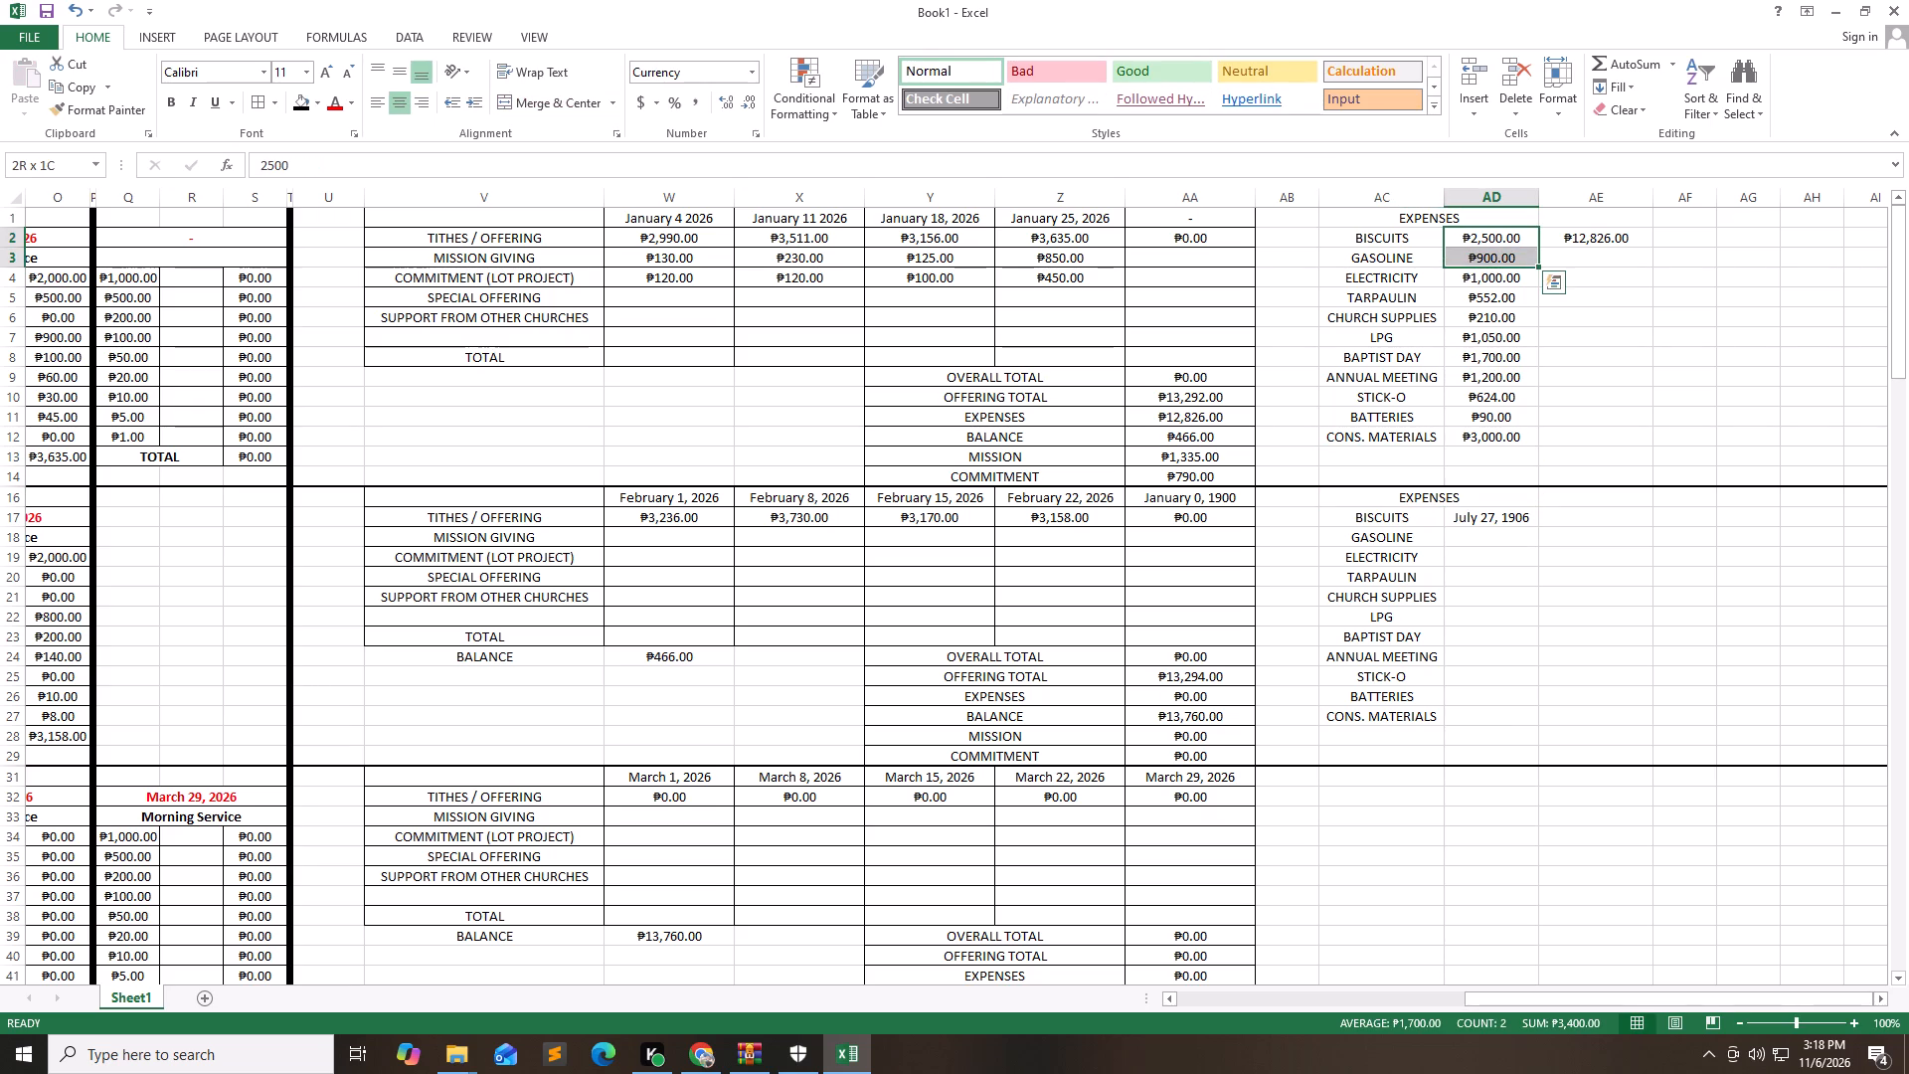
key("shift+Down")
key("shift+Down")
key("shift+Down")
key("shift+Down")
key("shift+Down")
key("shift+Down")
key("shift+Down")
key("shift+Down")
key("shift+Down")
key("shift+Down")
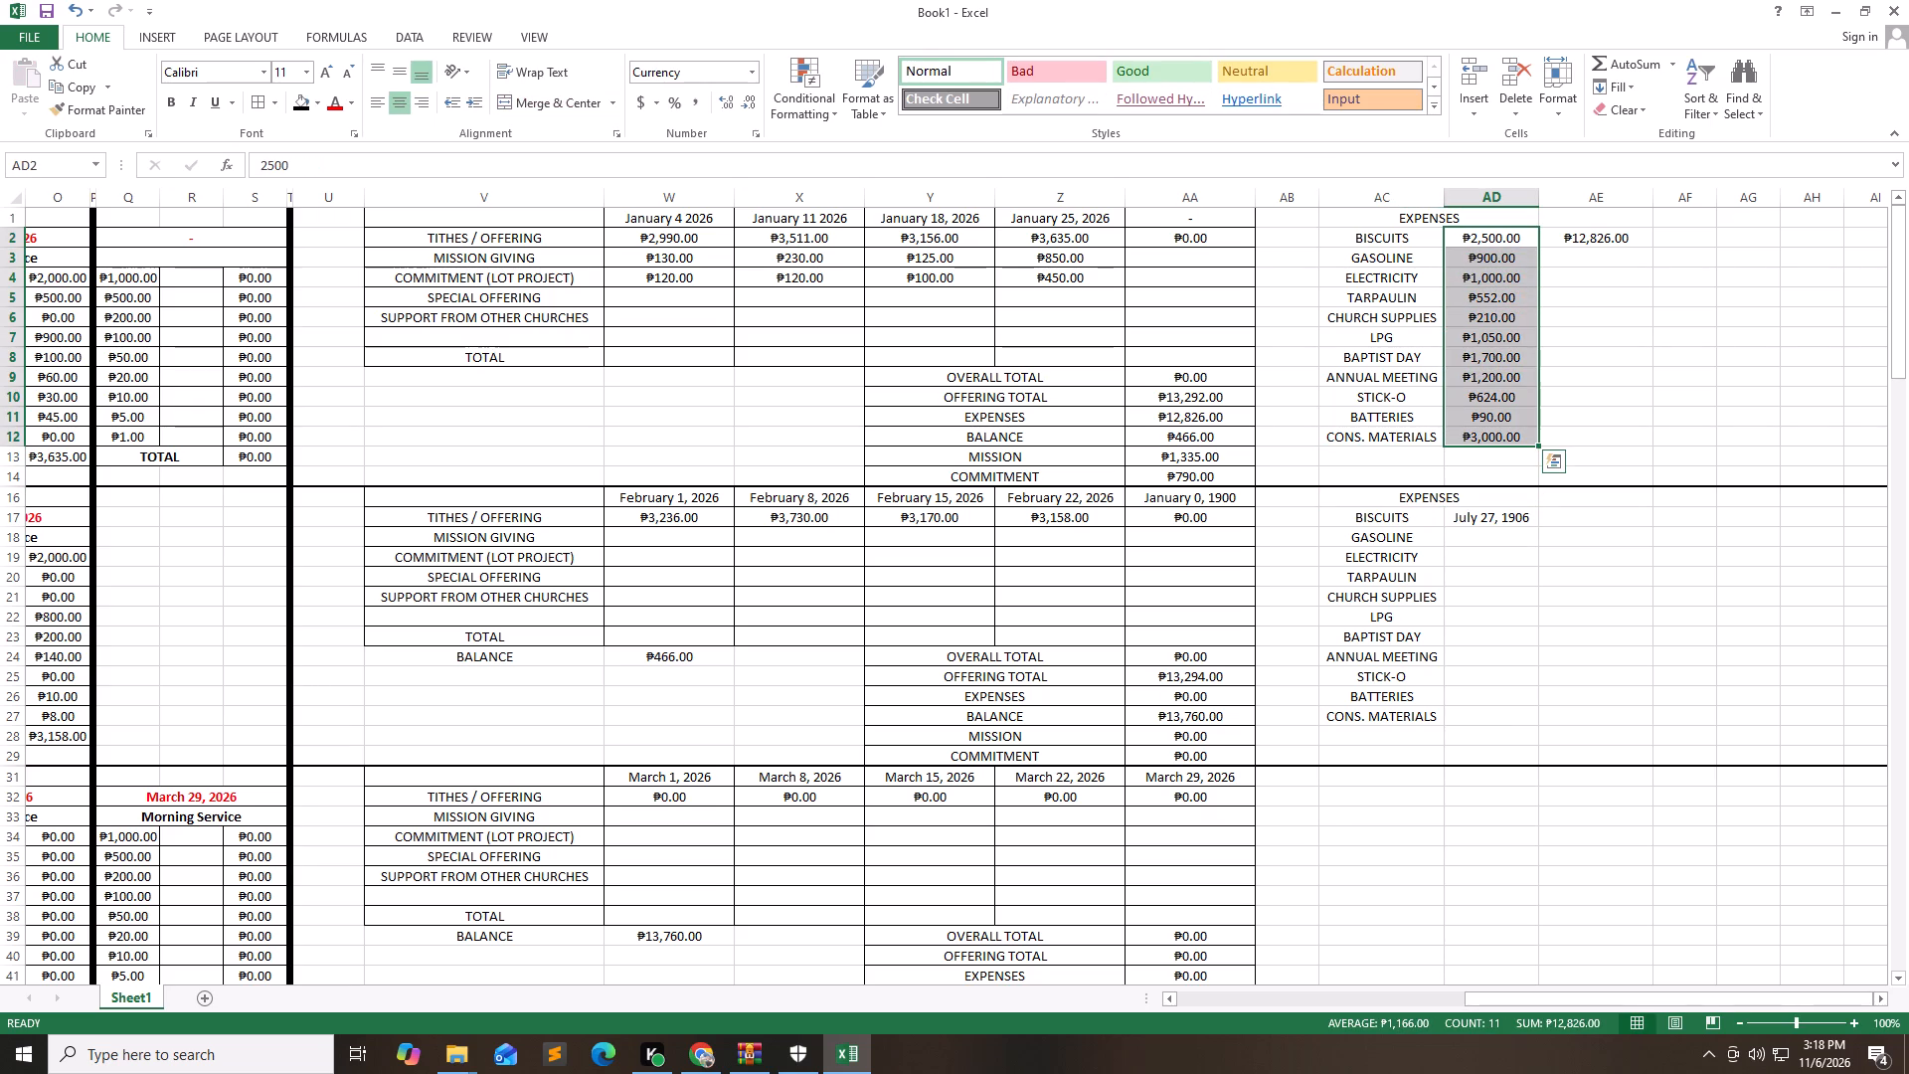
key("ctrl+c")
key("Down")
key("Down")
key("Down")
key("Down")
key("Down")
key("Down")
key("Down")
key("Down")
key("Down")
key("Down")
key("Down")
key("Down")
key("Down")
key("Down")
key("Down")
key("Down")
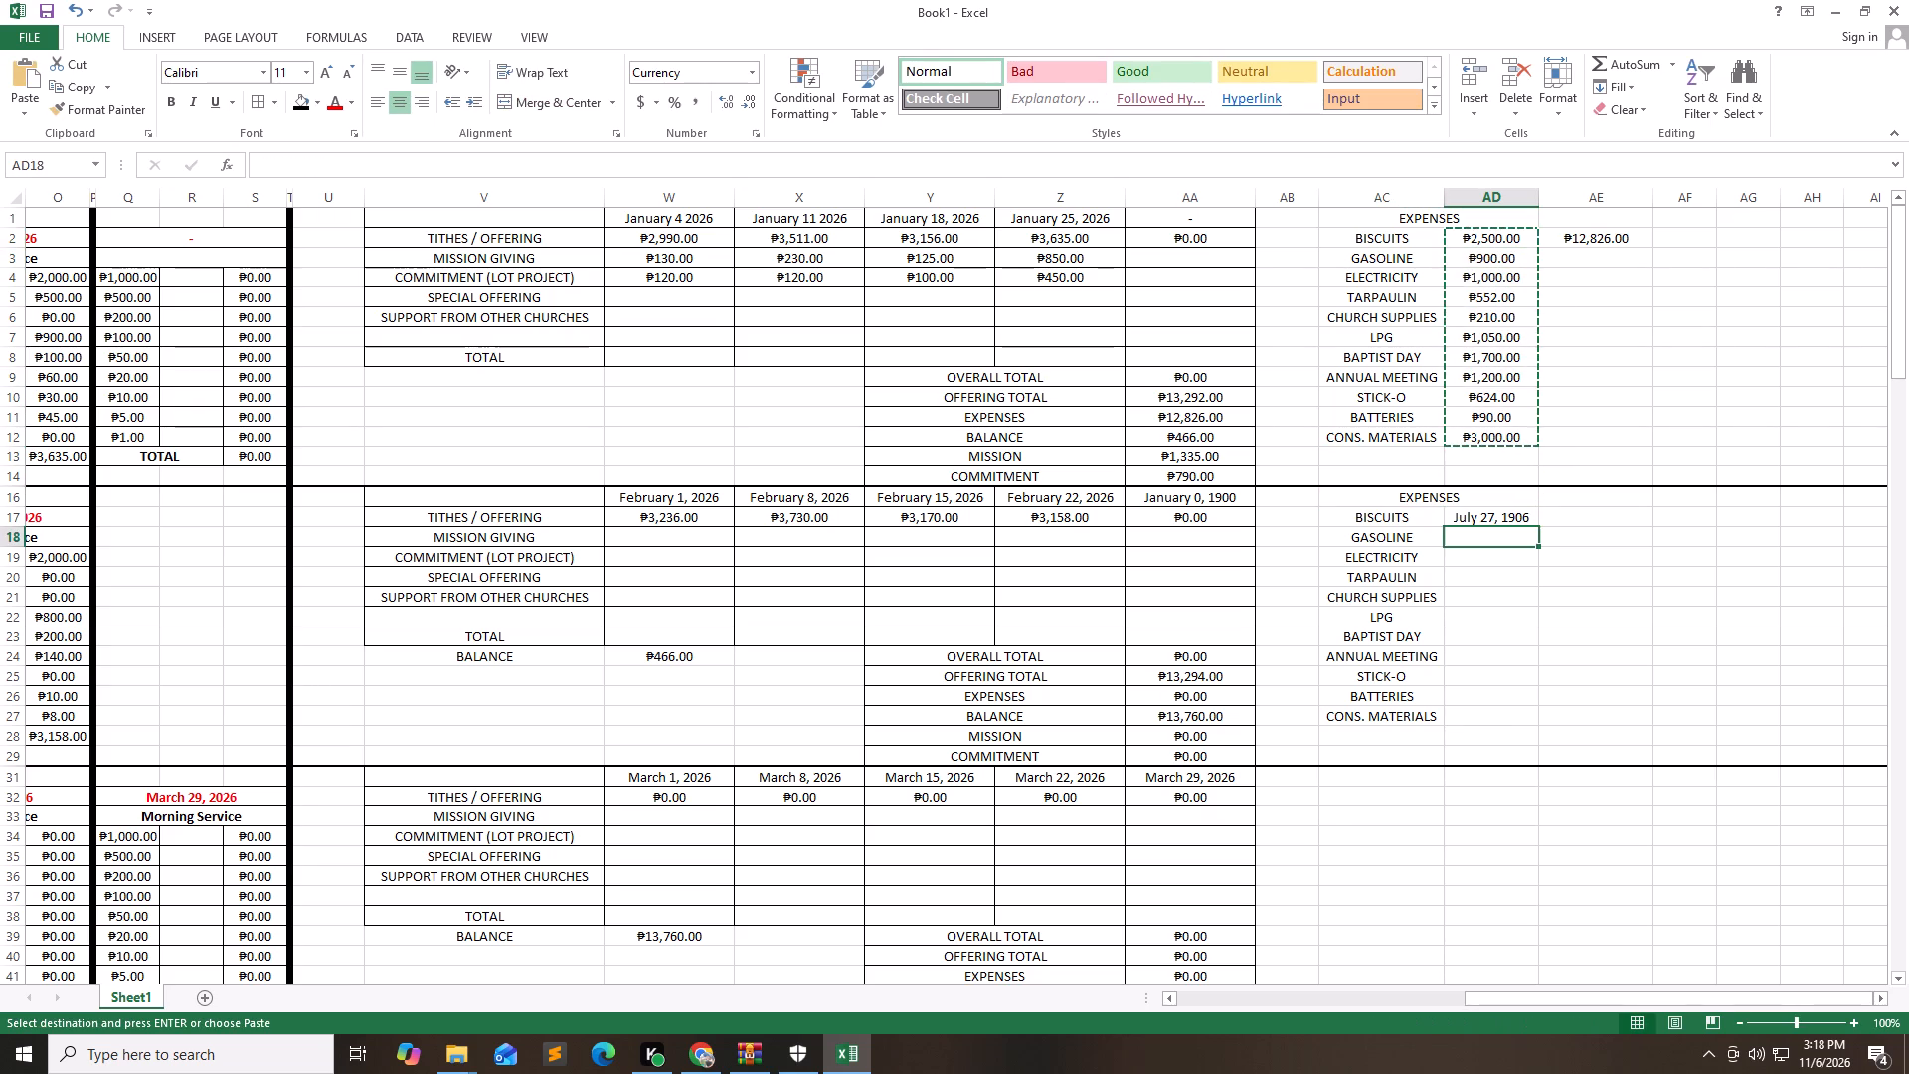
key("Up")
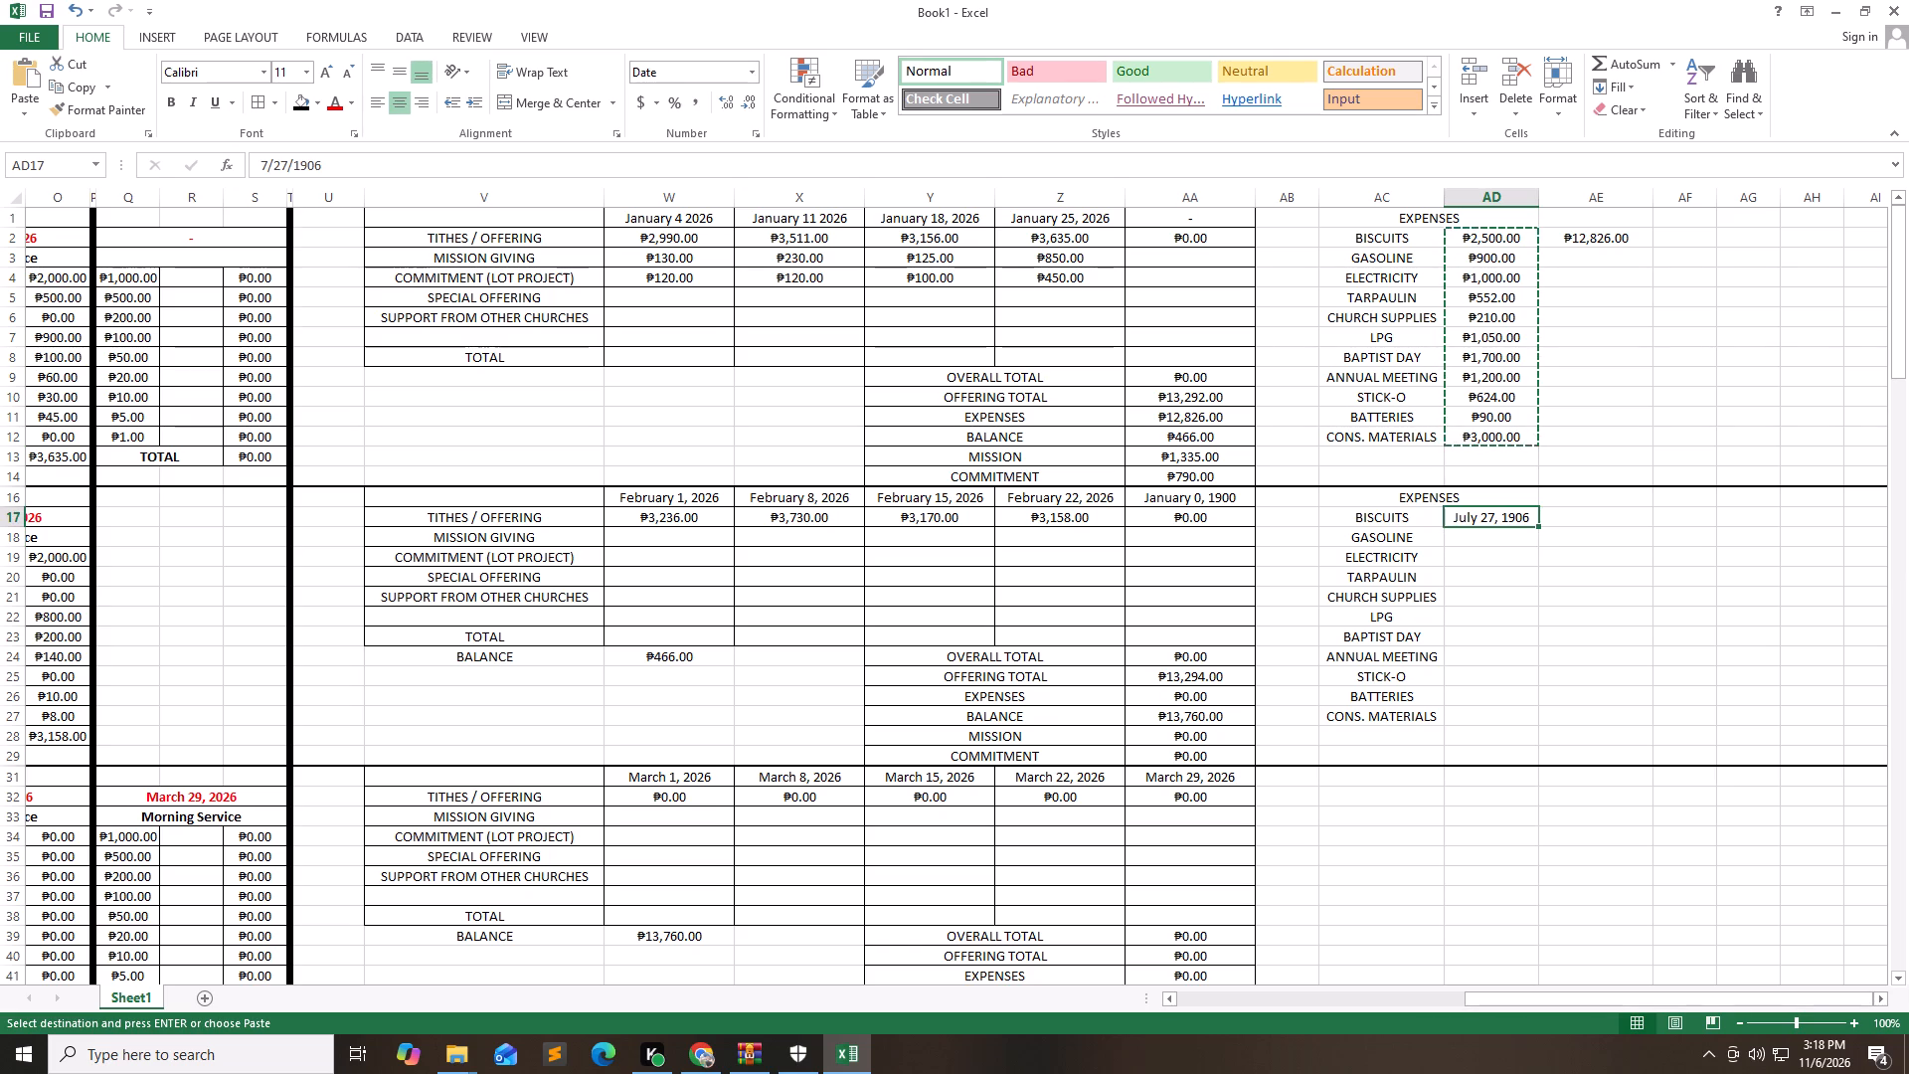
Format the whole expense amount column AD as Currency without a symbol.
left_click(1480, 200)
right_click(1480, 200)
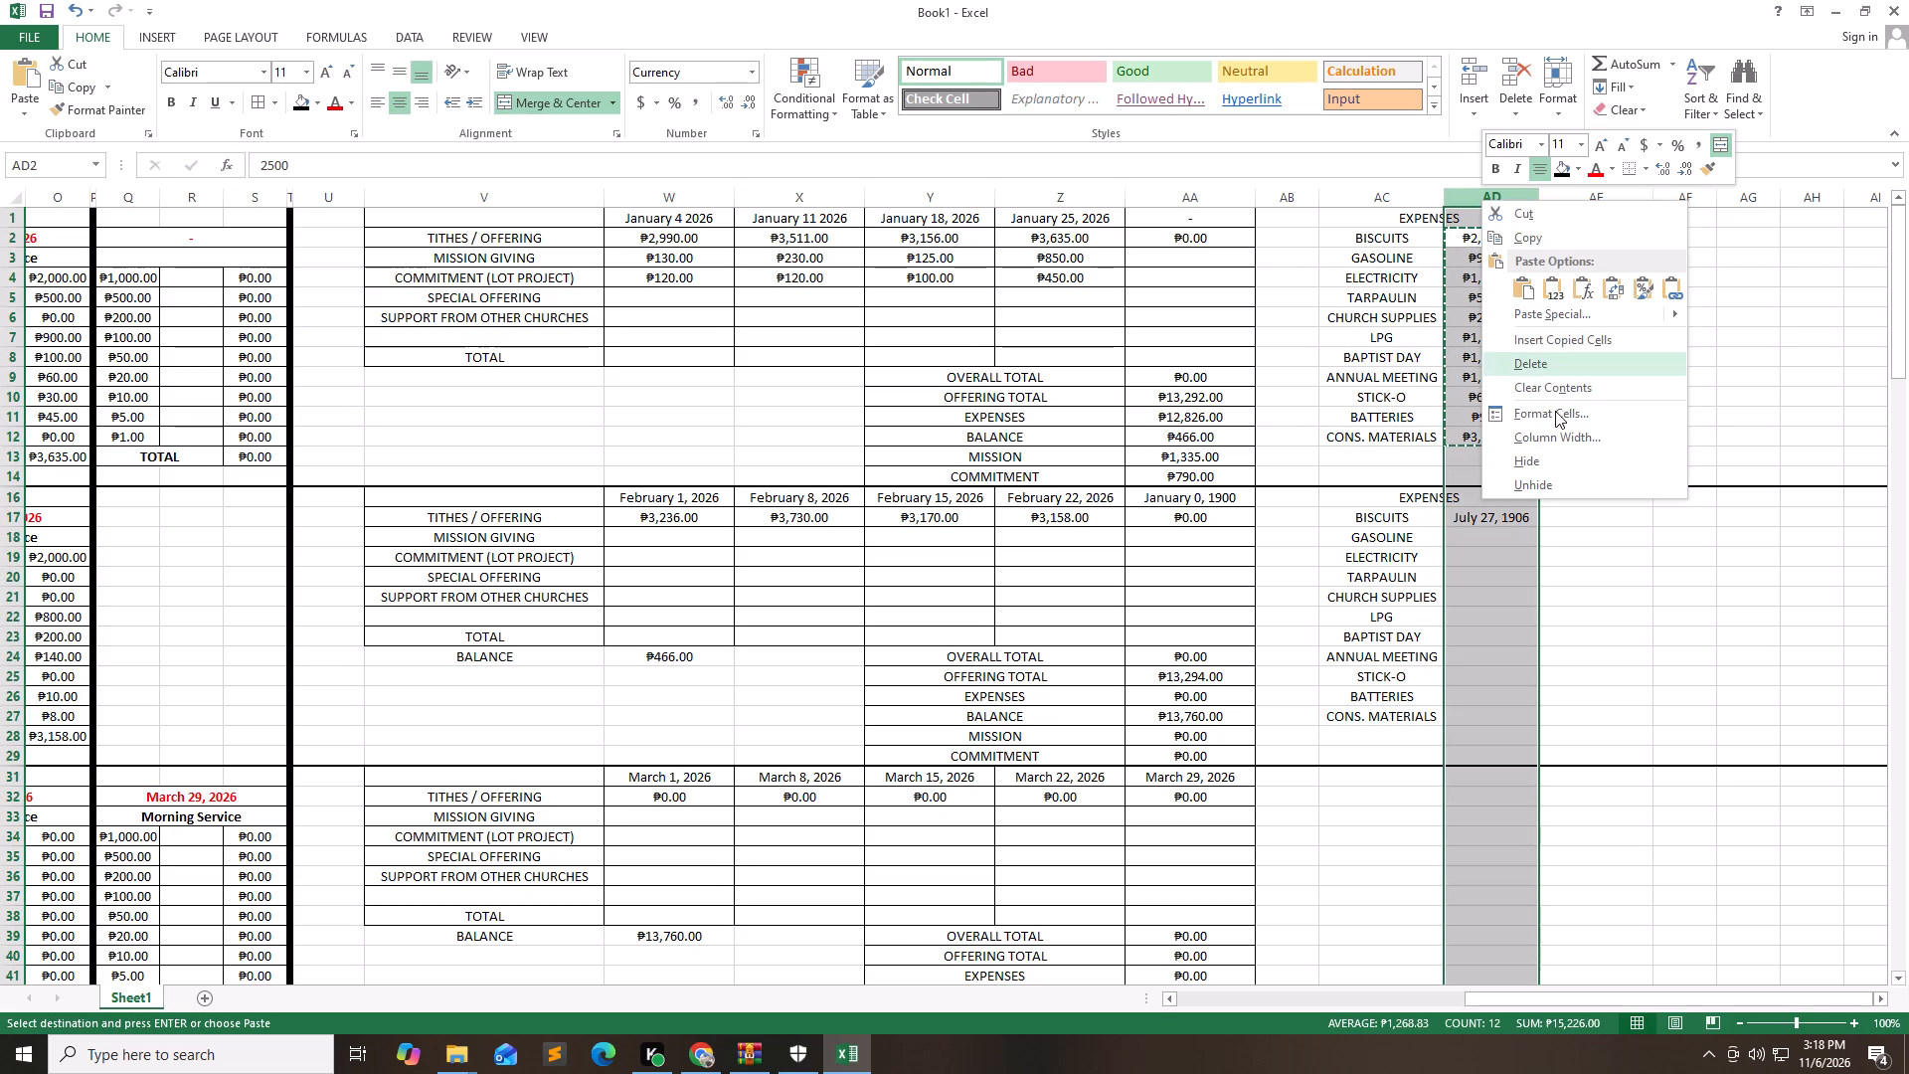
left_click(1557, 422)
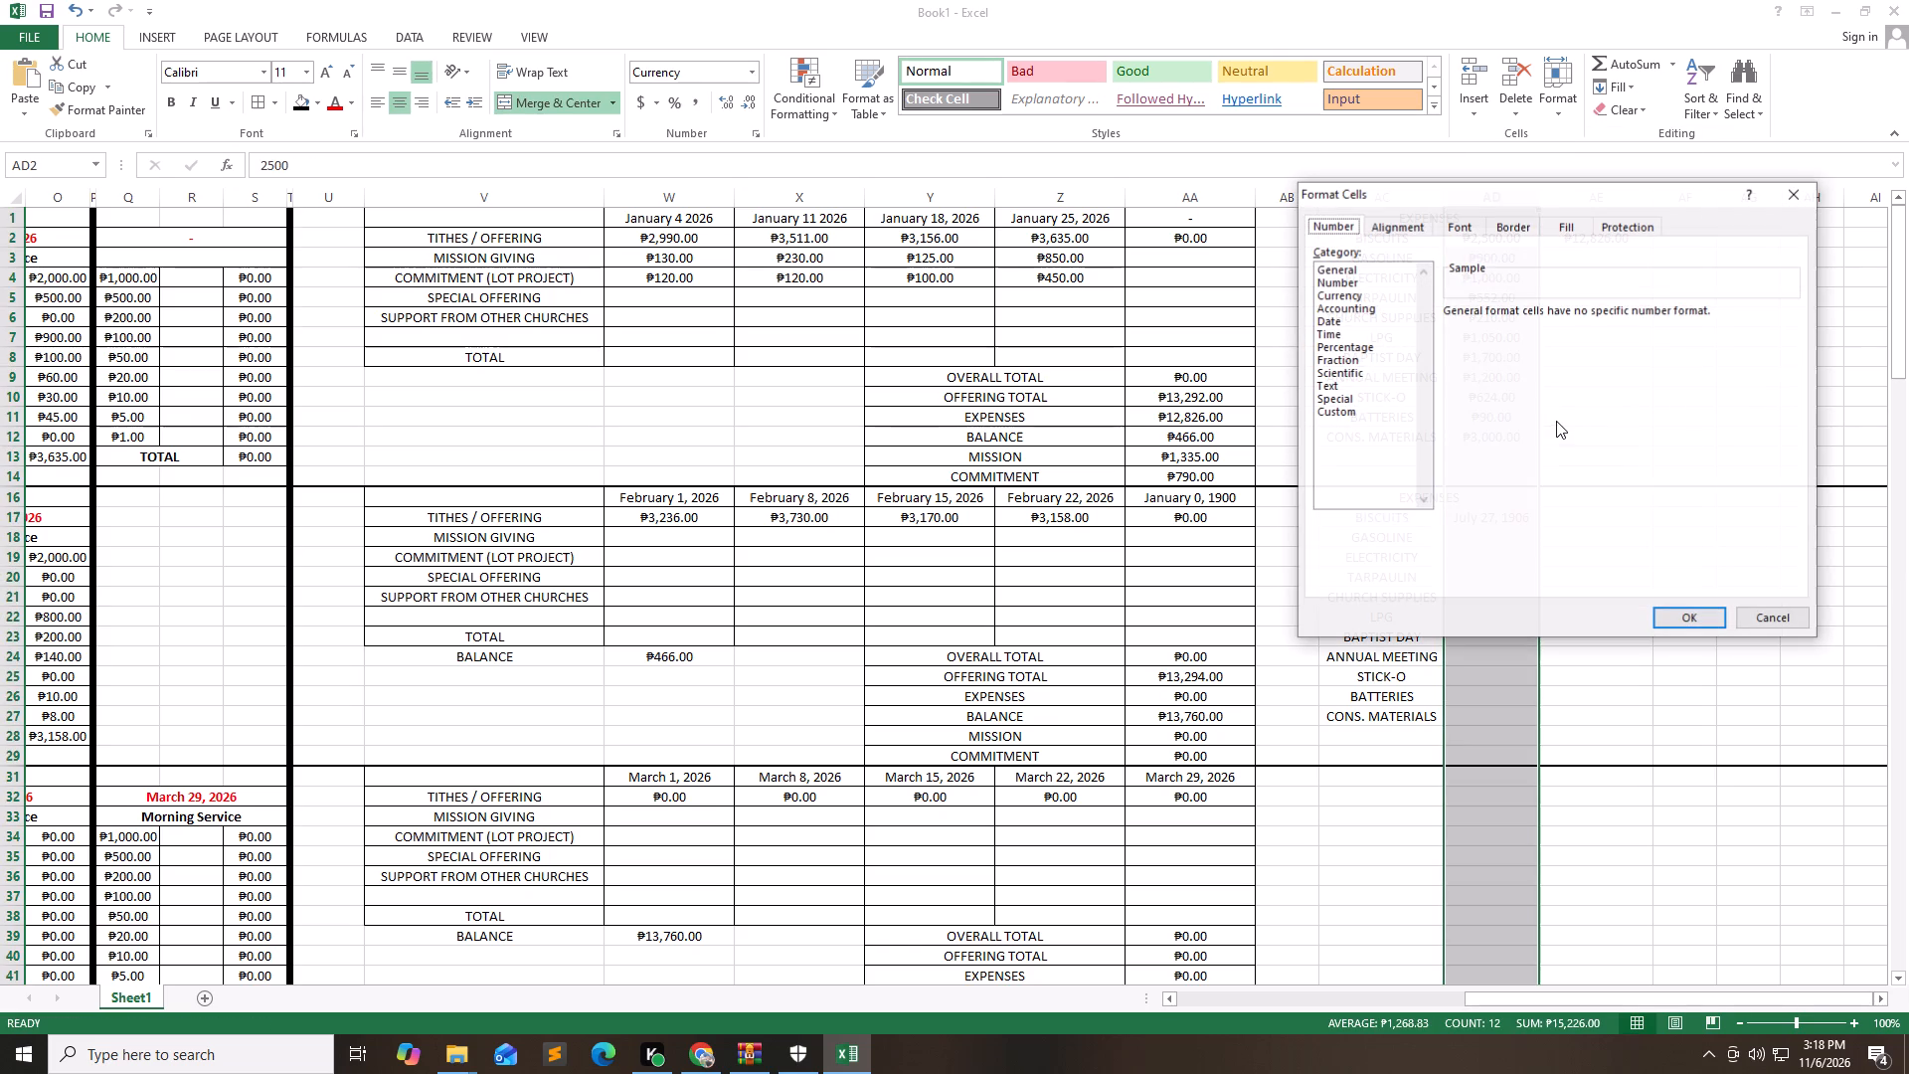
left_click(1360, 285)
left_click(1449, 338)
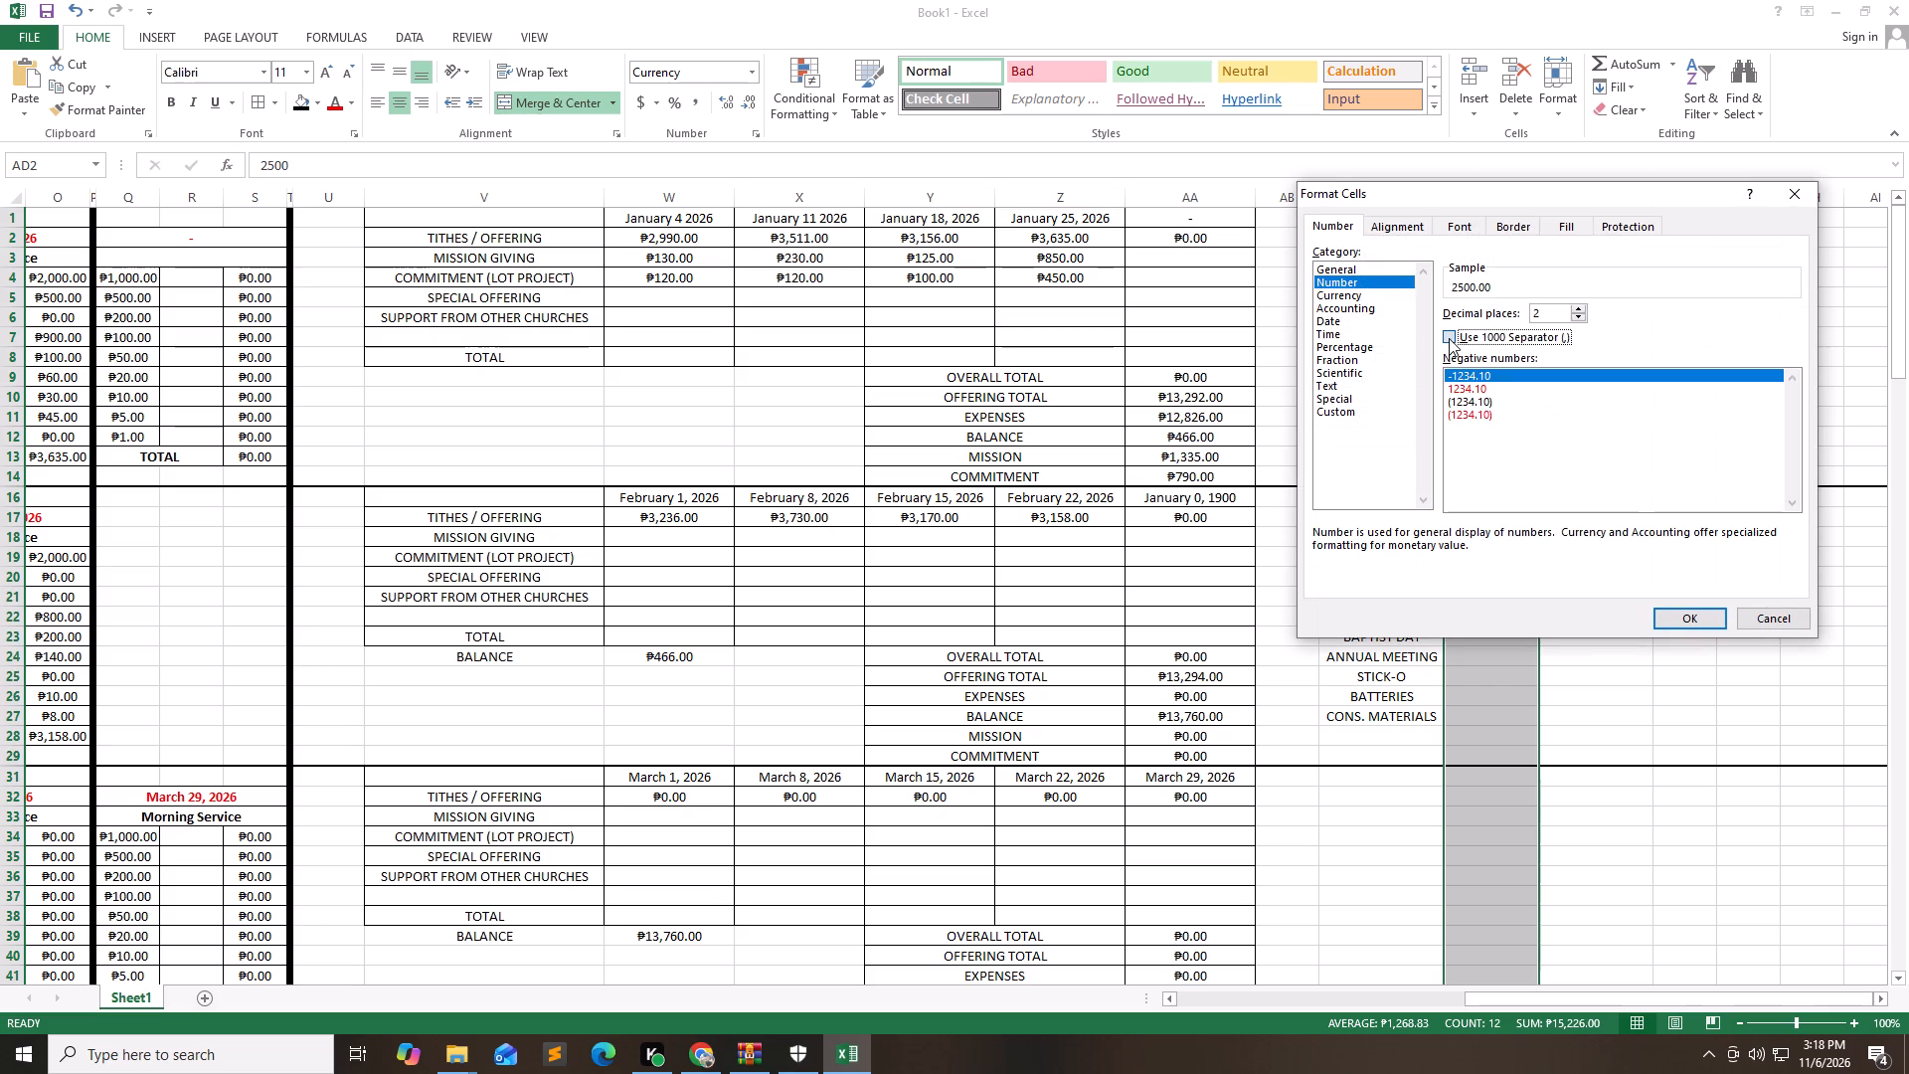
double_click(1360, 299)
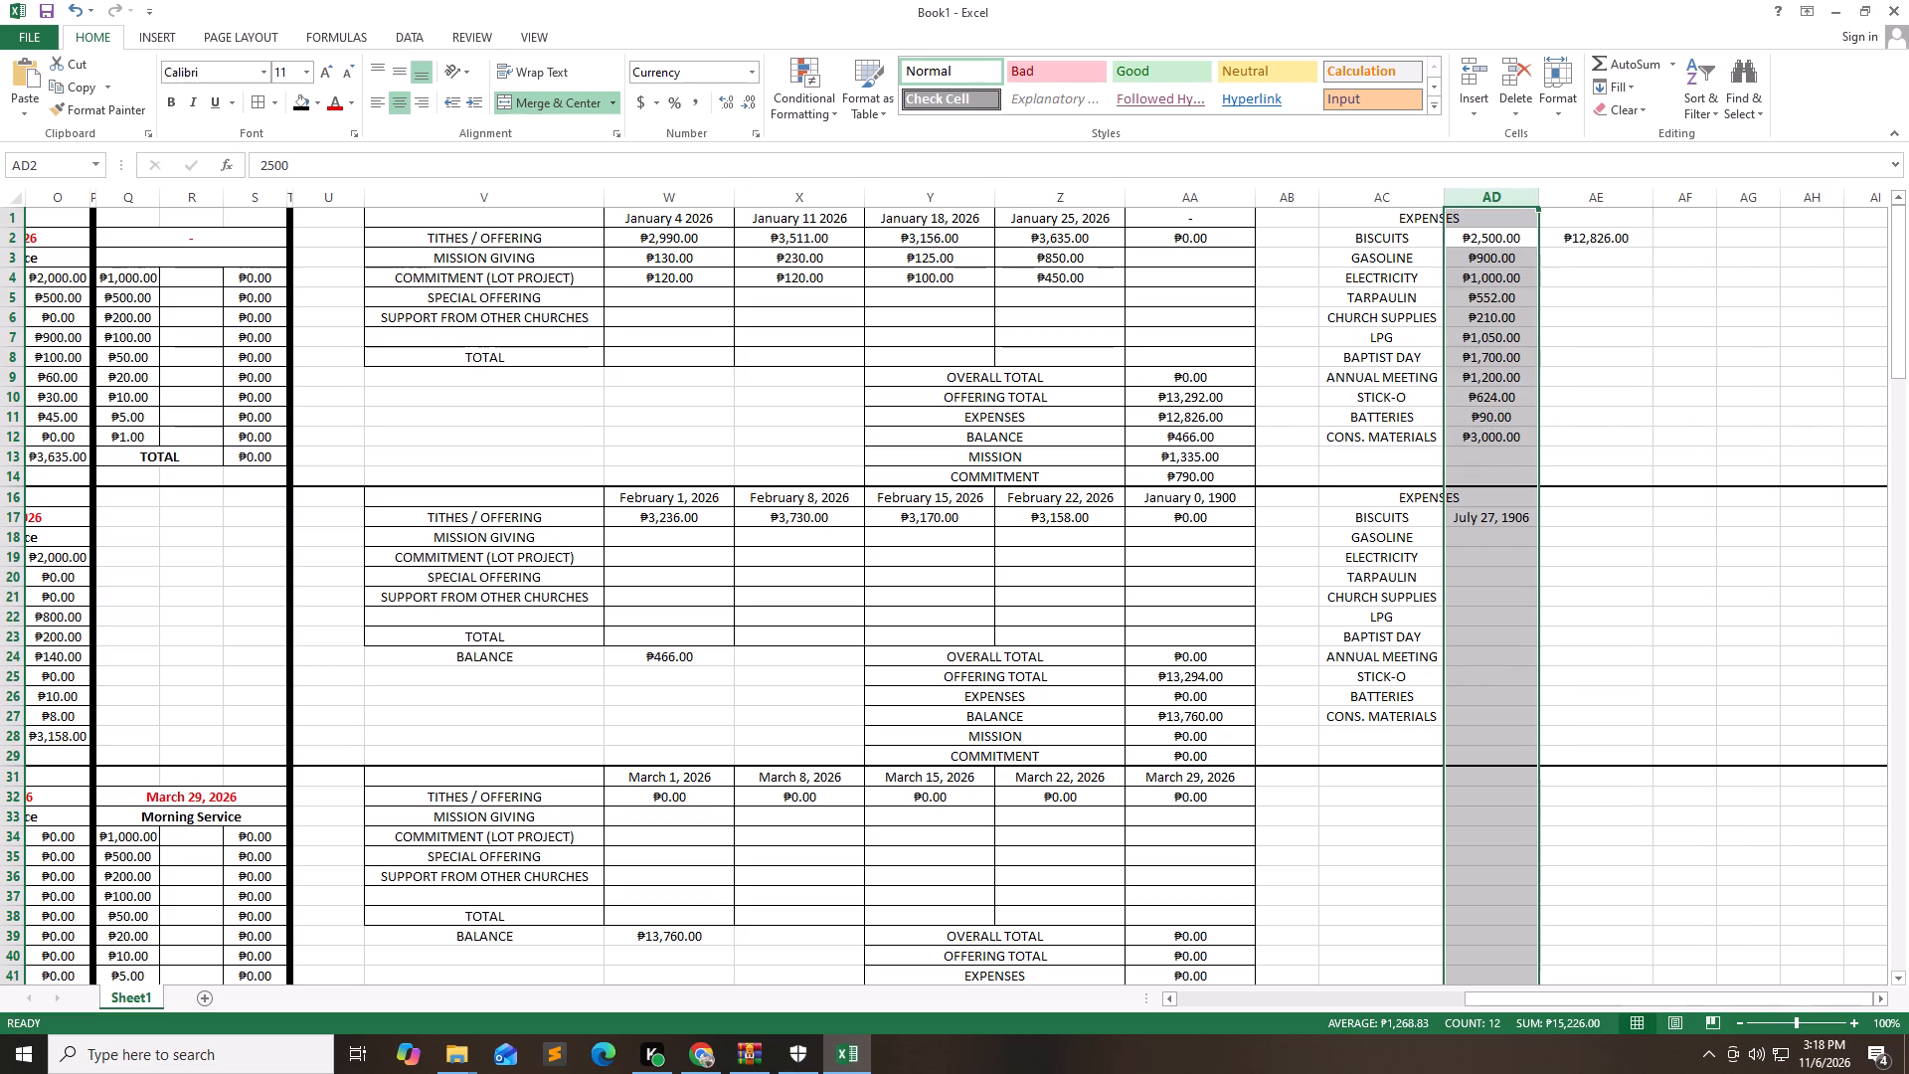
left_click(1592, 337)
Format the whole expense amount column AD as Currency with two decimal places and the ₱ English (Philippines) symbol.
double_click(1493, 205)
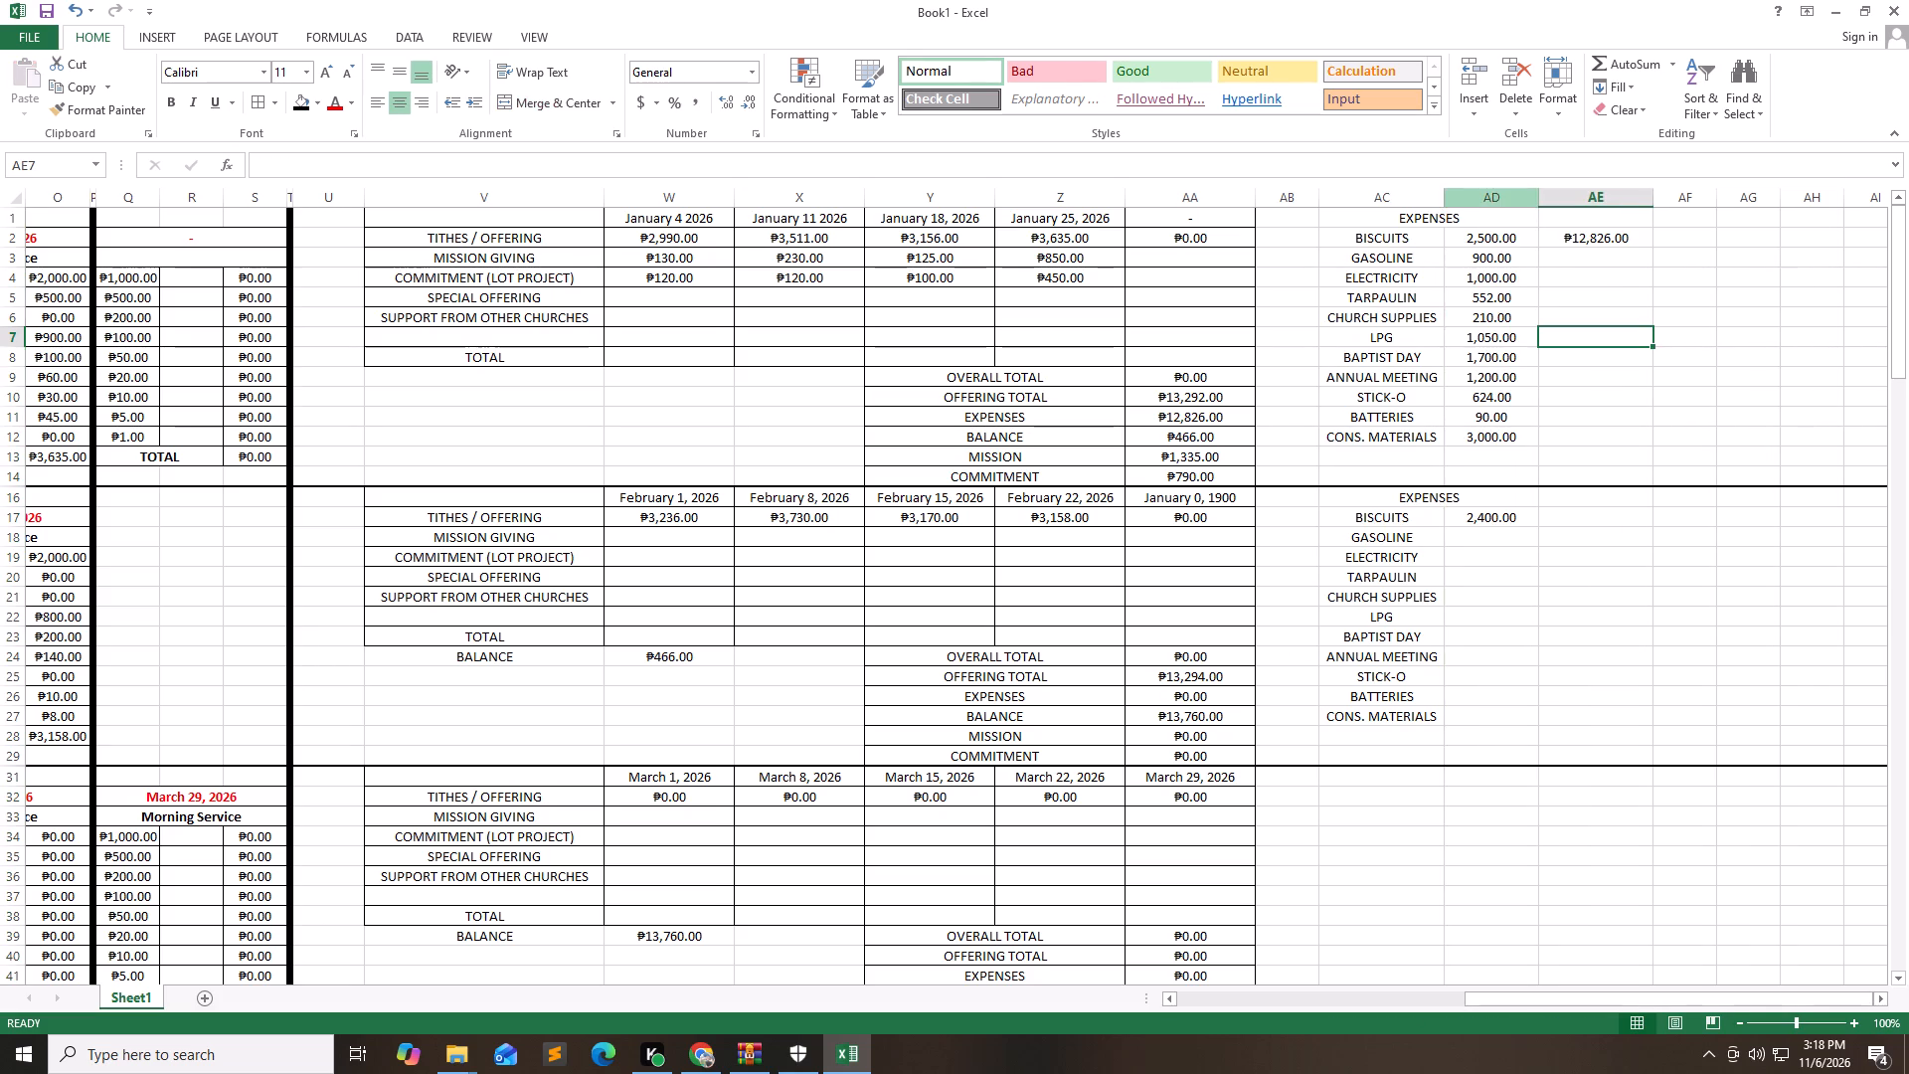
right_click(1493, 205)
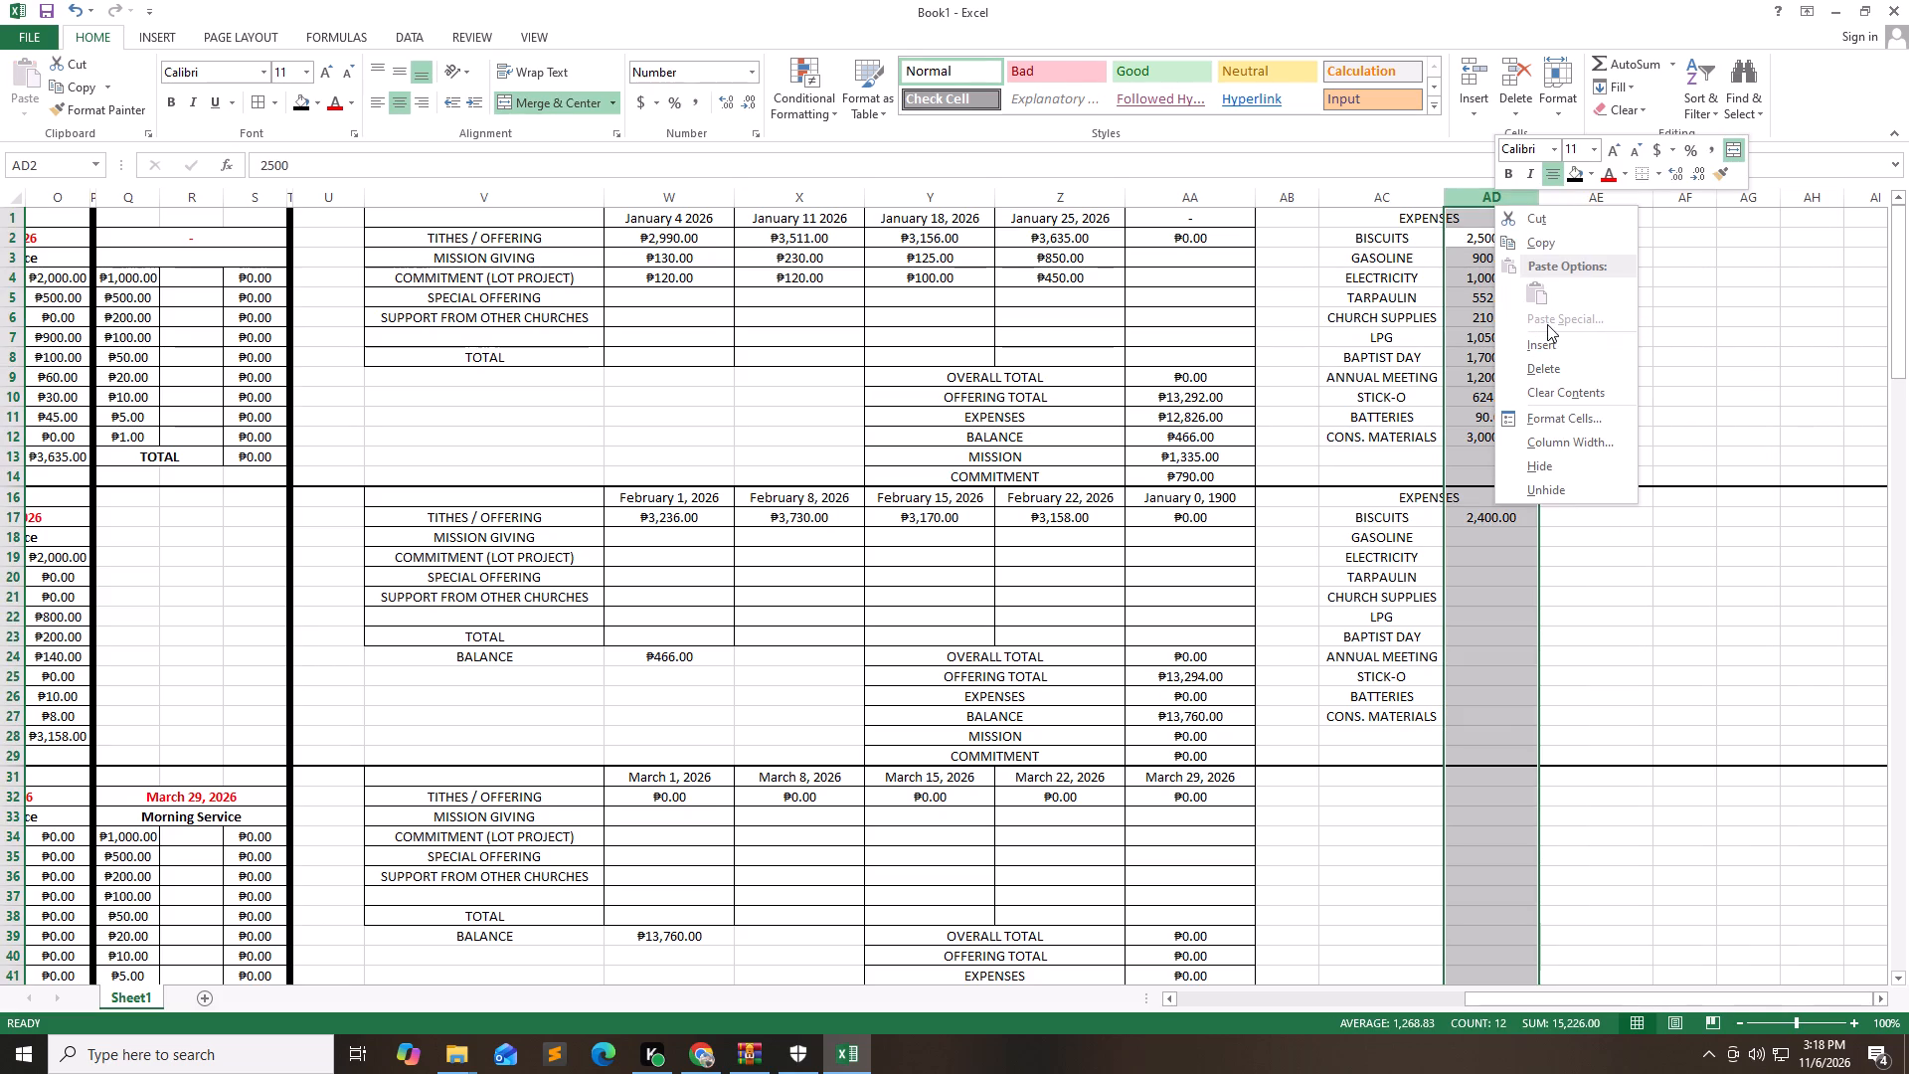
left_click(1576, 413)
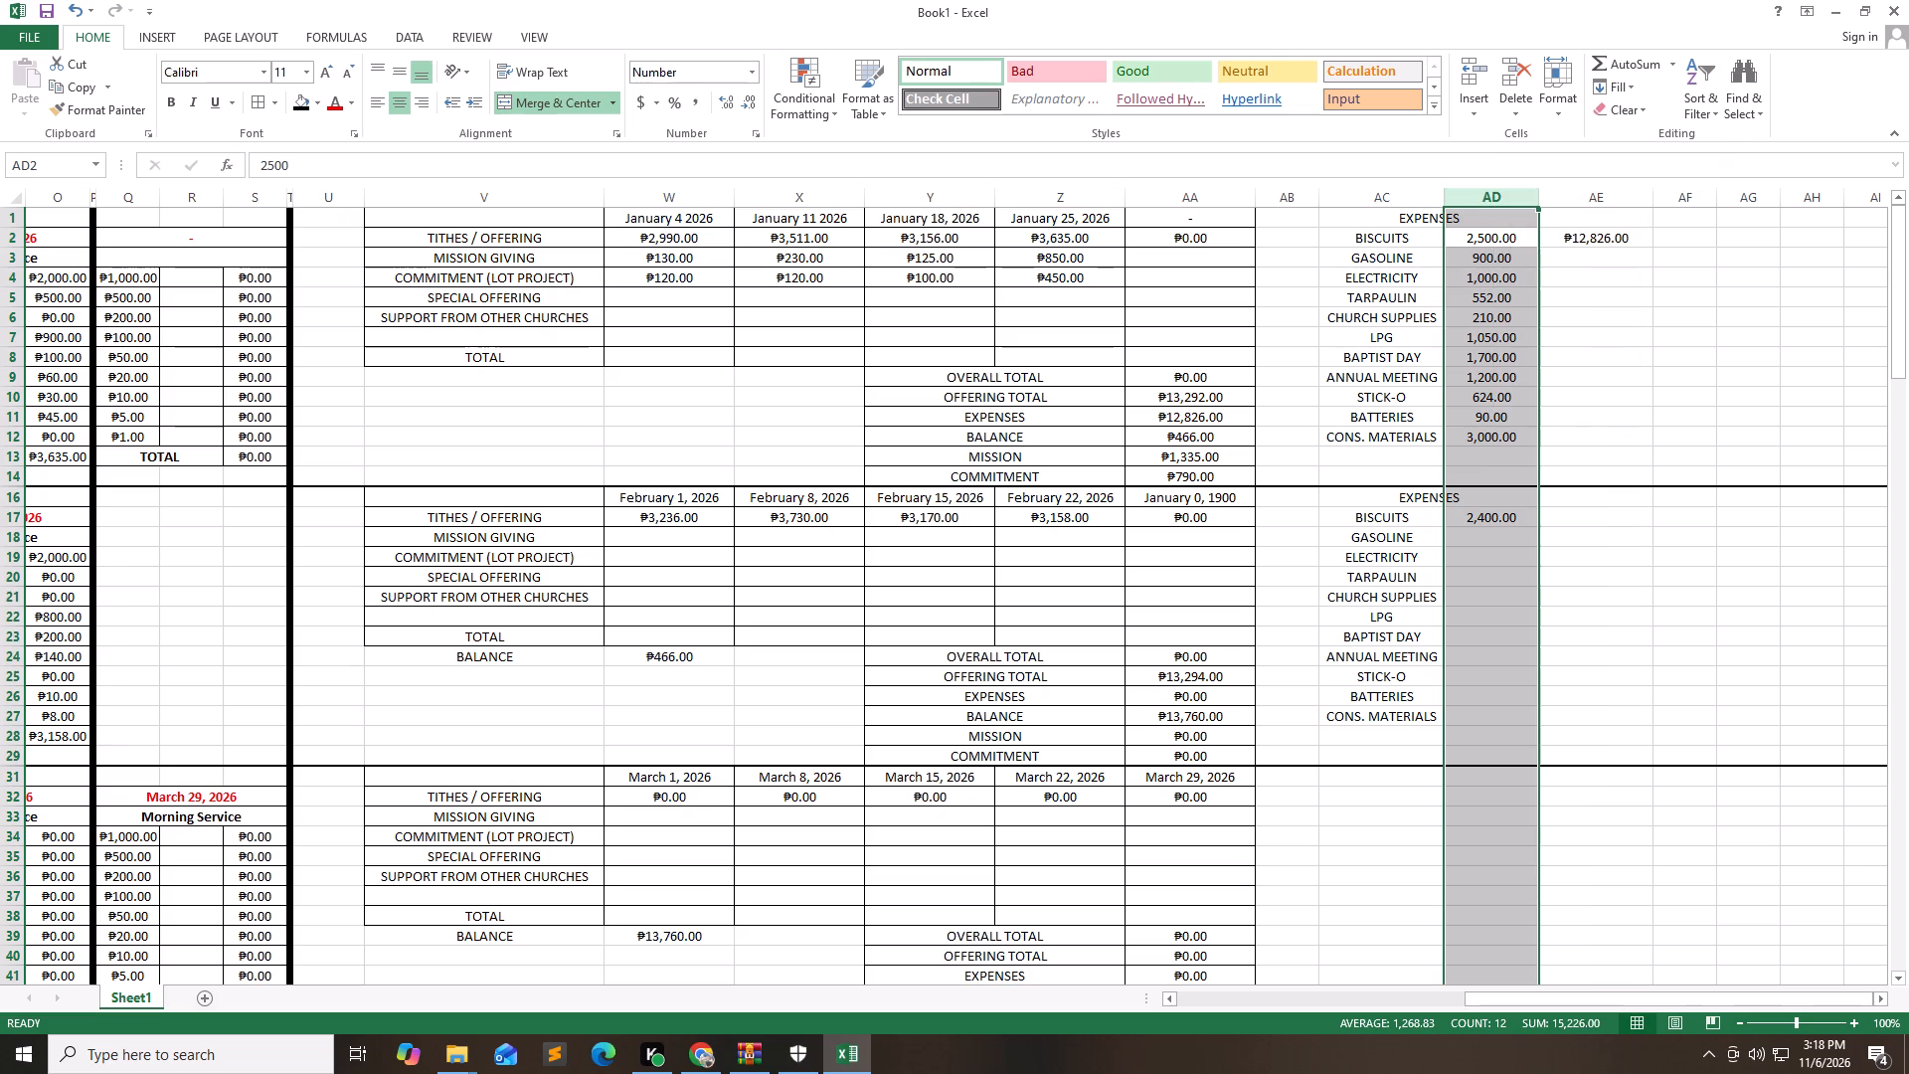
left_click(1367, 286)
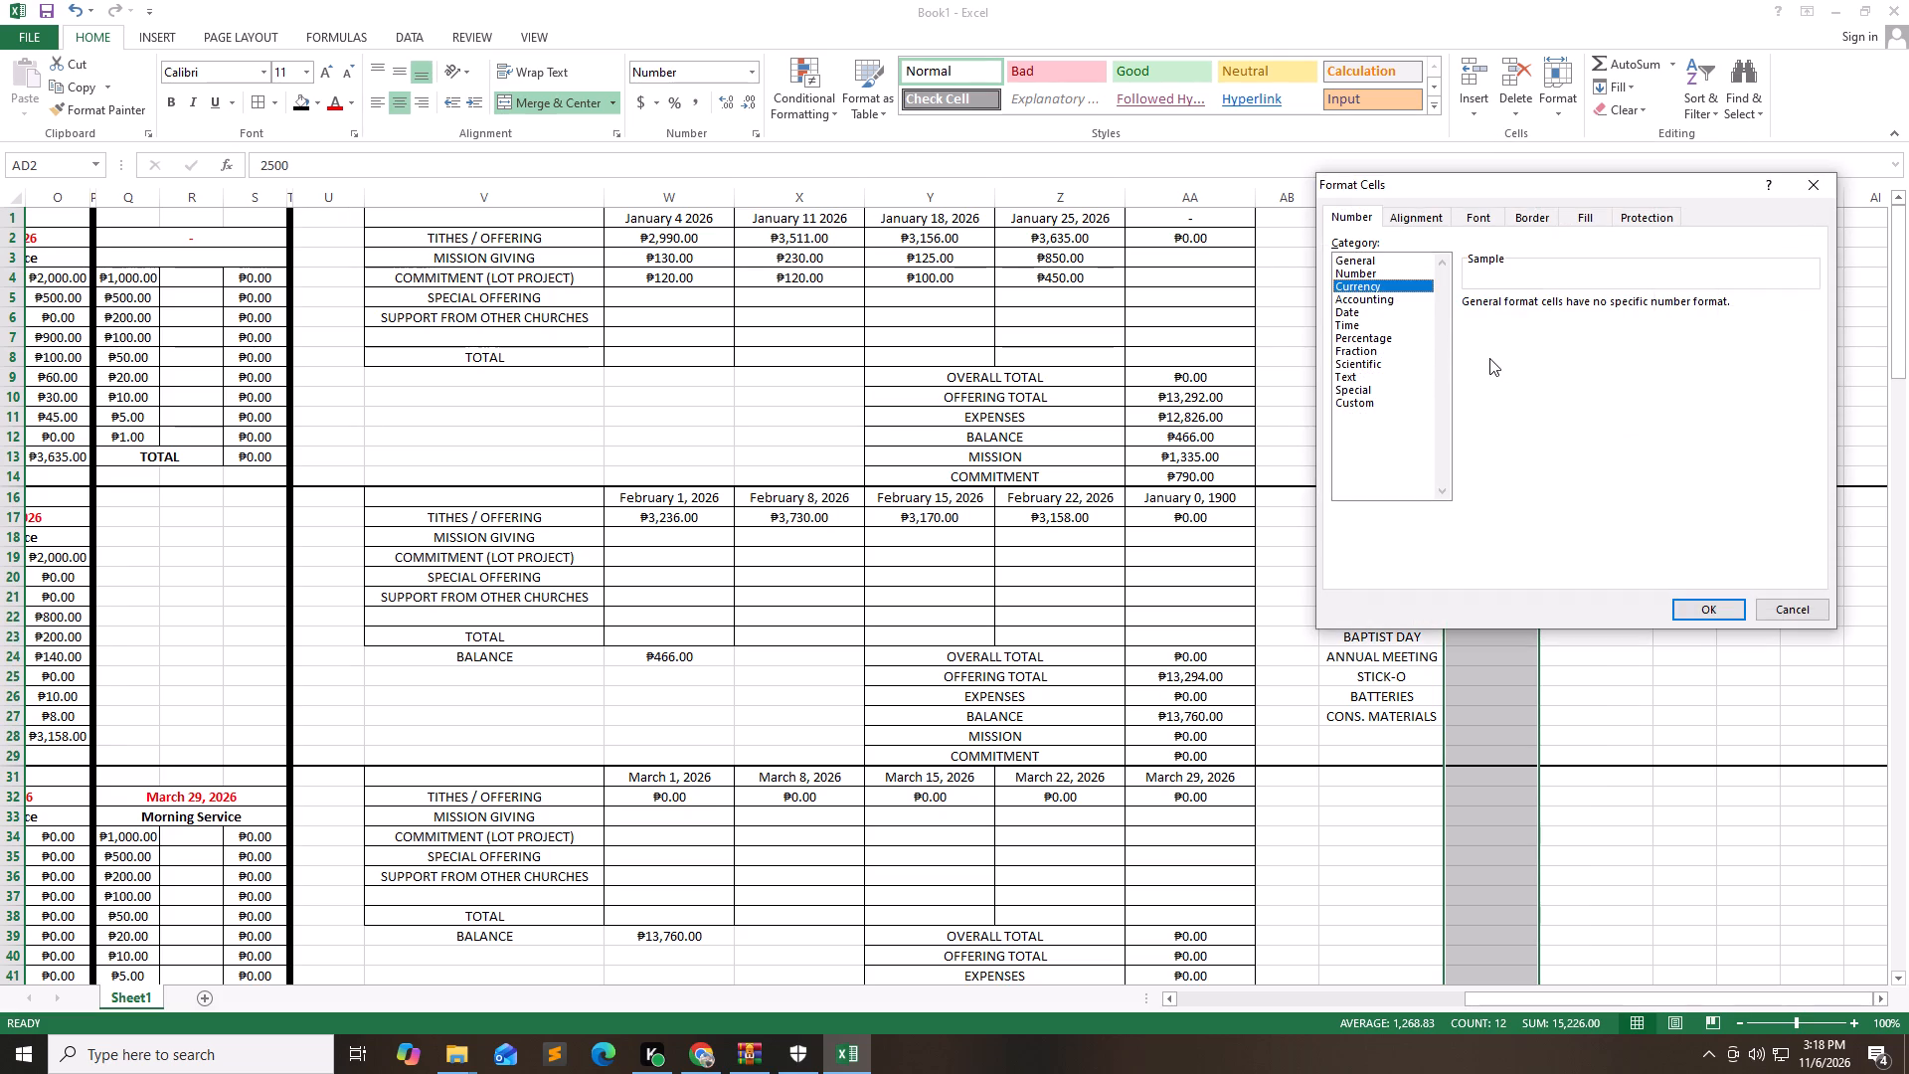
left_click(1541, 328)
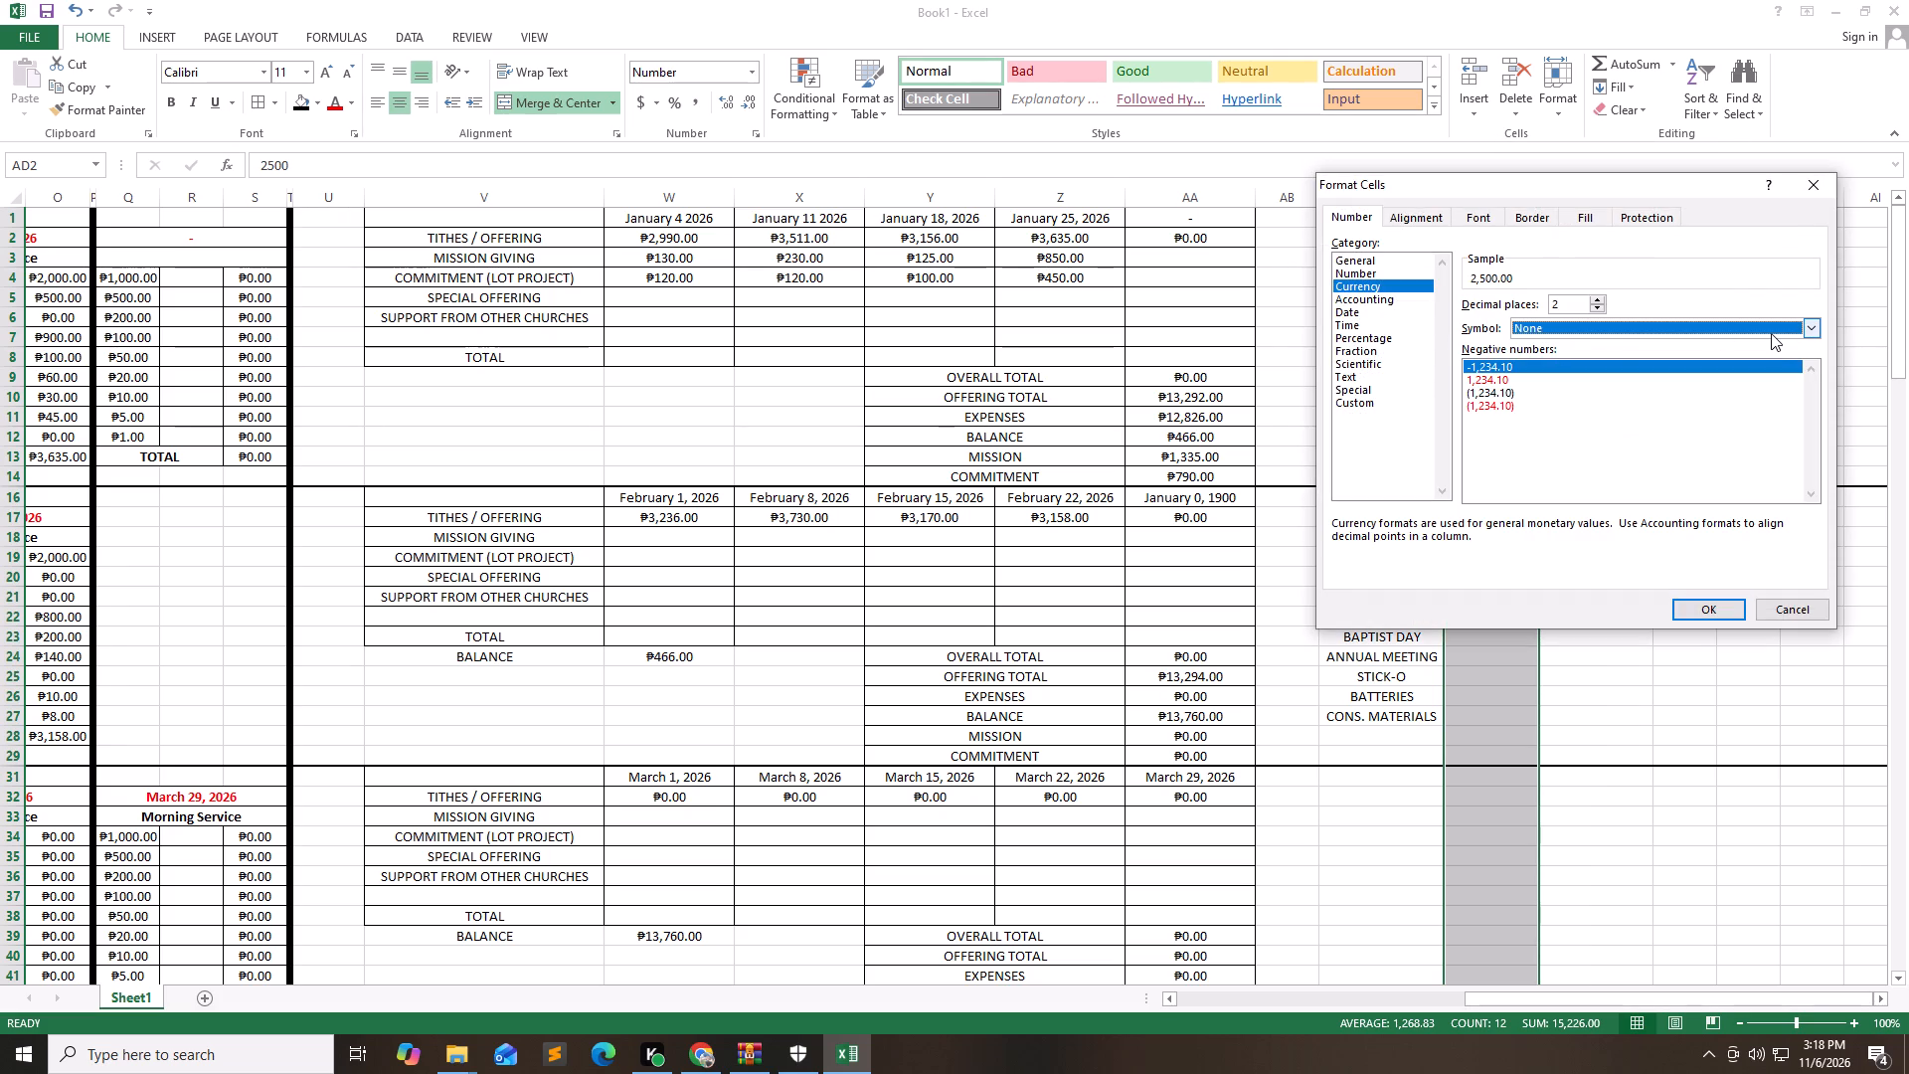
key("p")
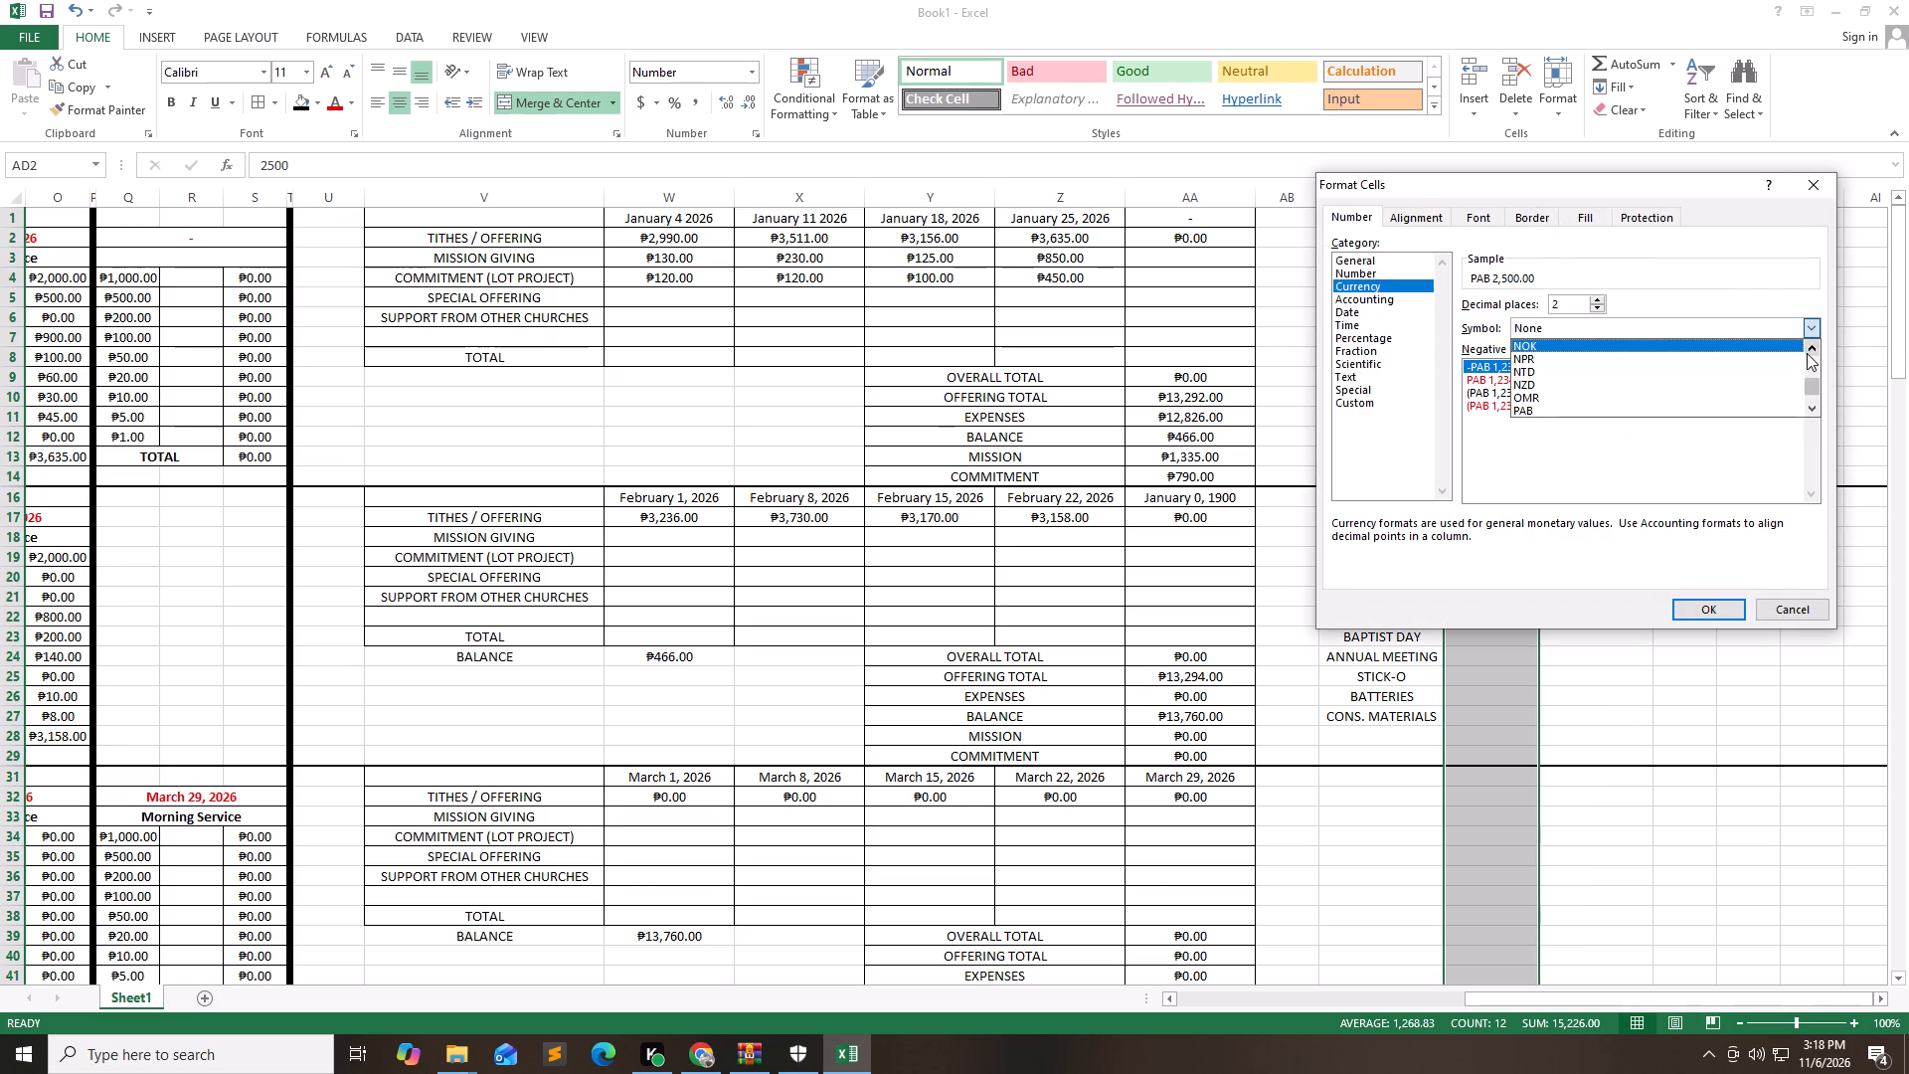
left_click(1810, 354)
left_click(1814, 363)
left_click_drag(1811, 385, 1808, 353)
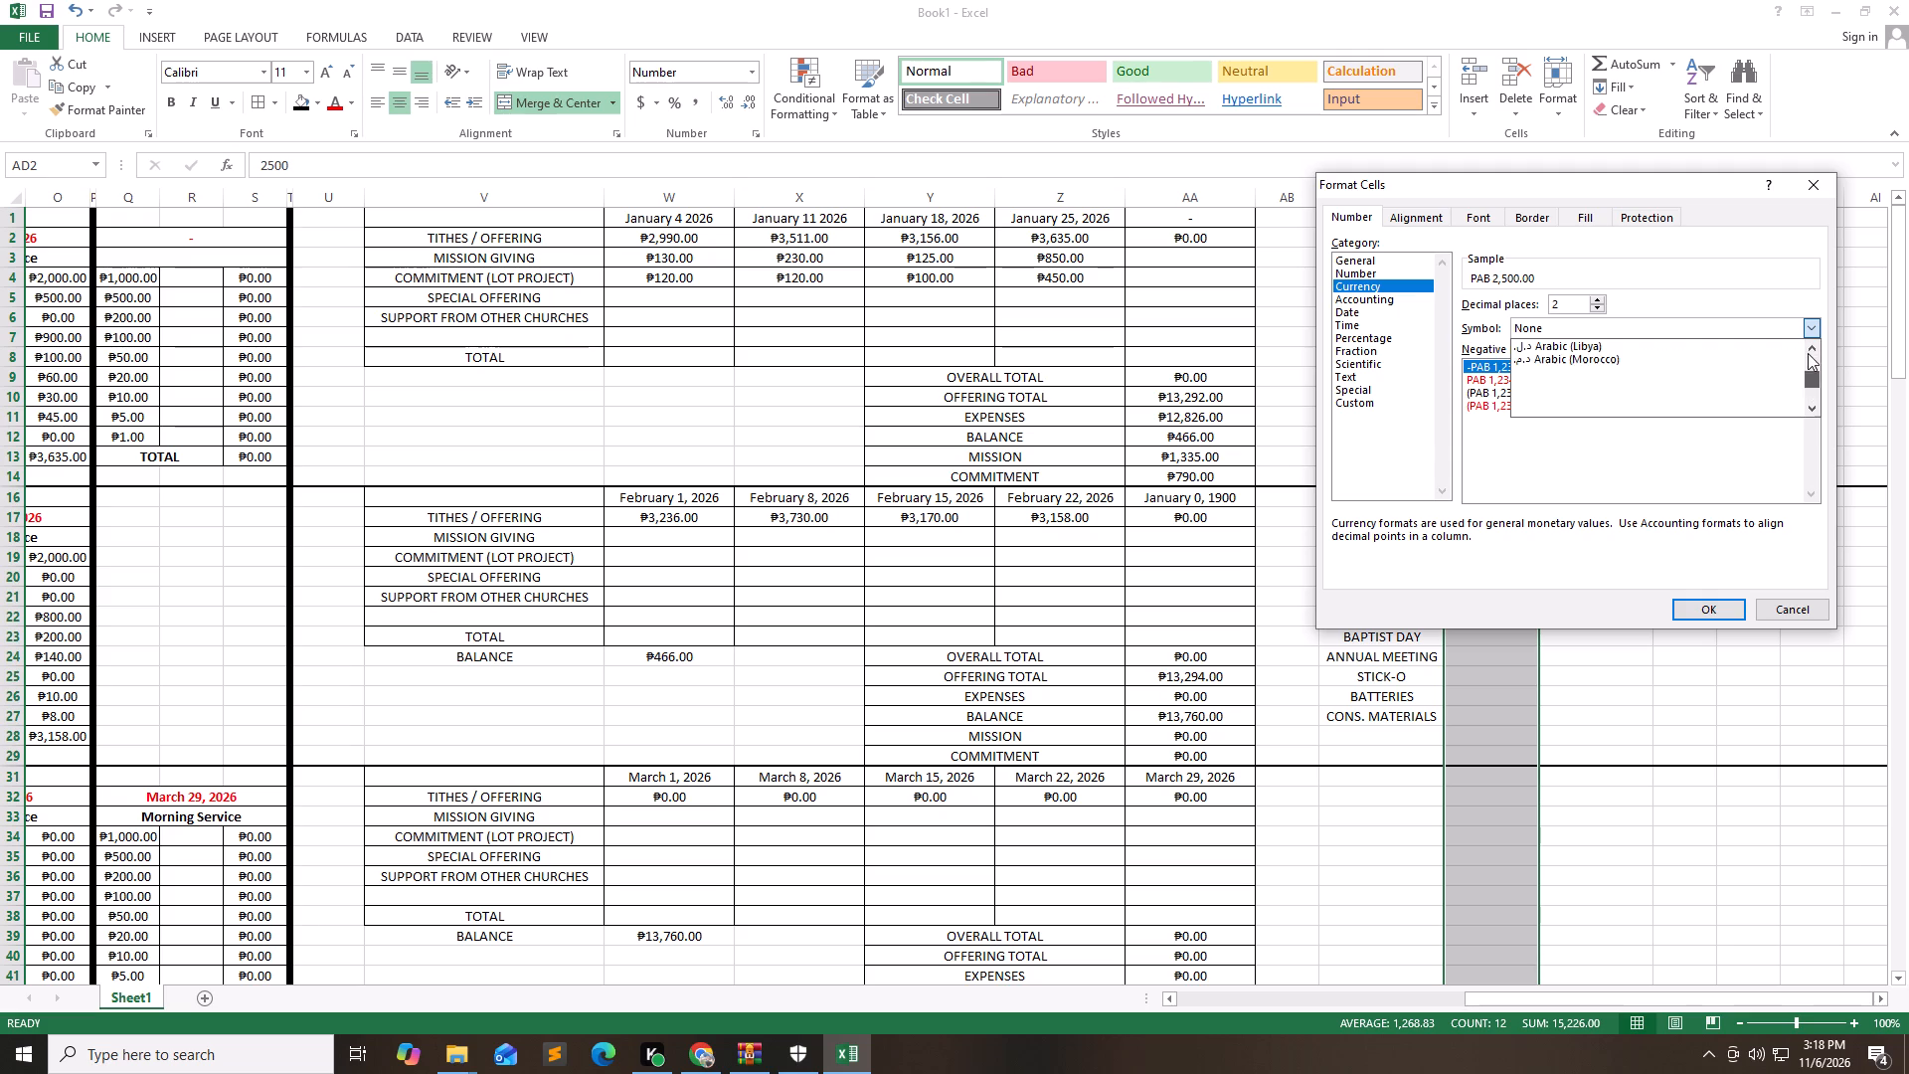
left_click_drag(1808, 353, 1808, 344)
left_click(1812, 371)
left_click(1812, 414)
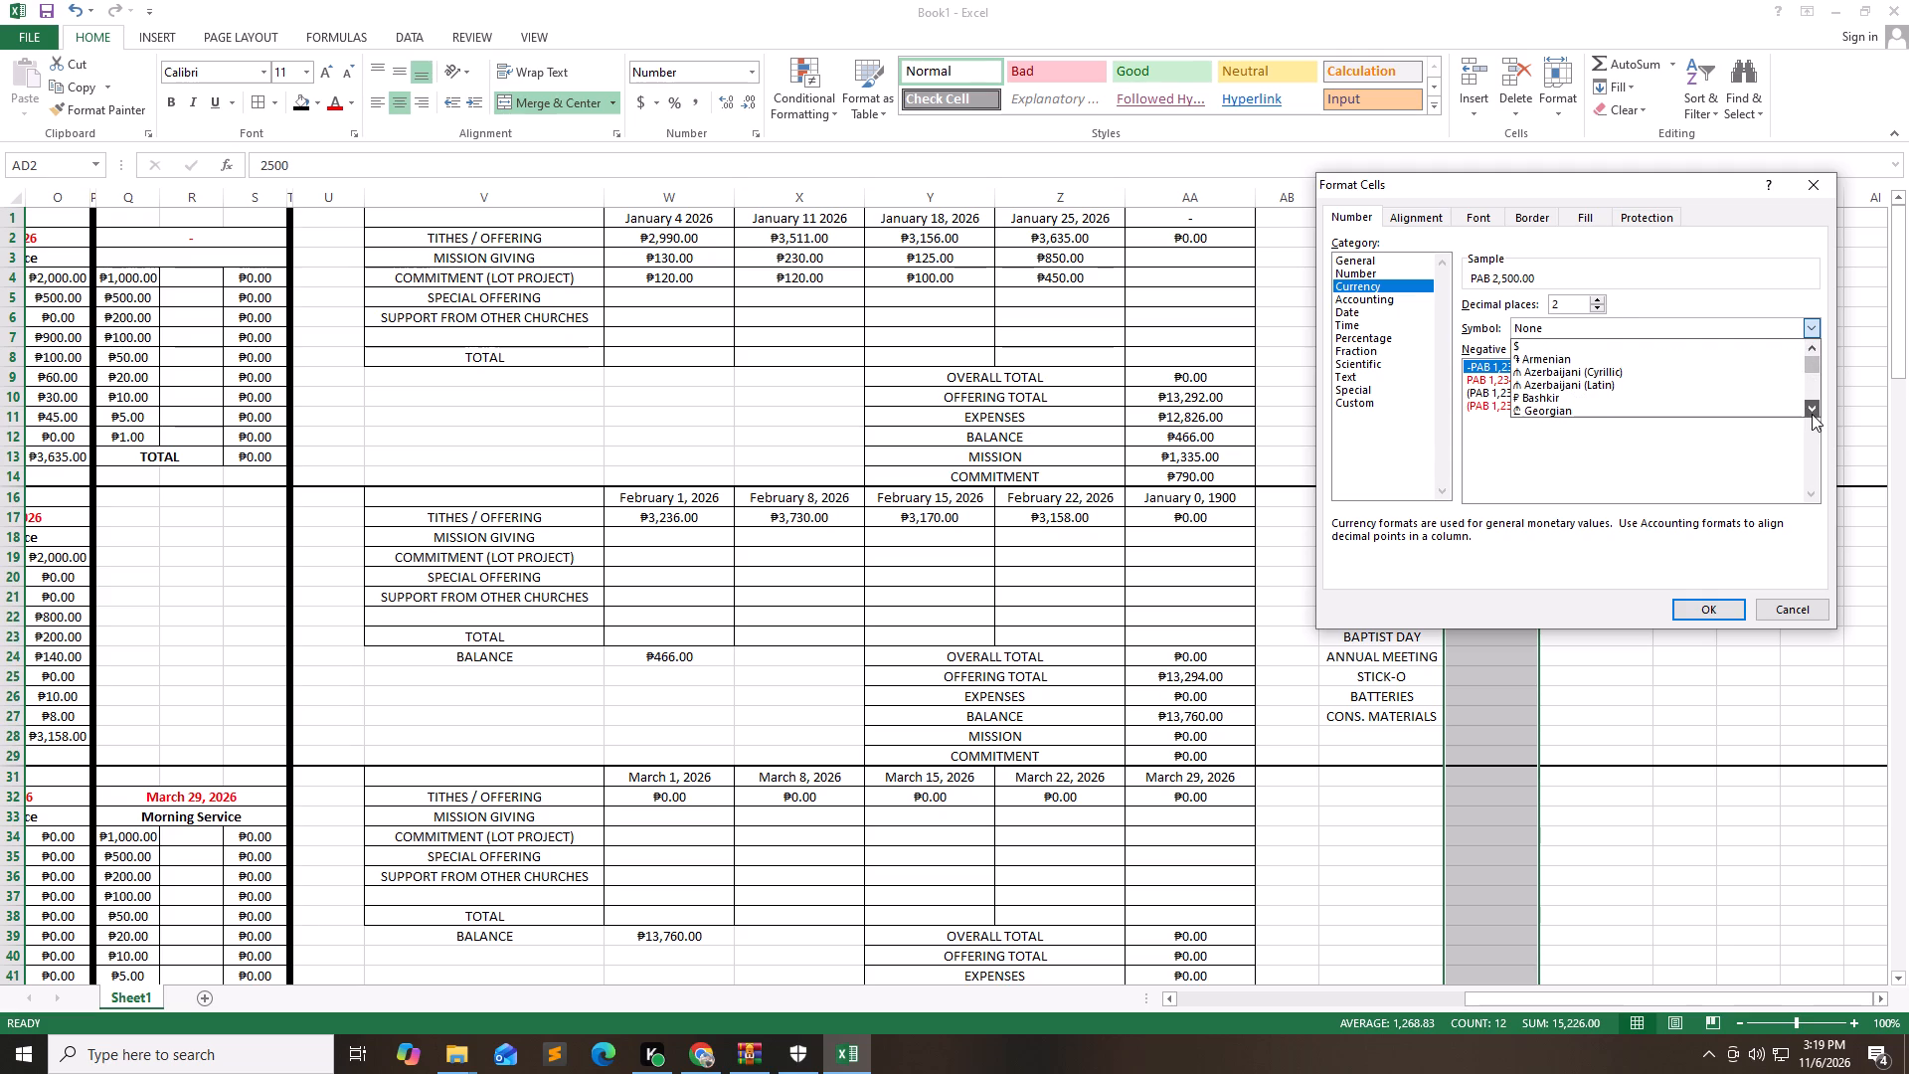
triple_click(1812, 414)
triple_click(1812, 414)
triple_click(1812, 414)
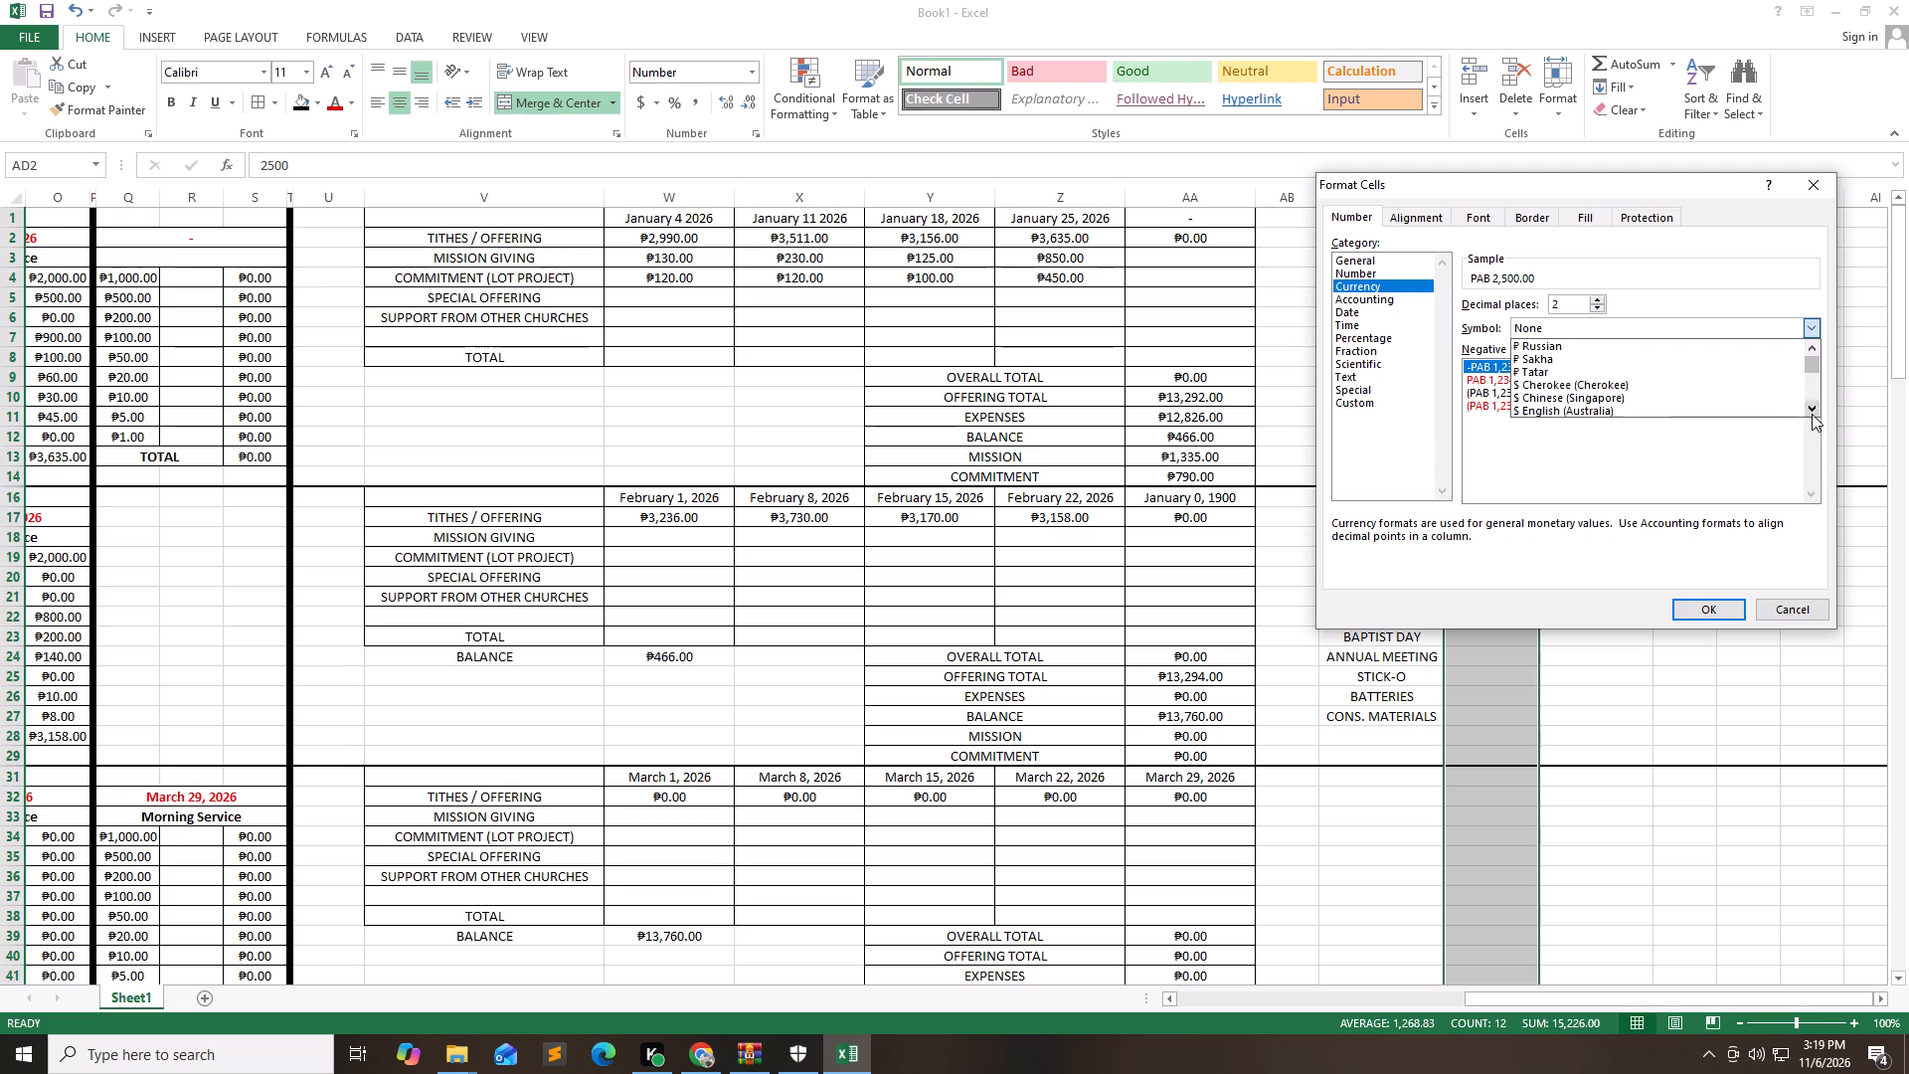
triple_click(1812, 414)
triple_click(1812, 414)
triple_click(1812, 414)
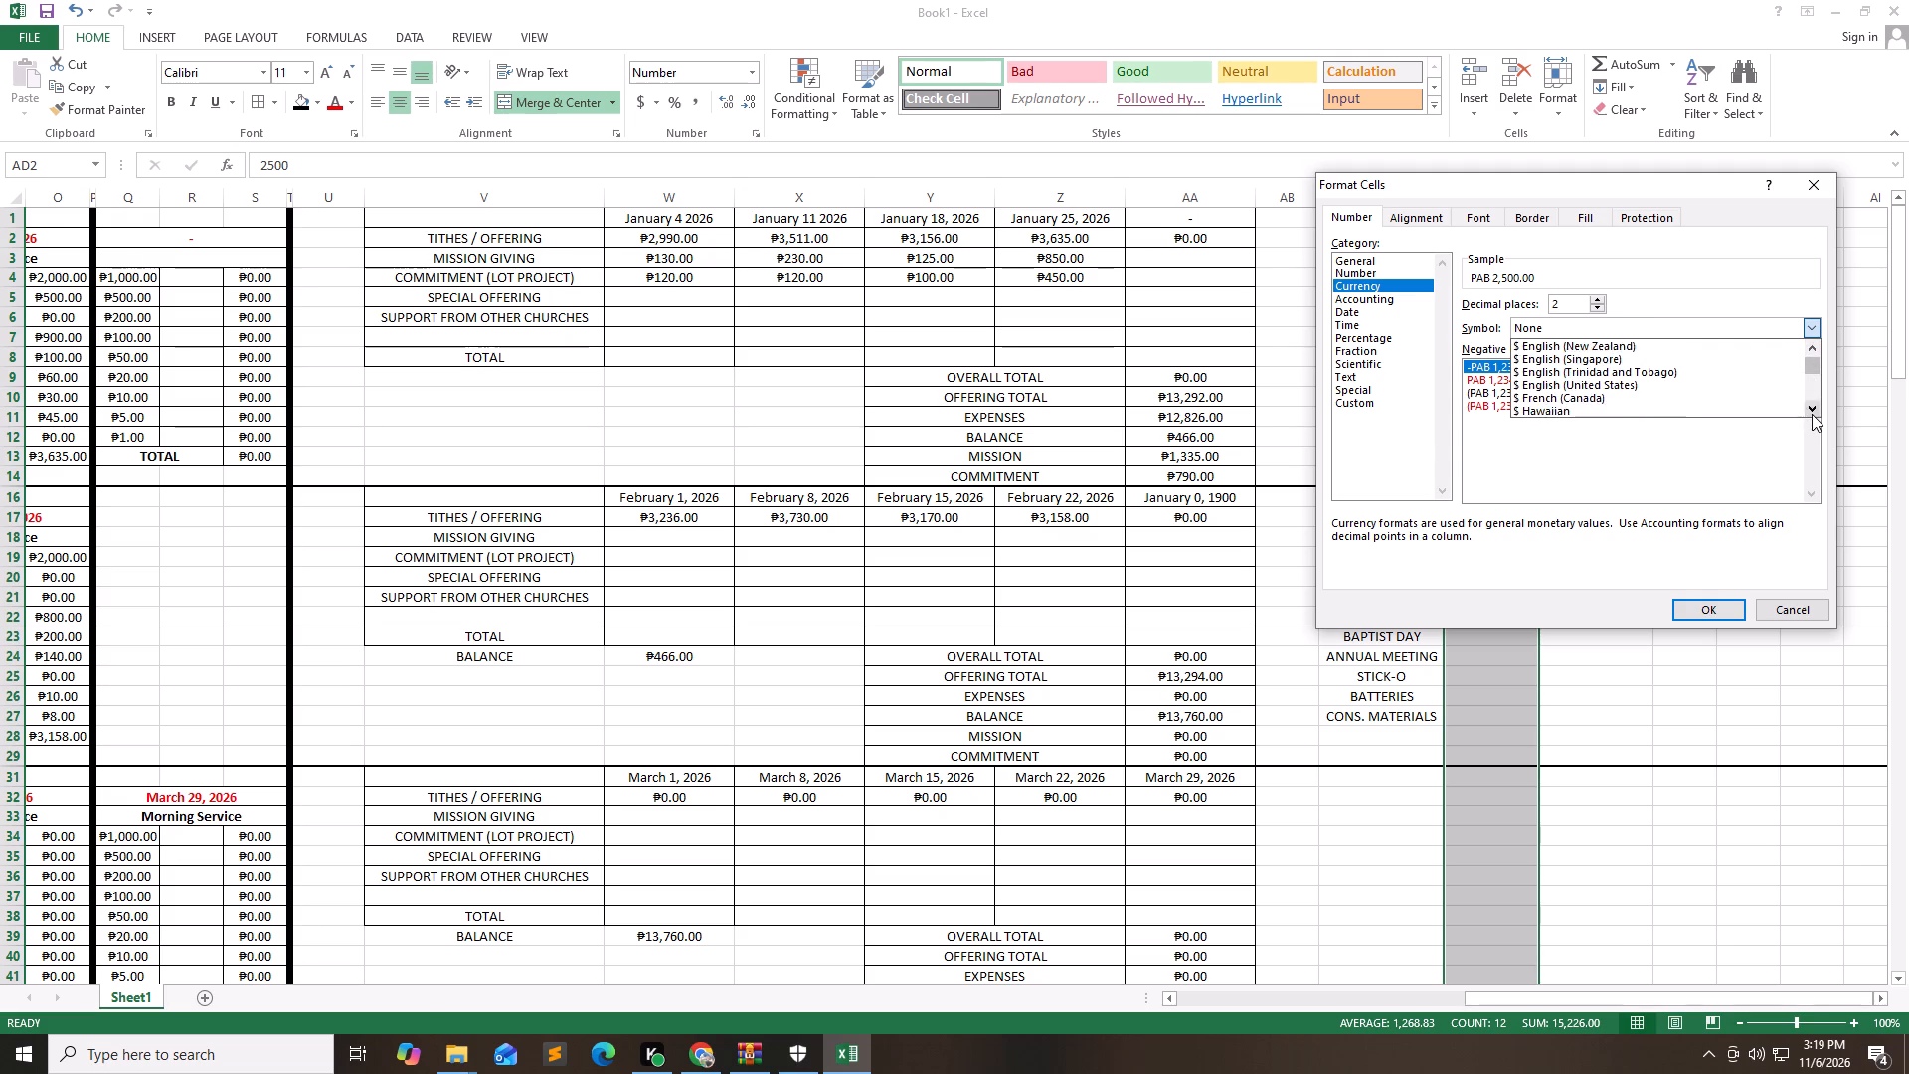
triple_click(1812, 414)
triple_click(1812, 414)
triple_click(1812, 414)
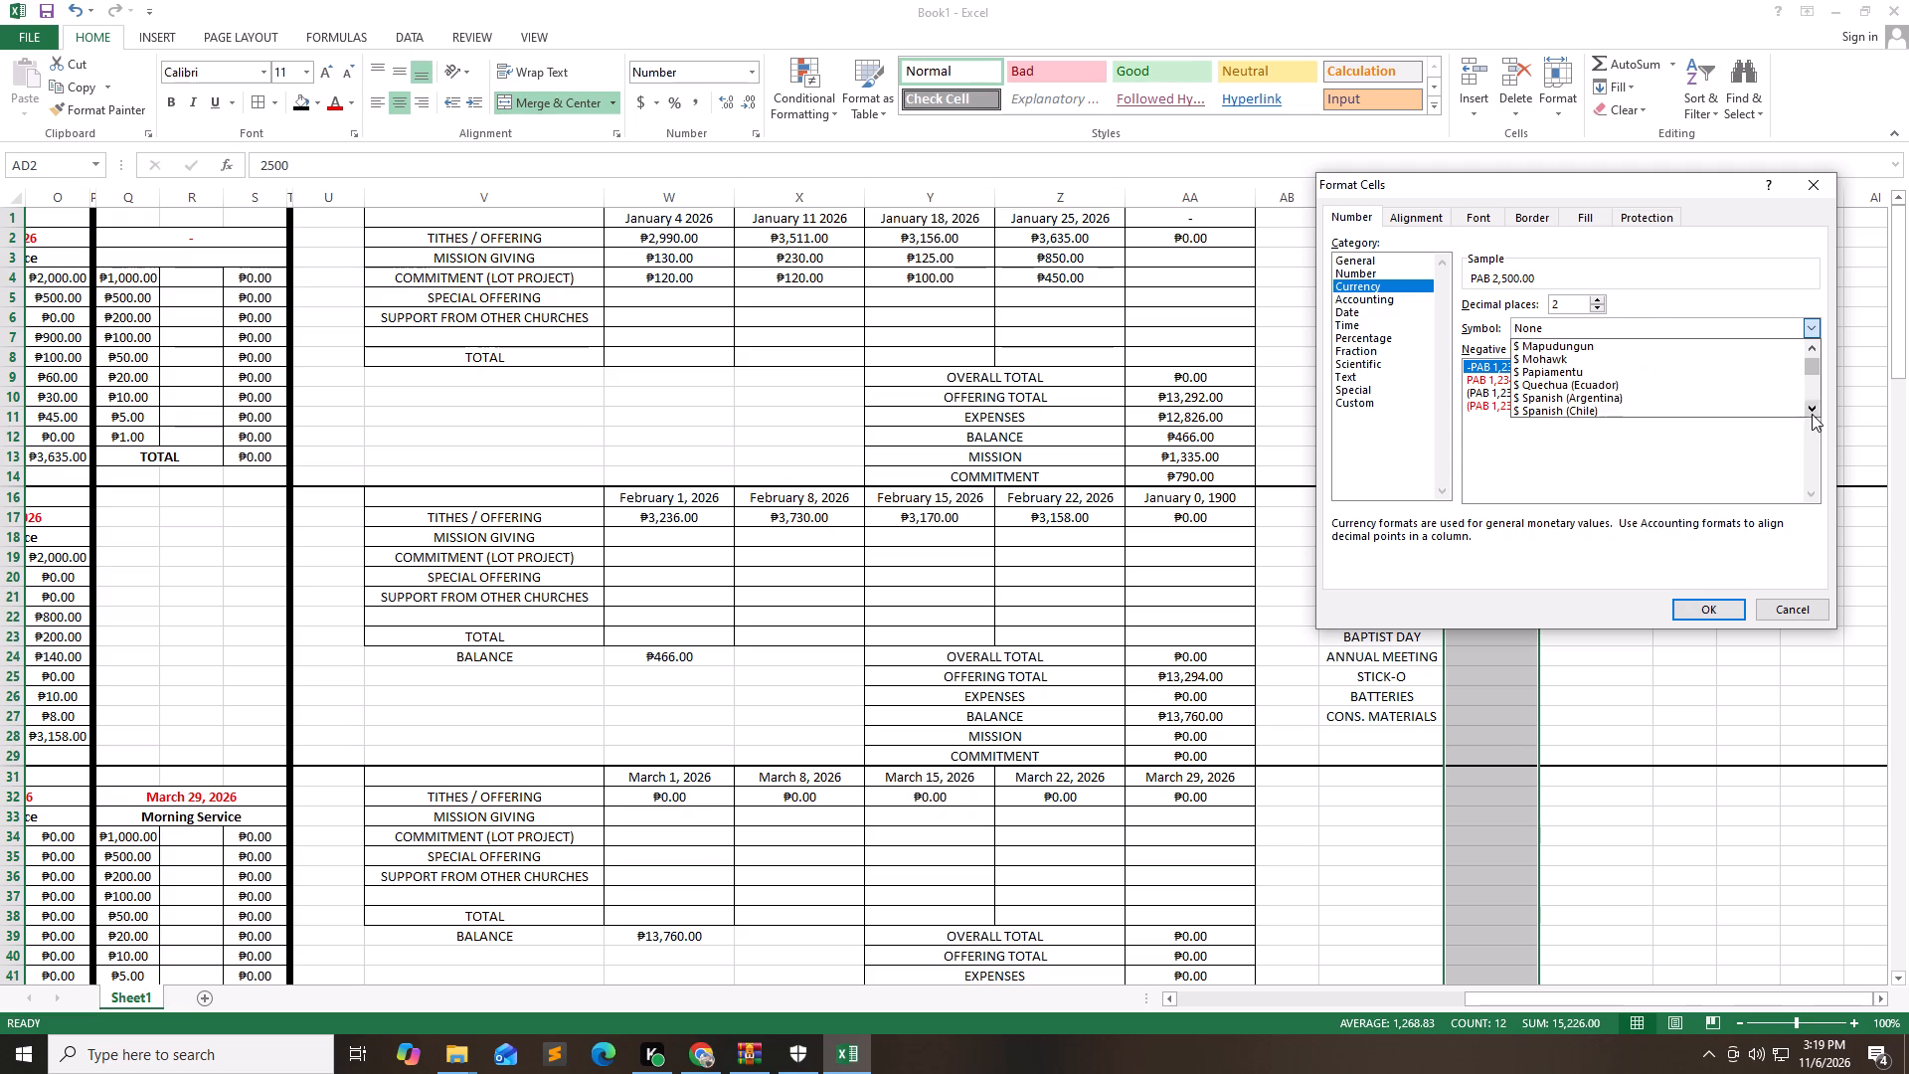
triple_click(1812, 414)
triple_click(1812, 414)
triple_click(1812, 414)
triple_click(1812, 414)
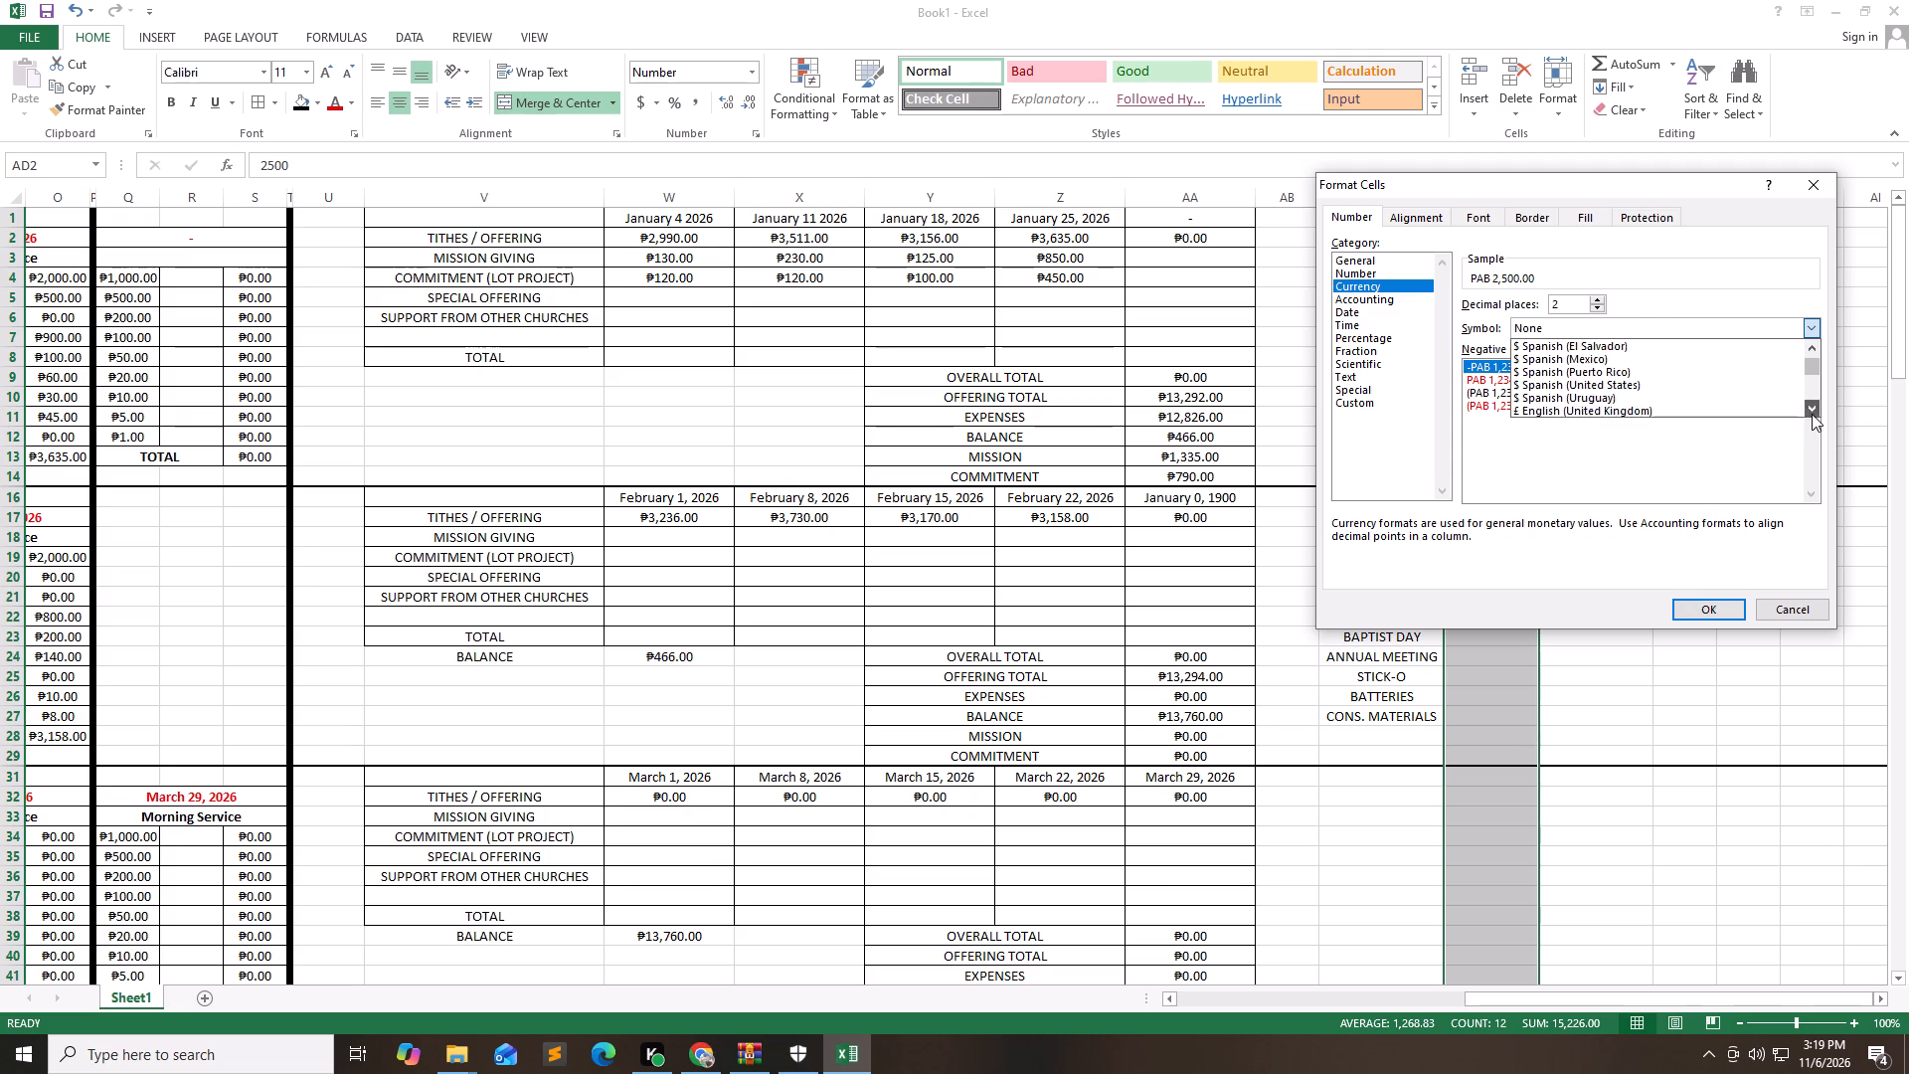
triple_click(1812, 414)
triple_click(1812, 414)
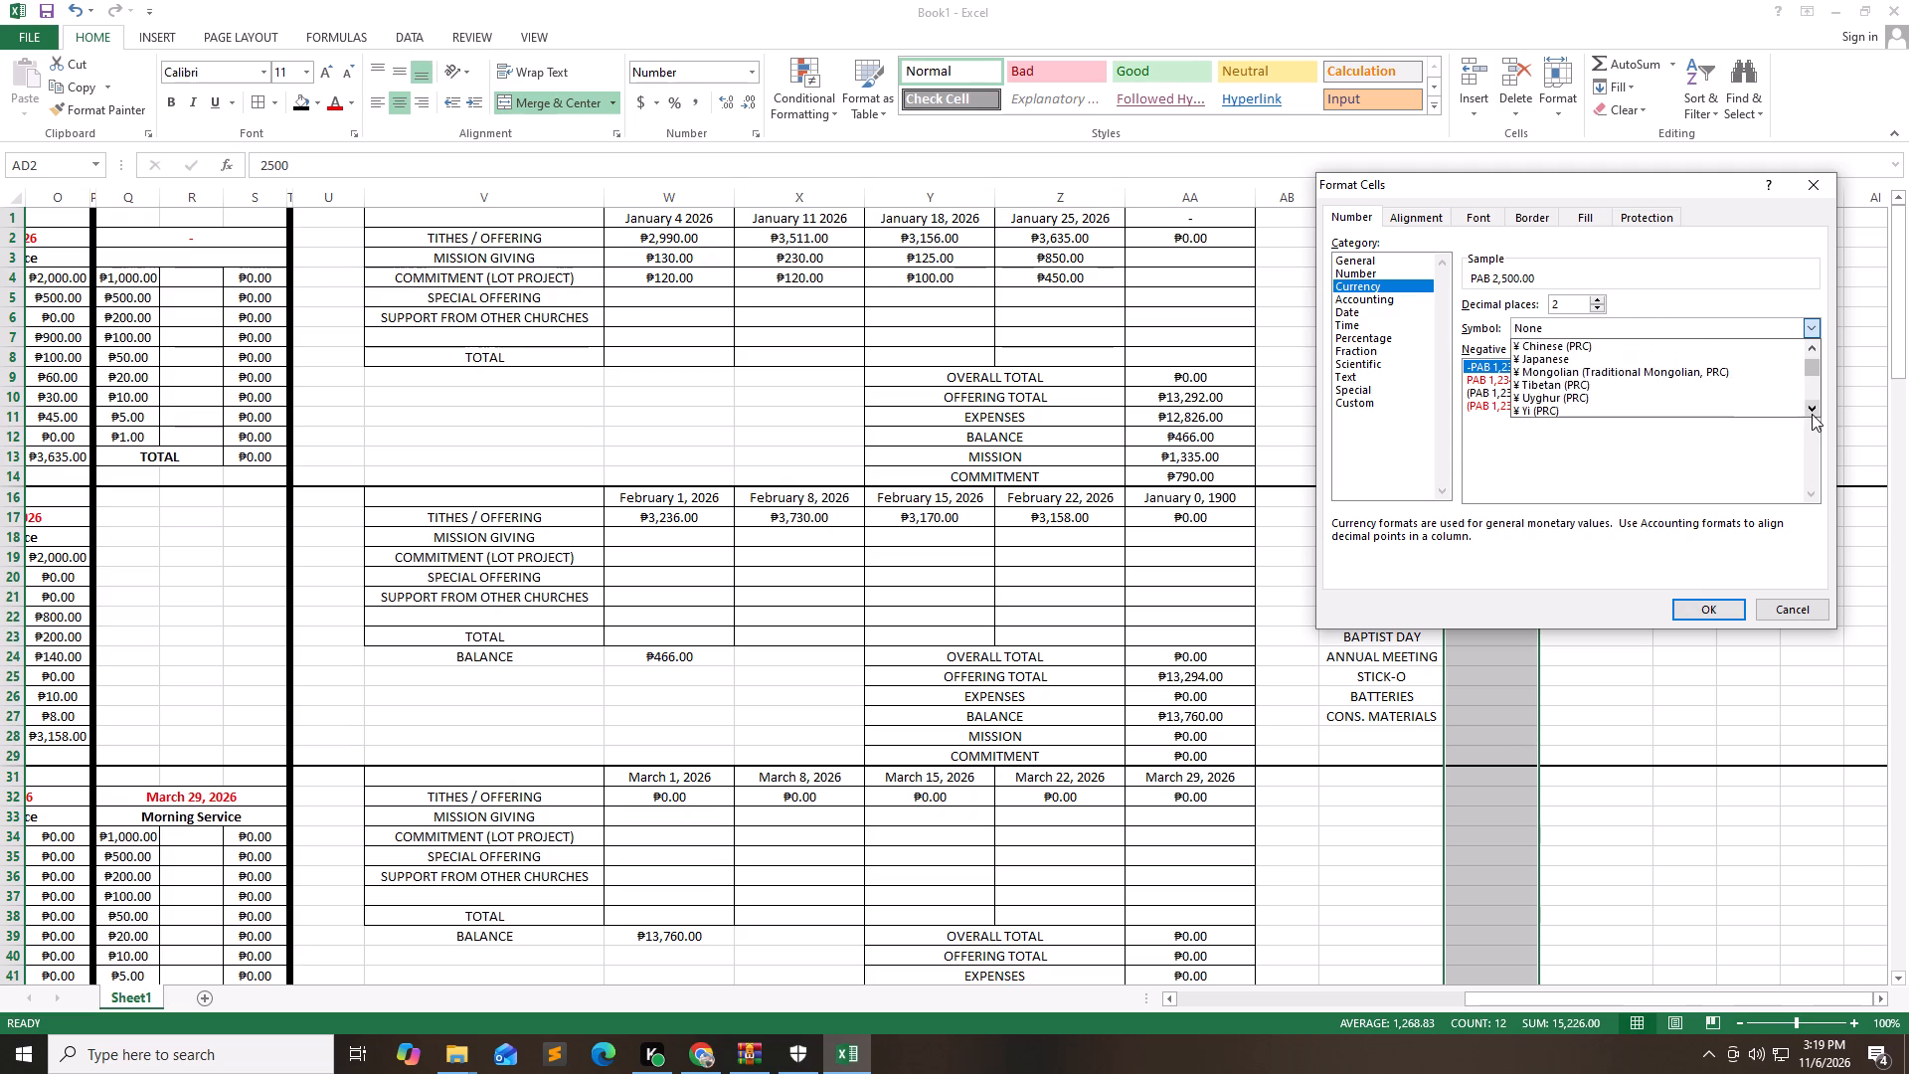
triple_click(1812, 414)
left_click(1812, 414)
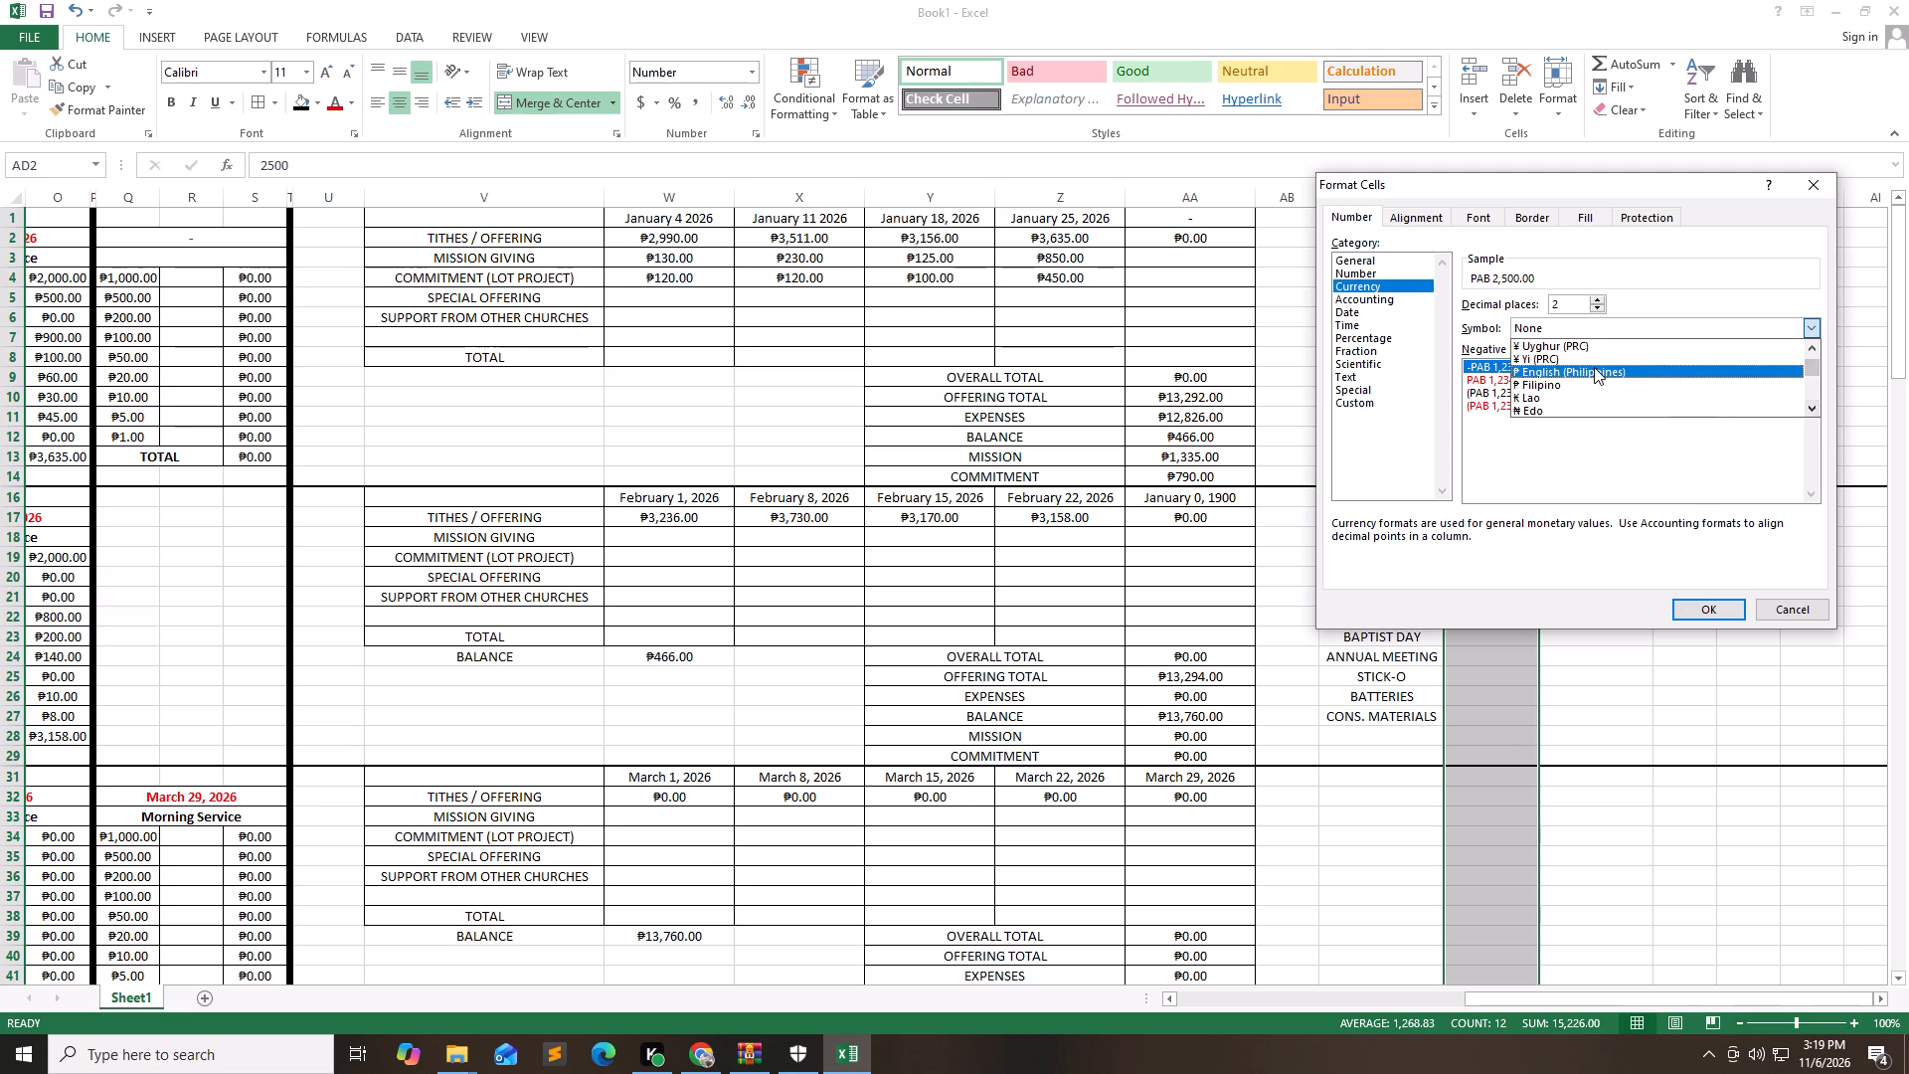
left_click(1594, 367)
left_click(1739, 614)
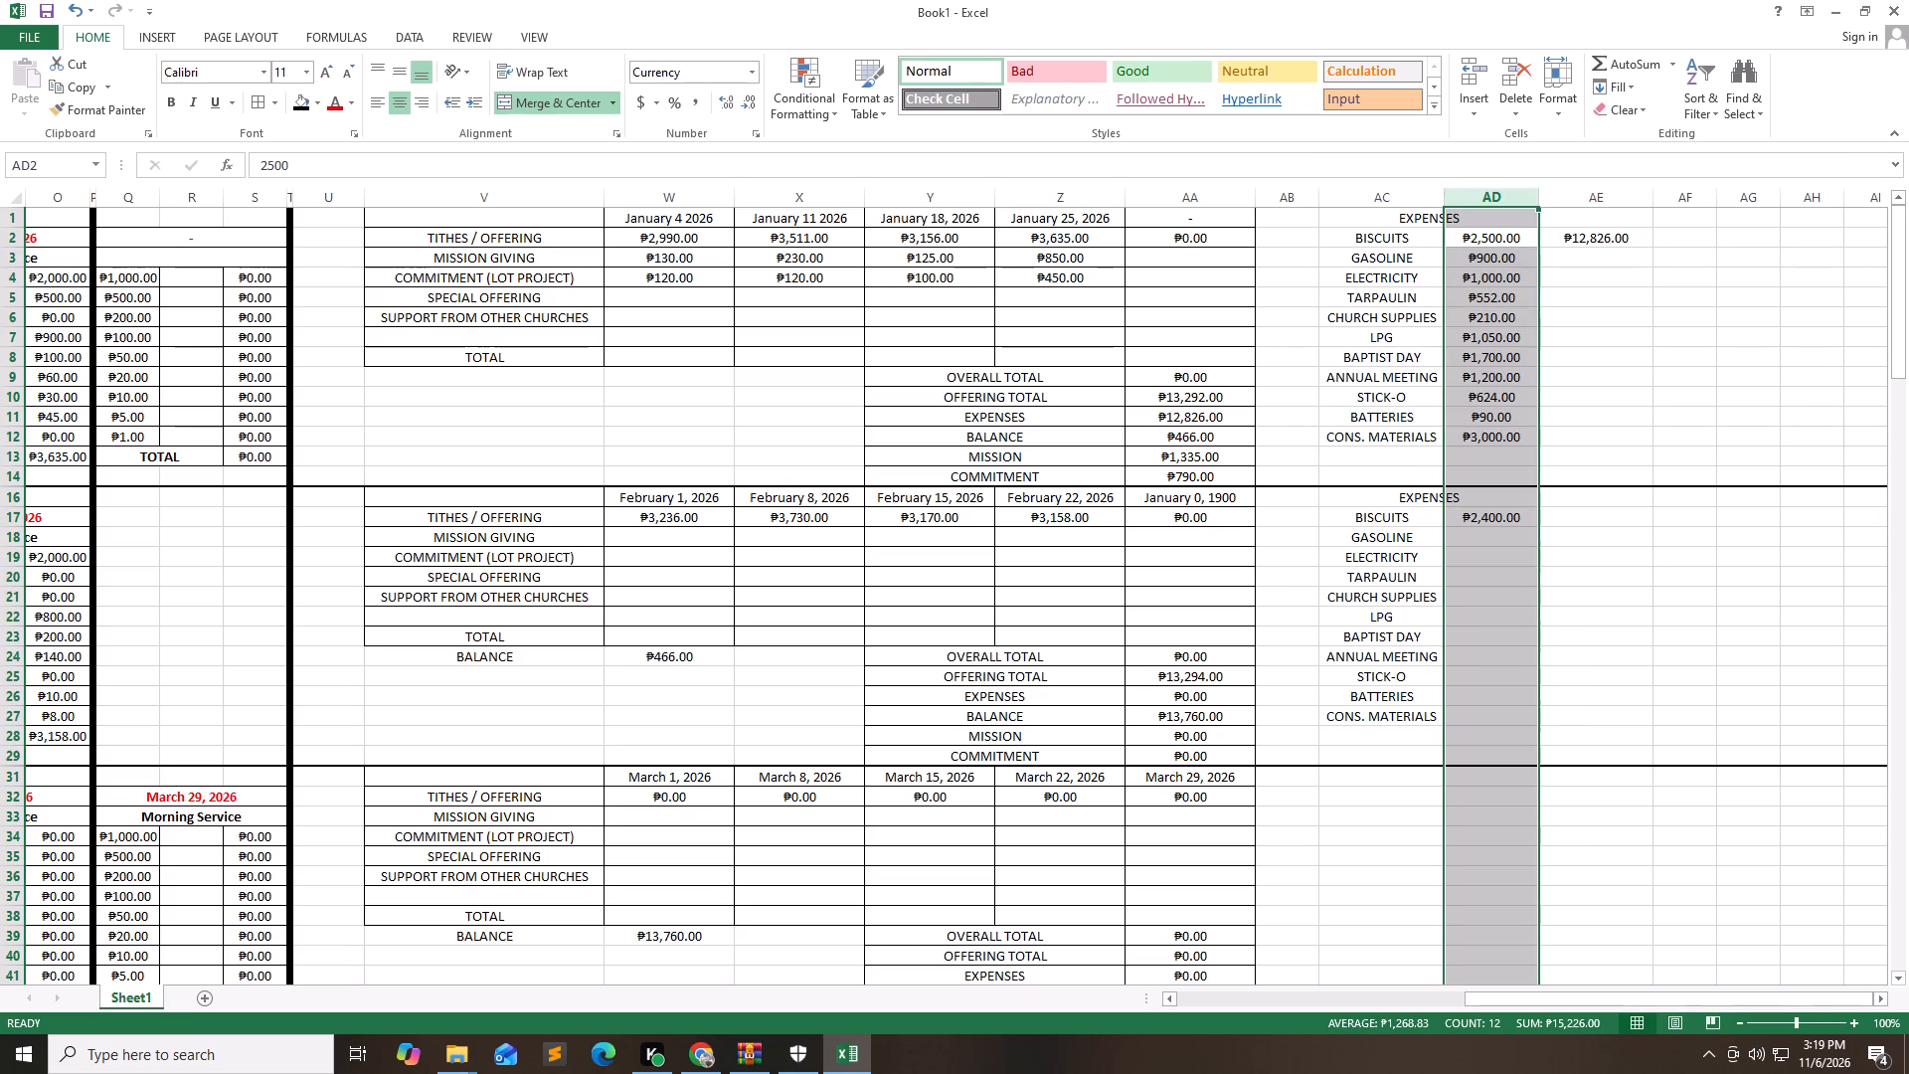
Enter February's expenses in AD18:AD21: GASOLINE 1000, ELECTRICITY 1000, TARPAULIN 105 and CHURCH SUPPLIES 500.
left_click(1509, 540)
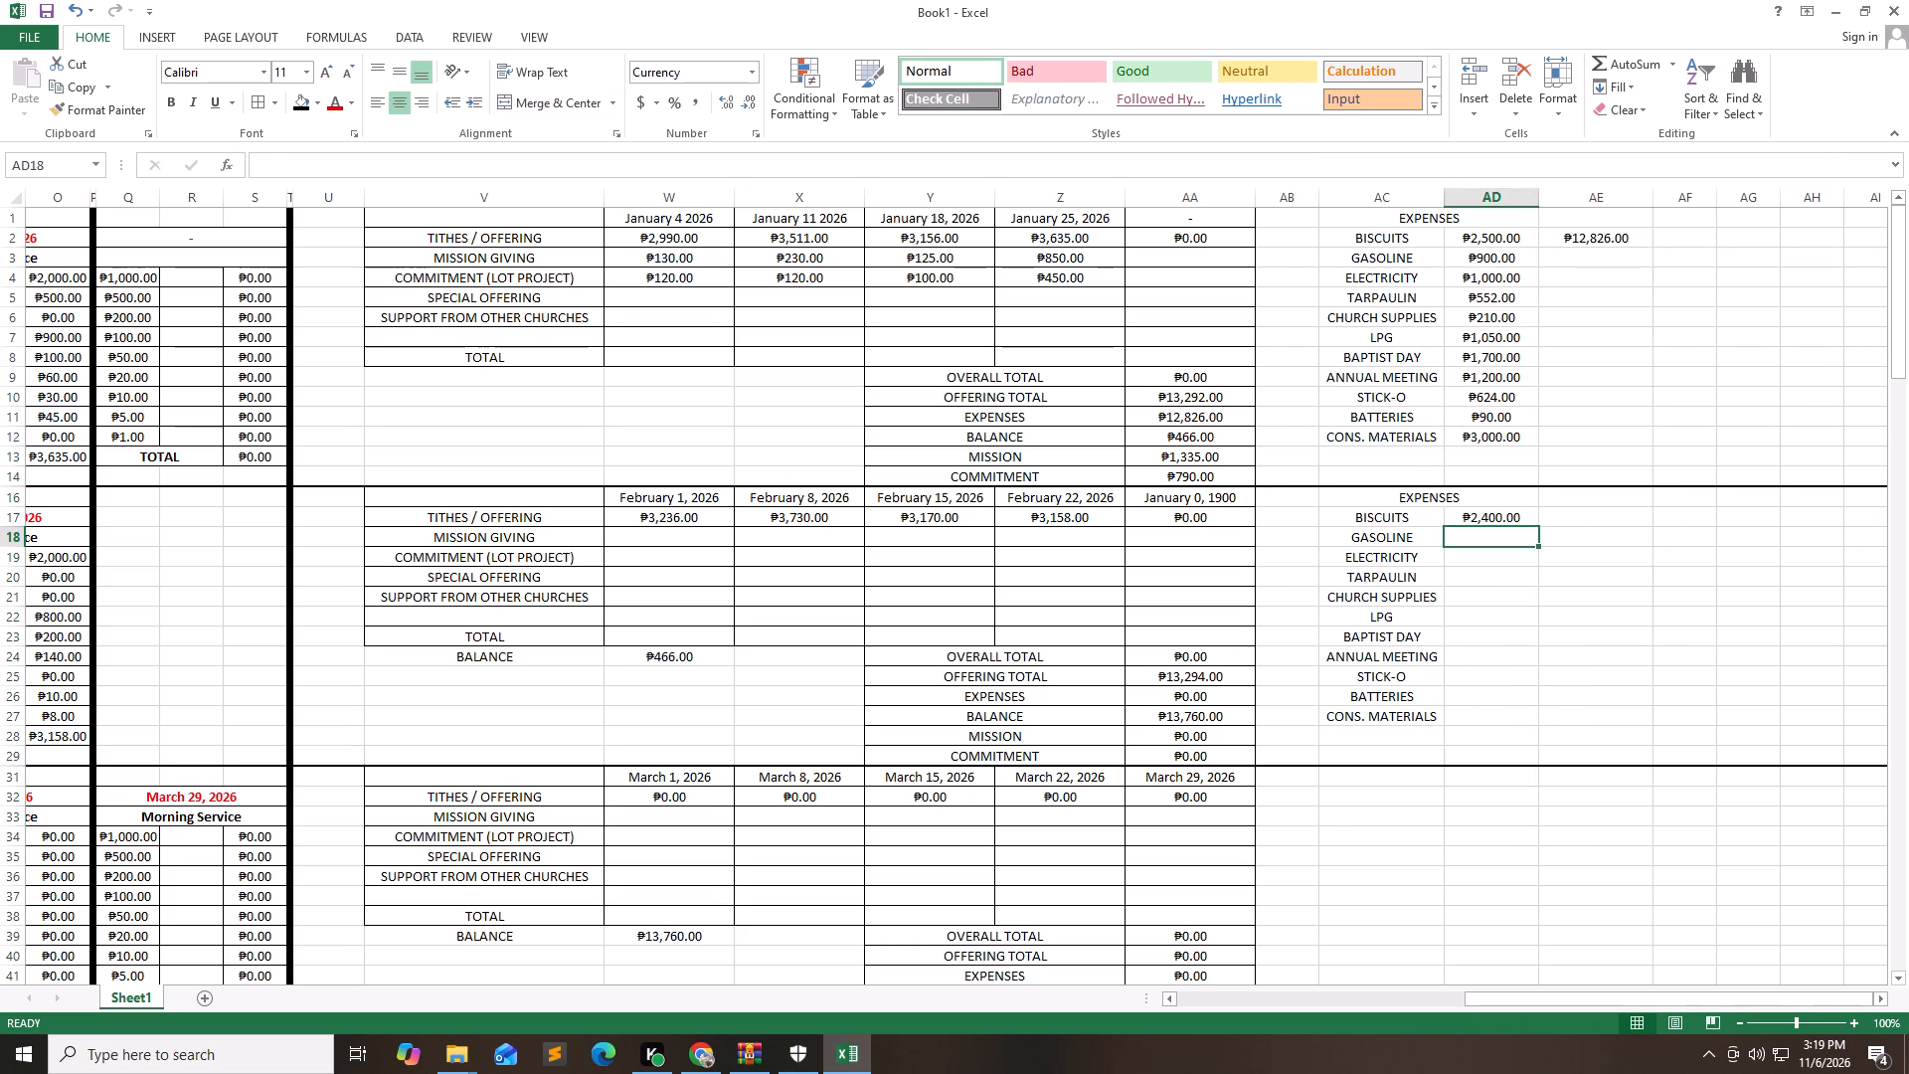
key("Up")
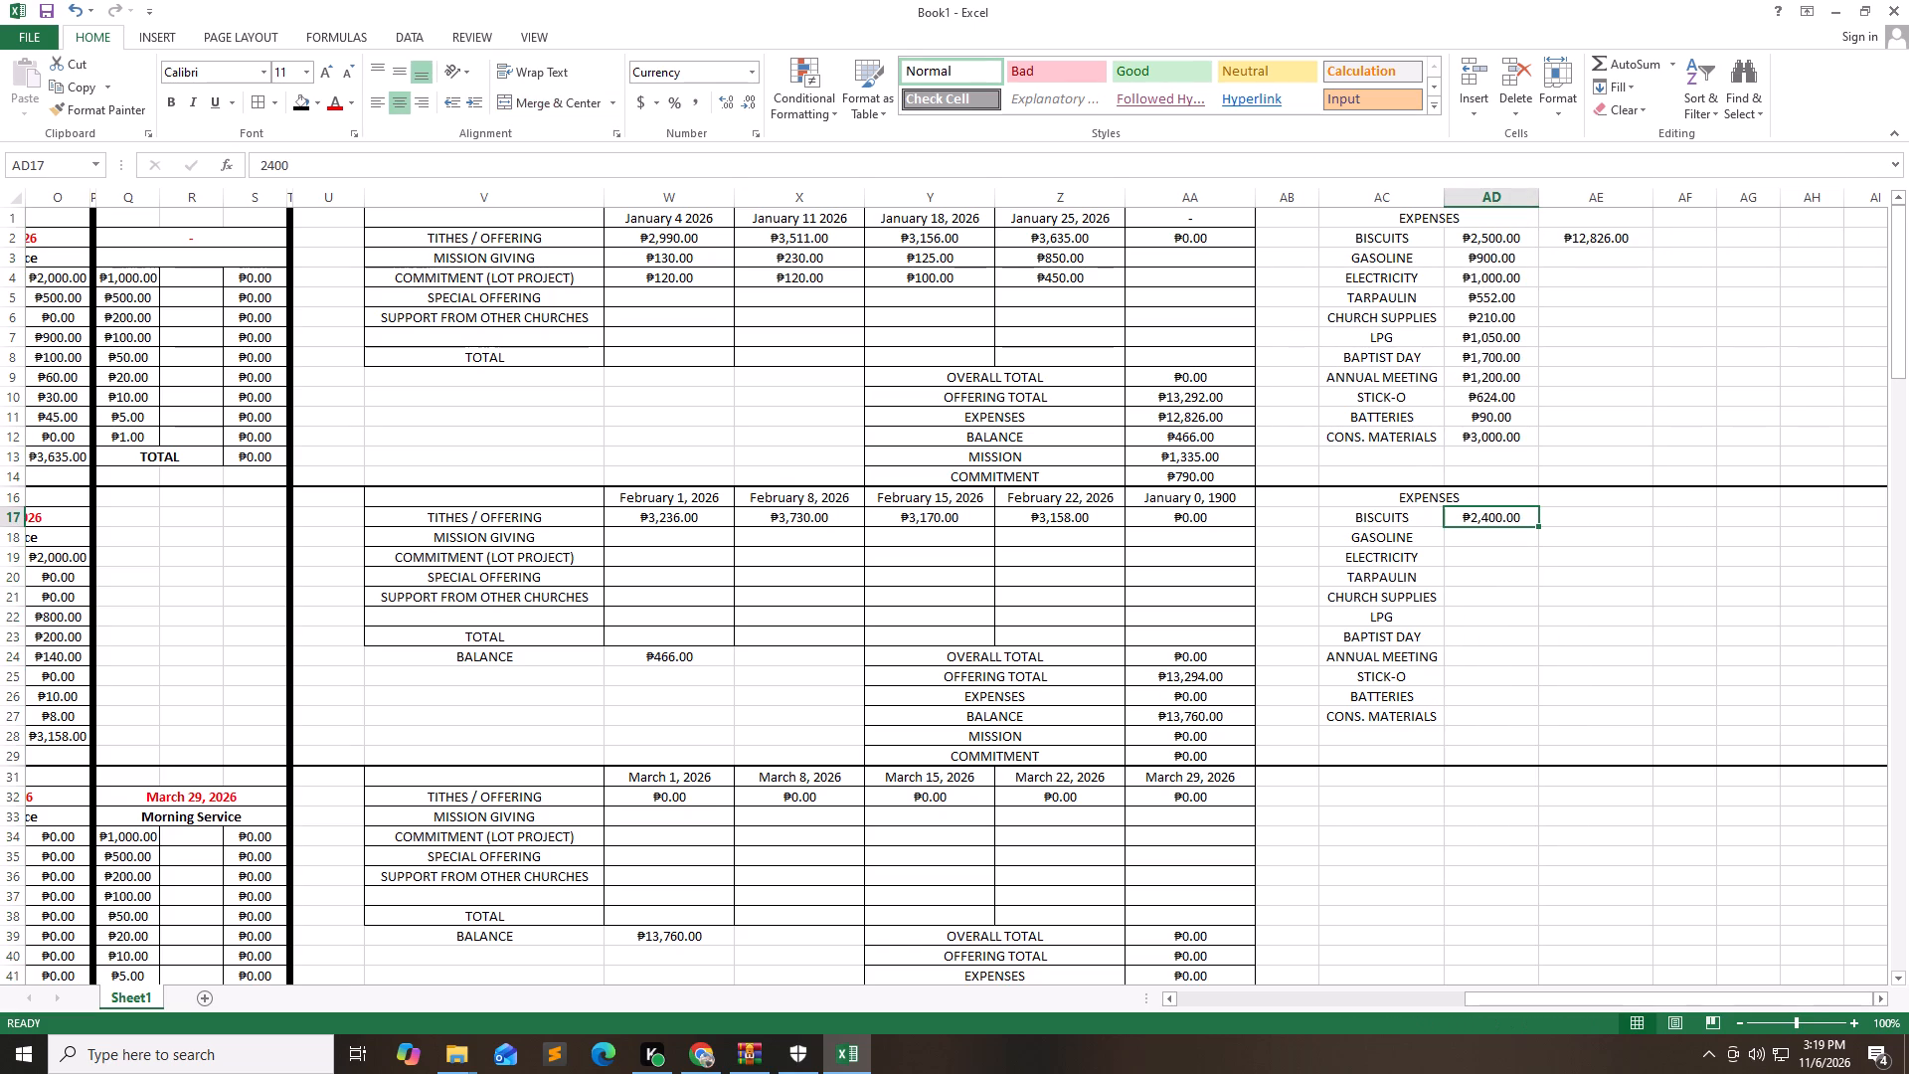
key("Down")
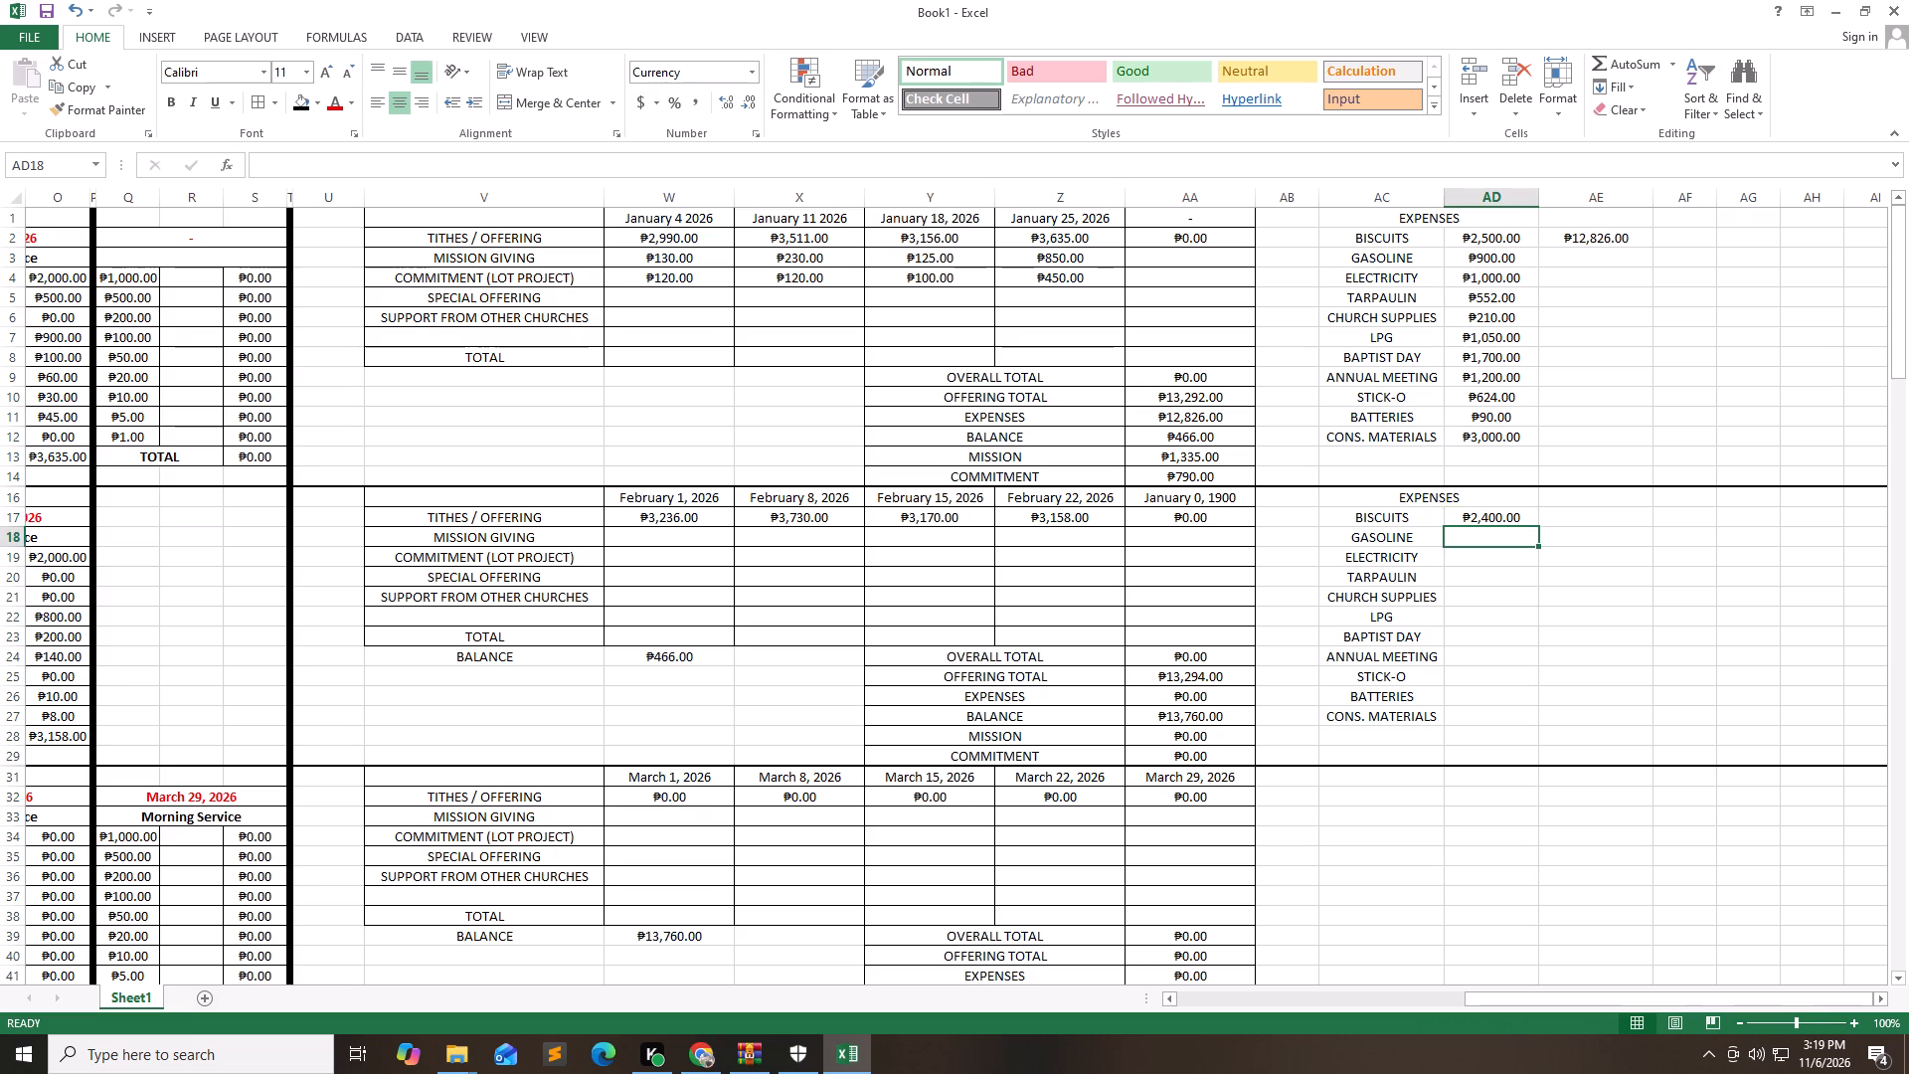
type("1000")
key("Down")
key("1")
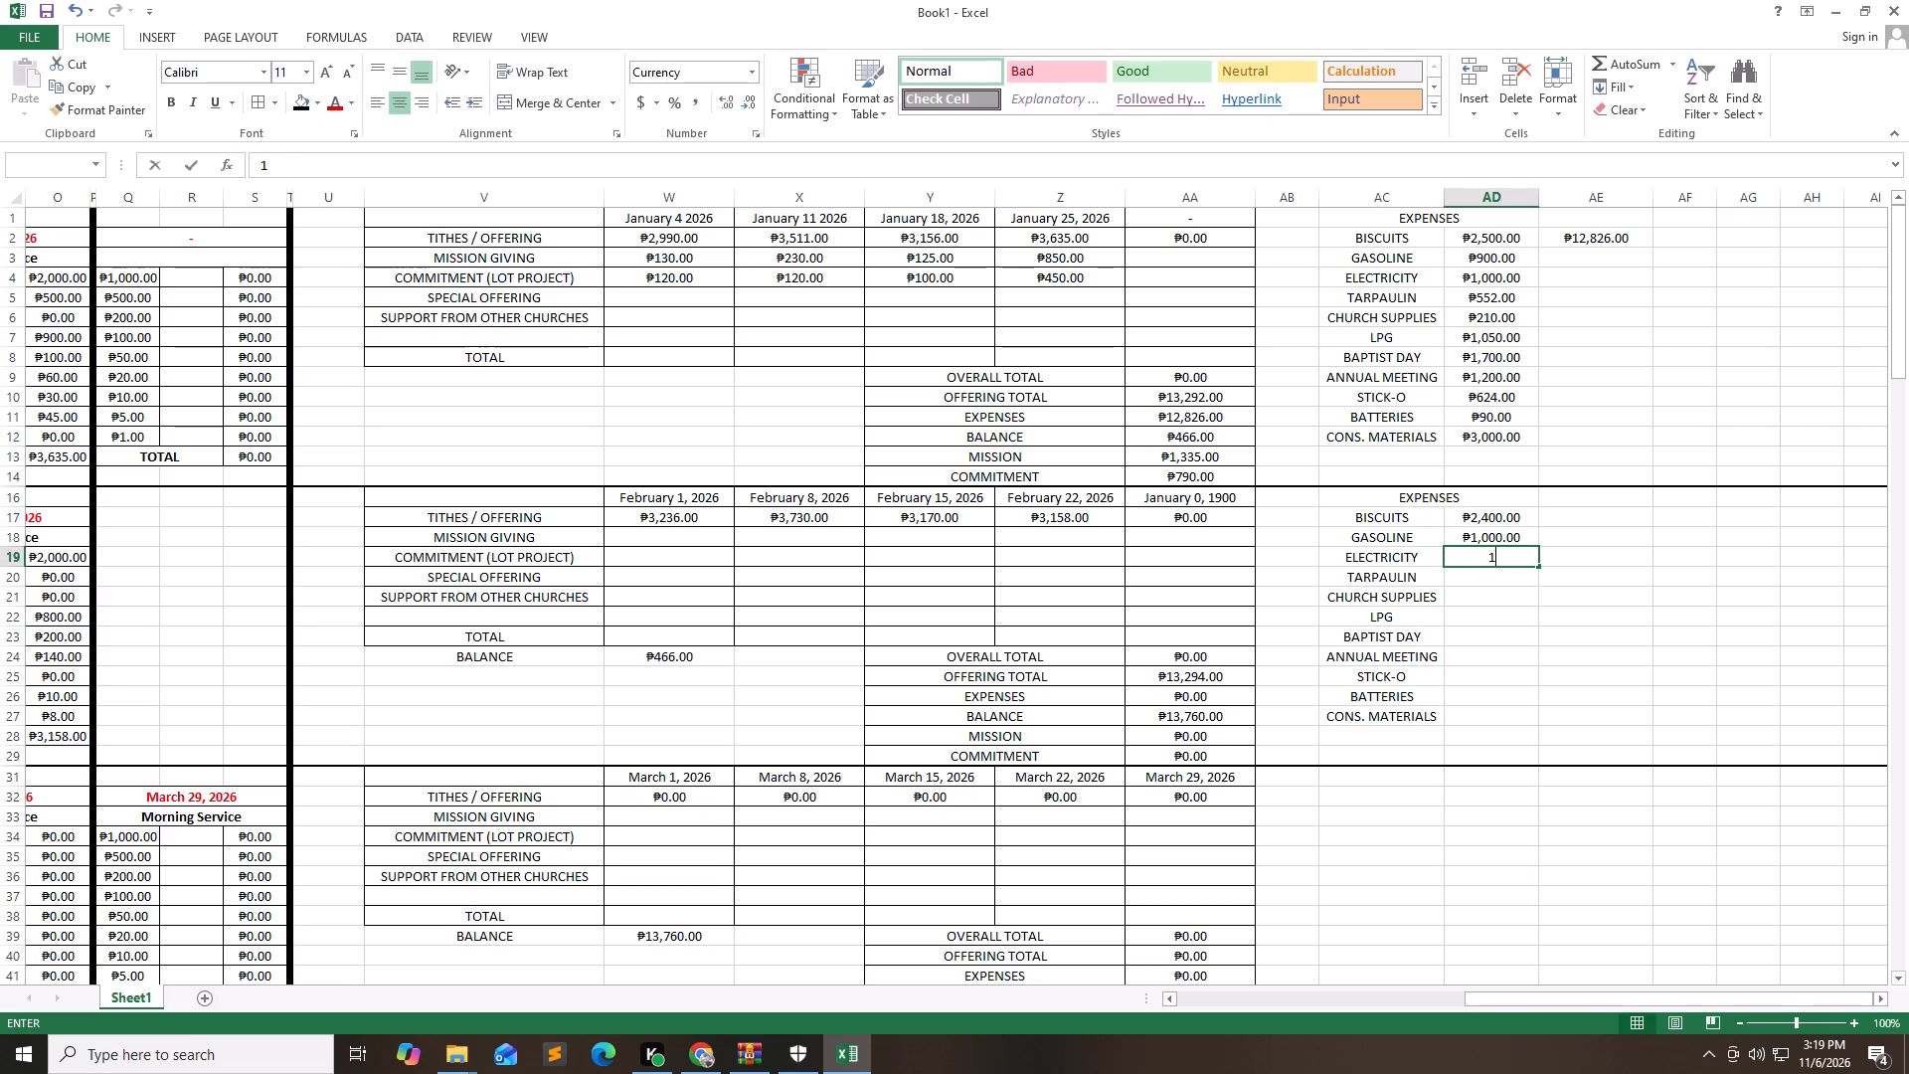
type("000")
key("Down")
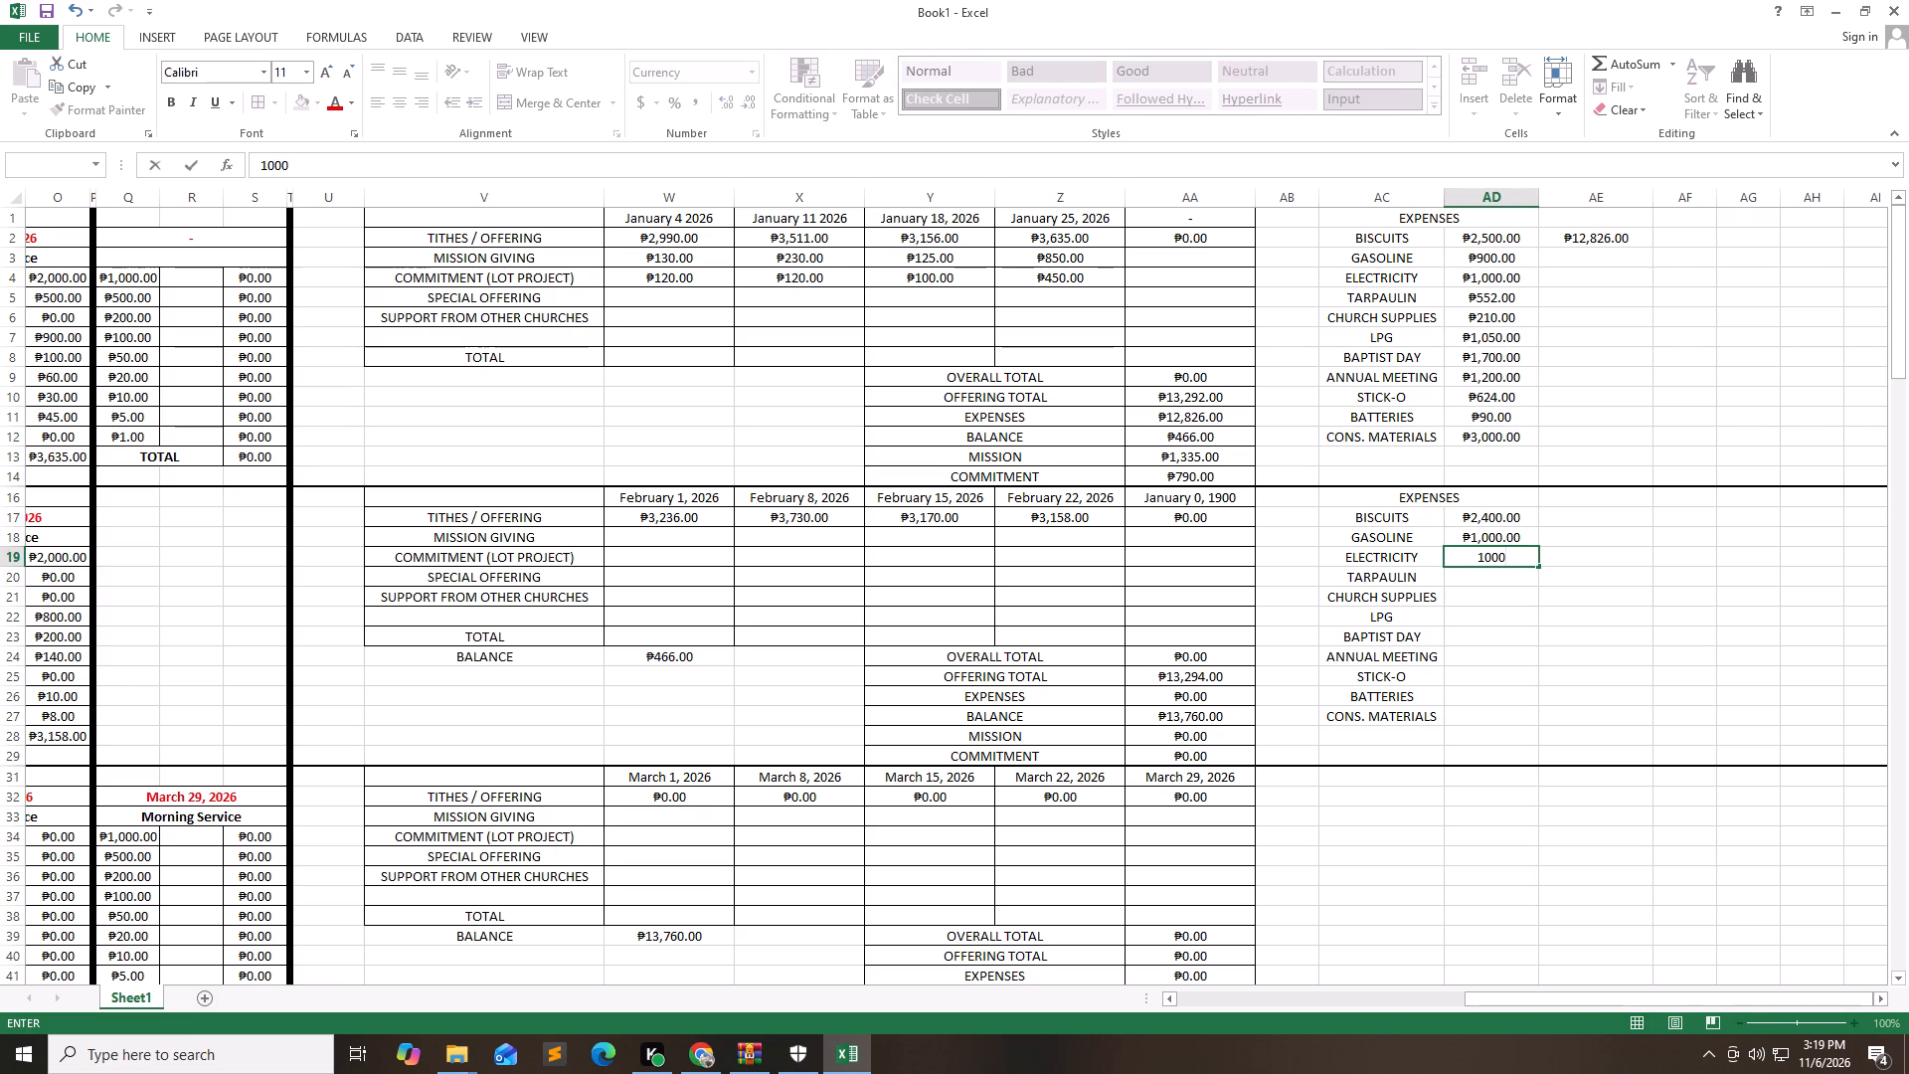
type("105")
key("Down")
type("500")
key("Down")
Enter 400 in AD23 and relabel February's BAPTIST DAY expense in AC23 as BULLETIN BOARD.
key("Down")
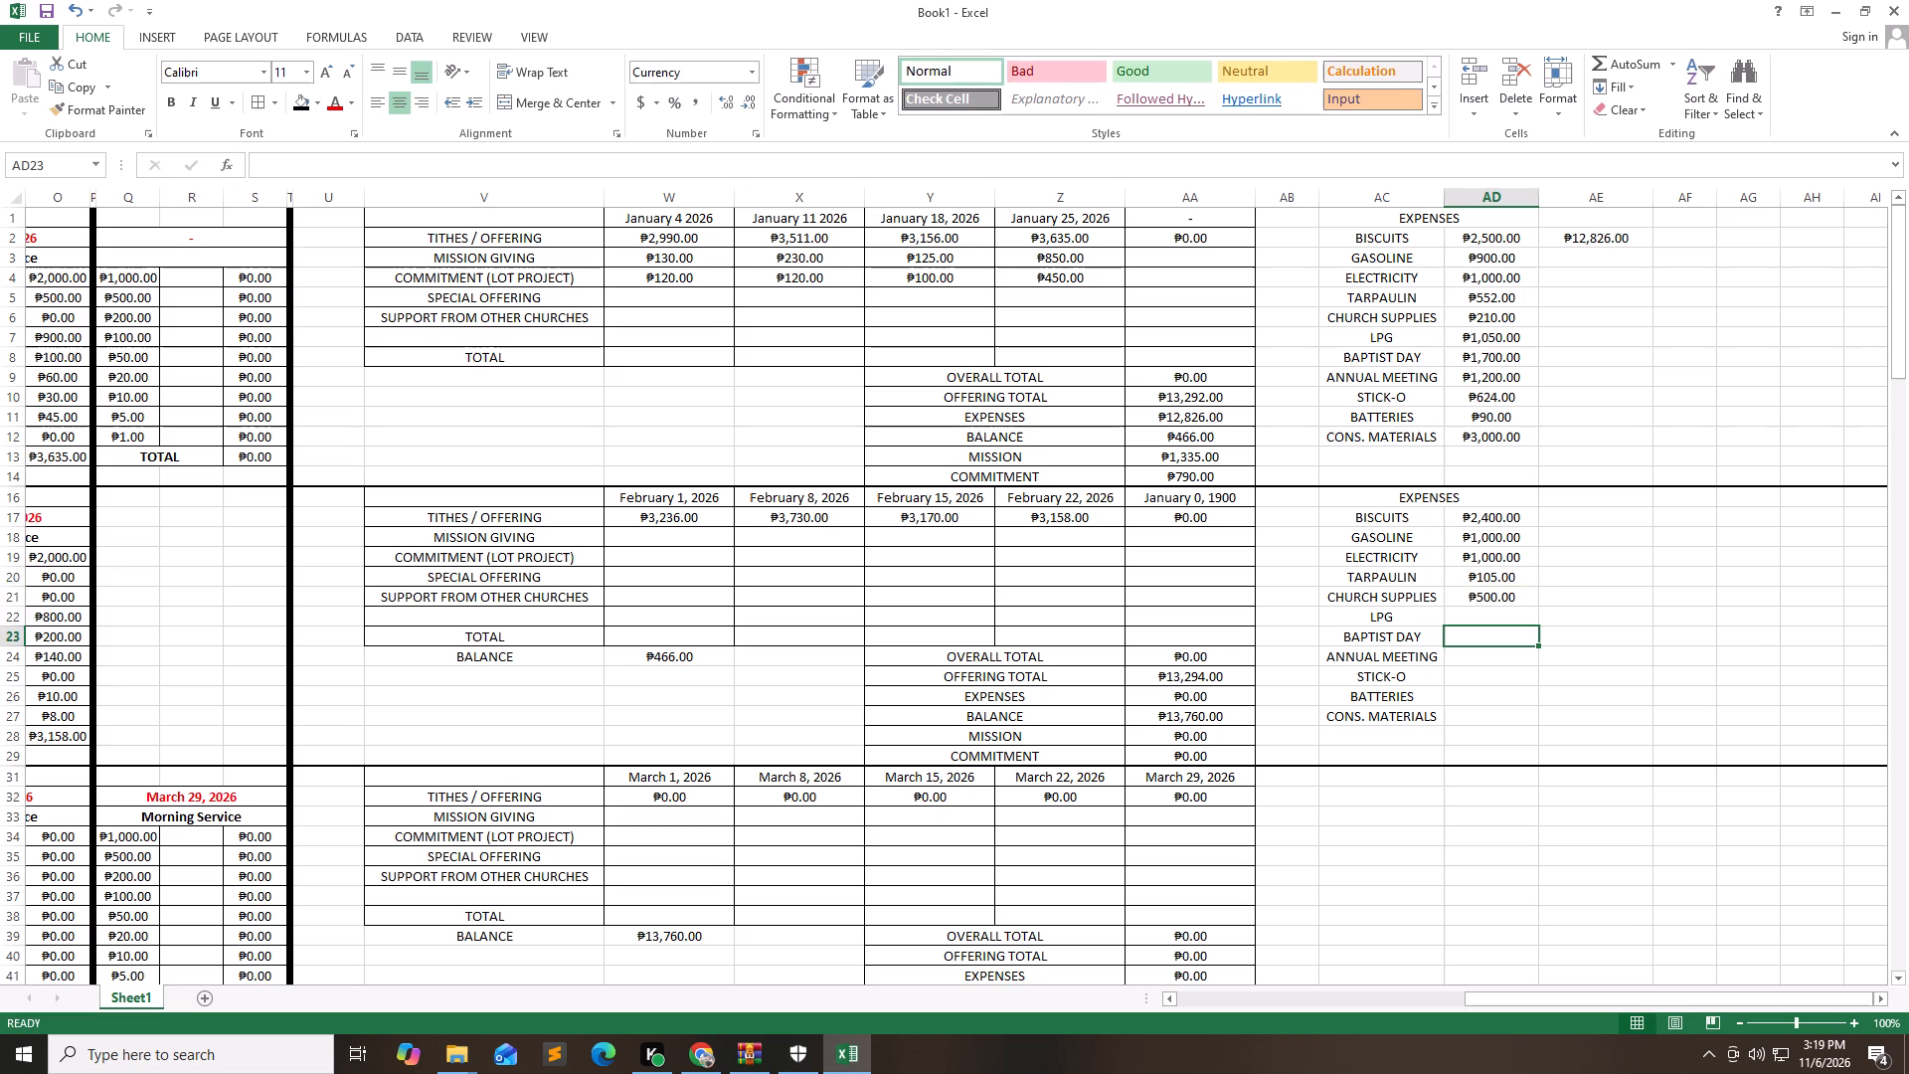
type("400")
key("Down")
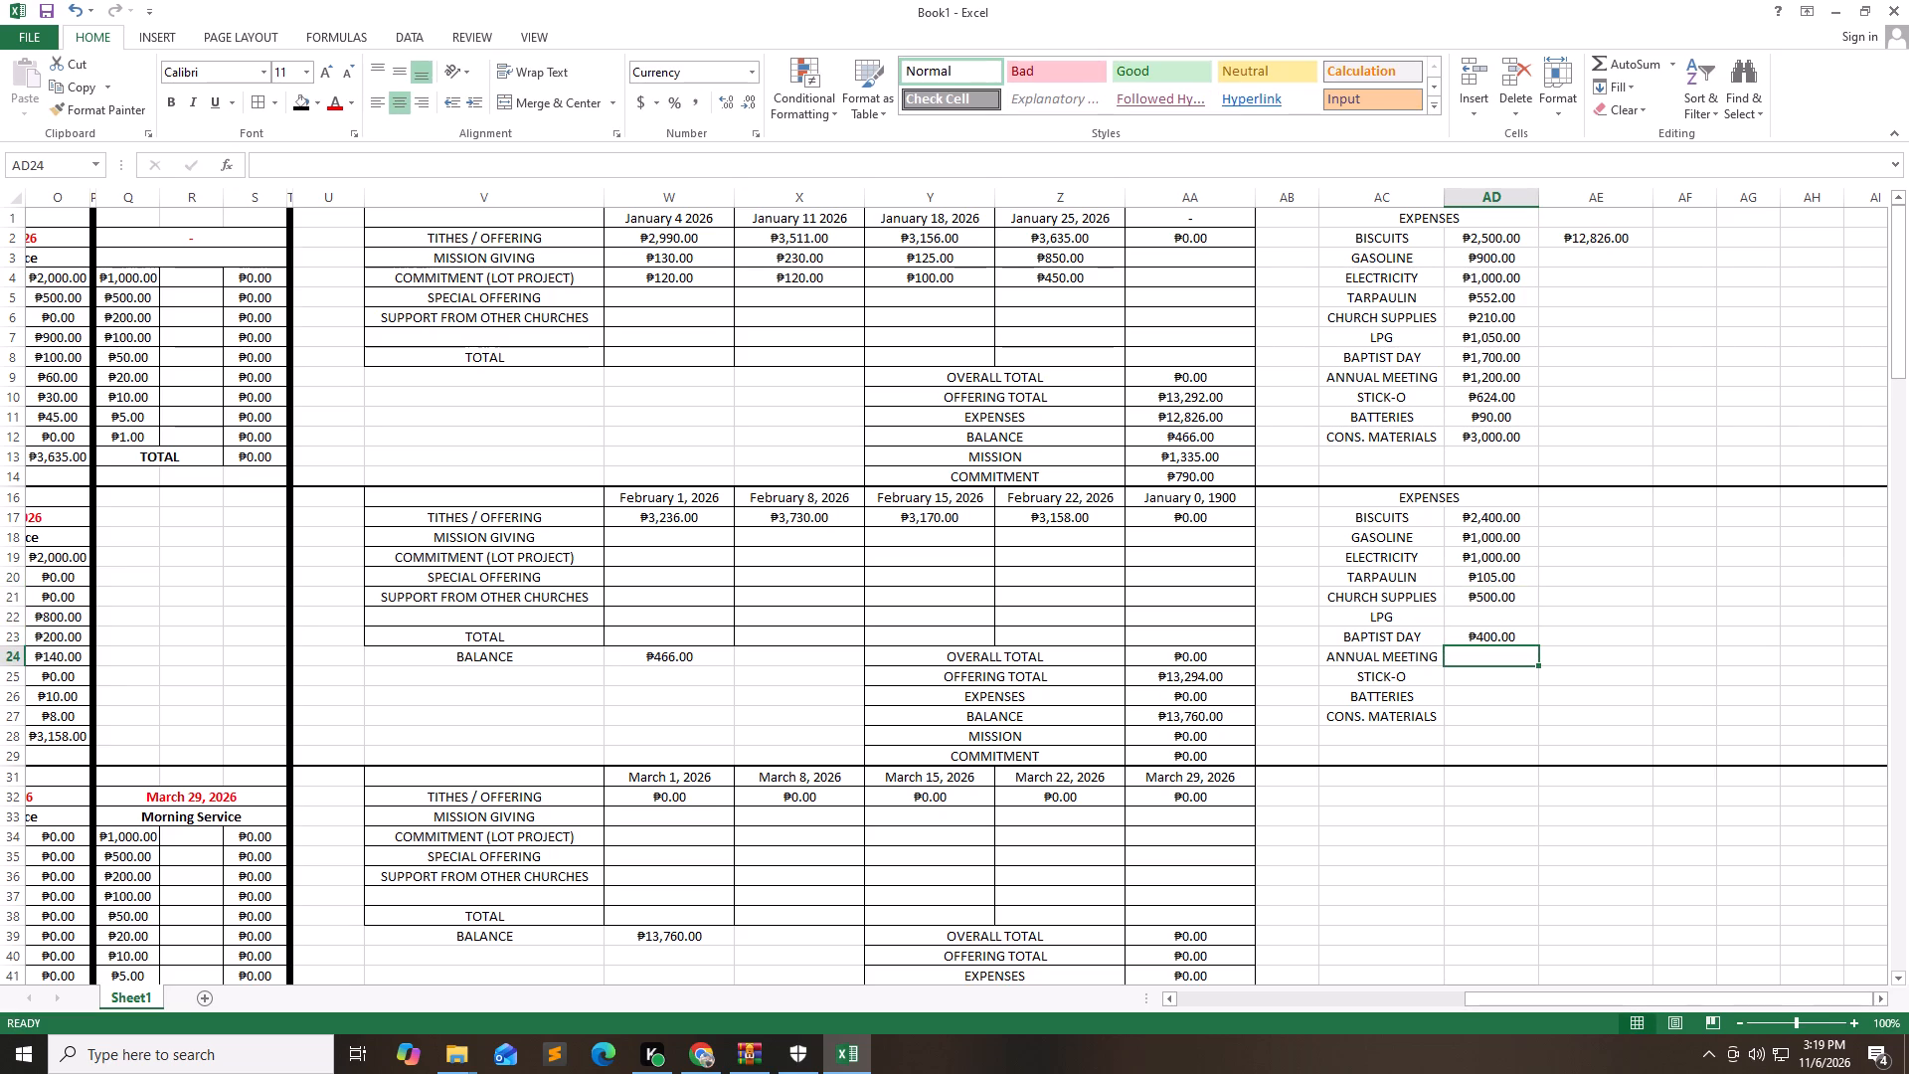
key("Up")
key("Left")
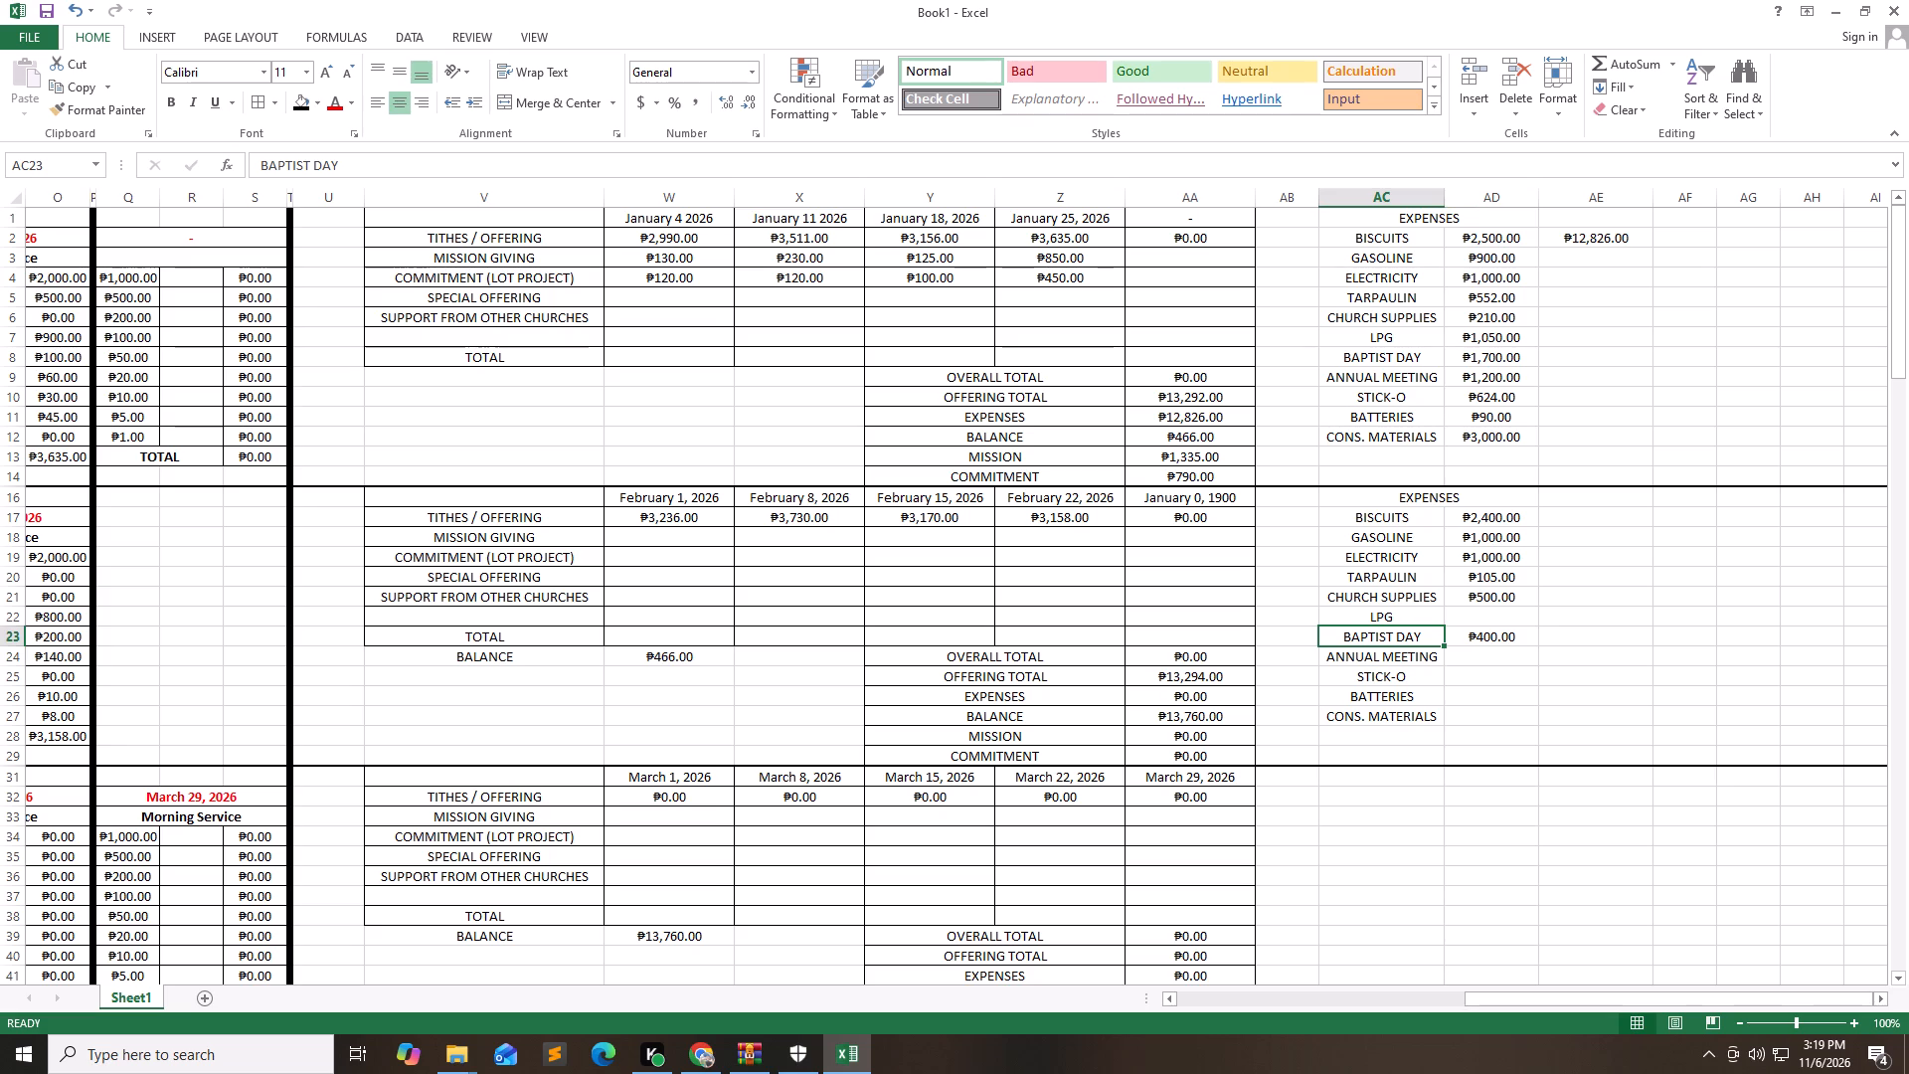
type("BULLETIN")
key("space")
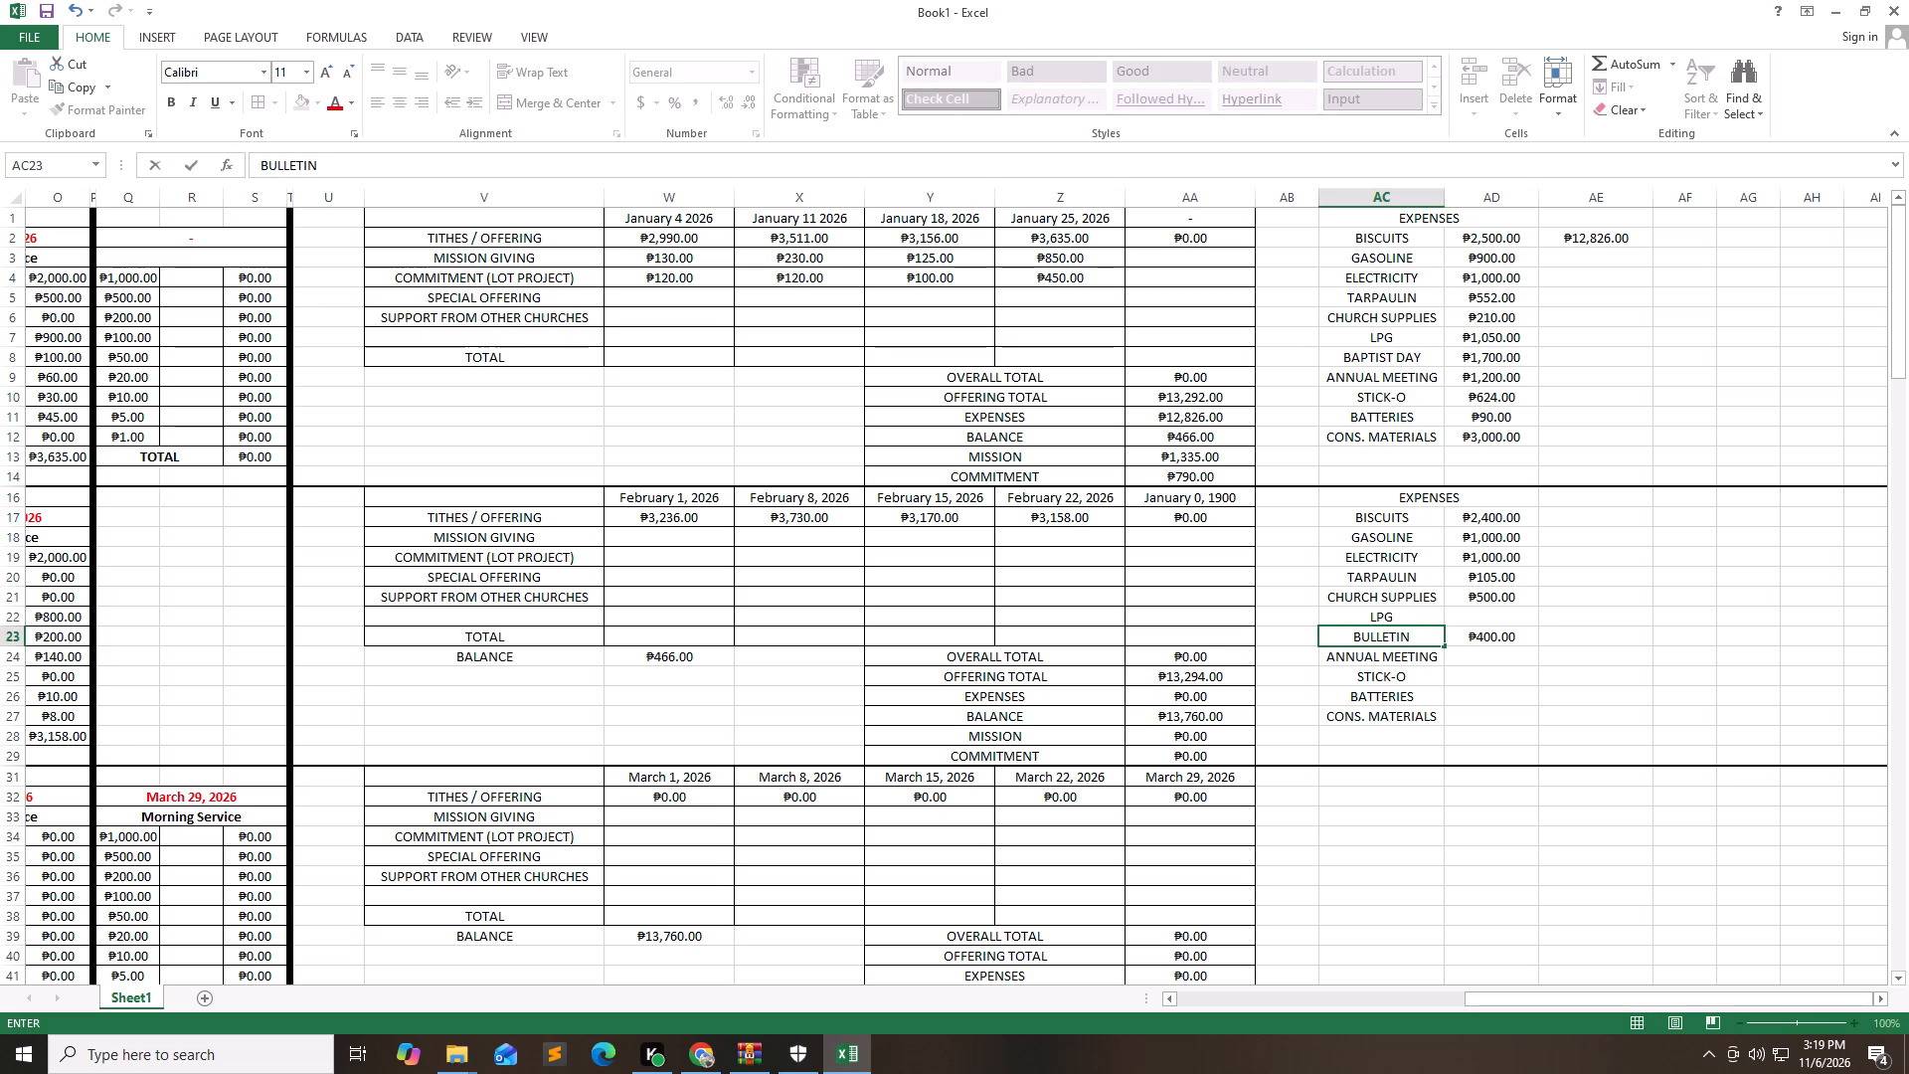
type("BOARD")
key("Return")
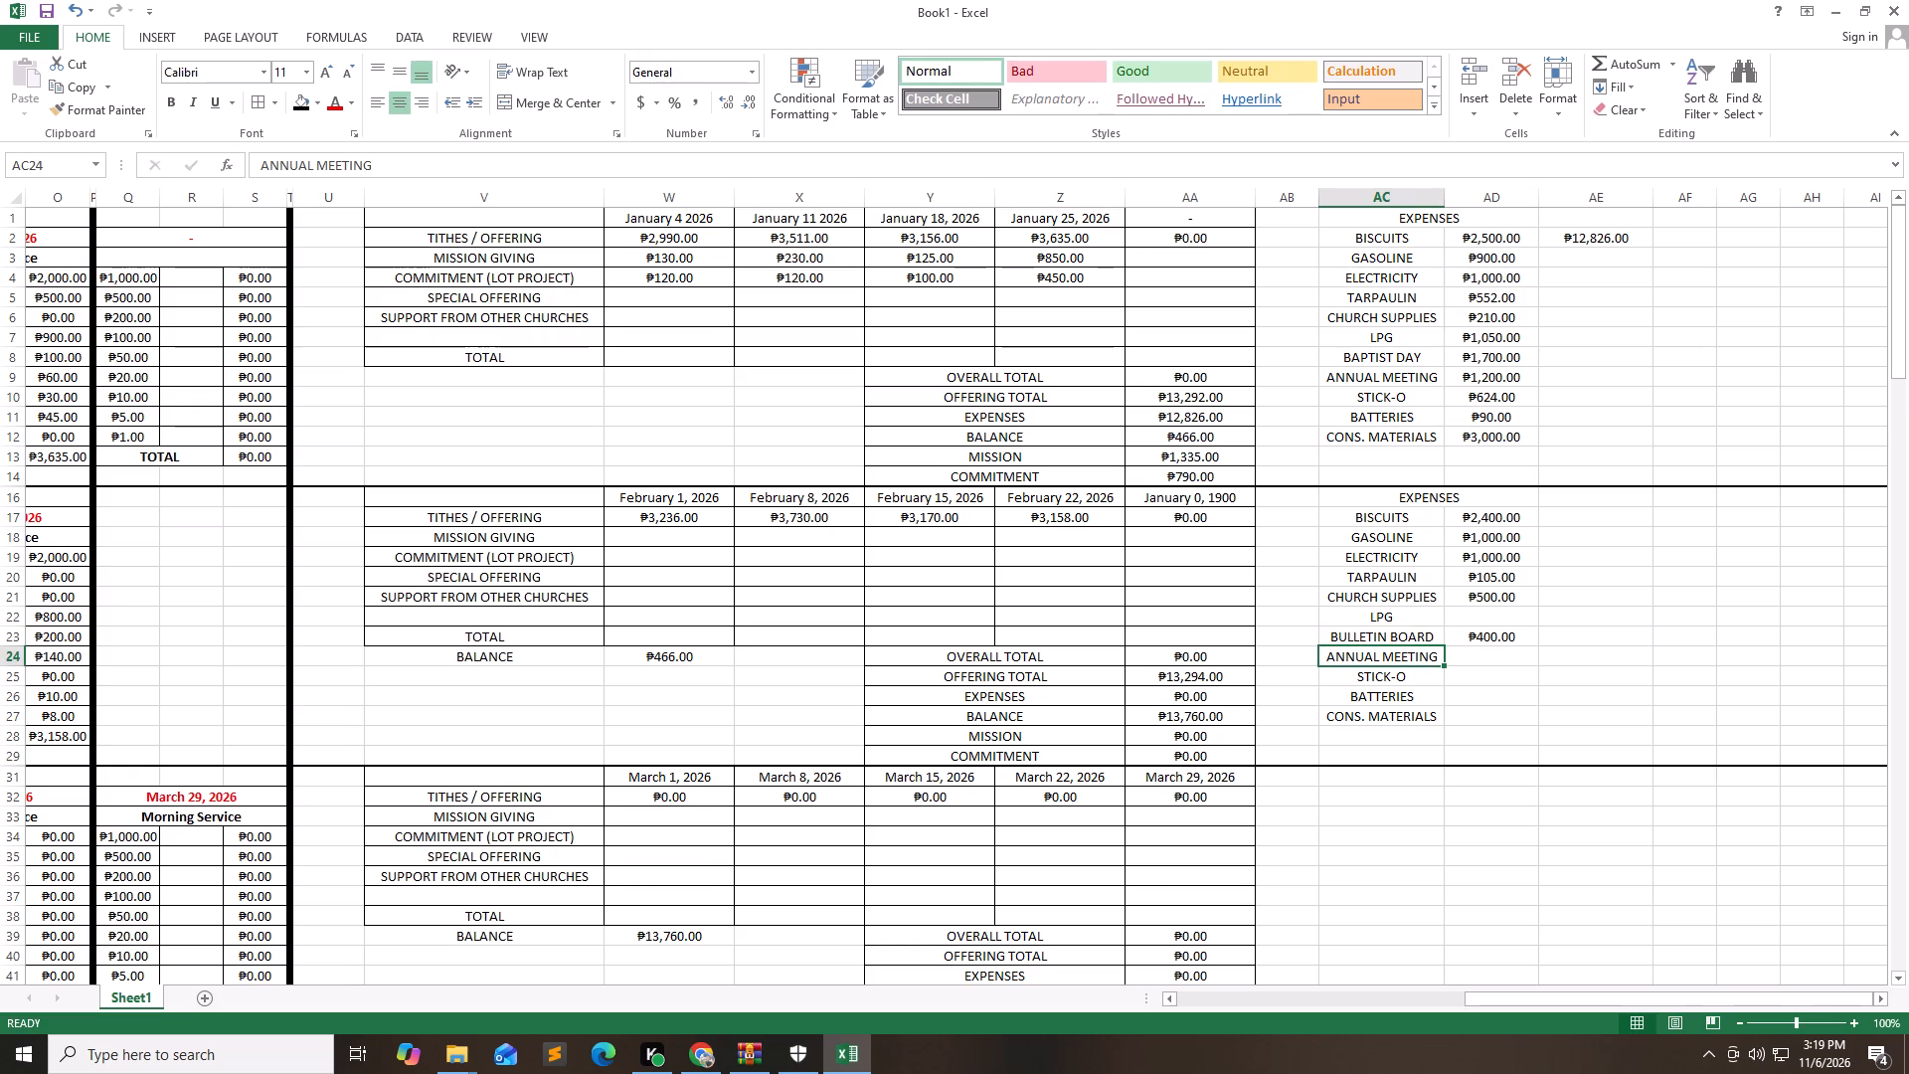
Enter February's STICK-O expense as 485 in AD25 and BATTERIES as 100 in AD26.
key("Down")
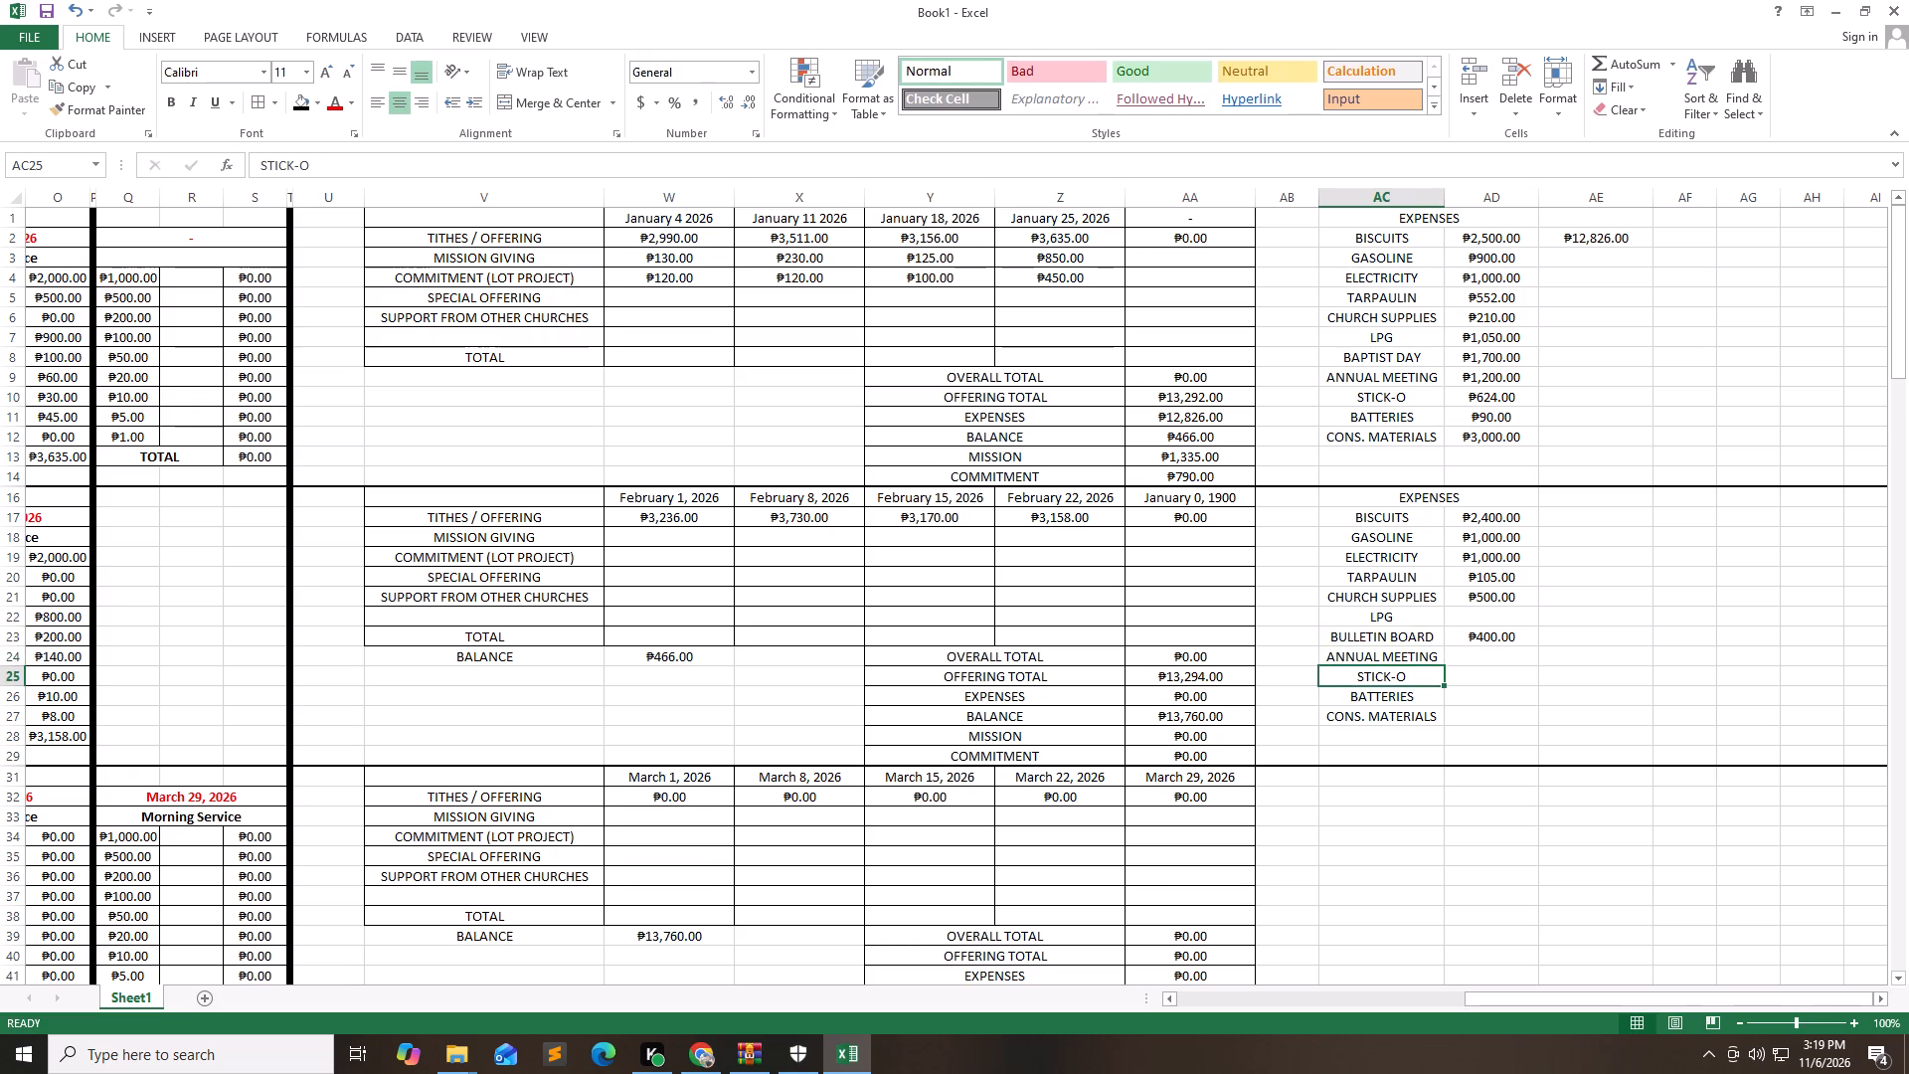
key("Down")
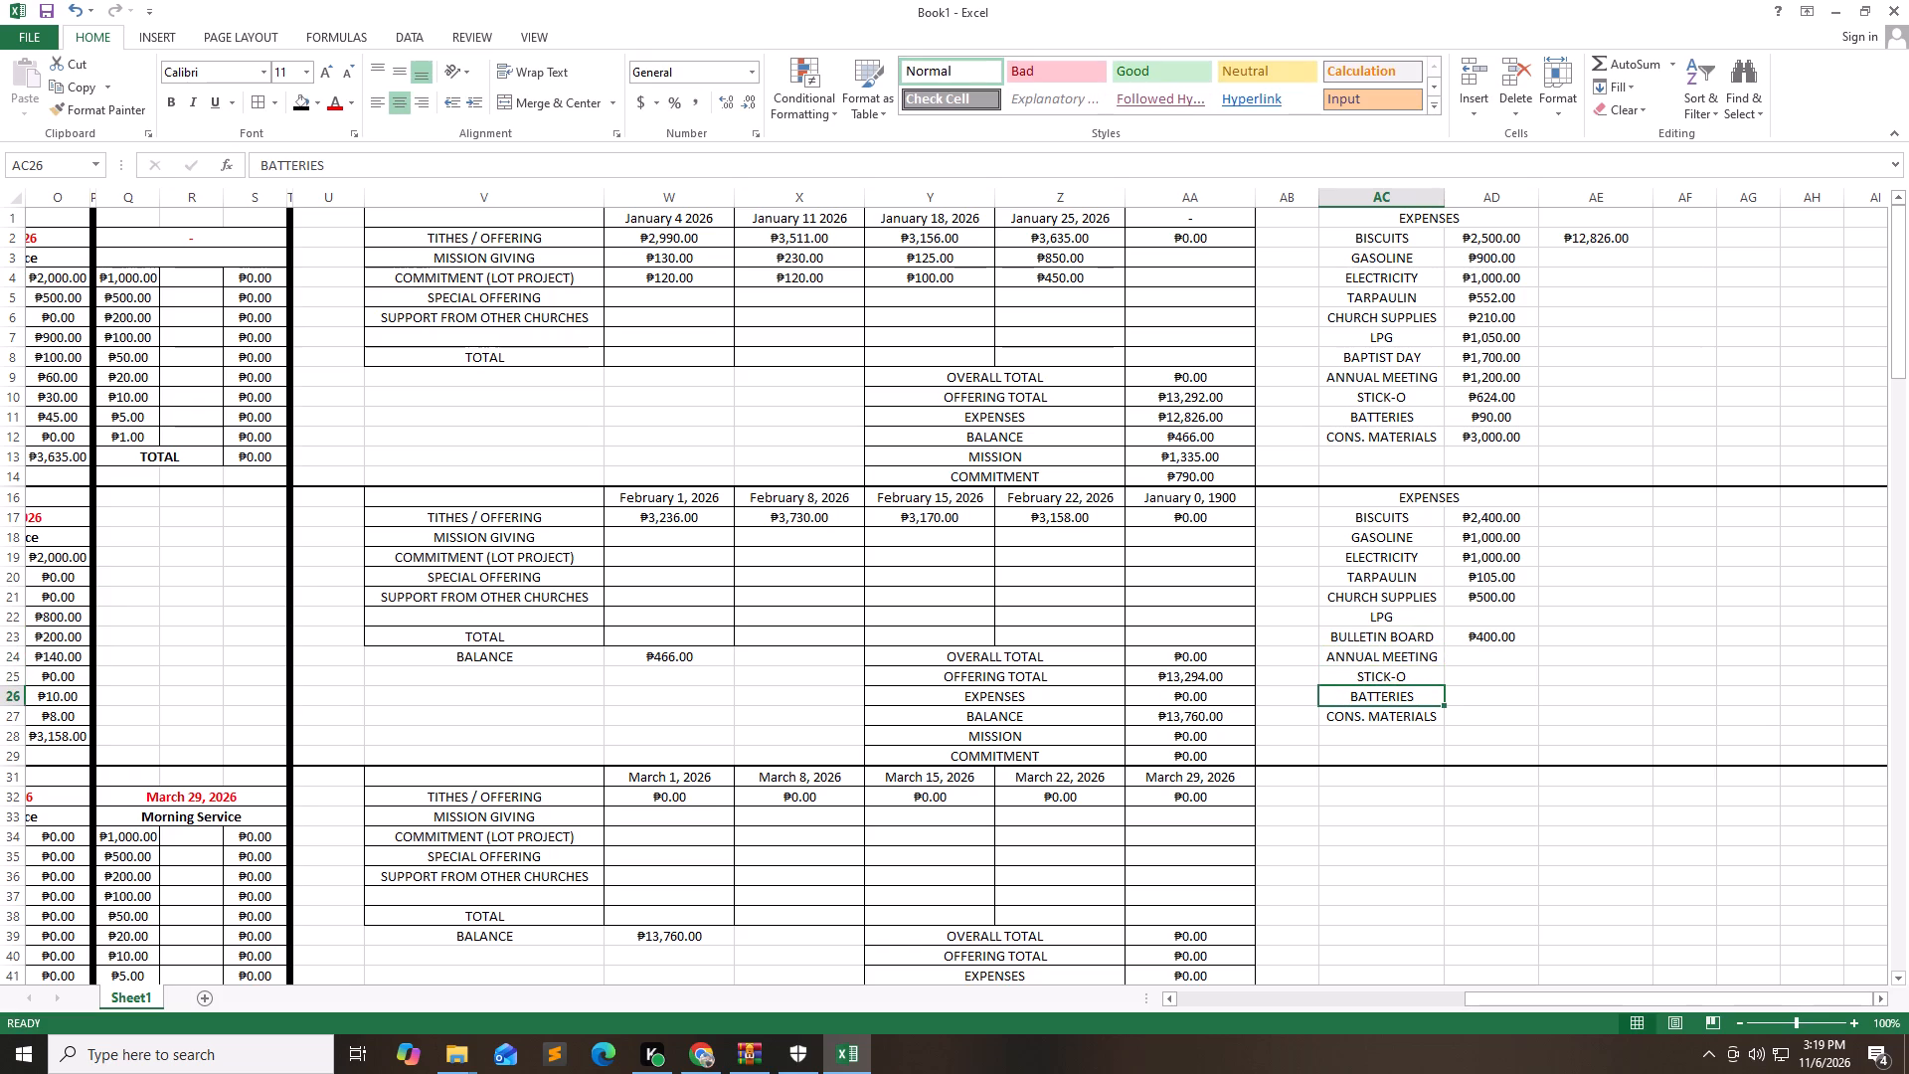
key("Down")
key("Right")
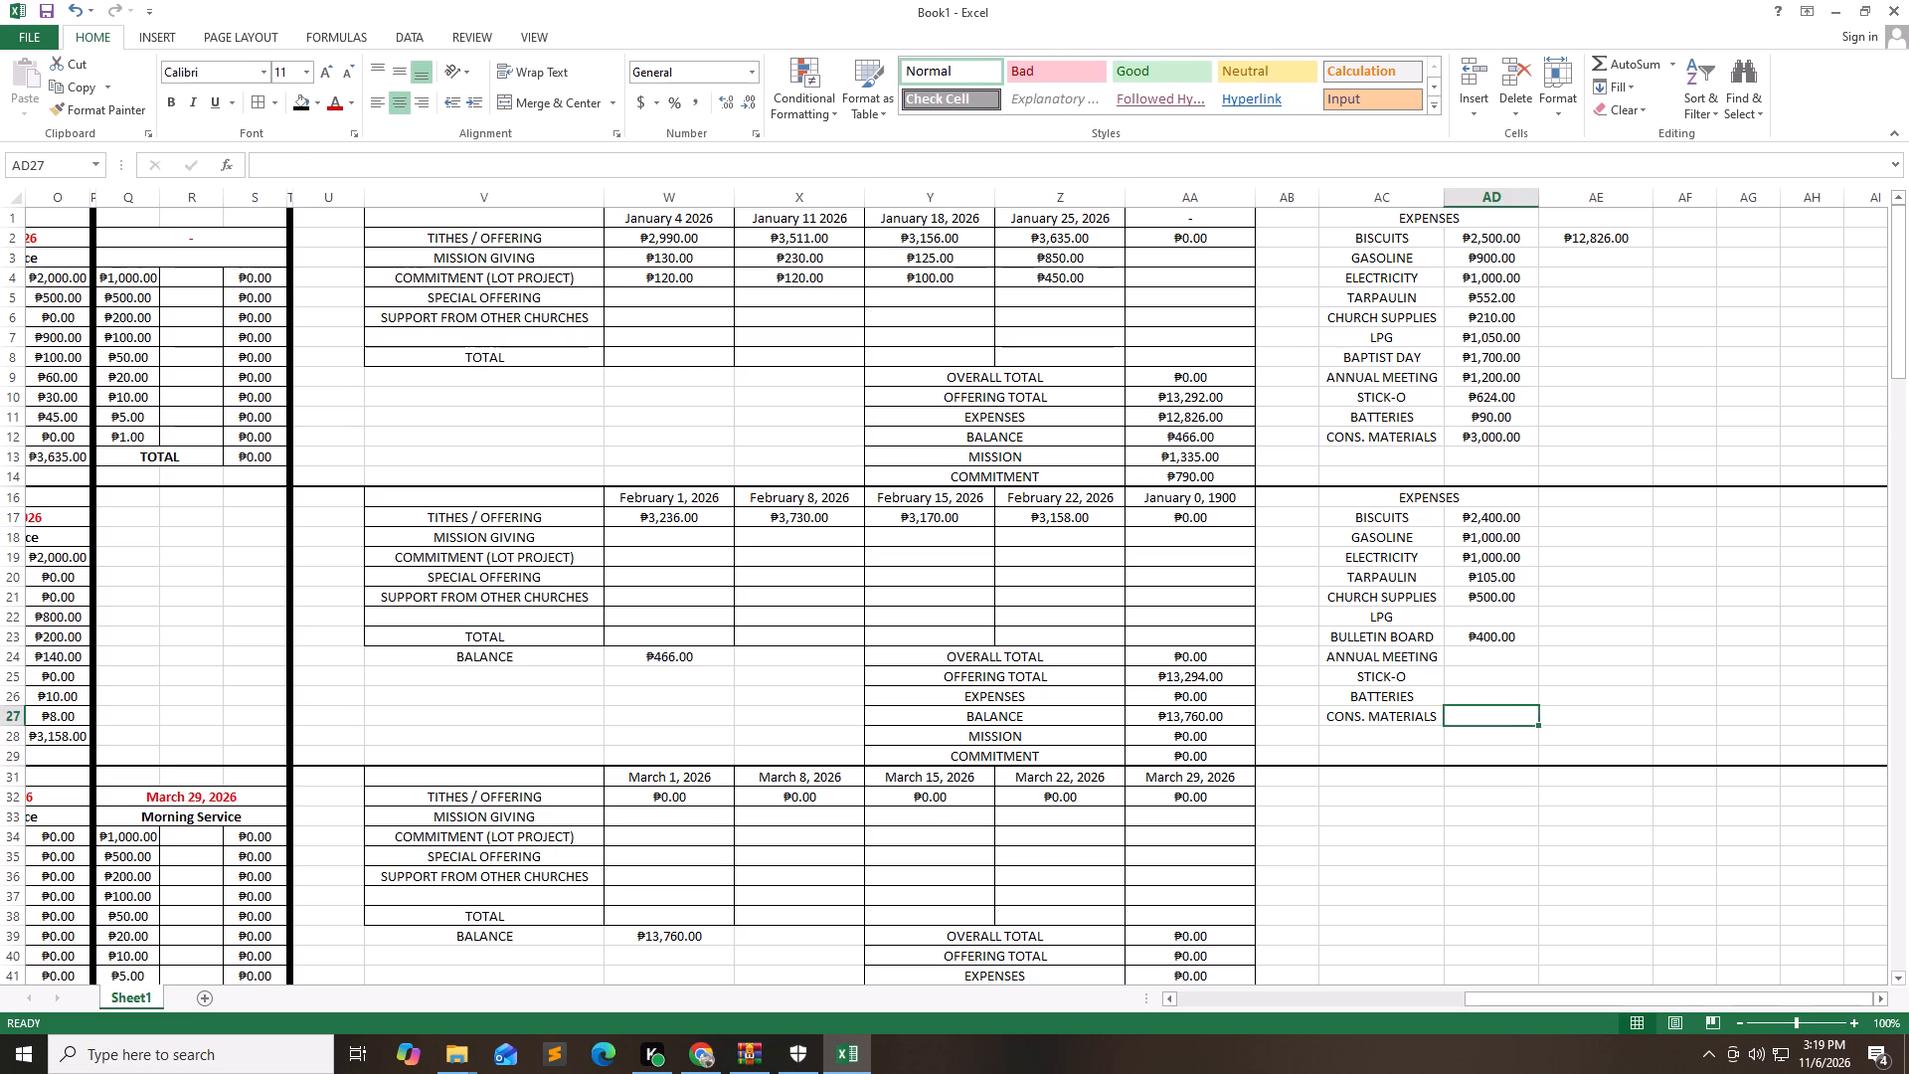
key("Up")
key("Up")
key("Up")
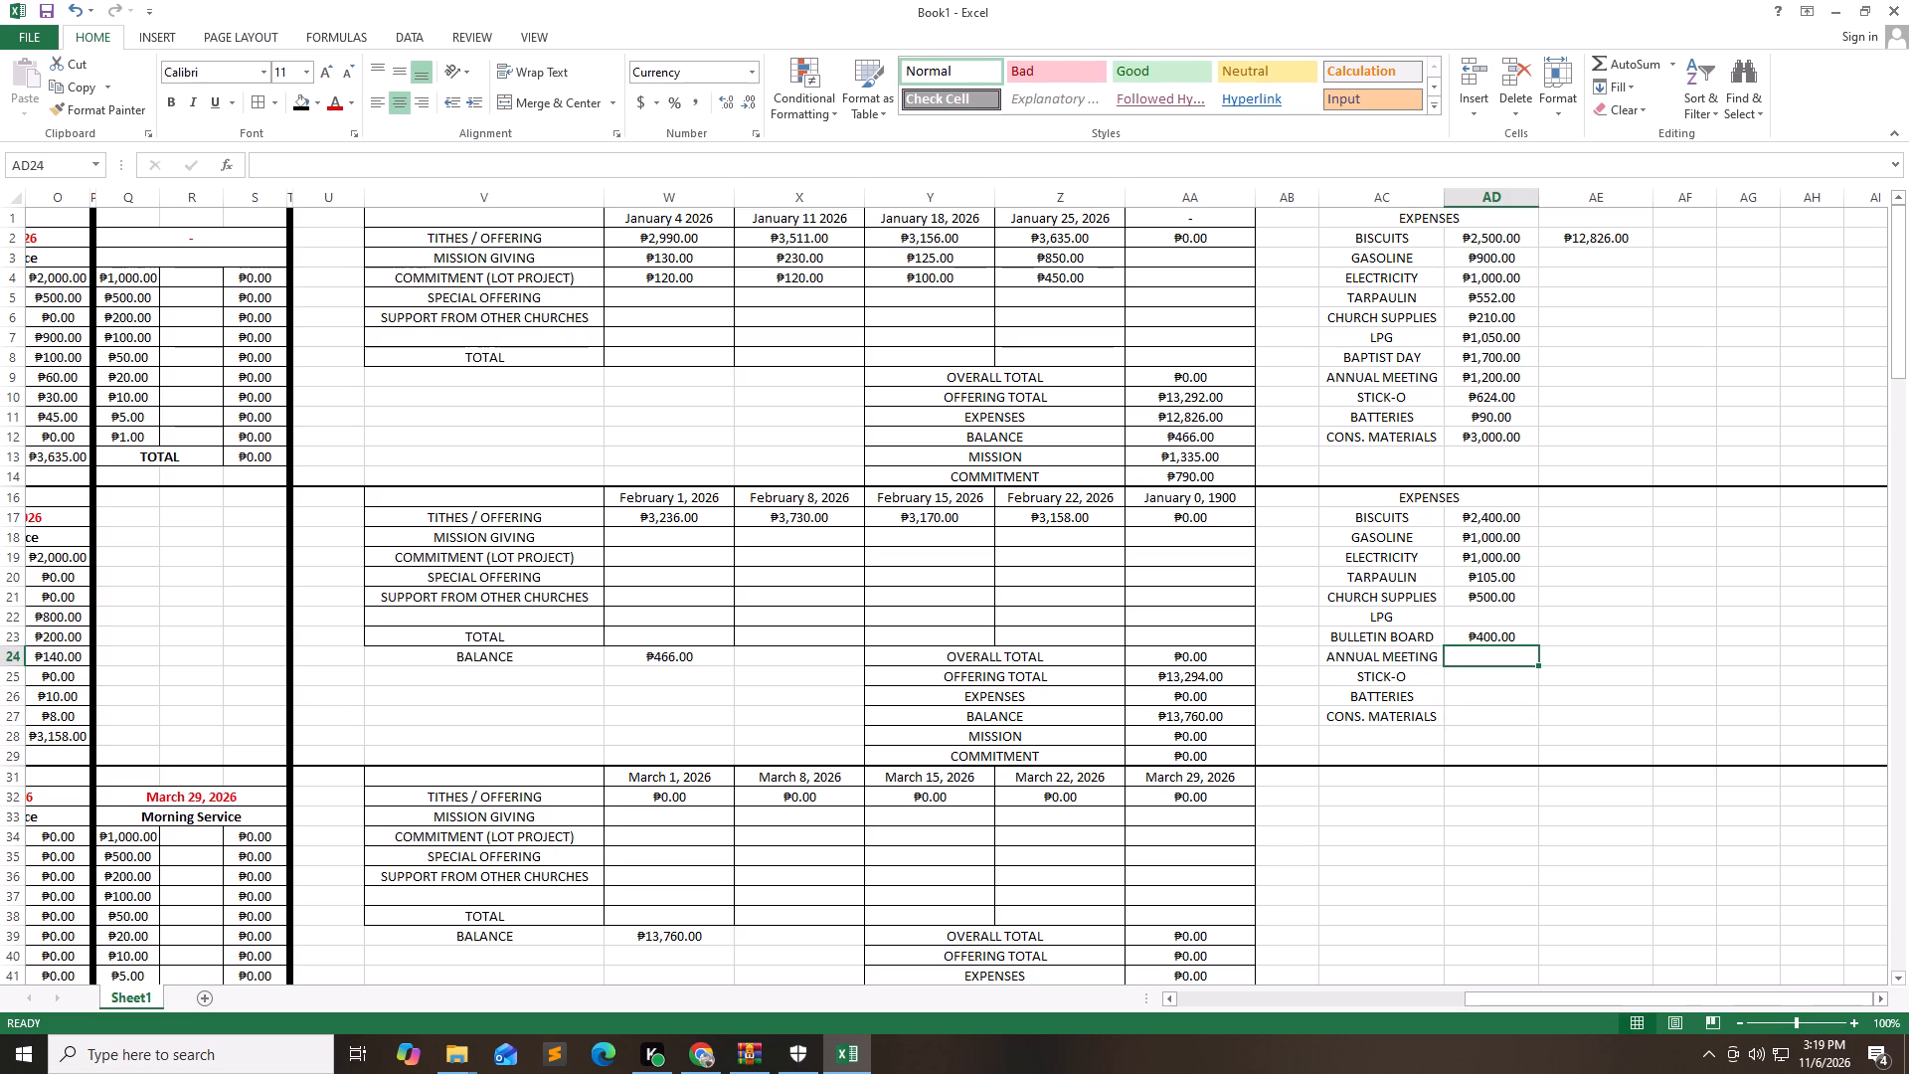
key("Down")
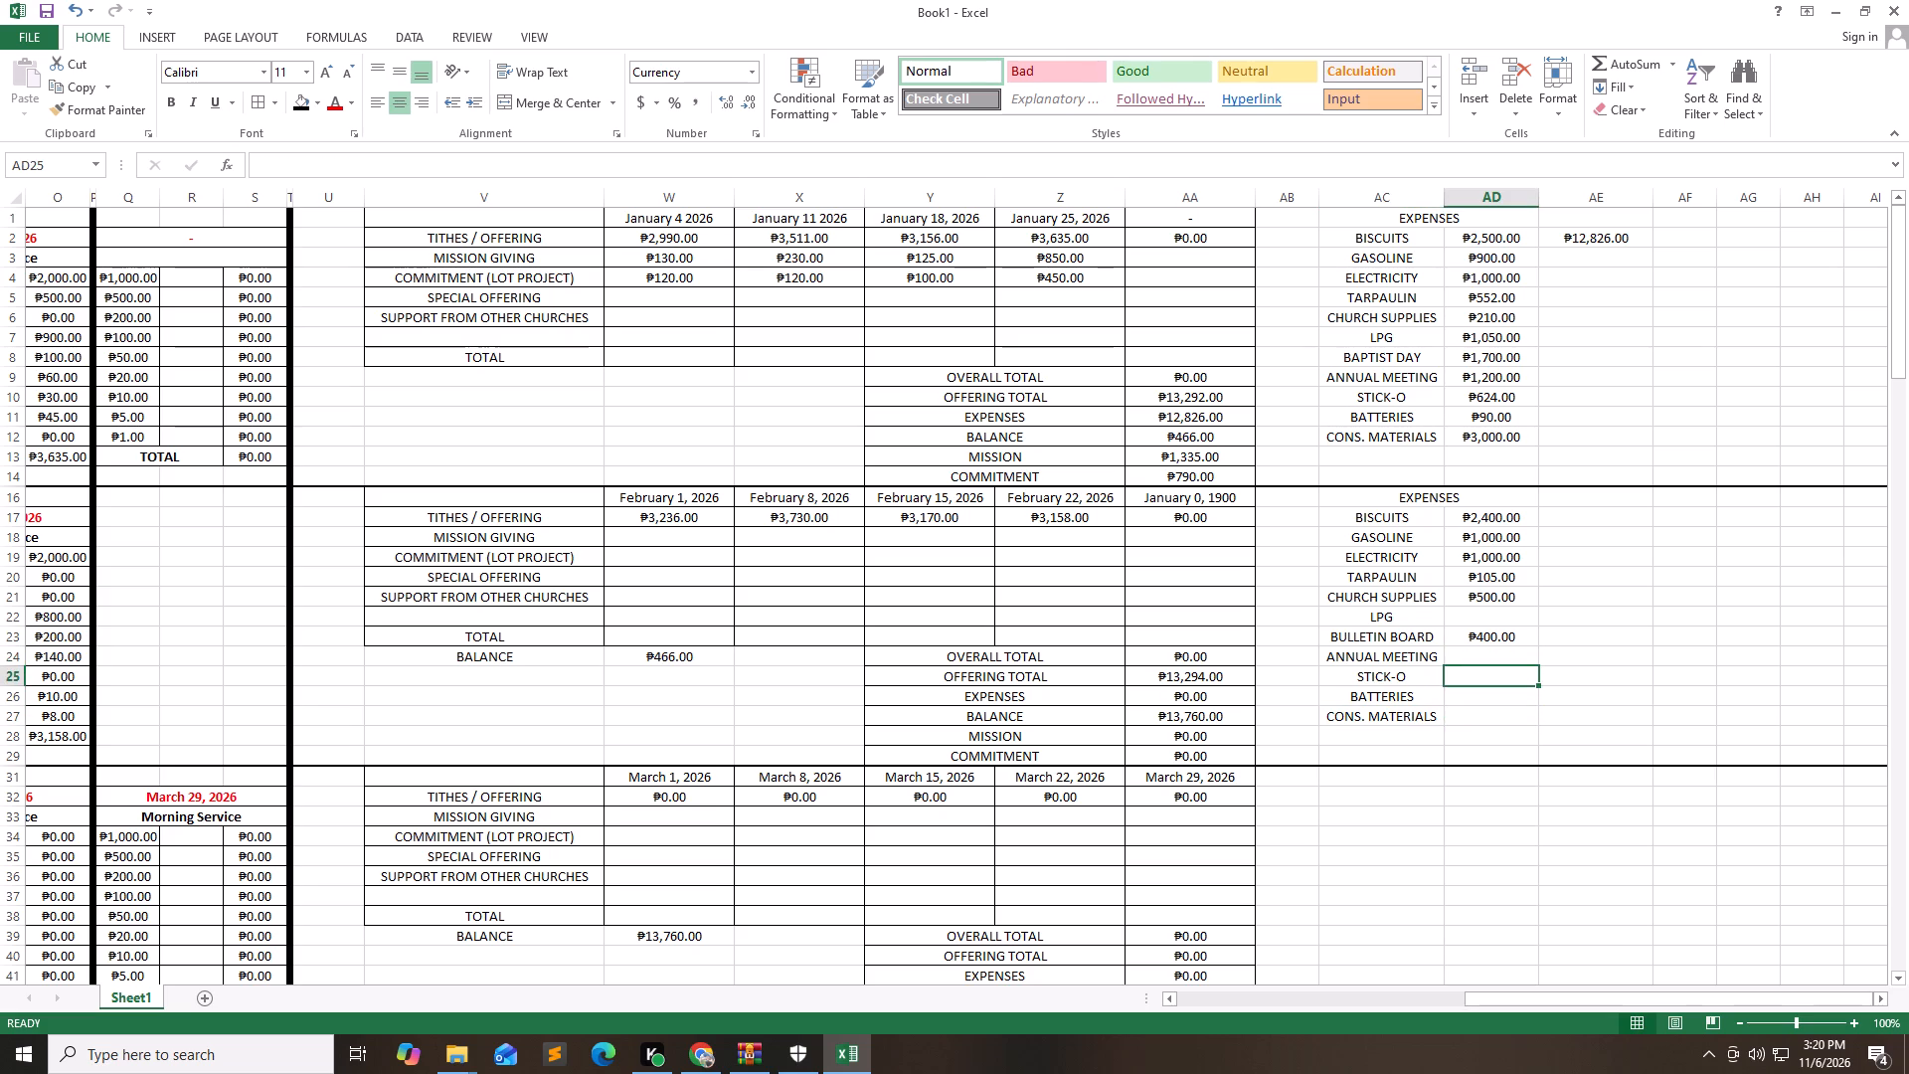
key("4")
type("85")
key("Down")
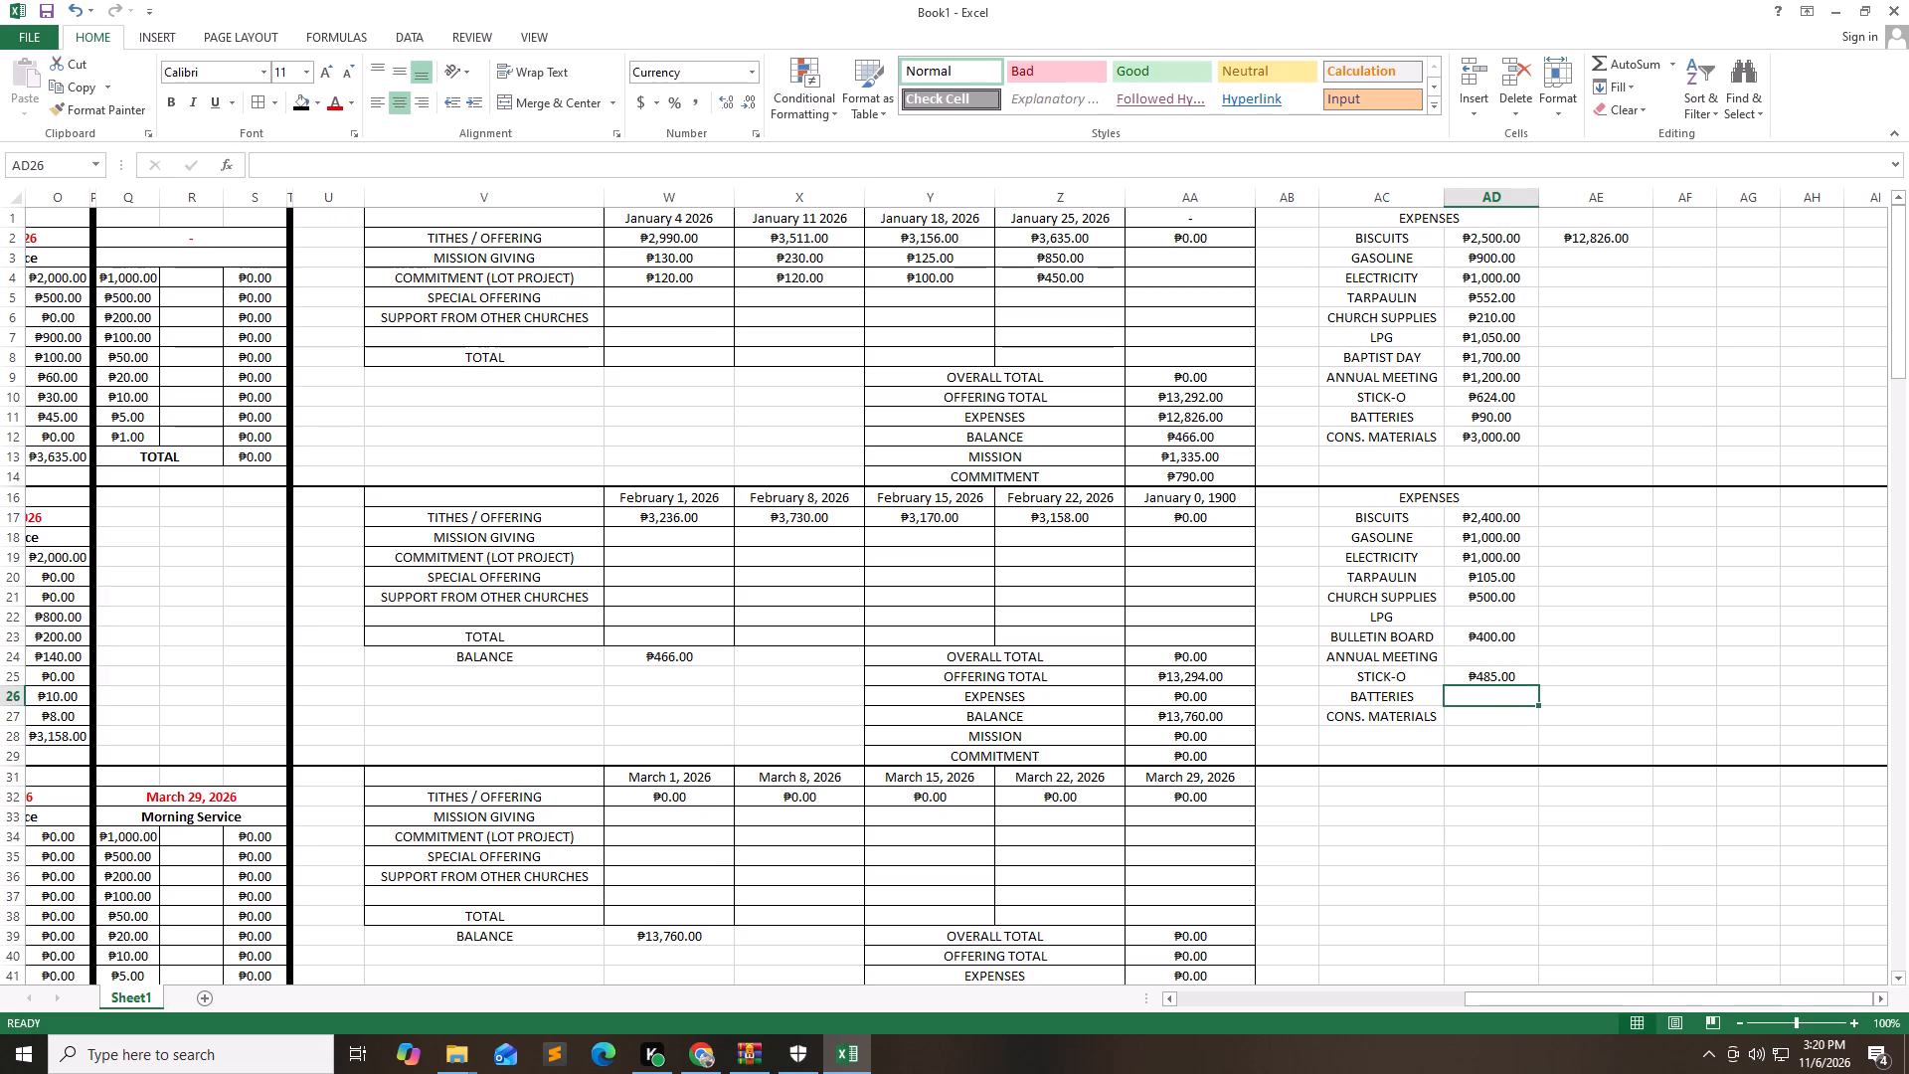
type("100")
key("Down")
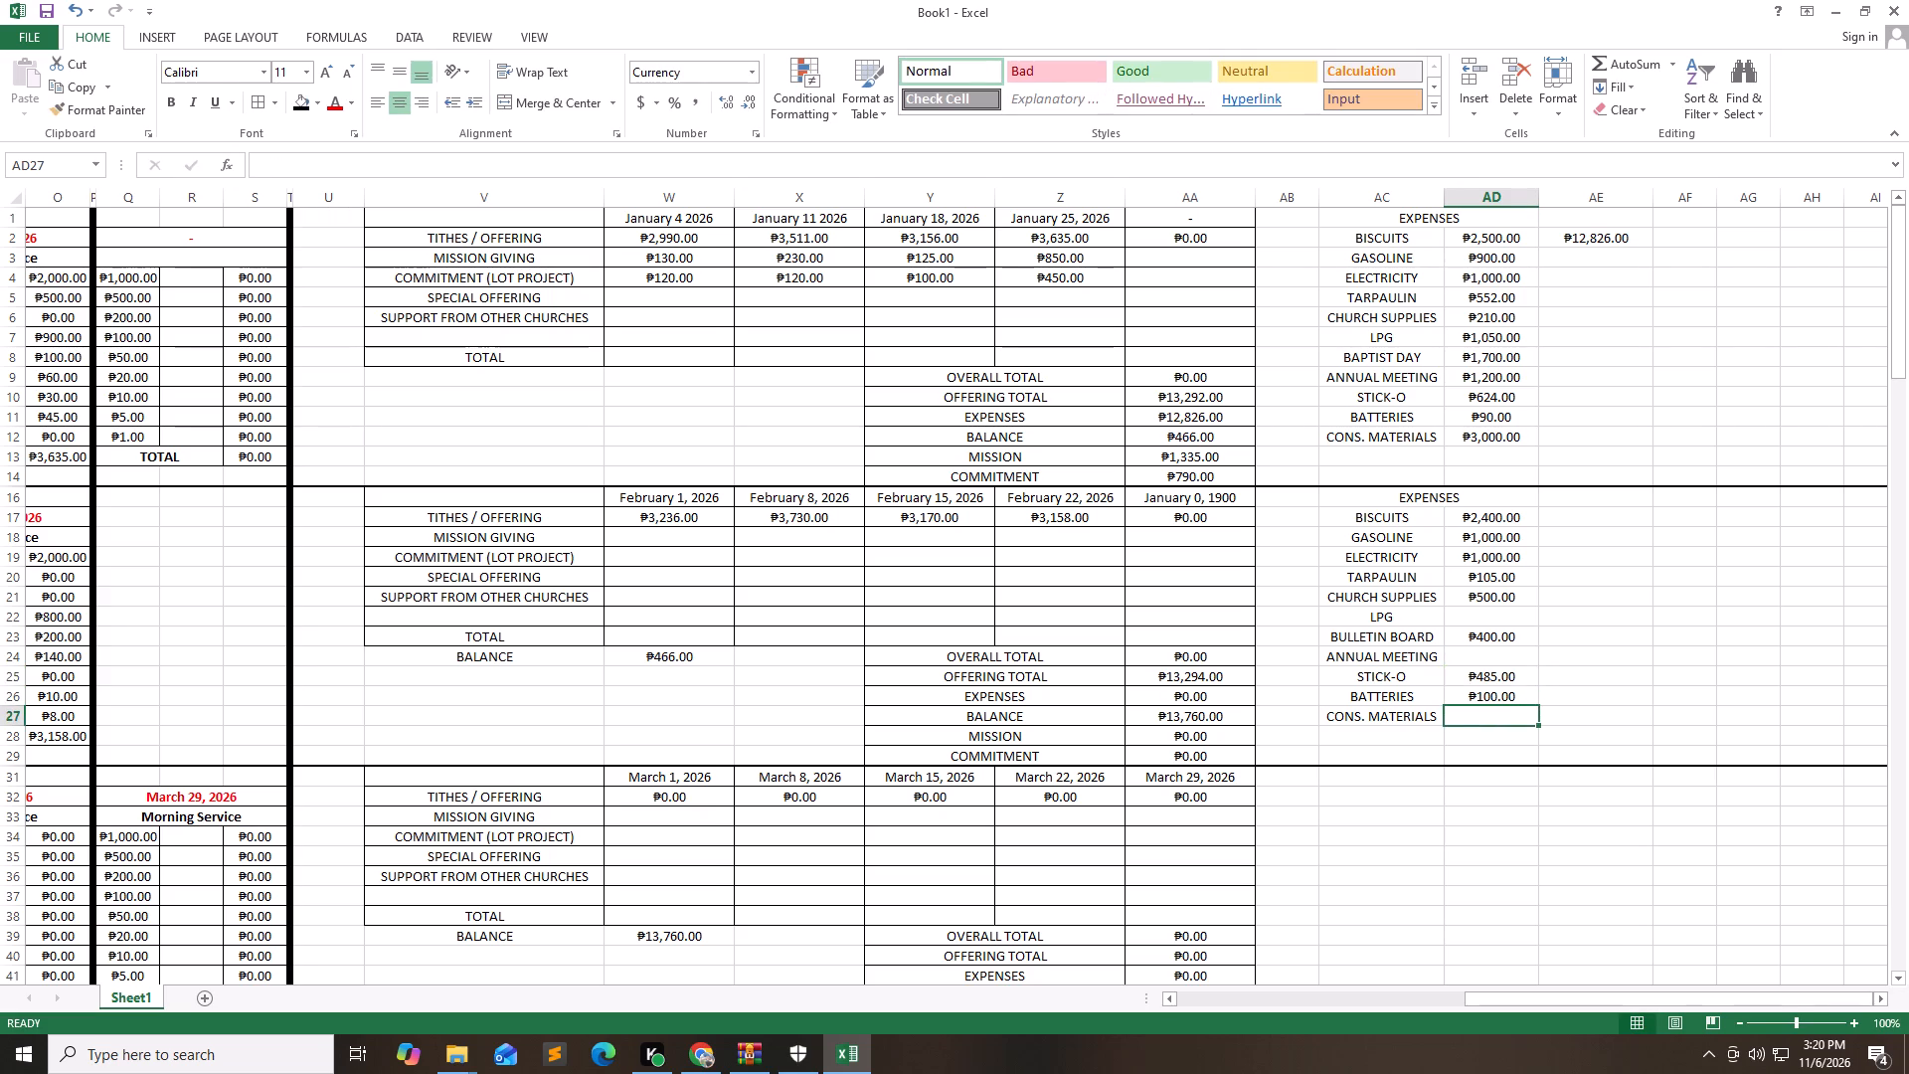
Copy January's expense sum formula from AE2 into AE17 beside February's BISCUITS amount.
key("Down")
key("Up")
key("Up")
key("Up")
key("Up")
key("Up")
key("Up")
key("Up")
key("Up")
key("Up")
key("Up")
key("Up")
key("Up")
key("Up")
key("Up")
key("Up")
key("Up")
key("Up")
key("Up")
key("Up")
key("Up")
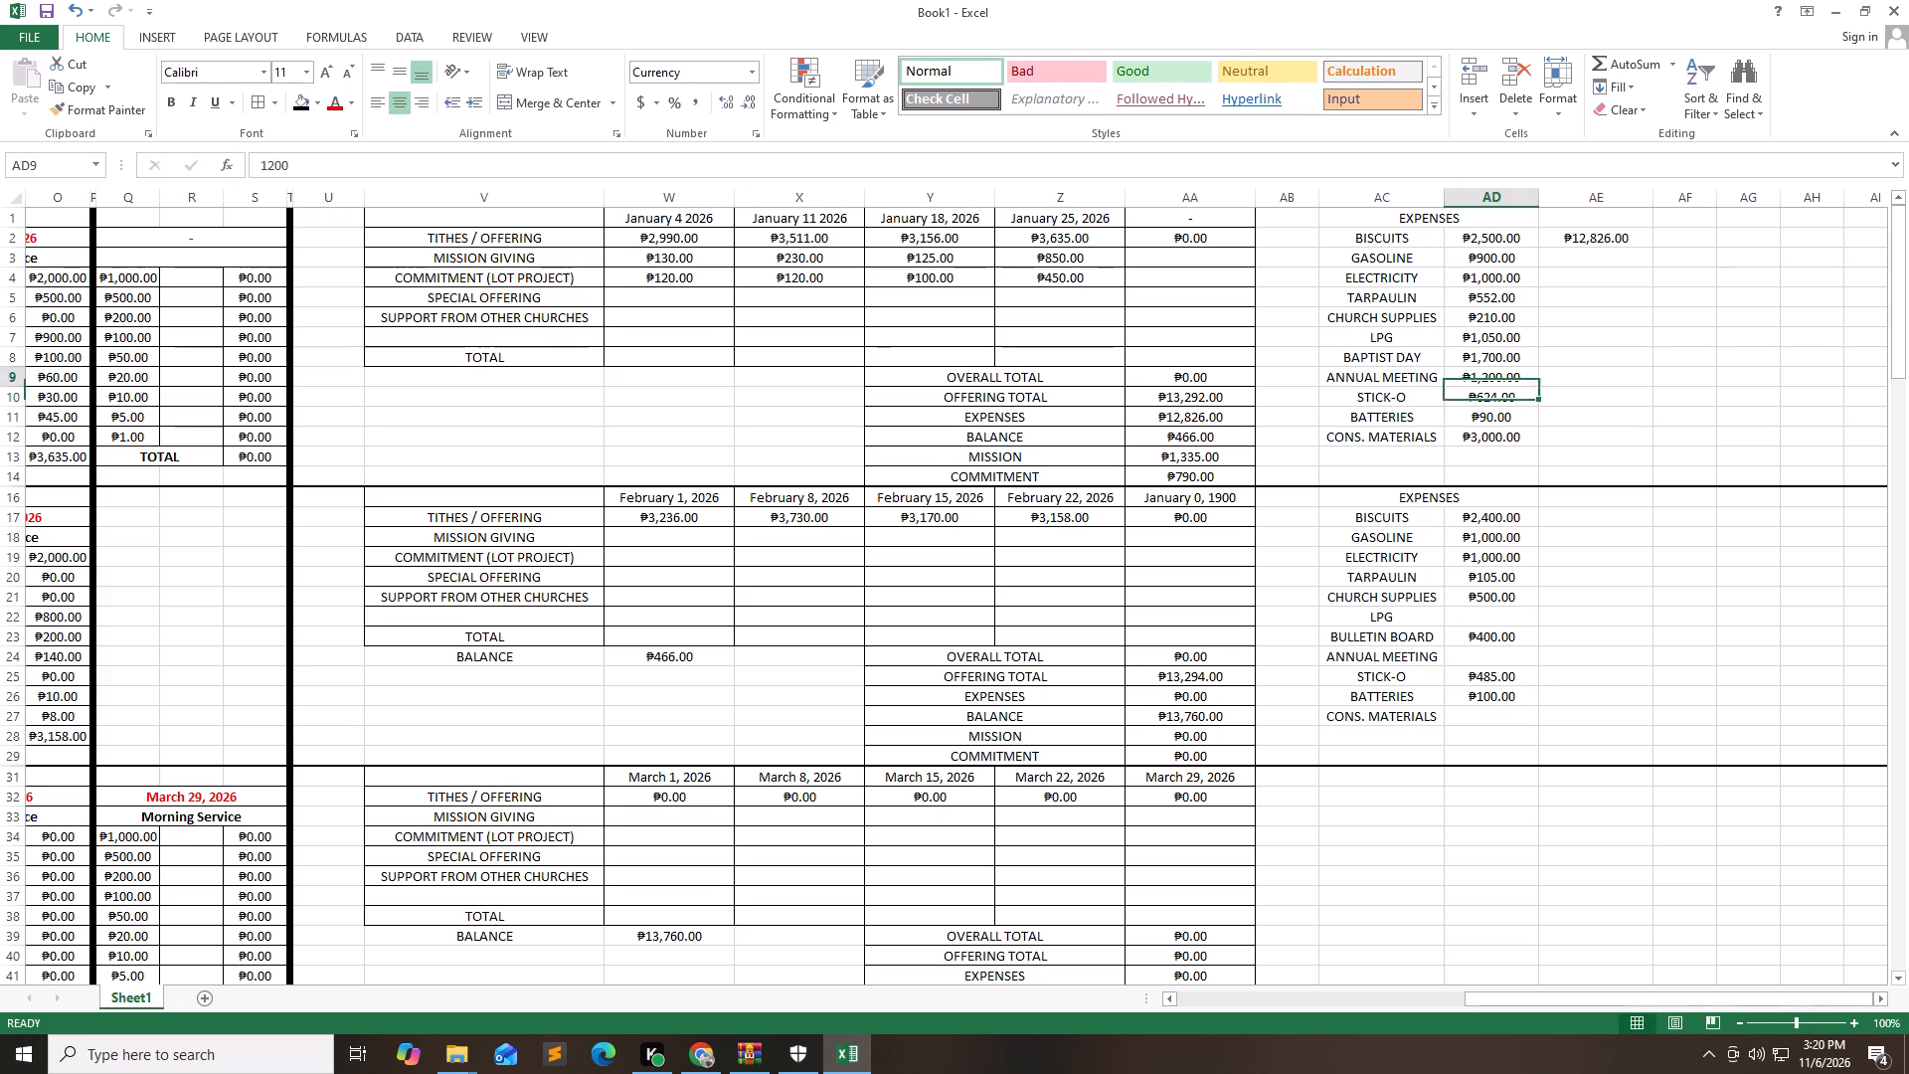
key("Up")
key("Up")
key("Up")
key("Up")
key("Right")
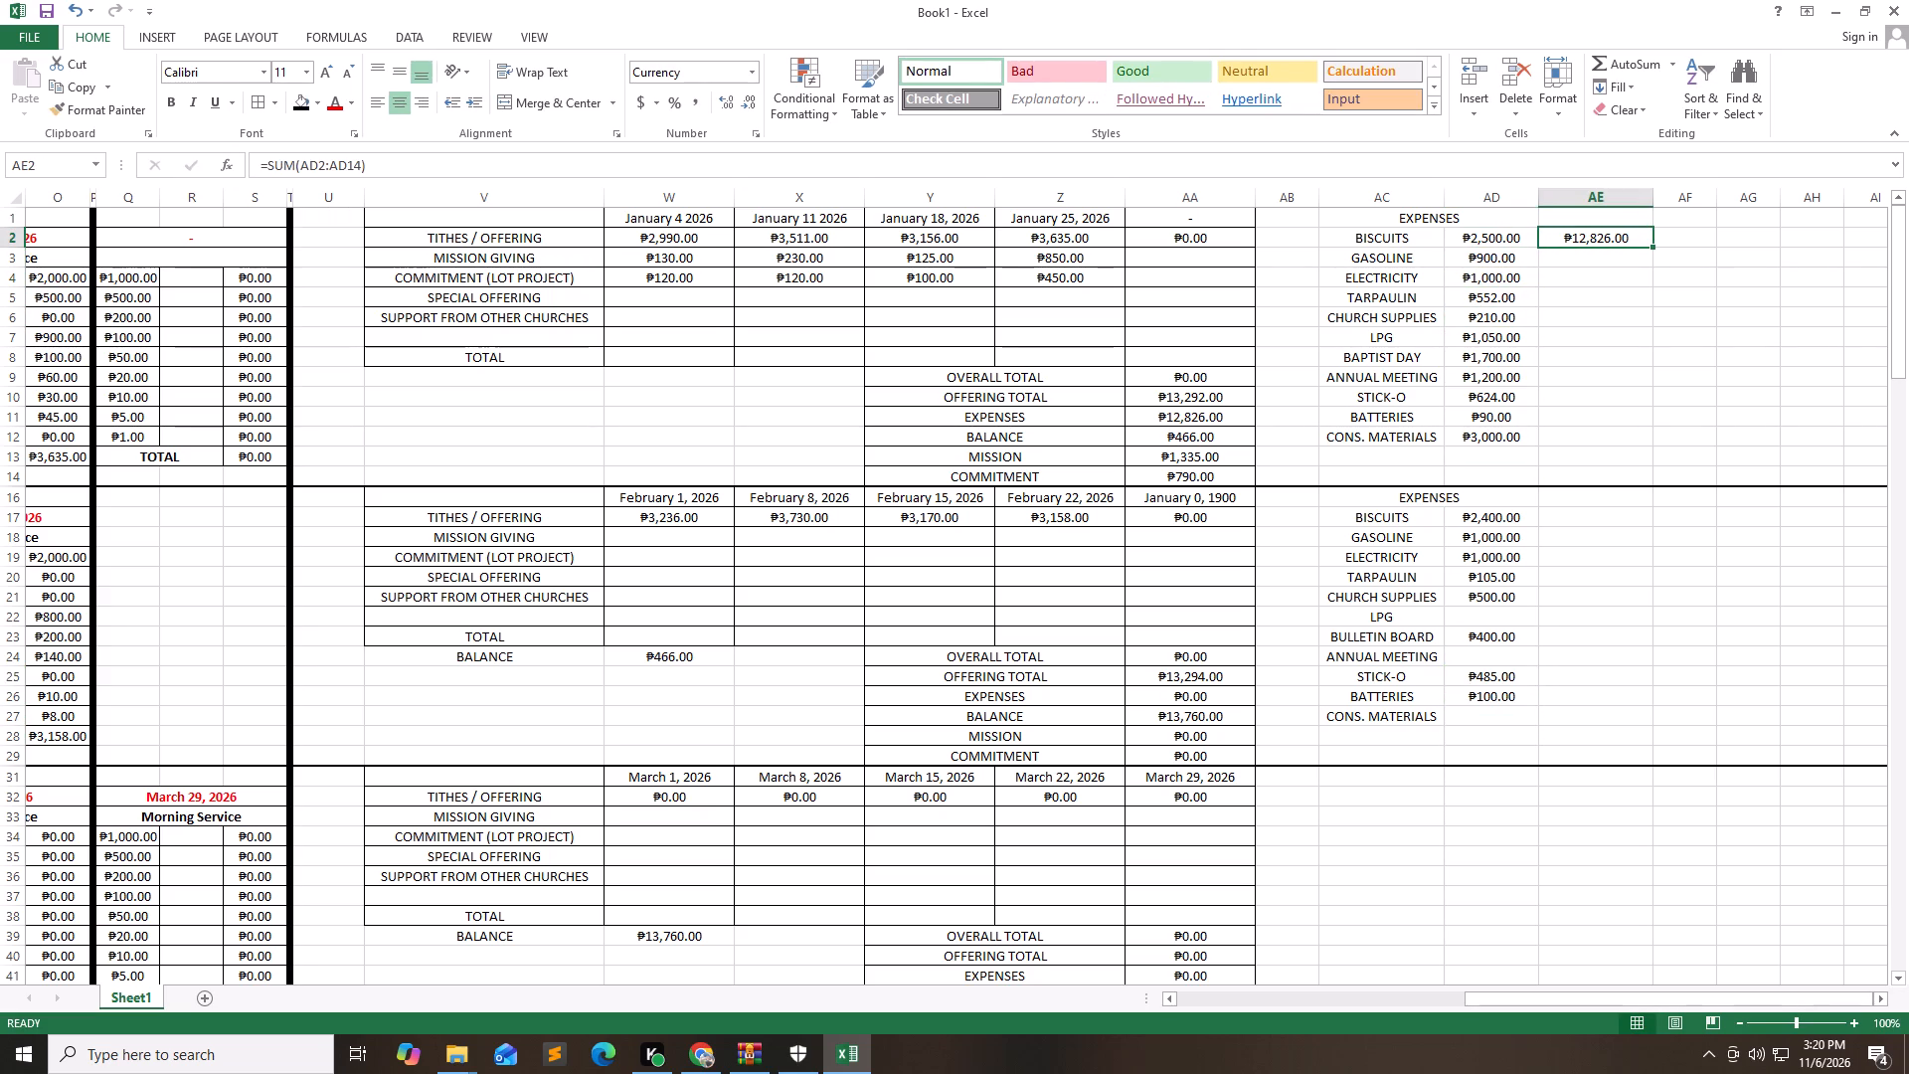
key("ctrl+c")
key("Down")
key("Down")
key("Down")
key("Down")
key("Down")
key("Down")
key("Down")
key("Down")
key("Down")
key("Down")
key("Down")
key("Down")
key("Down")
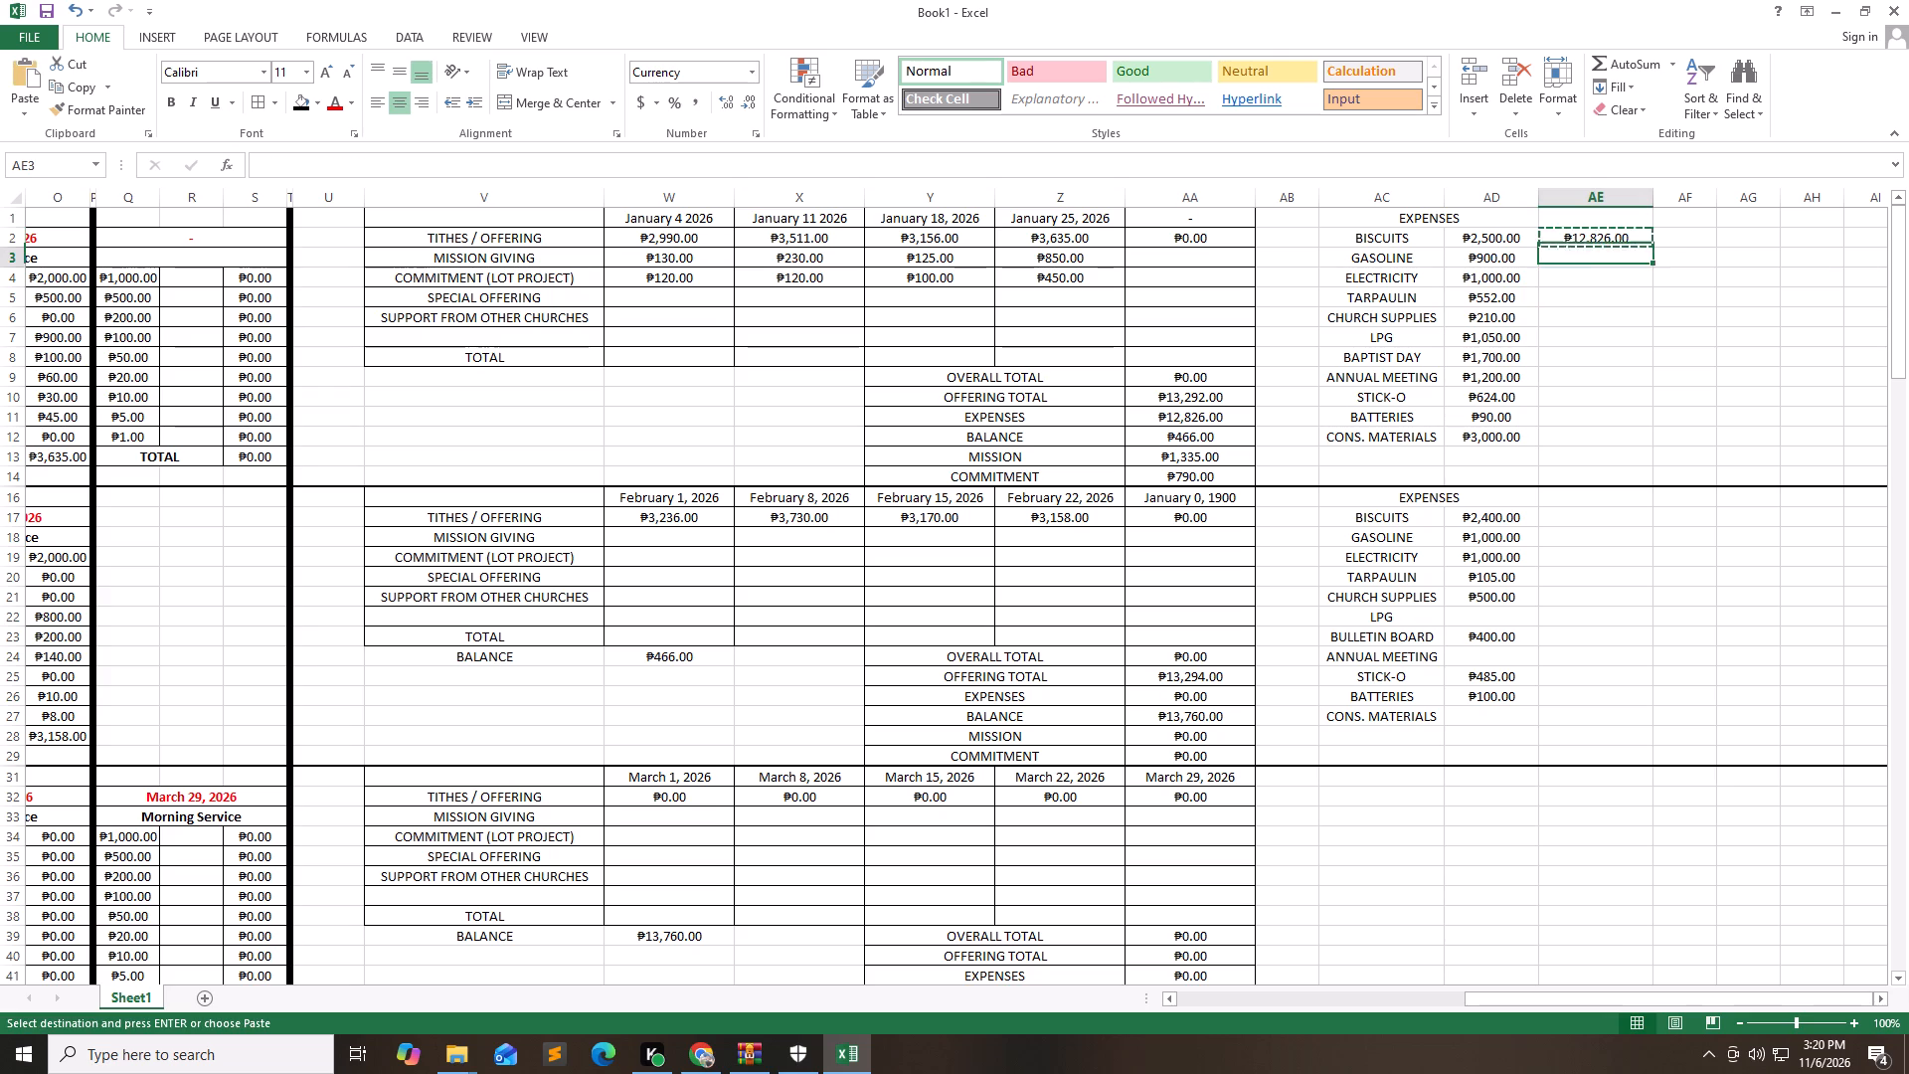
key("Down")
key("Down")
key("Down")
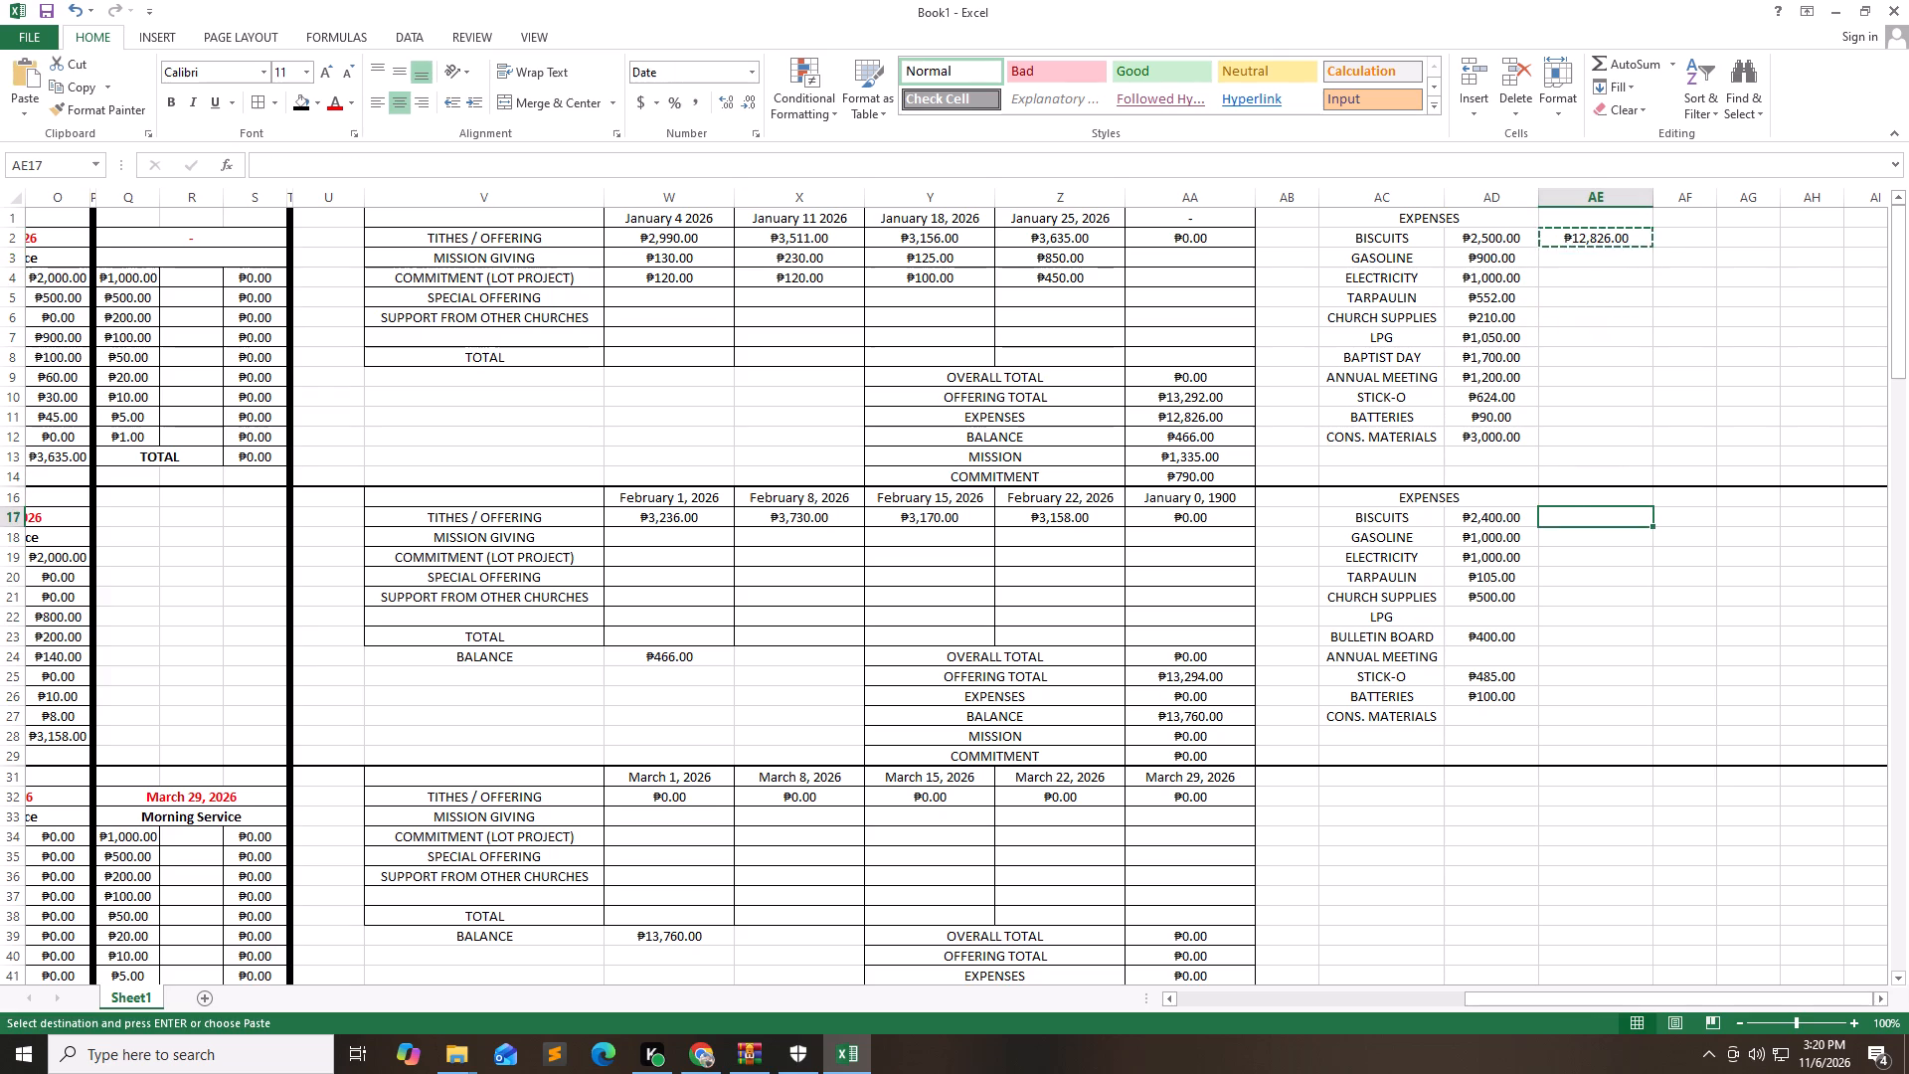
key("ctrl+v")
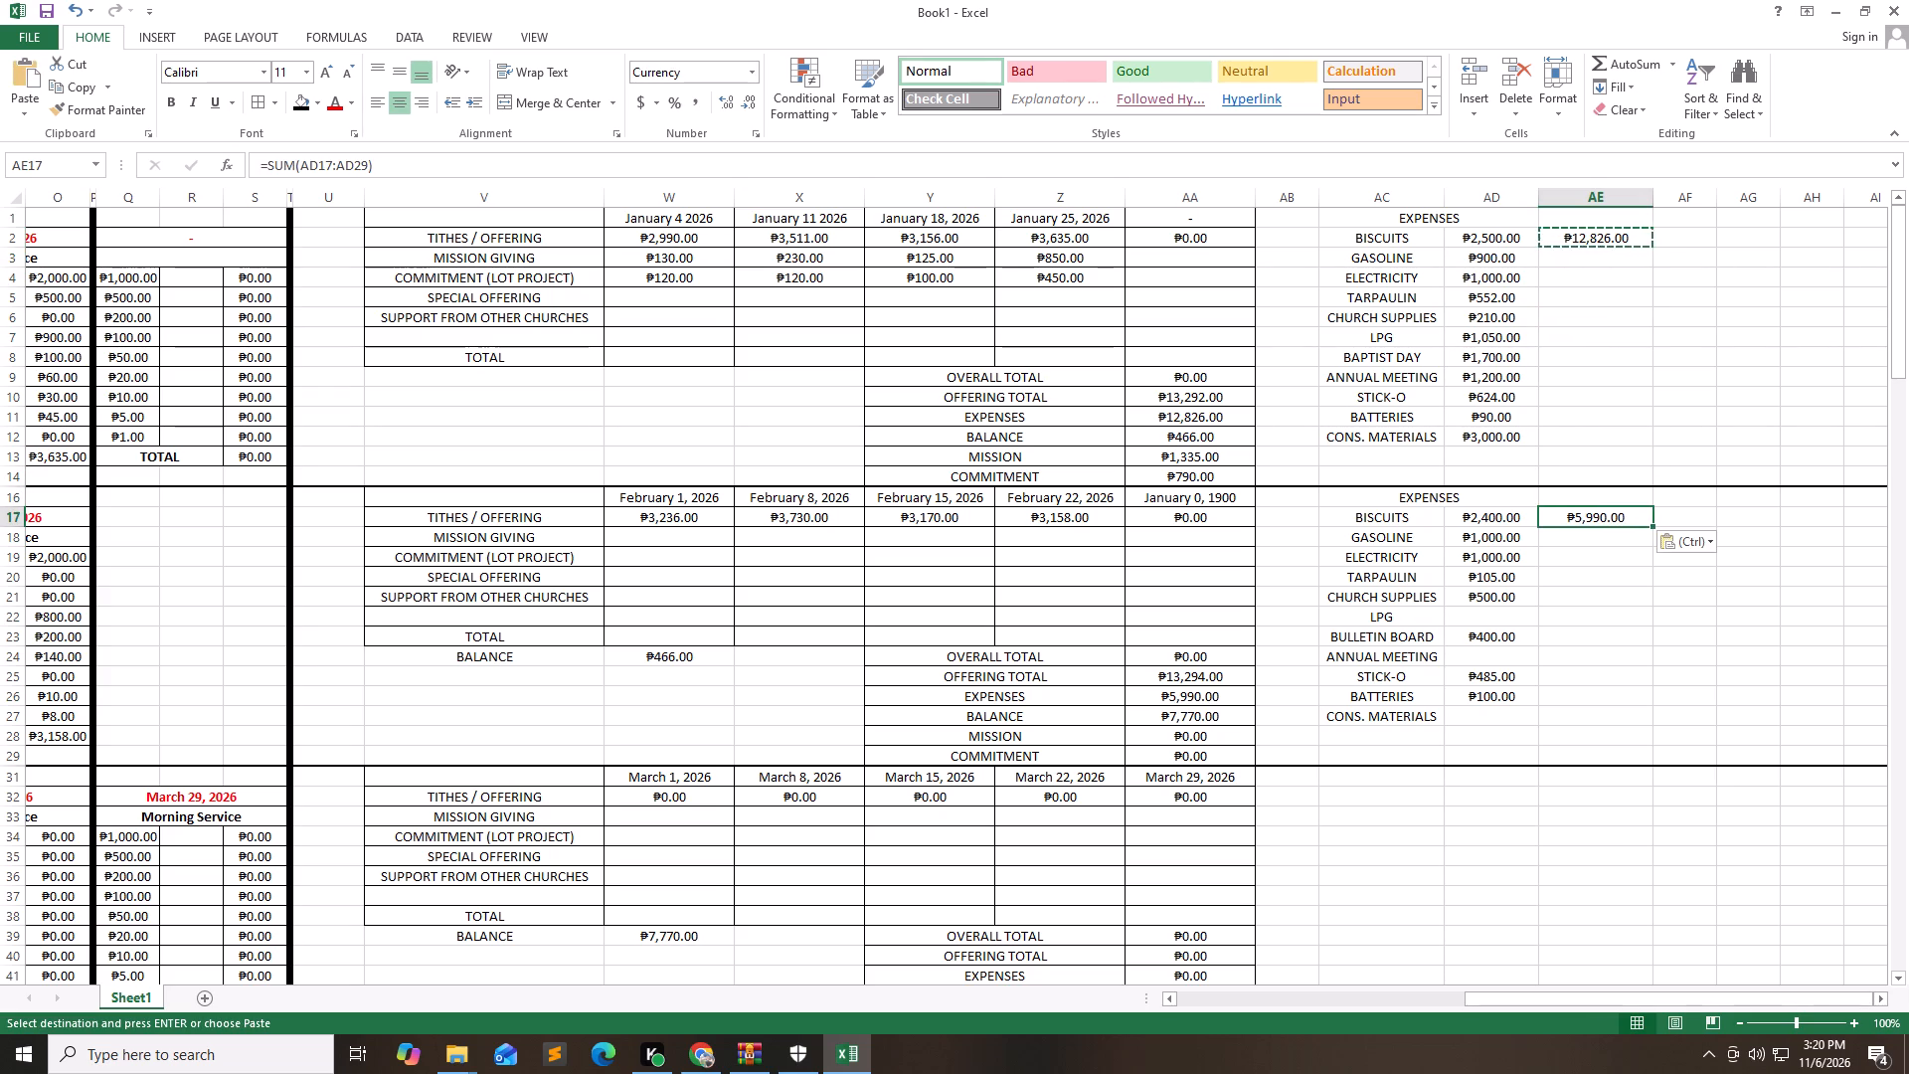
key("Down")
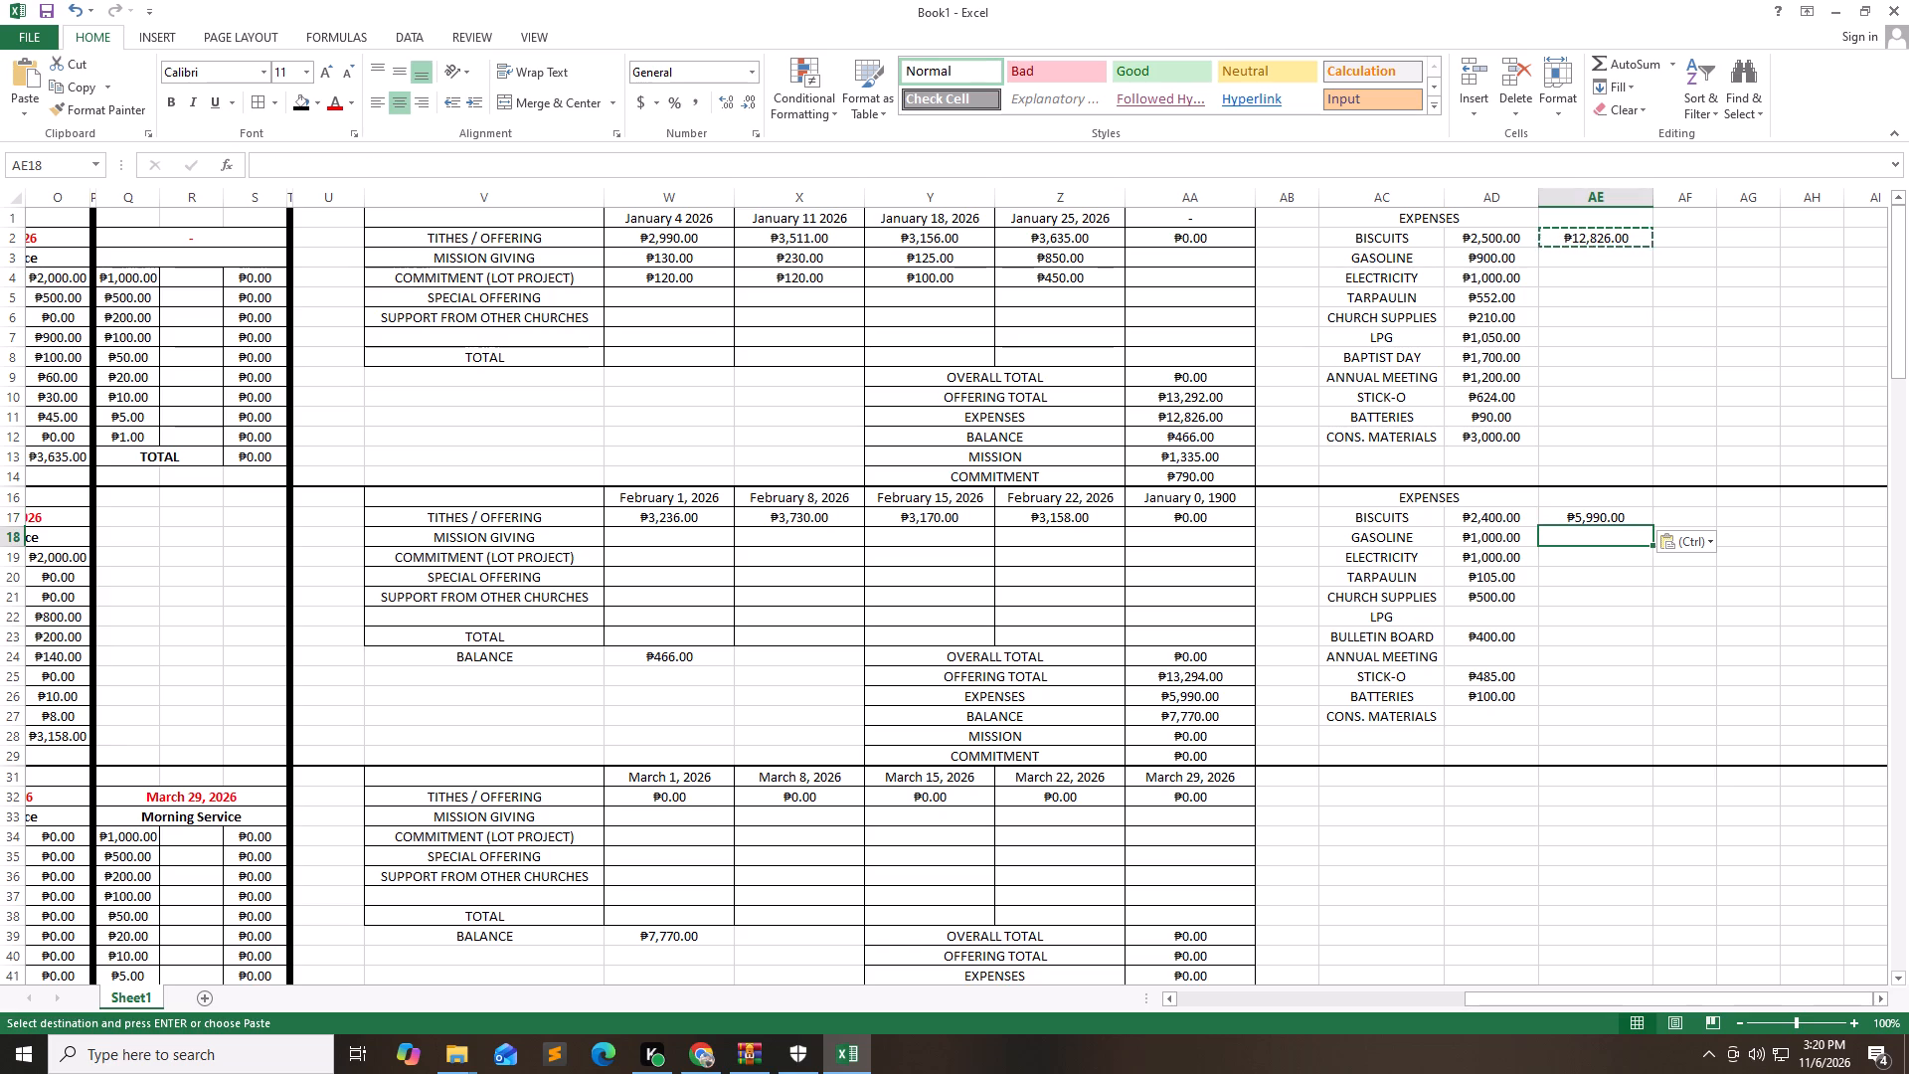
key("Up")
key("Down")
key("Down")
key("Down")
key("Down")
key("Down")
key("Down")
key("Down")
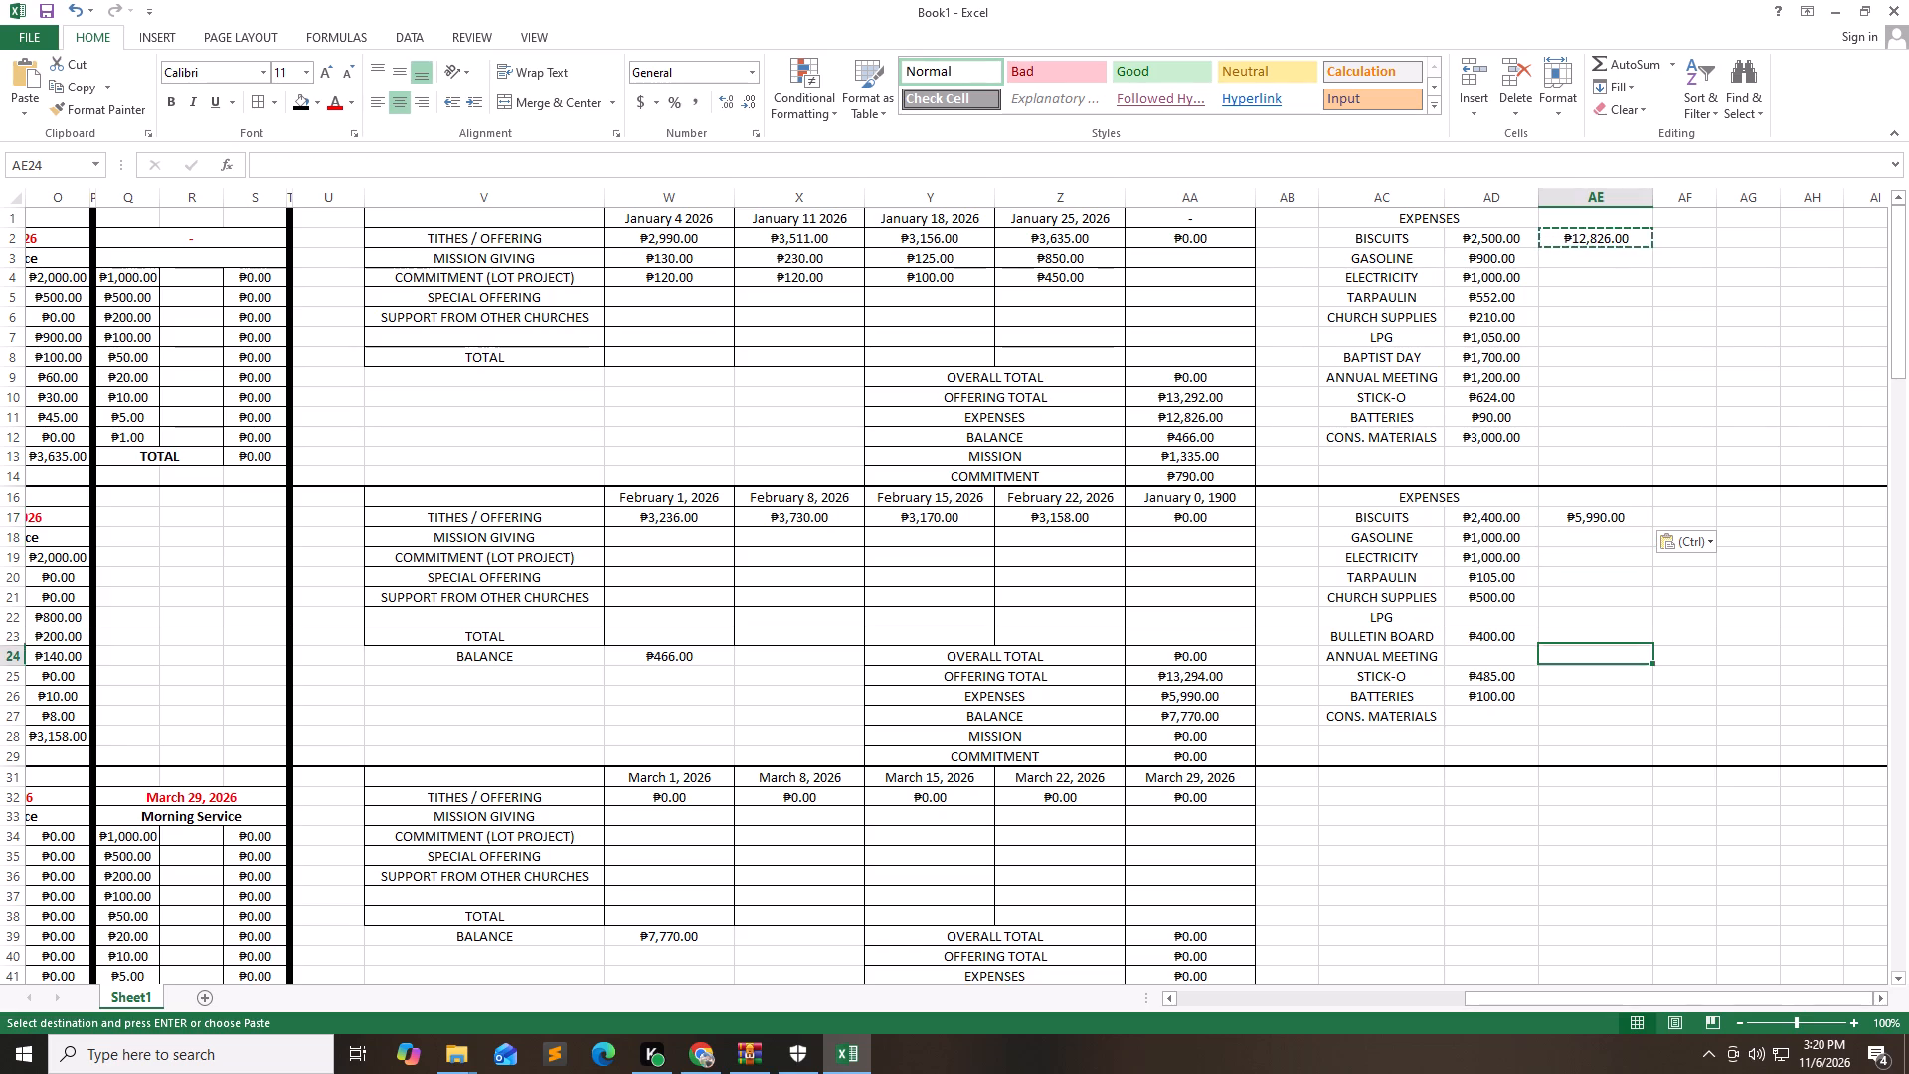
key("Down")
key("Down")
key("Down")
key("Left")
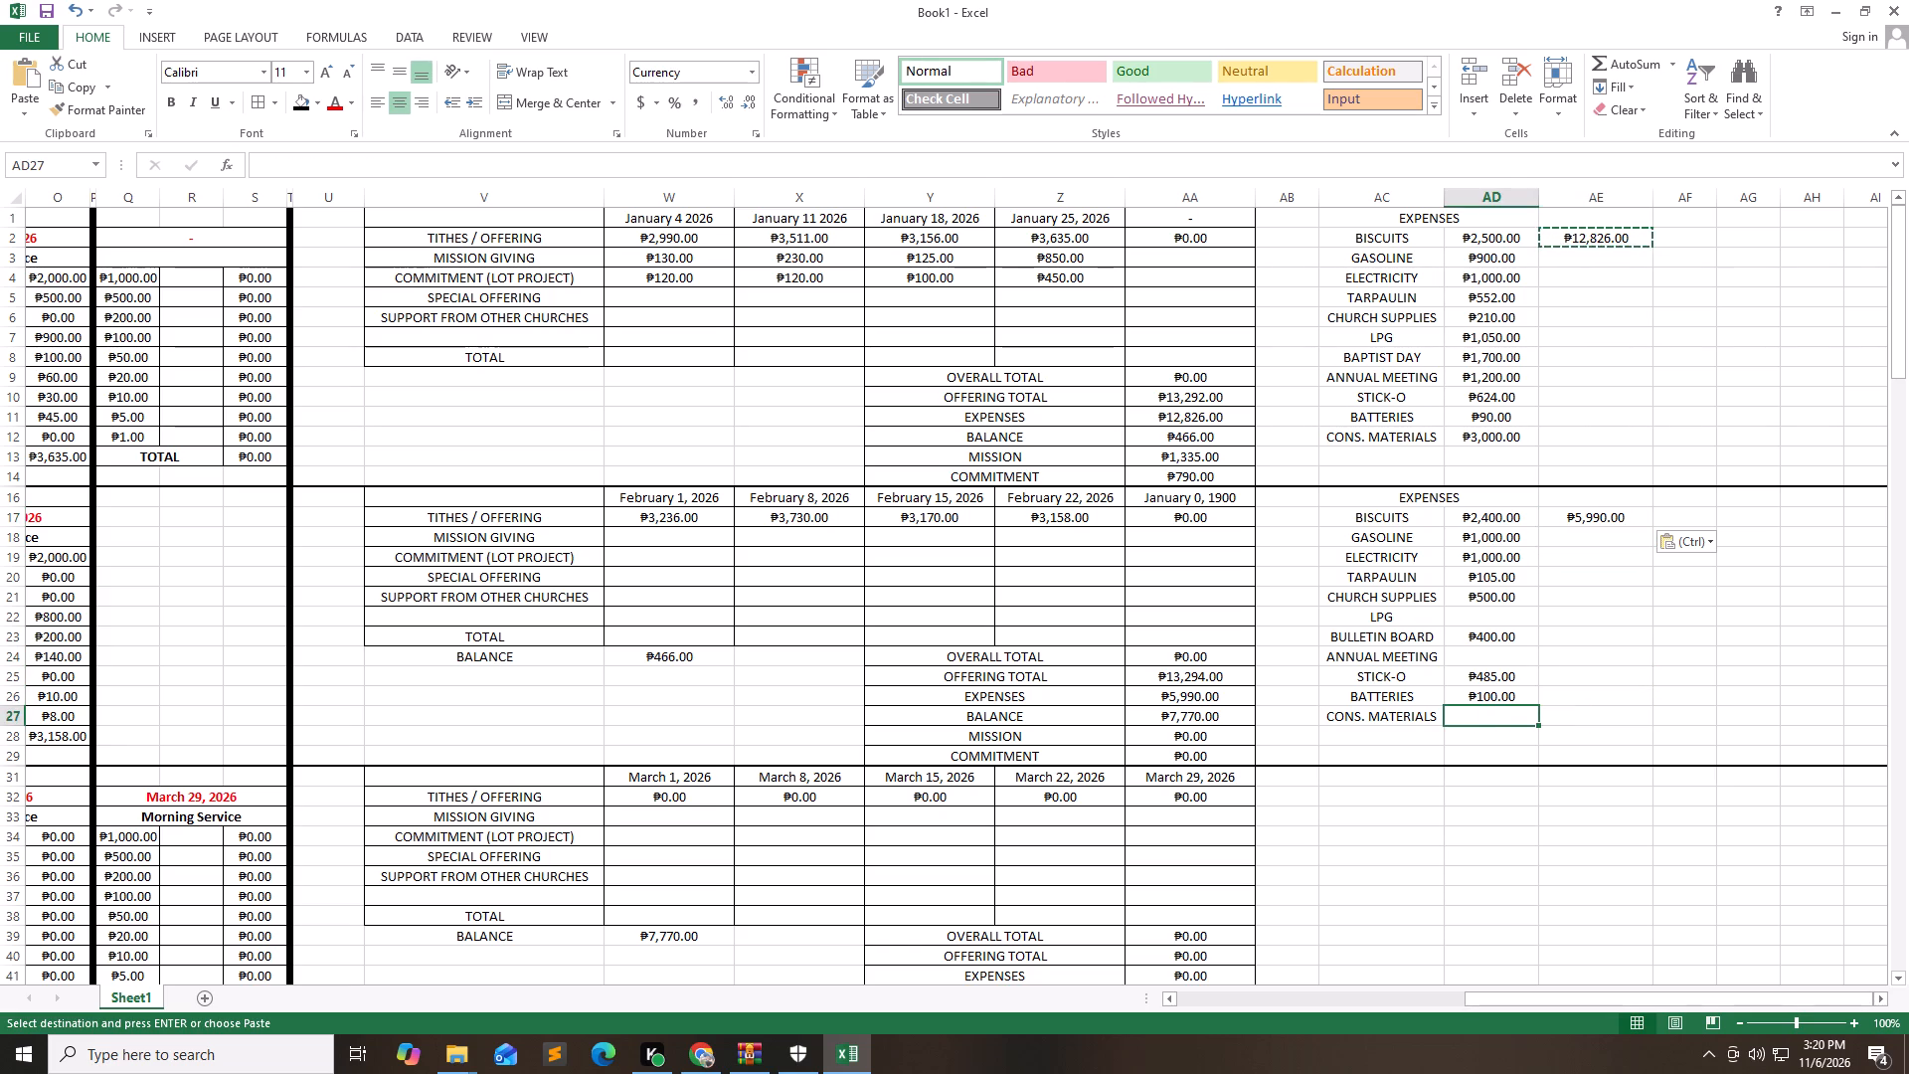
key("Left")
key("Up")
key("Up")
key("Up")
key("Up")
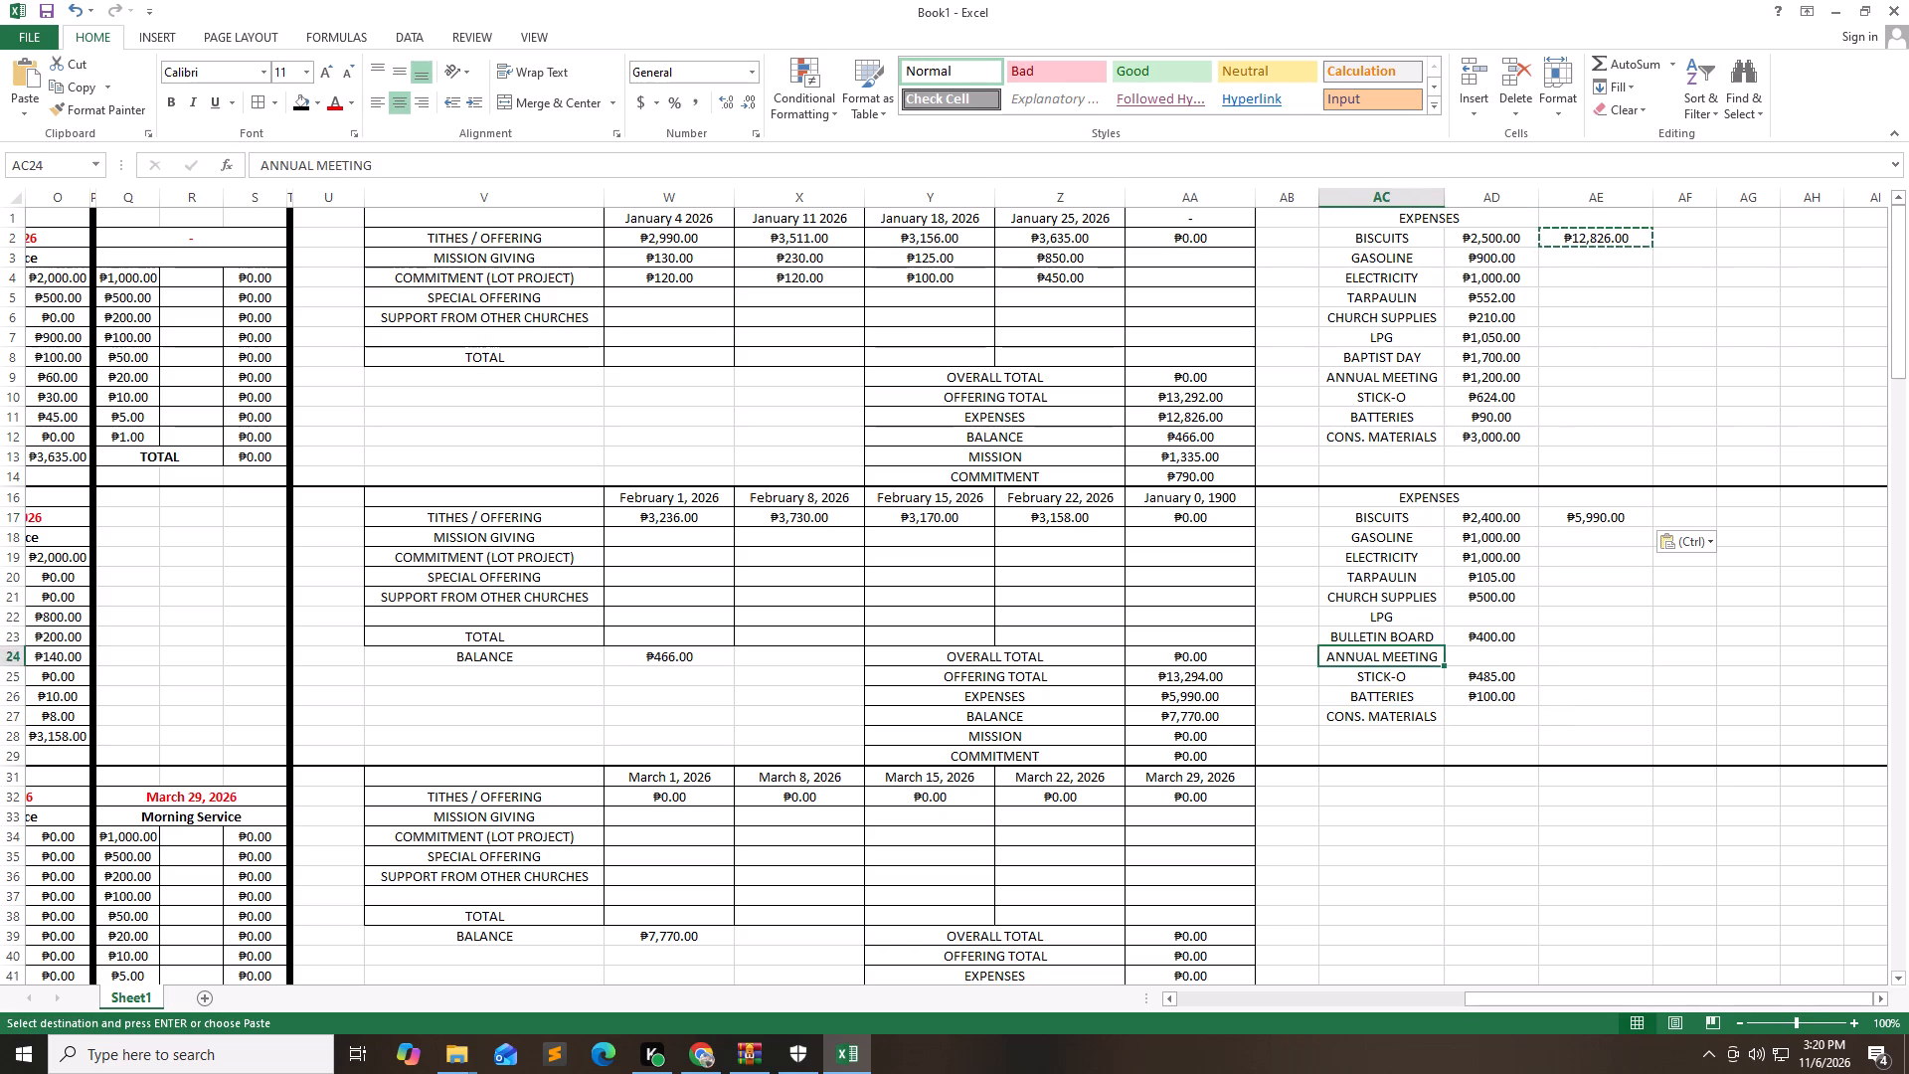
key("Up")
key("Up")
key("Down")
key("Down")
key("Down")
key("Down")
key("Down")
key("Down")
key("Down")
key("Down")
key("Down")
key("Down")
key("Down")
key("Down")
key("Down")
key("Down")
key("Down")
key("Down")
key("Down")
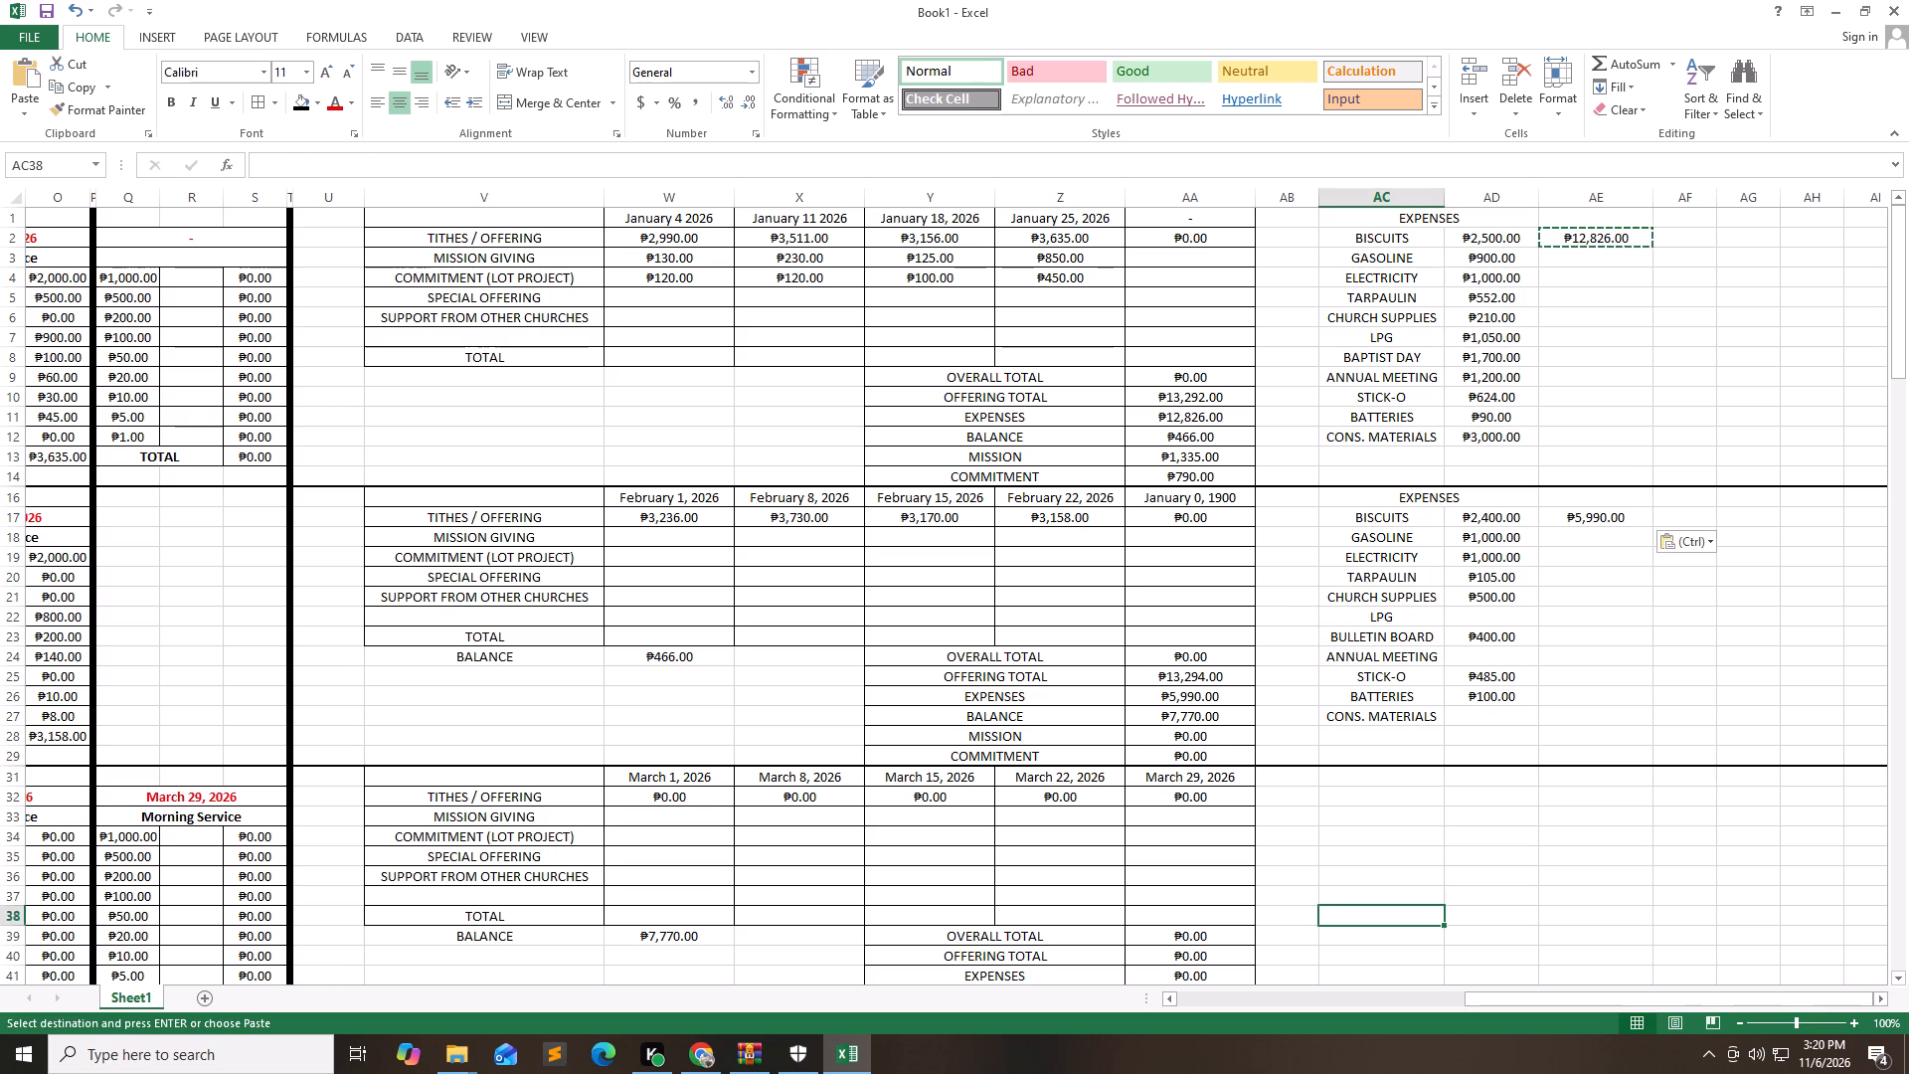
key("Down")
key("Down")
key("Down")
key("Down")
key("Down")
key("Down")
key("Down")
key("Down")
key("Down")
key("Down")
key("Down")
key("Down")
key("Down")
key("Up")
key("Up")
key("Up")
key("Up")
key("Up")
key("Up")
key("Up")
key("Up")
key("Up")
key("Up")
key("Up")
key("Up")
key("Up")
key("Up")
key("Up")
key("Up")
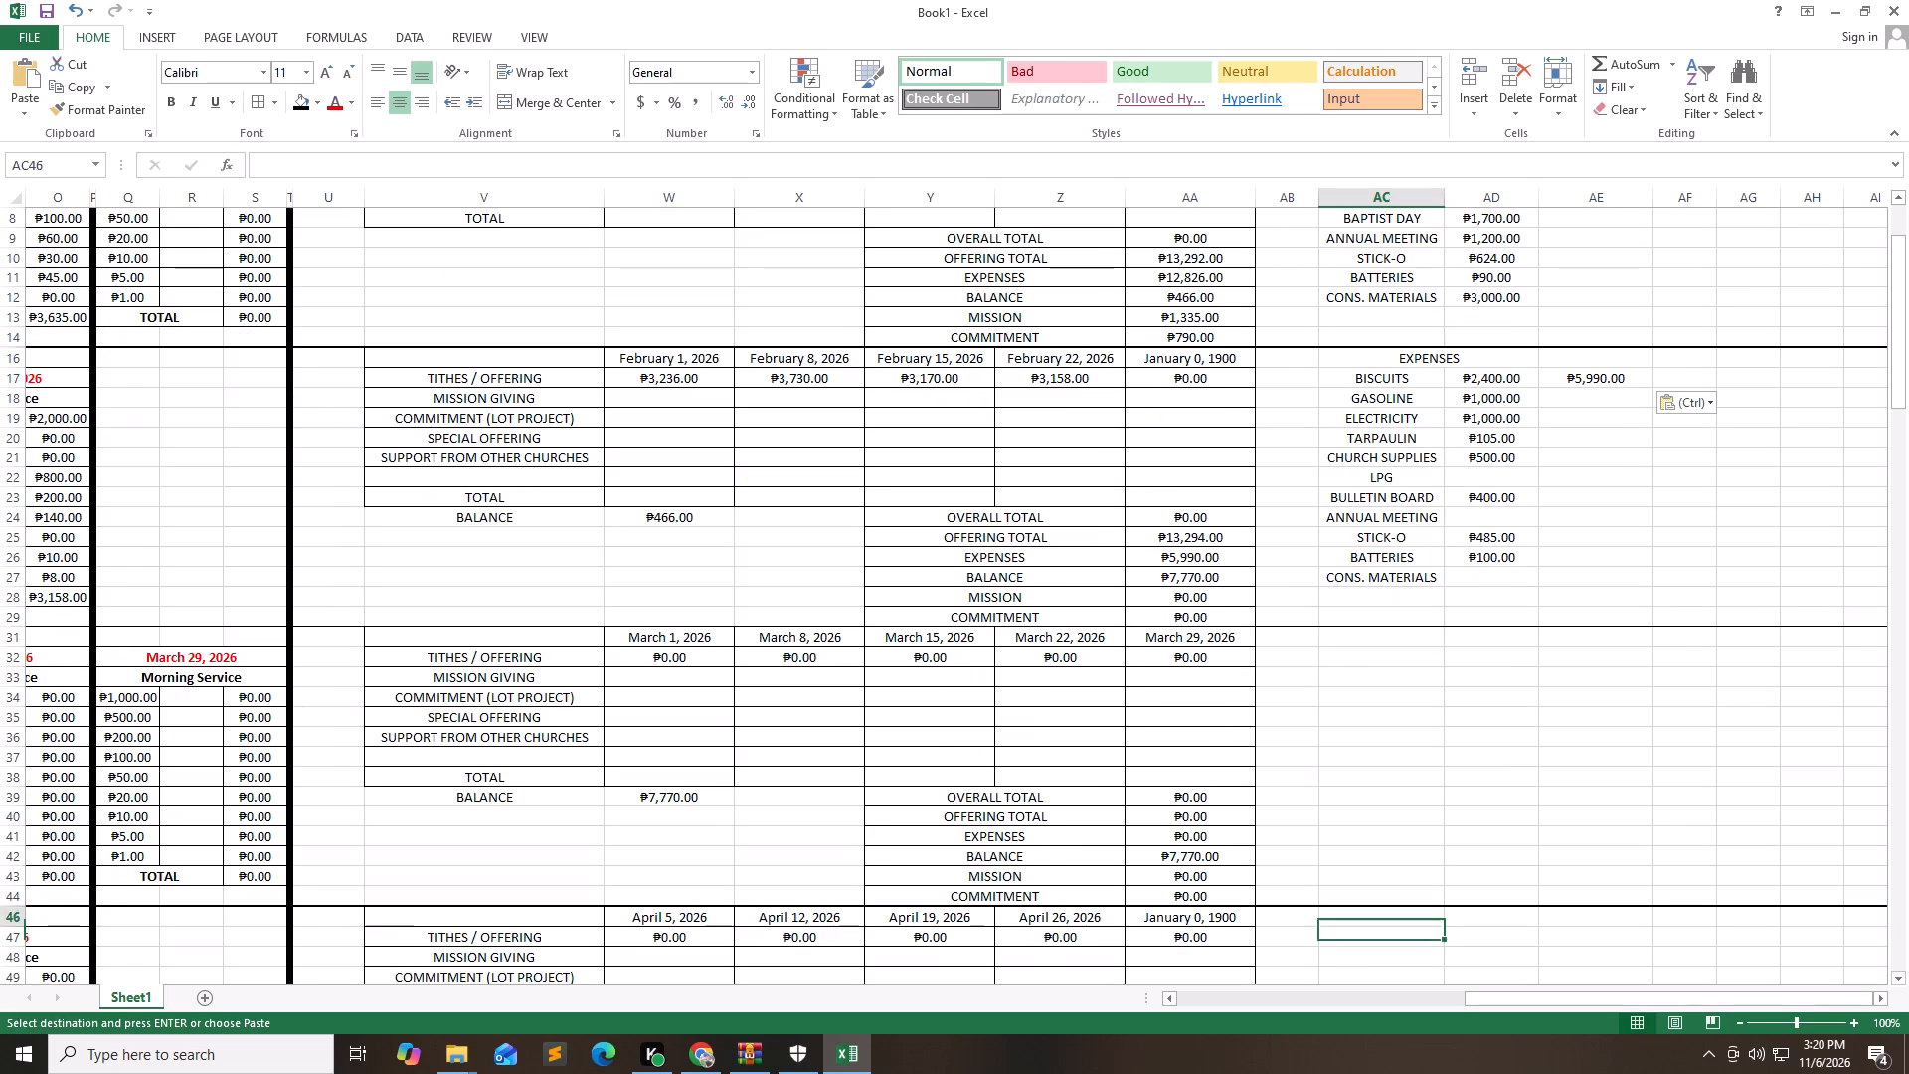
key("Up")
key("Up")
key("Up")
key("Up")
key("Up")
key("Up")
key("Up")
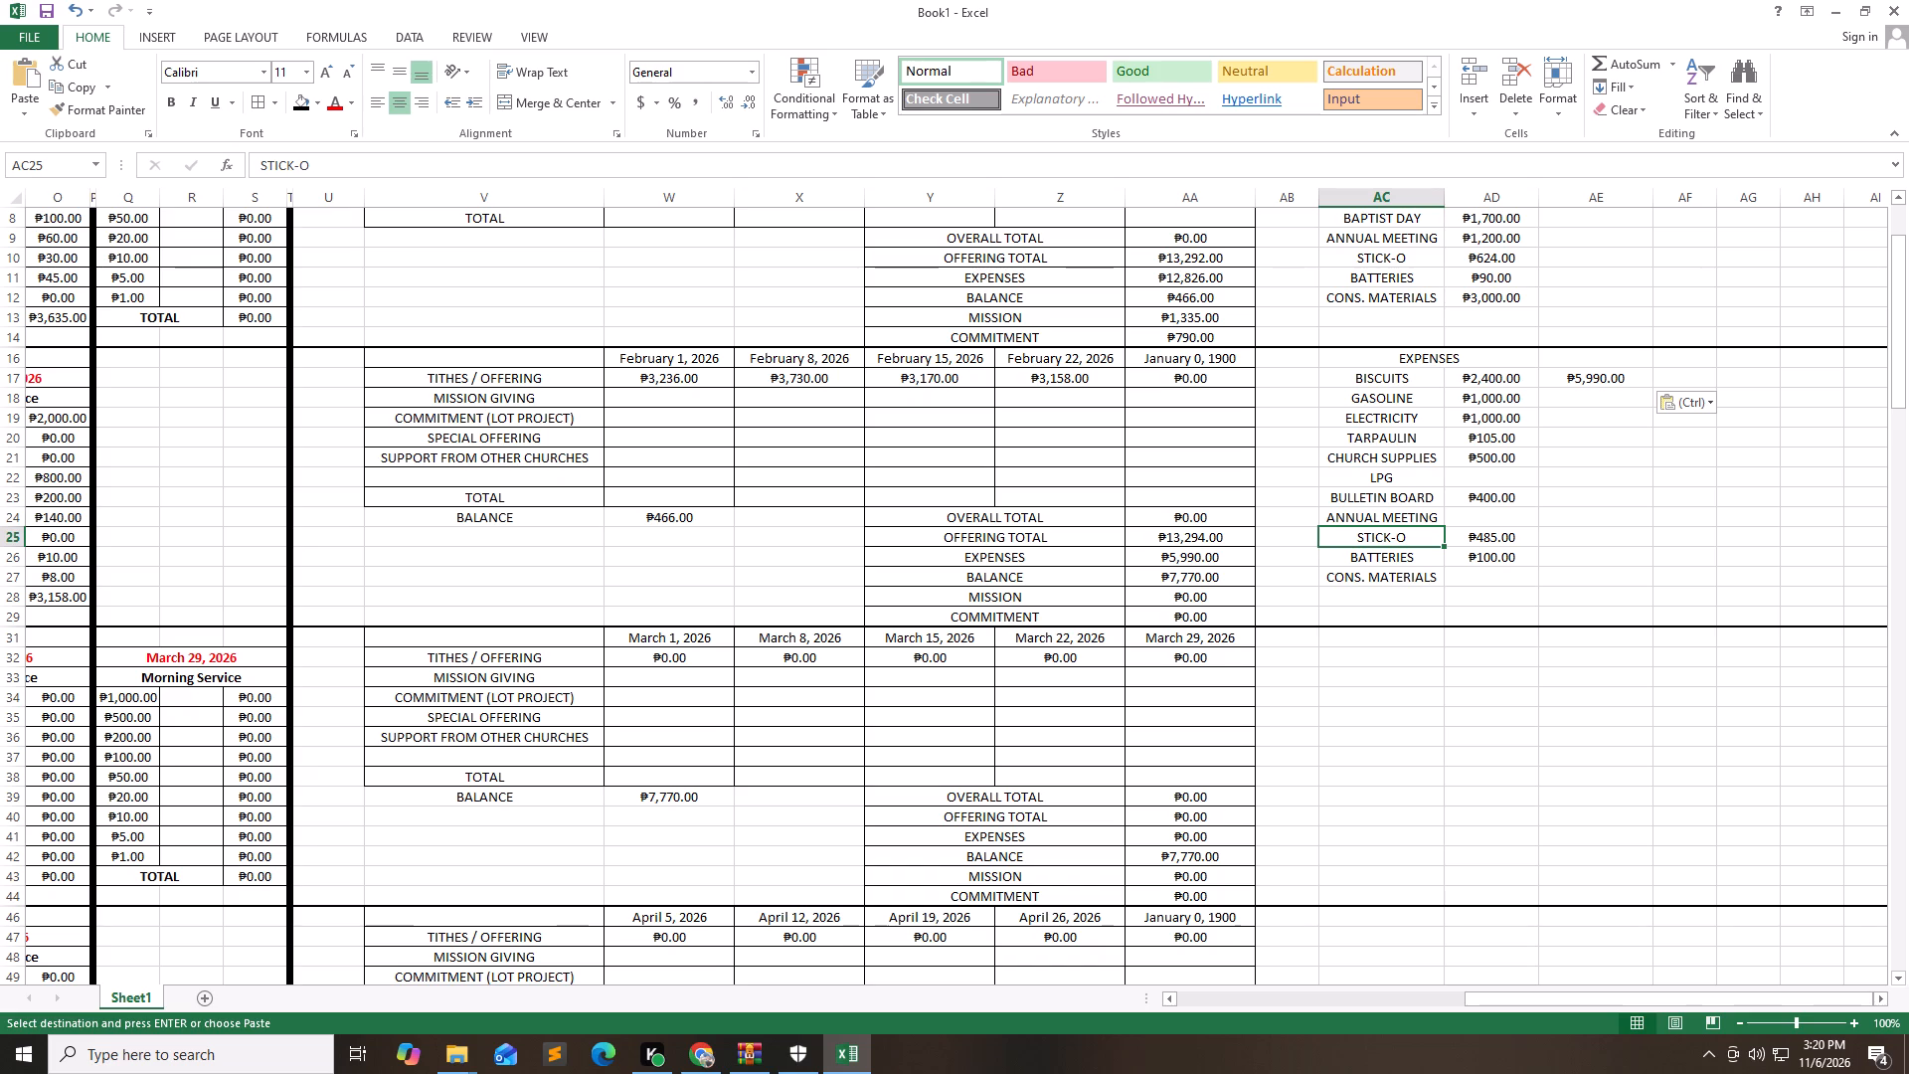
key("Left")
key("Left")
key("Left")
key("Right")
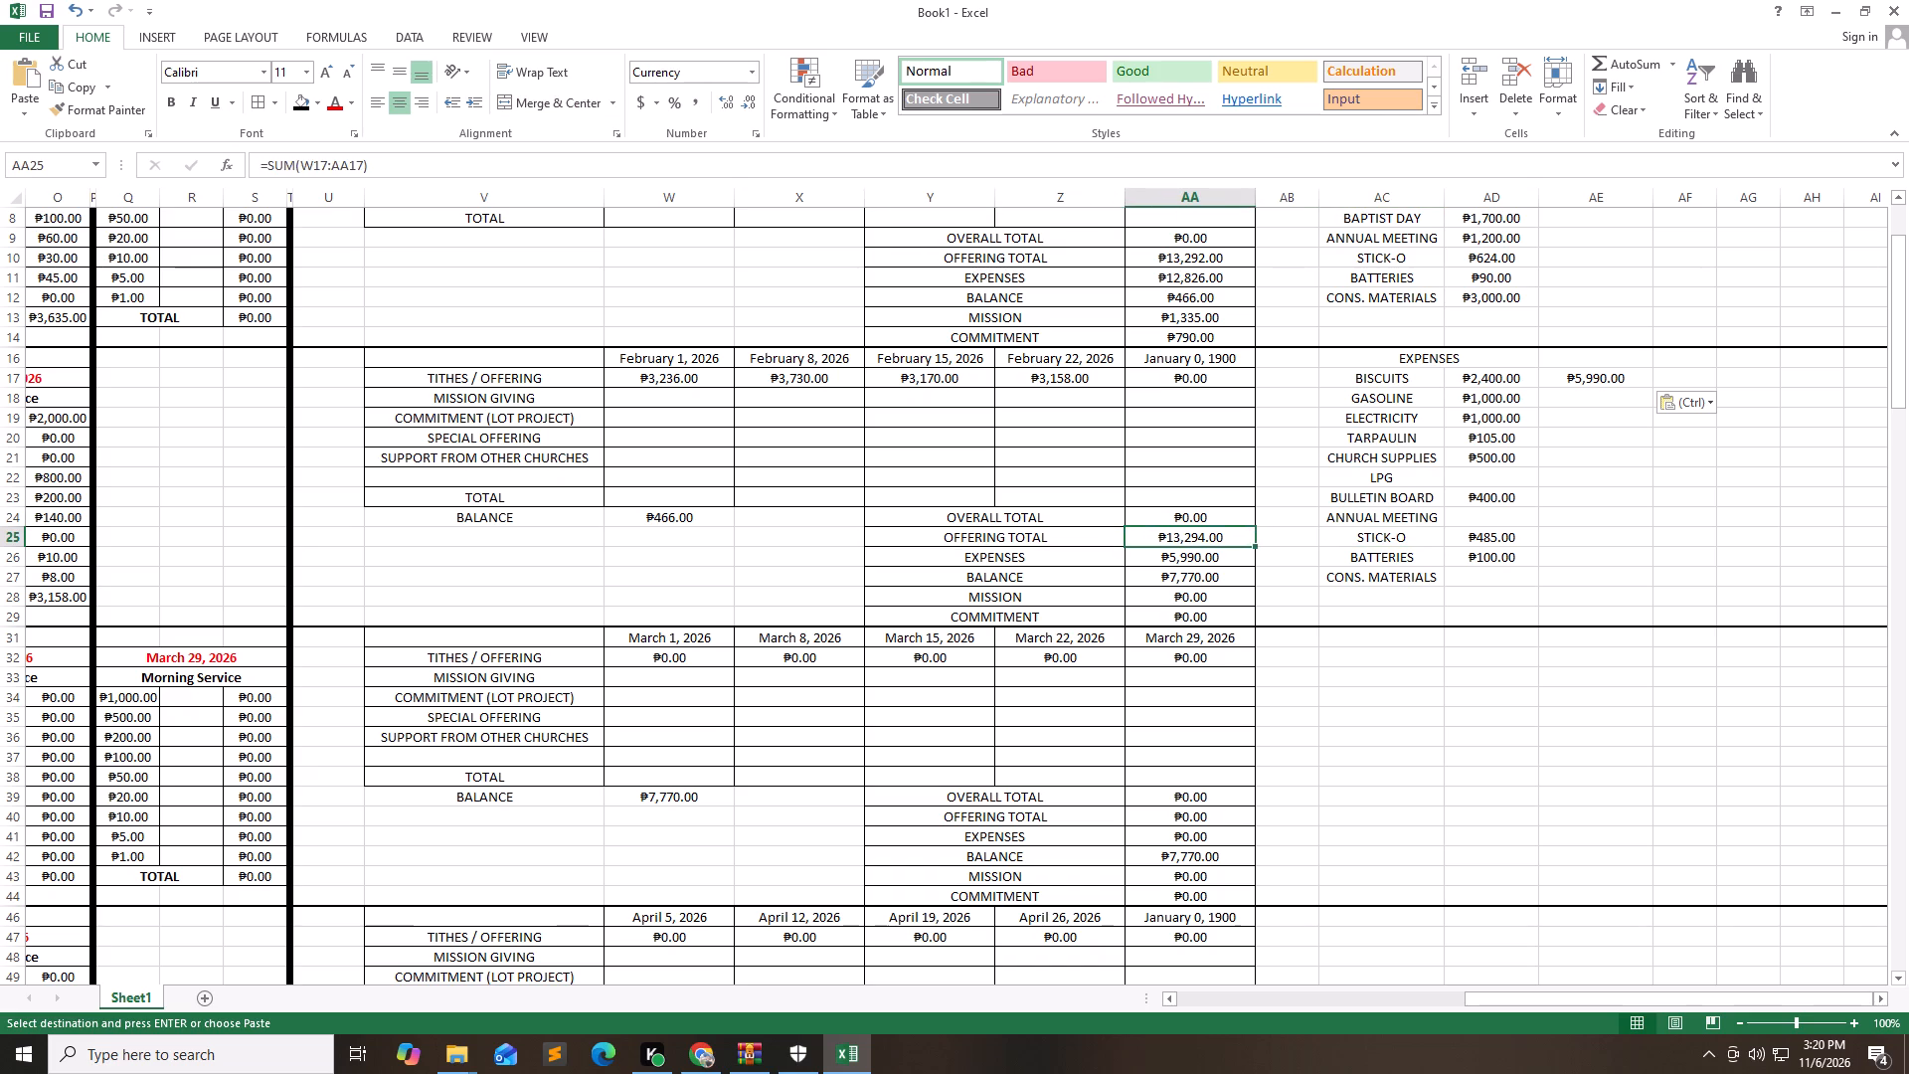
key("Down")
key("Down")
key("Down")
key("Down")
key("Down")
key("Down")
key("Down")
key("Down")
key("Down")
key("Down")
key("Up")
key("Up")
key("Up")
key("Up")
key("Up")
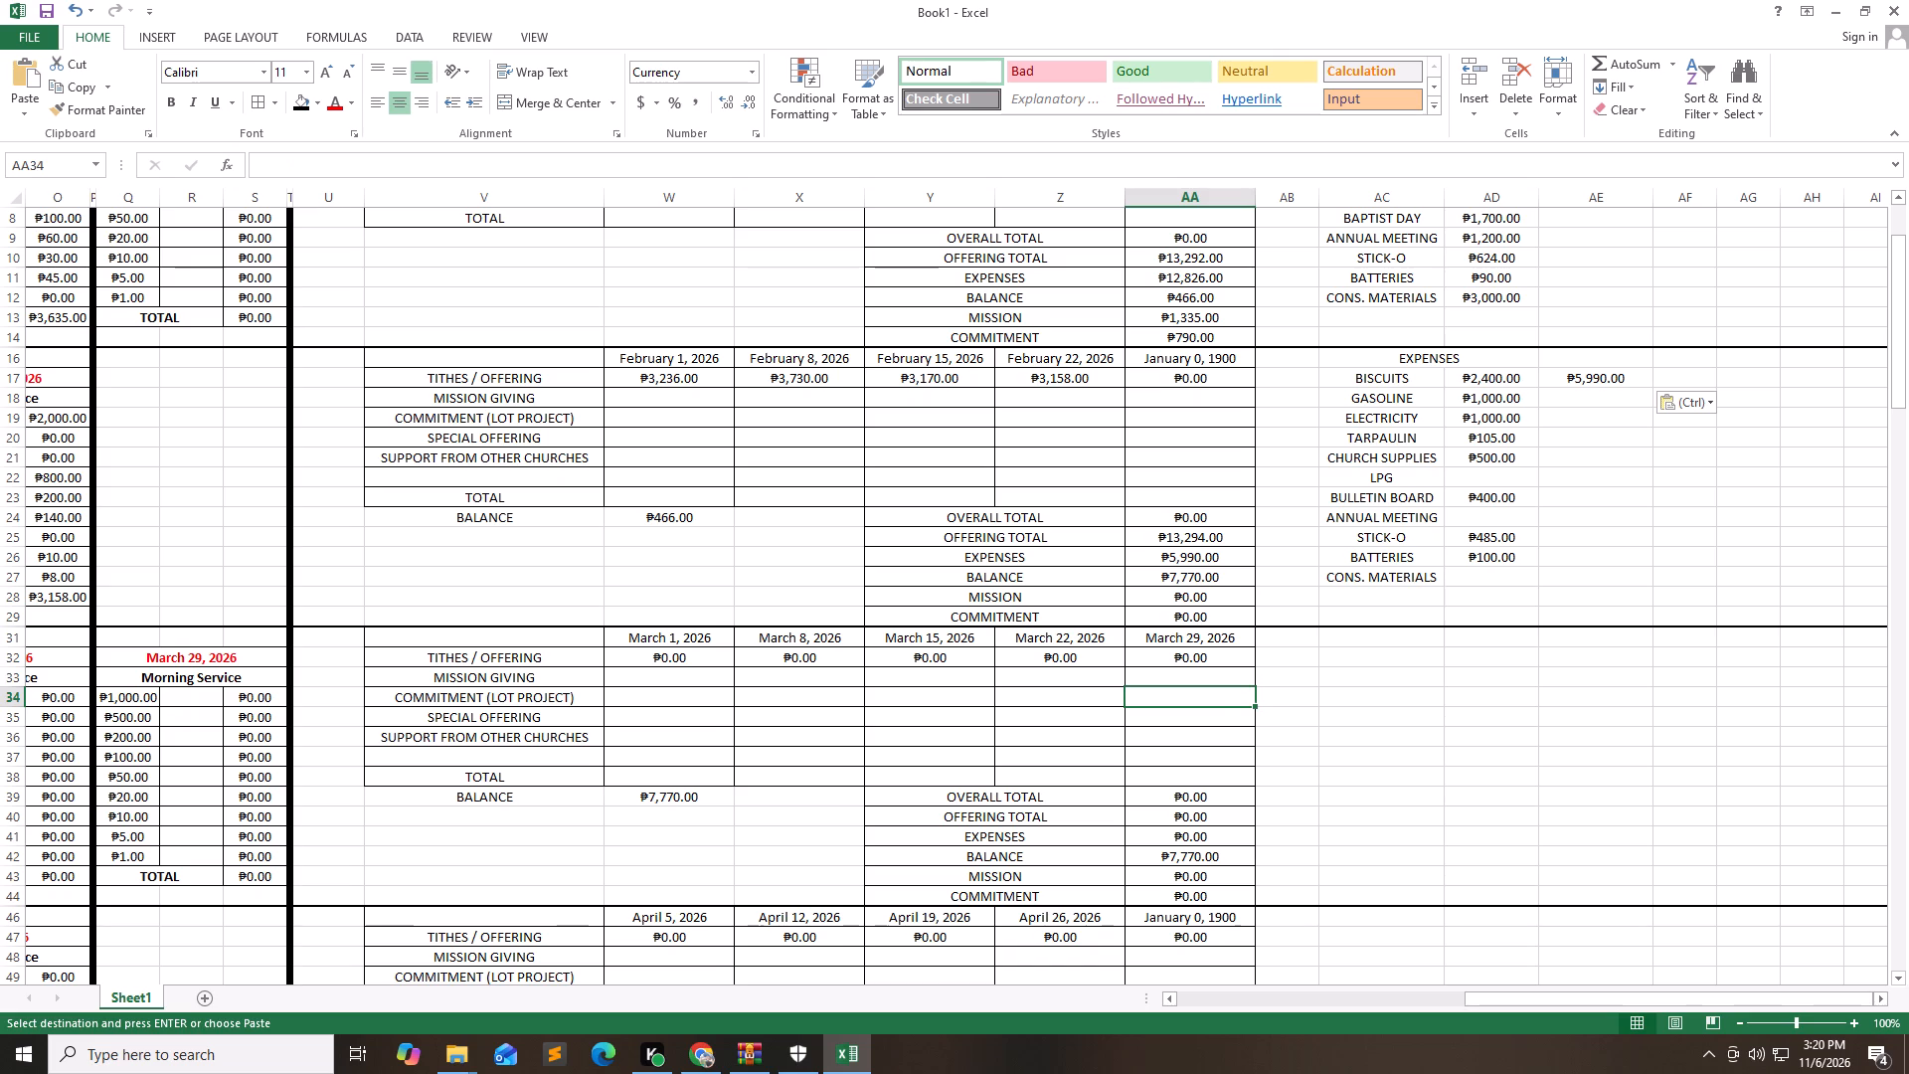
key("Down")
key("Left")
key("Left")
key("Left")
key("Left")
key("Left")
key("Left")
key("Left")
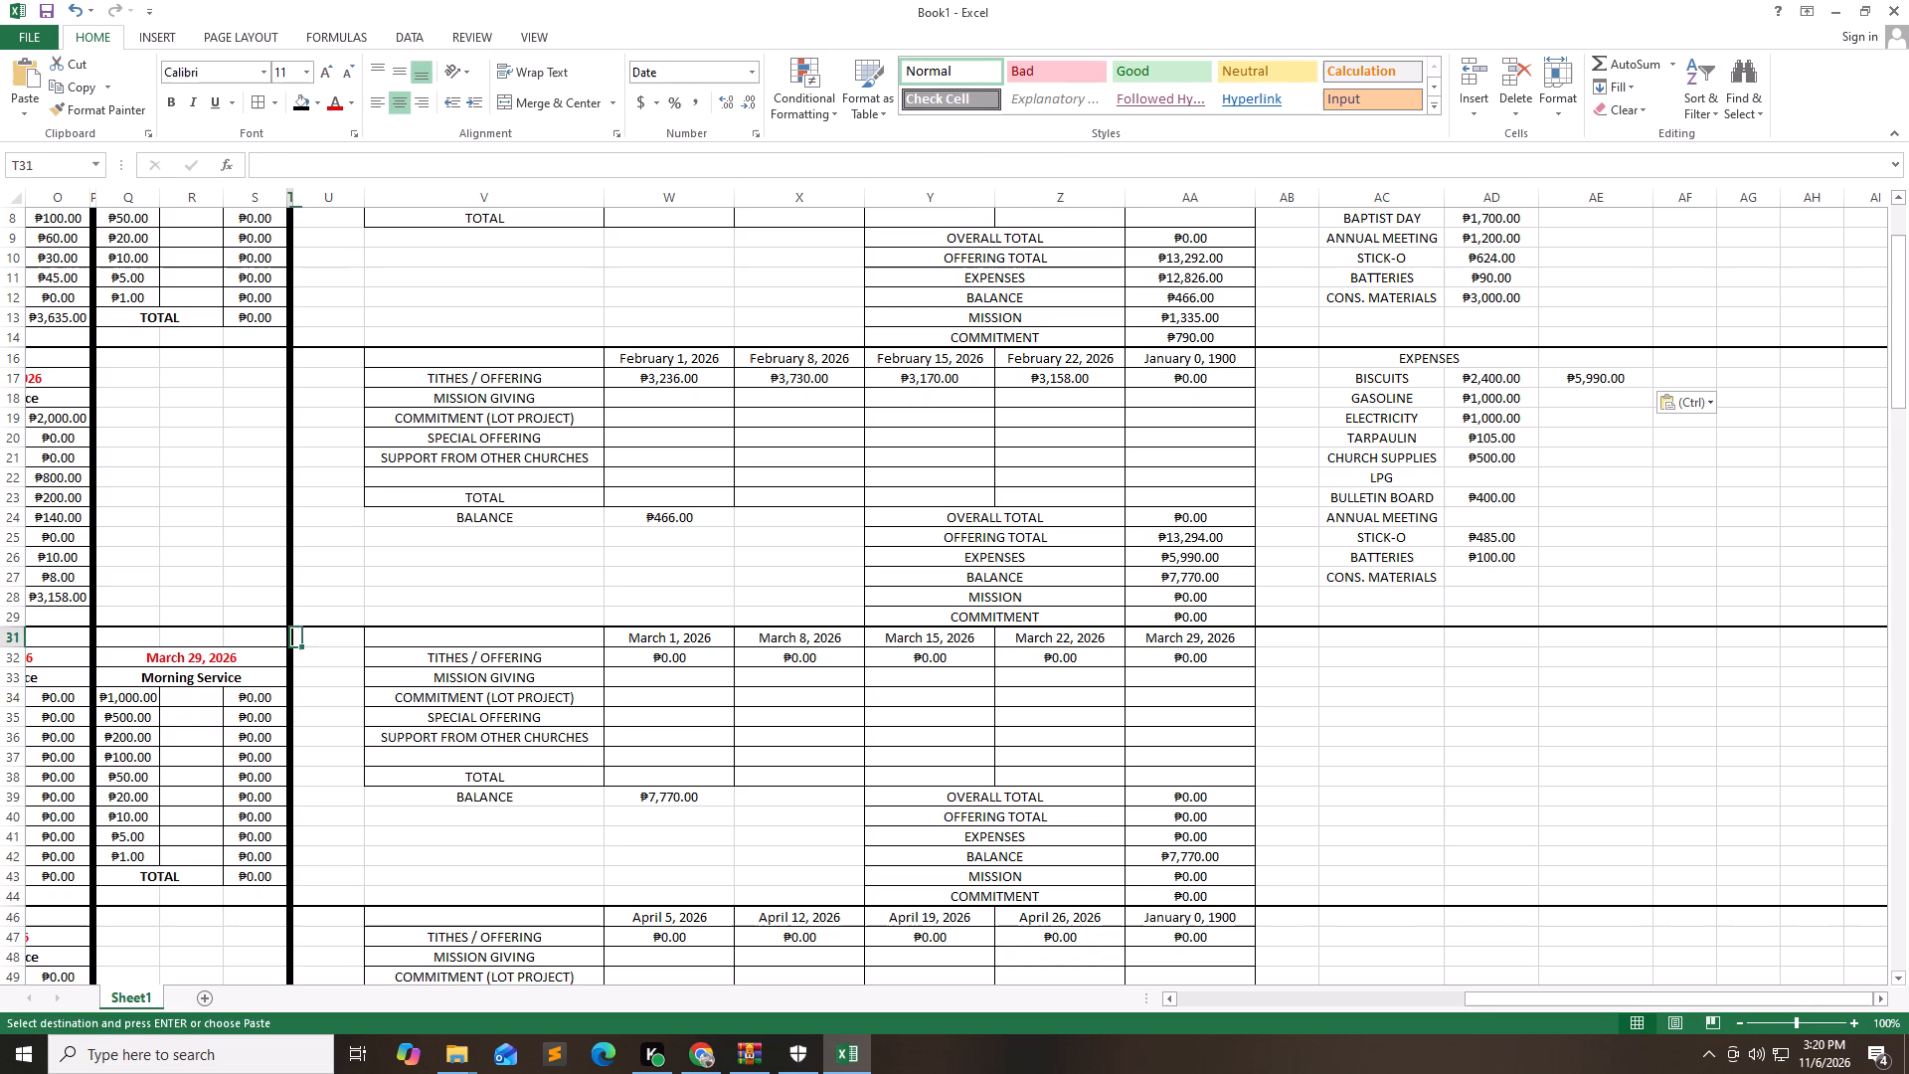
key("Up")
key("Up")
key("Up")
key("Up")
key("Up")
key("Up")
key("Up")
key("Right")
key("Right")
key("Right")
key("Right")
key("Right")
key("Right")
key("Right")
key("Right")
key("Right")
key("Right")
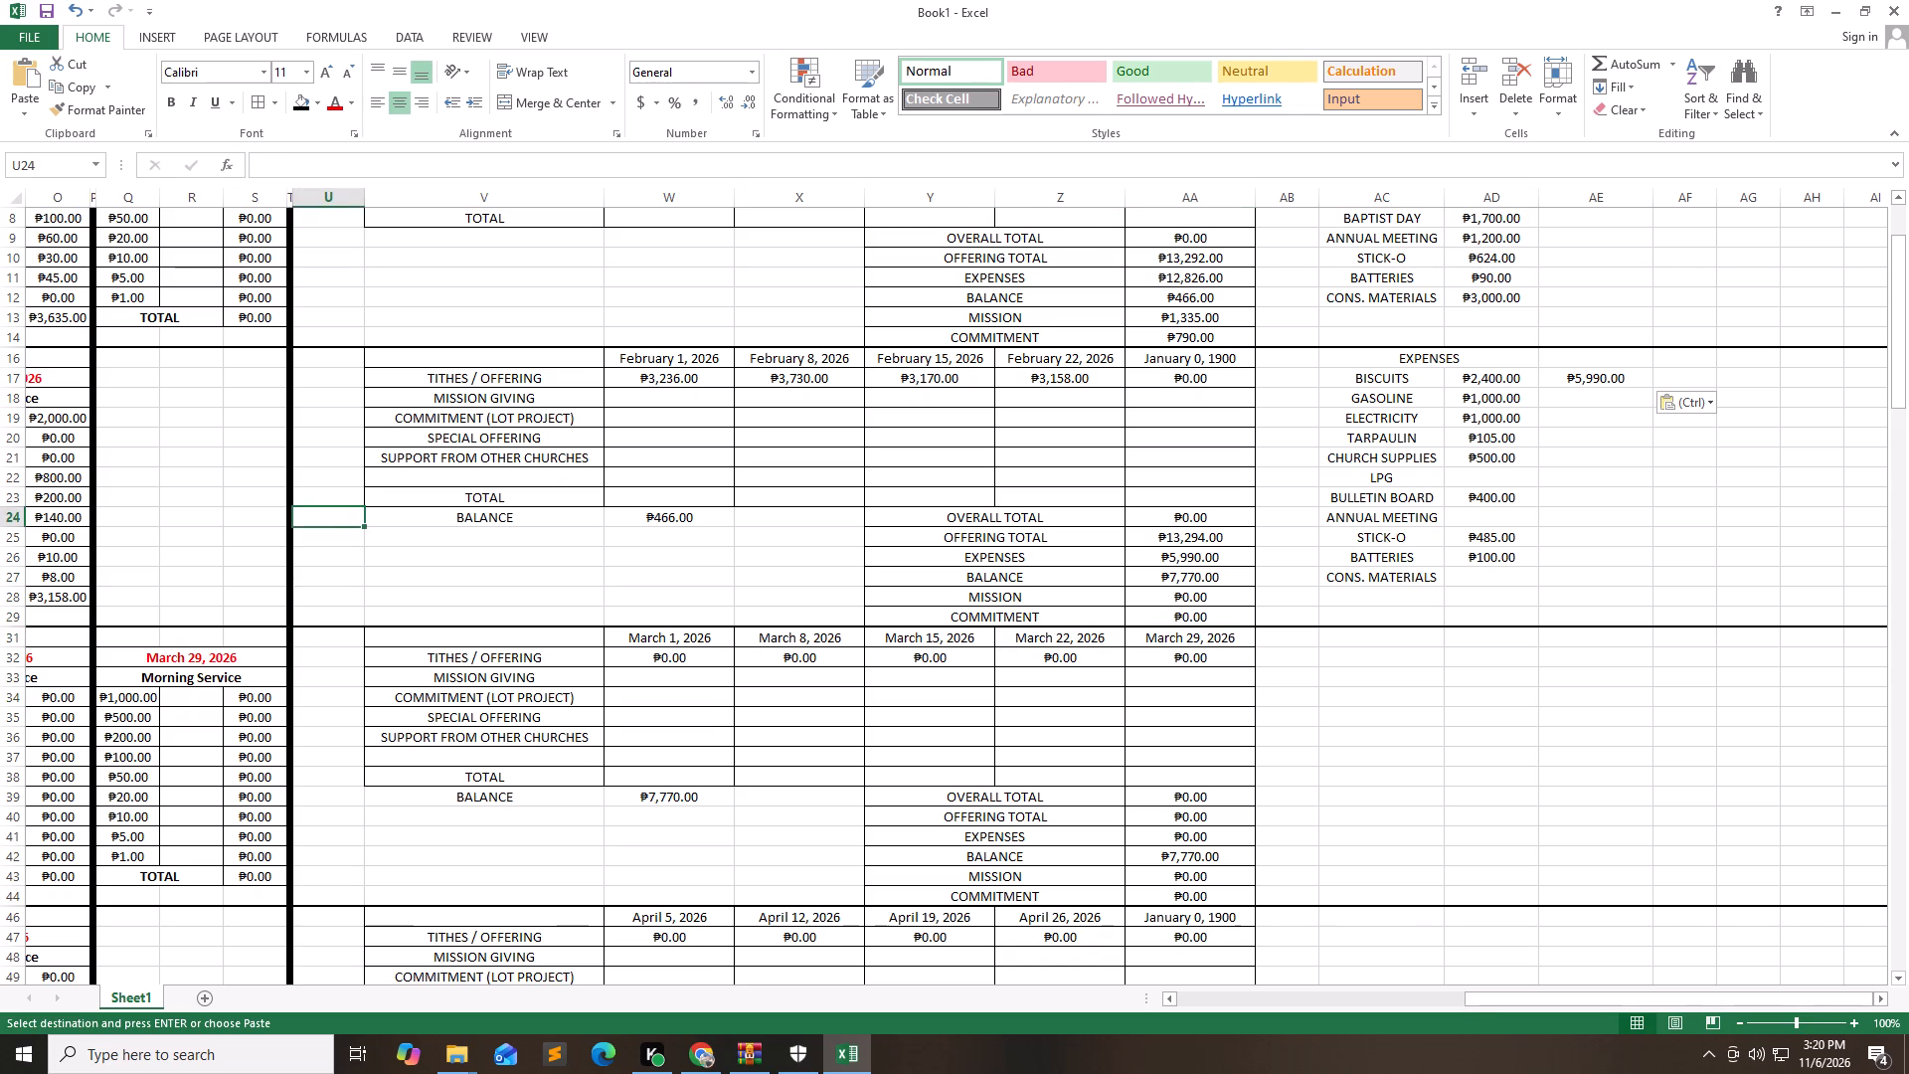
Enter February's MISSION GIVING amounts in W18:Z18: 695, 675, 665 and 730.
key("Left")
key("Left")
key("Left")
key("Left")
key("Left")
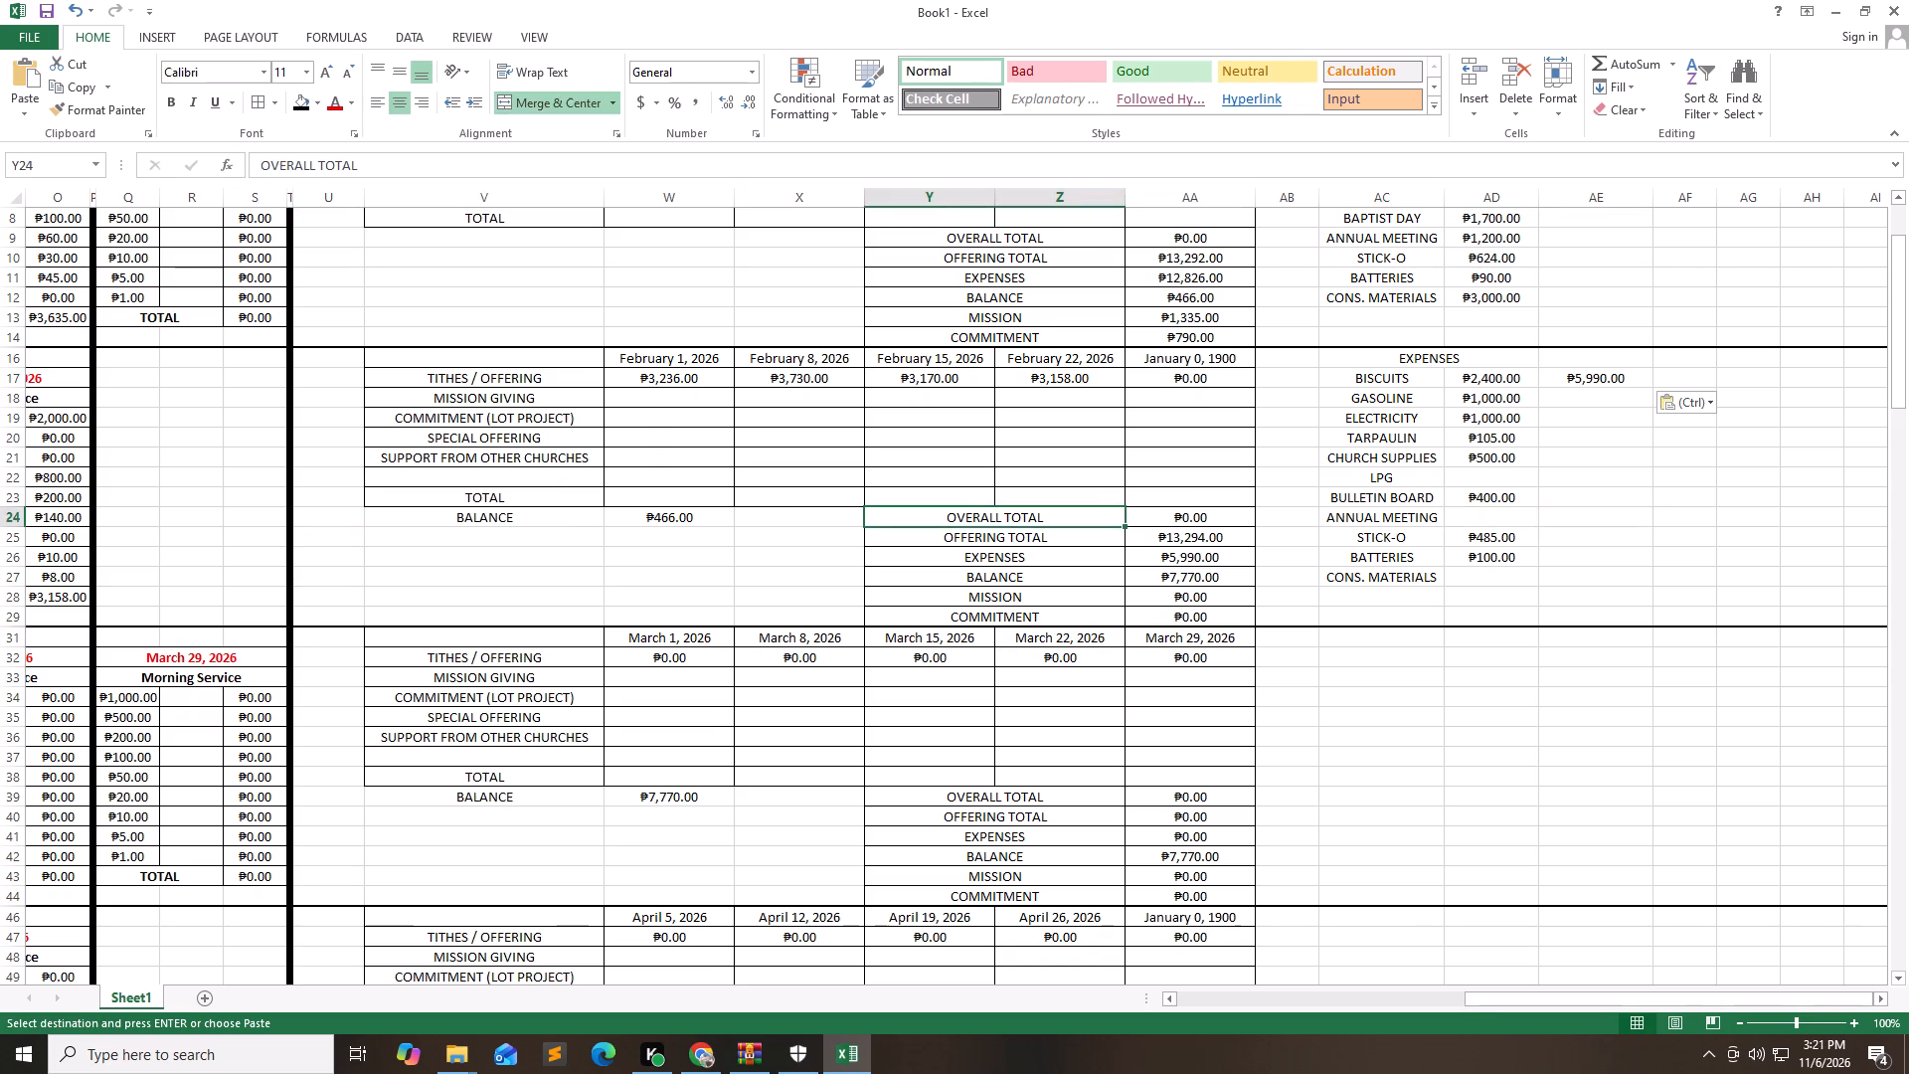
key("Left")
key("Left")
key("Right")
key("Up")
key("Up")
key("Up")
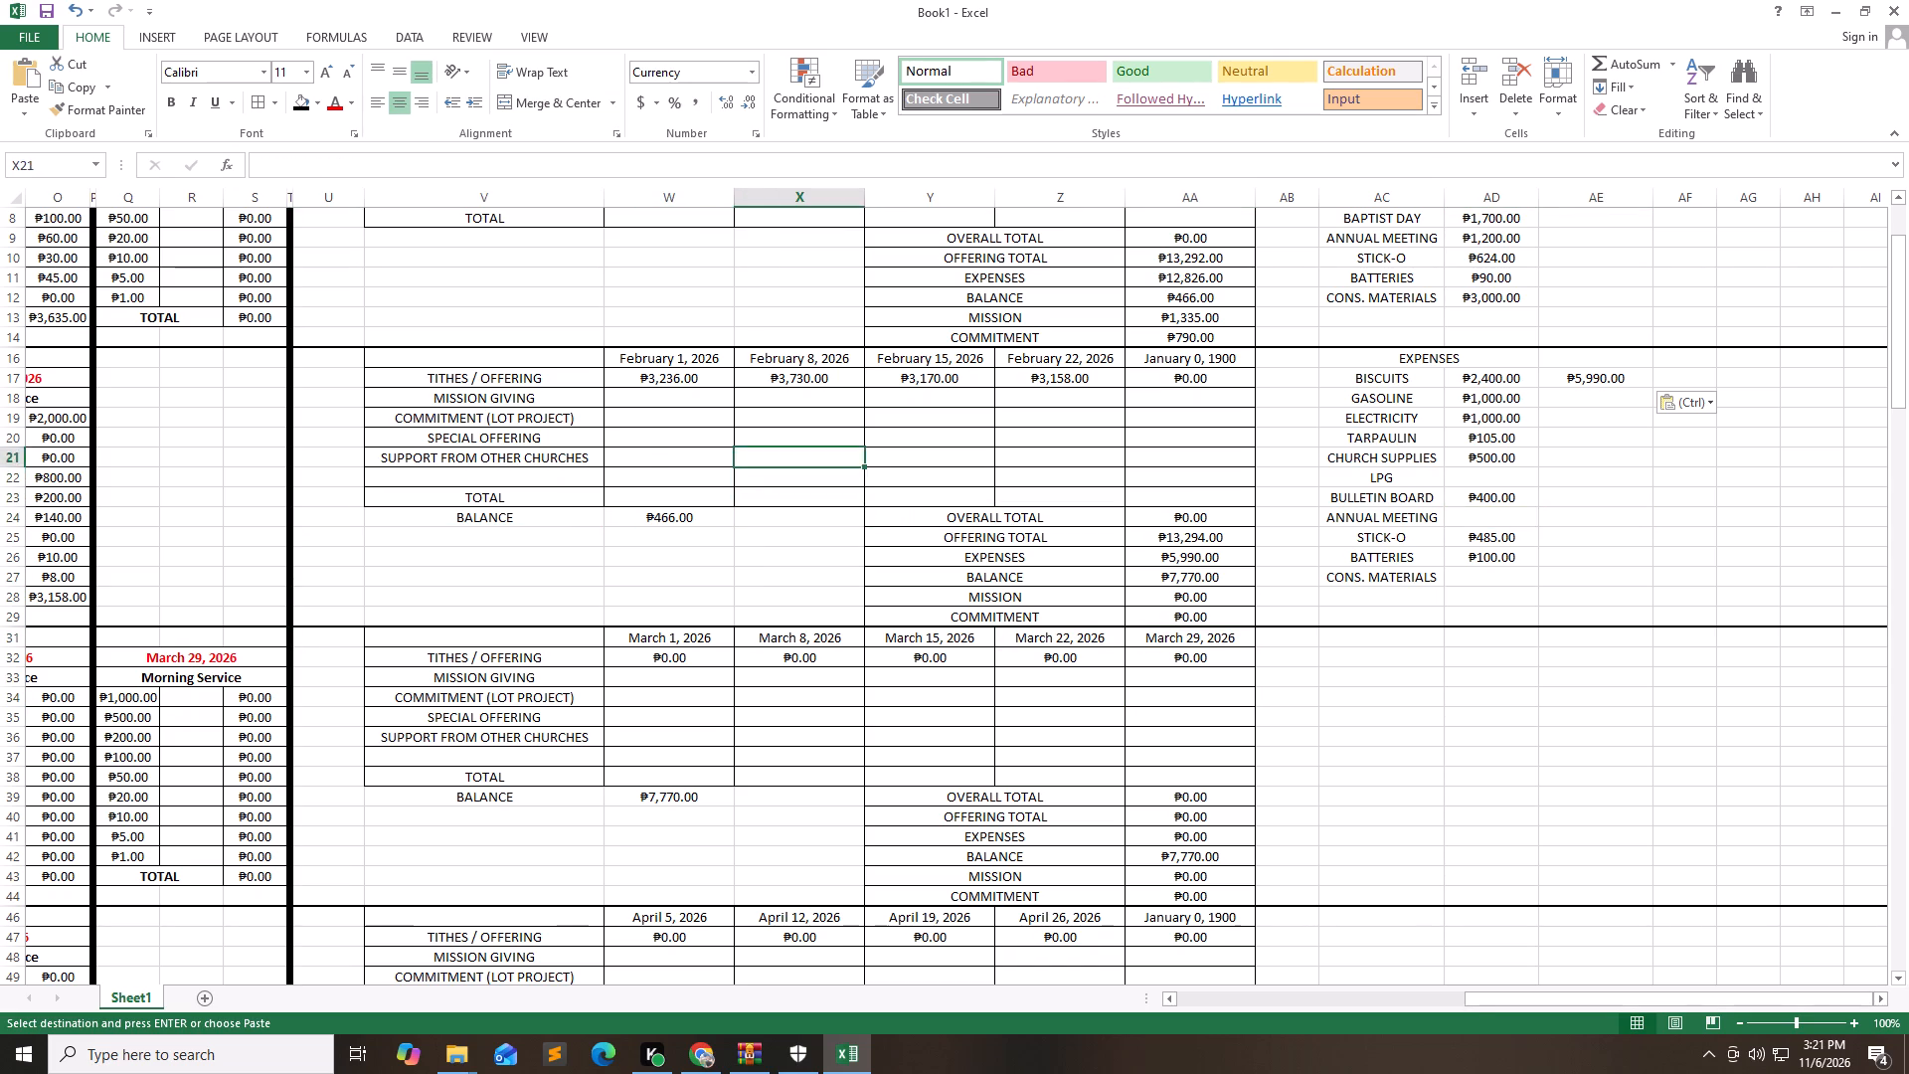
key("Up")
key("Up")
key("Up")
key("Left")
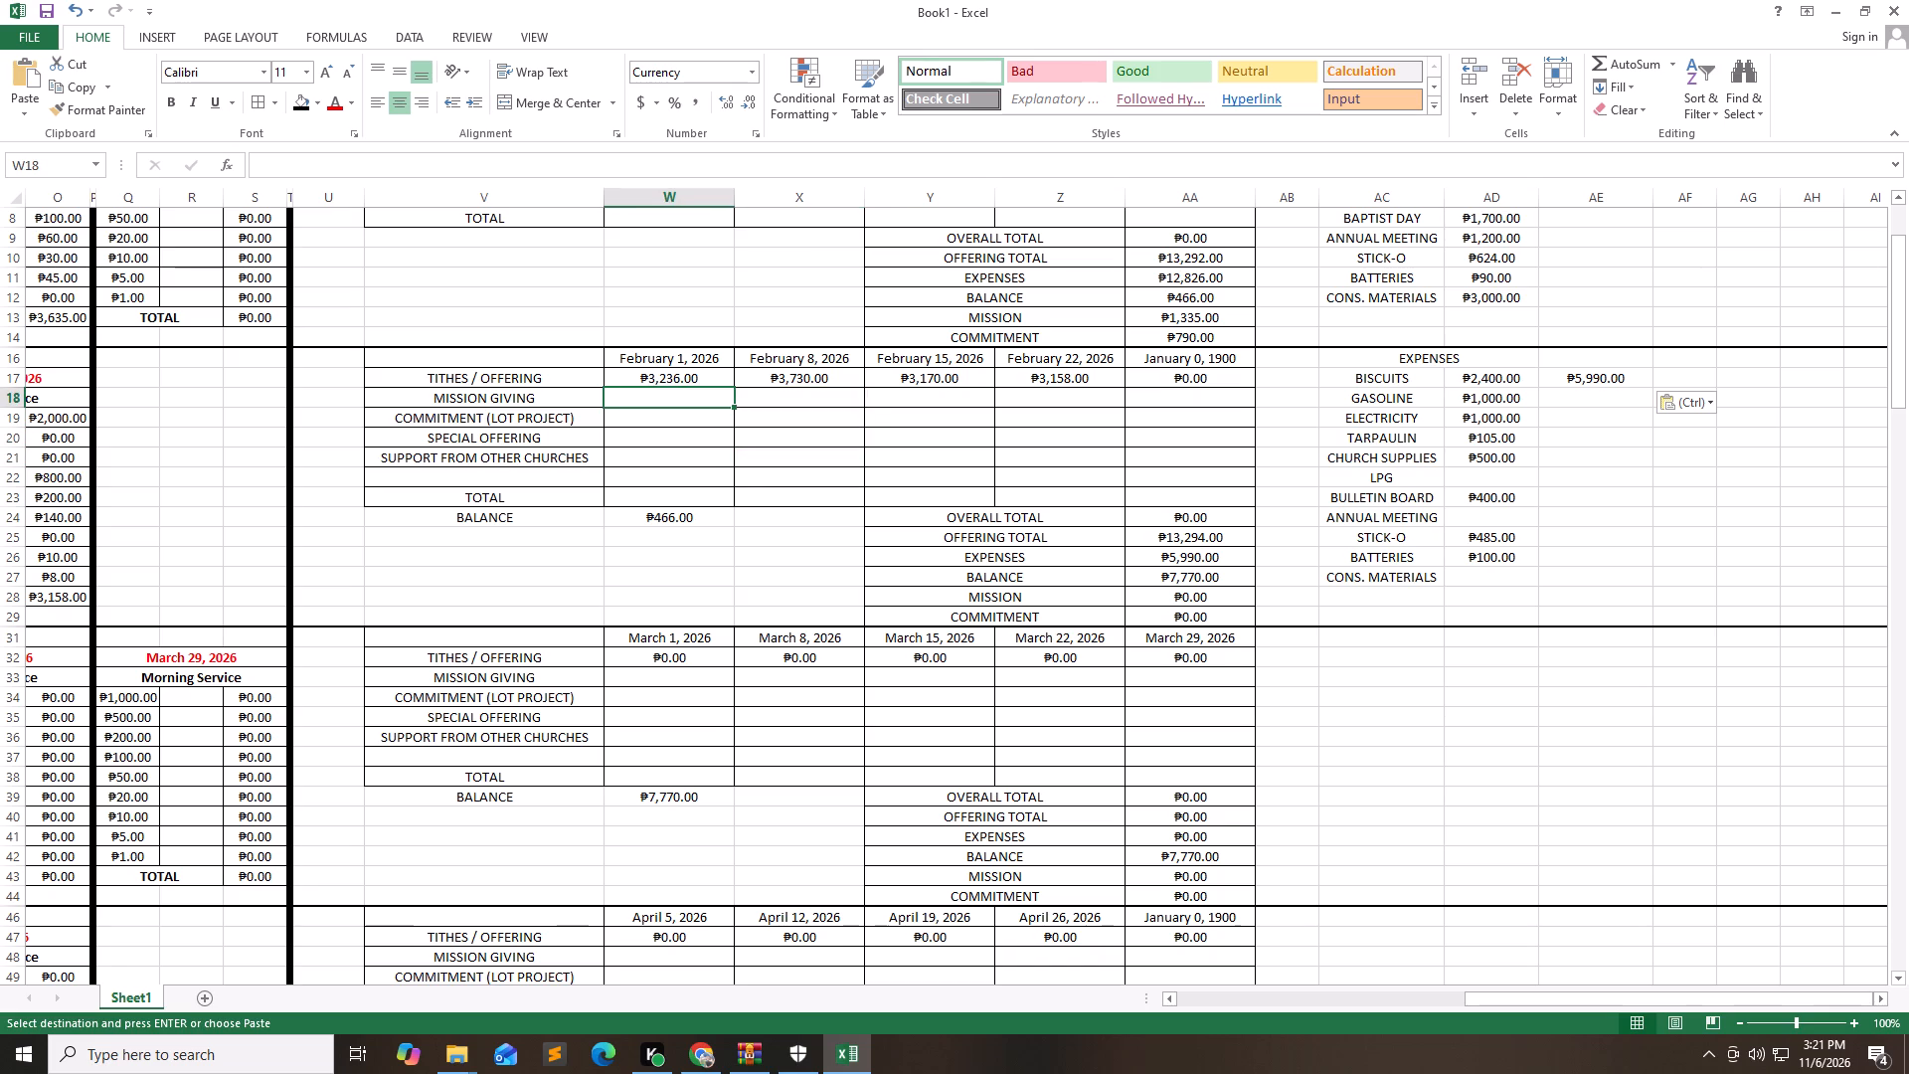
type("695")
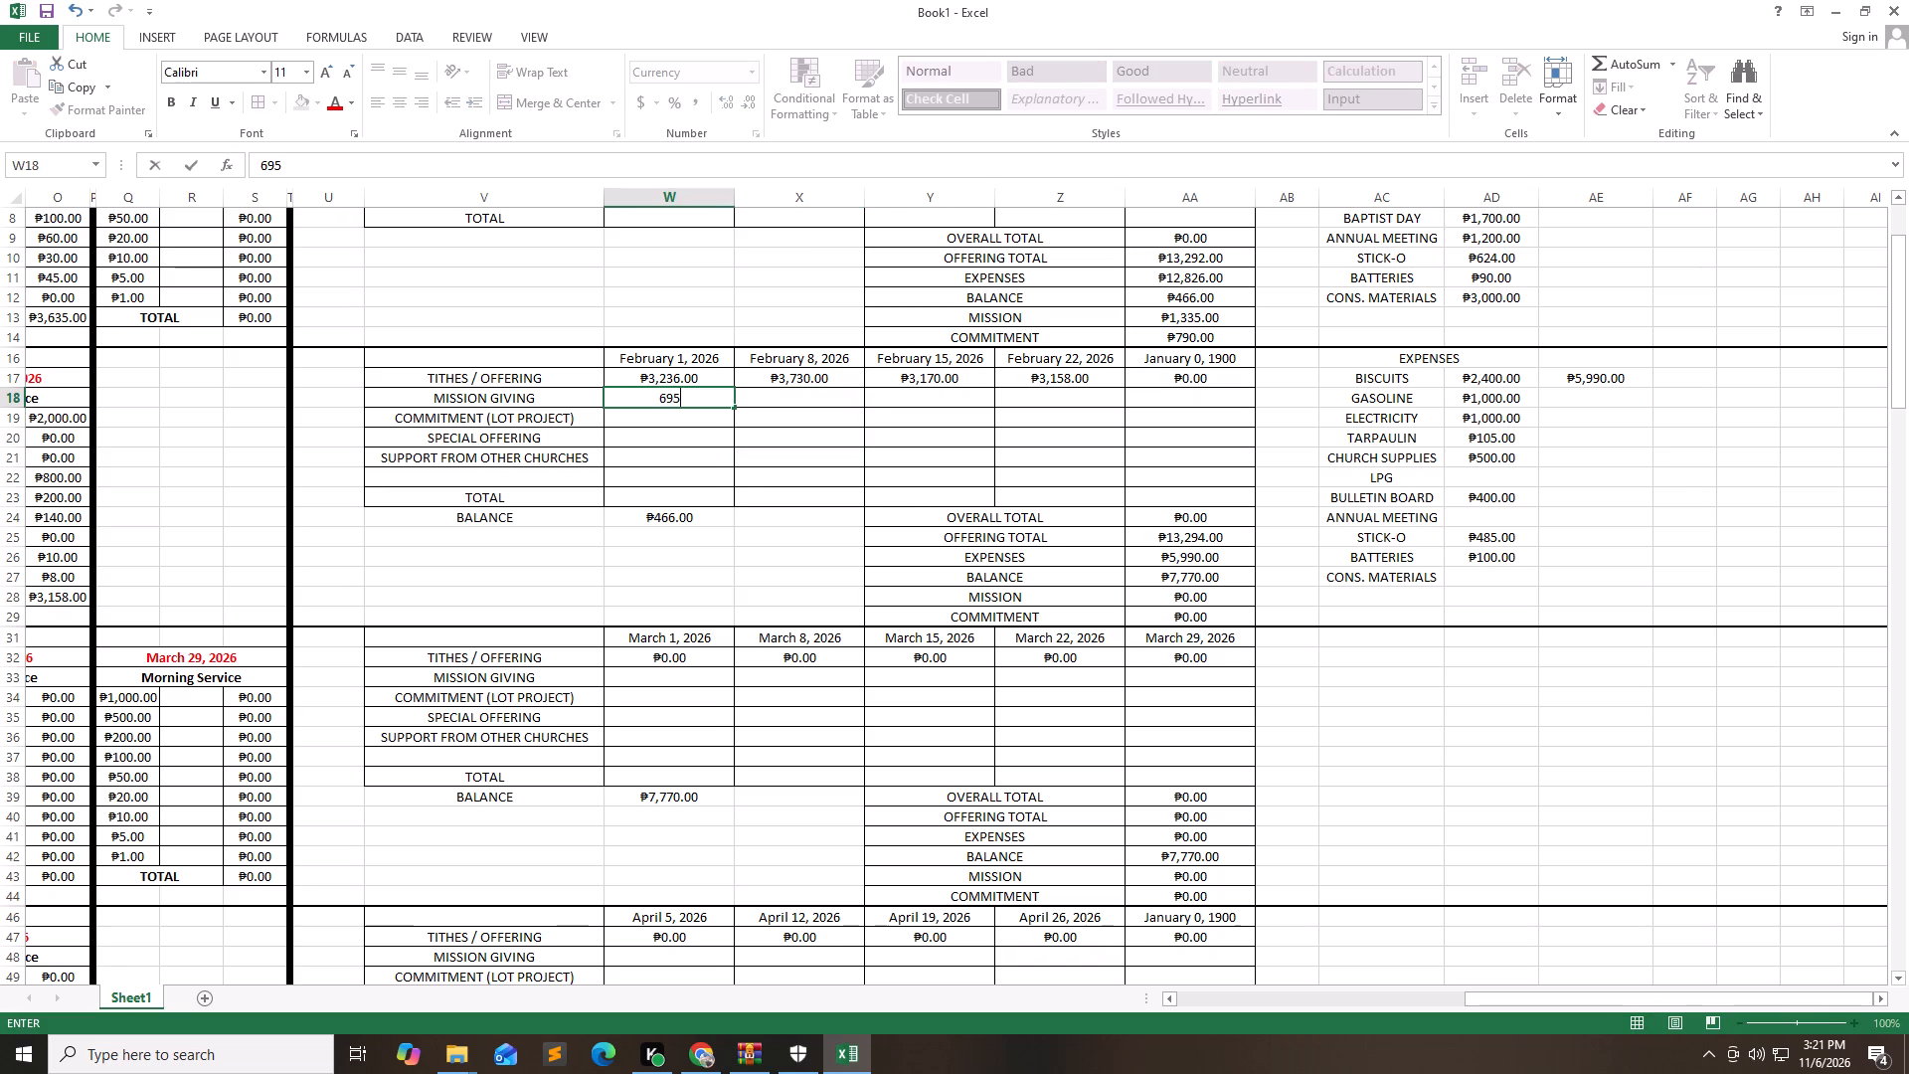
key("Right")
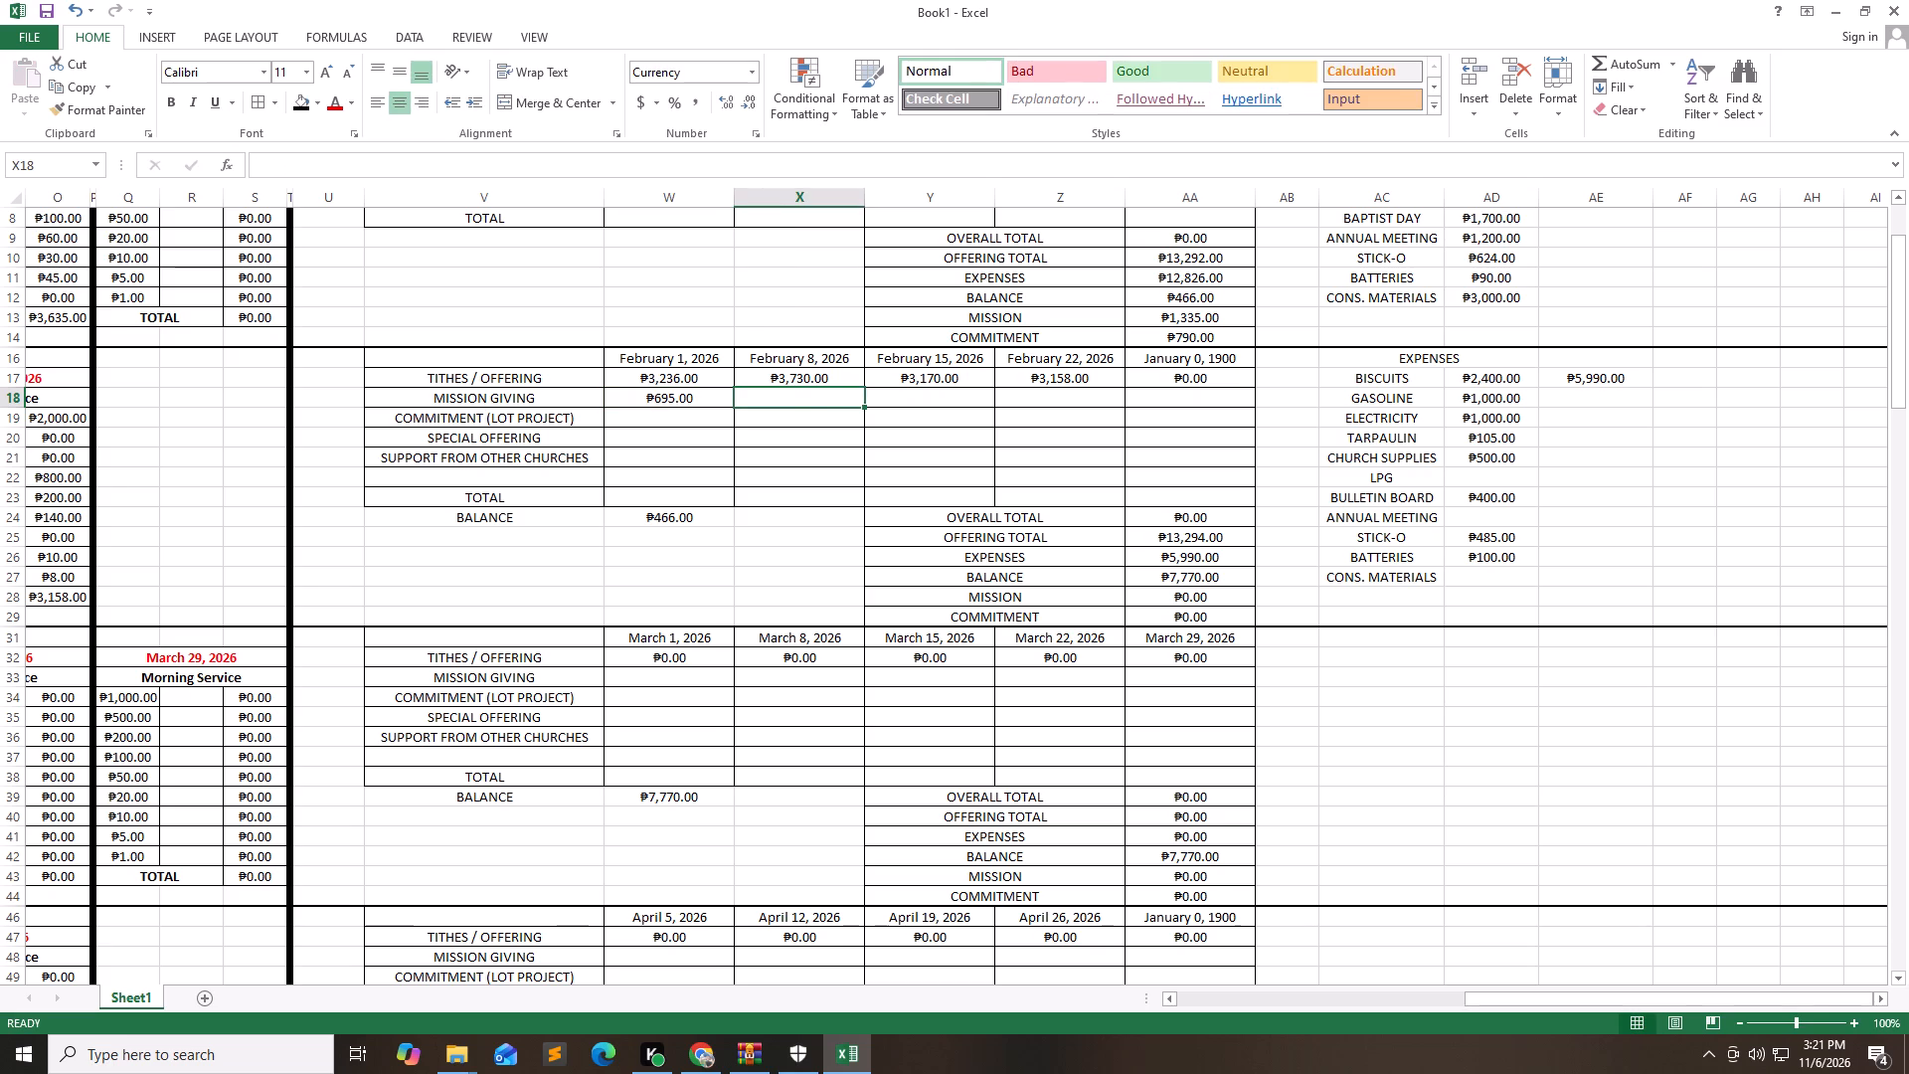
type("675")
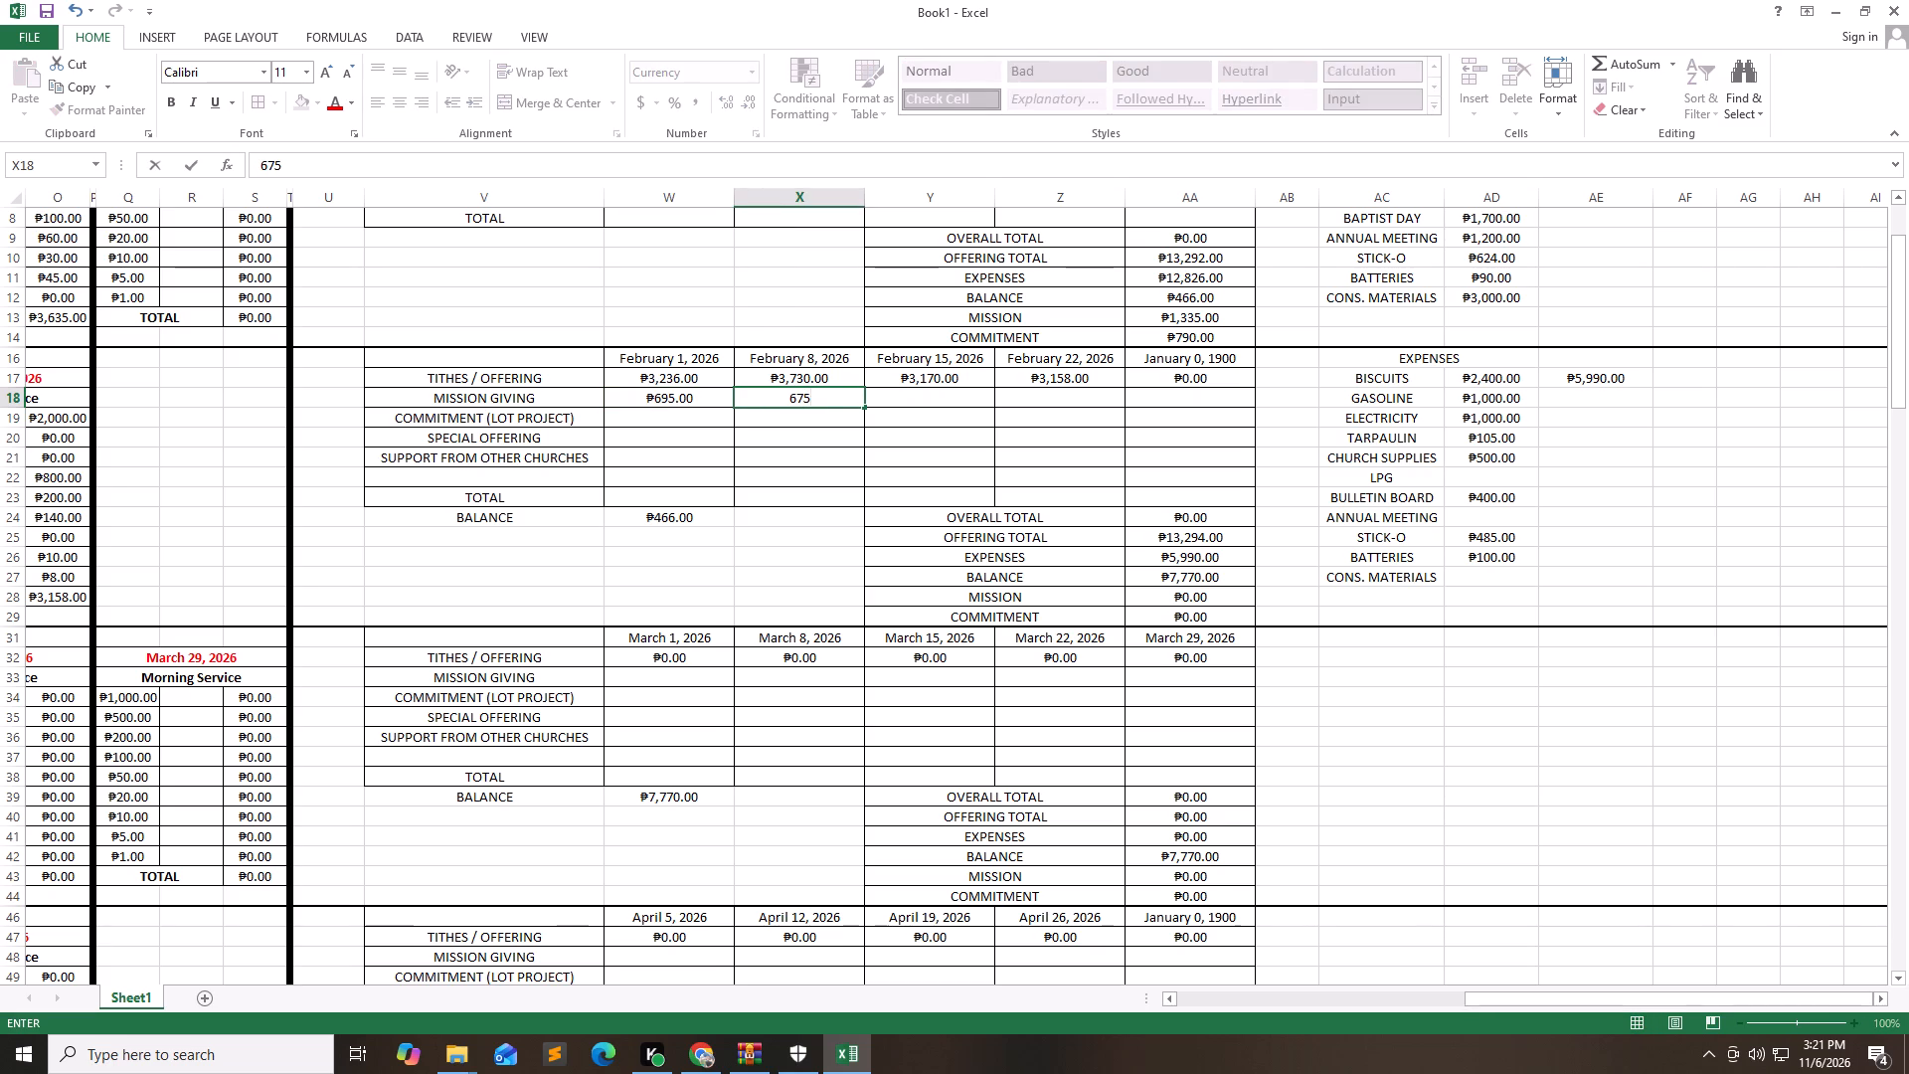
key("Right")
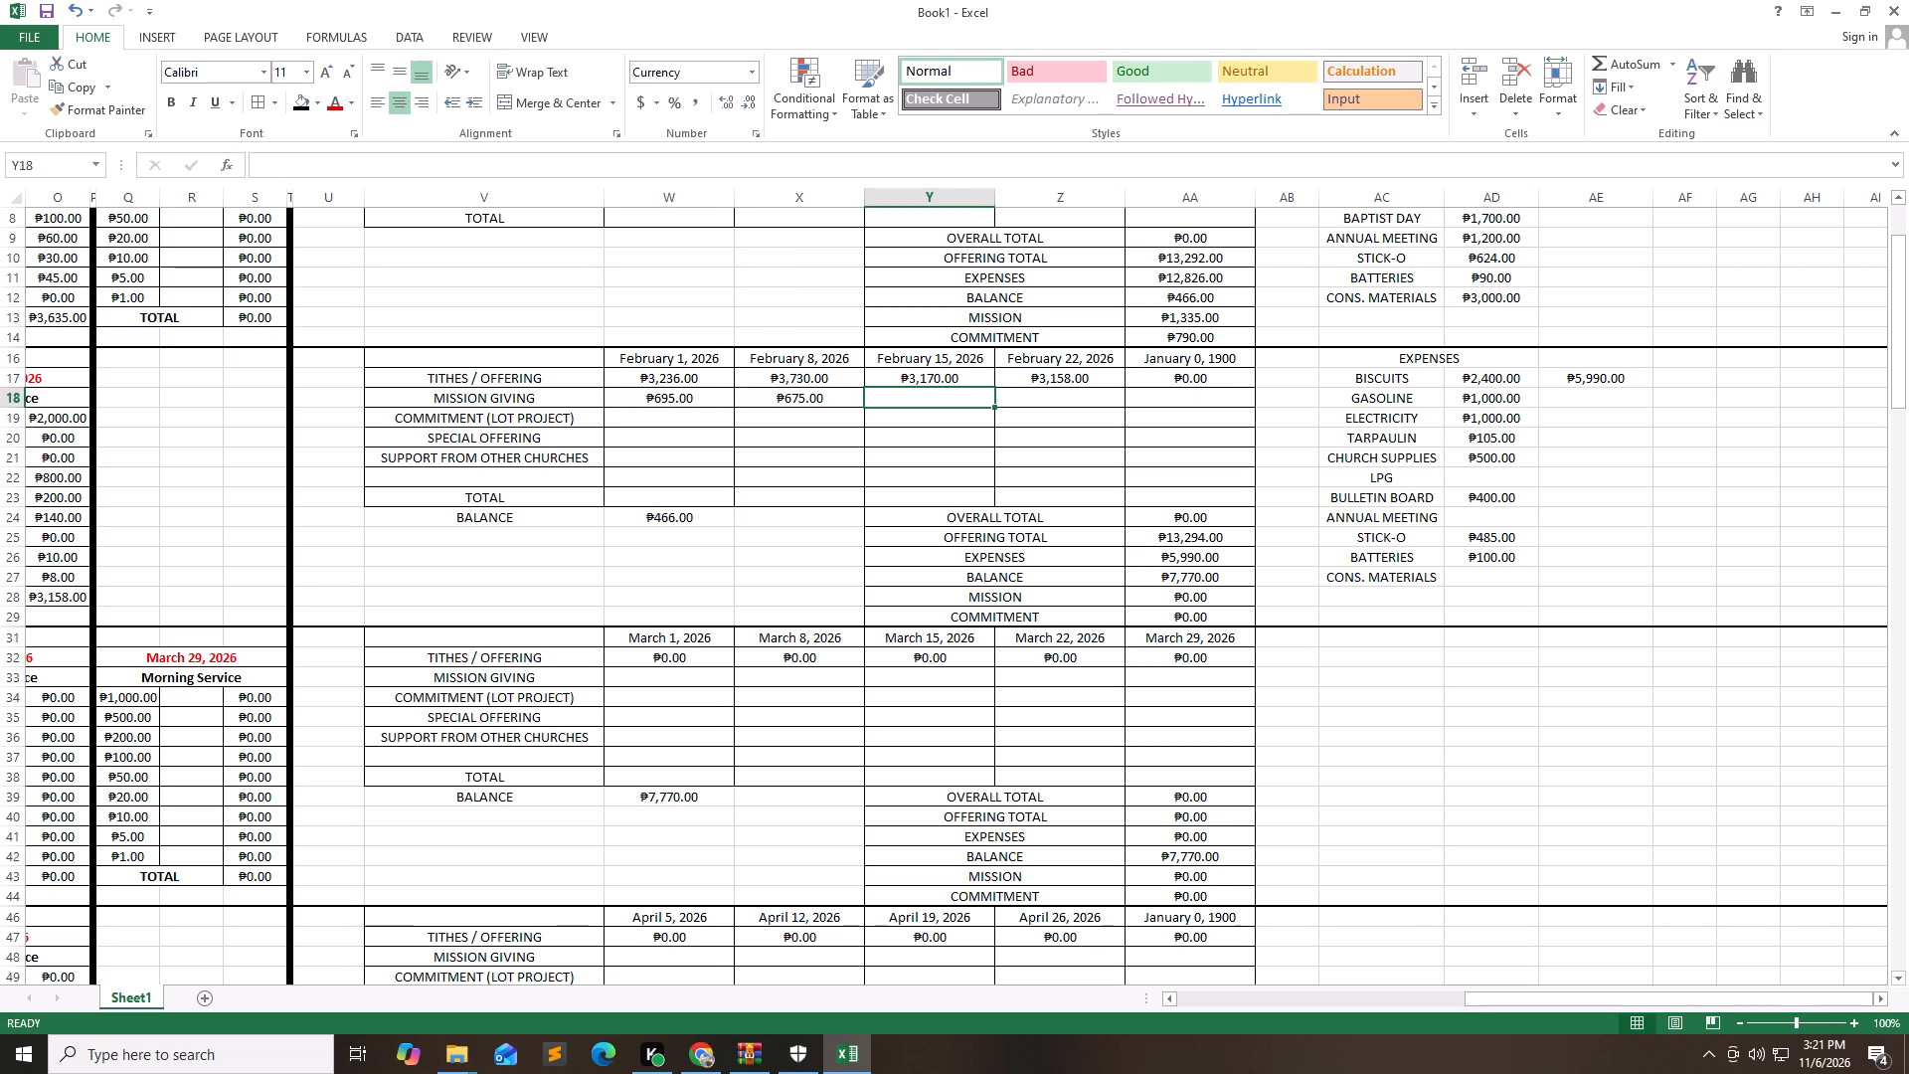
type("665")
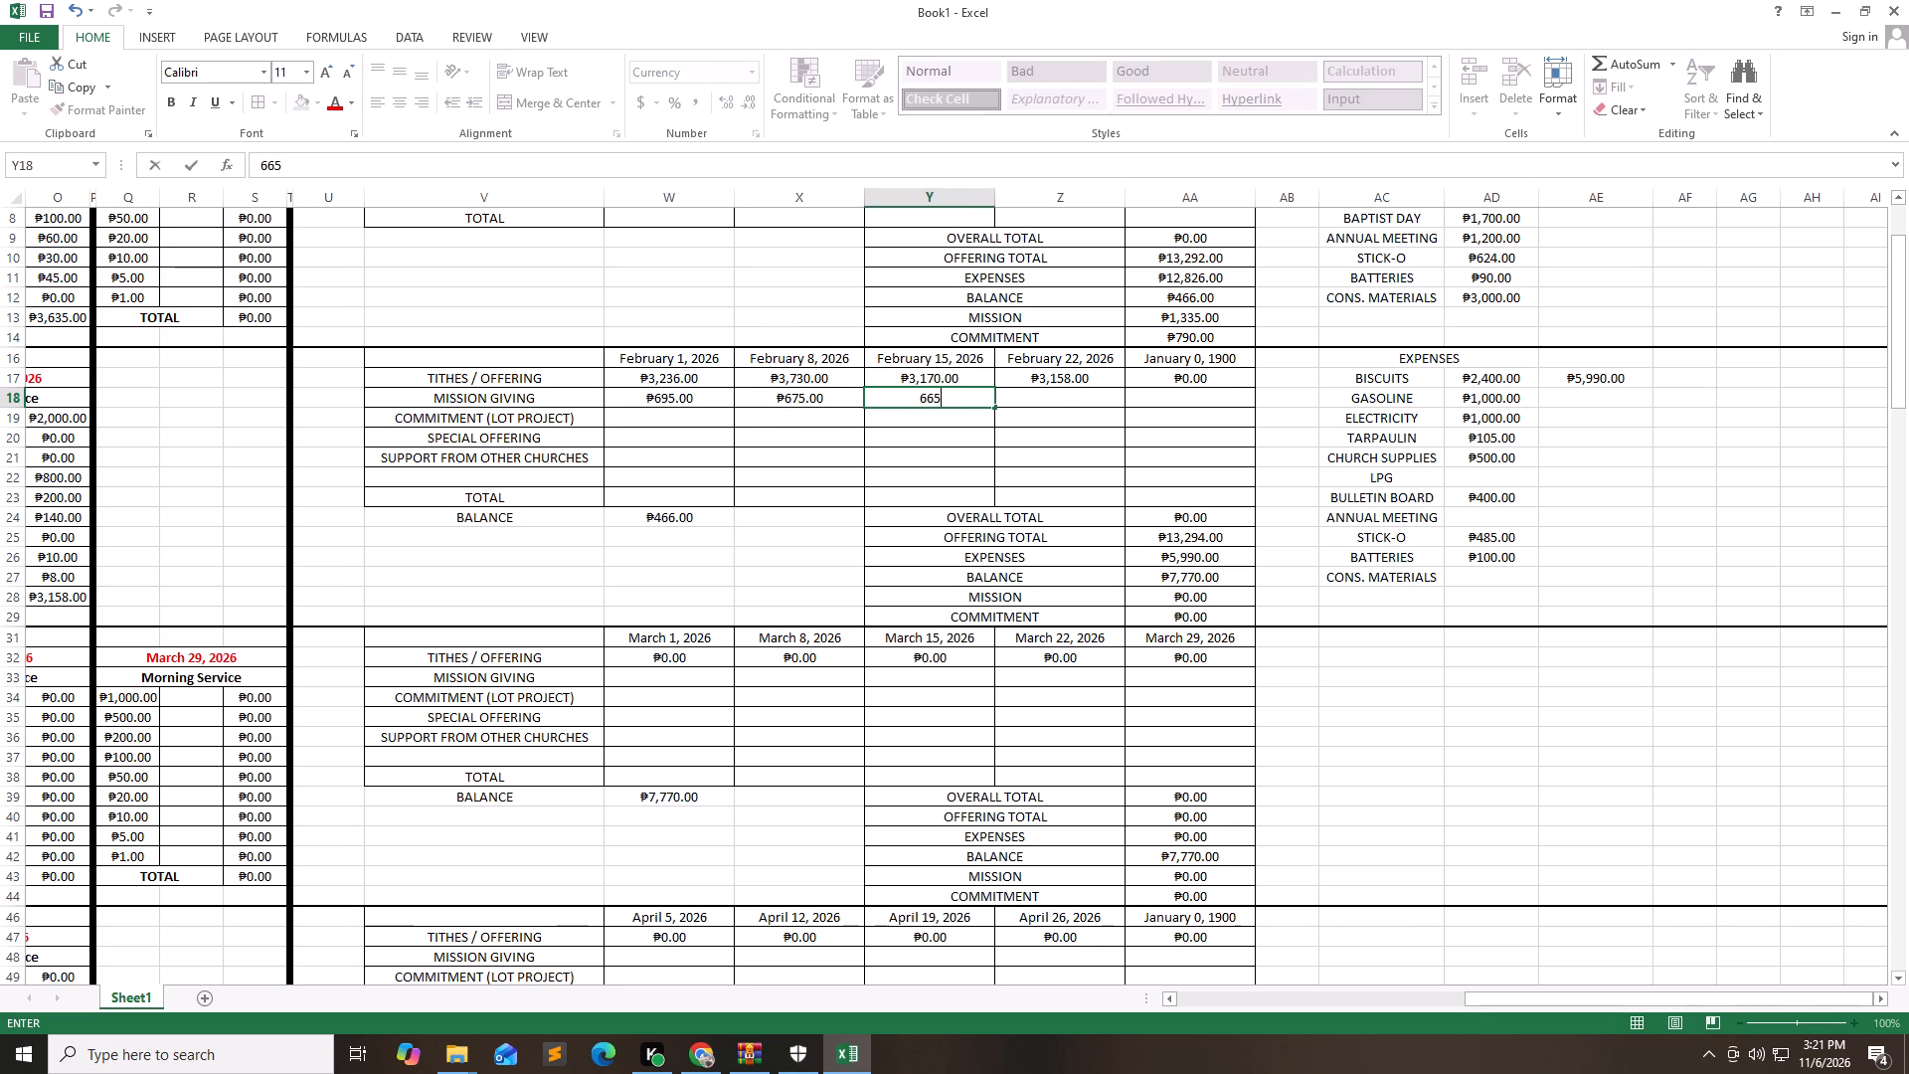
key("Right")
key("7")
type("30")
key("Down")
Enter the COMMITMENT (LOT PROJECT) amounts 485 for February 1 in W19 and 375 for February 8 in X19.
key("Left")
key("Left")
key("Left")
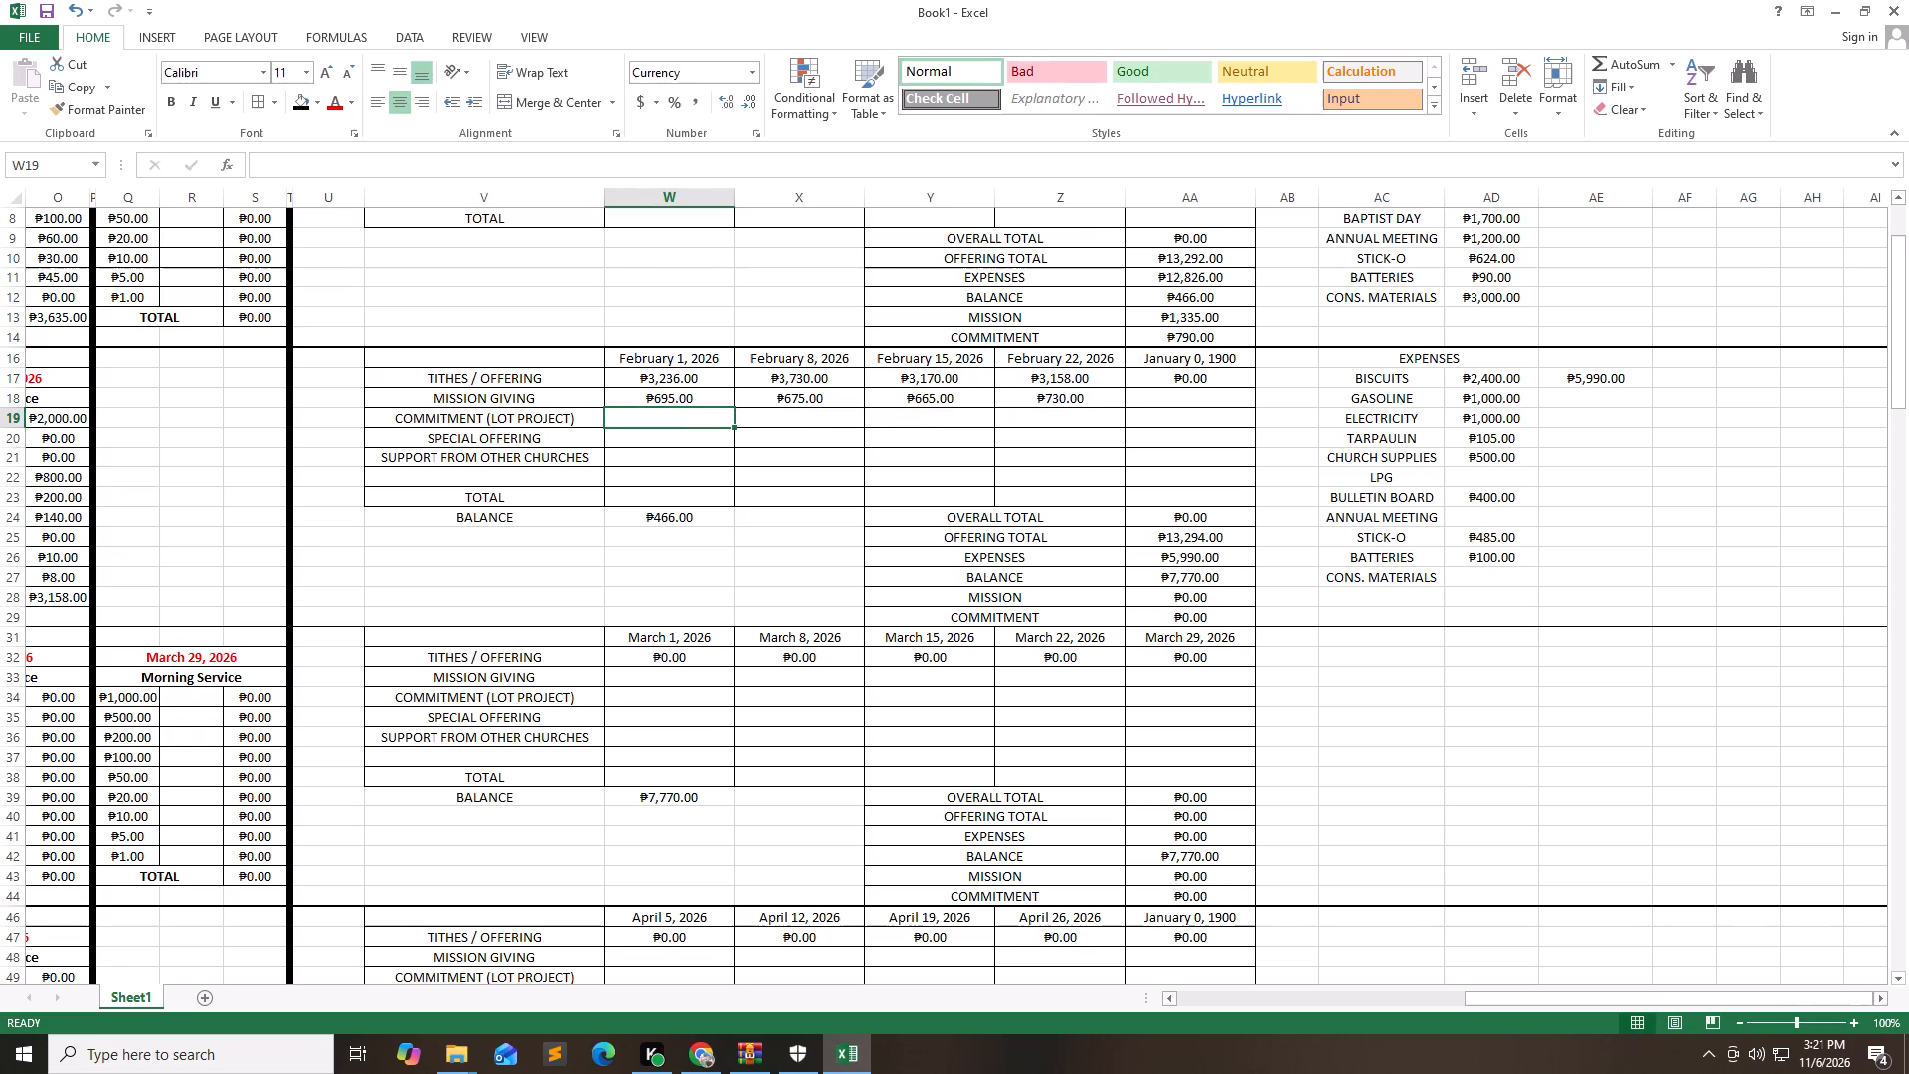
type("485")
key("Right")
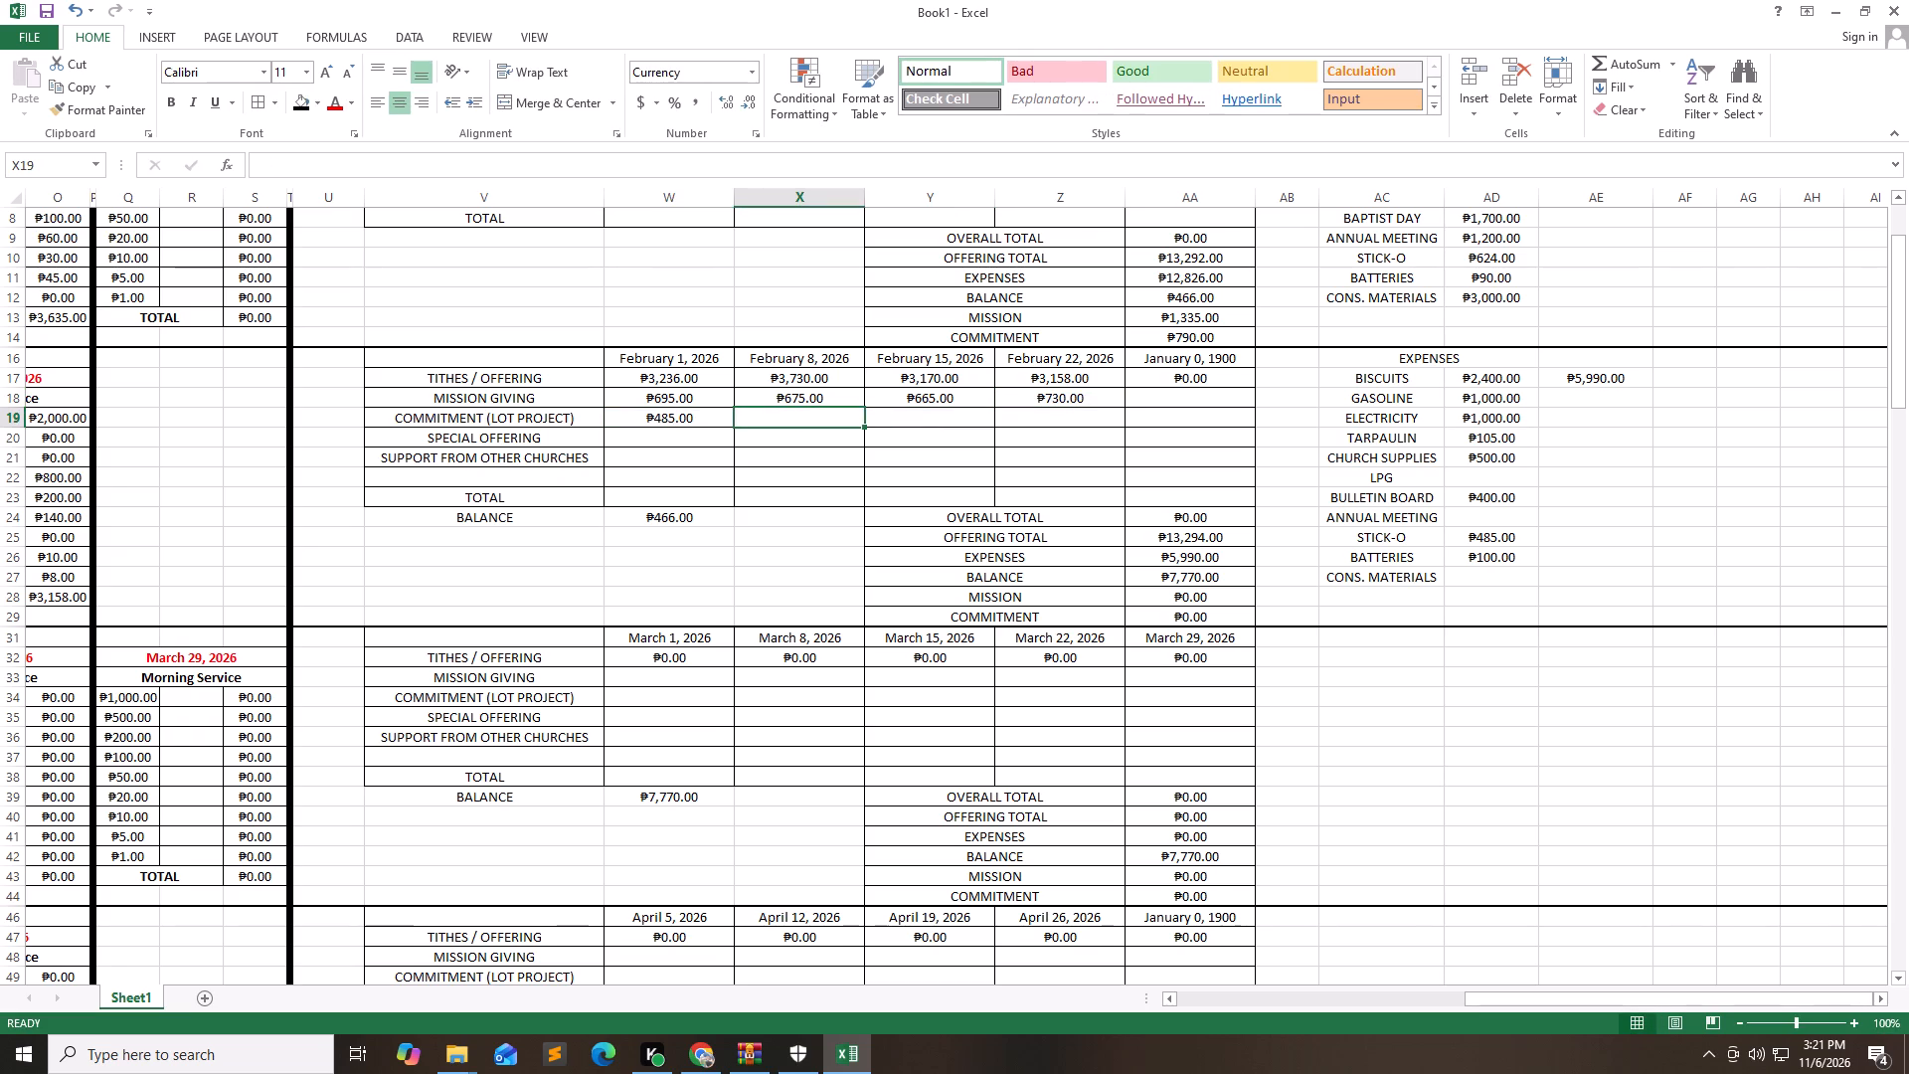
type("375")
key("Right")
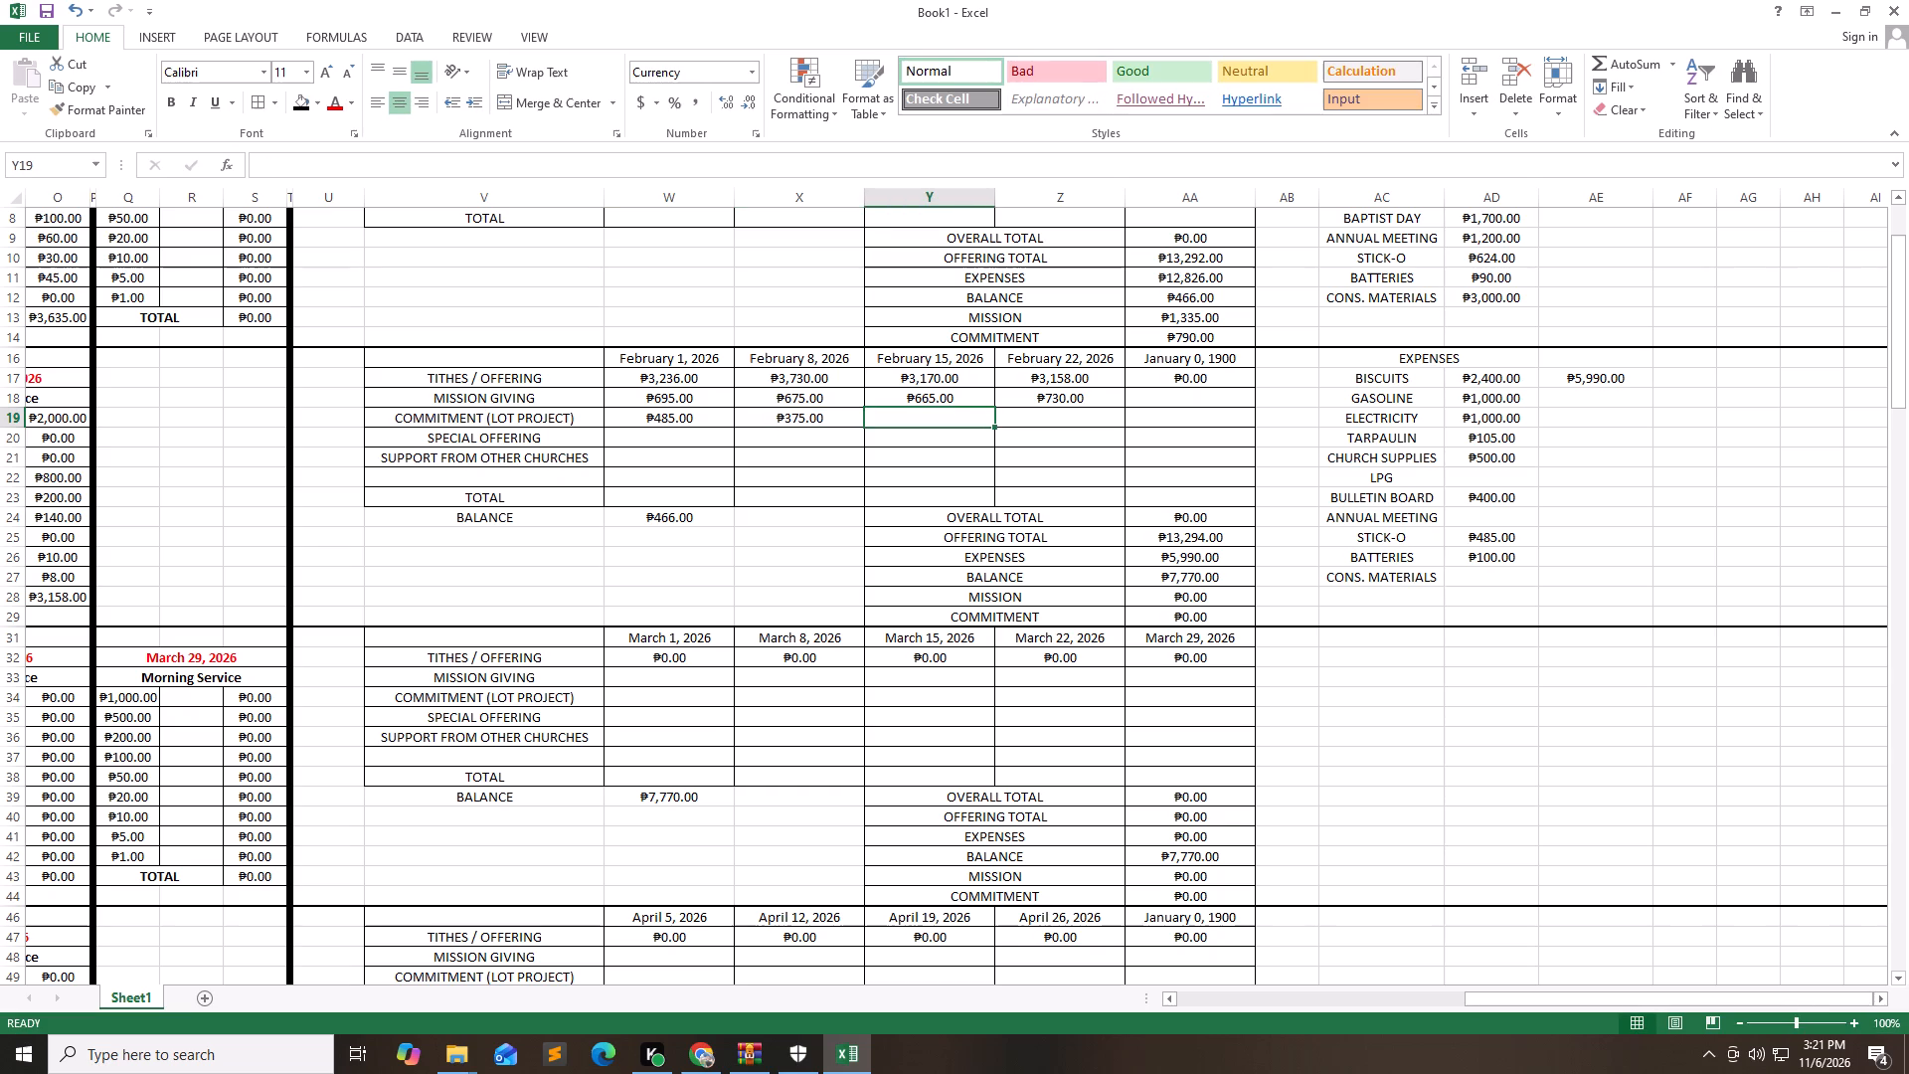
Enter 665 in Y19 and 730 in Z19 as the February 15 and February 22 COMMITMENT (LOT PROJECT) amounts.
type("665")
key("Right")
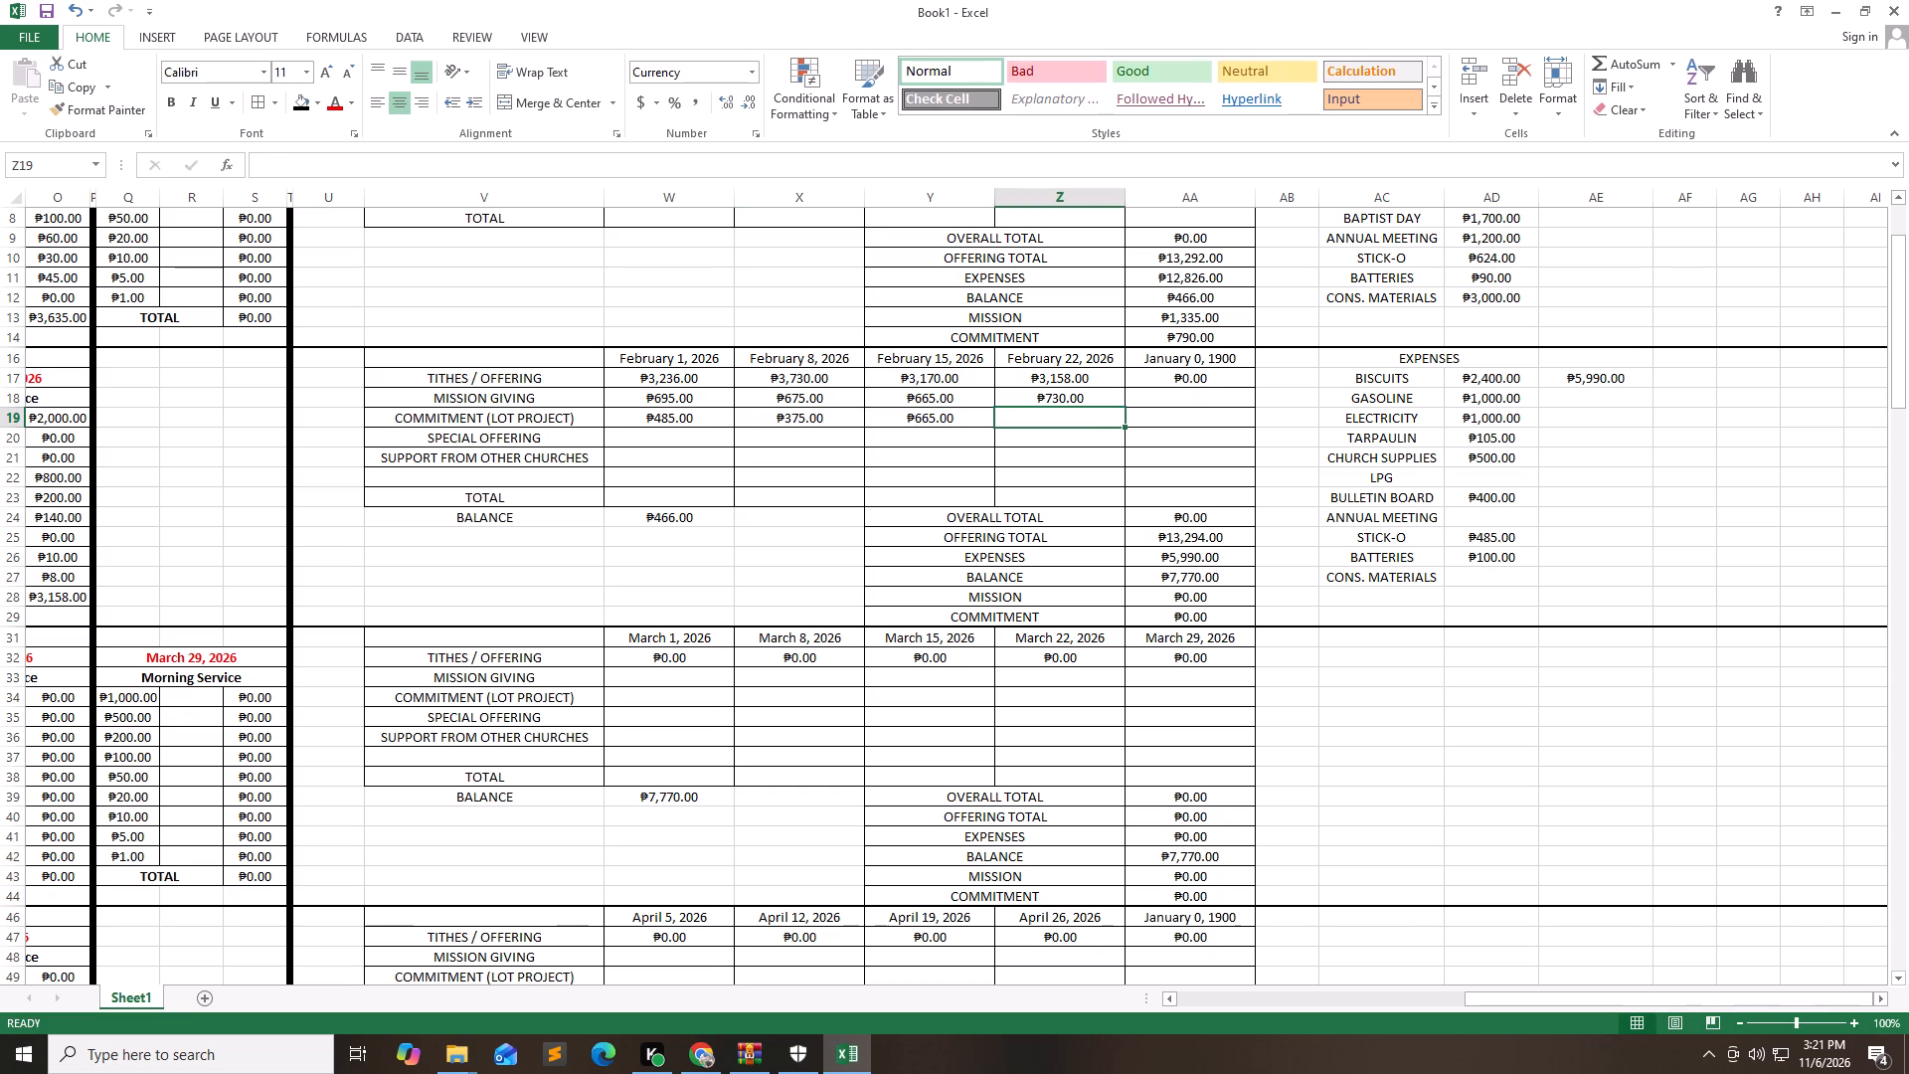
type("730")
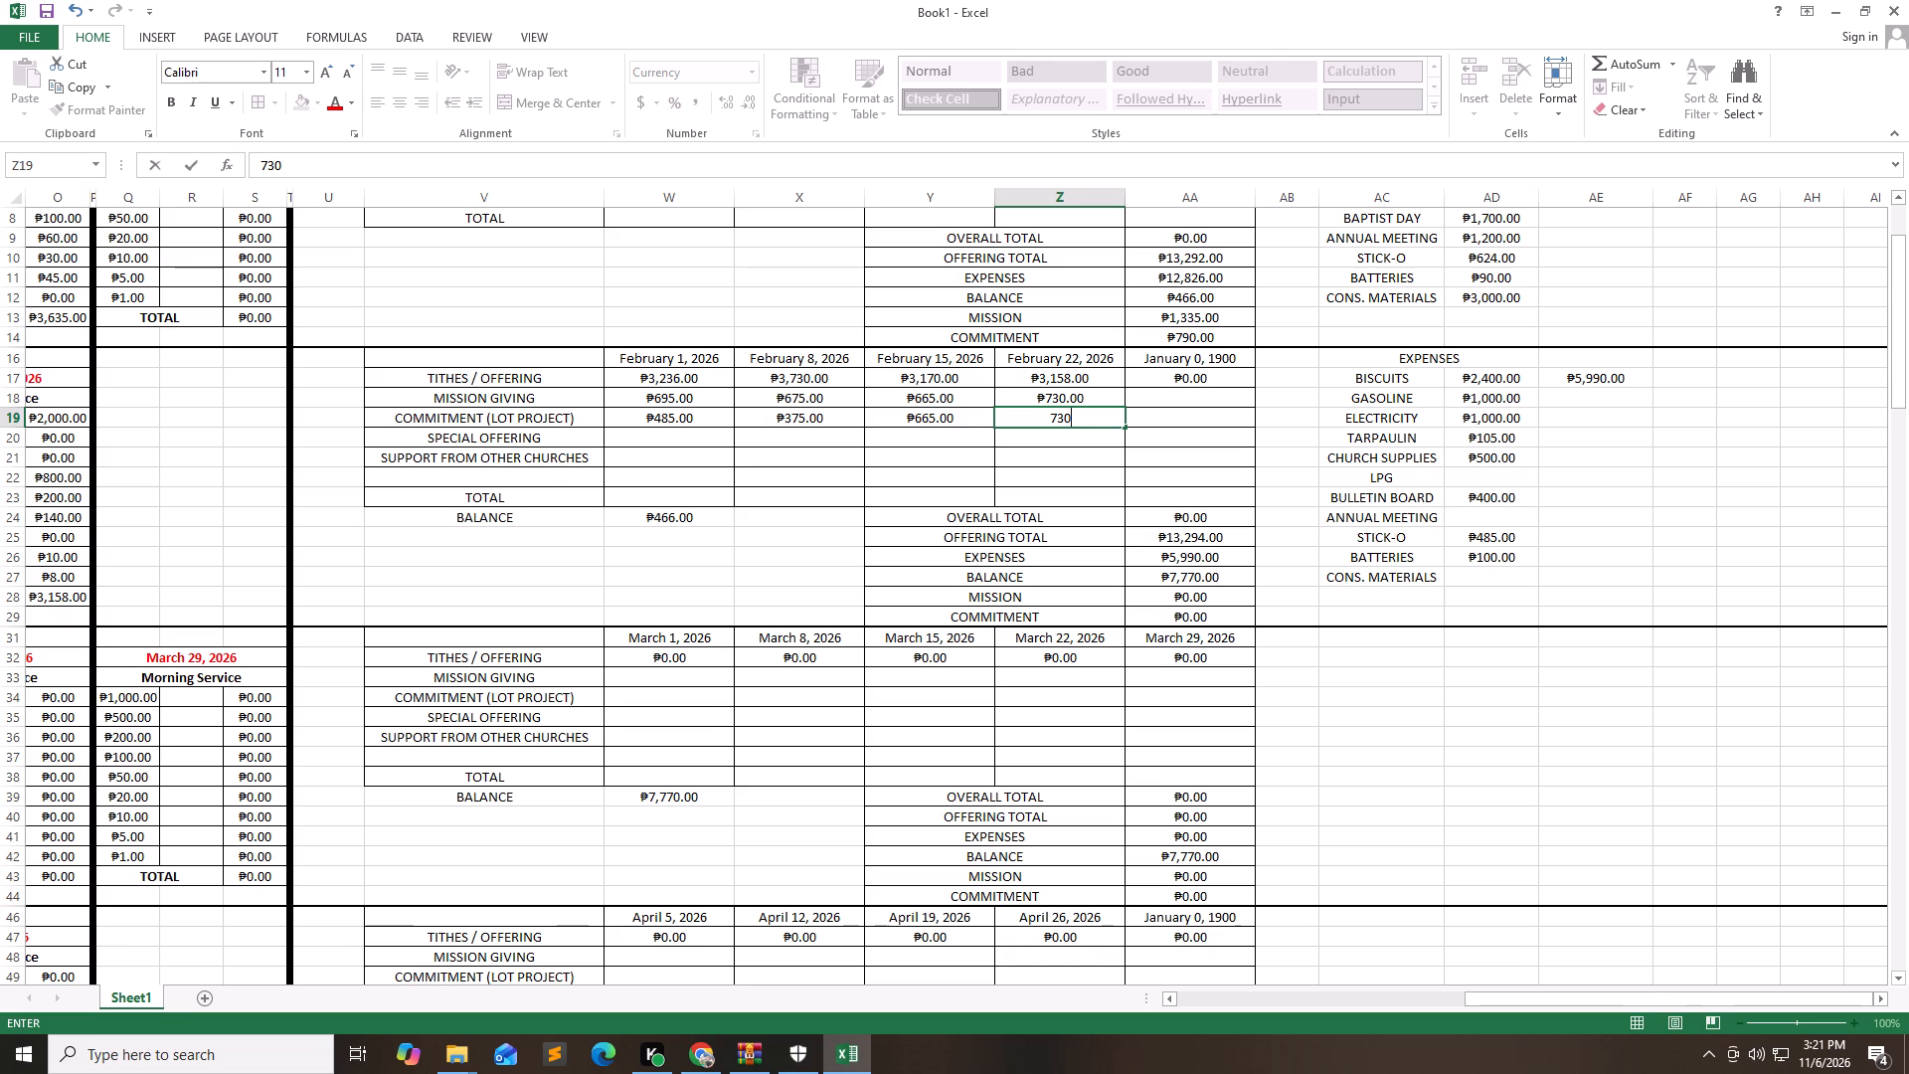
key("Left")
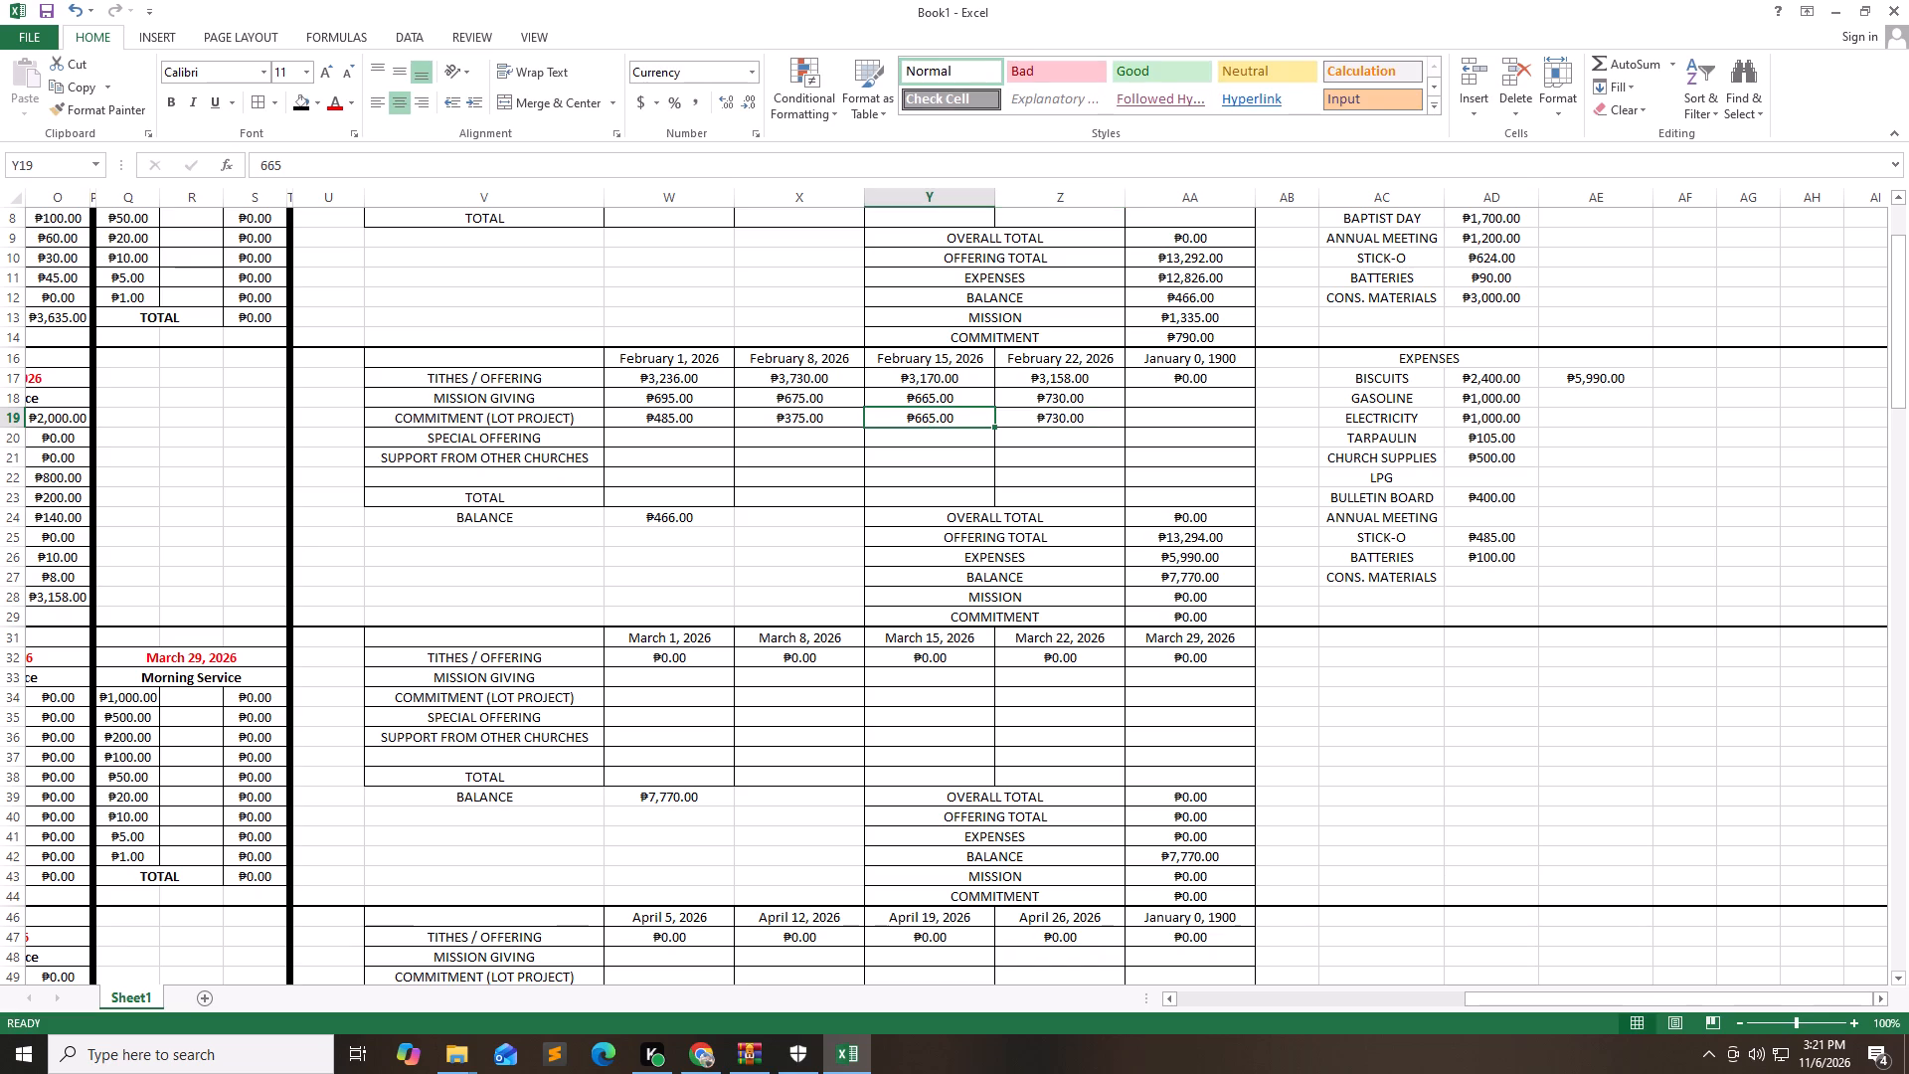
Set the COMMITMENT (LOT PROJECT) amounts to 435 for February 15 in Y19 and 520 for February 22 in Z19.
type("435")
key("Right")
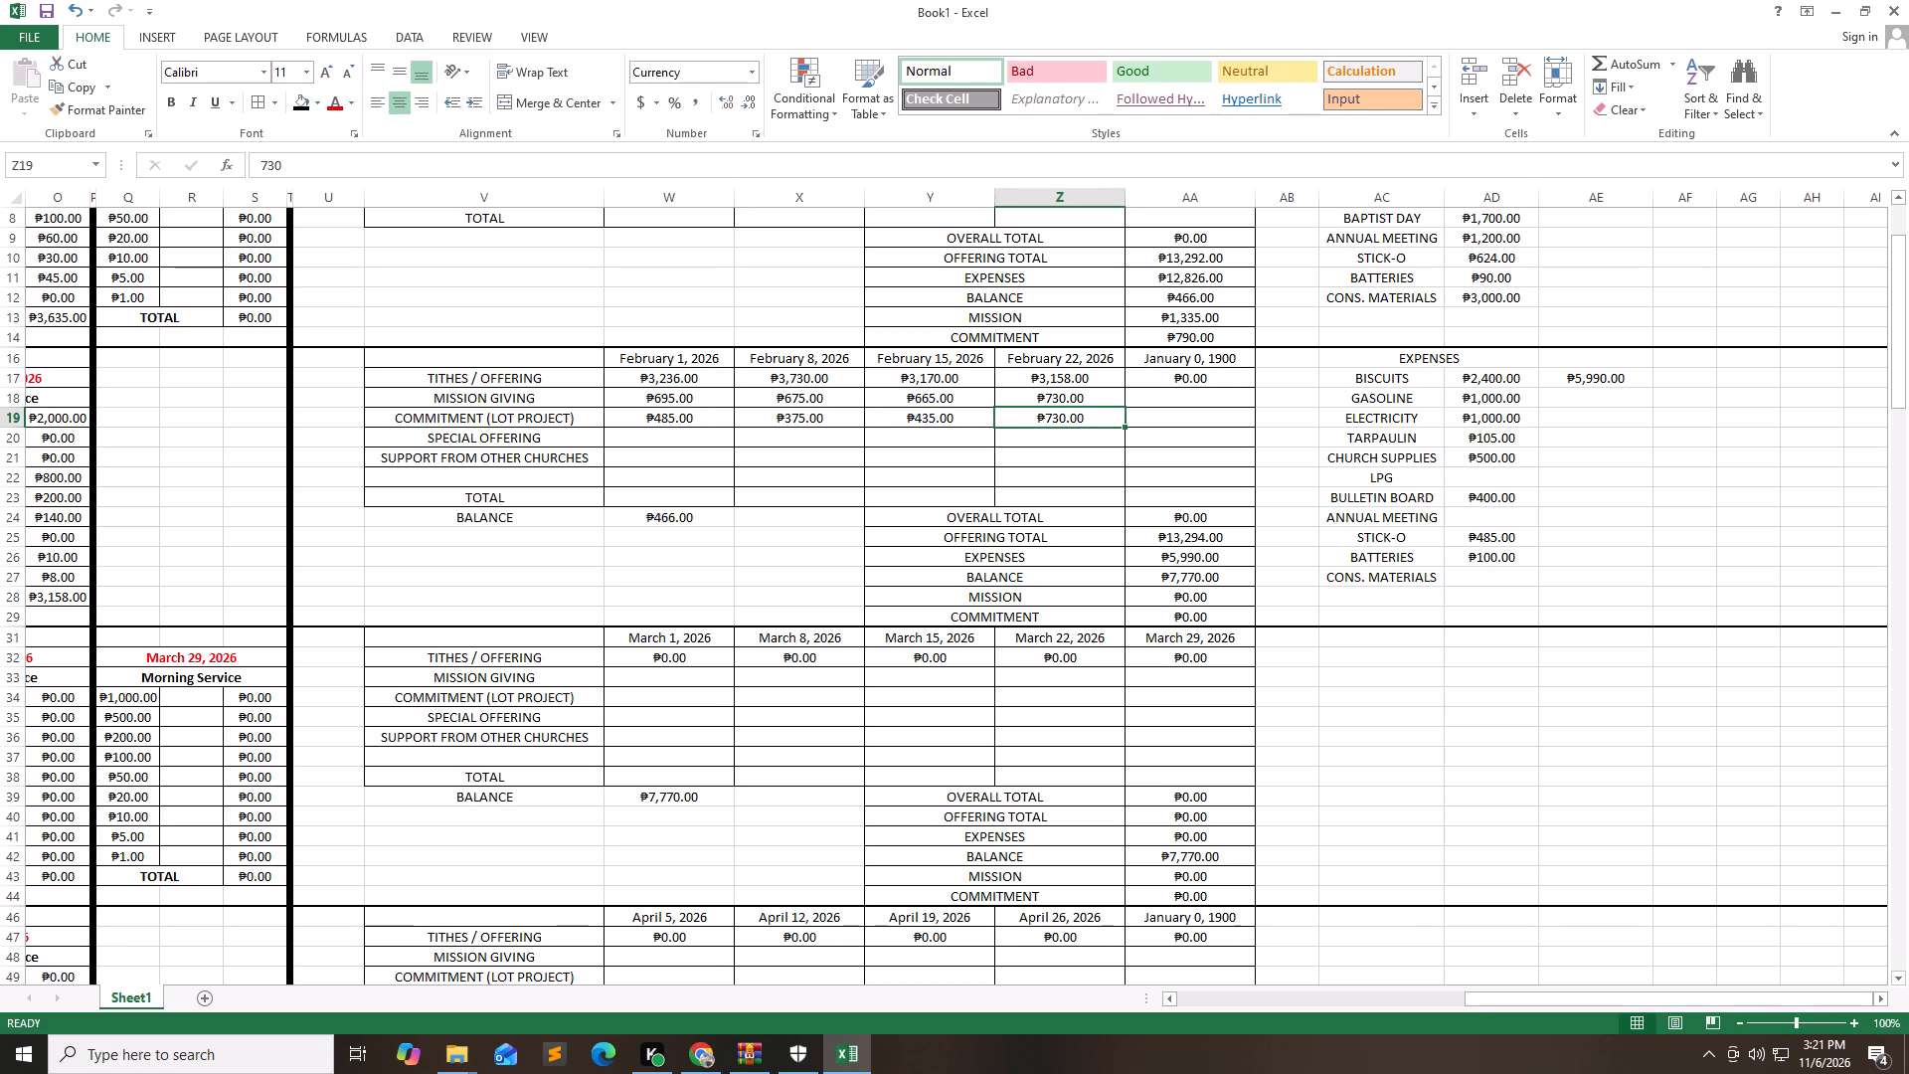
type("520")
key("Left")
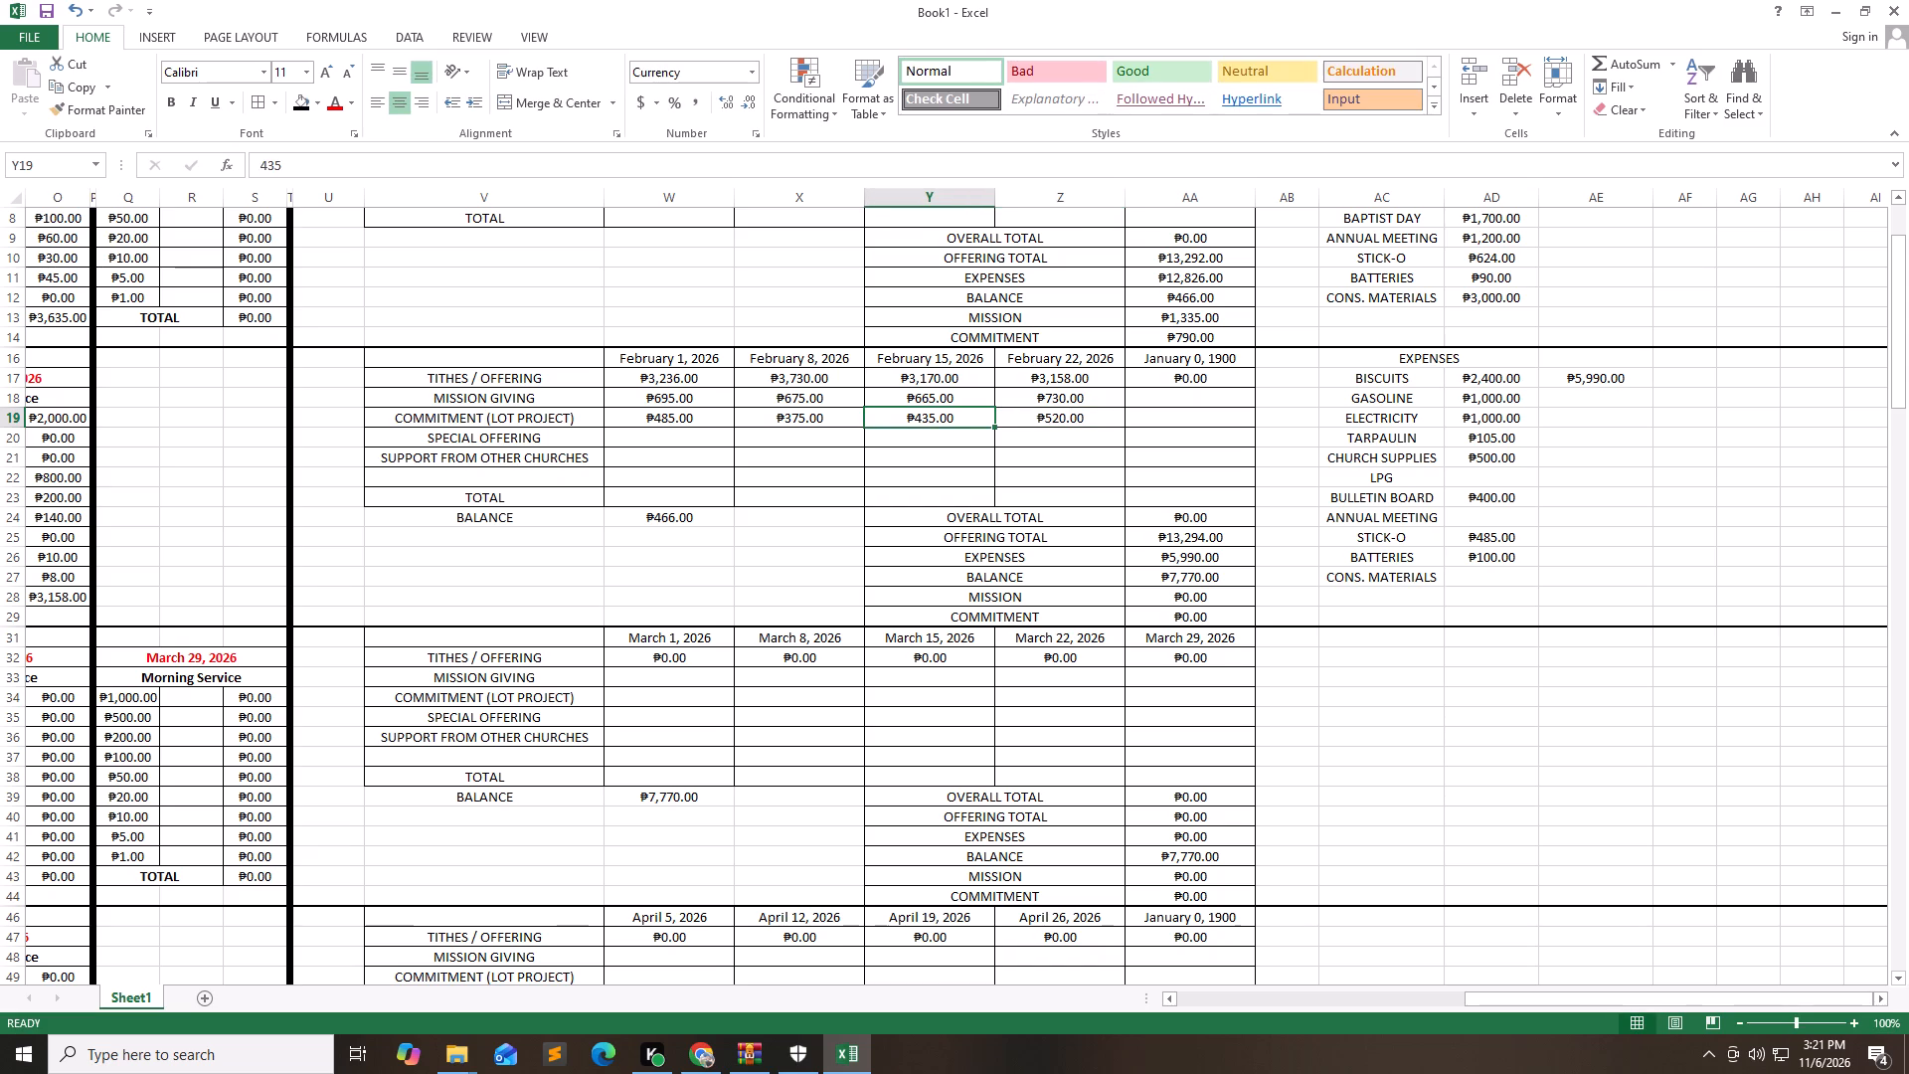
Copy January's MISSION and COMMITMENT sum formulas from AA13:AA14 into February's AA28:AA29.
key("Down")
key("Down")
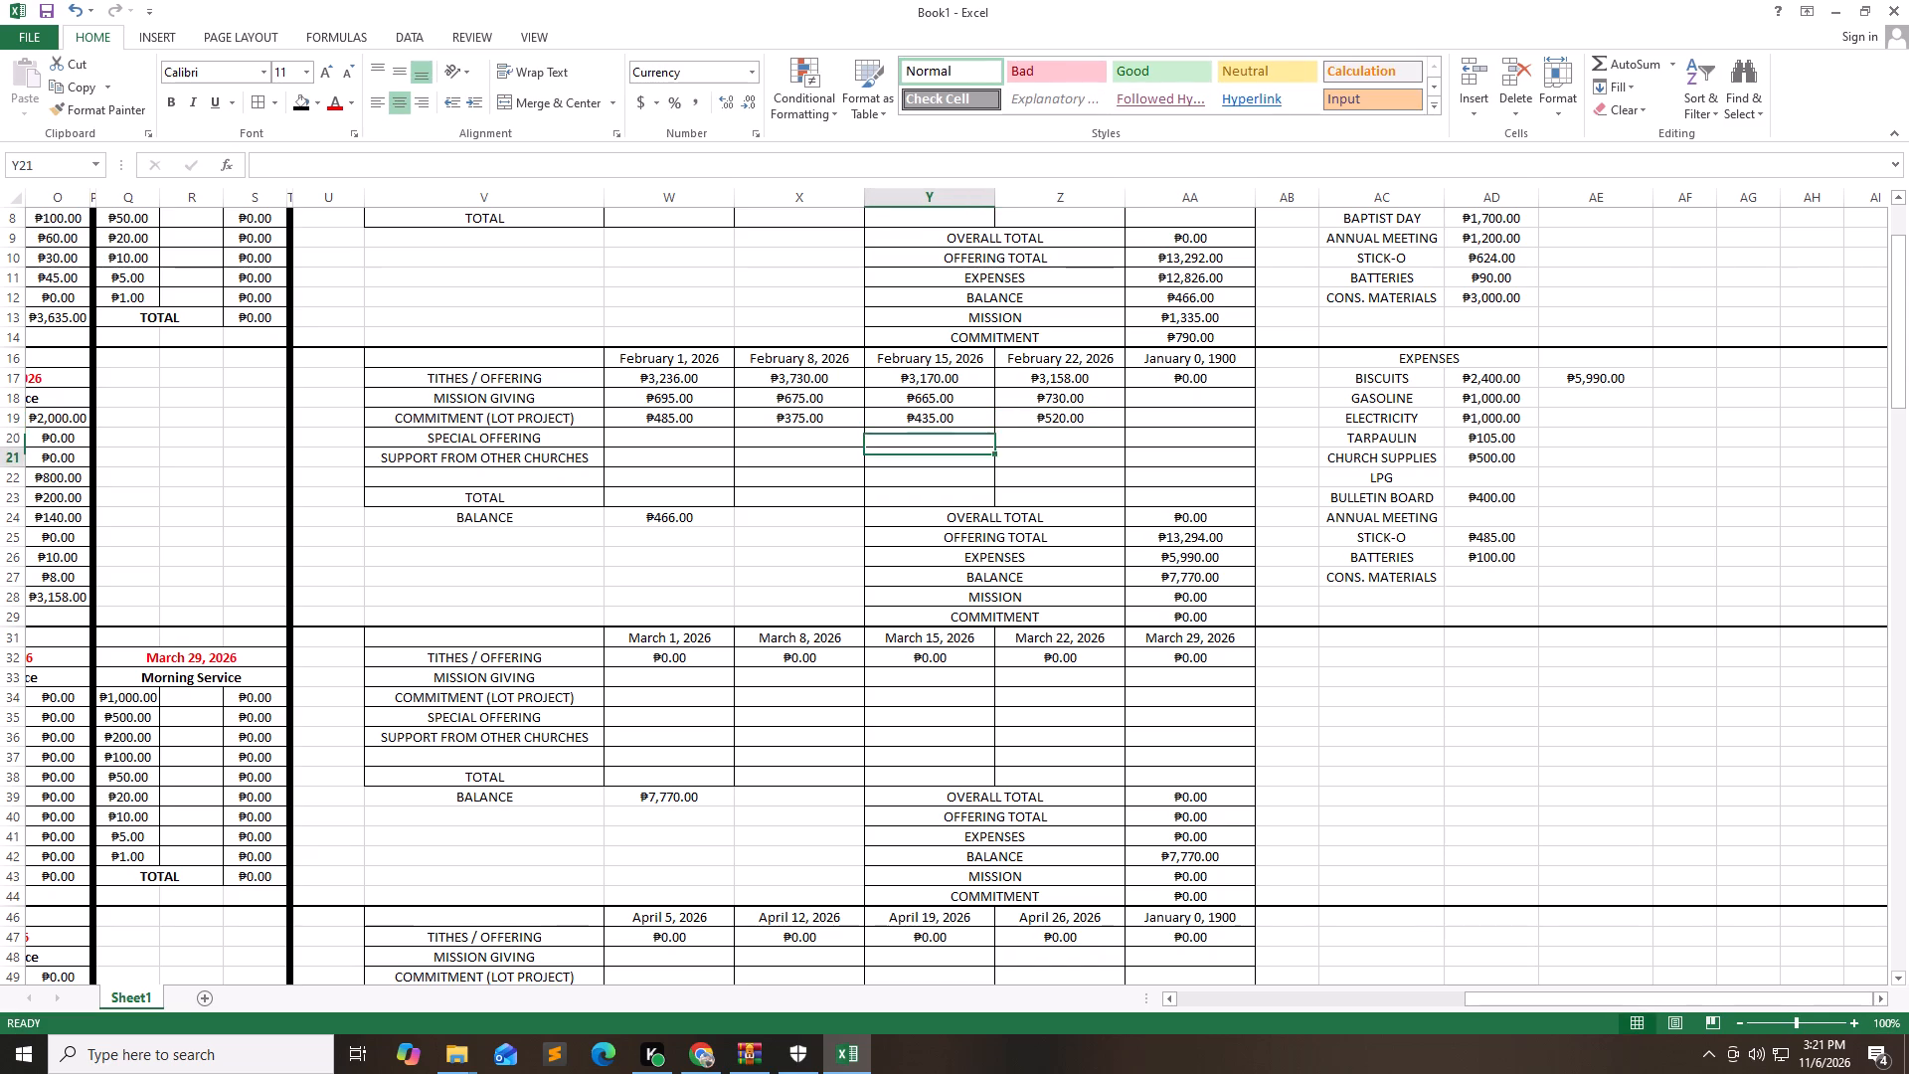
key("Up")
key("Up")
key("Up")
key("Up")
key("Up")
key("Up")
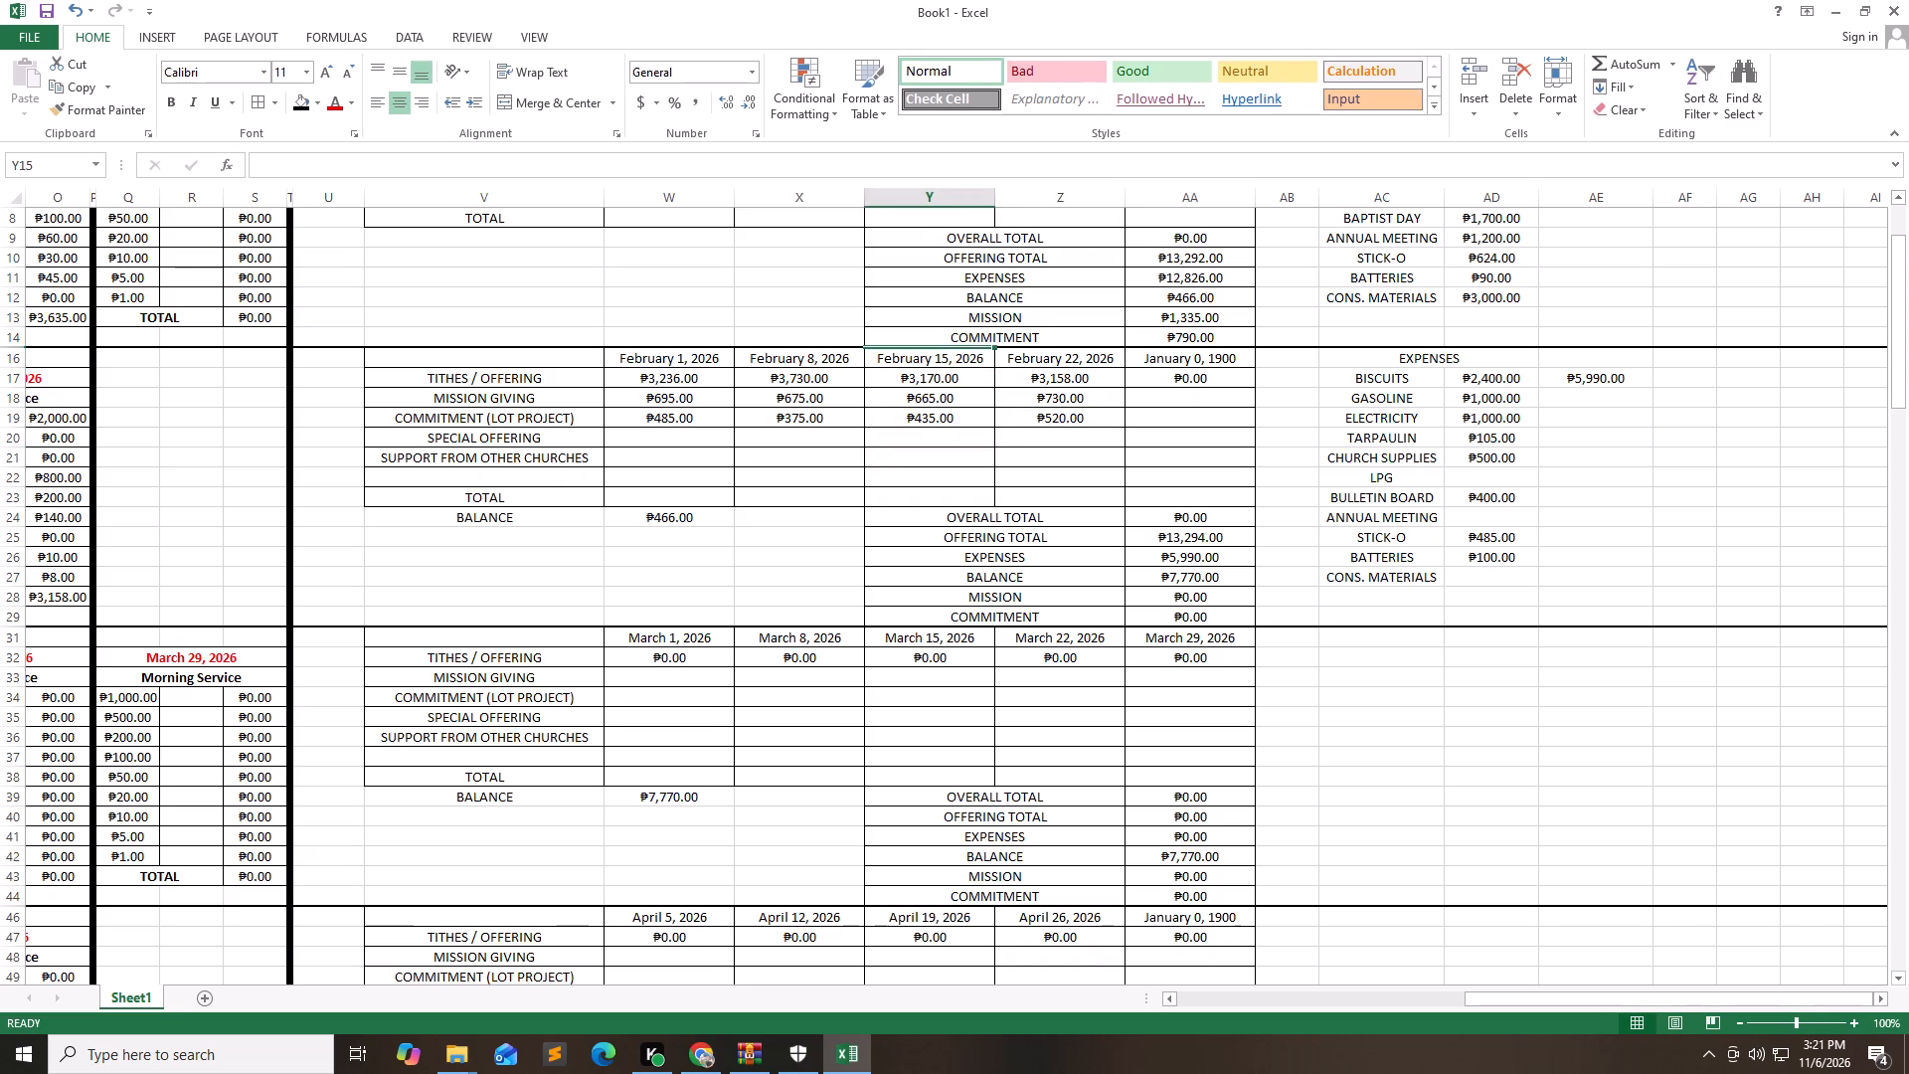
key("Up")
key("Right")
key("Up")
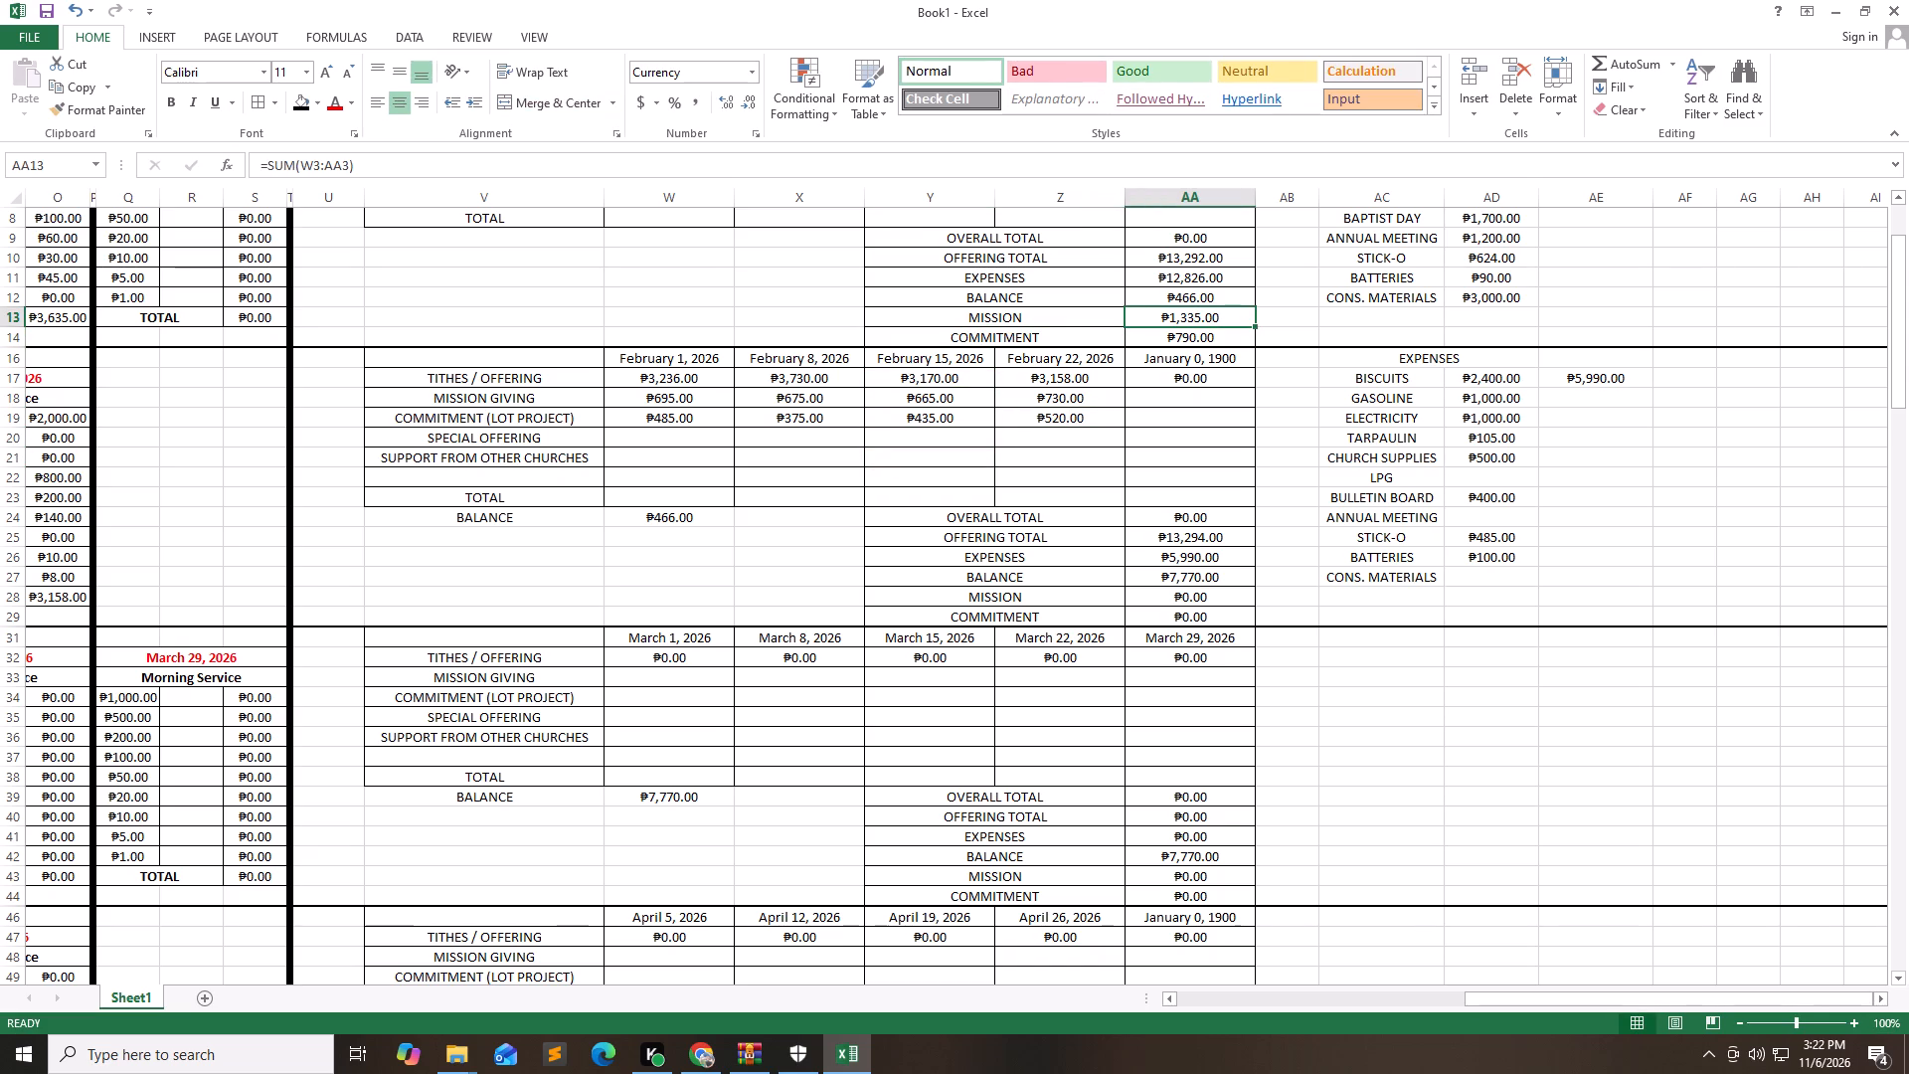
key("shift+Down")
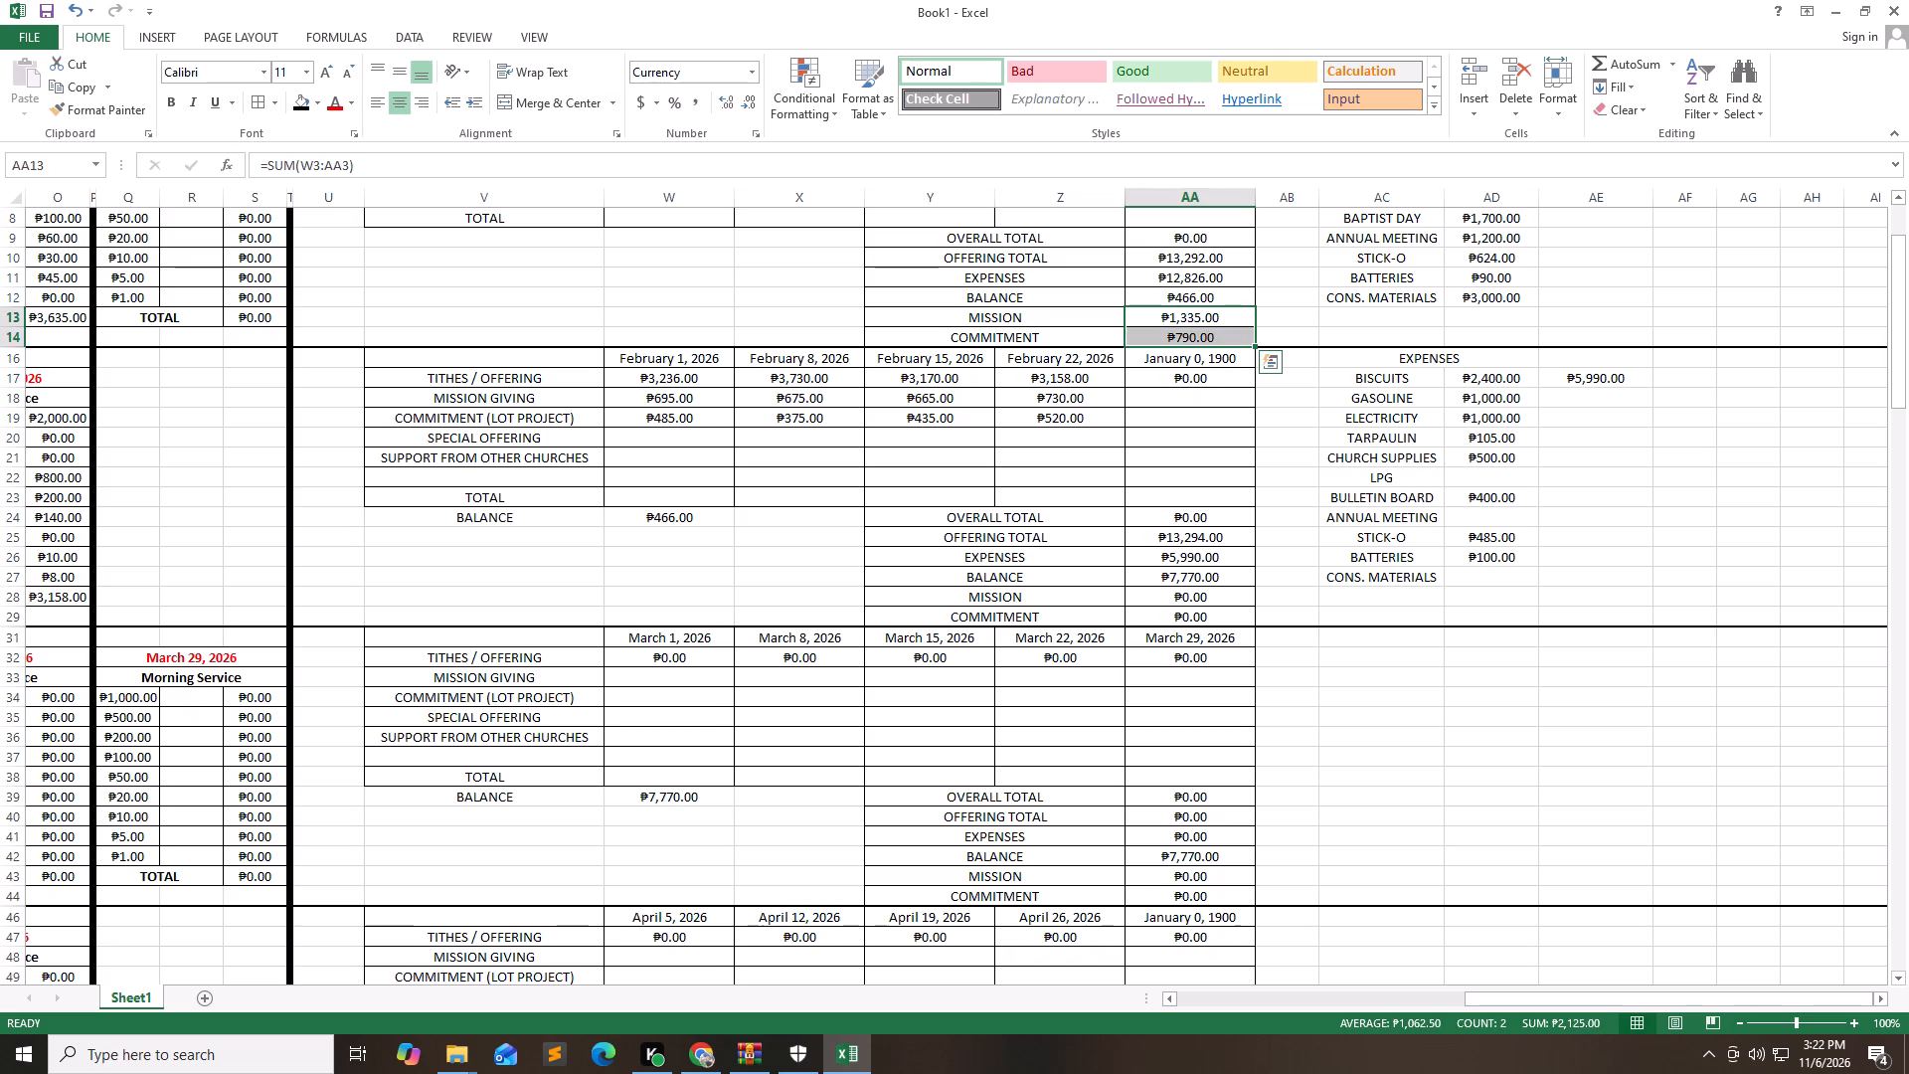
key("ctrl+c")
key("Down")
key("Down")
key("Down")
key("Down")
key("Down")
key("Down")
key("Down")
key("Down")
key("Down")
key("Down")
key("Down")
key("Down")
key("Down")
key("Down")
key("Down")
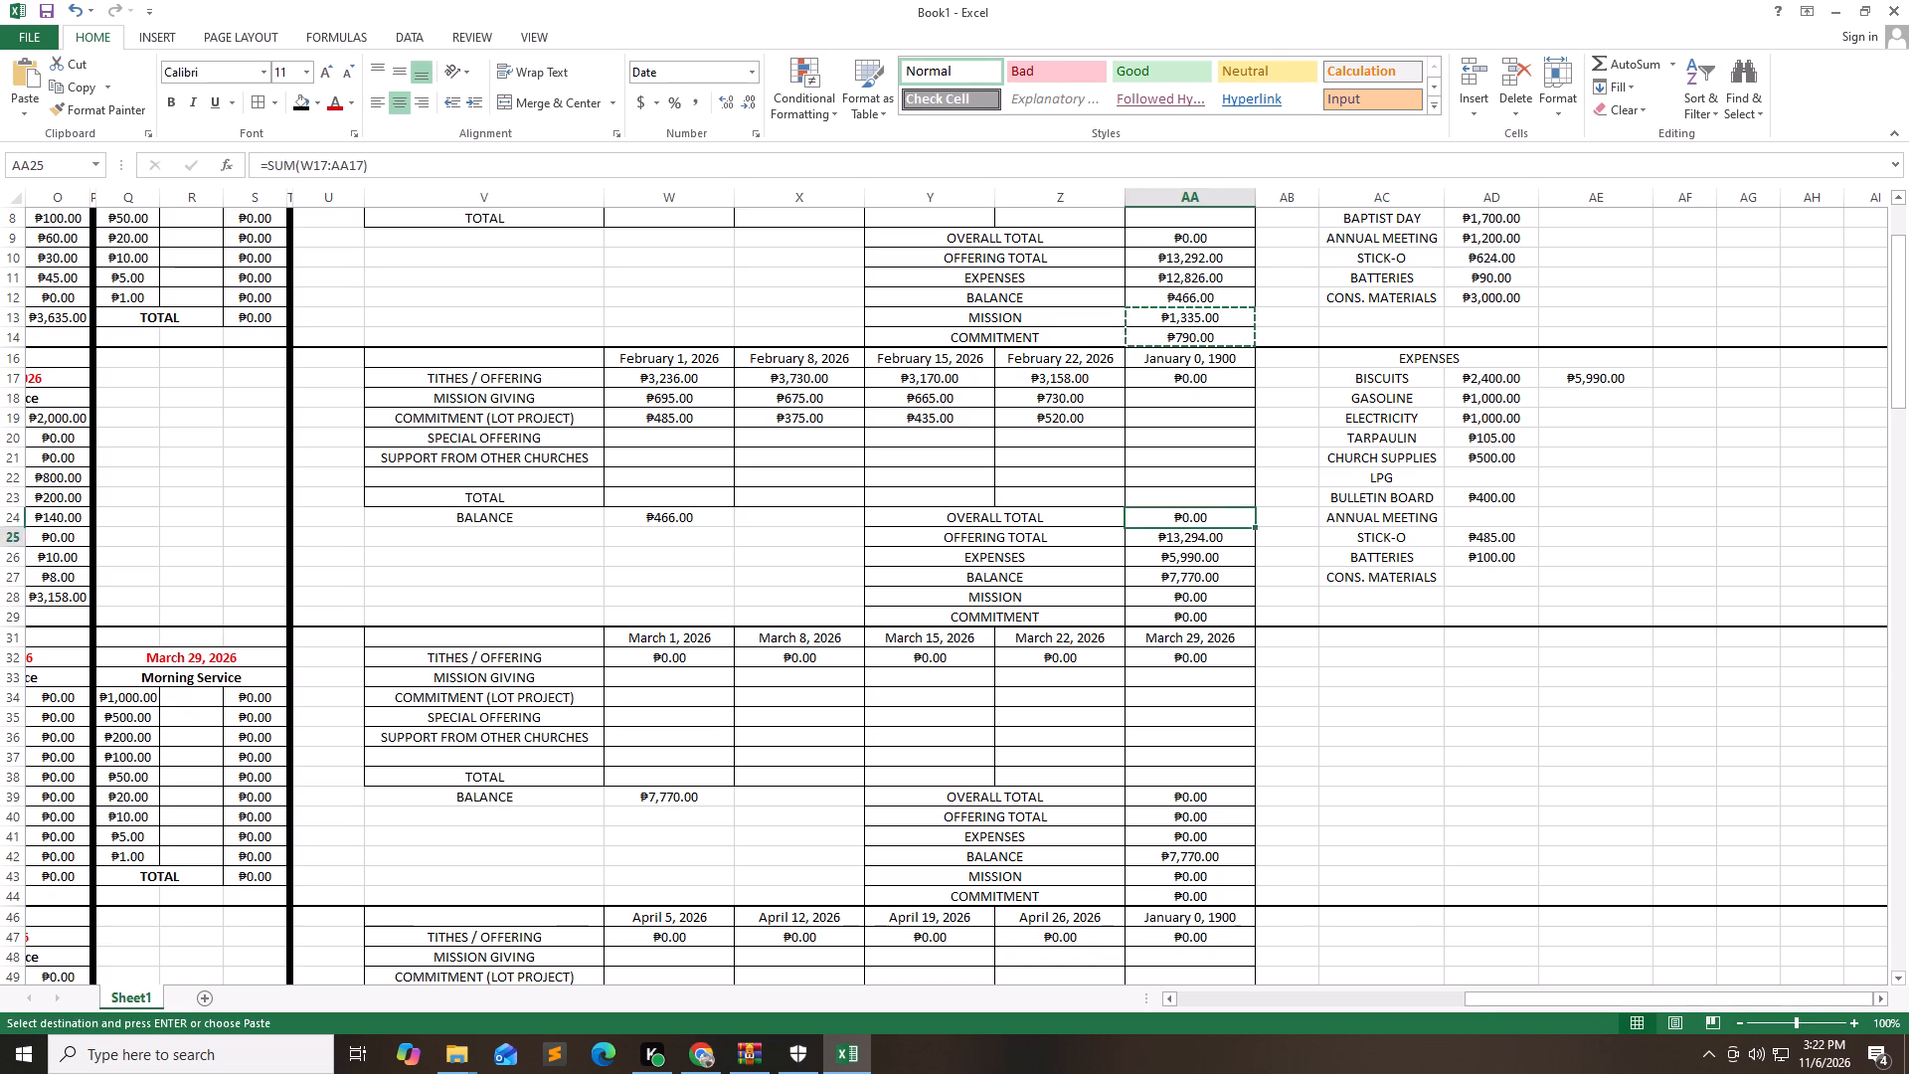
key("Down")
key("ctrl+v")
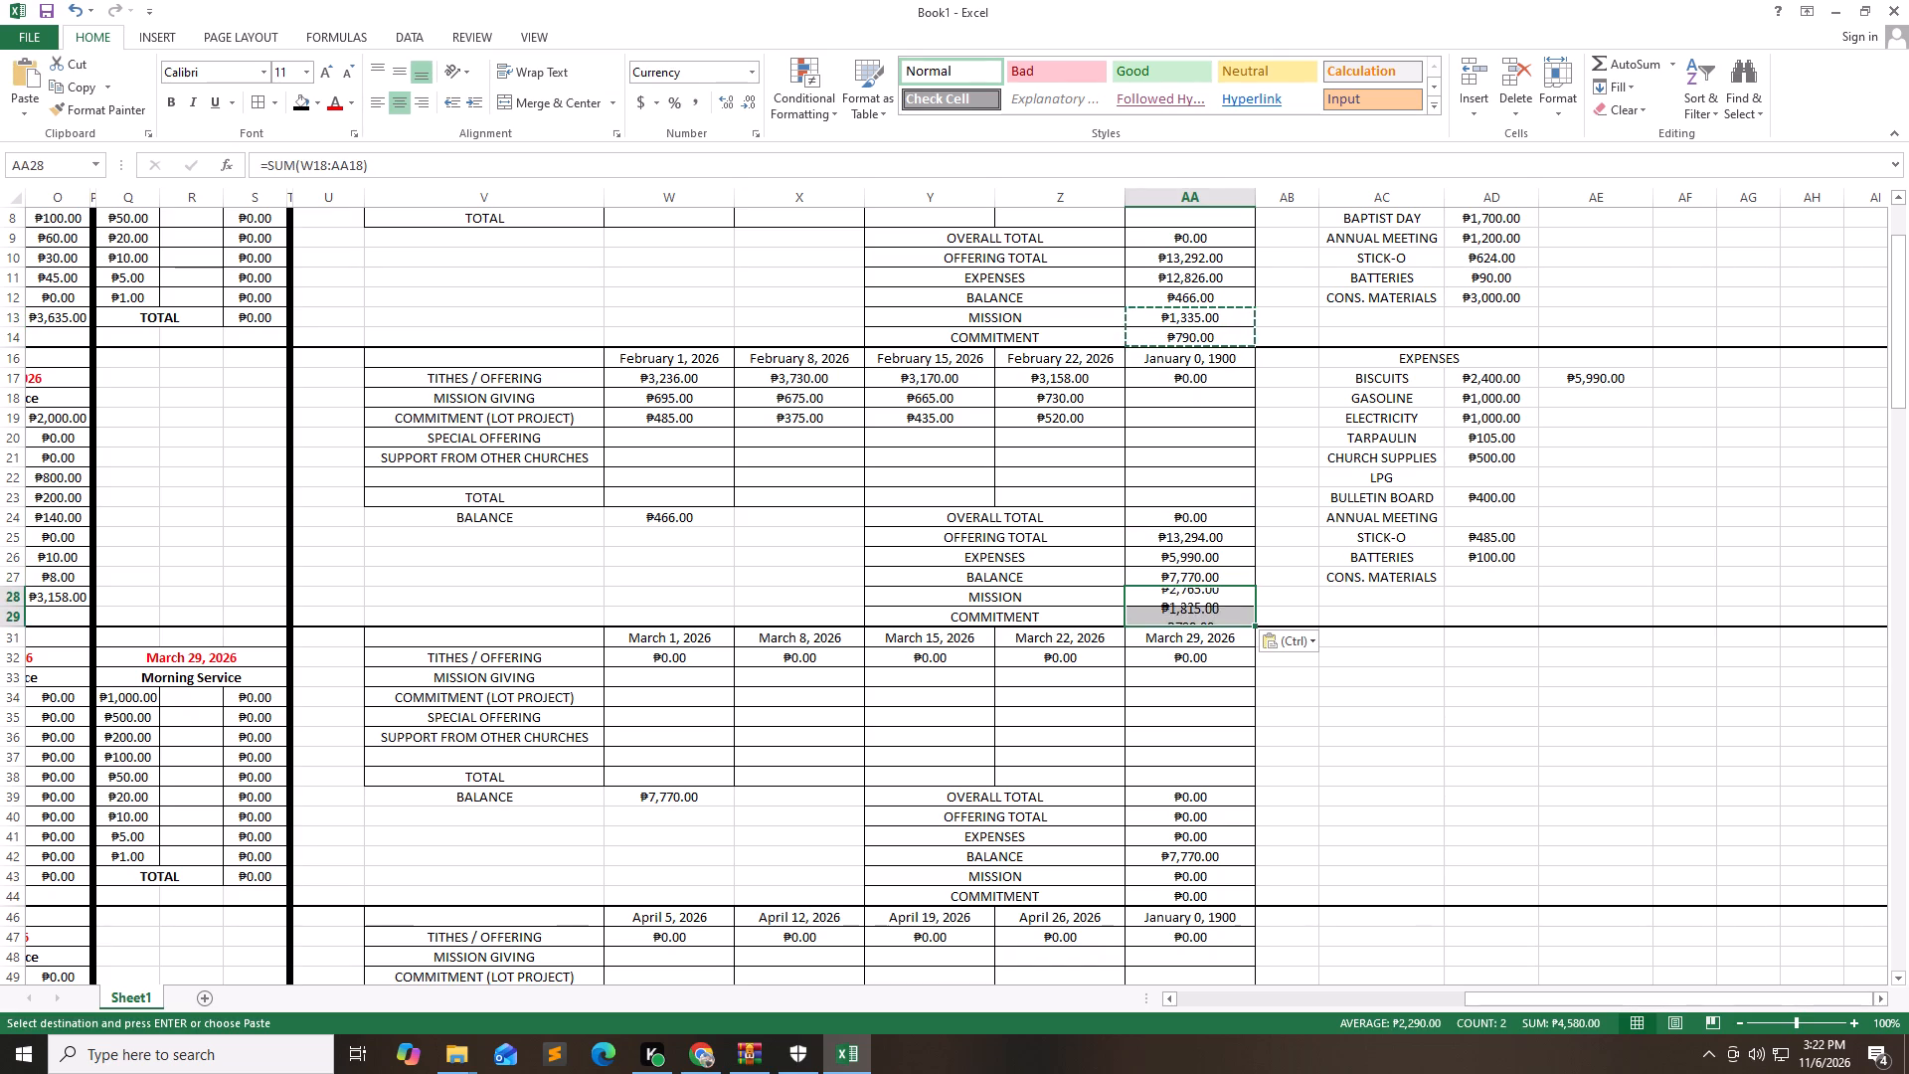
Enter the formula =SUM(W2:W6) in W8 as the TOTAL for January 4.
key("Right")
key("Left")
key("Left")
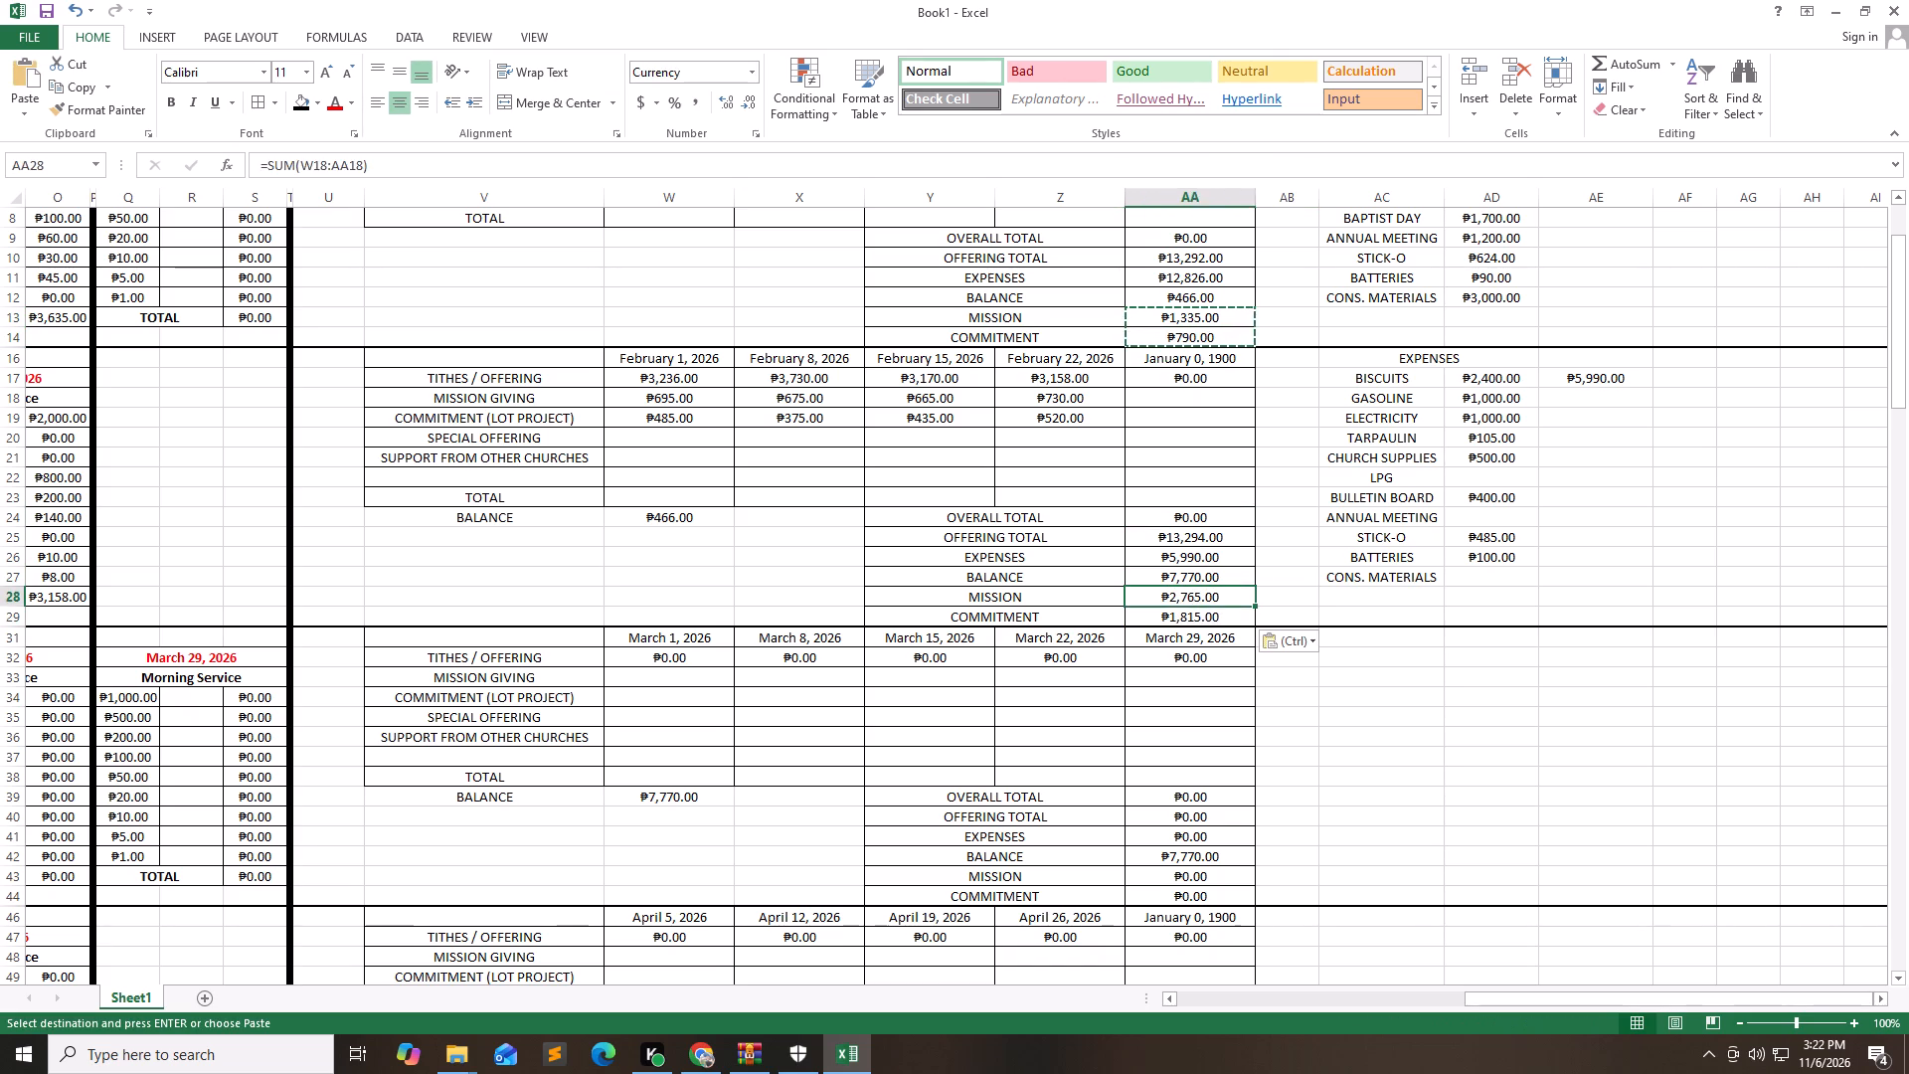
key("Right")
key("Left")
key("Left")
key("Left")
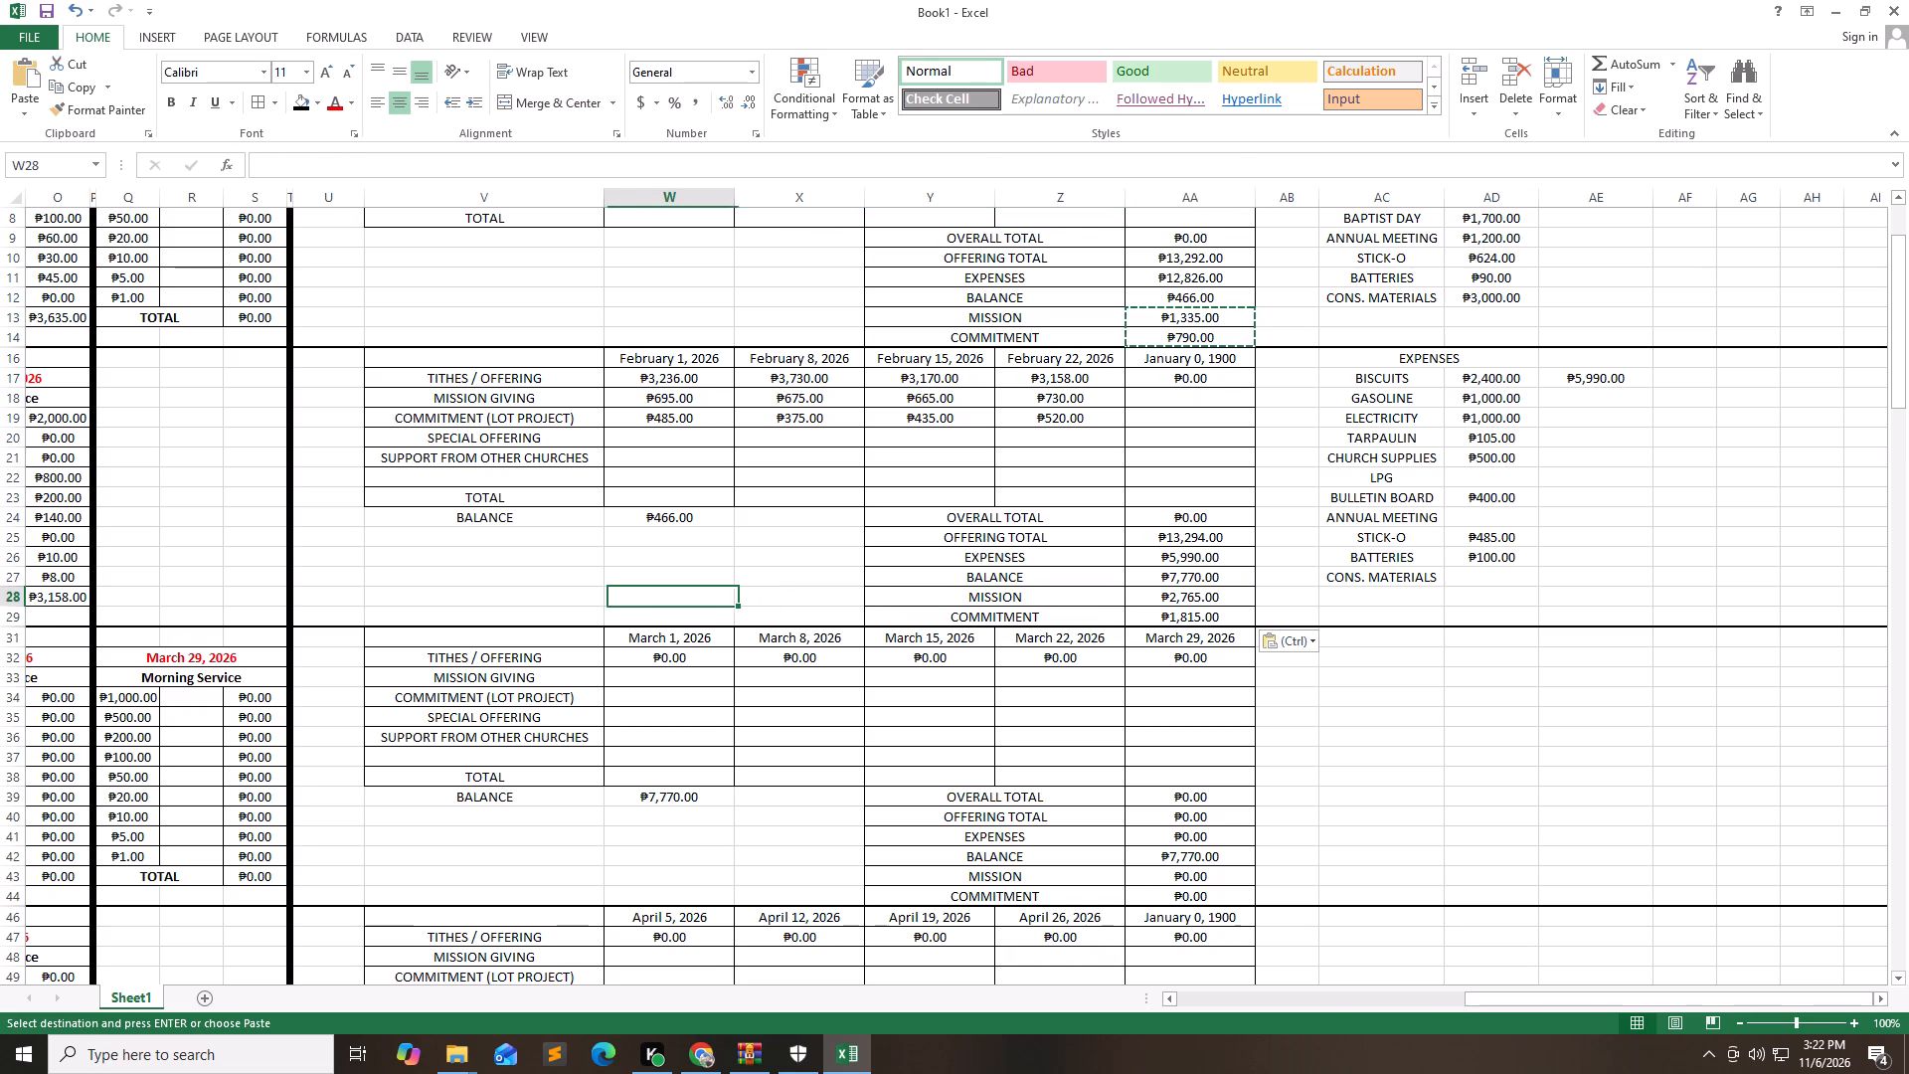
key("Up")
key("Up")
key("Up")
key("Up")
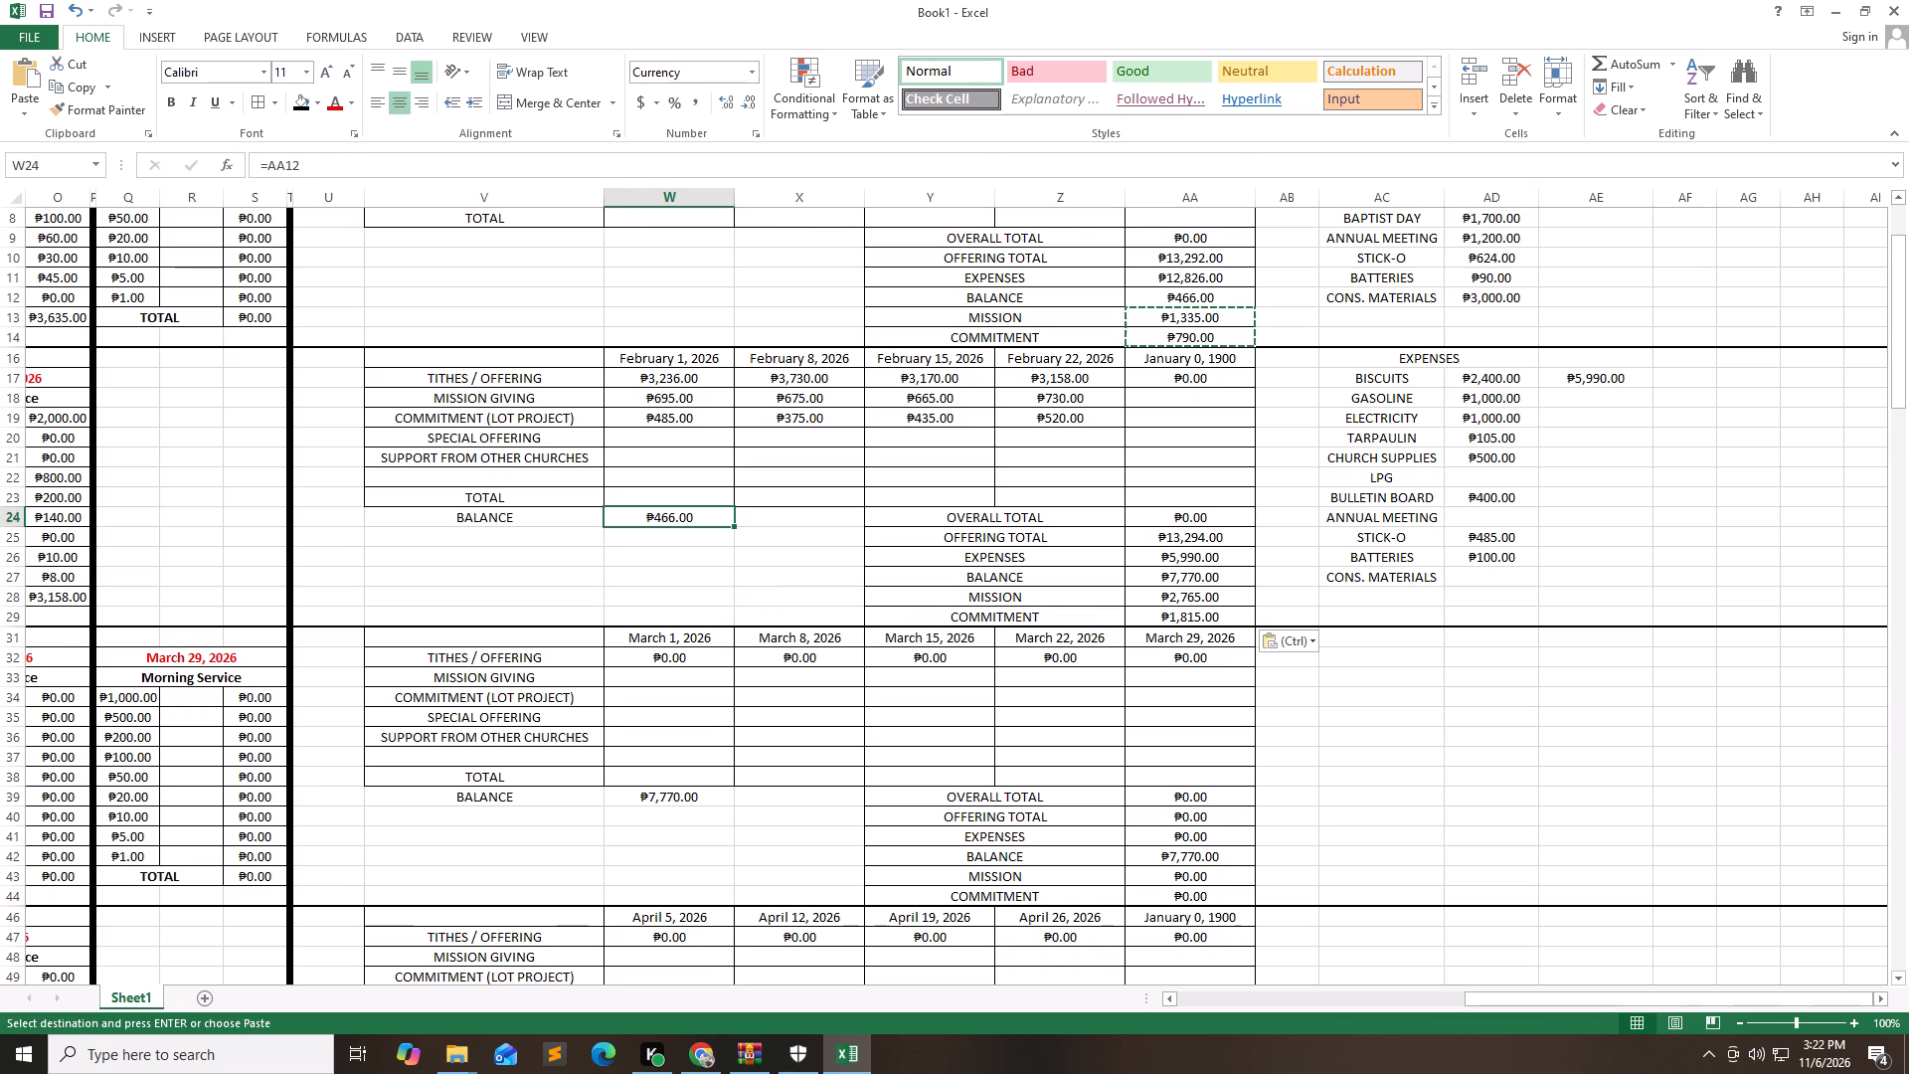
key("Up")
key("Up")
key("Up")
key("Up")
key("Up")
key("Up")
key("Up")
key("Up")
key("Up")
key("Up")
key("Up")
key("Up")
key("Up")
key("Up")
key("Up")
key("Up")
key("Up")
key("Up")
key("Up")
key("Up")
key("Up")
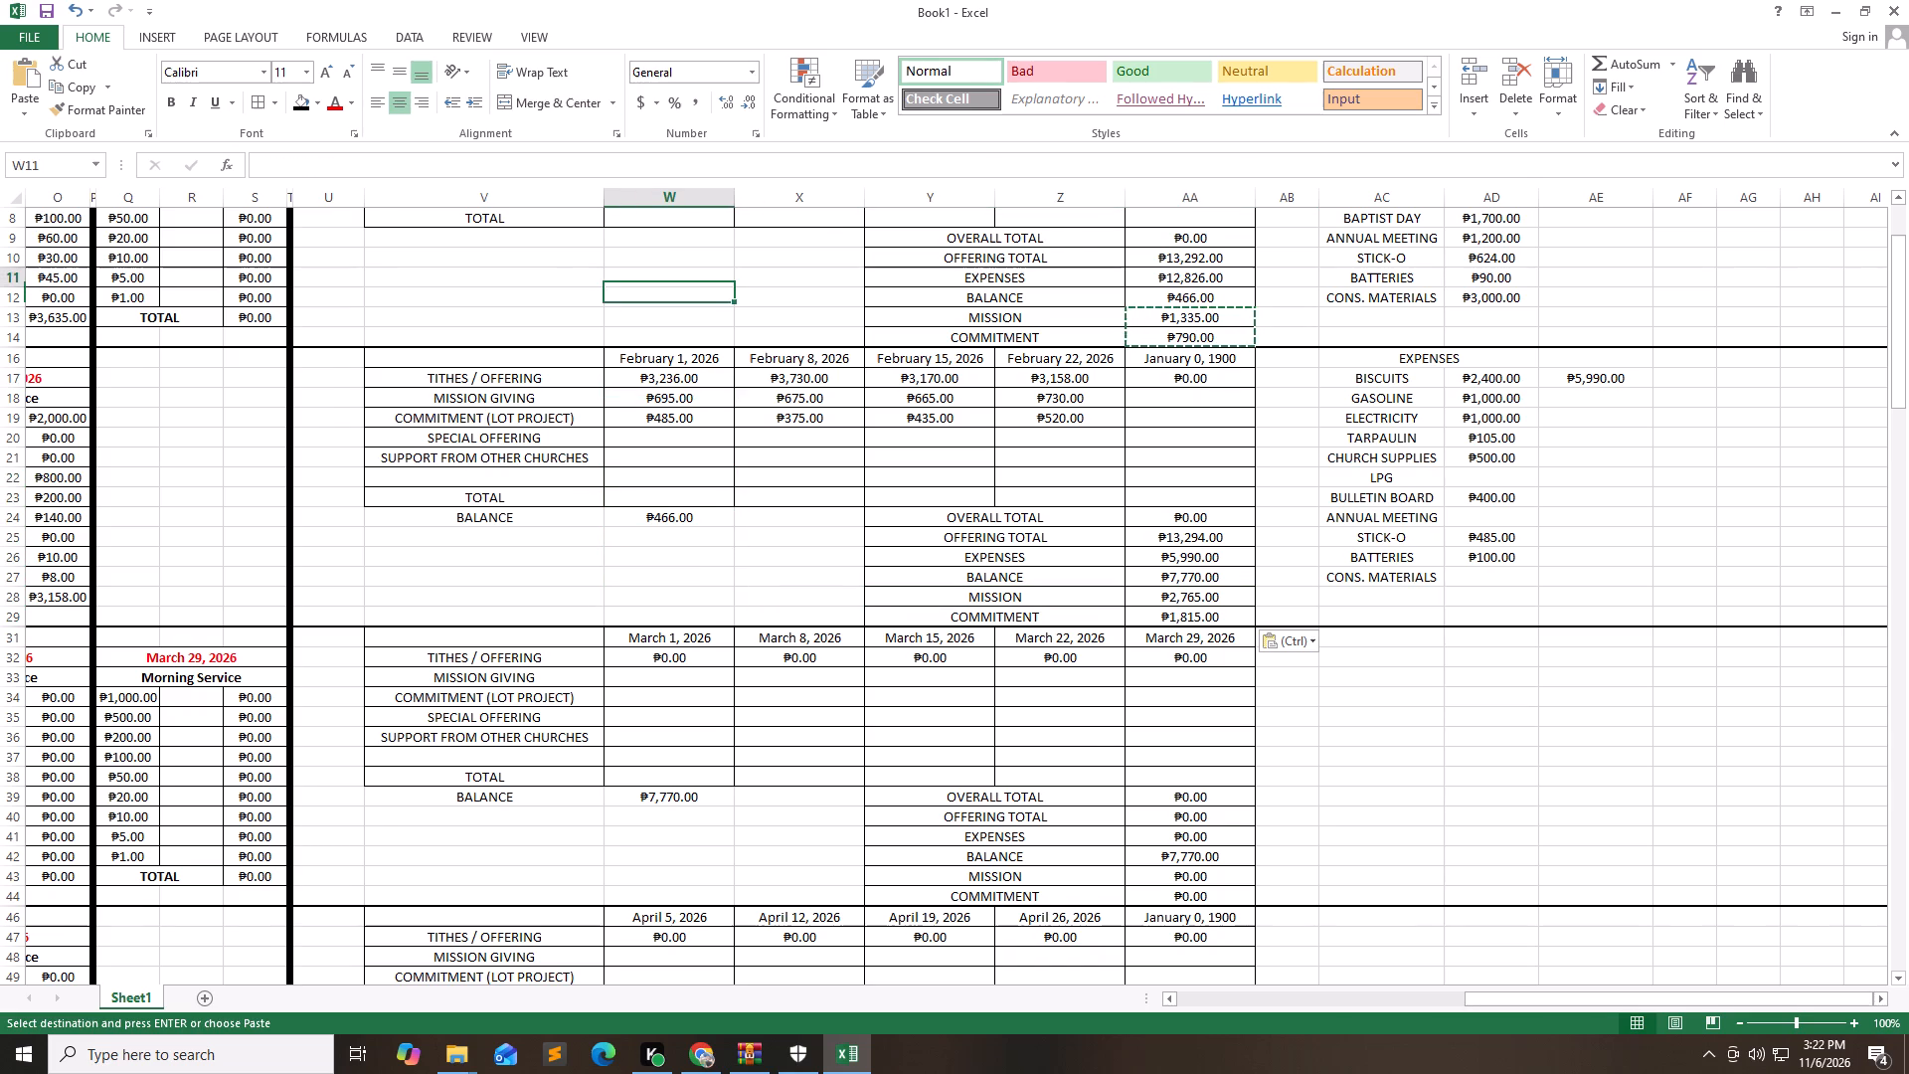
key("Down")
key("Down")
key("Down")
key("Down")
key("Down")
key("Down")
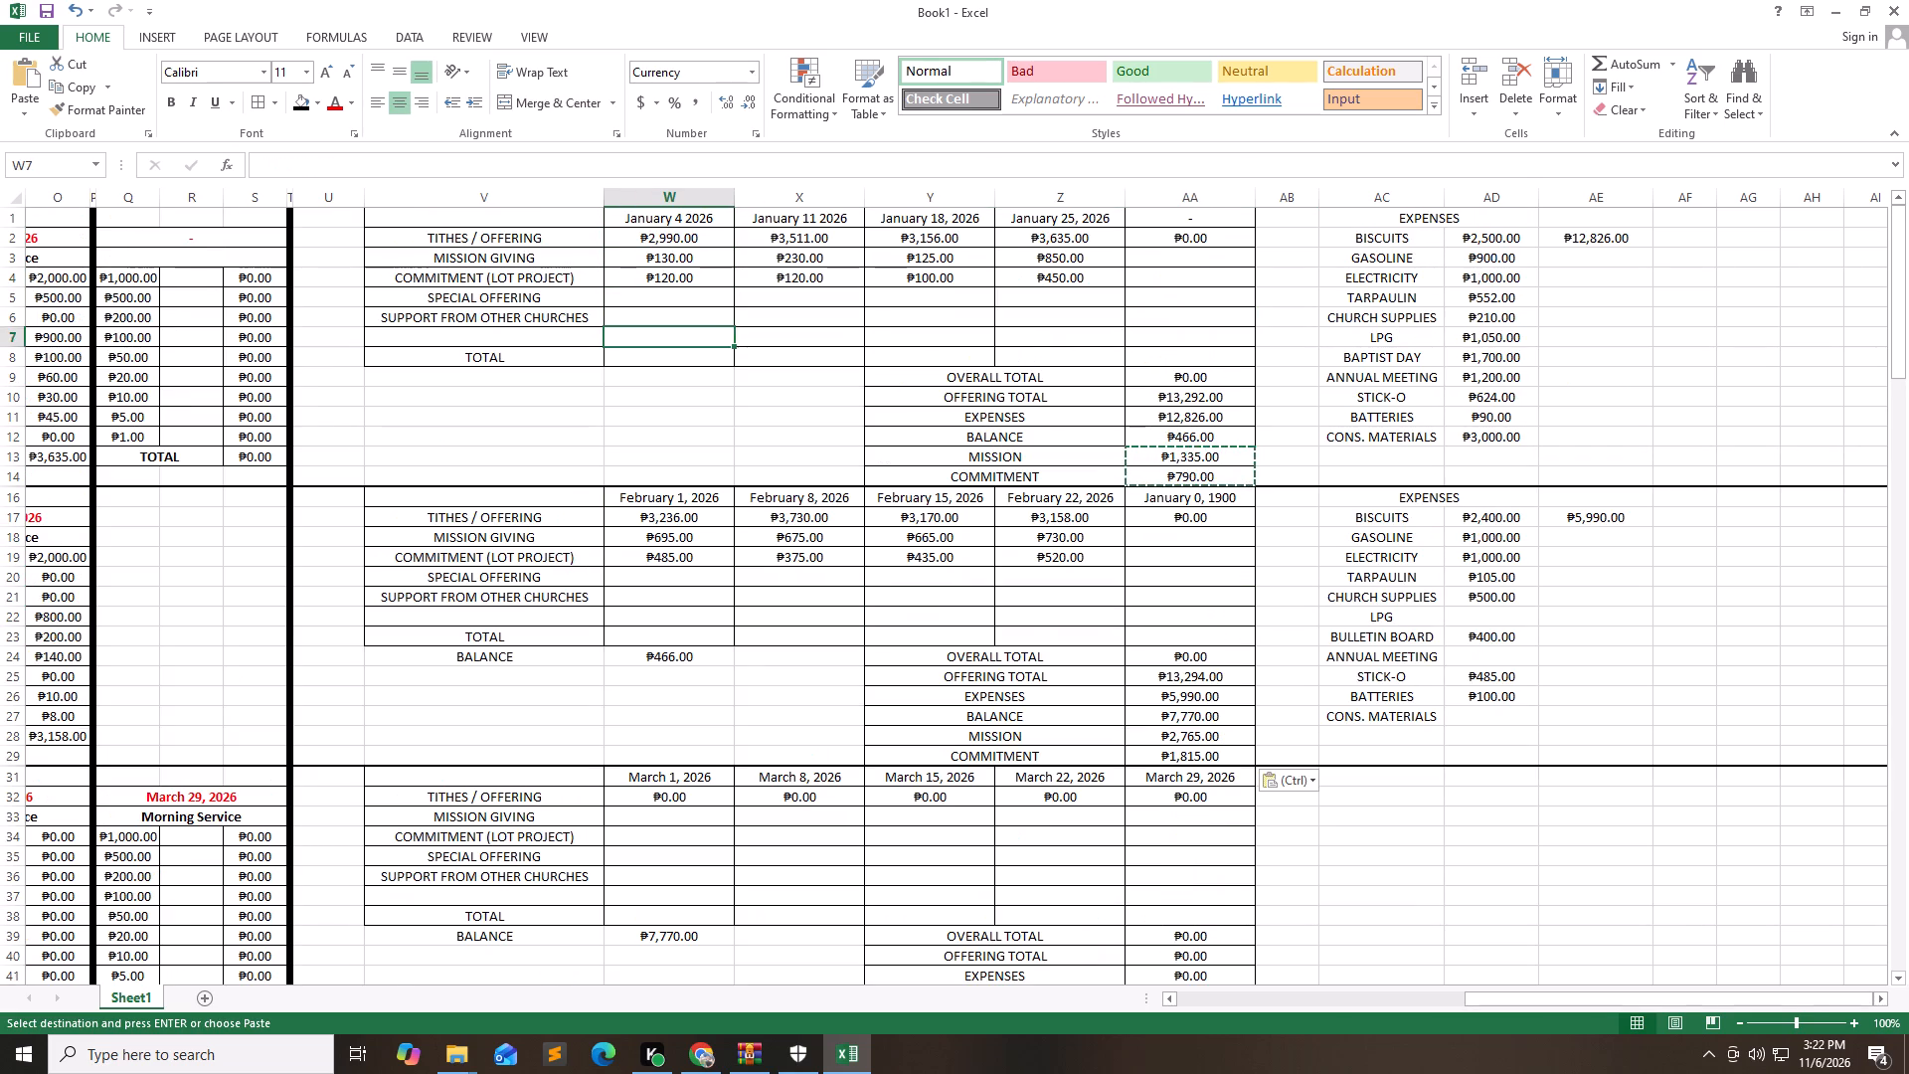
key("Down")
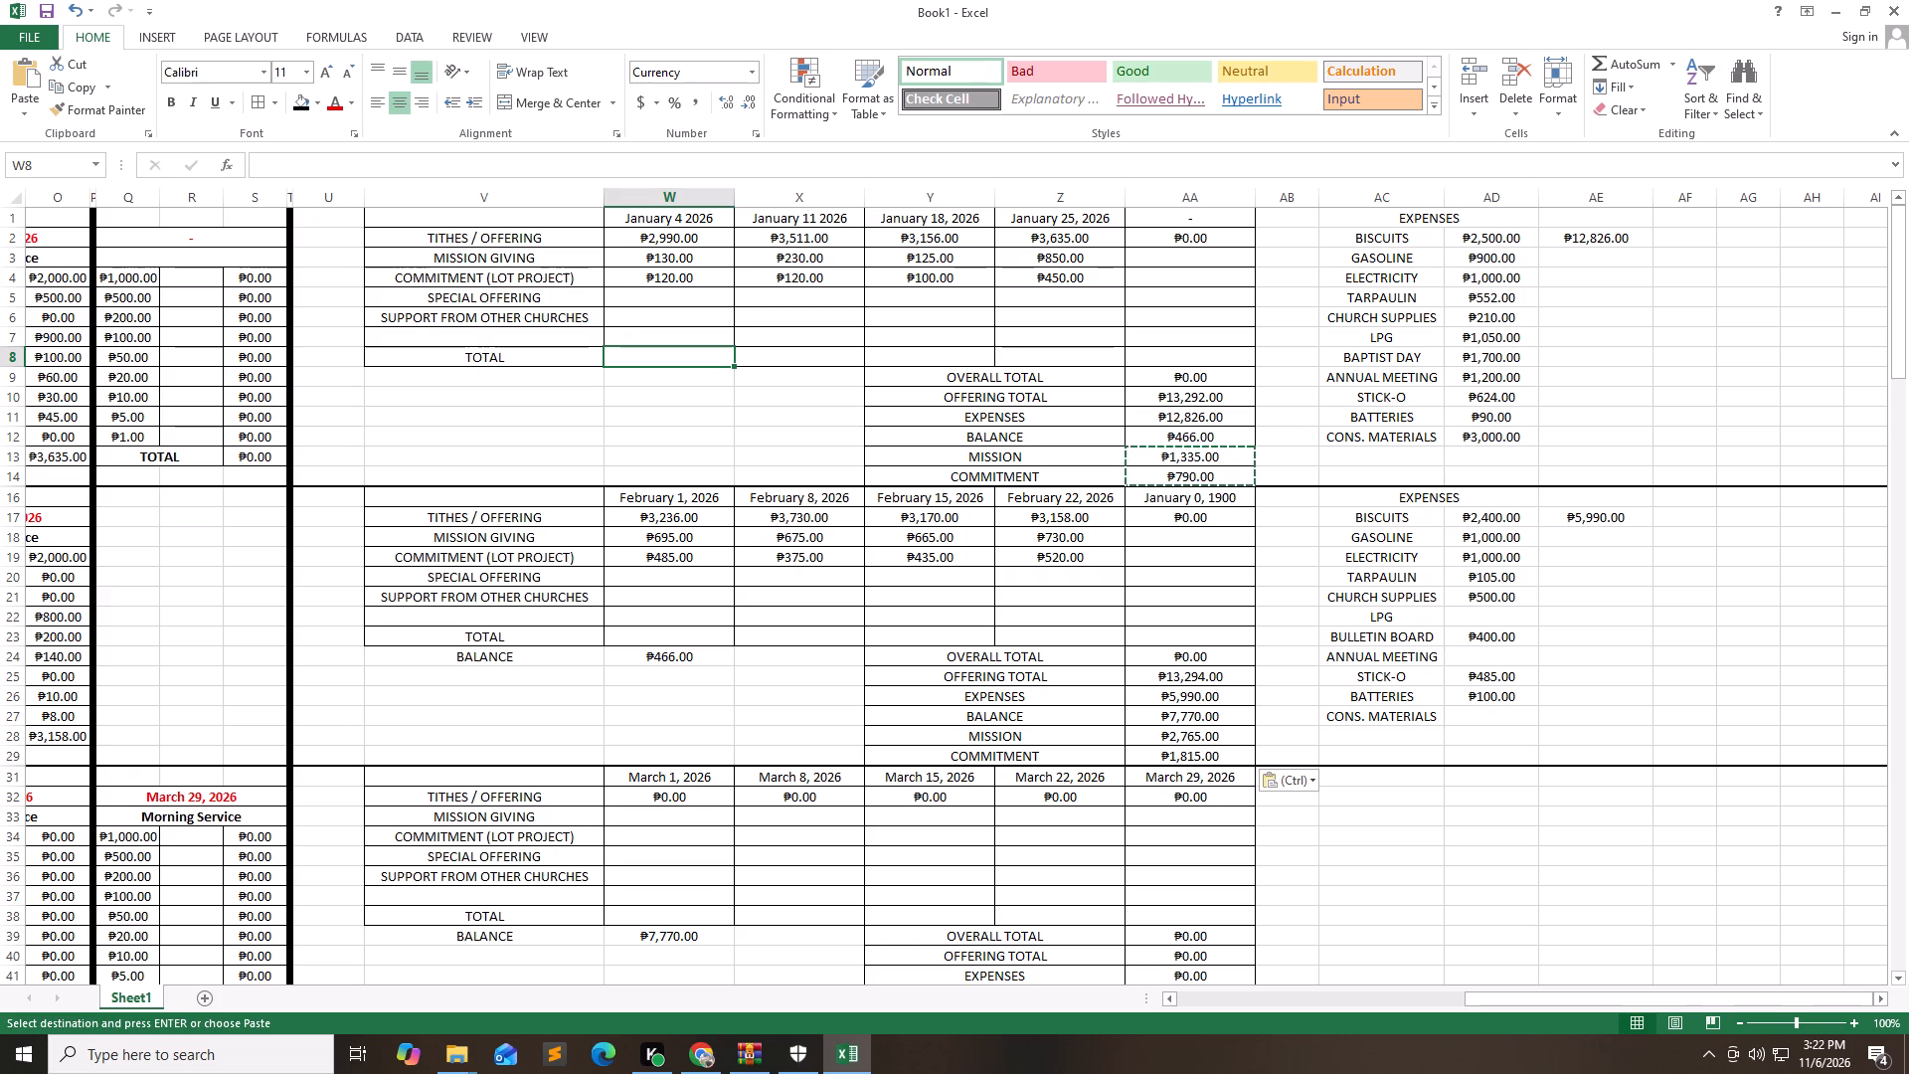
key("equal")
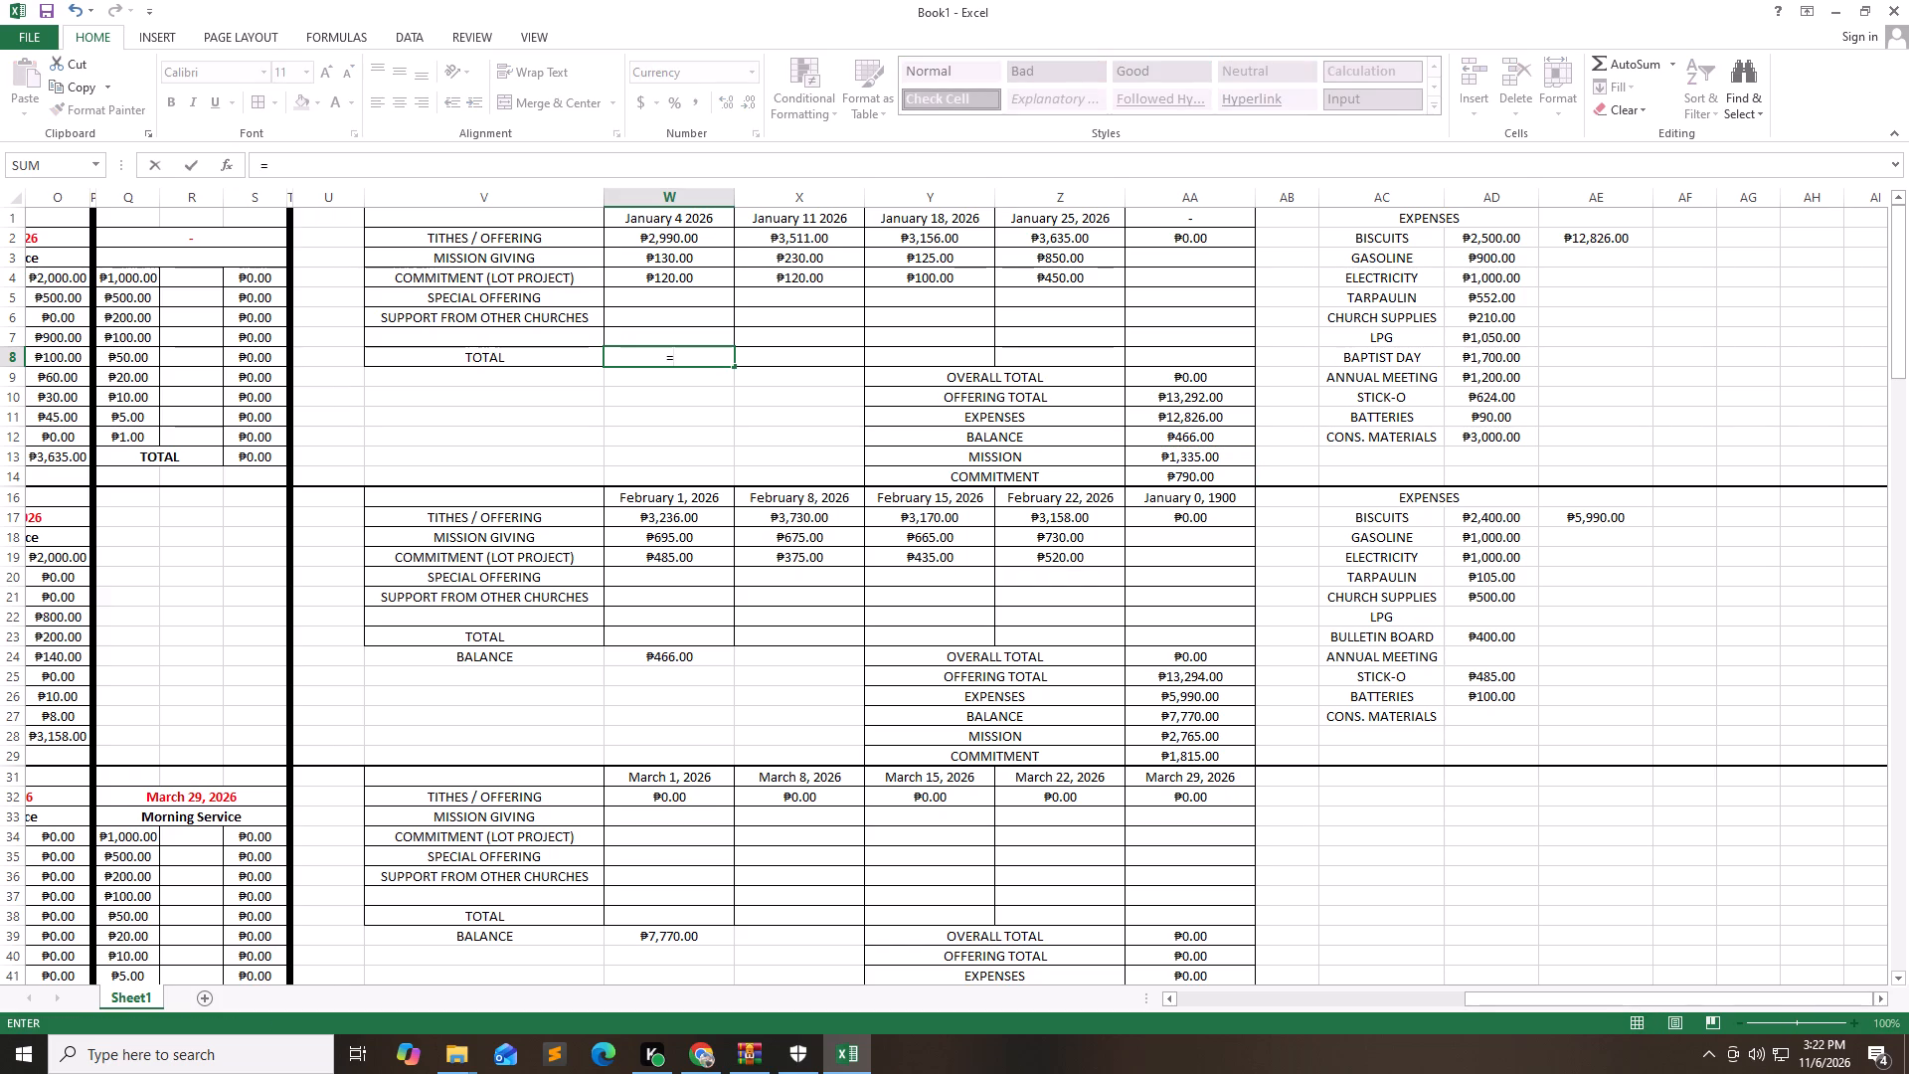
key("shift+s")
key("shift+u")
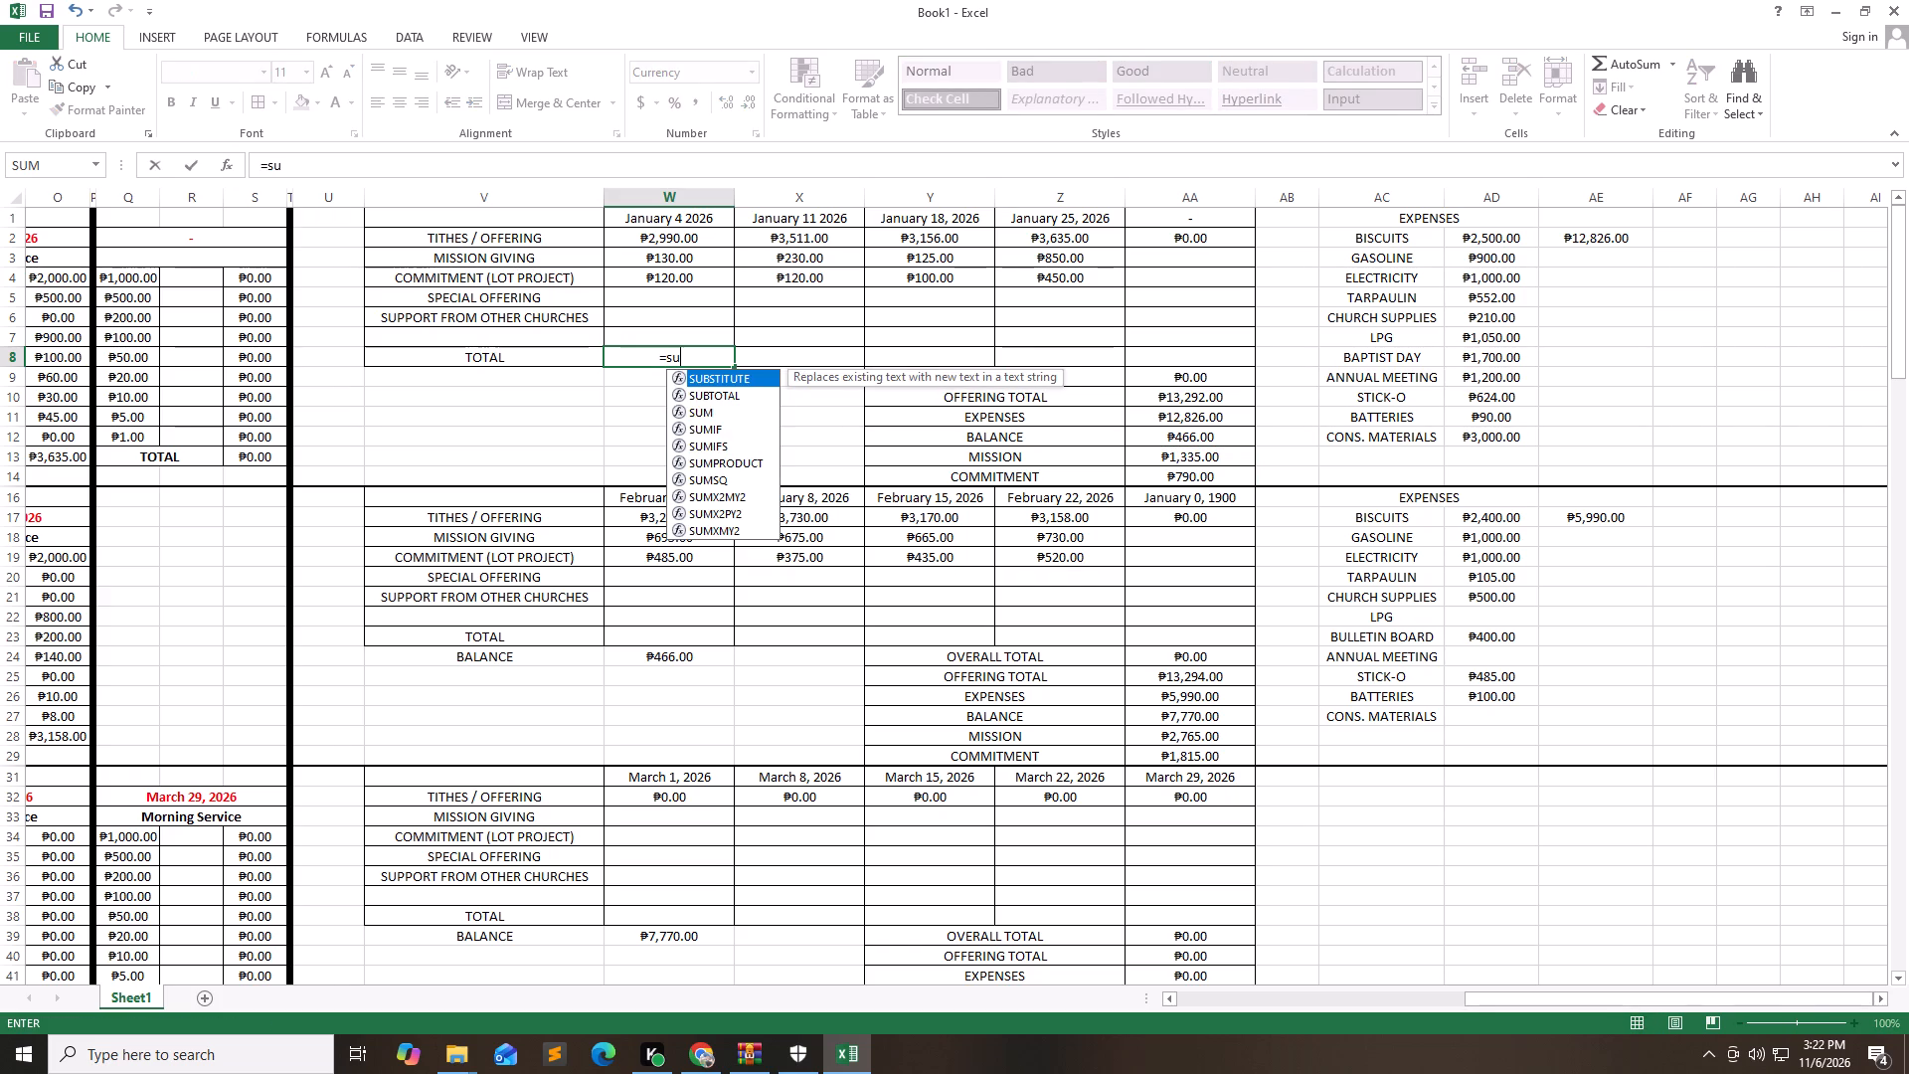
type("mm")
key("shift+BackSpace")
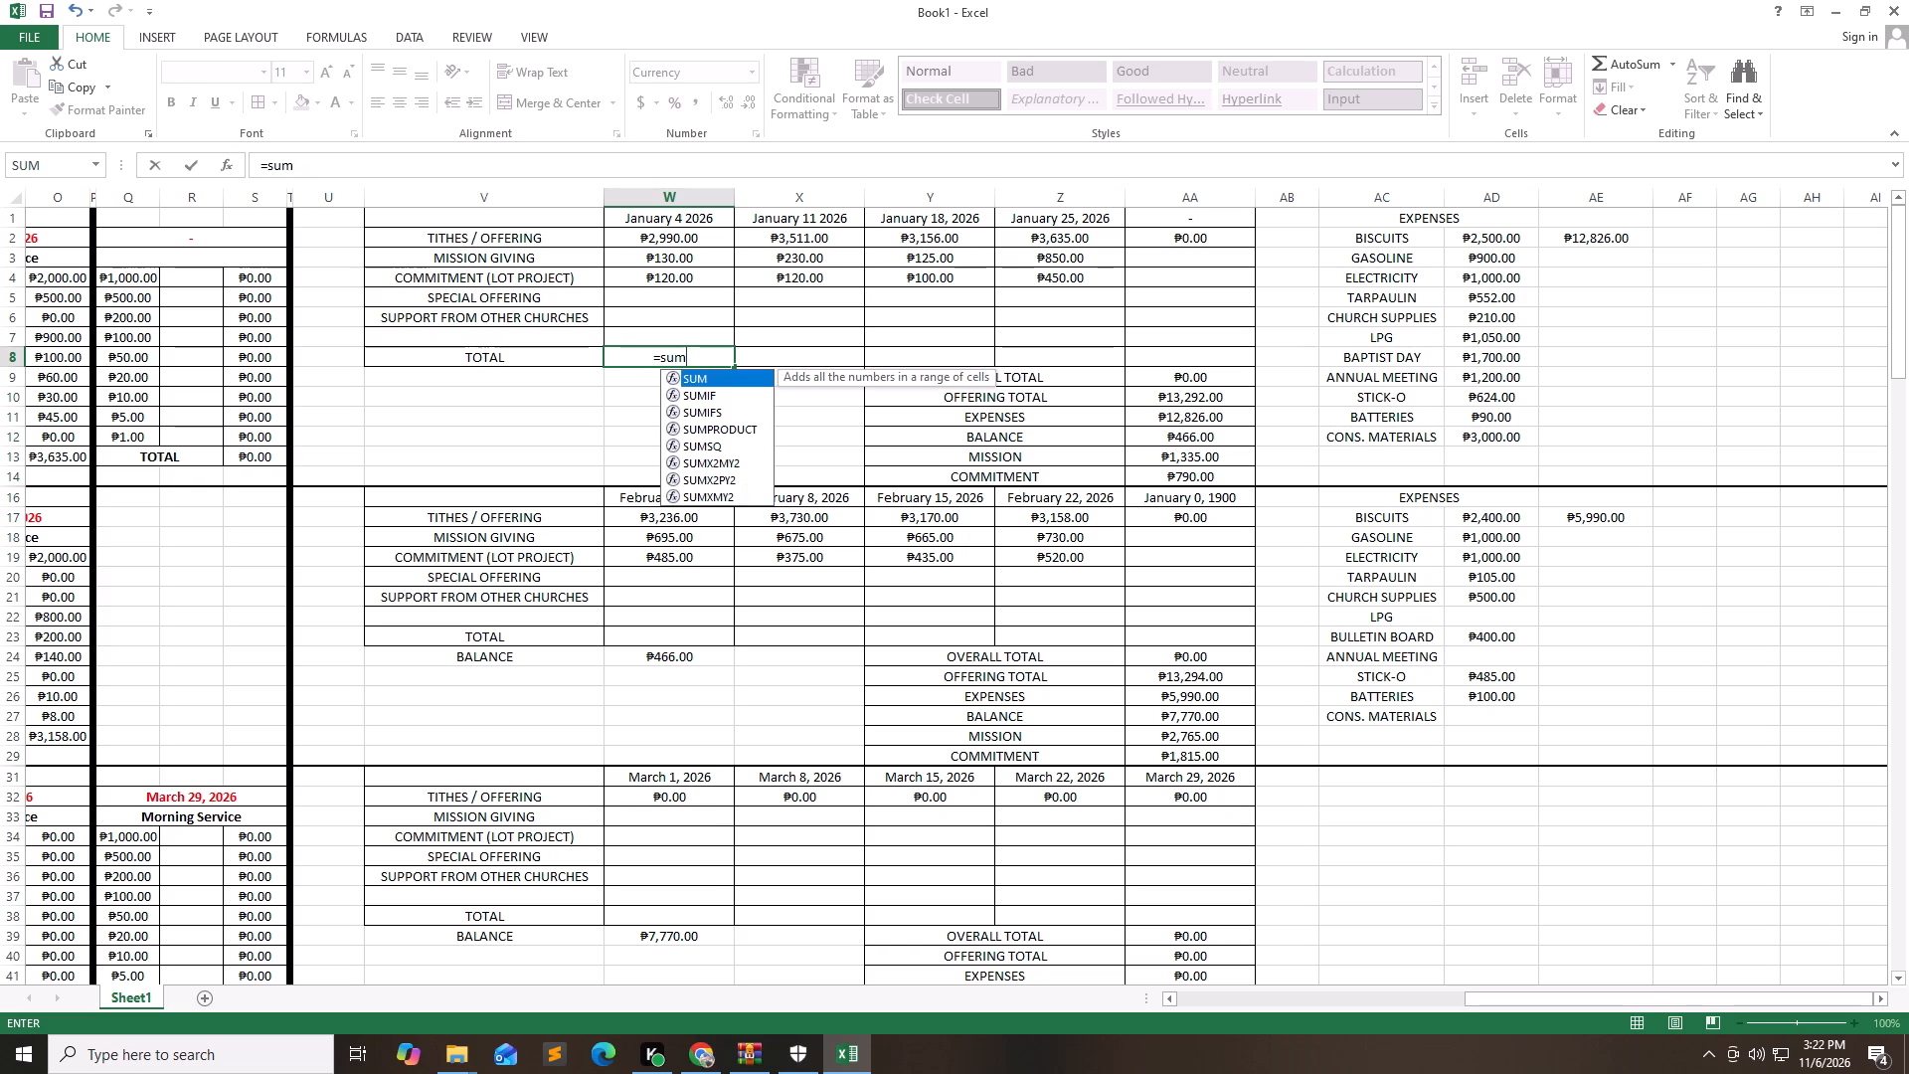
key("shift+parenleft")
key("Up")
key("Up")
key("Up")
key("Up")
key("Up")
key("Up")
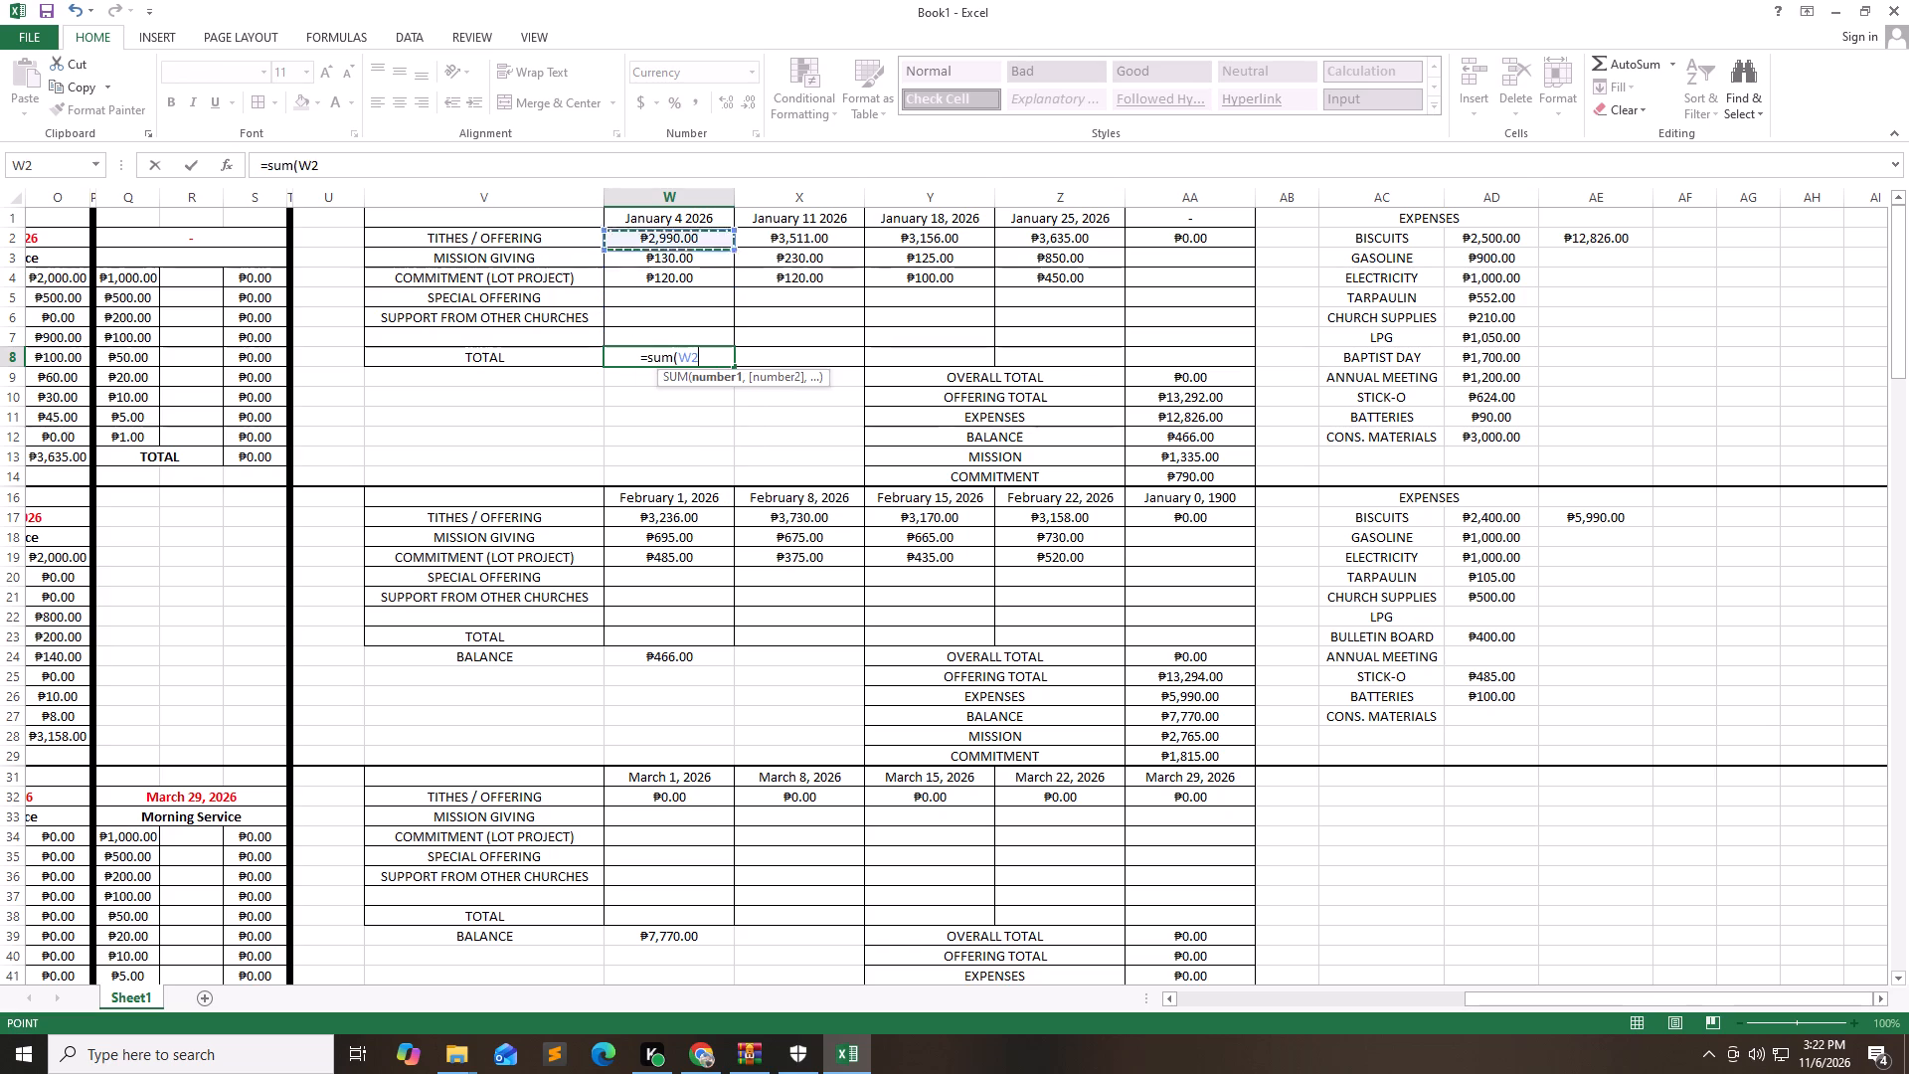
key("Up")
key("Down")
key("shift+Down")
key("shift+Down")
key("shift+Down")
key("shift+Down")
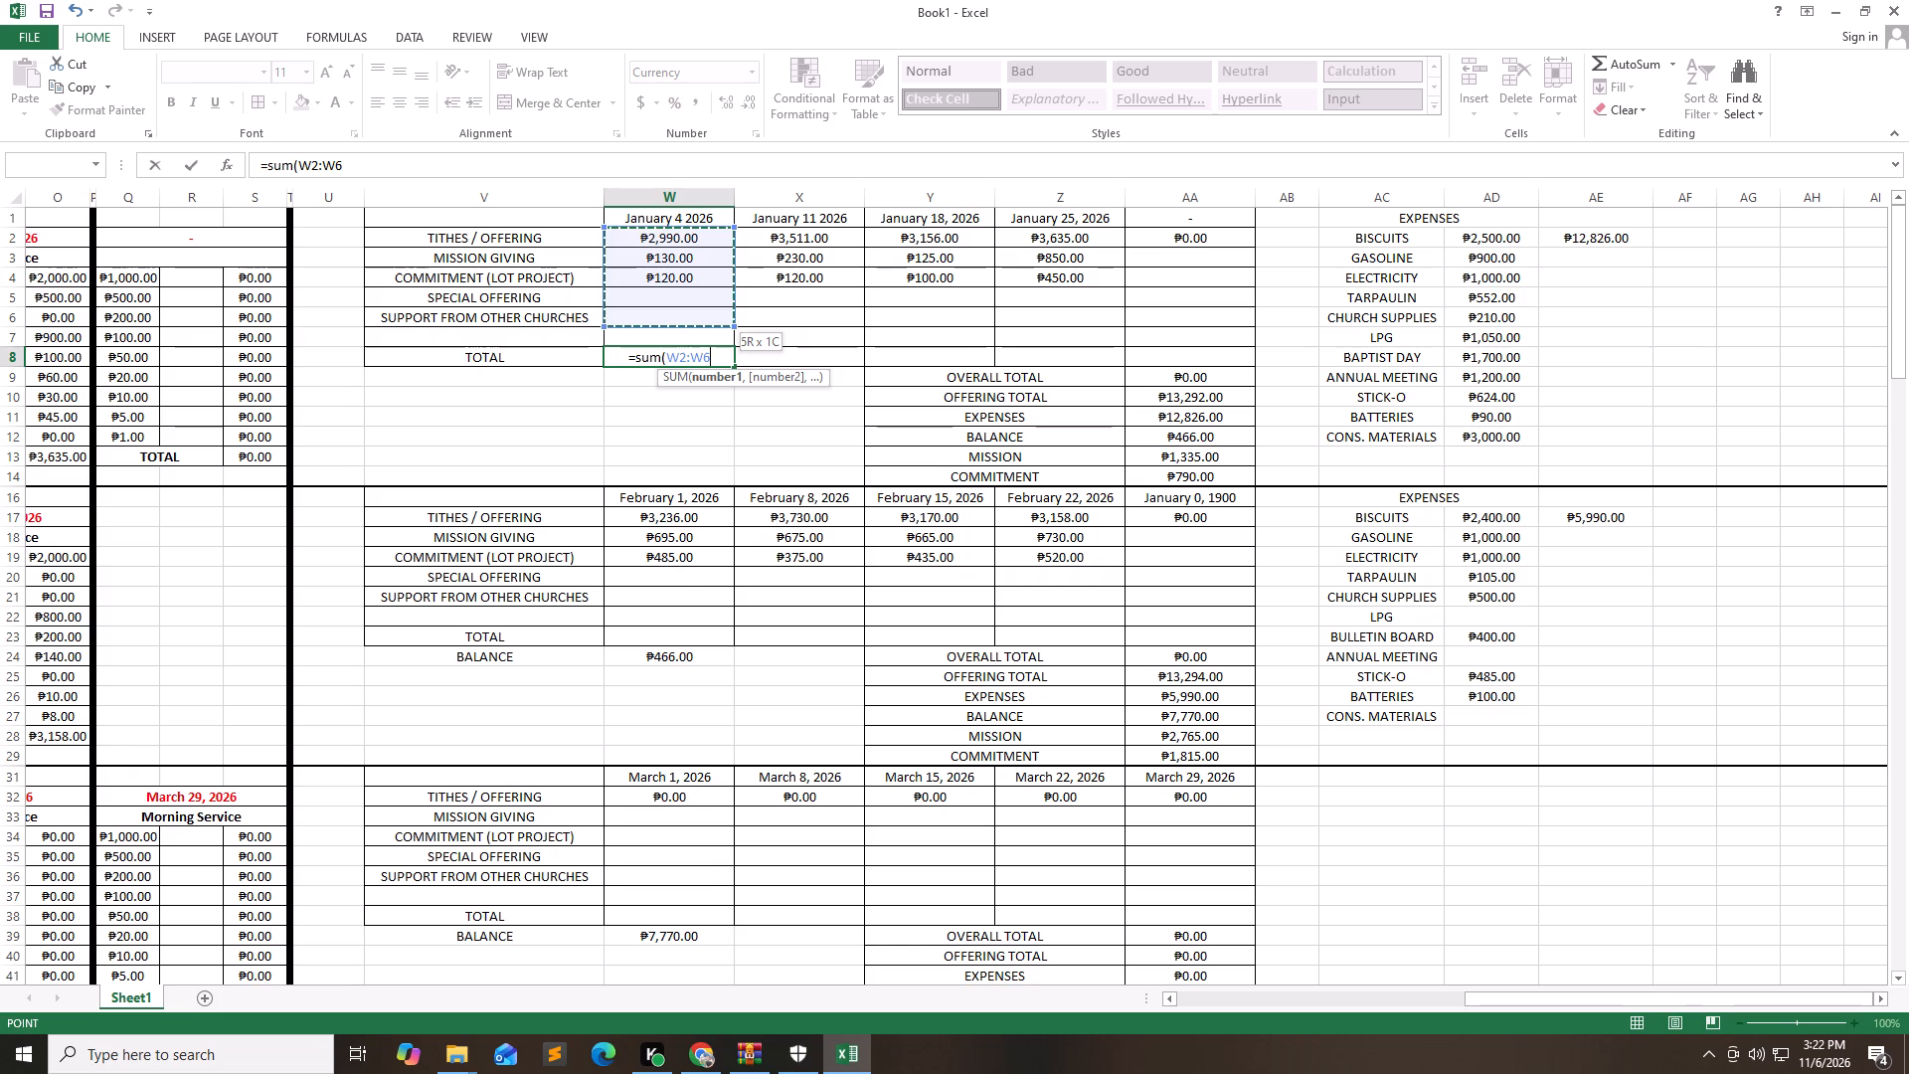
key("shift+parenright")
key("Return")
key("Down")
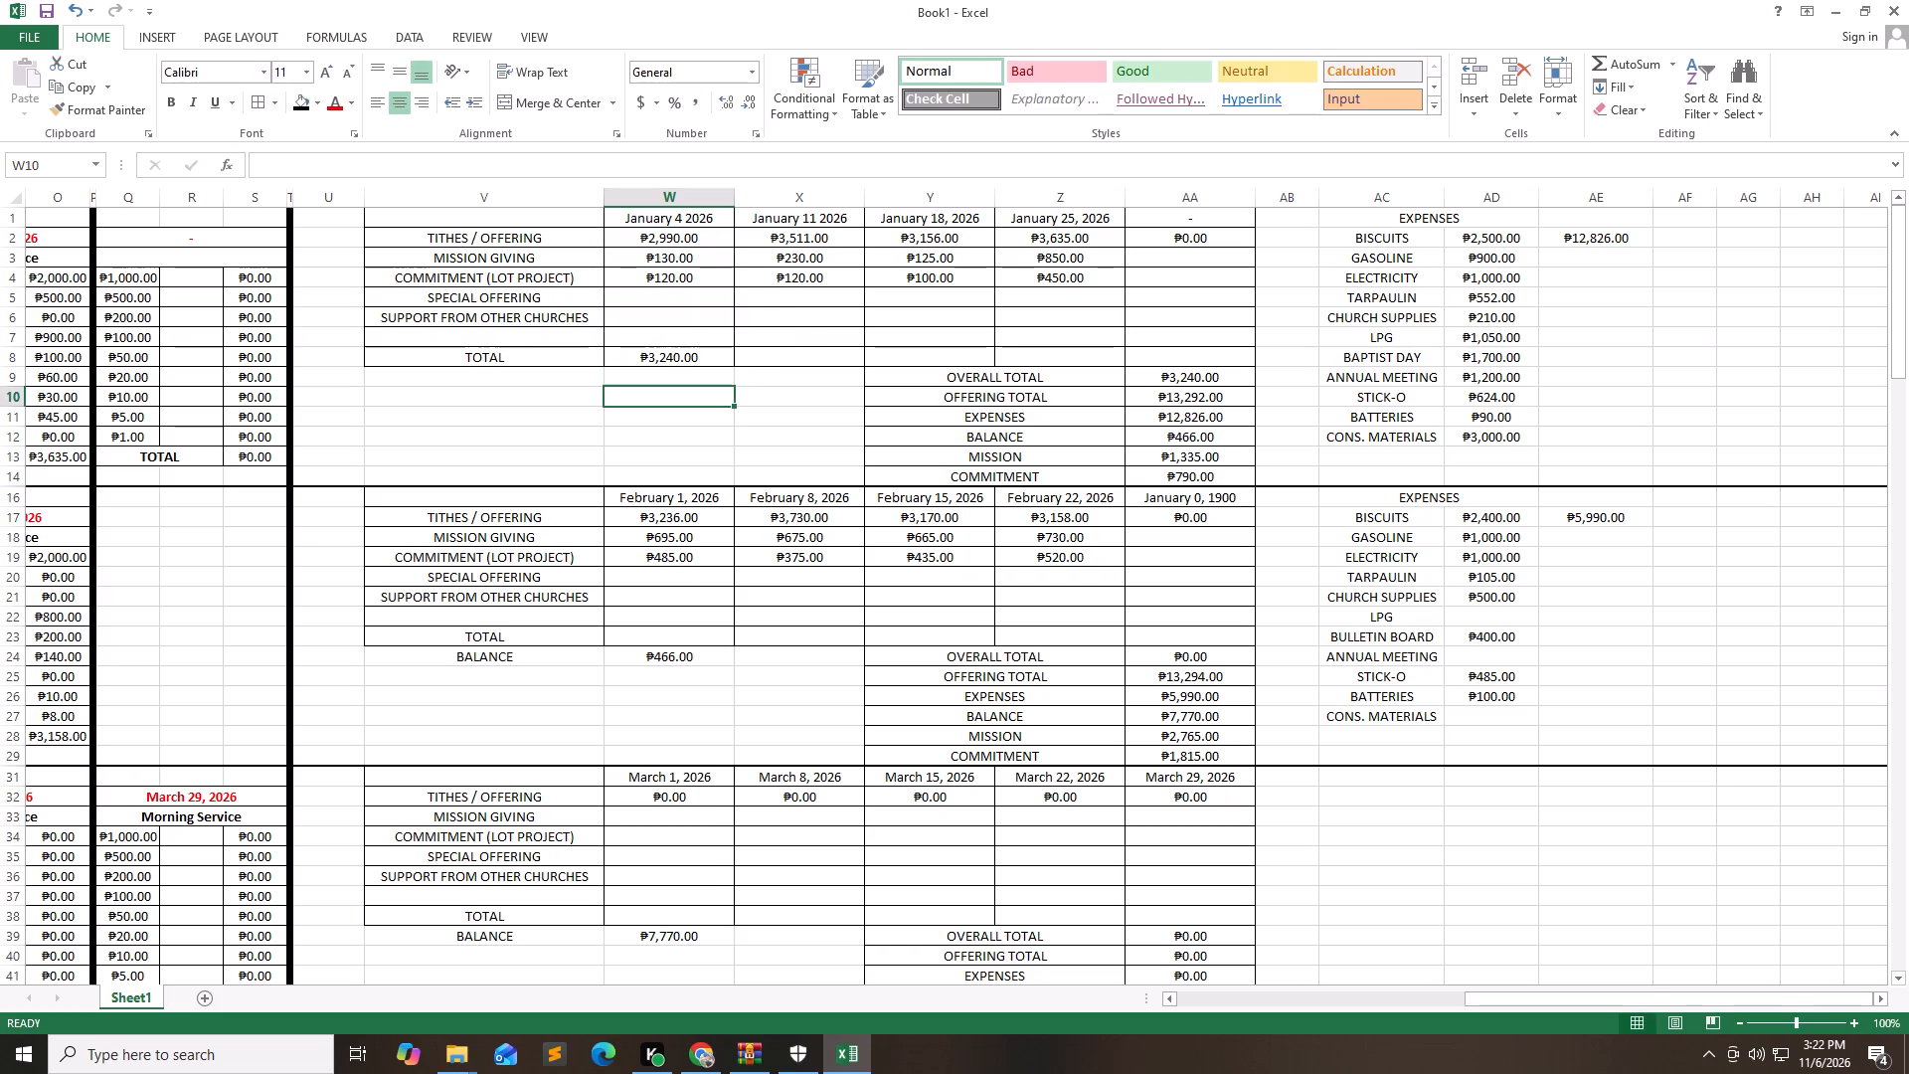
Copy the January 4 TOTAL formula from W8 across the remaining January TOTAL cells X8:AA8.
key("Up")
key("Up")
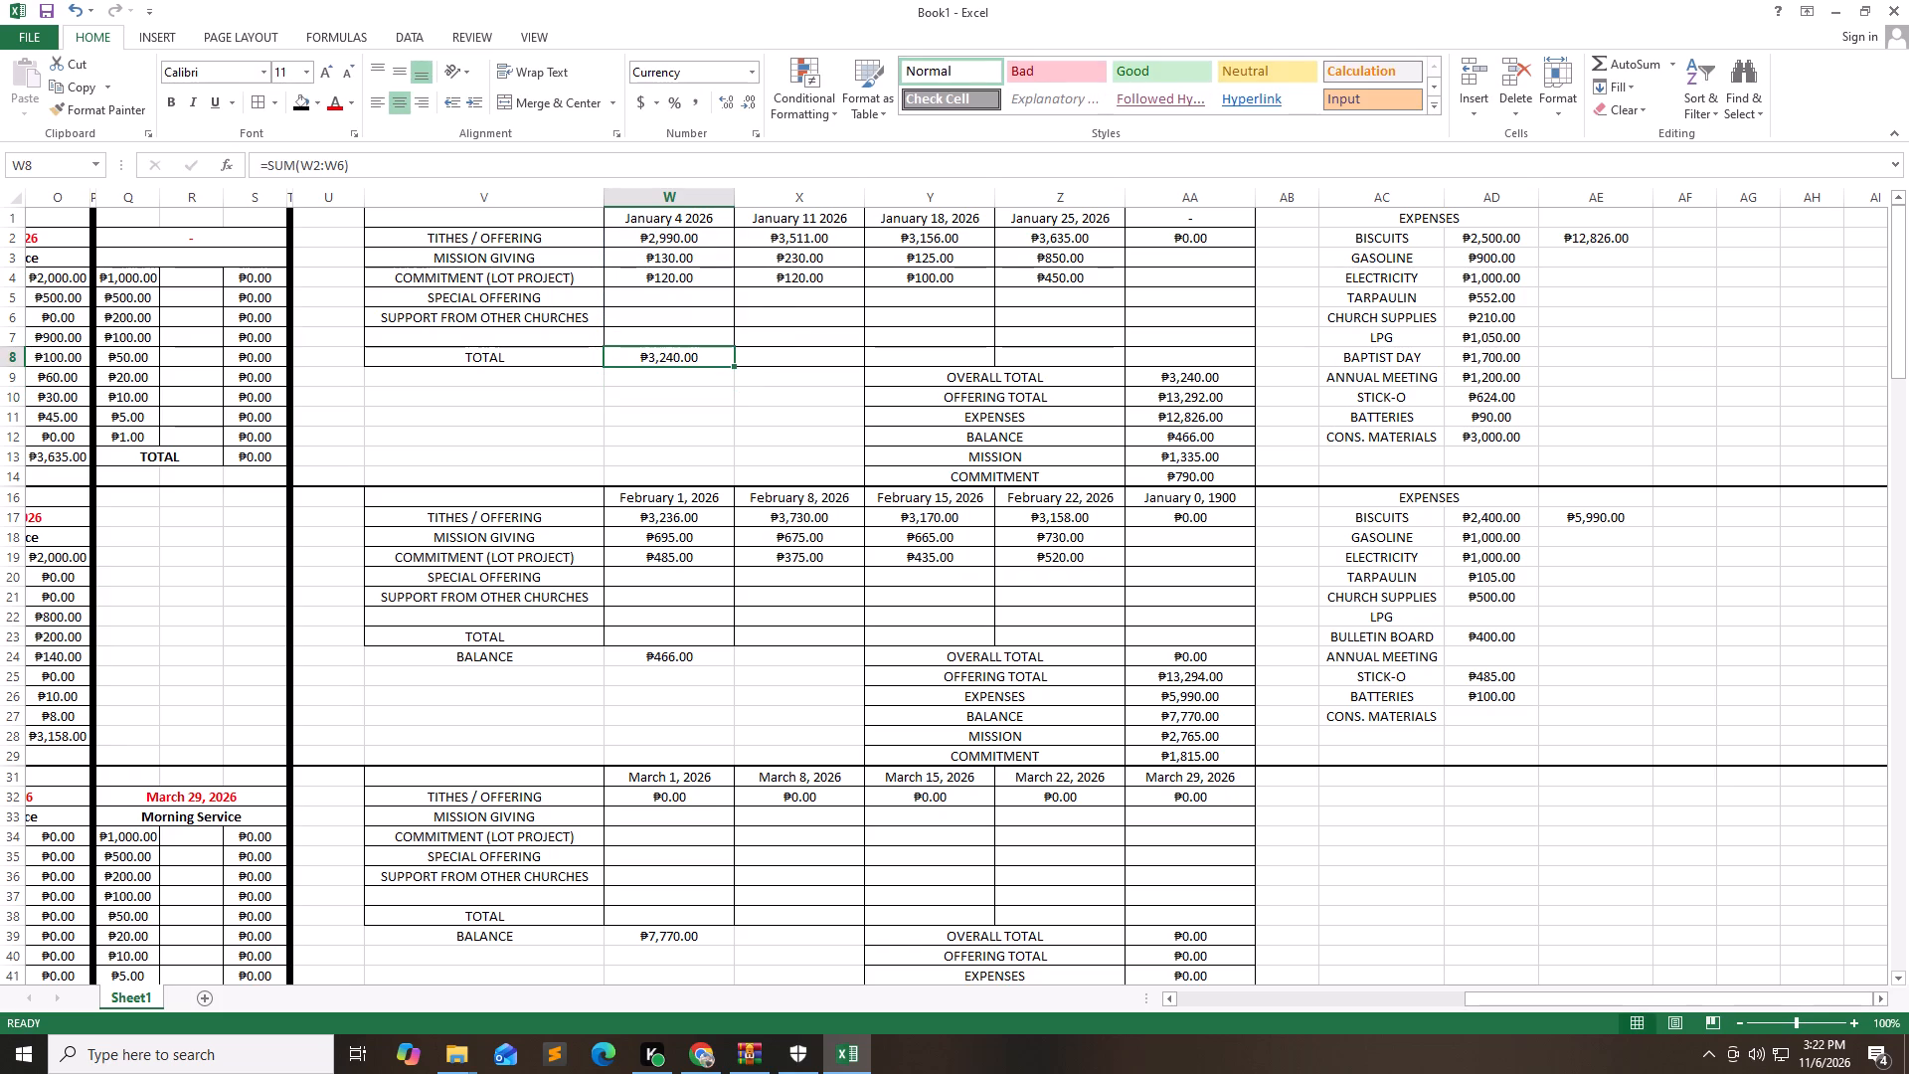
key("ctrl+c")
key("Right")
key("shift+Right")
key("shift+Right")
key("shift+Right")
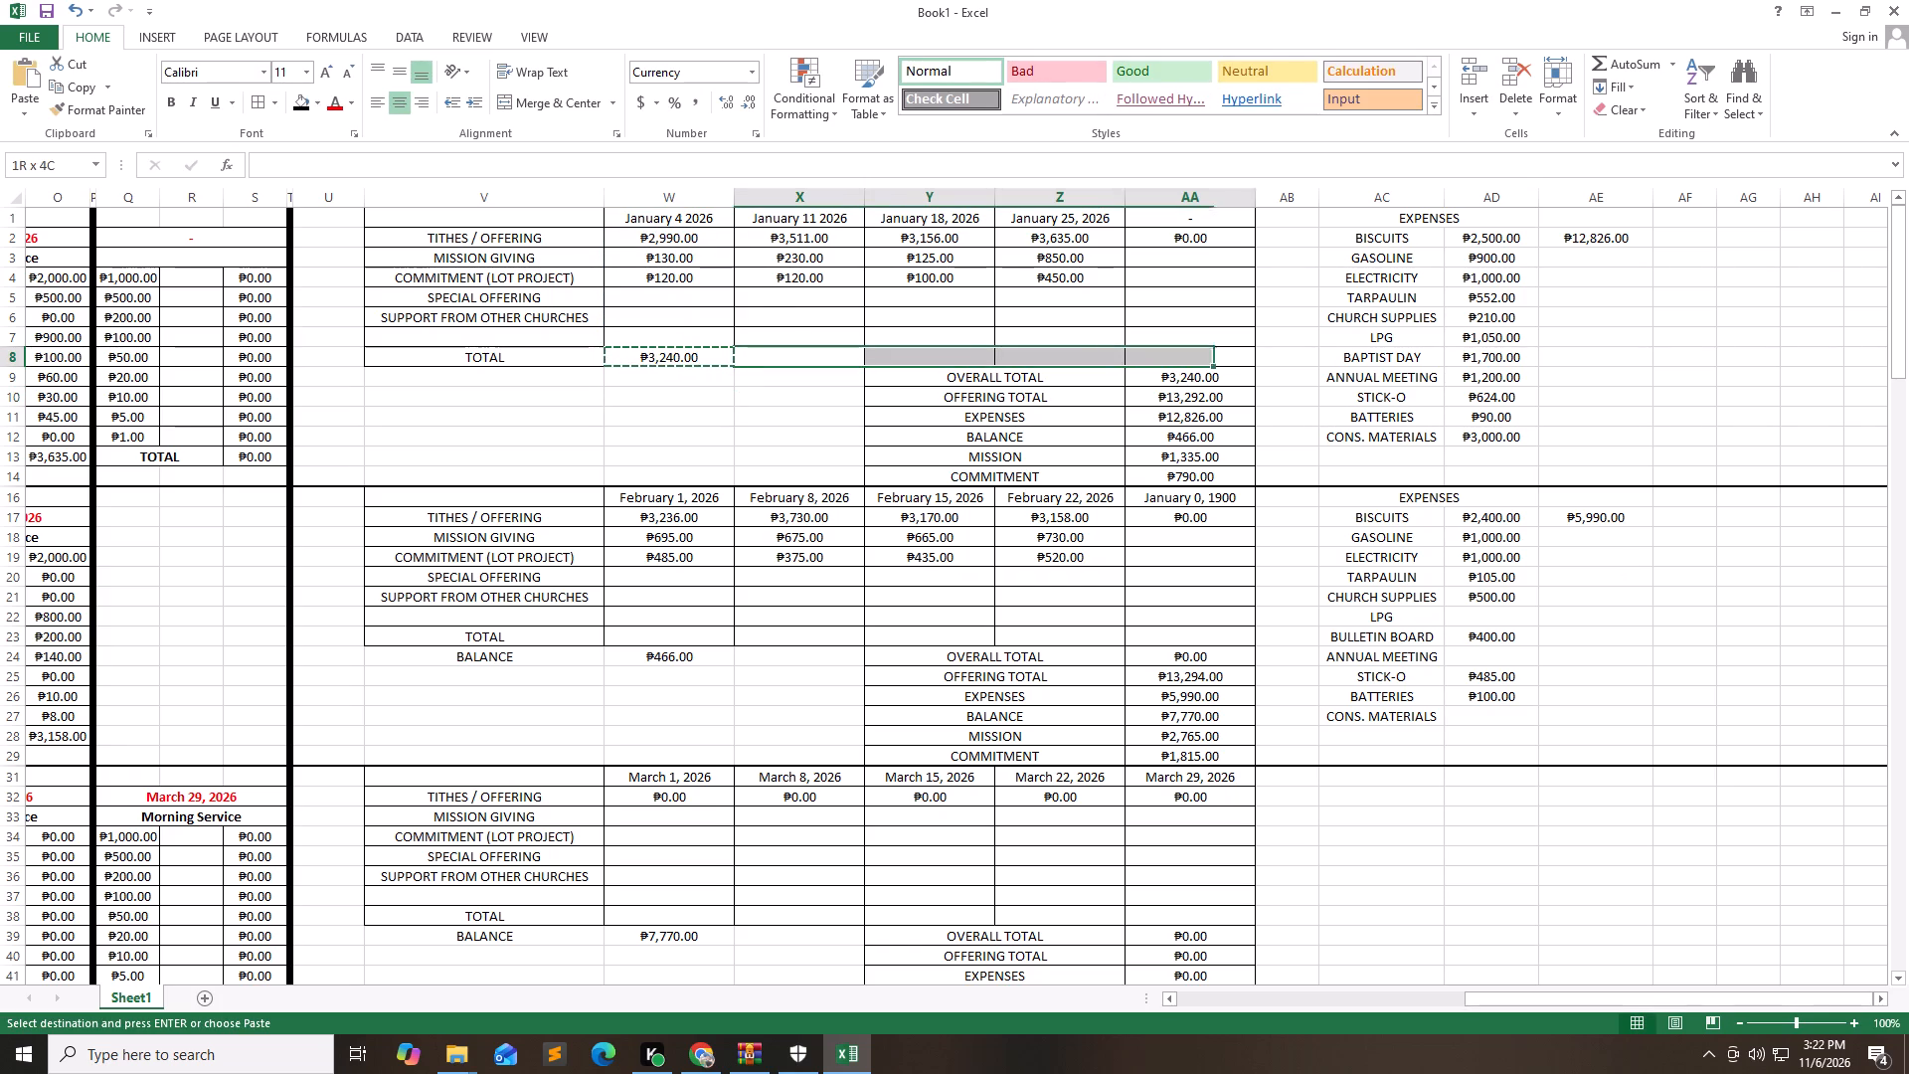
key("ctrl+v")
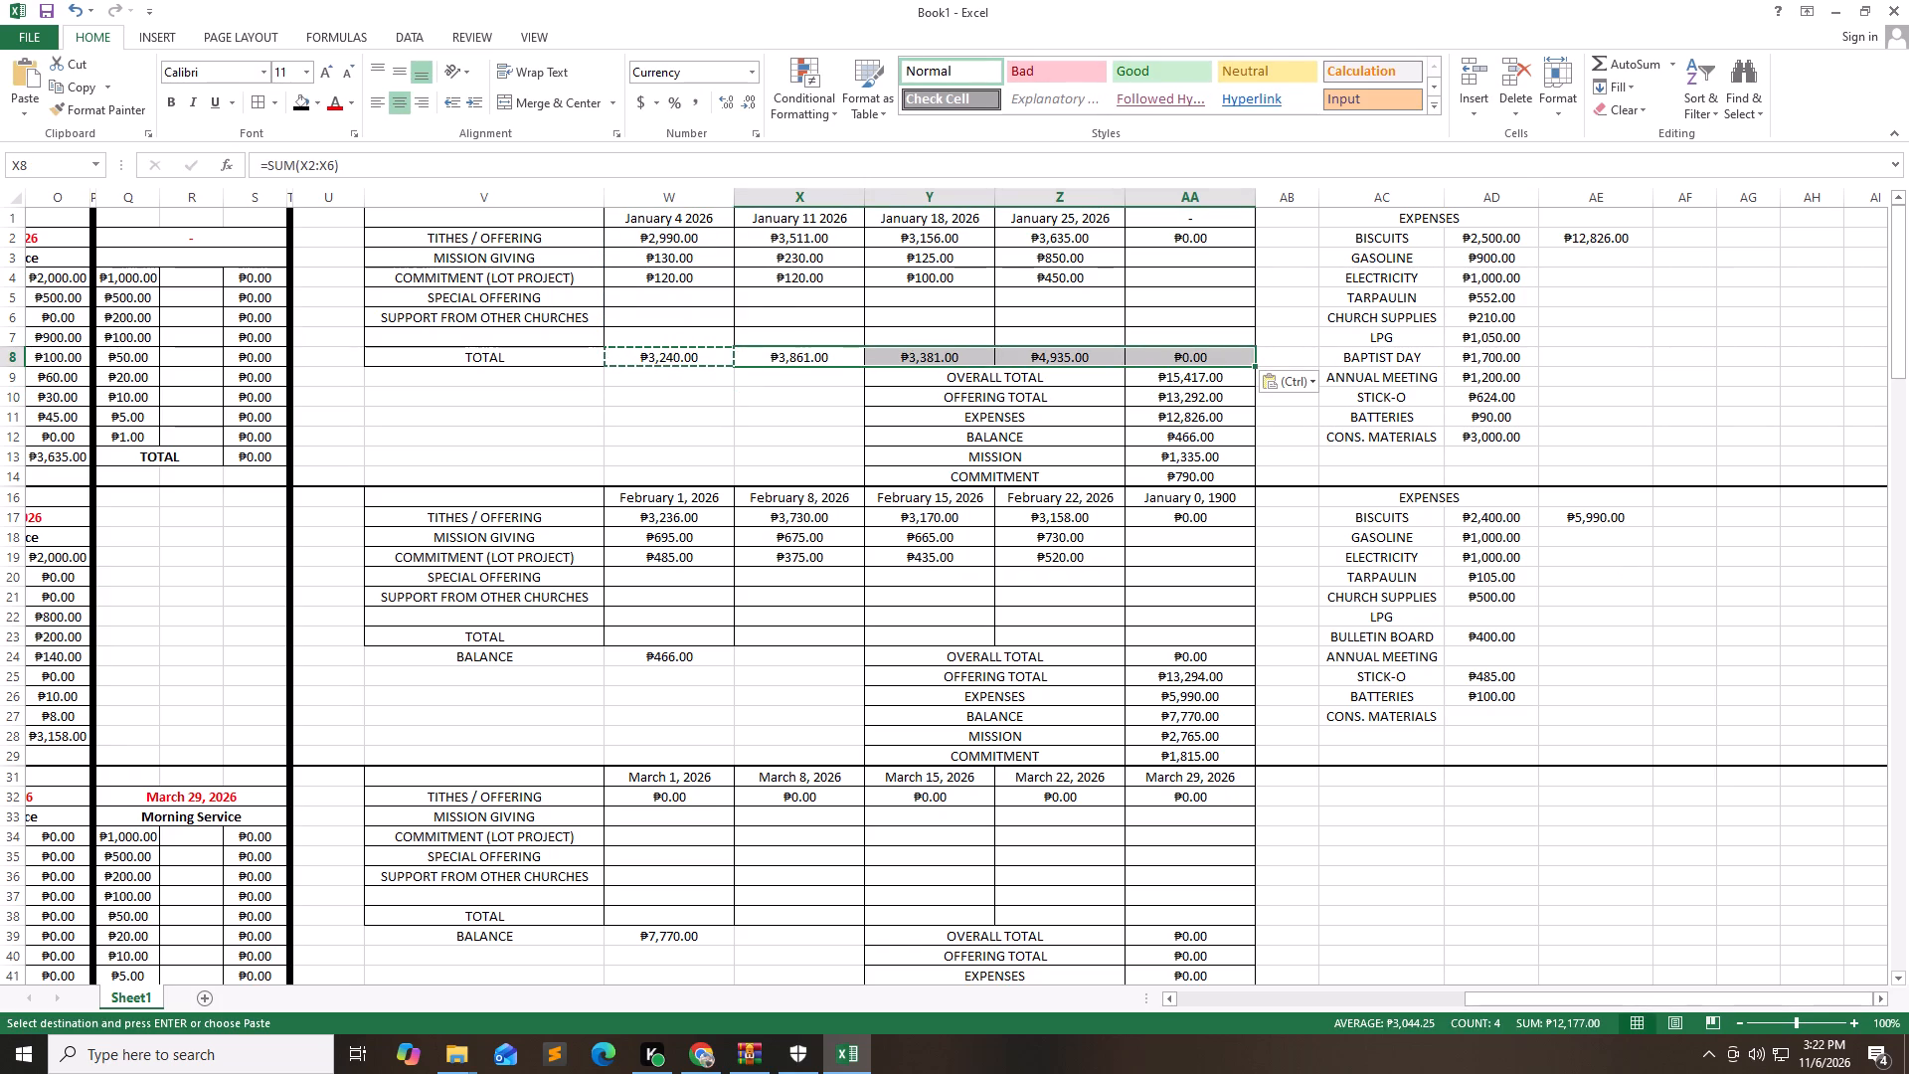
Paste the copied W8 sum formula into February's TOTAL row, cells W23:AA23.
key("Down")
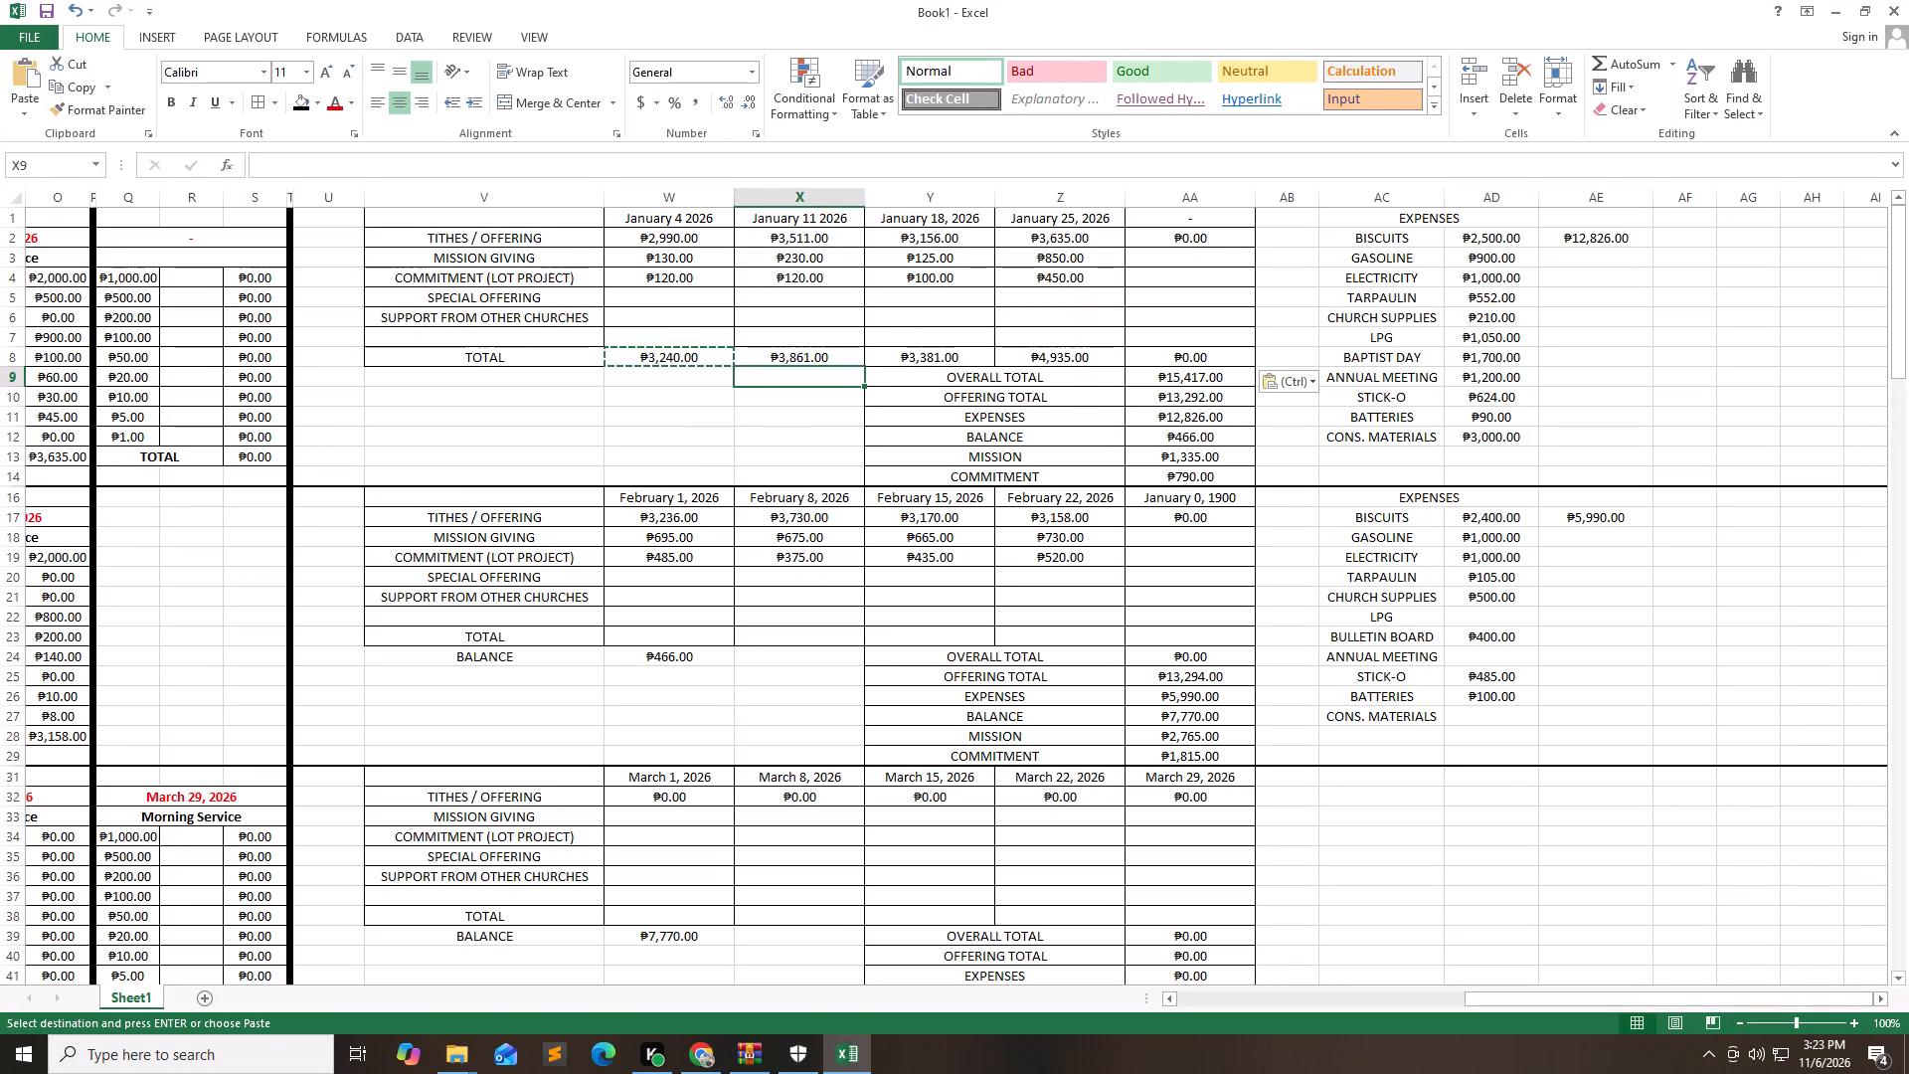
key("Down")
key("Down")
key("Down")
key("Down")
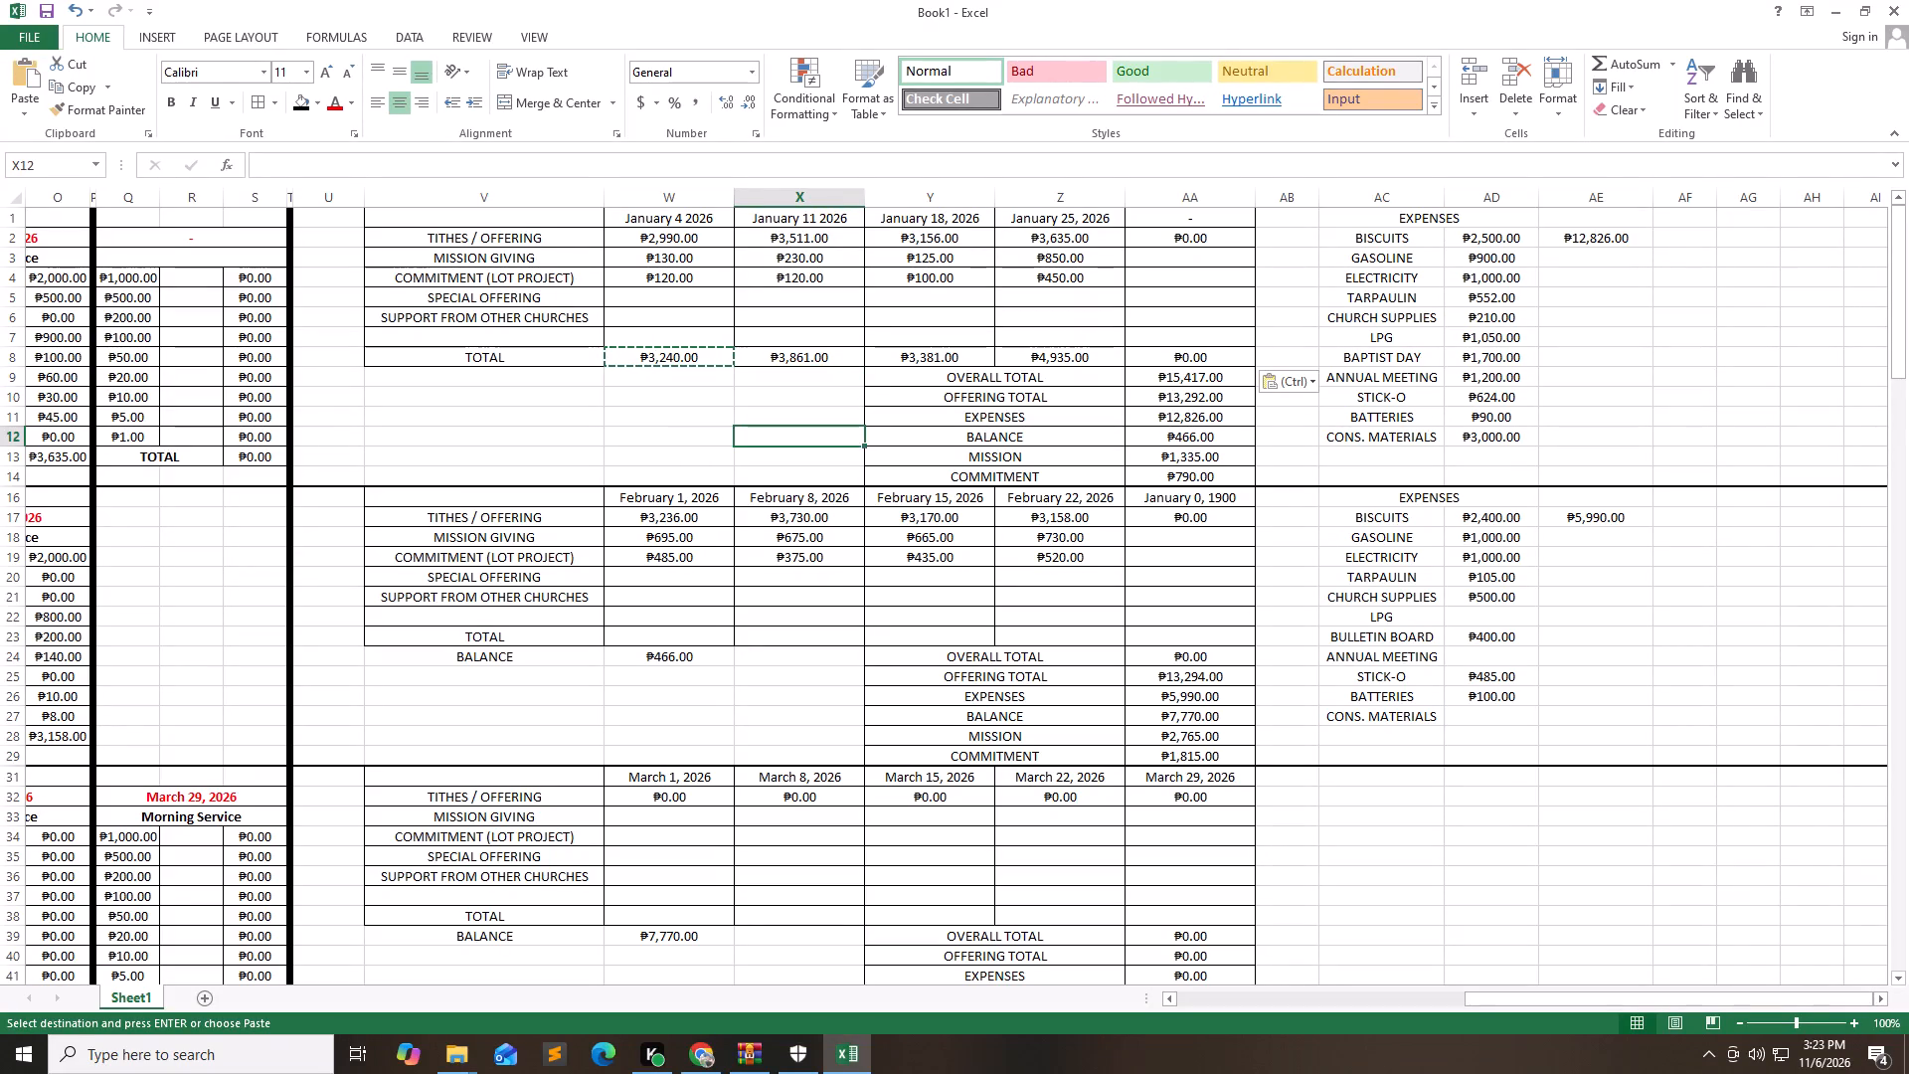
key("Down")
key("Down")
key("Down")
key("Down")
key("Right")
key("Right")
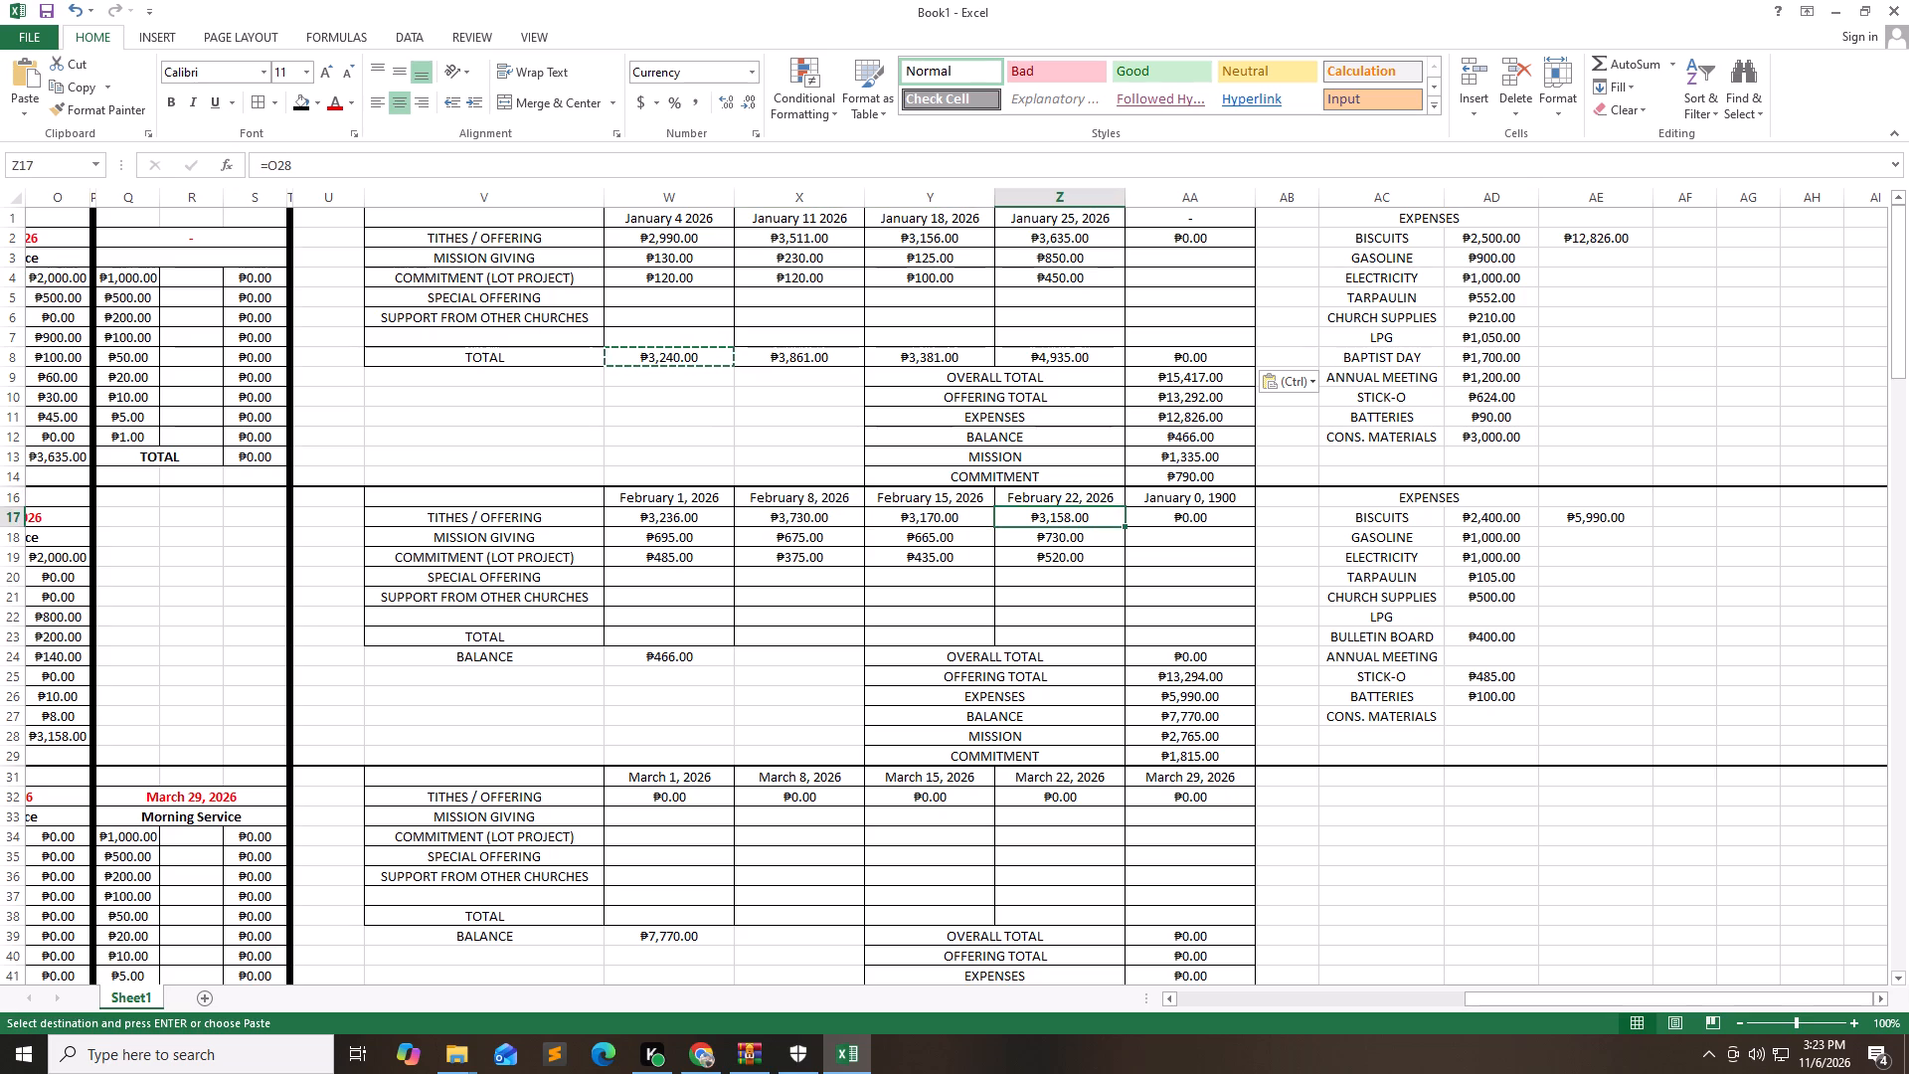
key("Down")
key("Down")
key("Down")
key("Down")
key("Left")
key("Left")
key("Left")
key("Left")
key("Left")
key("Left")
key("Left")
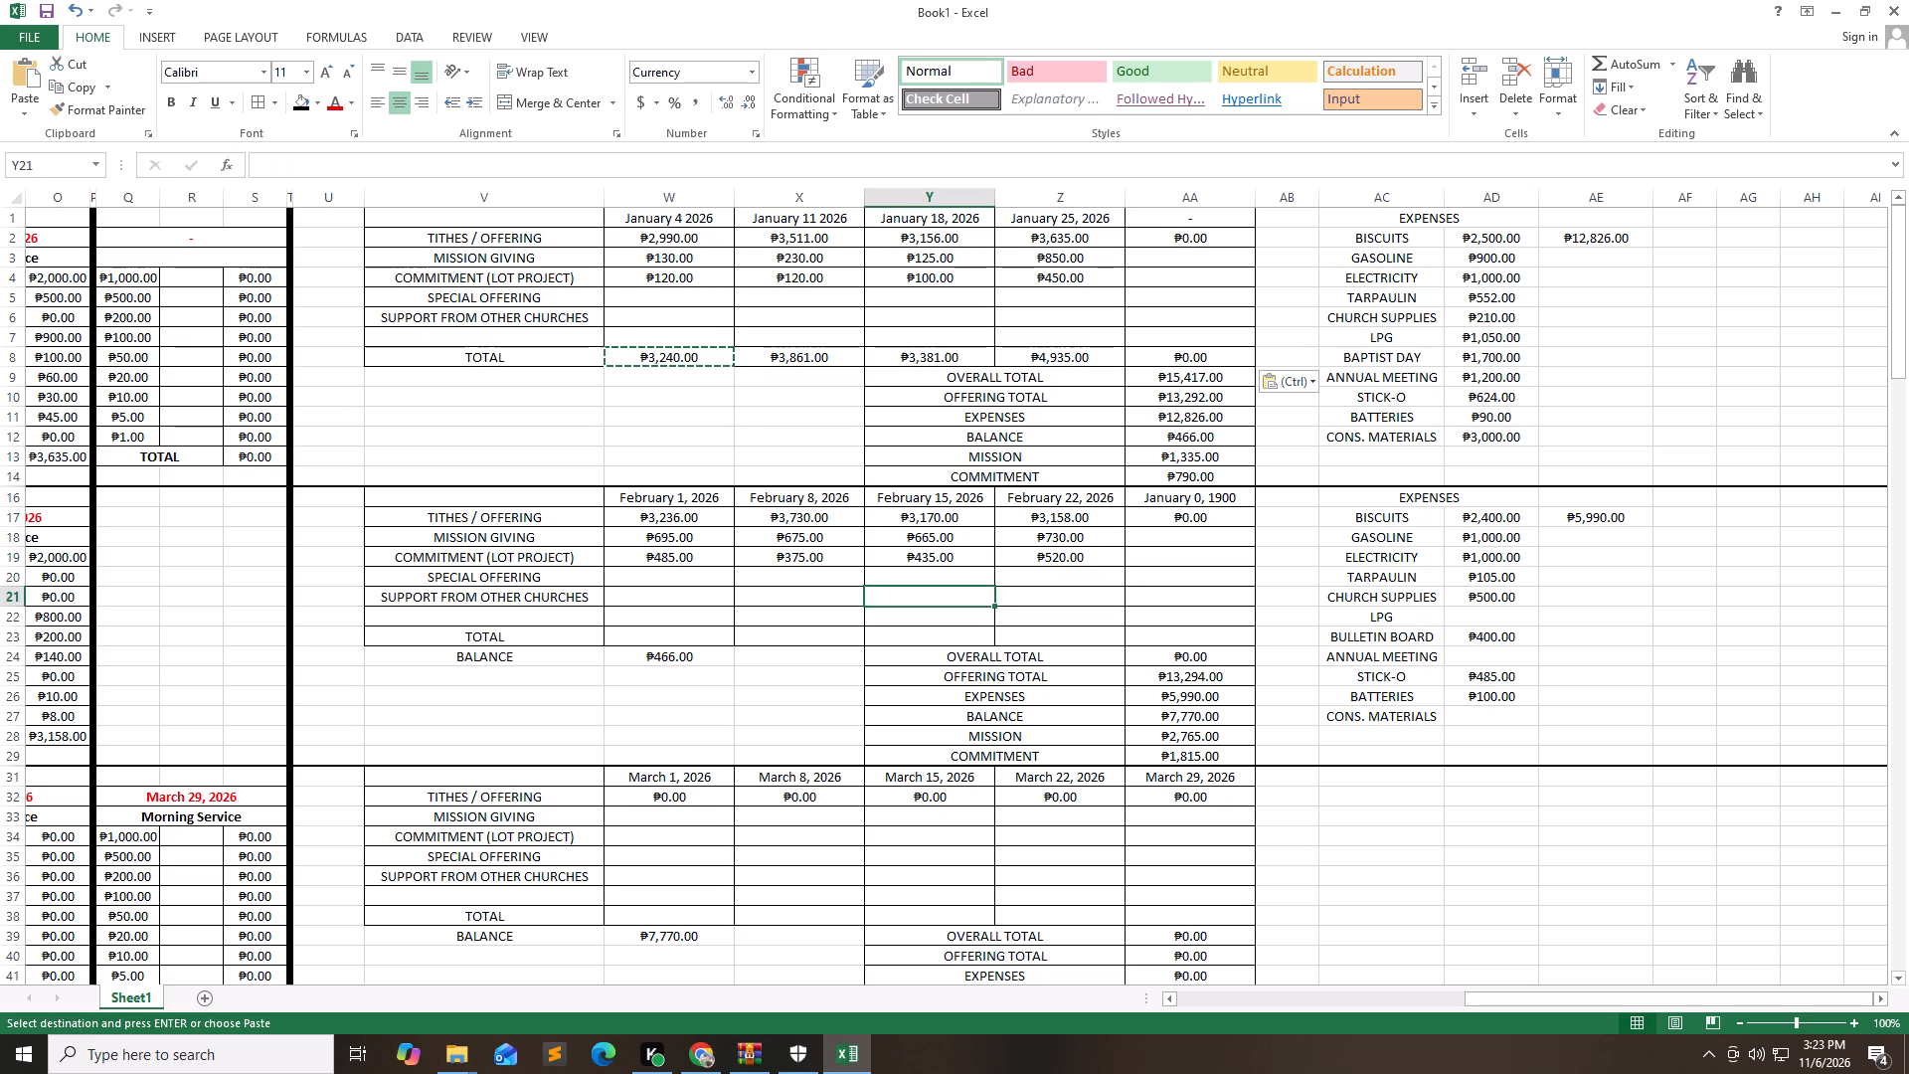
key("Down")
key("Down")
key("Right")
key("Right")
key("Right")
key("Right")
key("Right")
key("Right")
key("Right")
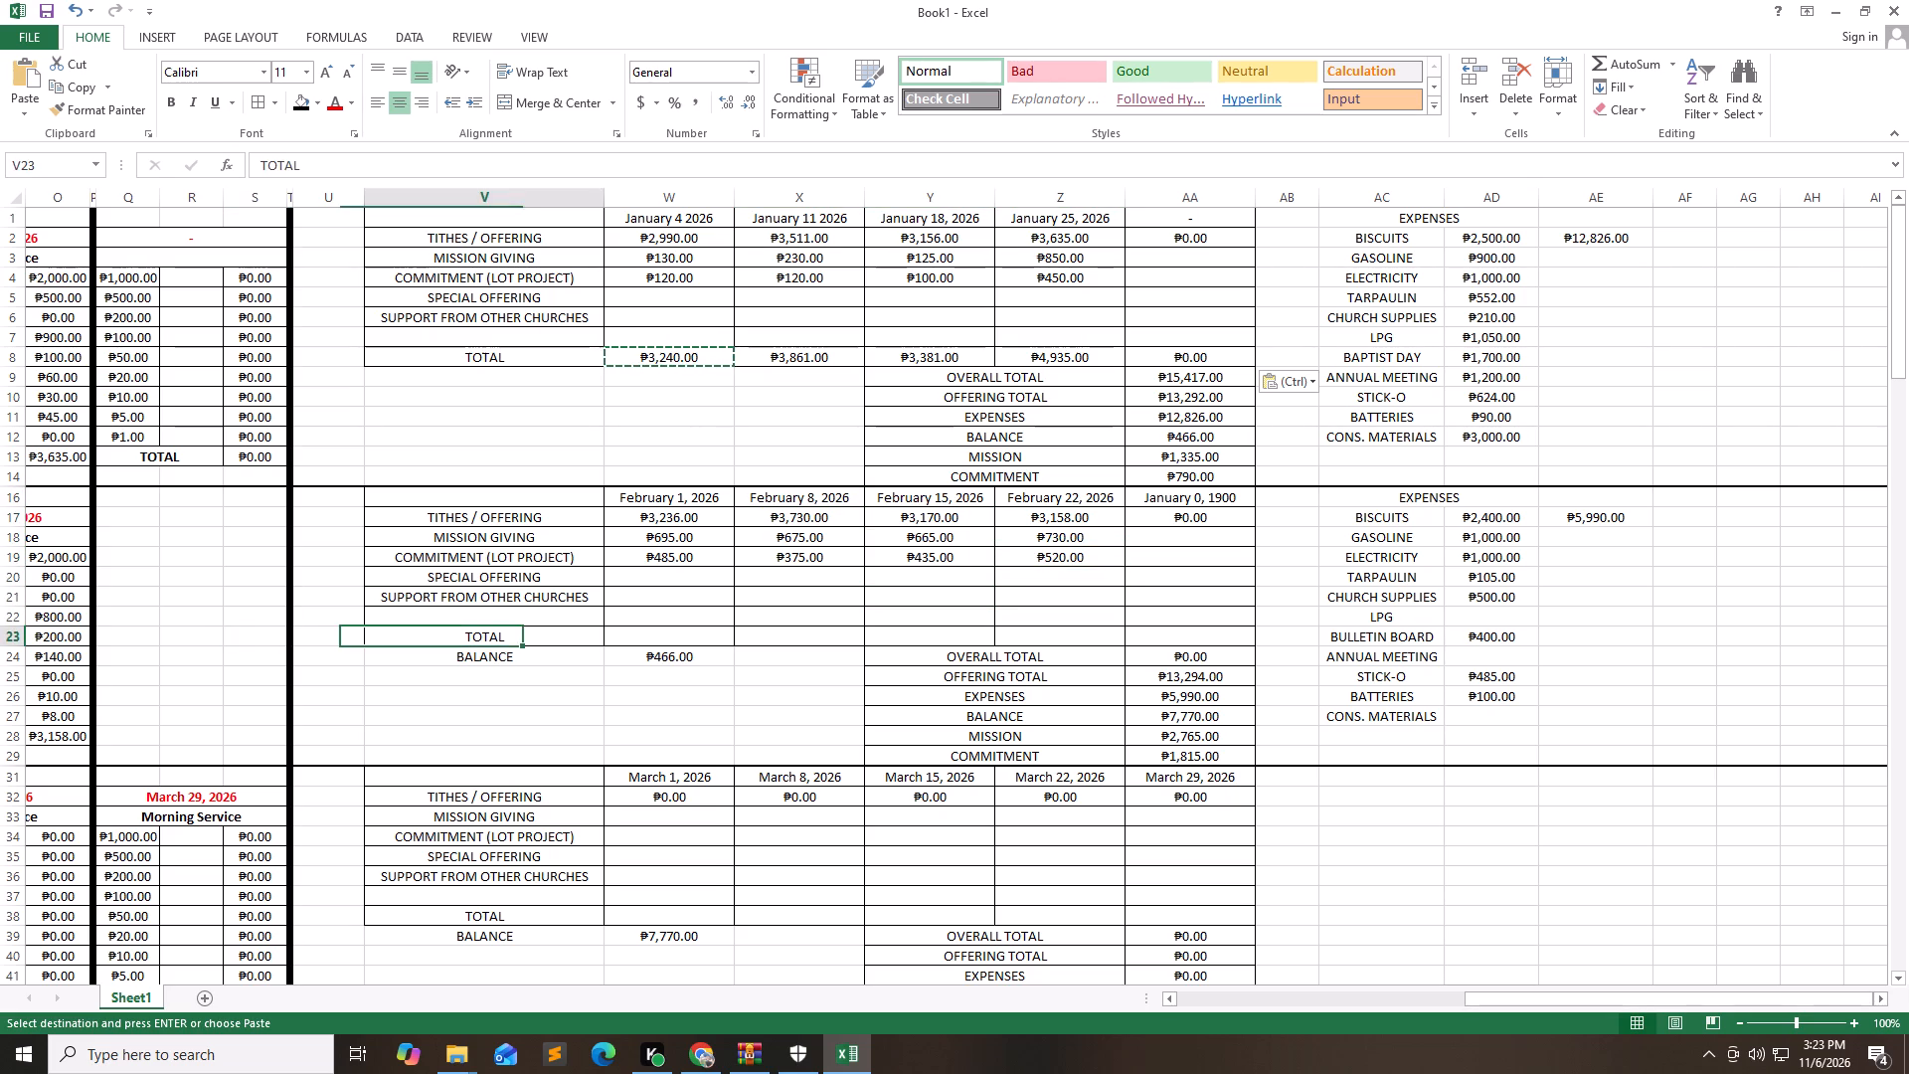
key("Right")
key("Right")
key("Left")
key("Left")
key("Left")
key("Left")
key("Left")
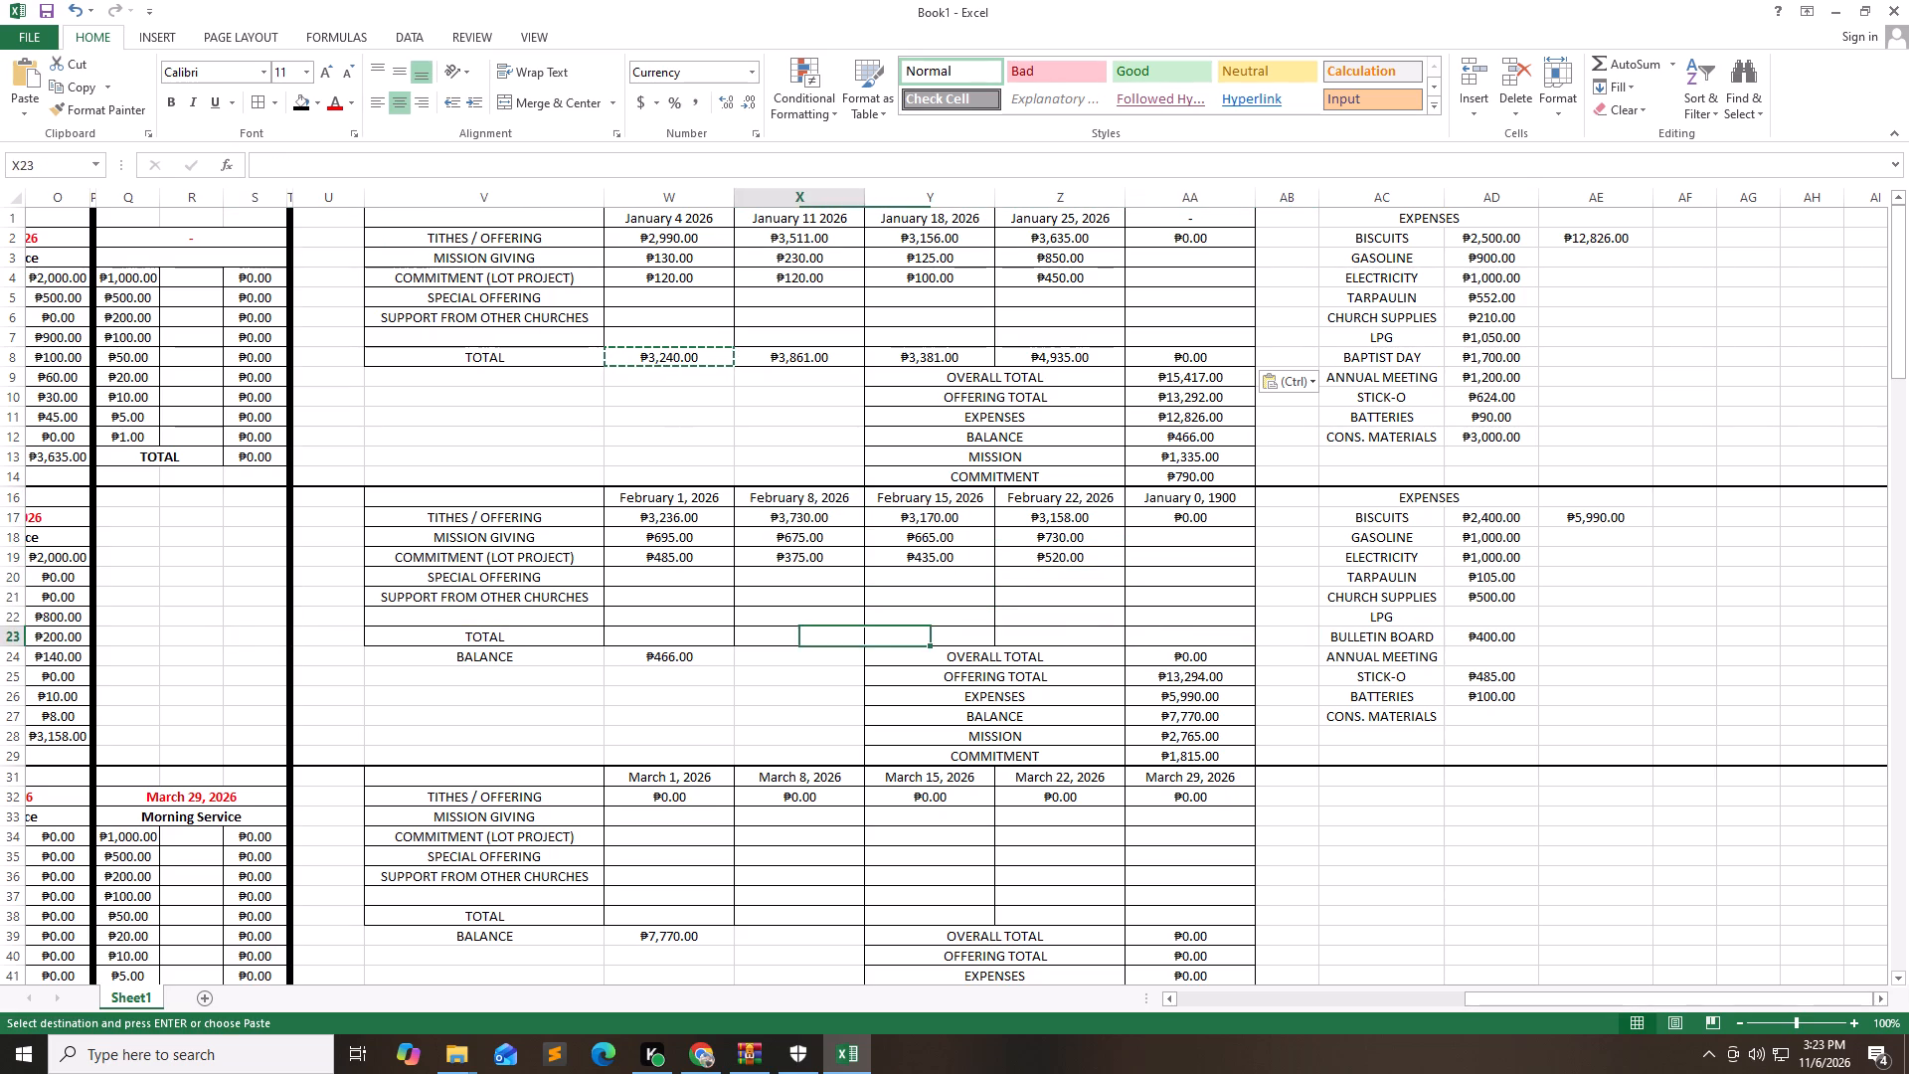
key("Left")
key("Right")
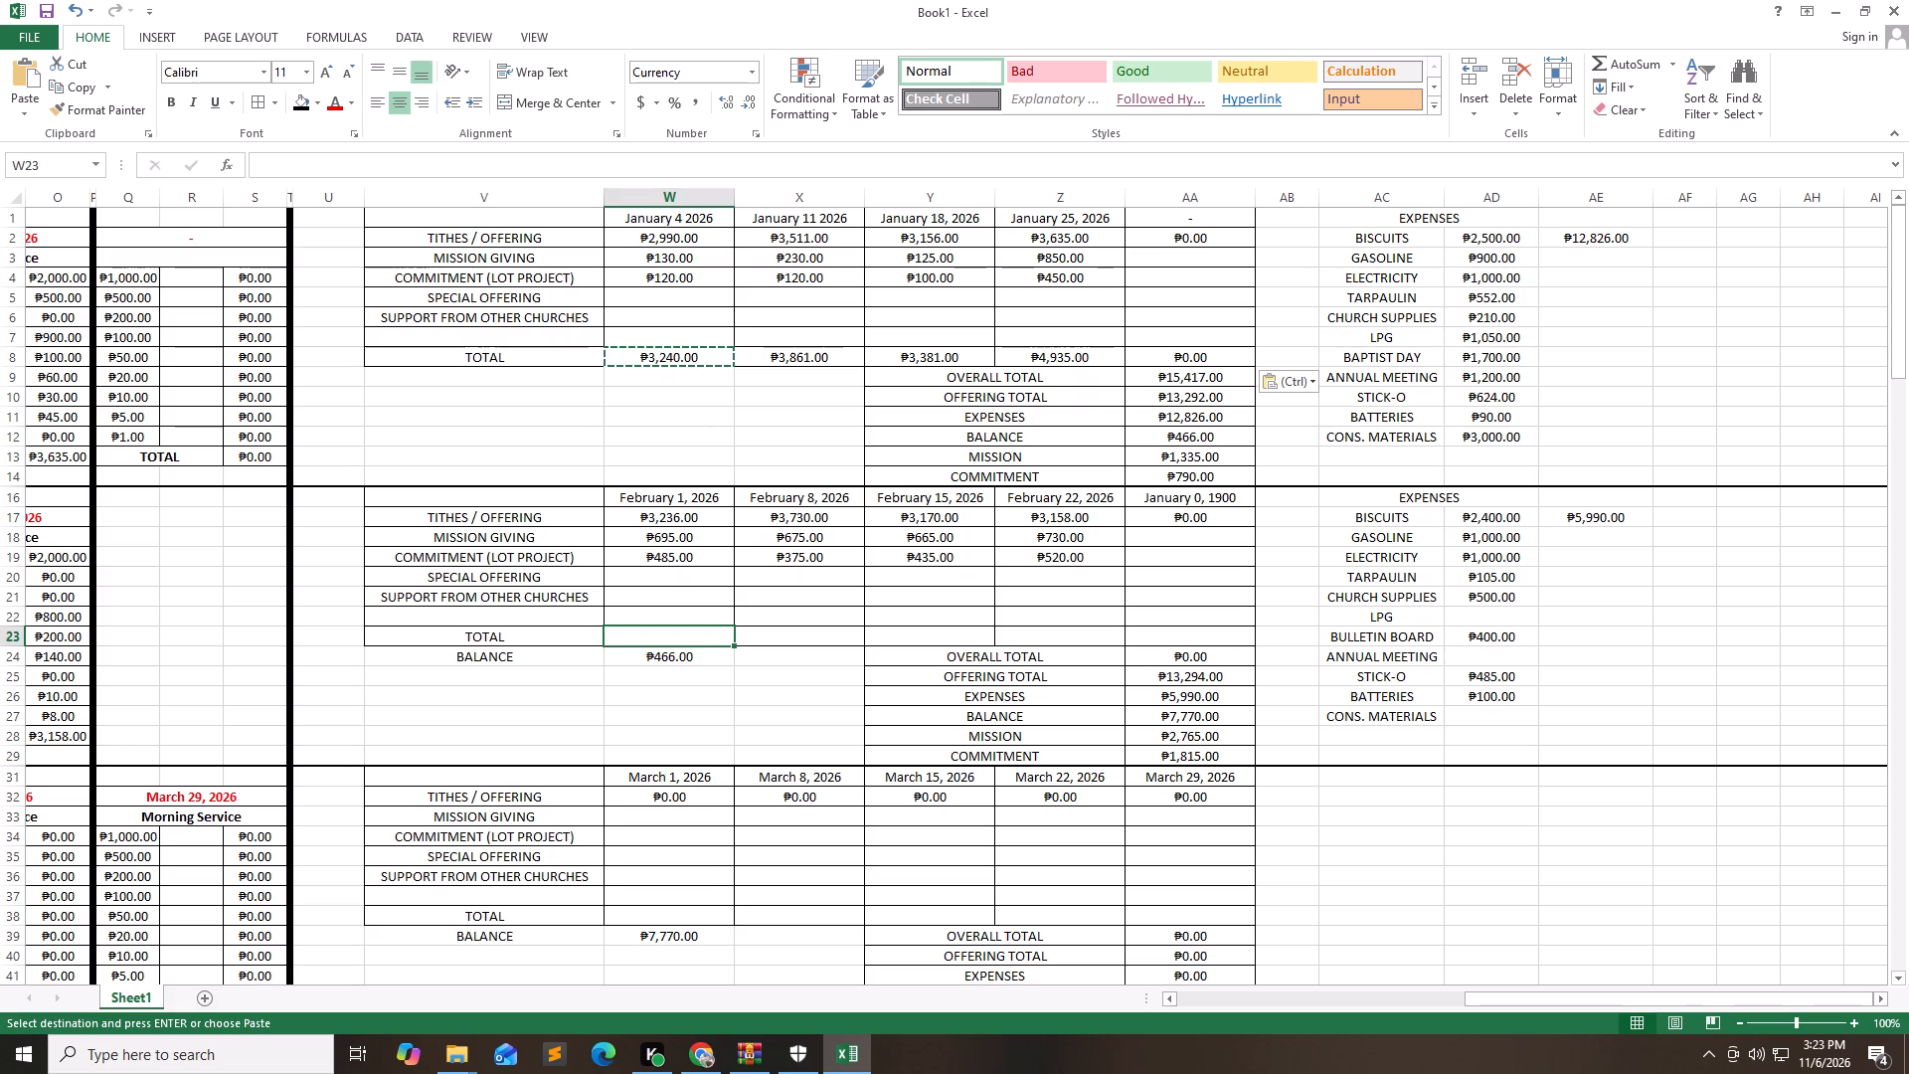
key("shift+Right")
key("shift+Right")
key("shift+Right")
key("shift+Right")
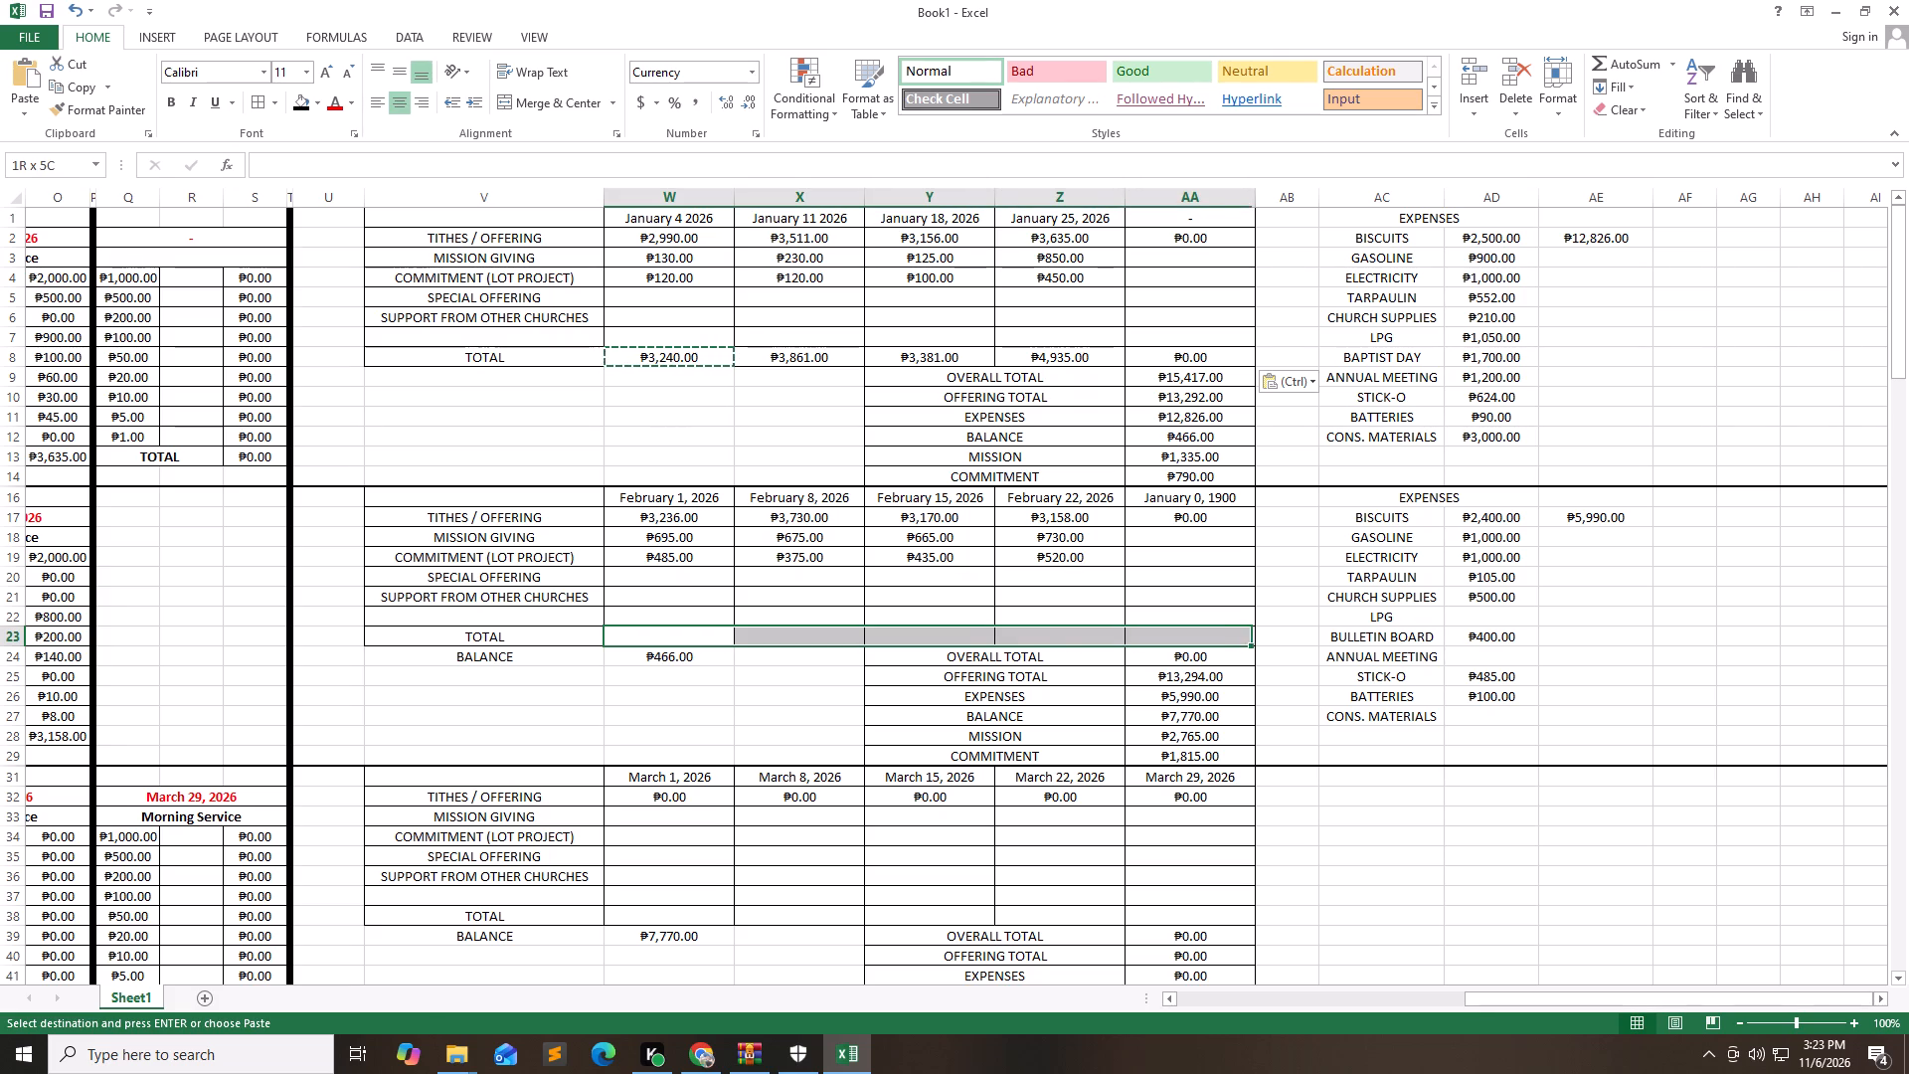
key("ctrl+v")
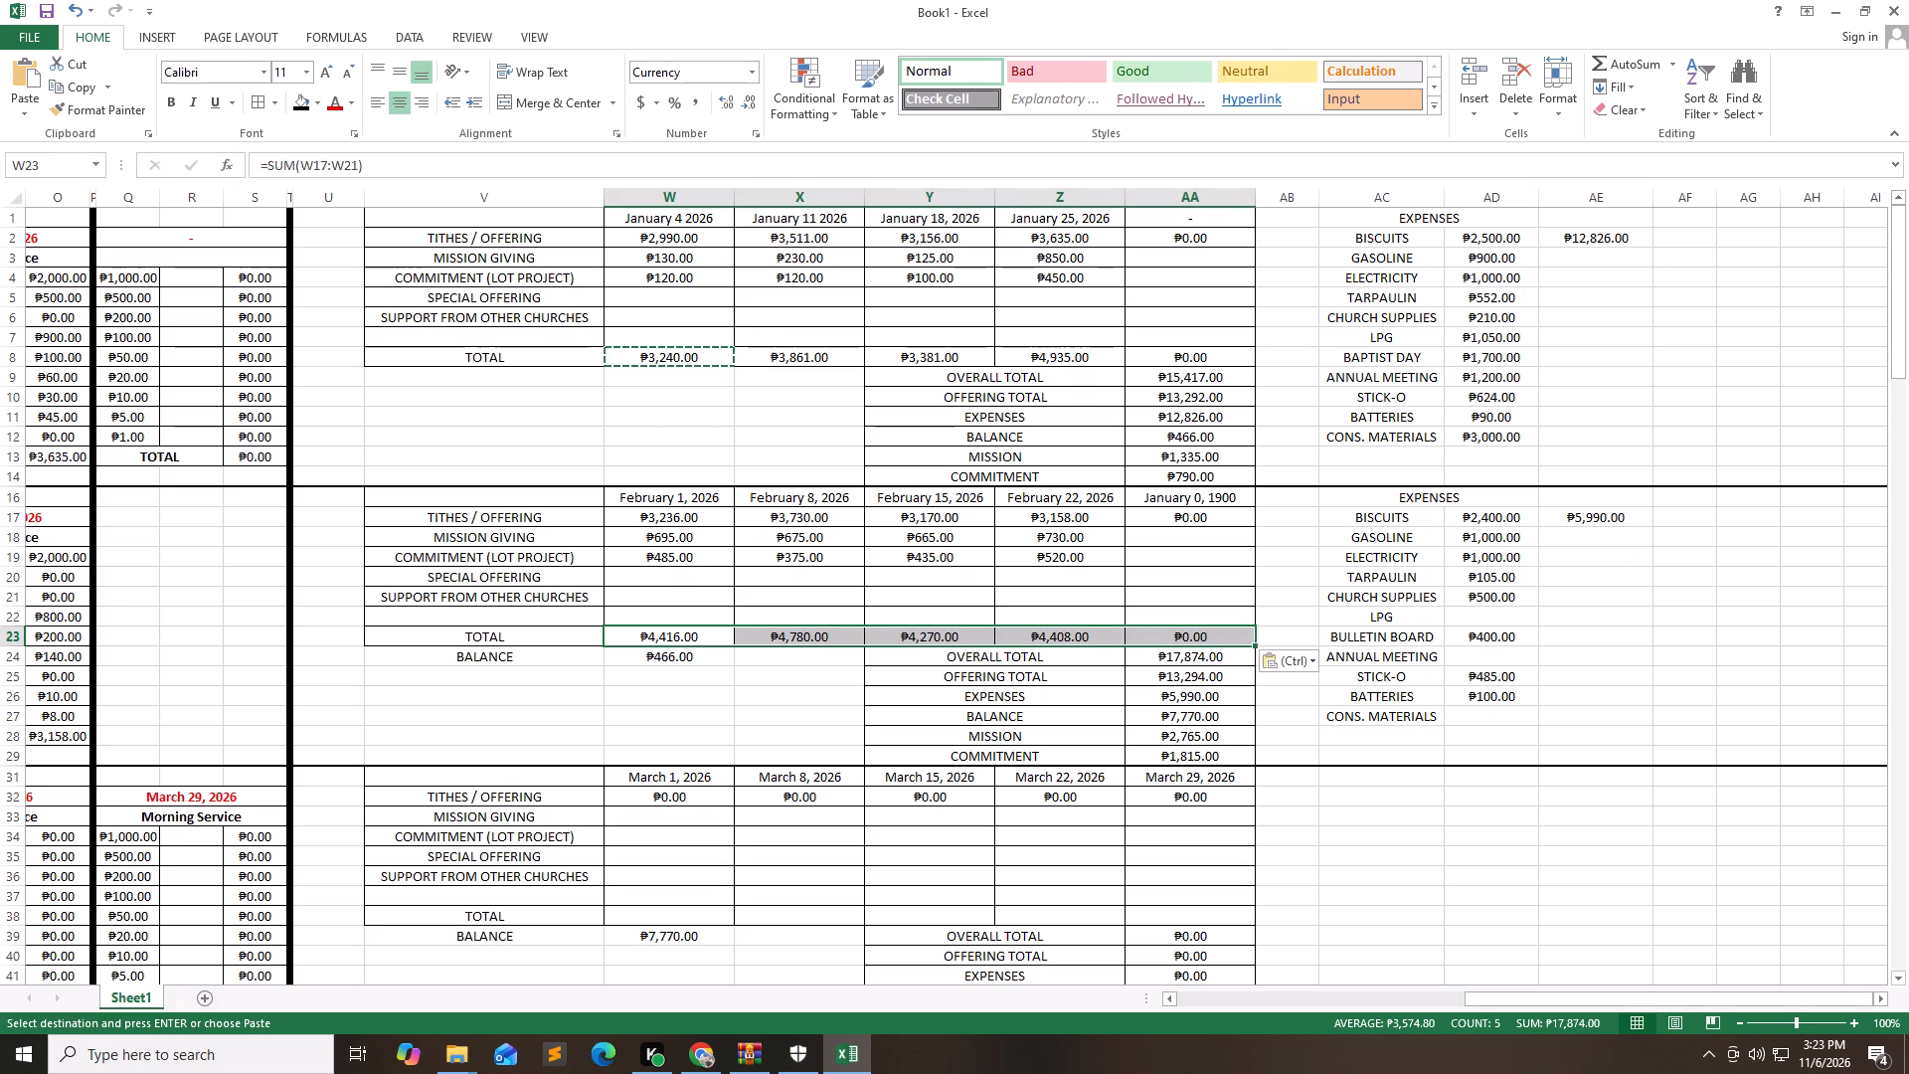
Look over March's monthly summary table and the Morning Service cash tallies for March 1 through March 29, 2026.
key("Down")
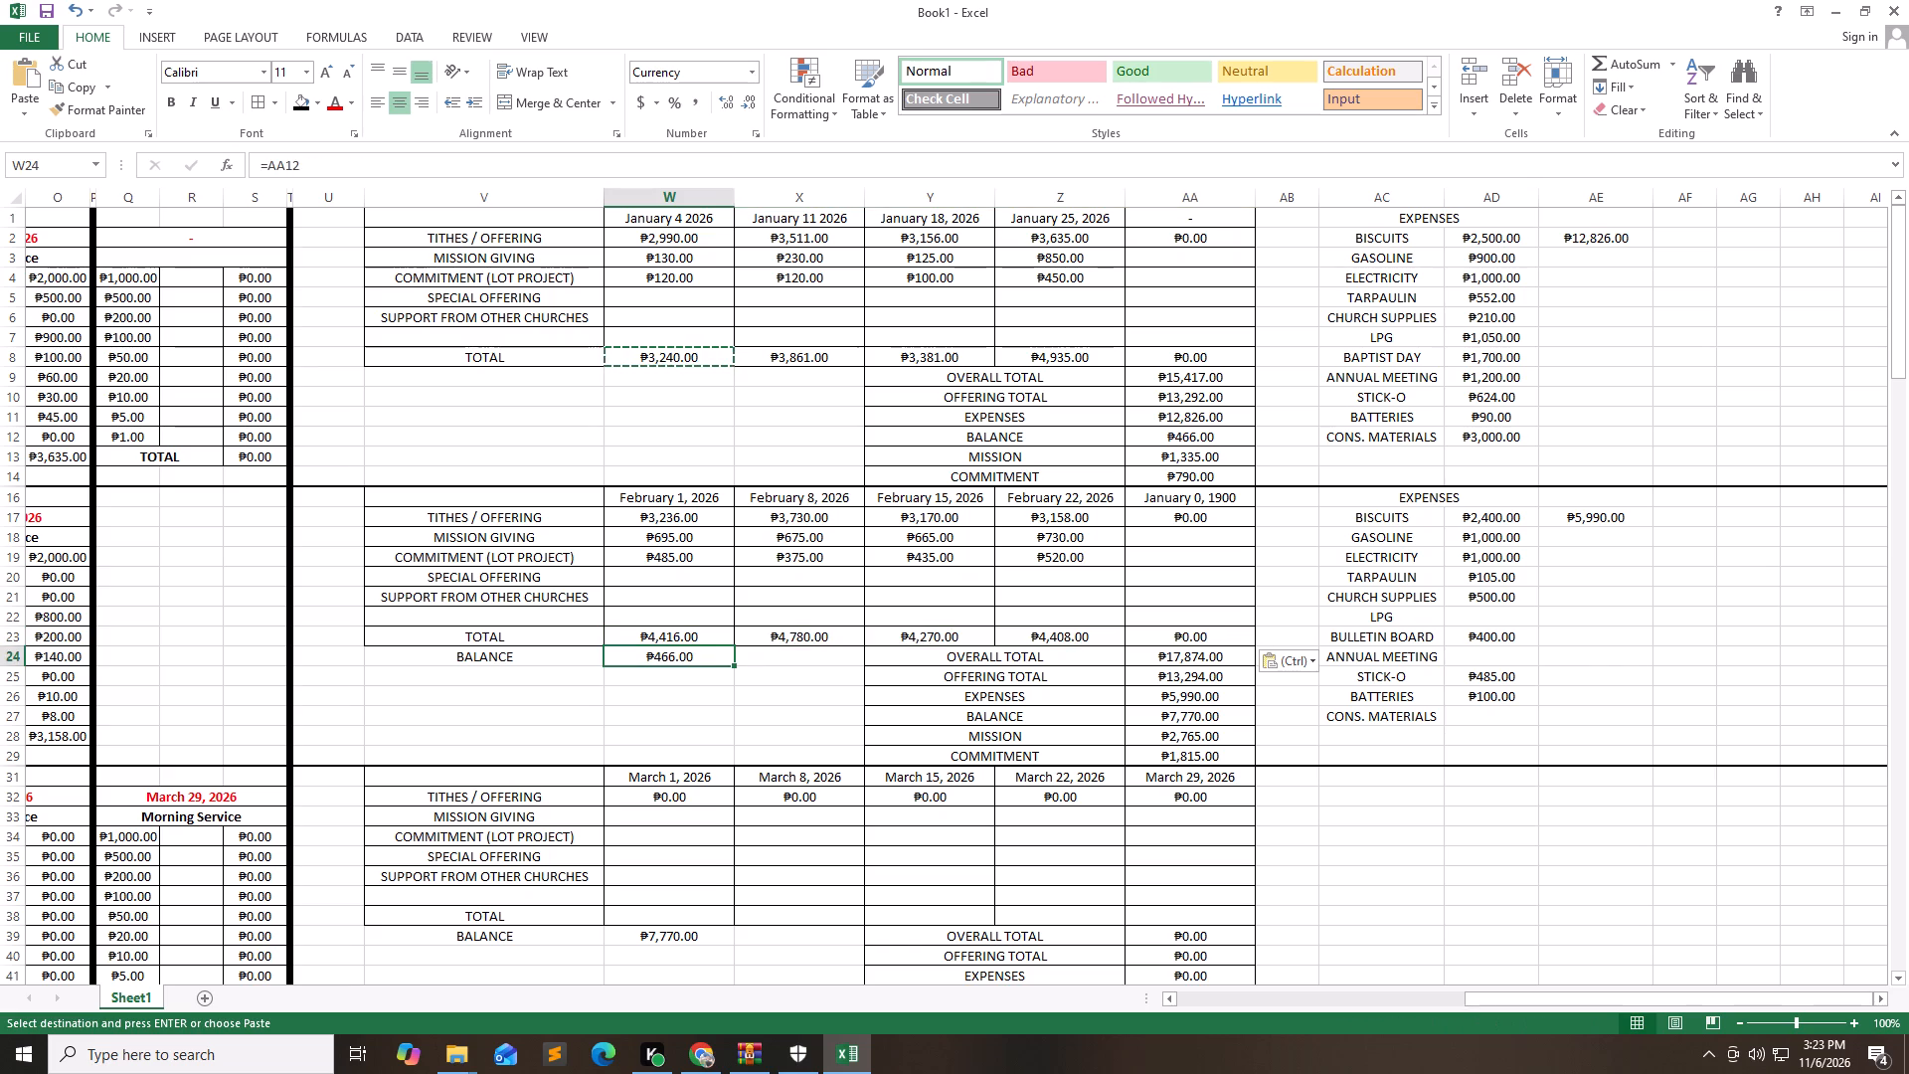
key("Right")
key("Down")
key("Down")
key("Down")
key("Down")
key("Down")
key("Down")
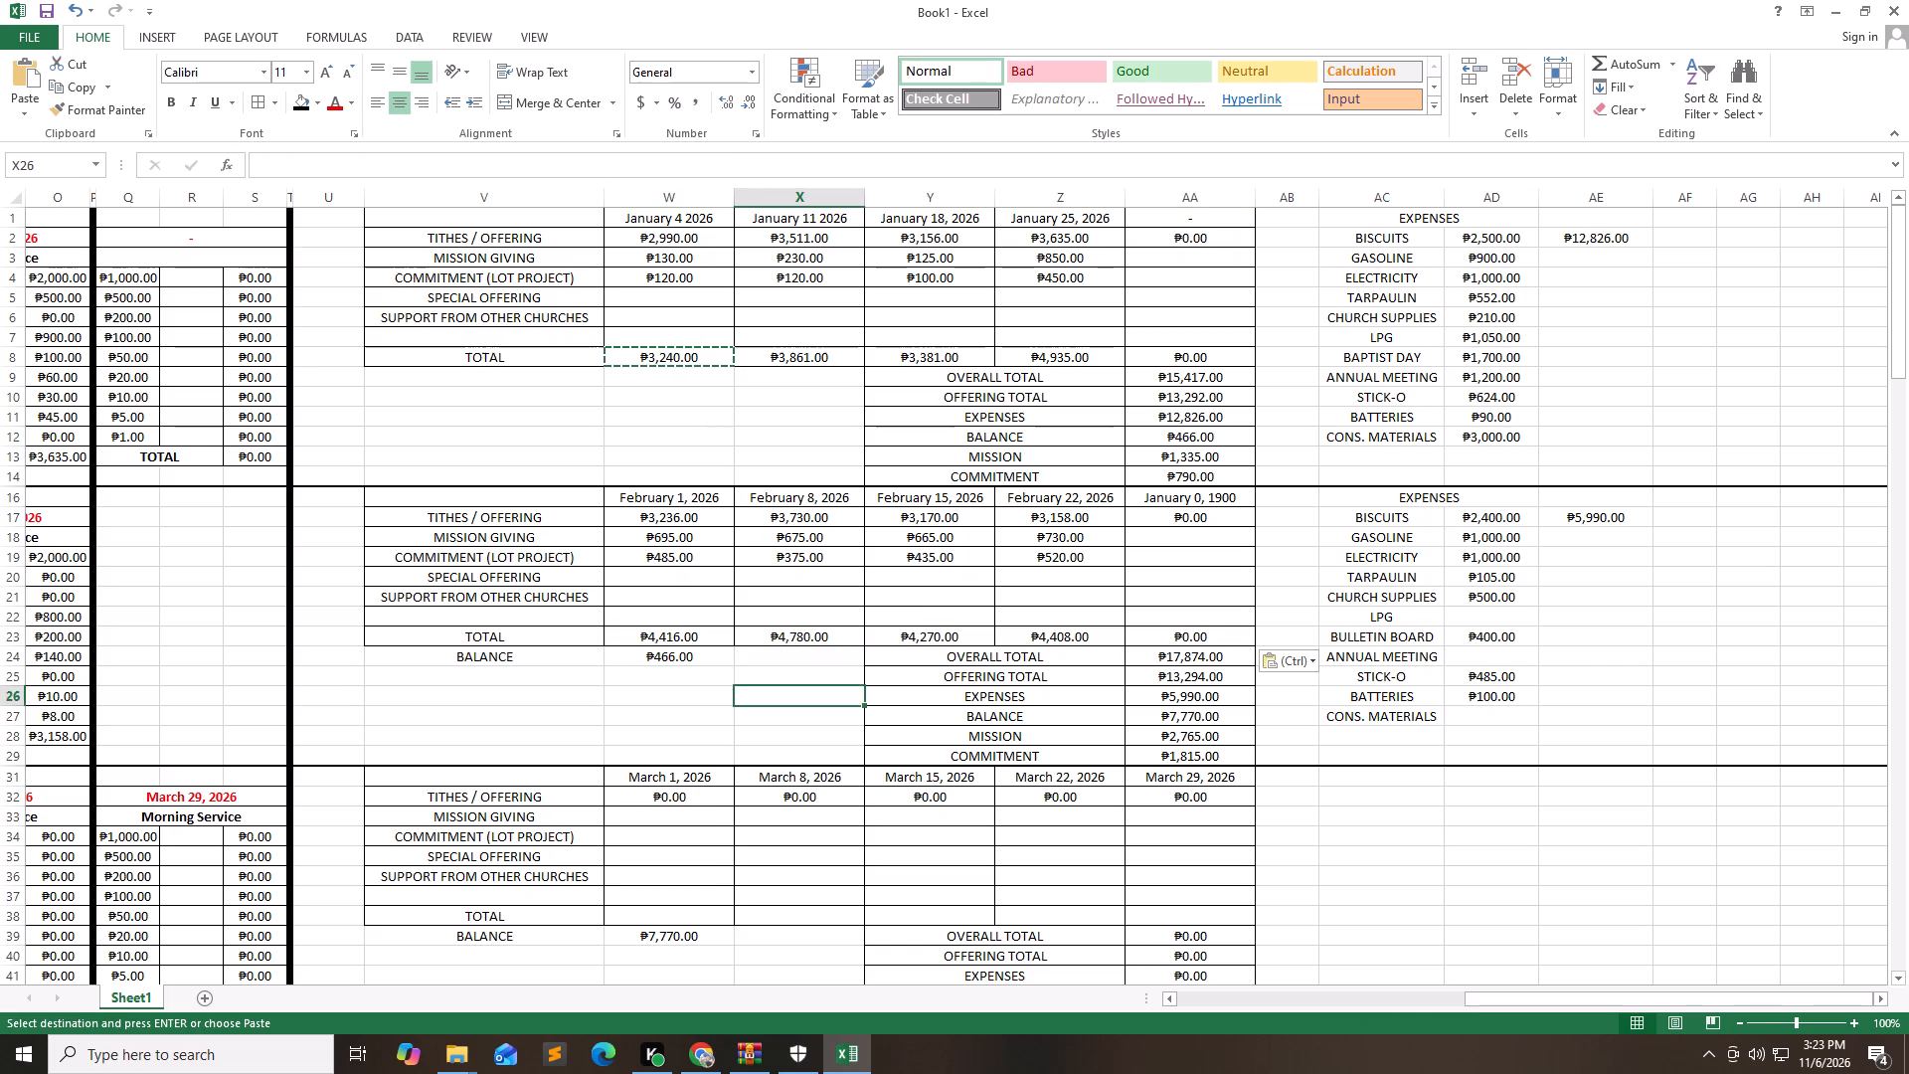
key("Down")
key("Down")
key("Left")
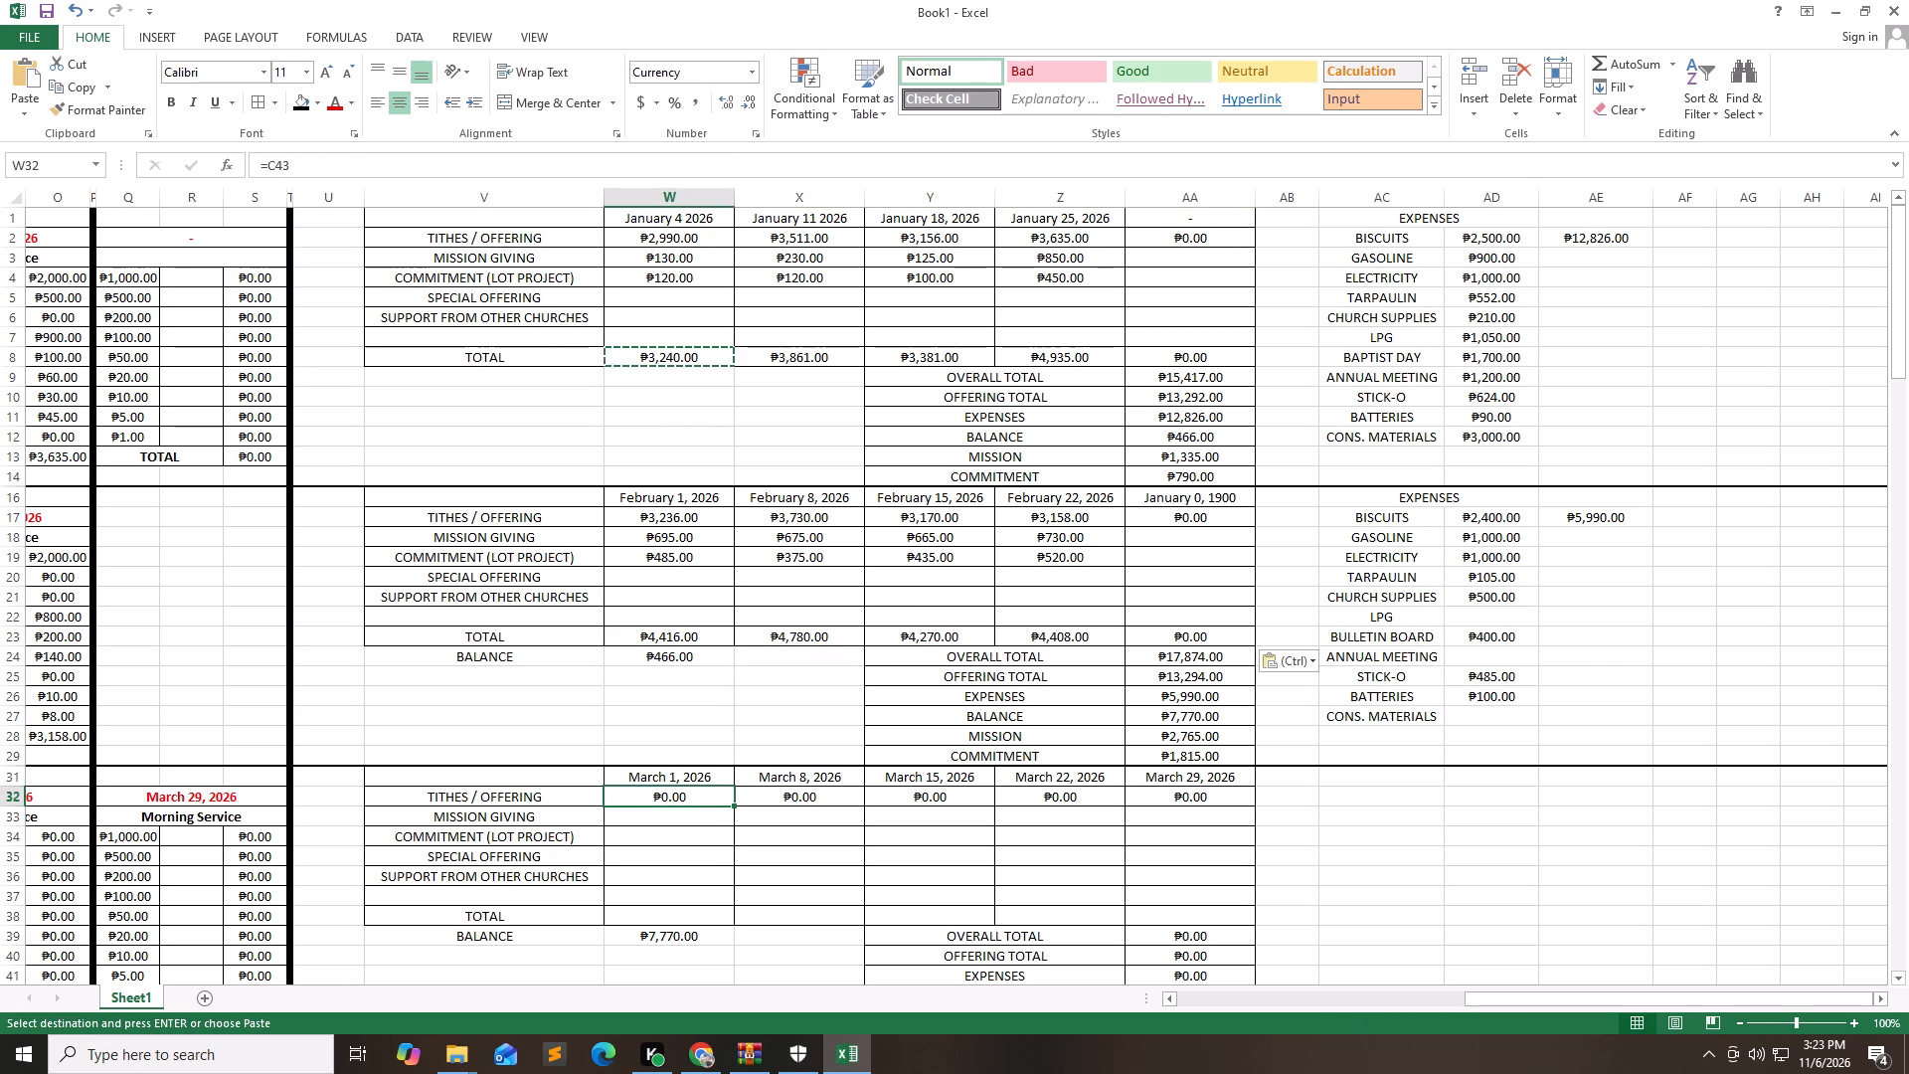
key("Left")
key("Left")
key("Left")
key("Left")
key("Left")
key("Left")
key("Left")
key("Left")
key("Left")
key("Left")
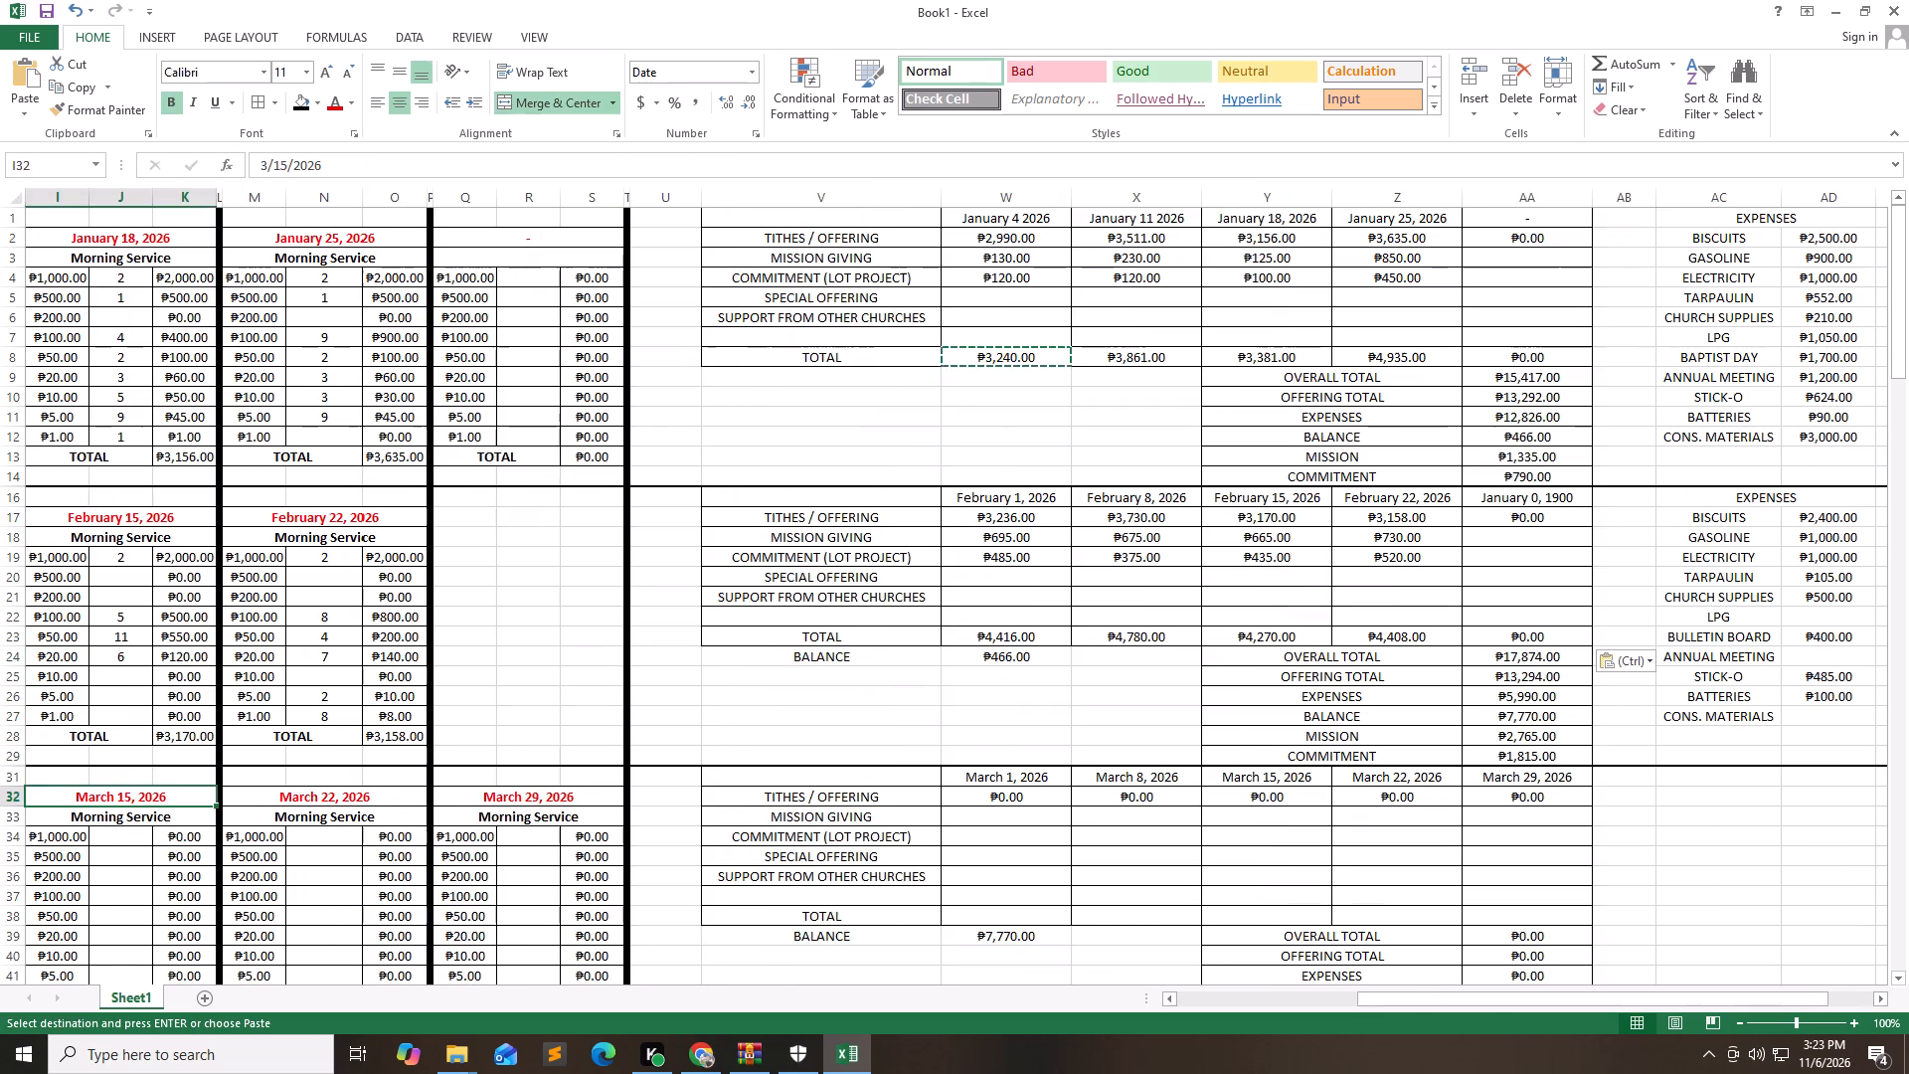
key("Right")
key("Right")
key("Right")
key("Right")
key("Right")
key("Right")
key("Right")
key("Right")
key("Right")
key("Left")
key("Left")
key("Left")
key("Left")
key("Left")
key("Left")
key("Left")
key("Left")
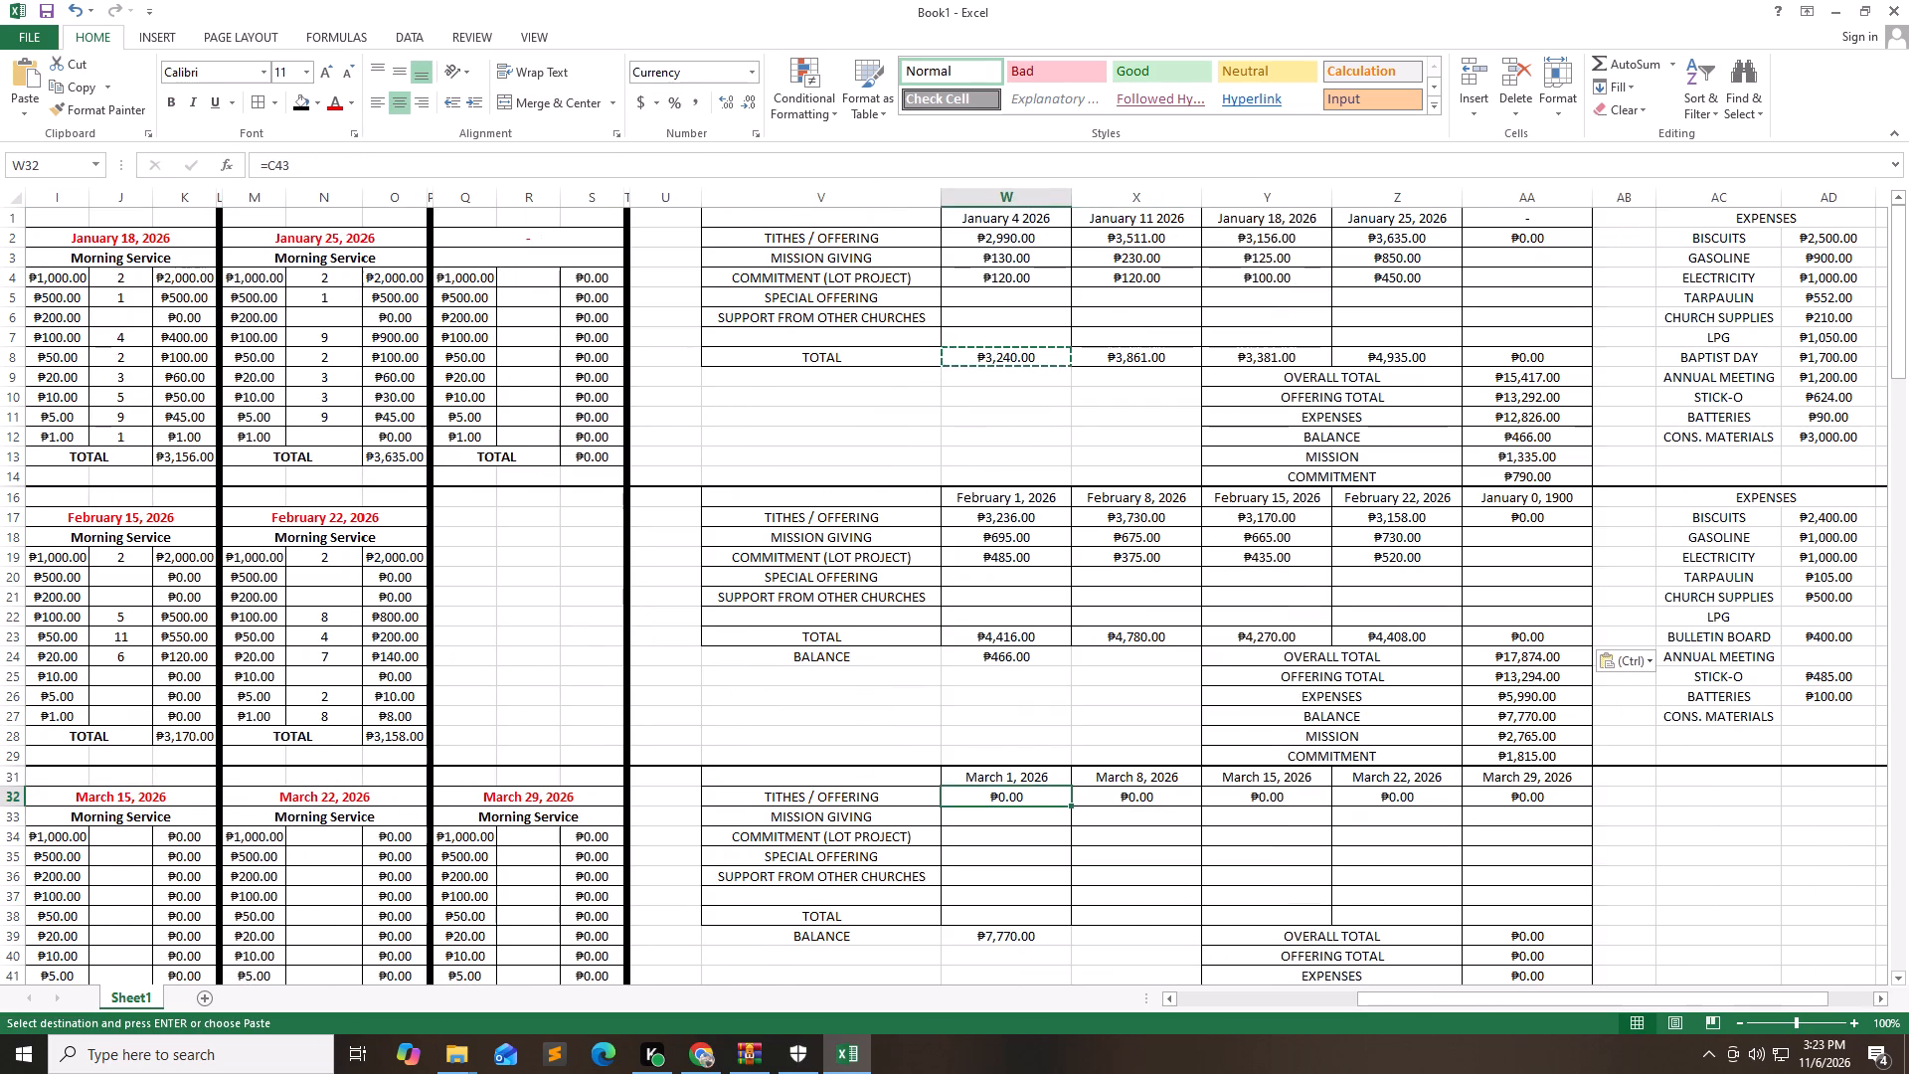
key("Left")
key("Left")
key("Left")
key("Left")
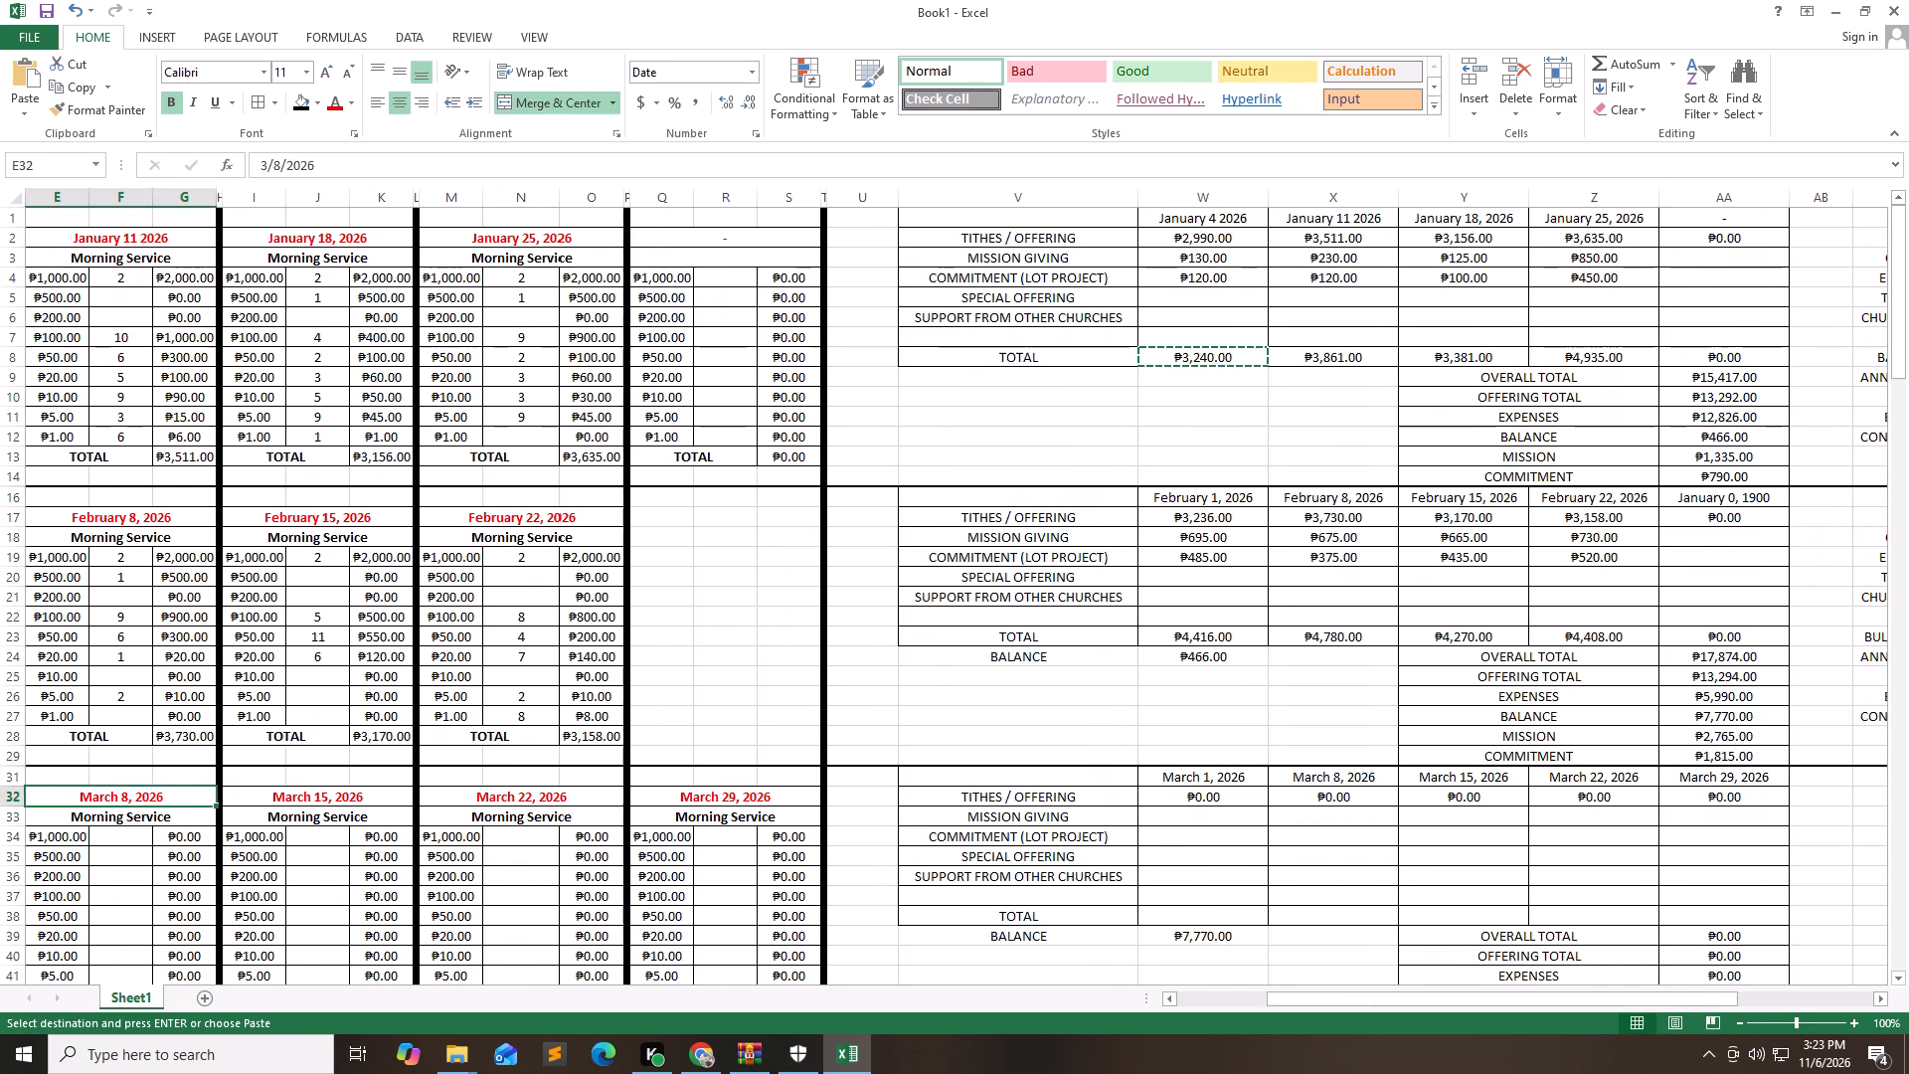
key("Down")
key("Down")
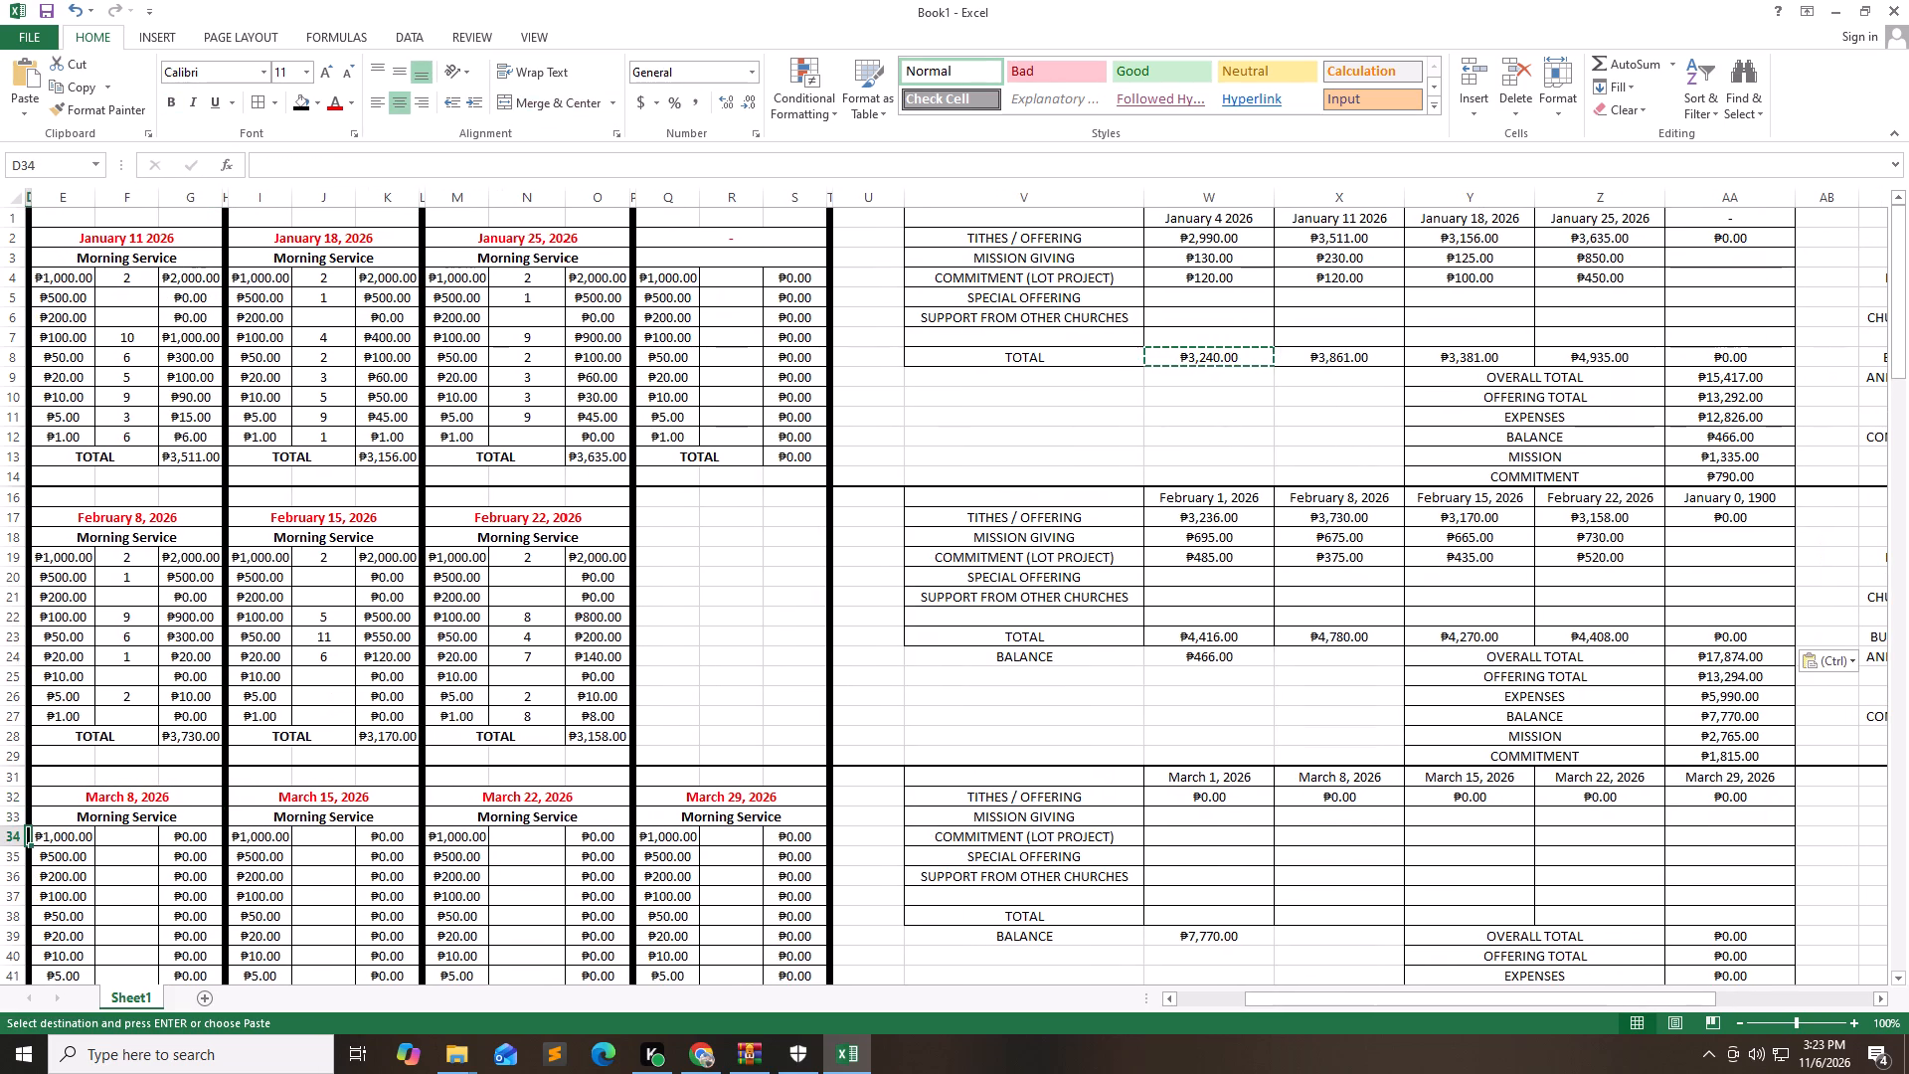
key("Down")
key("Down")
key("Down")
key("Down")
key("Down")
key("Down")
key("Down")
key("Down")
key("Down")
key("Down")
key("Down")
key("Right")
key("Right")
key("Right")
key("Right")
key("Right")
key("Right")
key("Right")
key("Right")
key("Right")
key("Right")
key("Right")
key("Right")
key("Right")
key("Right")
key("Right")
key("Right")
key("Right")
key("Right")
key("Right")
key("Right")
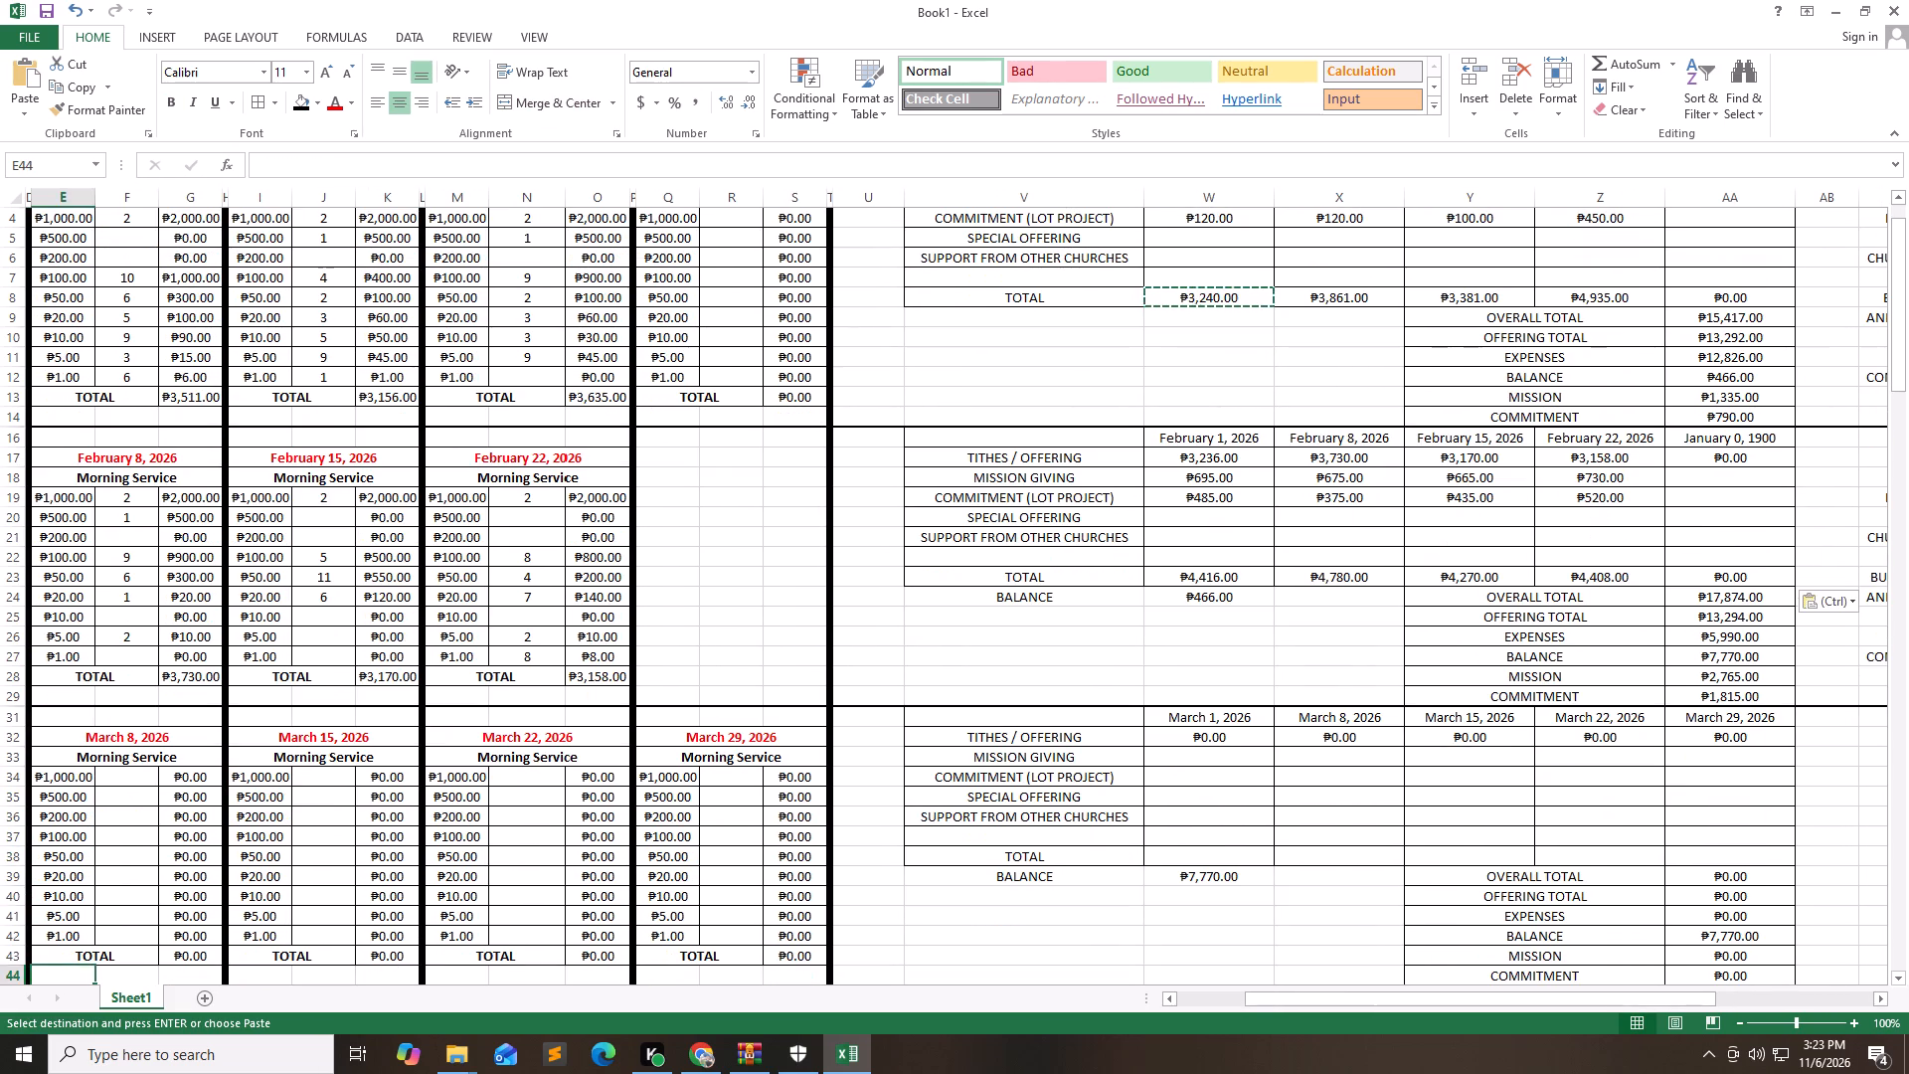
key("Up")
key("Up")
key("Up")
key("Up")
key("Up")
key("Up")
key("Up")
key("Up")
key("Up")
key("Up")
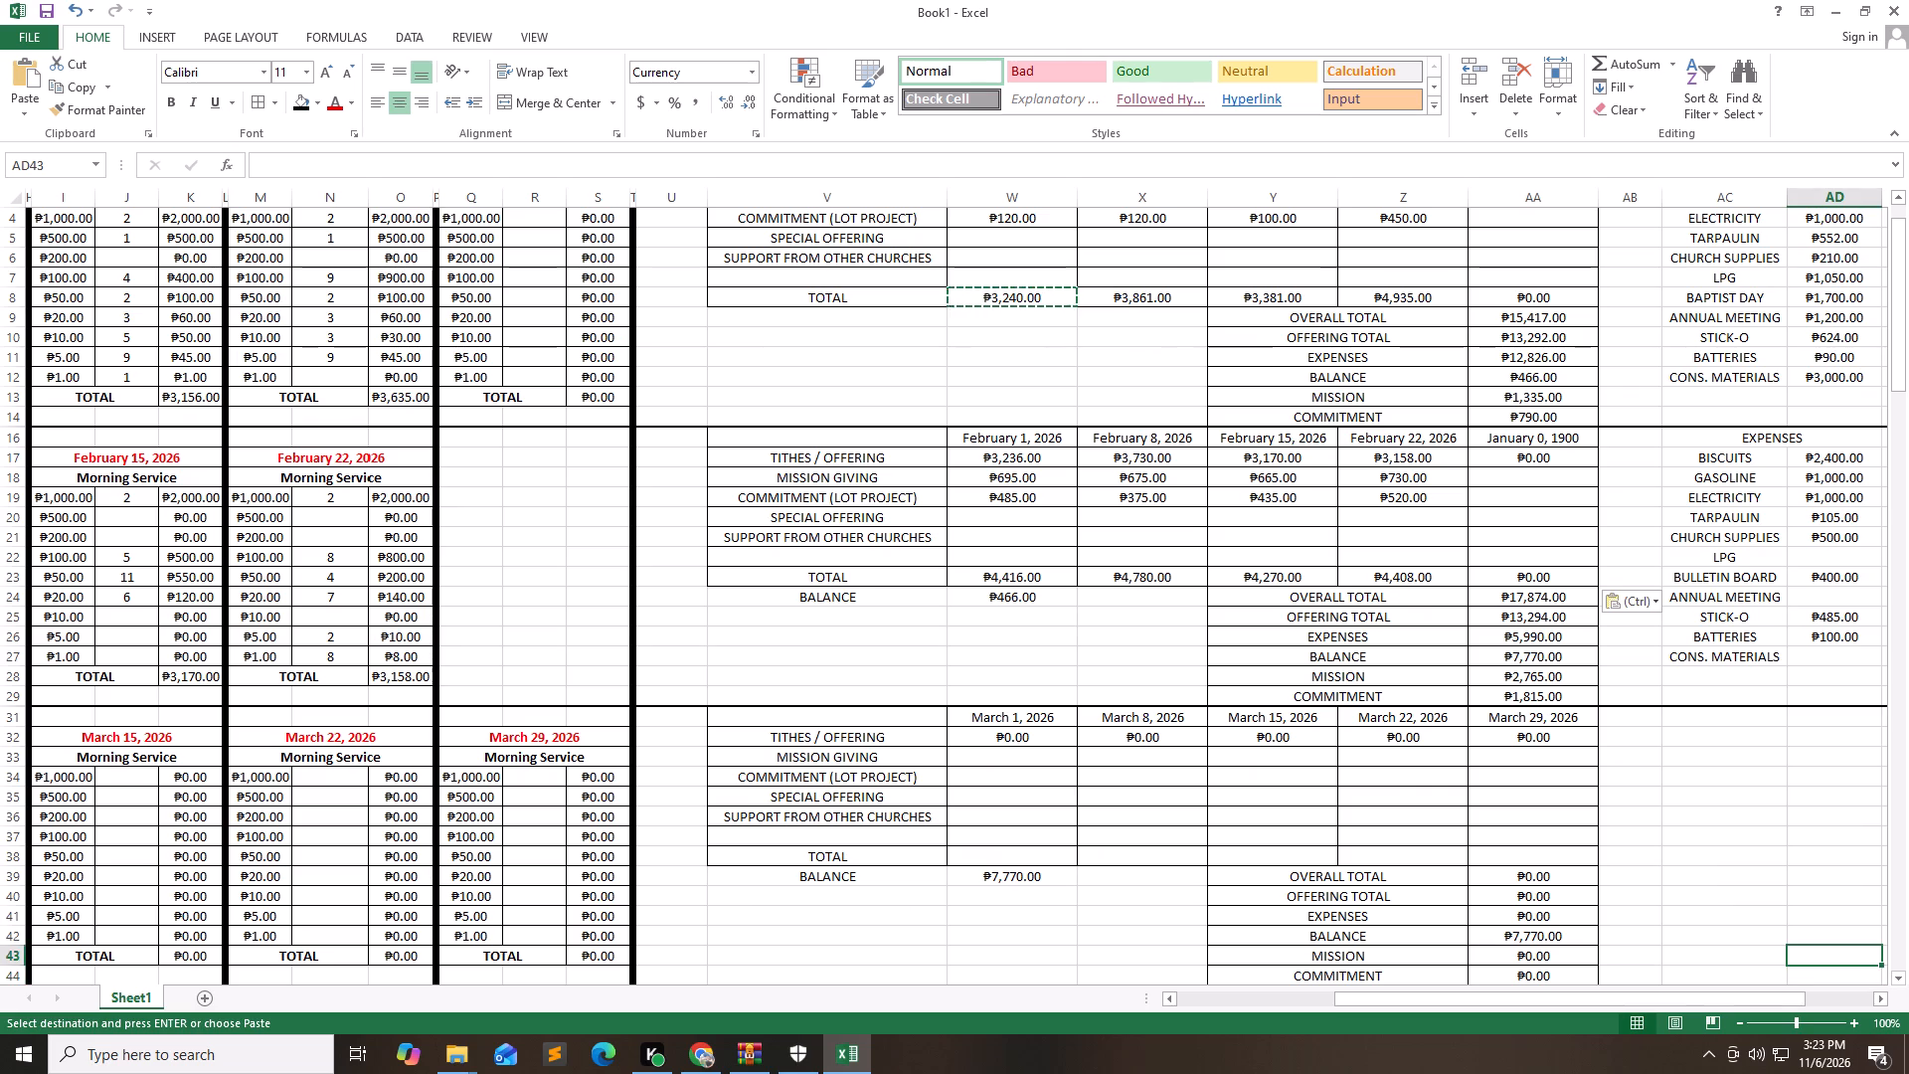
key("Left")
key("Left")
key("Left")
key("Left")
key("Up")
key("Up")
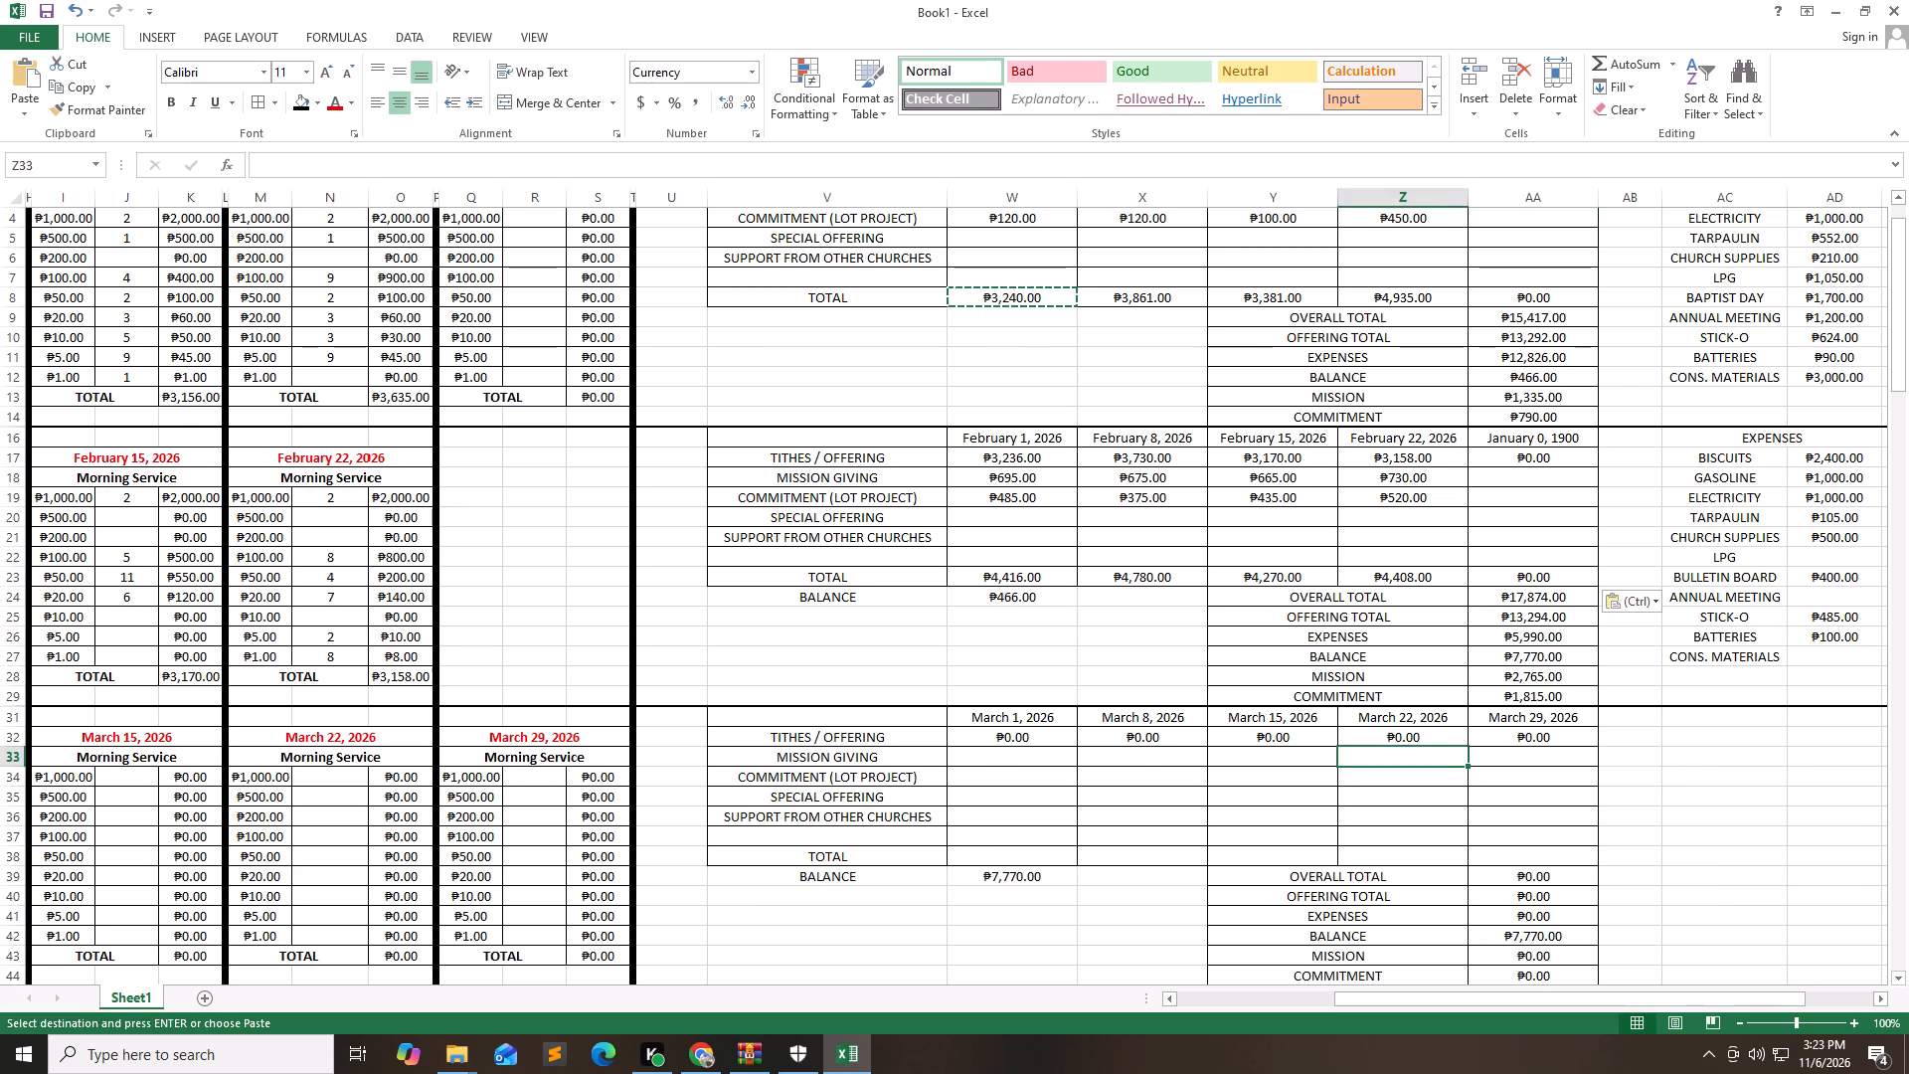
key("Right")
key("Down")
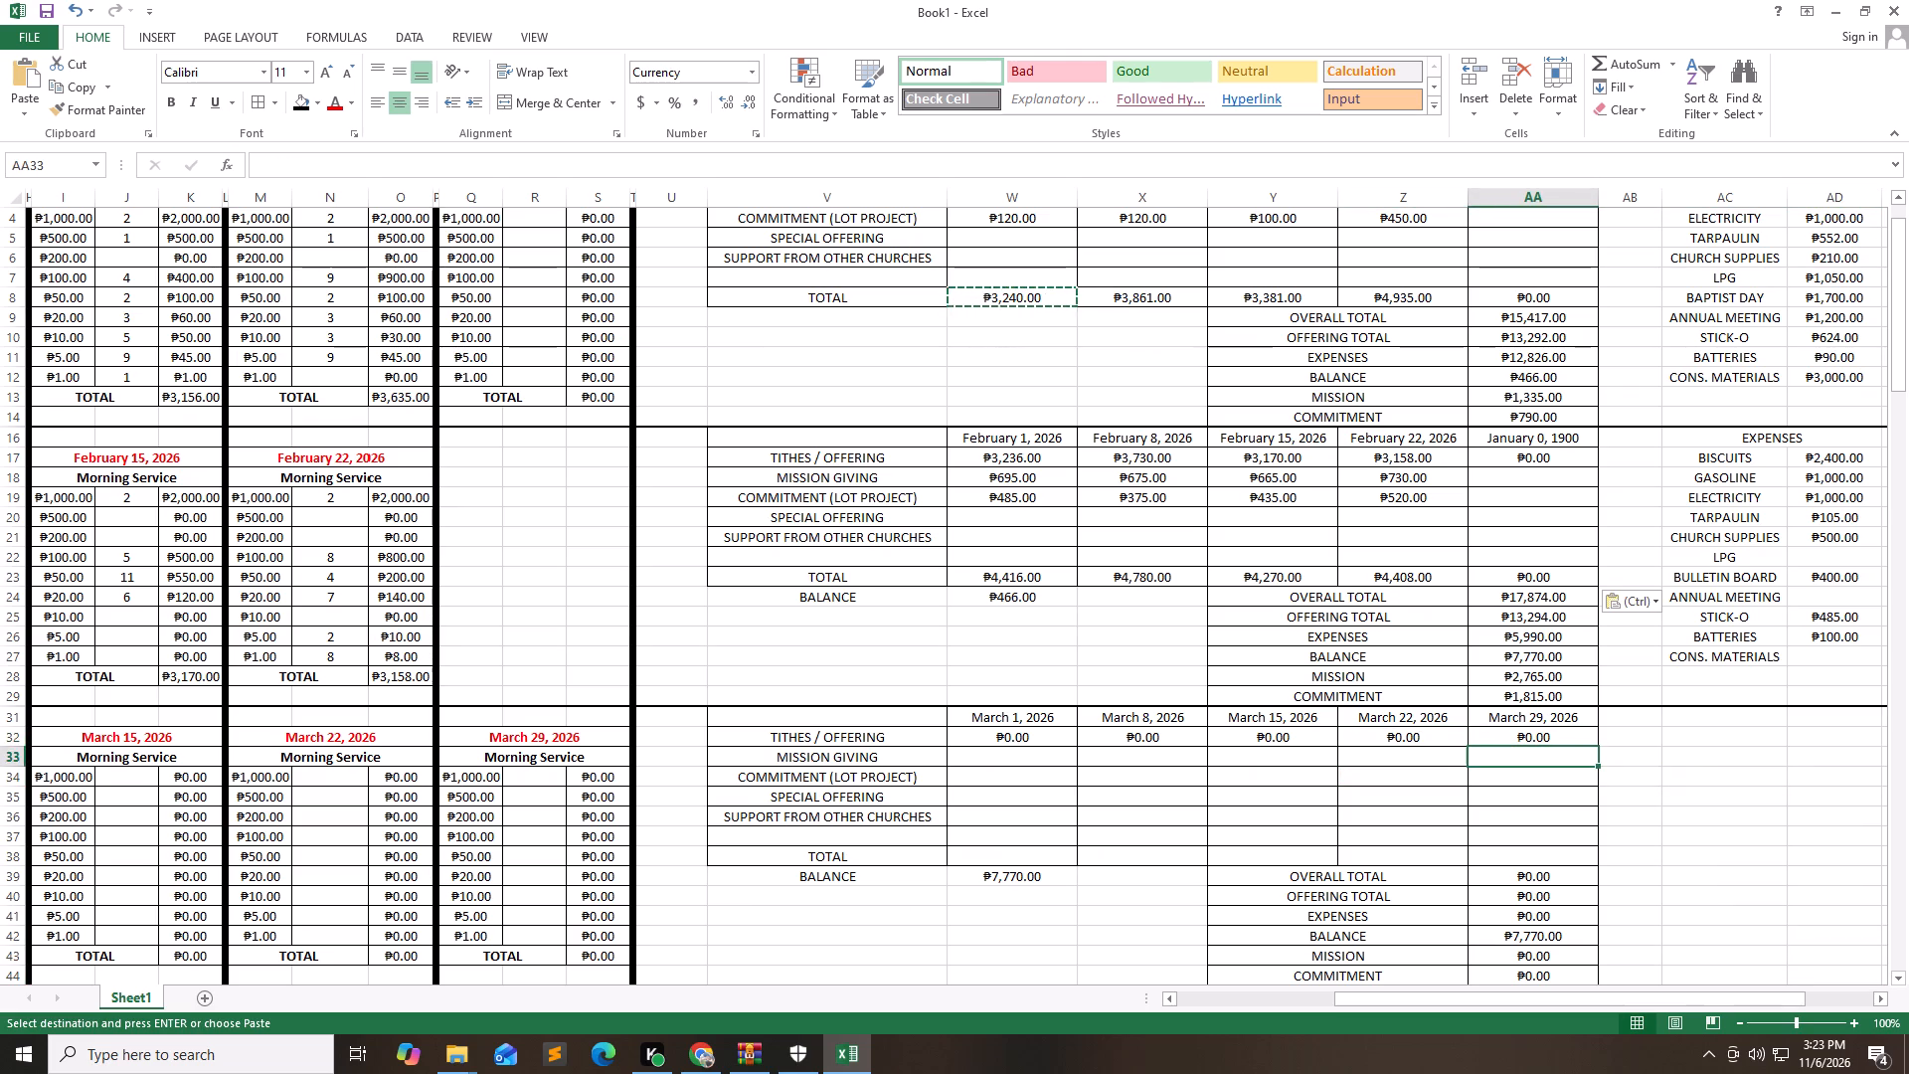
key("Up")
key("Down")
key("Down")
key("Down")
key("Down")
key("Down")
key("Down")
key("Down")
key("Down")
key("Down")
key("Down")
key("Down")
key("Down")
key("Left")
key("Left")
key("Left")
key("Left")
key("Left")
key("Left")
key("Left")
key("Left")
key("Left")
key("Left")
key("Left")
key("Left")
key("Left")
key("Left")
key("Left")
key("Left")
key("Left")
key("Left")
key("Left")
key("Left")
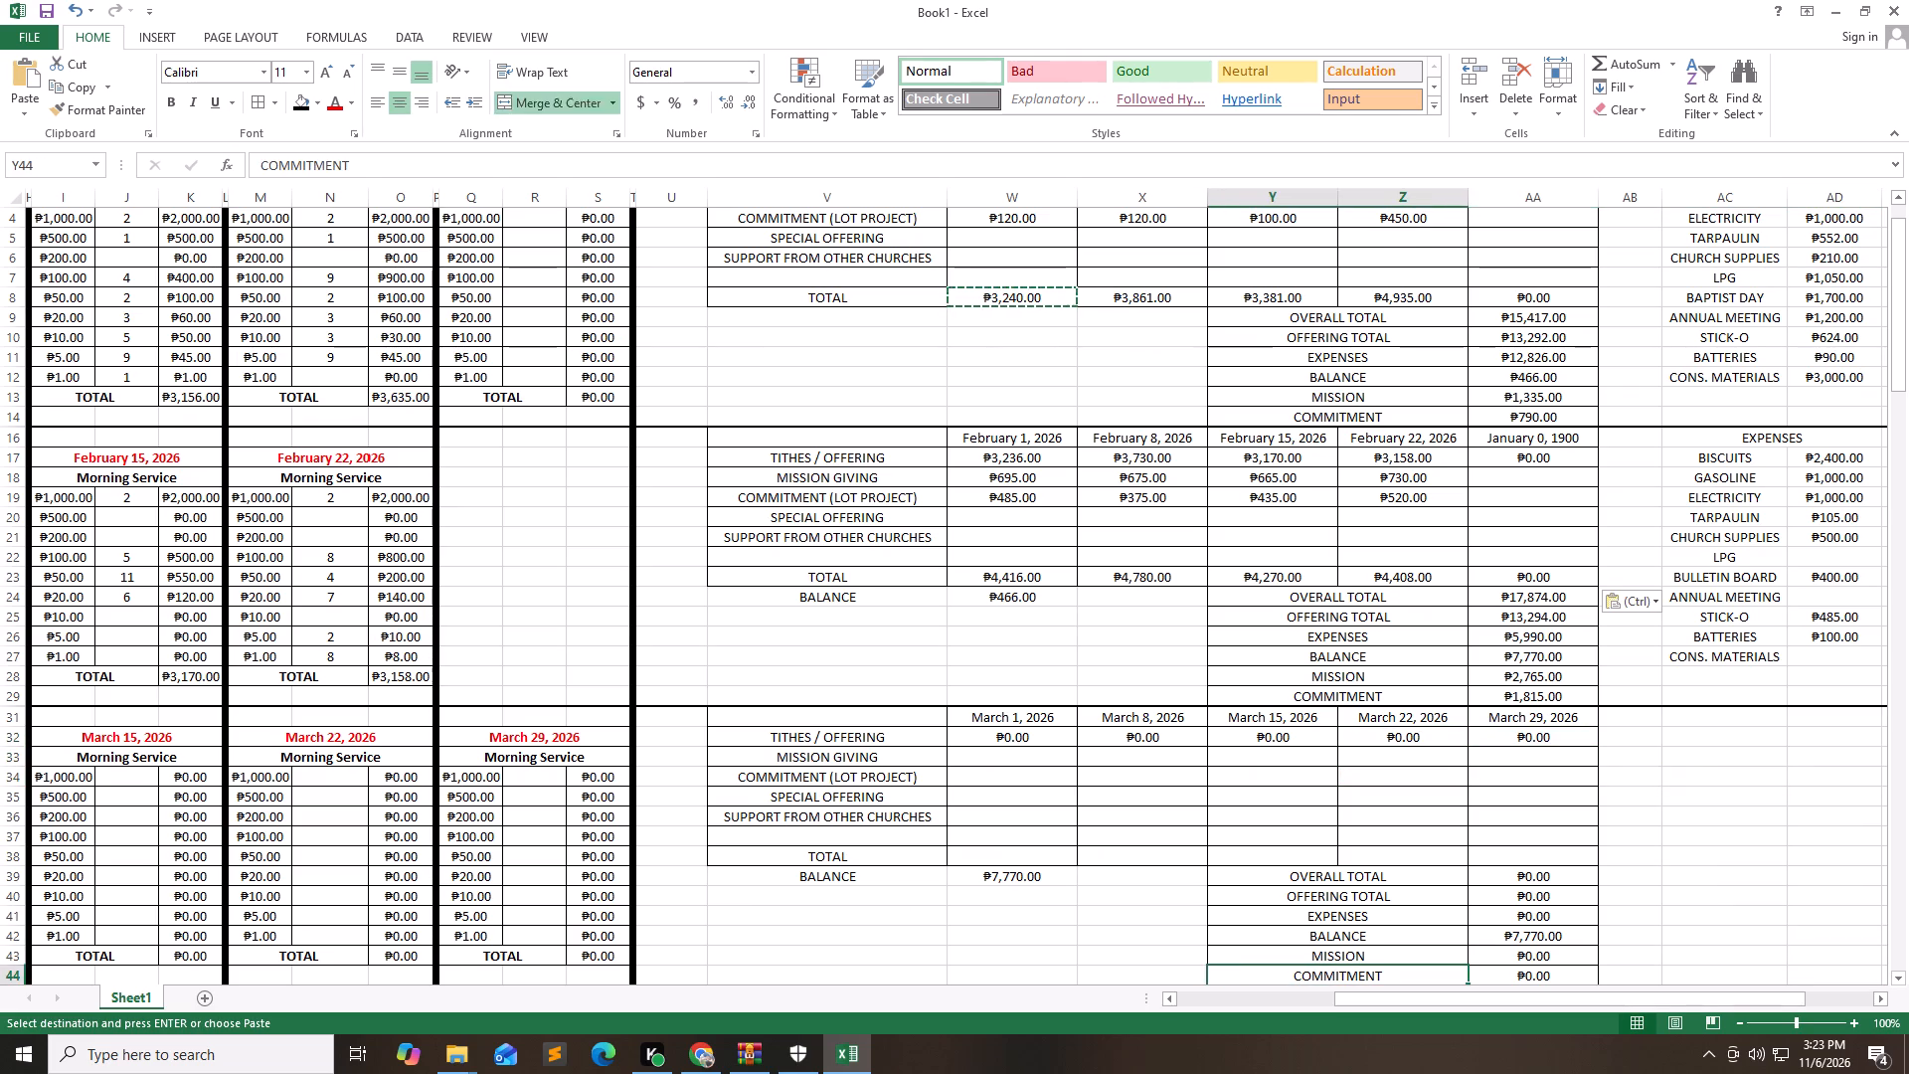
key("Up")
key("Up")
key("Up")
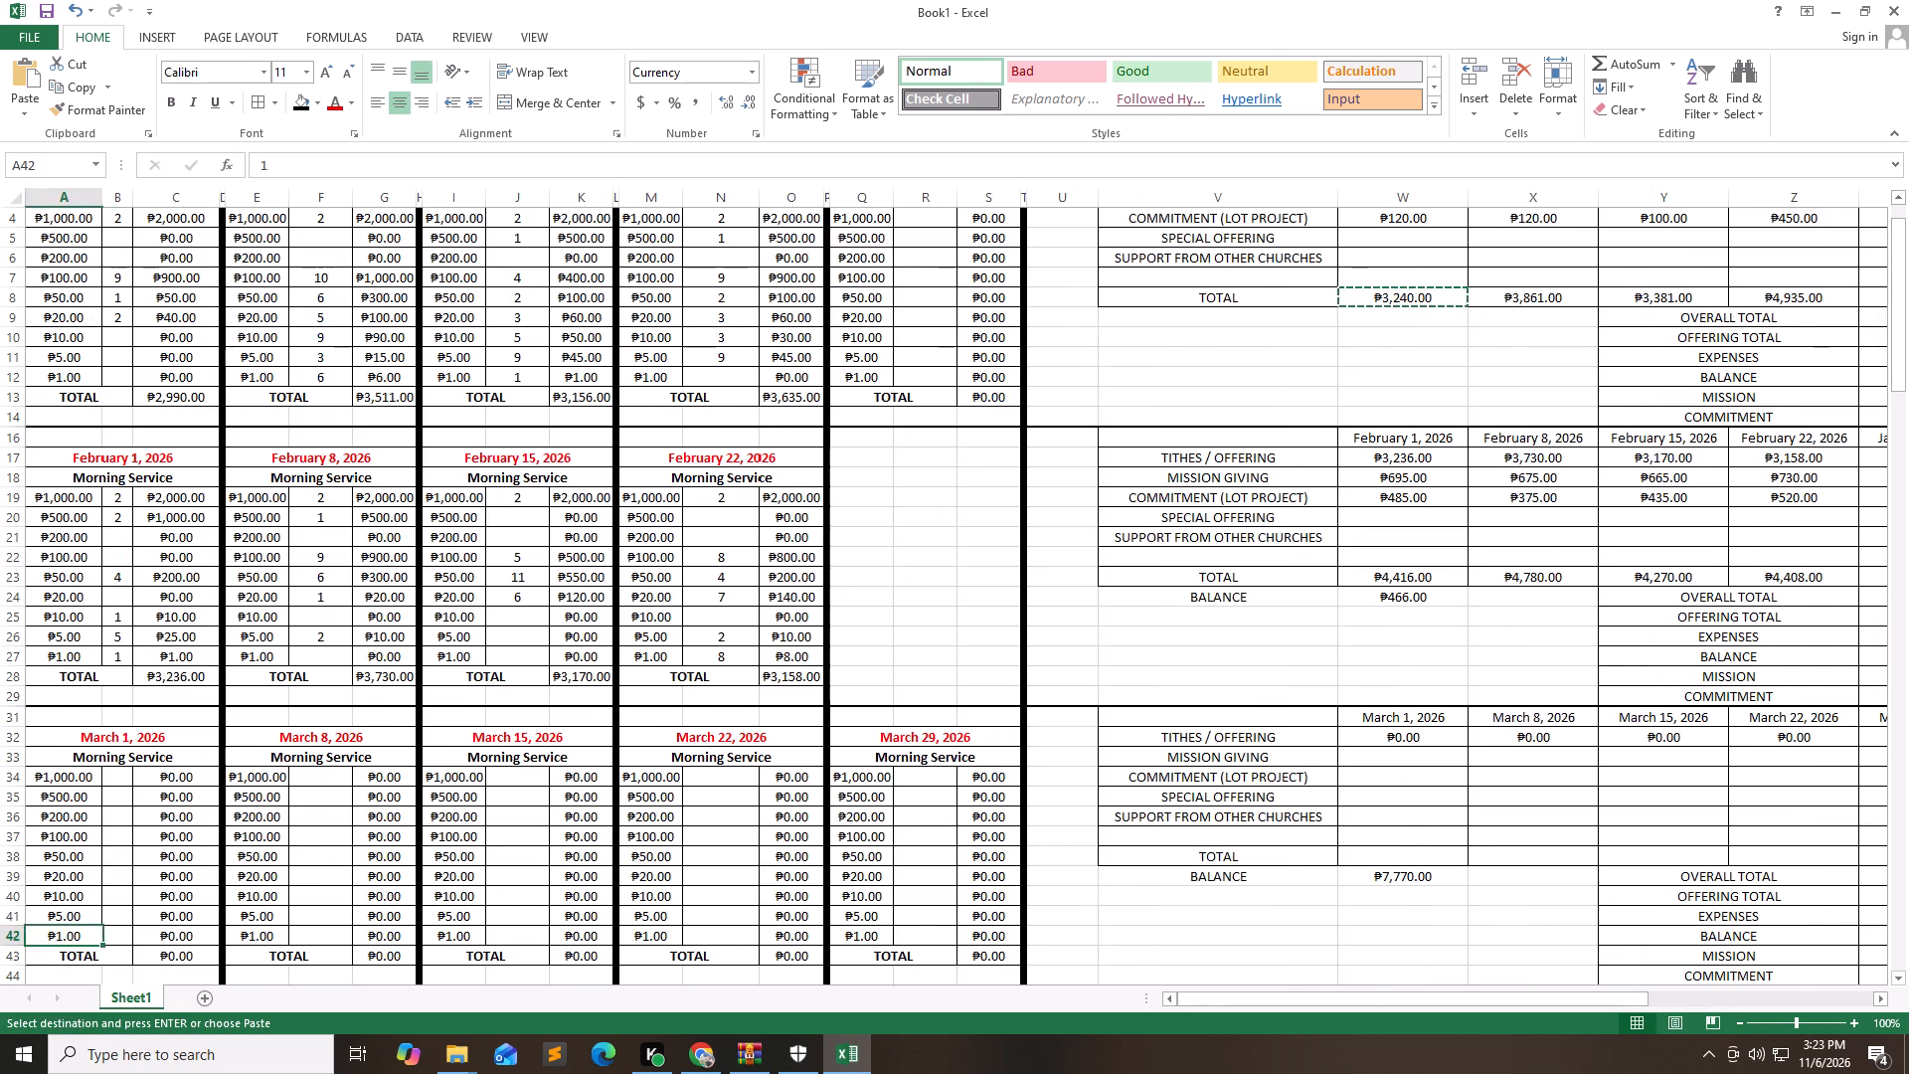
key("Up")
key("Up")
key("Up")
key("Up")
key("Up")
key("Up")
key("Up")
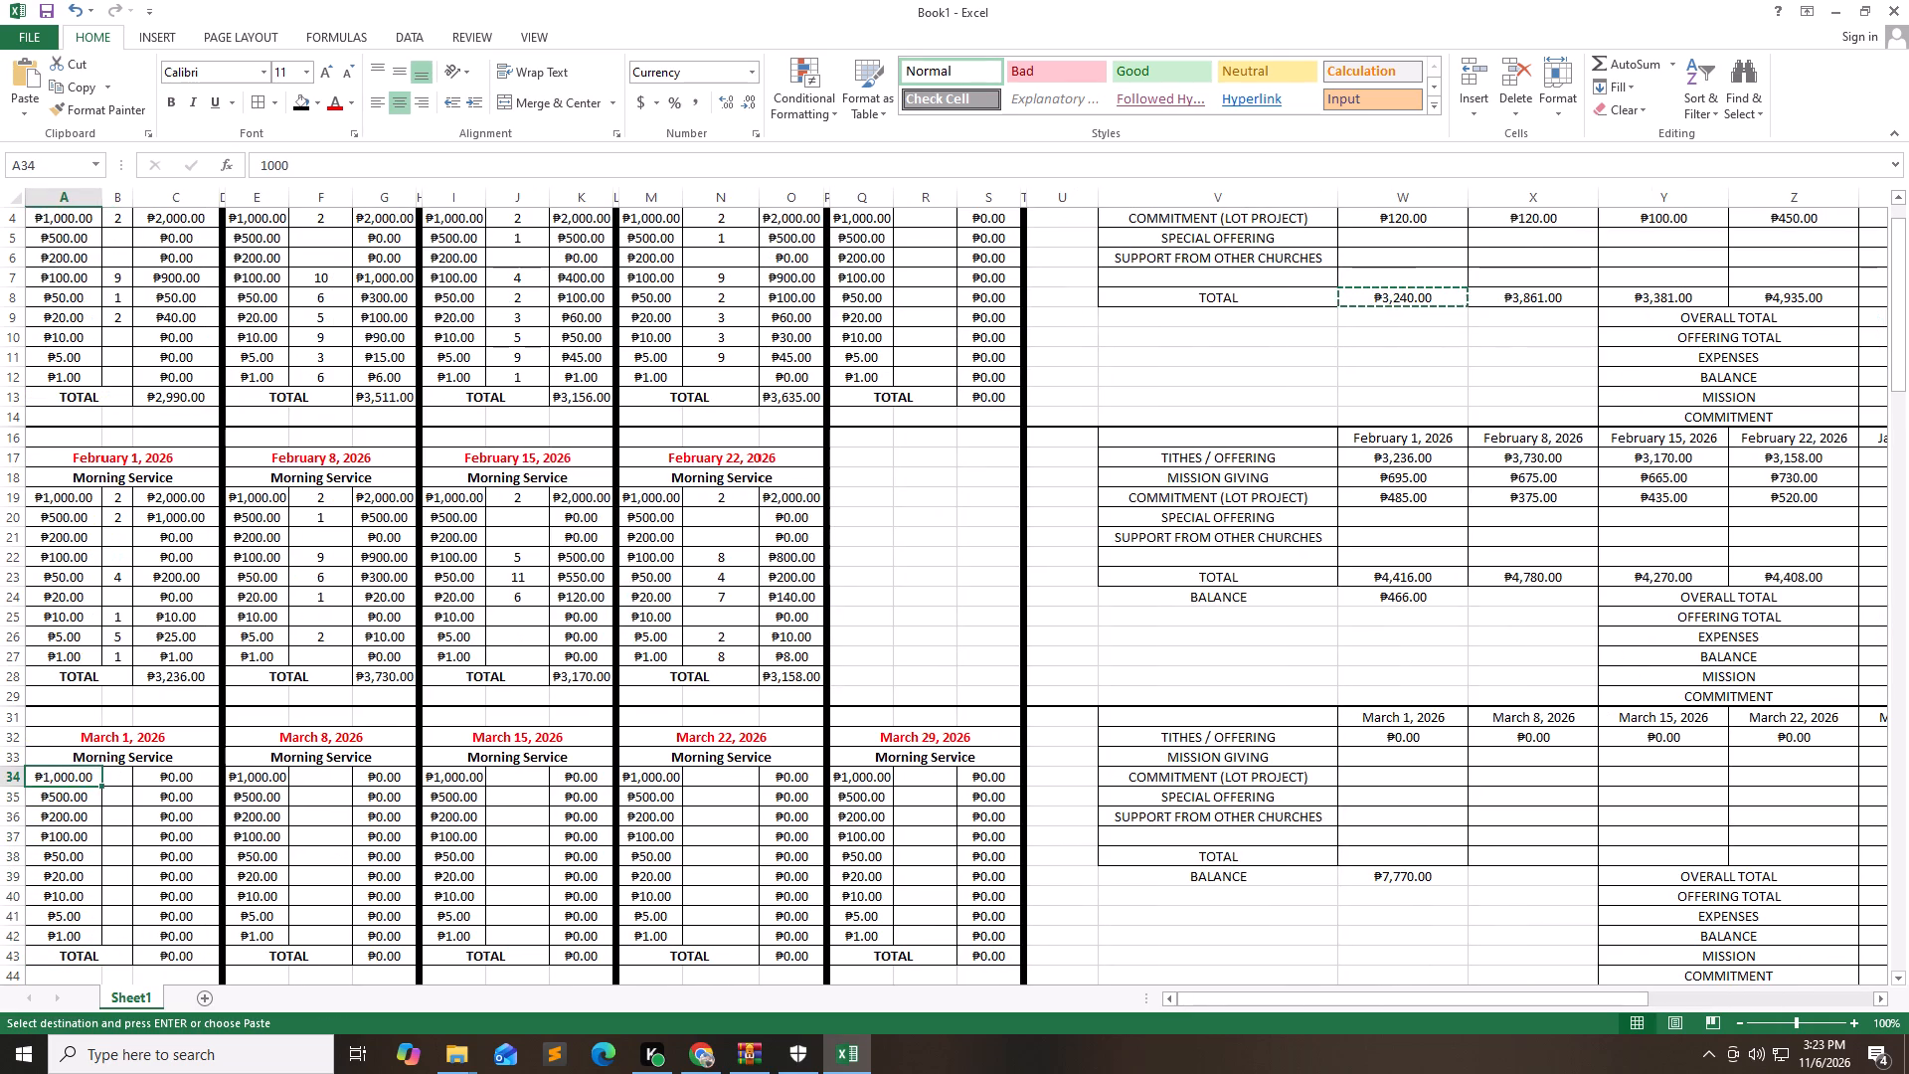
Look through the March 1, 2026 cash tally down to the start of the April section.
key("Right")
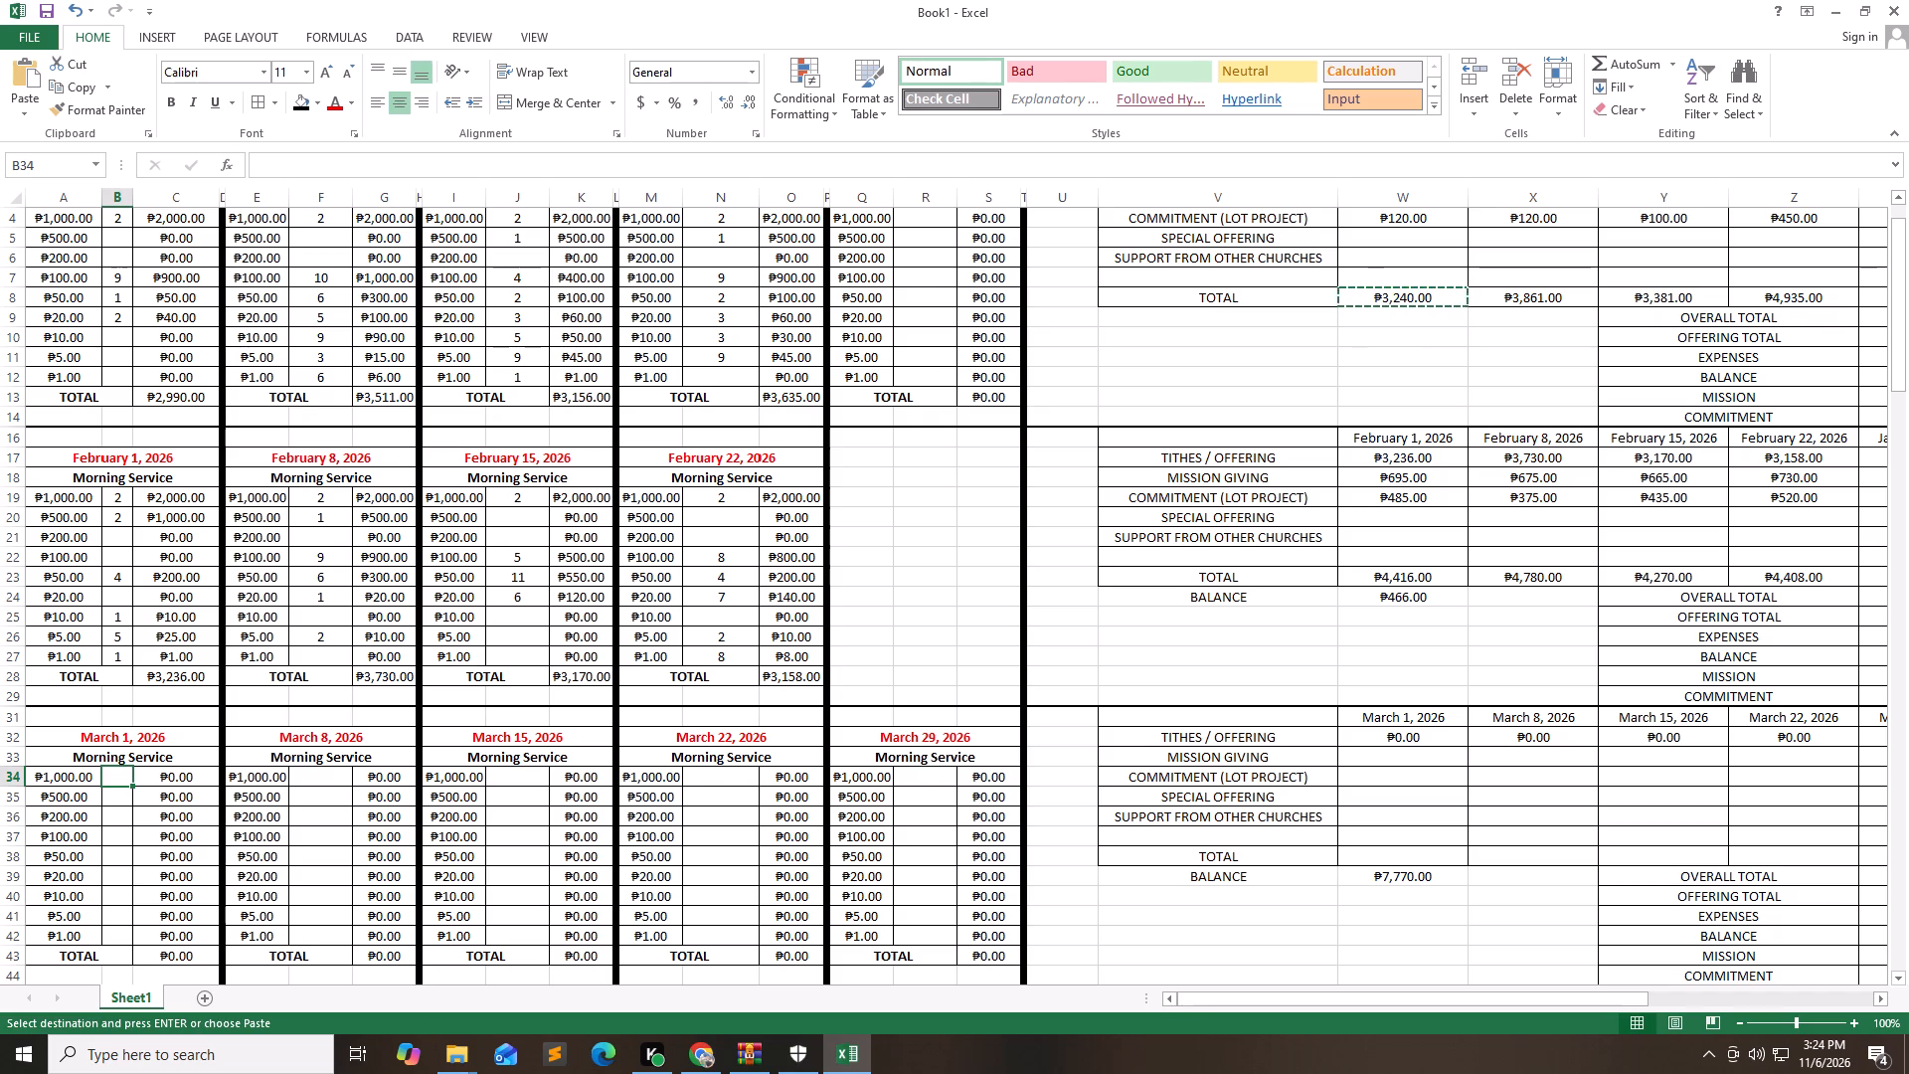
key("Left")
key("Left")
key("Left")
key("Left")
key("Left")
key("Left")
key("Left")
key("Left")
key("Left")
key("Down")
key("Down")
key("Down")
key("Down")
key("Down")
key("Down")
key("Down")
key("Down")
key("Down")
key("Down")
key("Down")
key("Down")
key("Down")
key("Up")
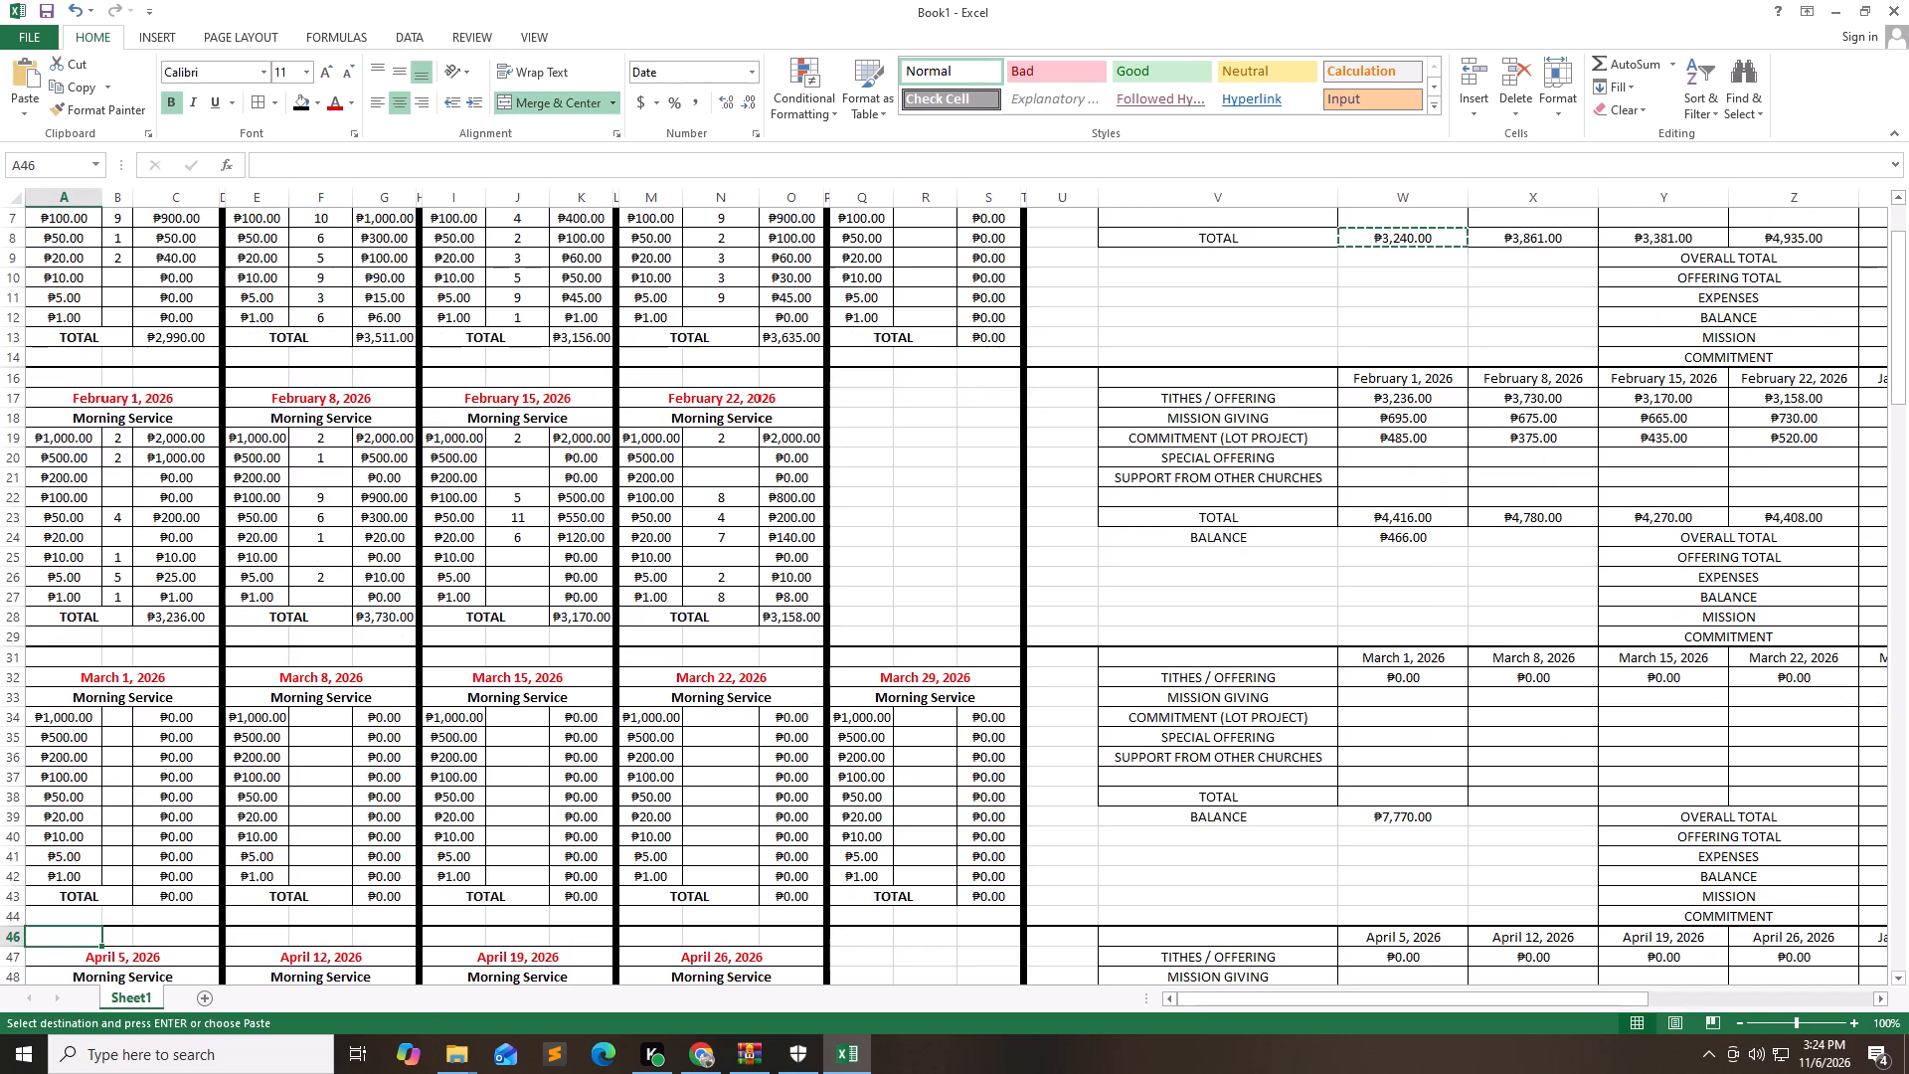
Enter the March 1, 2026 counts for the large bills: 2 for ₱1,000, 2 for ₱500 and 7 for ₱100.
key("Up")
key("Up")
key("Up")
key("Up")
key("Up")
key("Up")
key("Up")
key("Up")
key("Up")
key("Up")
key("Up")
key("Up")
key("Right")
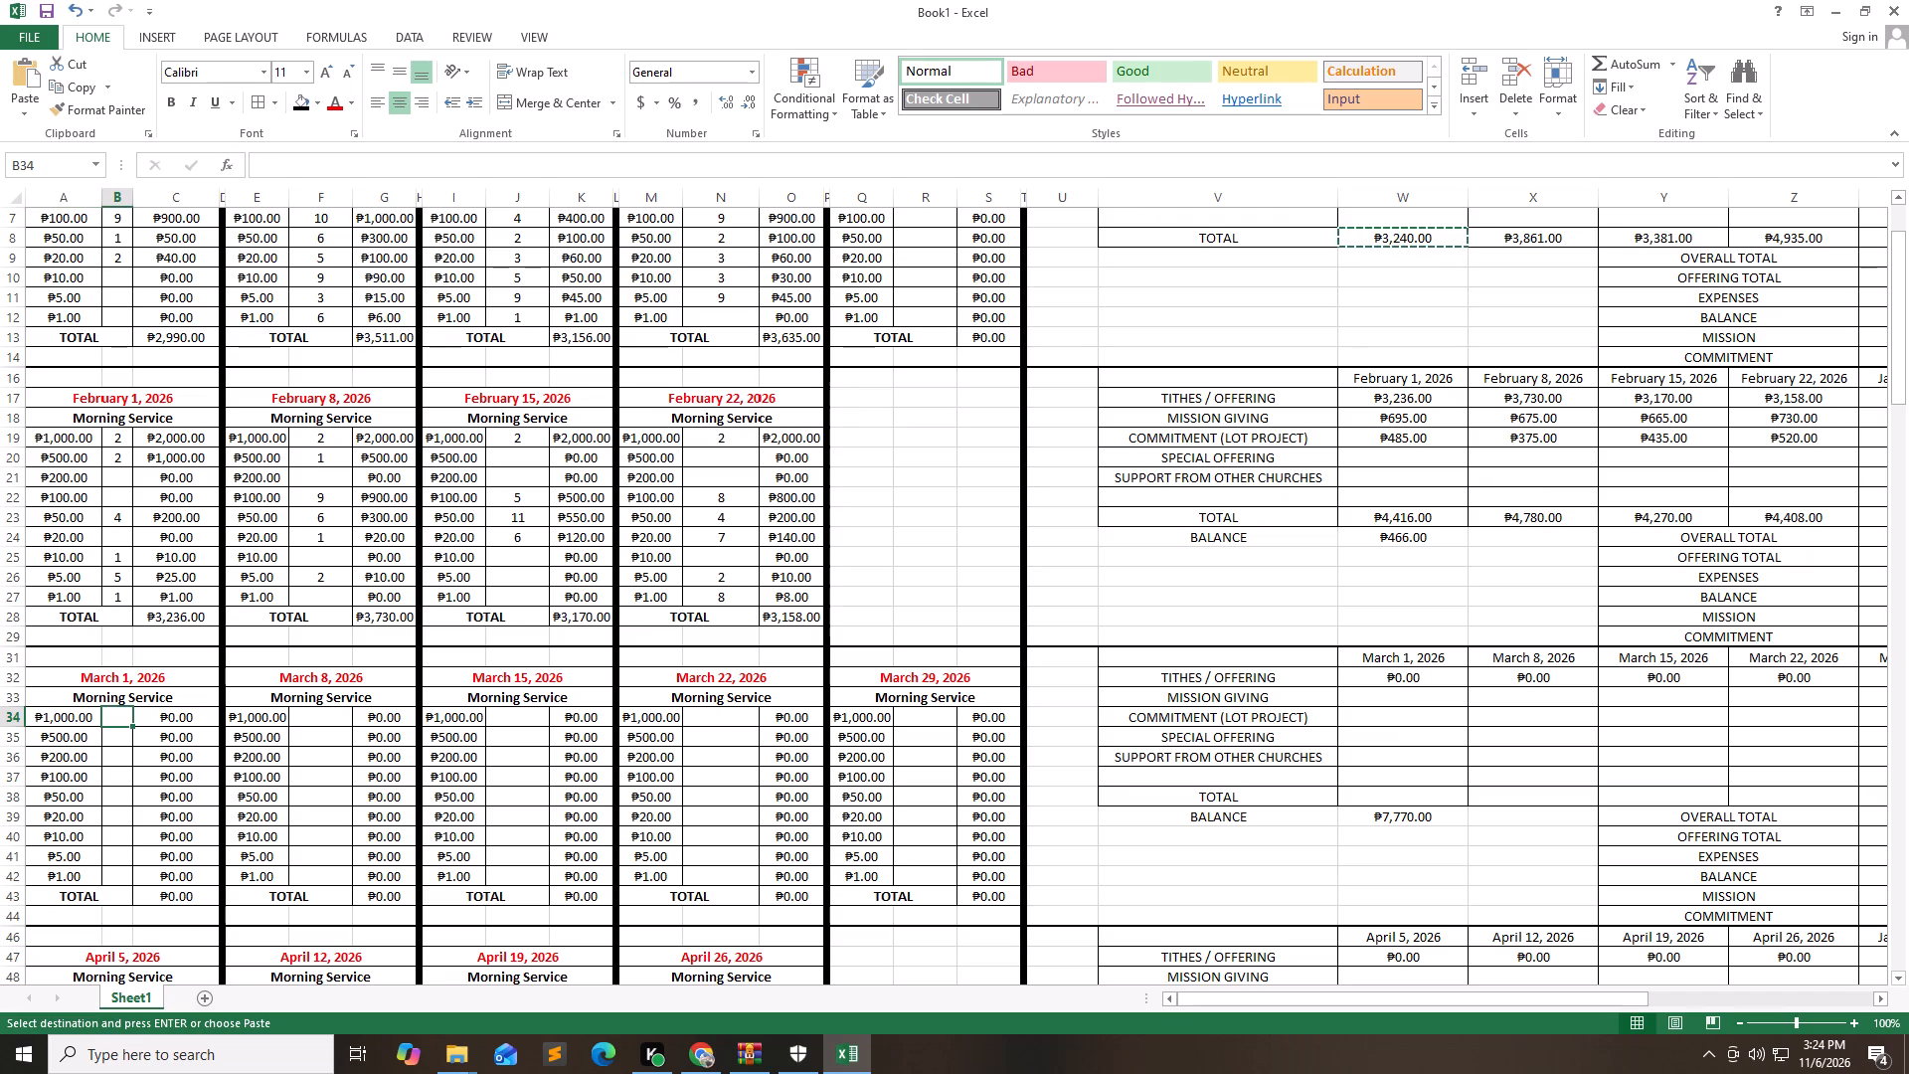
key("2")
key("Down")
key("2")
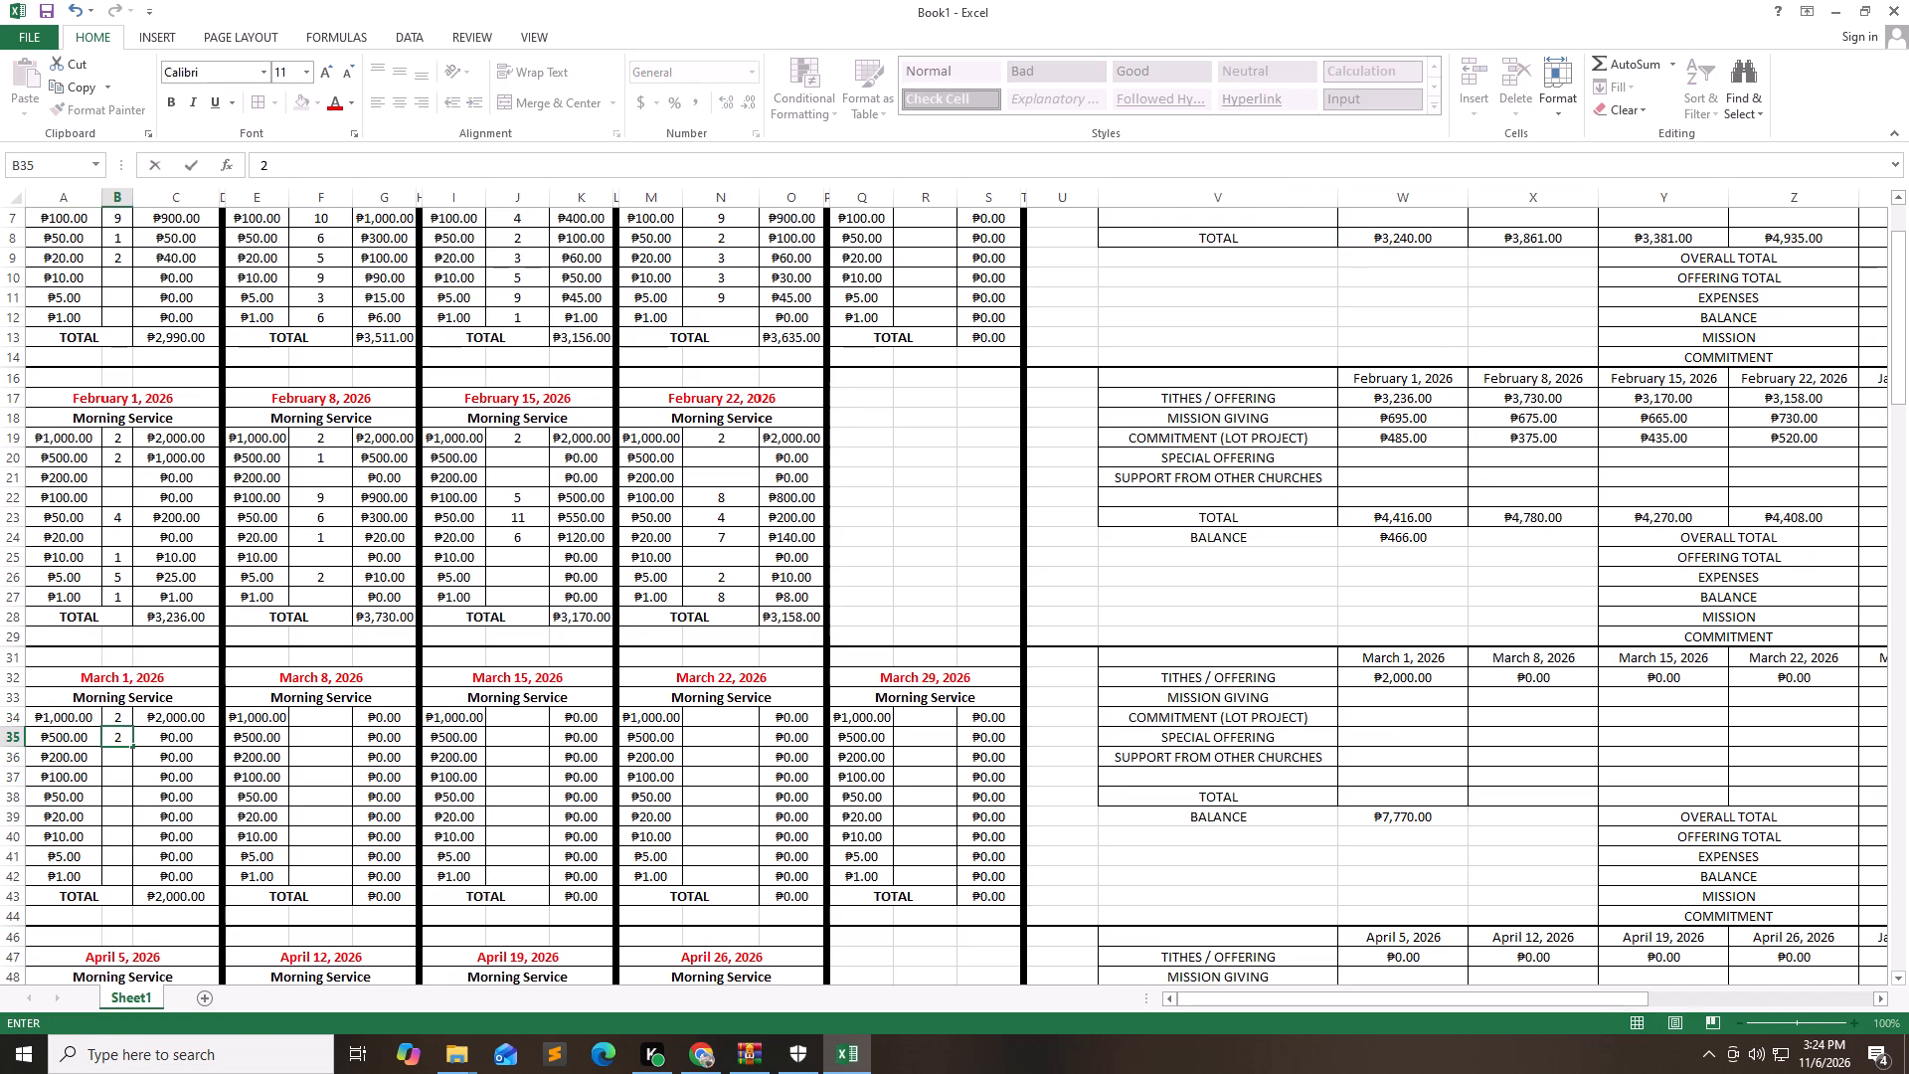
key("Down")
key("Down")
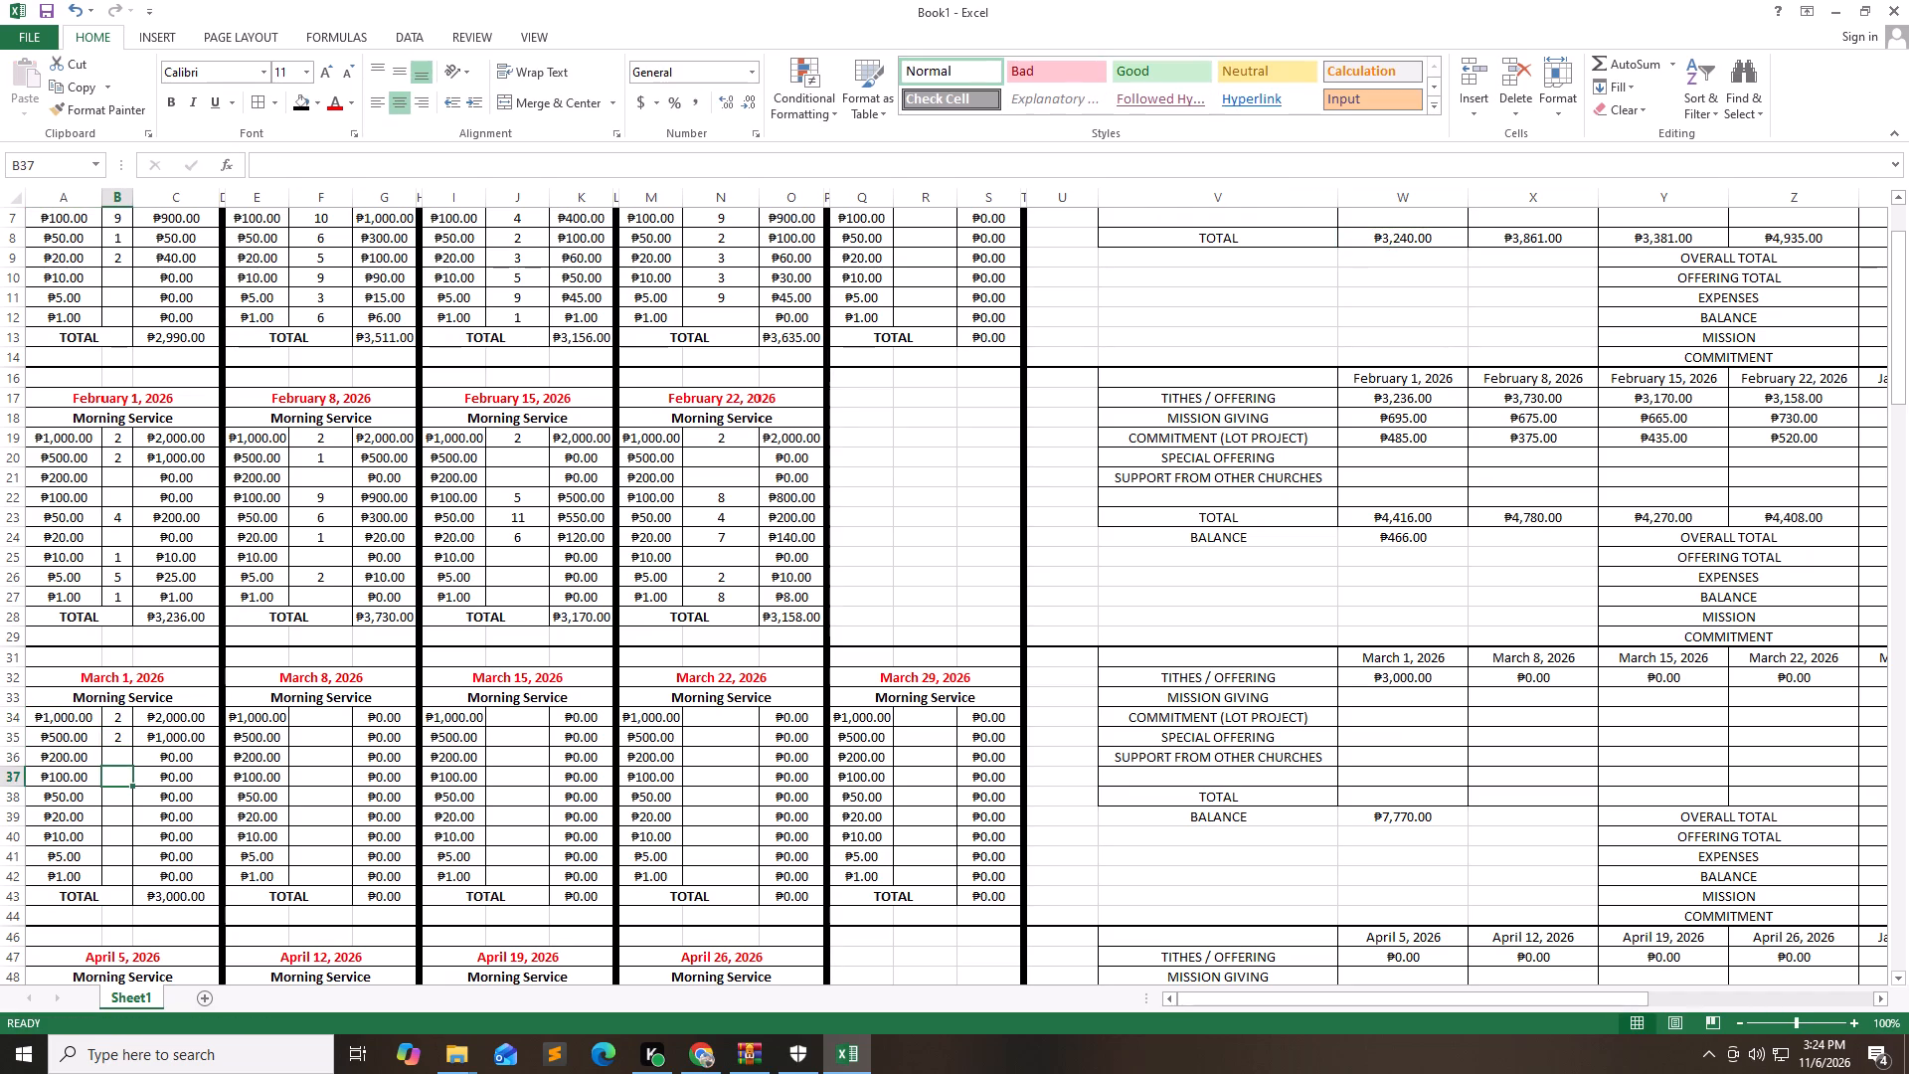
key("7")
key("Down")
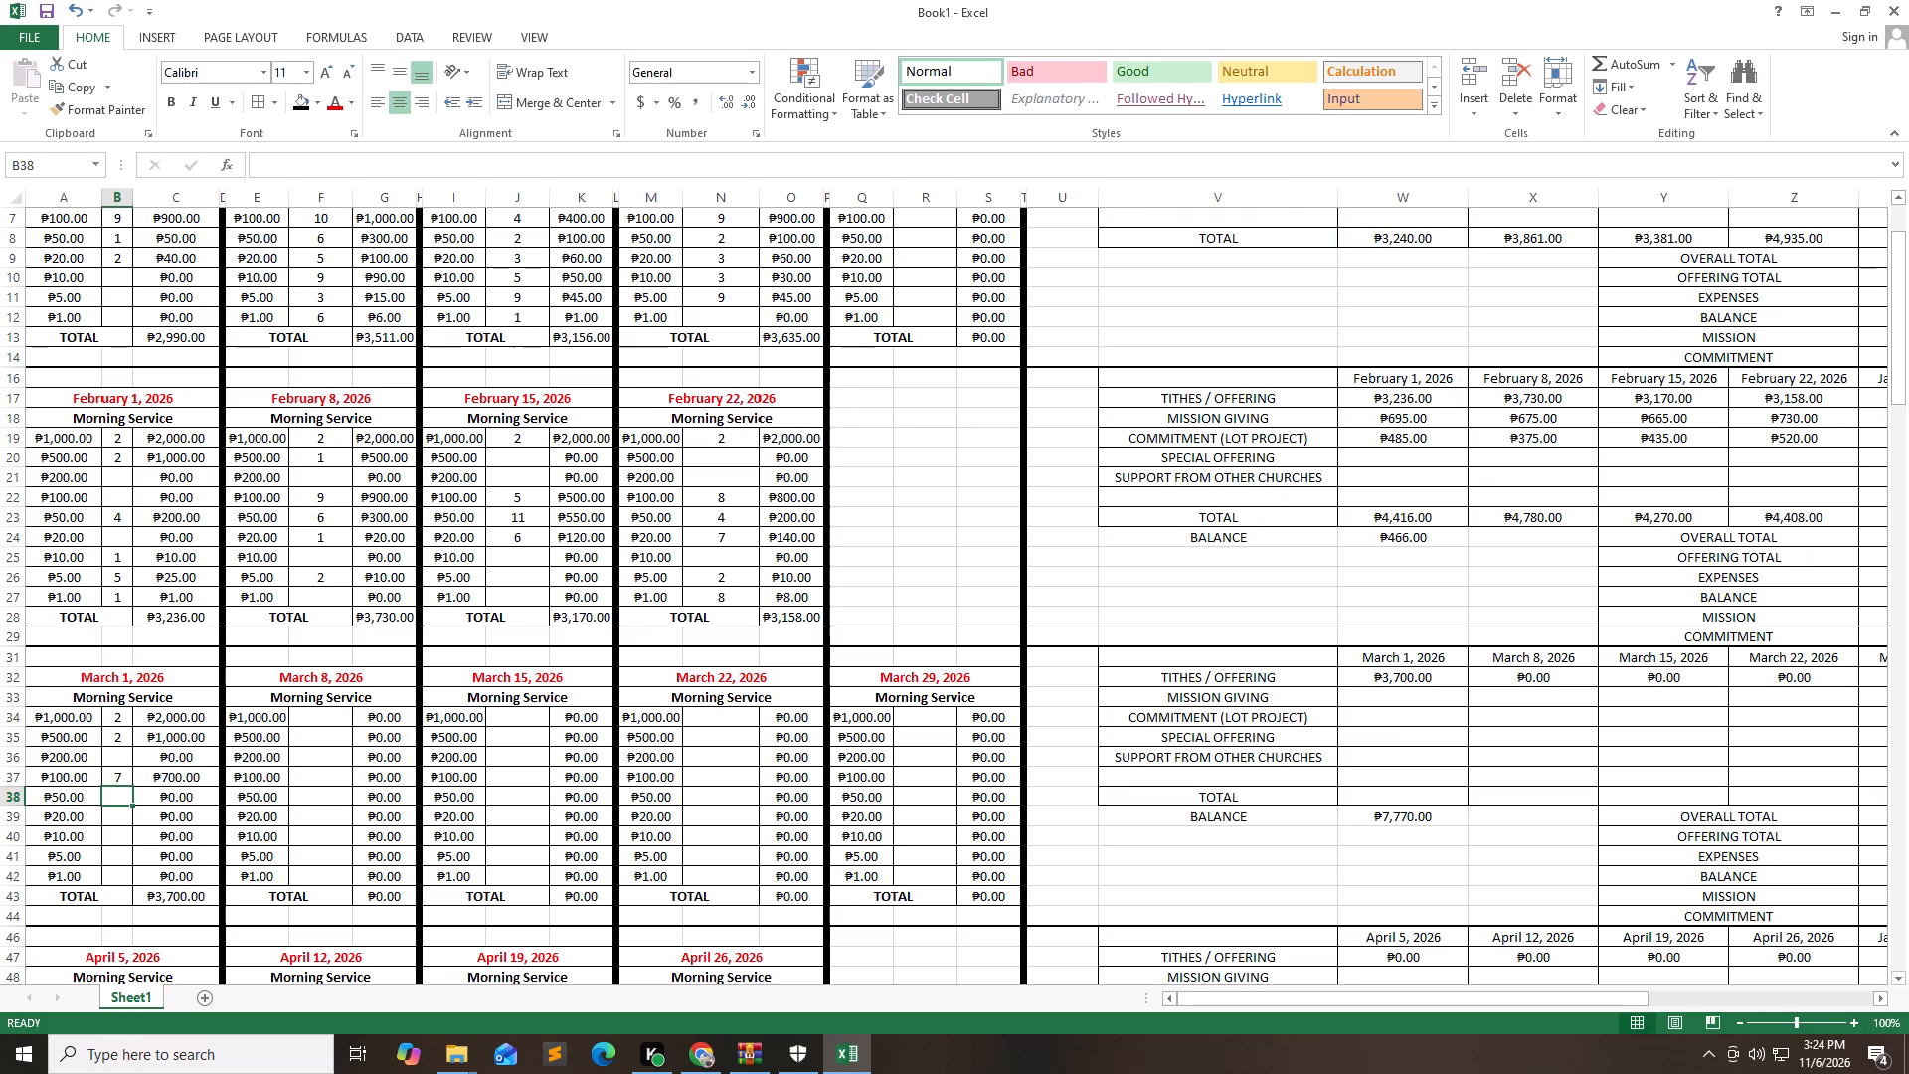
Fill in the remaining March 1 counts: 6 for ₱50, 1 for ₱20, 3 for ₱10 and 3 for ₱5.
key("6")
key("Down")
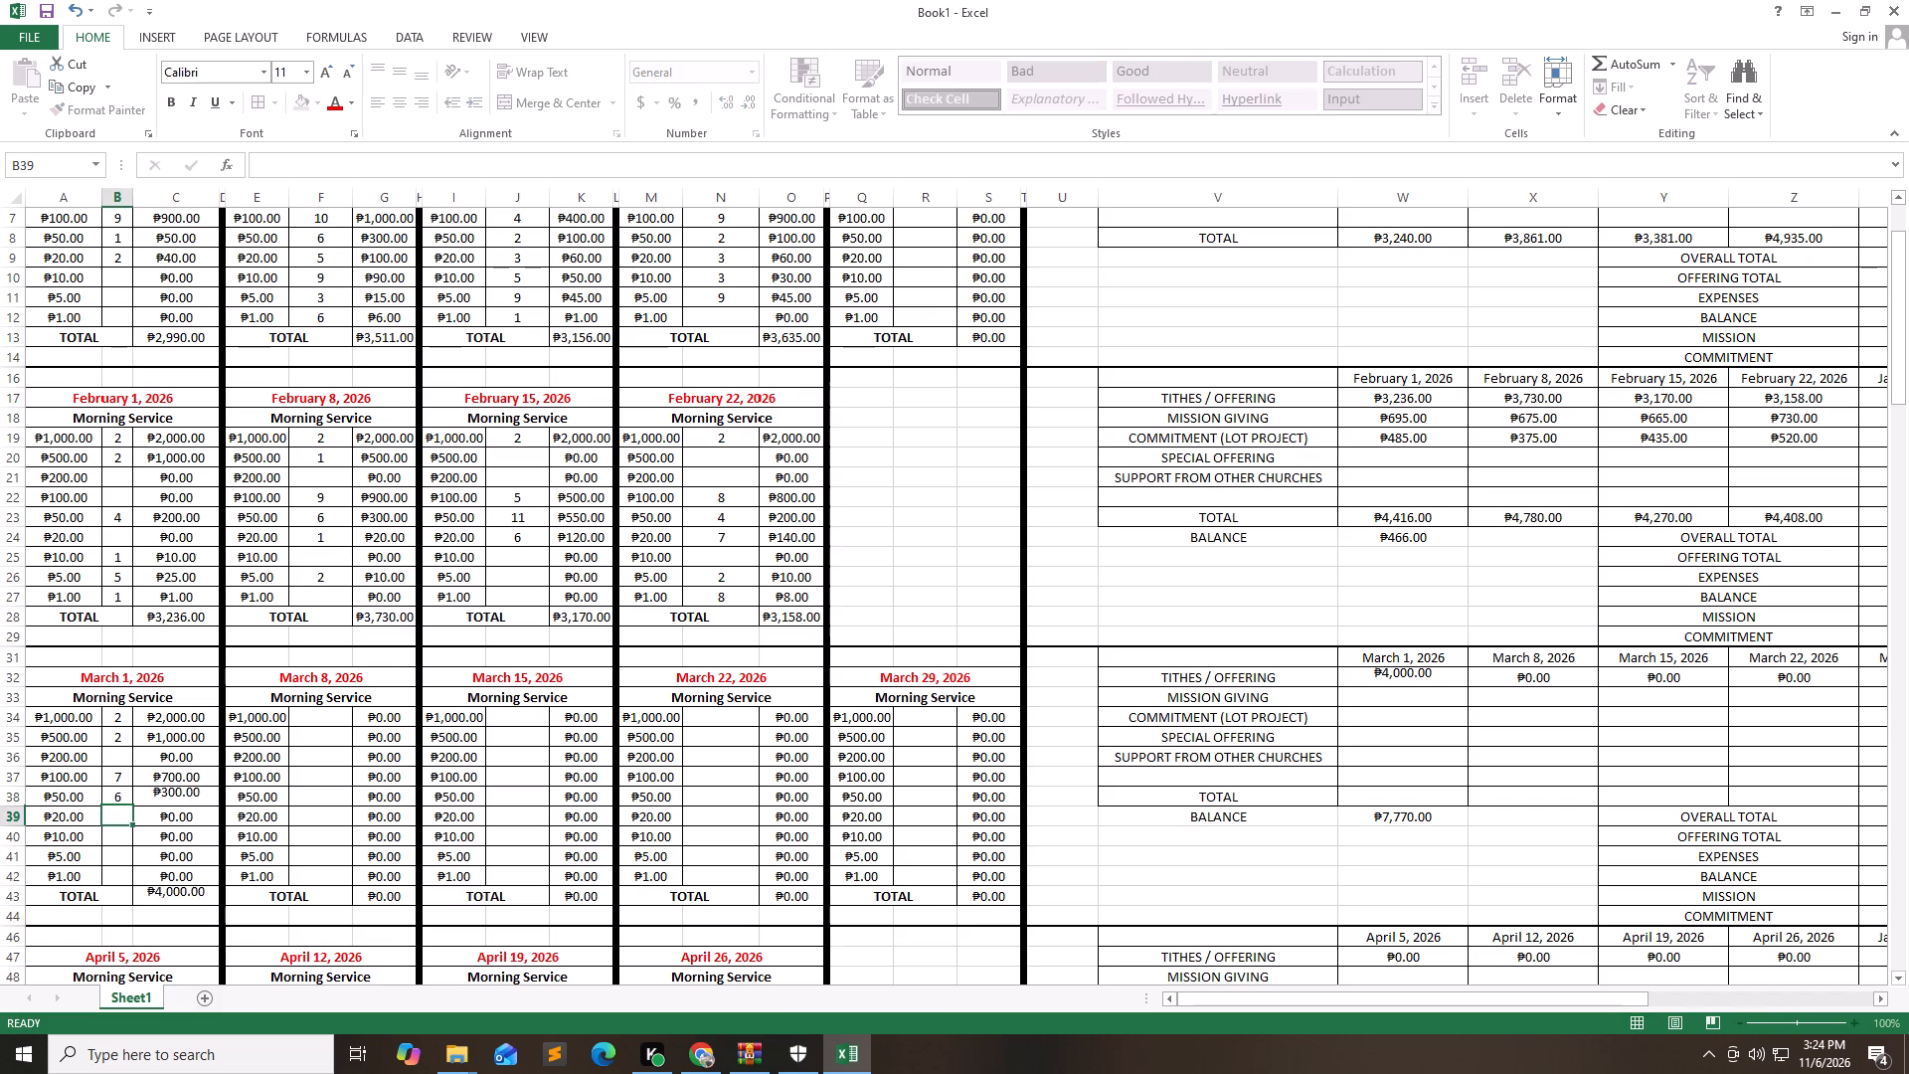
key("1")
key("Down")
key("3")
key("Down")
key("3")
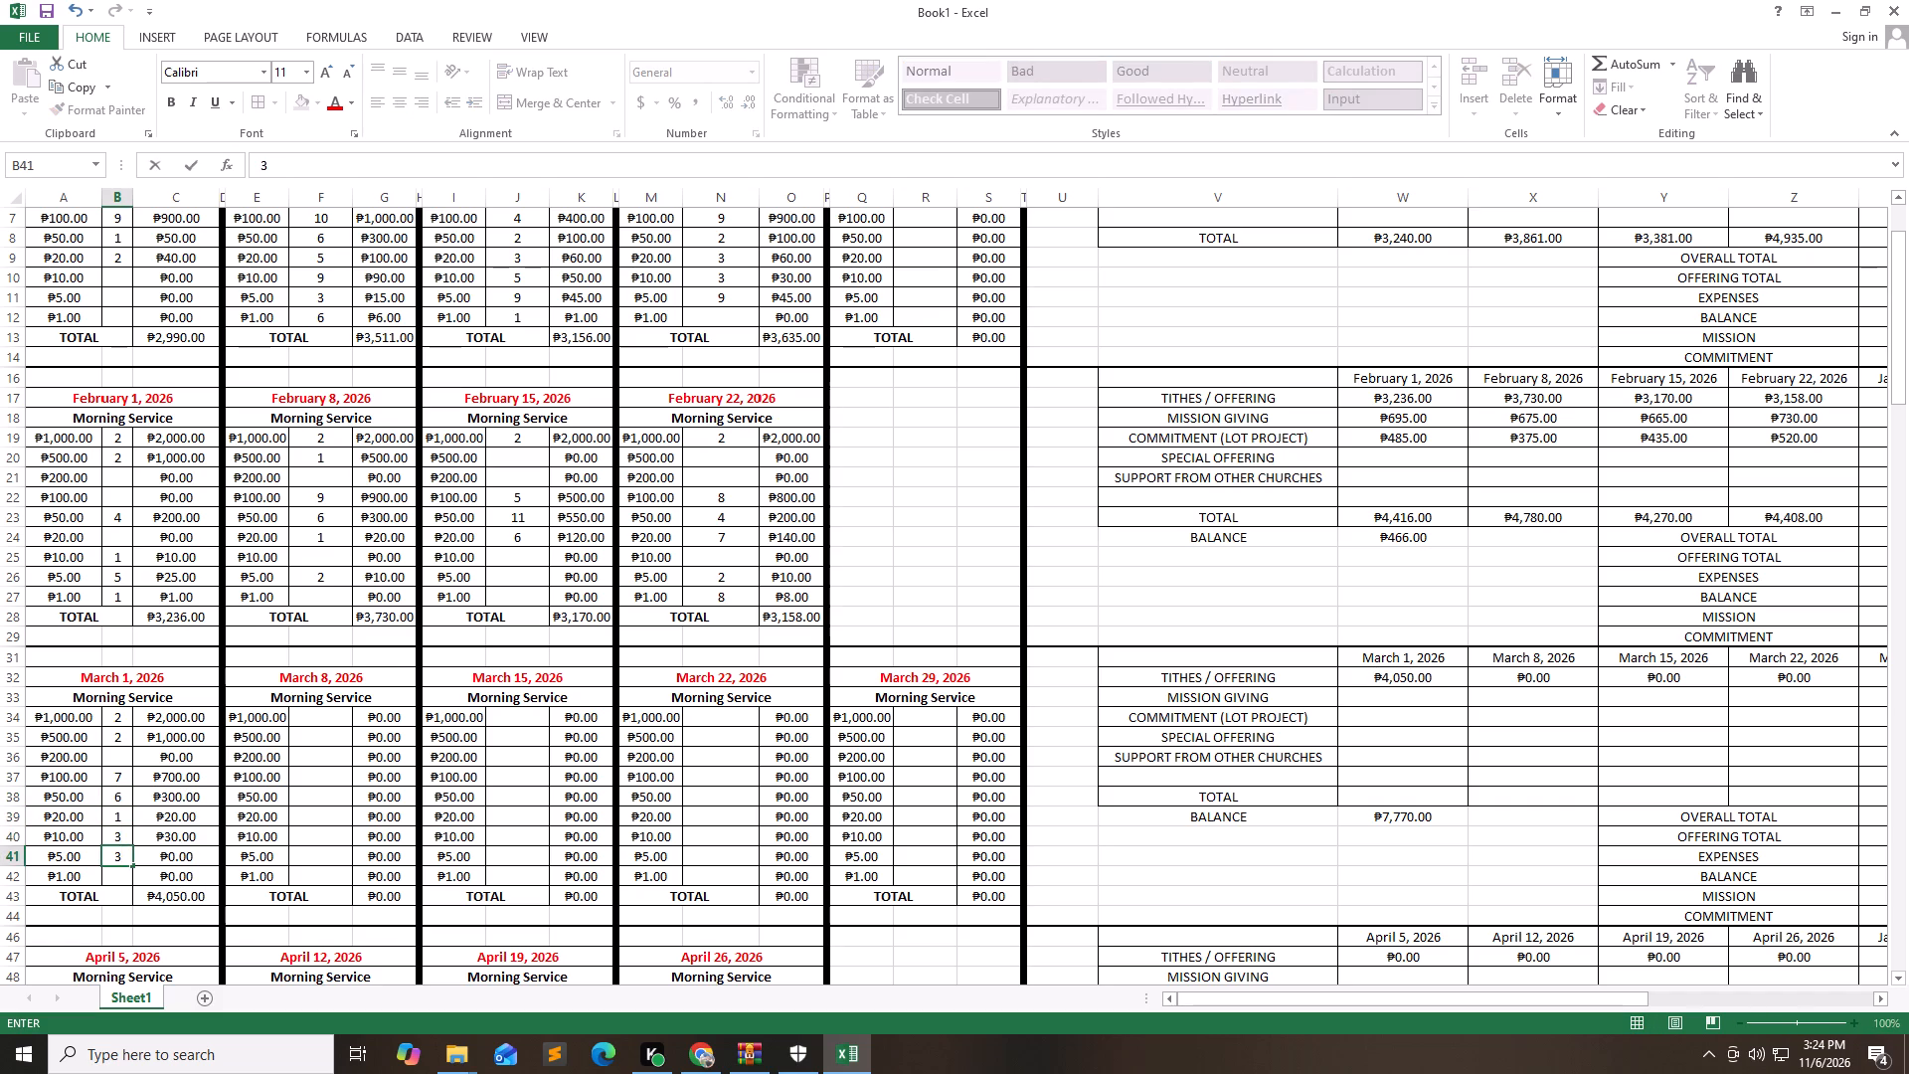
key("Right")
Enter the March 8, 2026 counts for the large bills: 2 for ₱1,000 and 6 for ₱100.
key("Right")
key("Right")
key("Right")
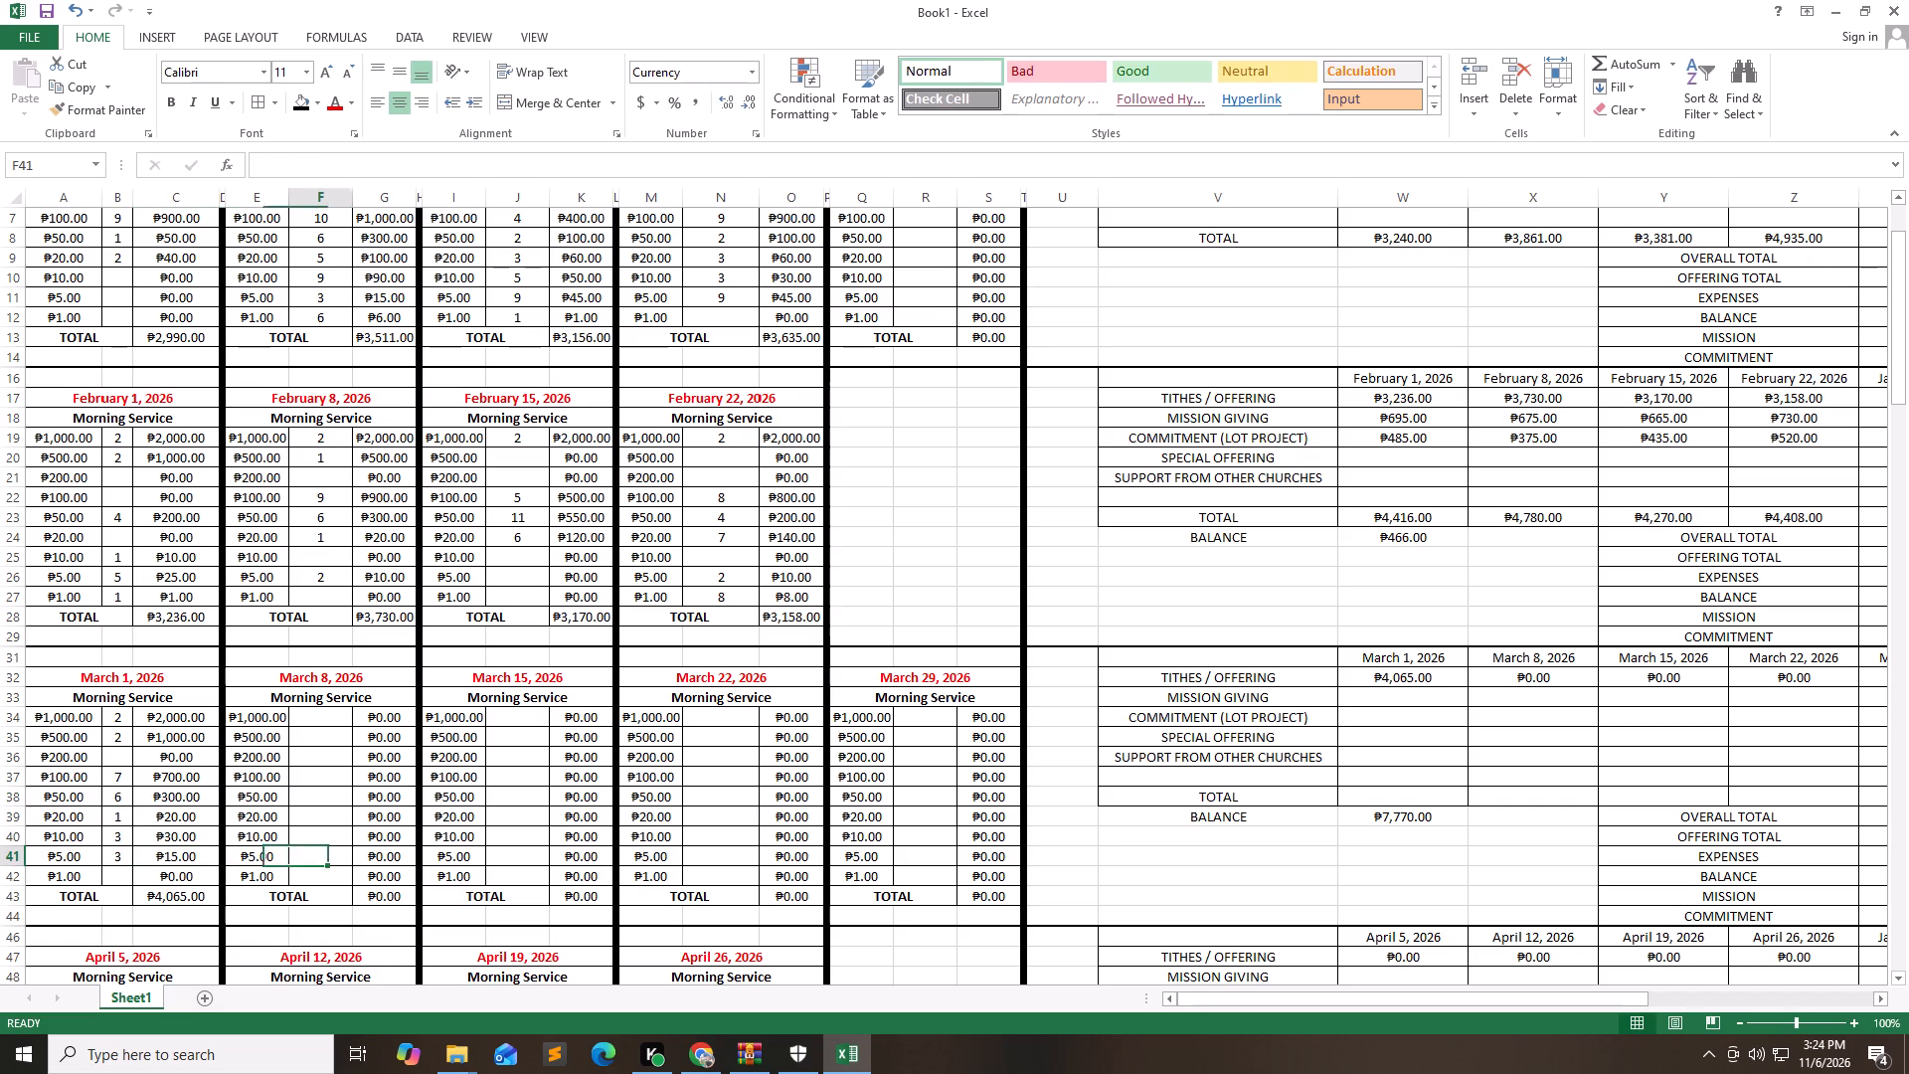
key("Up")
key("Up")
key("Up")
key("Up")
key("Up")
key("Up")
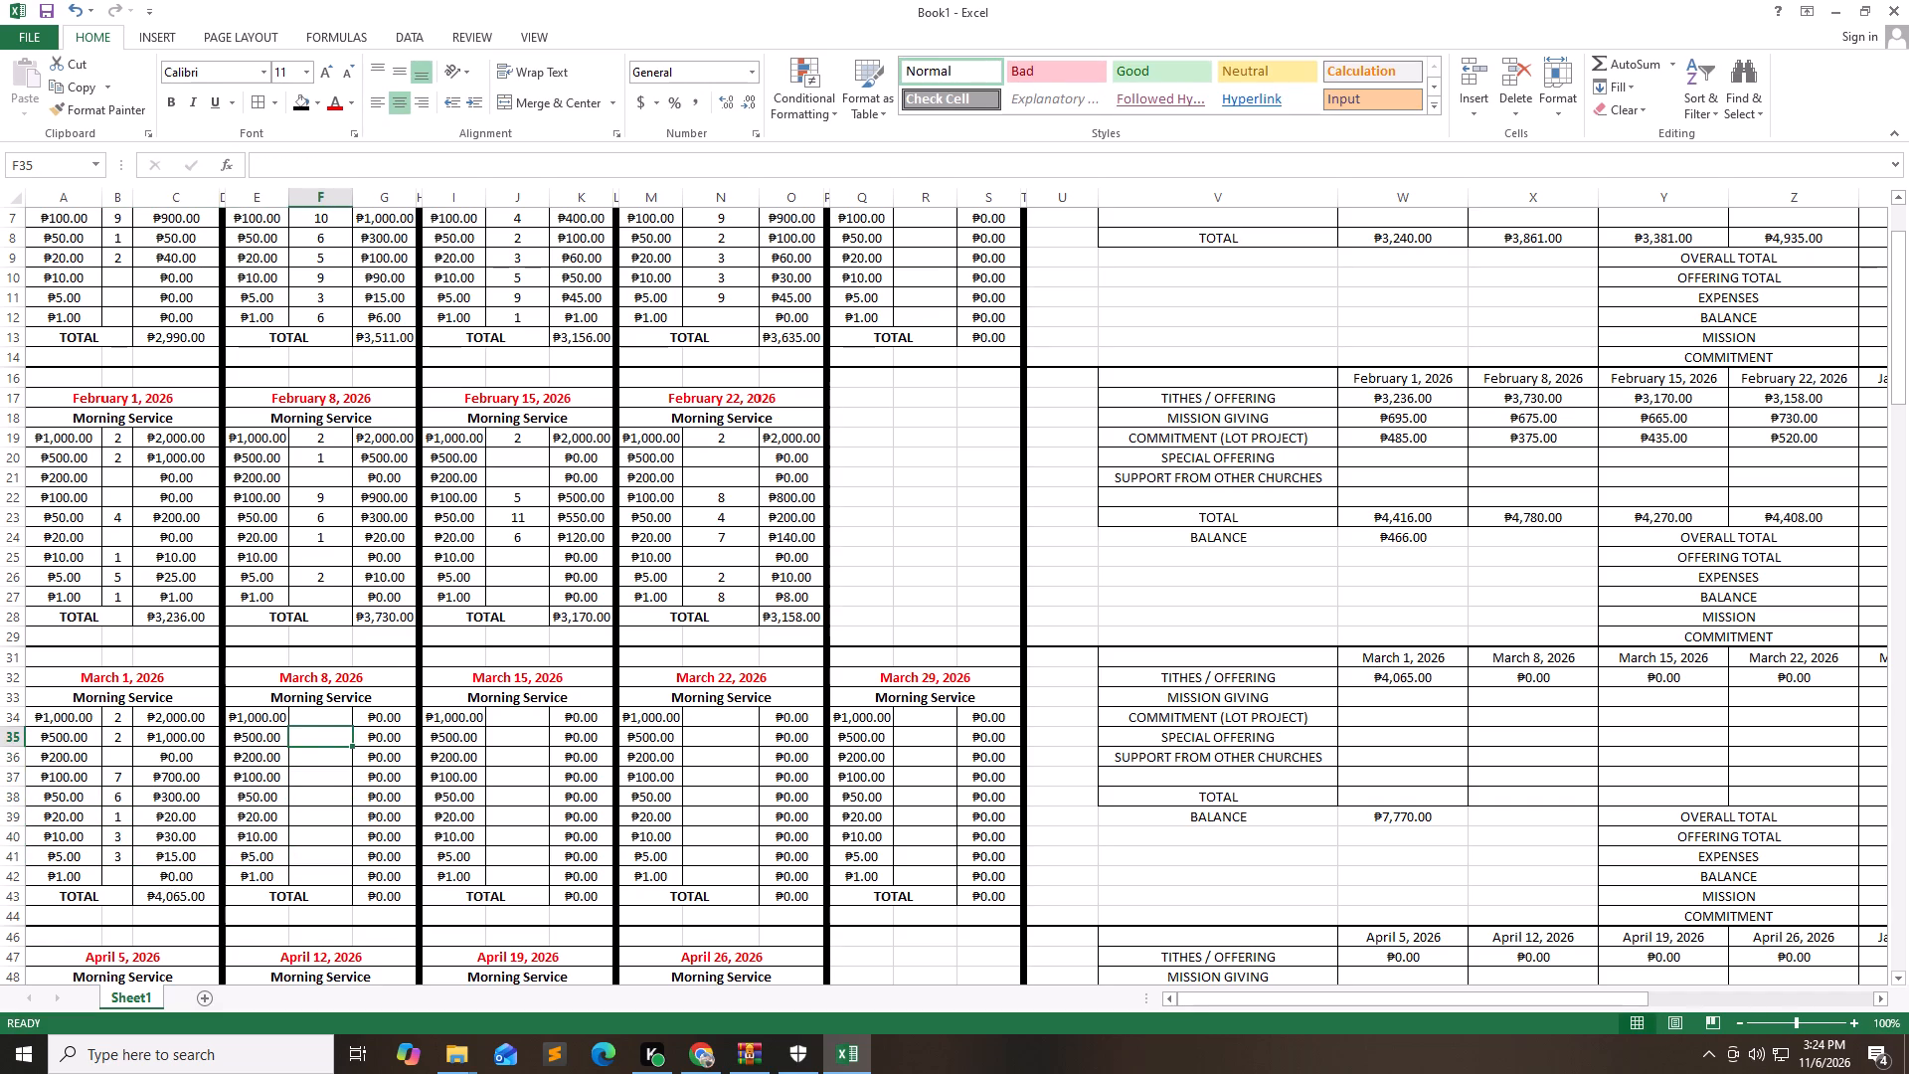
key("Up")
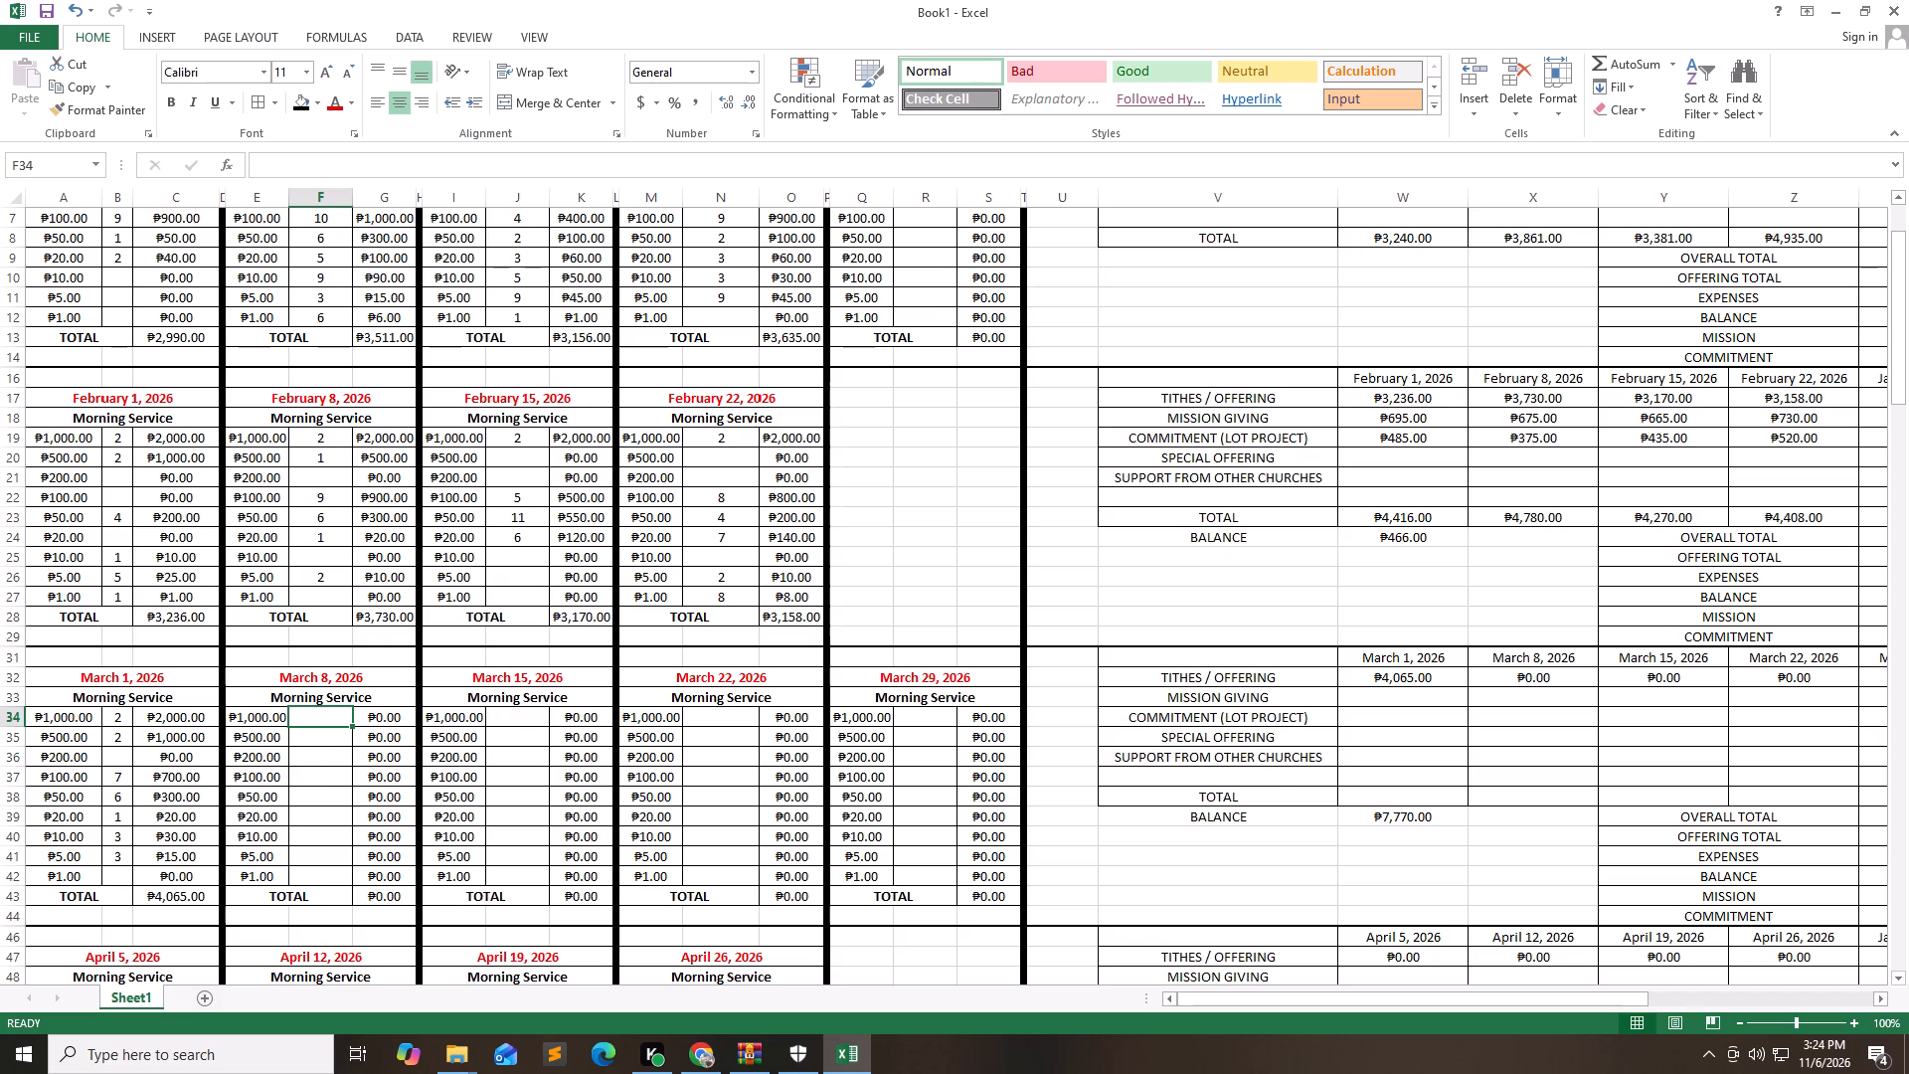
key("2")
key("Down")
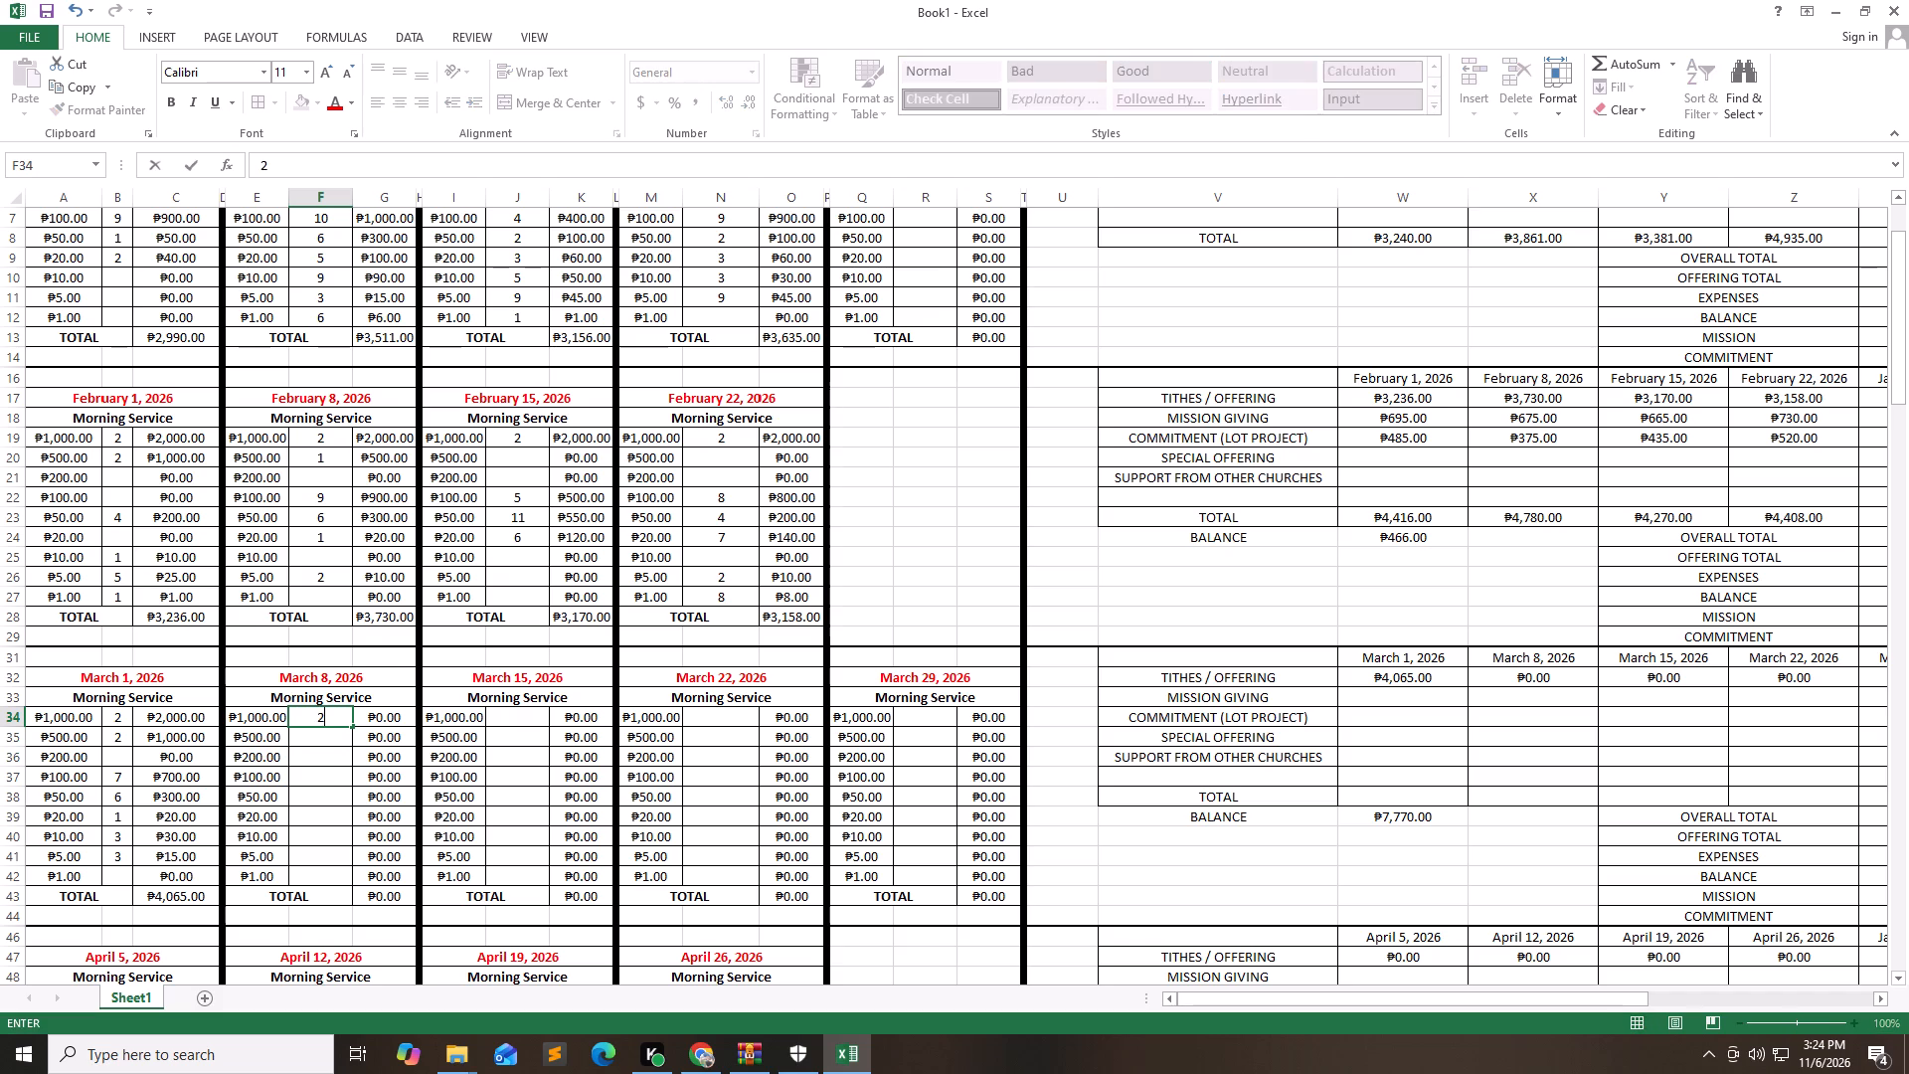
key("Down")
key("Down")
key("6")
key("Down")
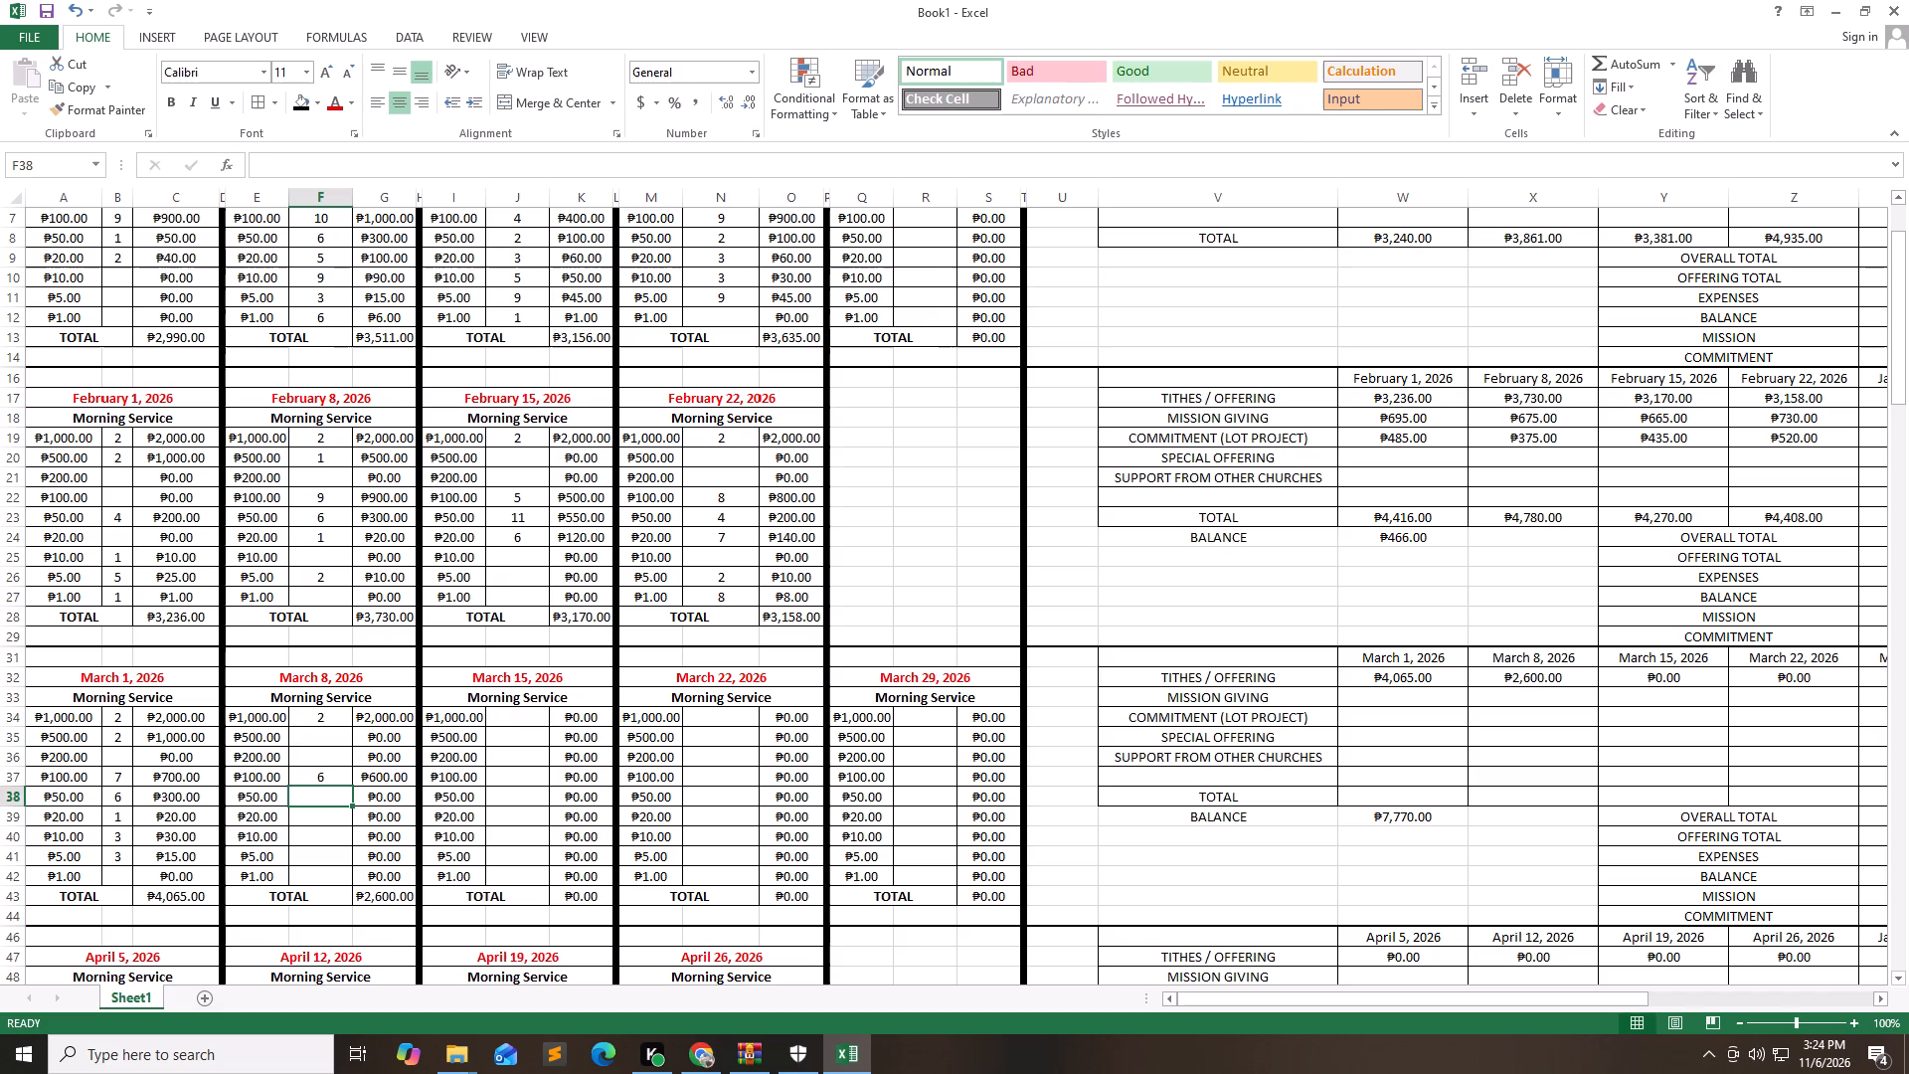
Fill in the remaining March 8 counts: 1 for ₱50, 2 for ₱20, 1 for ₱10 and 10 for ₱5.
key("1")
key("Down")
key("2")
key("Down")
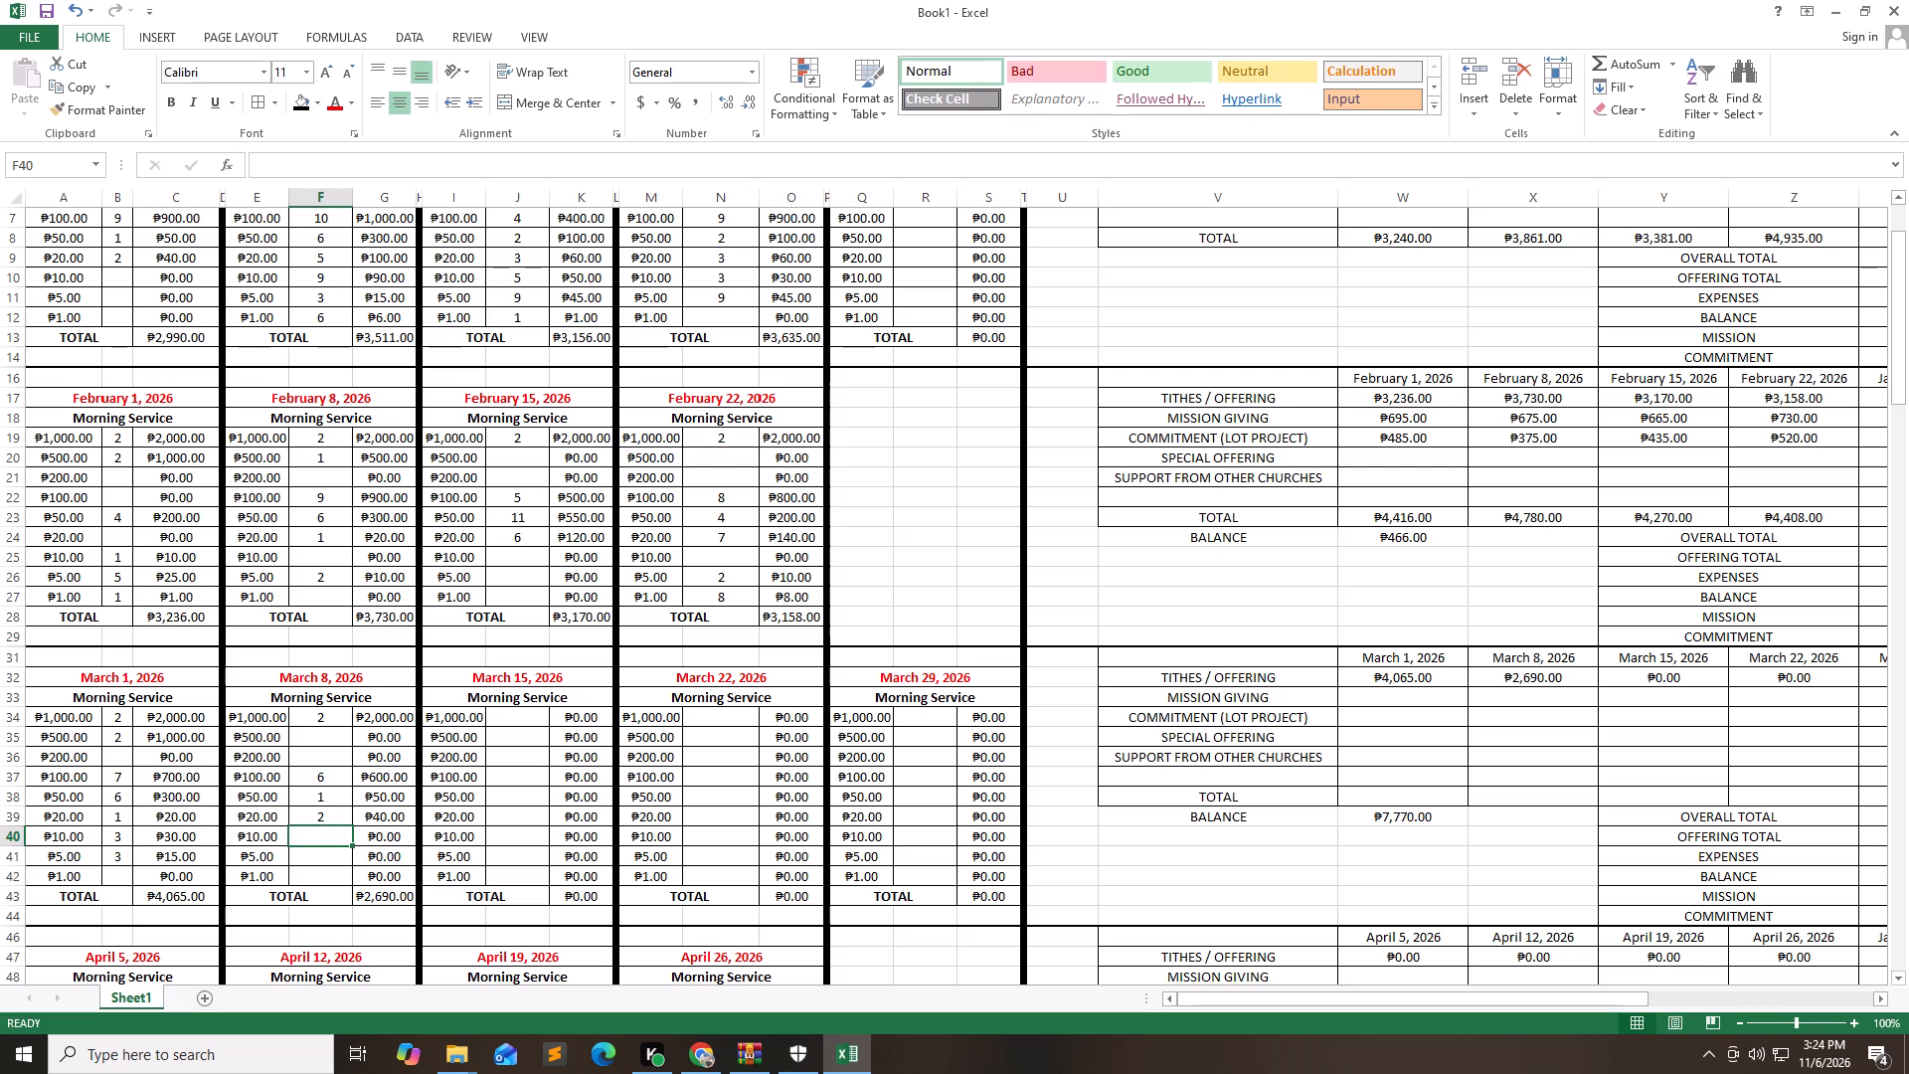
key("1")
key("Down")
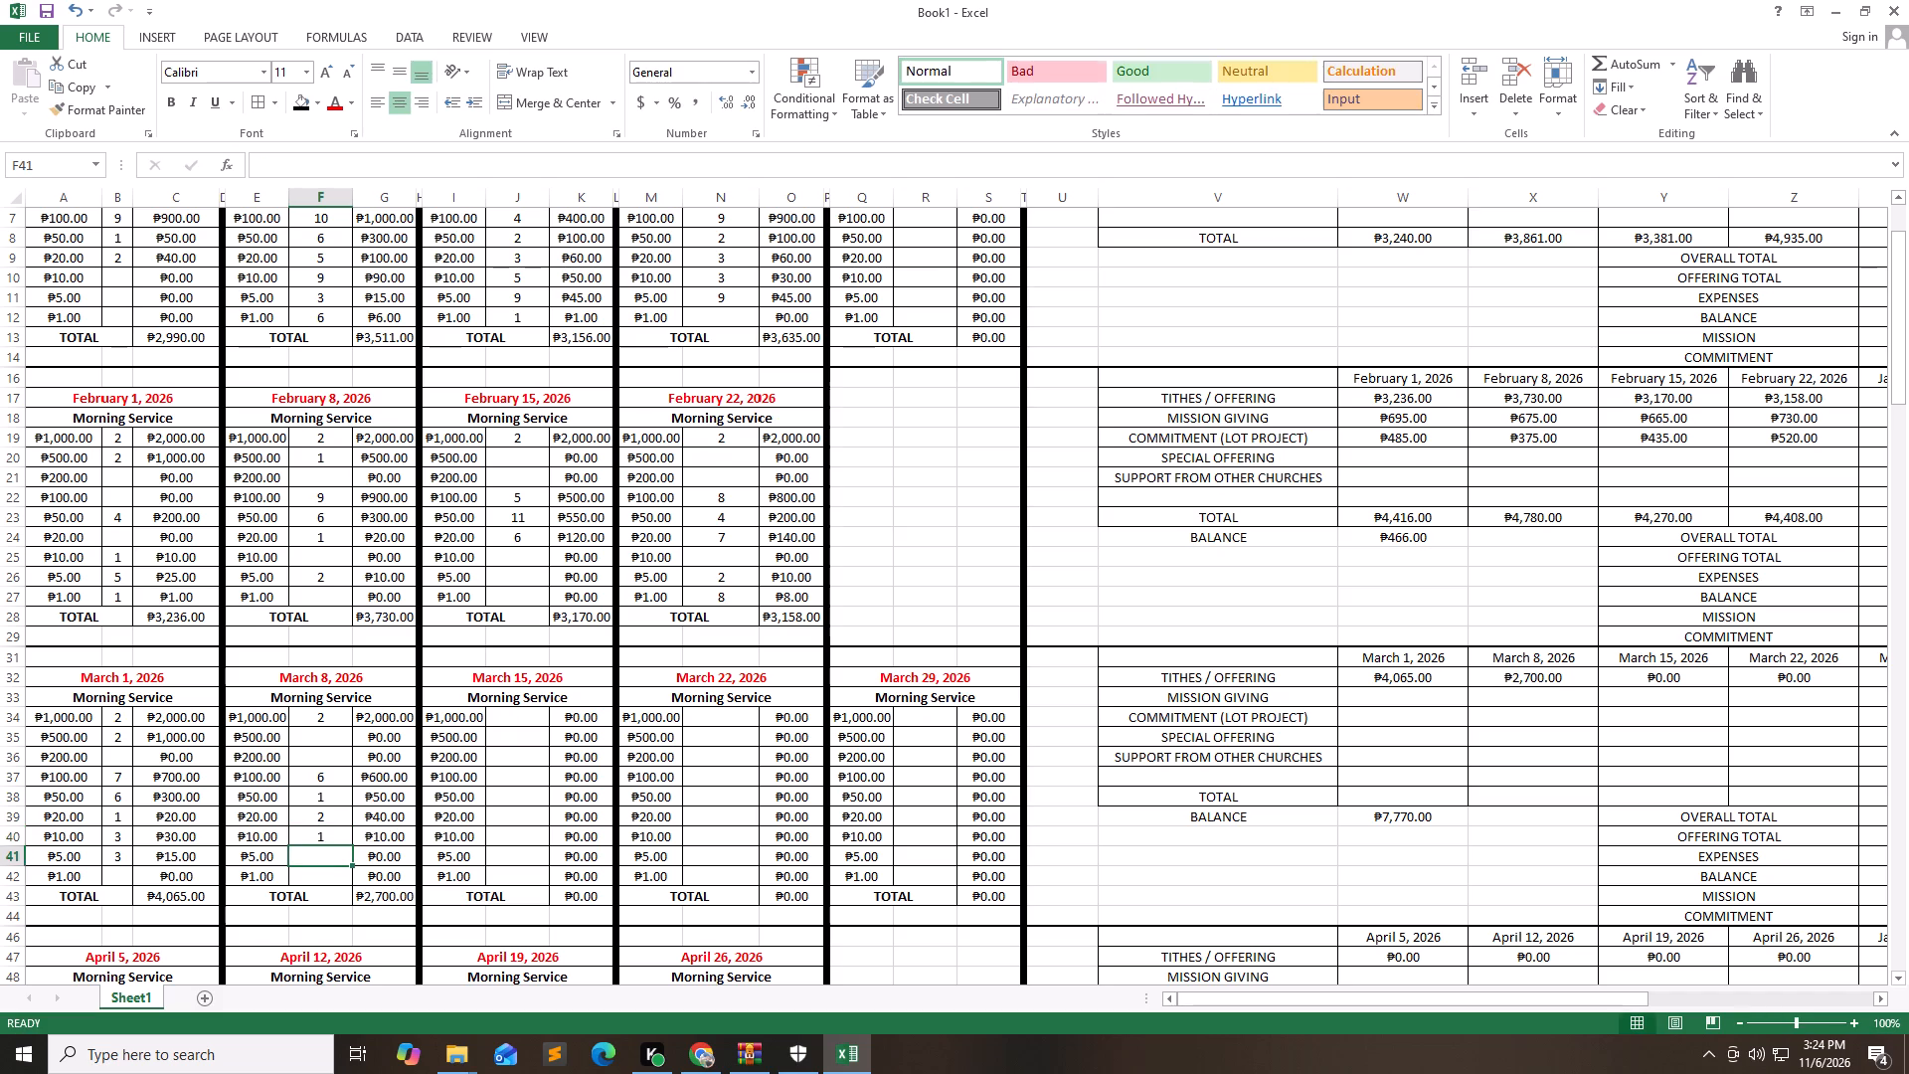
type("10")
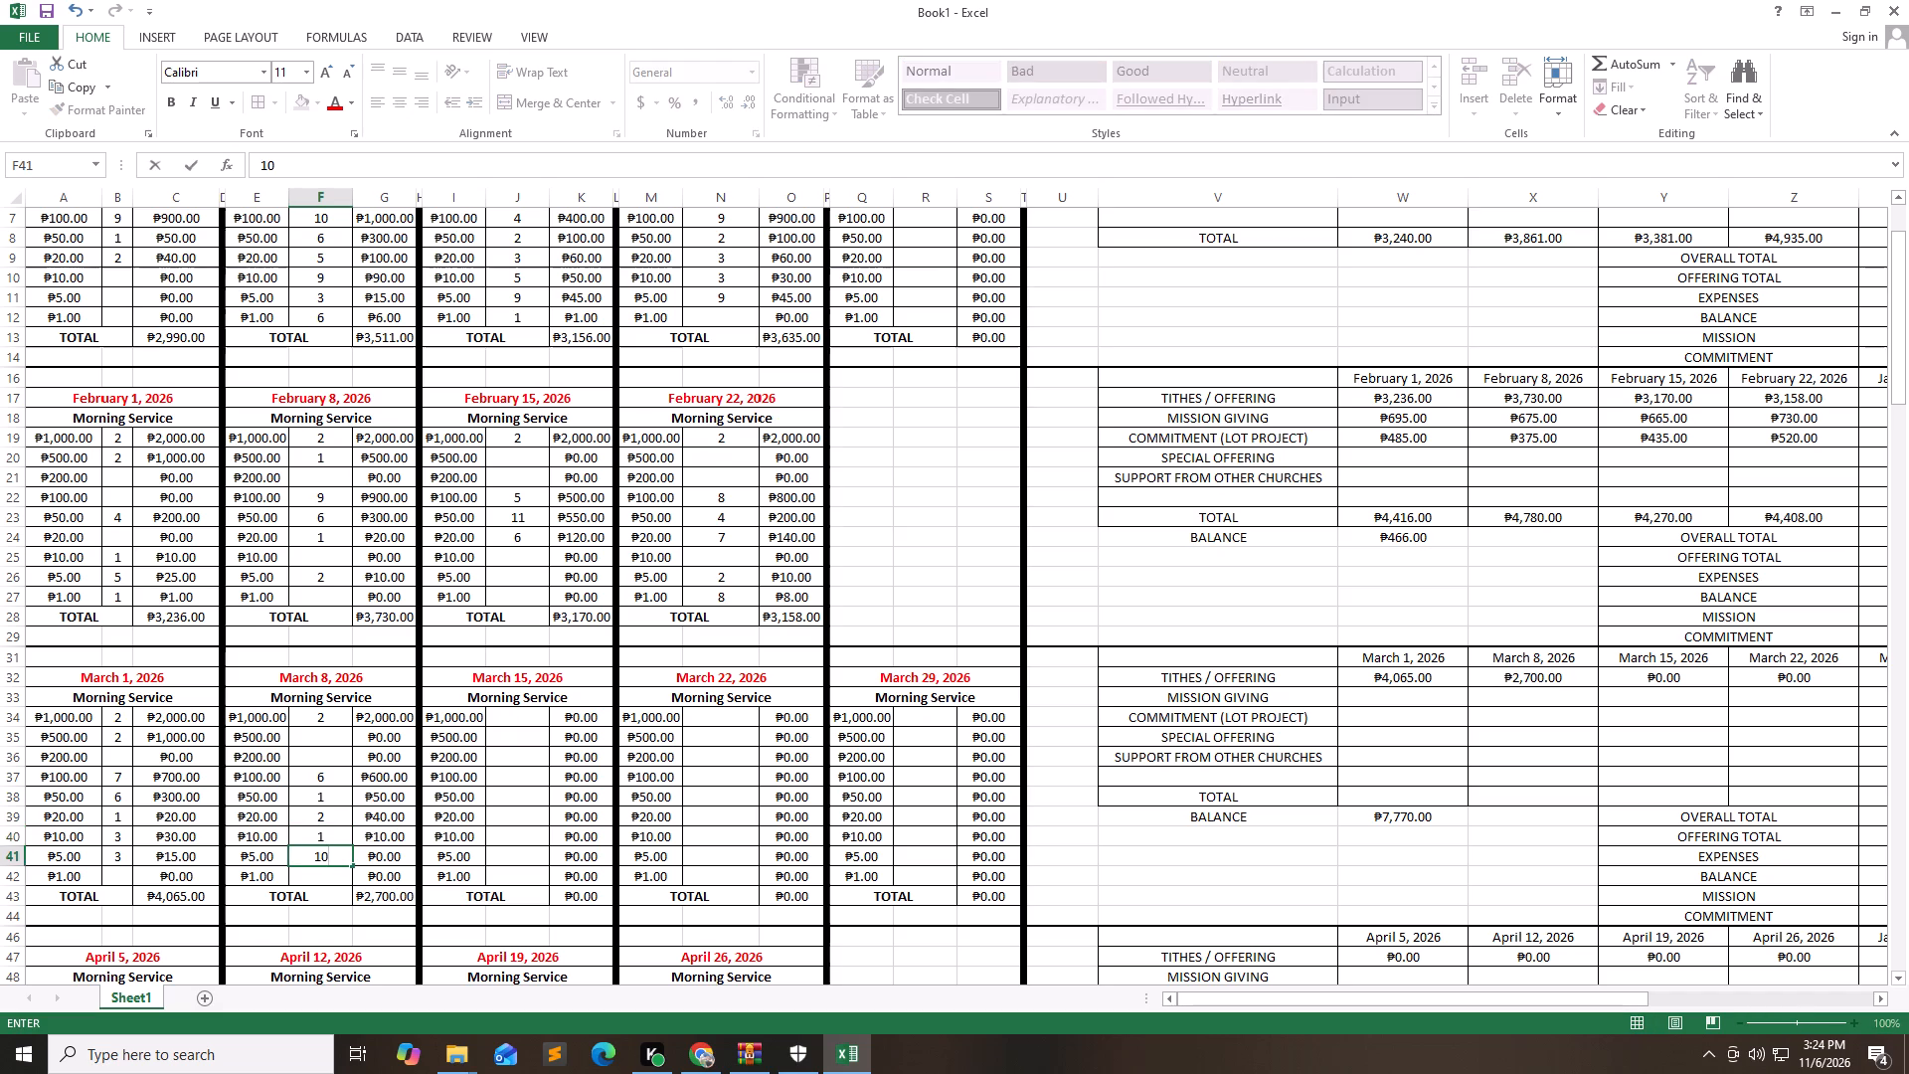
key("Right")
Enter the March 15, 2026 counts for the large bills: 3 for ₱1,000 and 9 for ₱100.
key("Right")
key("Right")
key("Right")
key("Up")
key("Up")
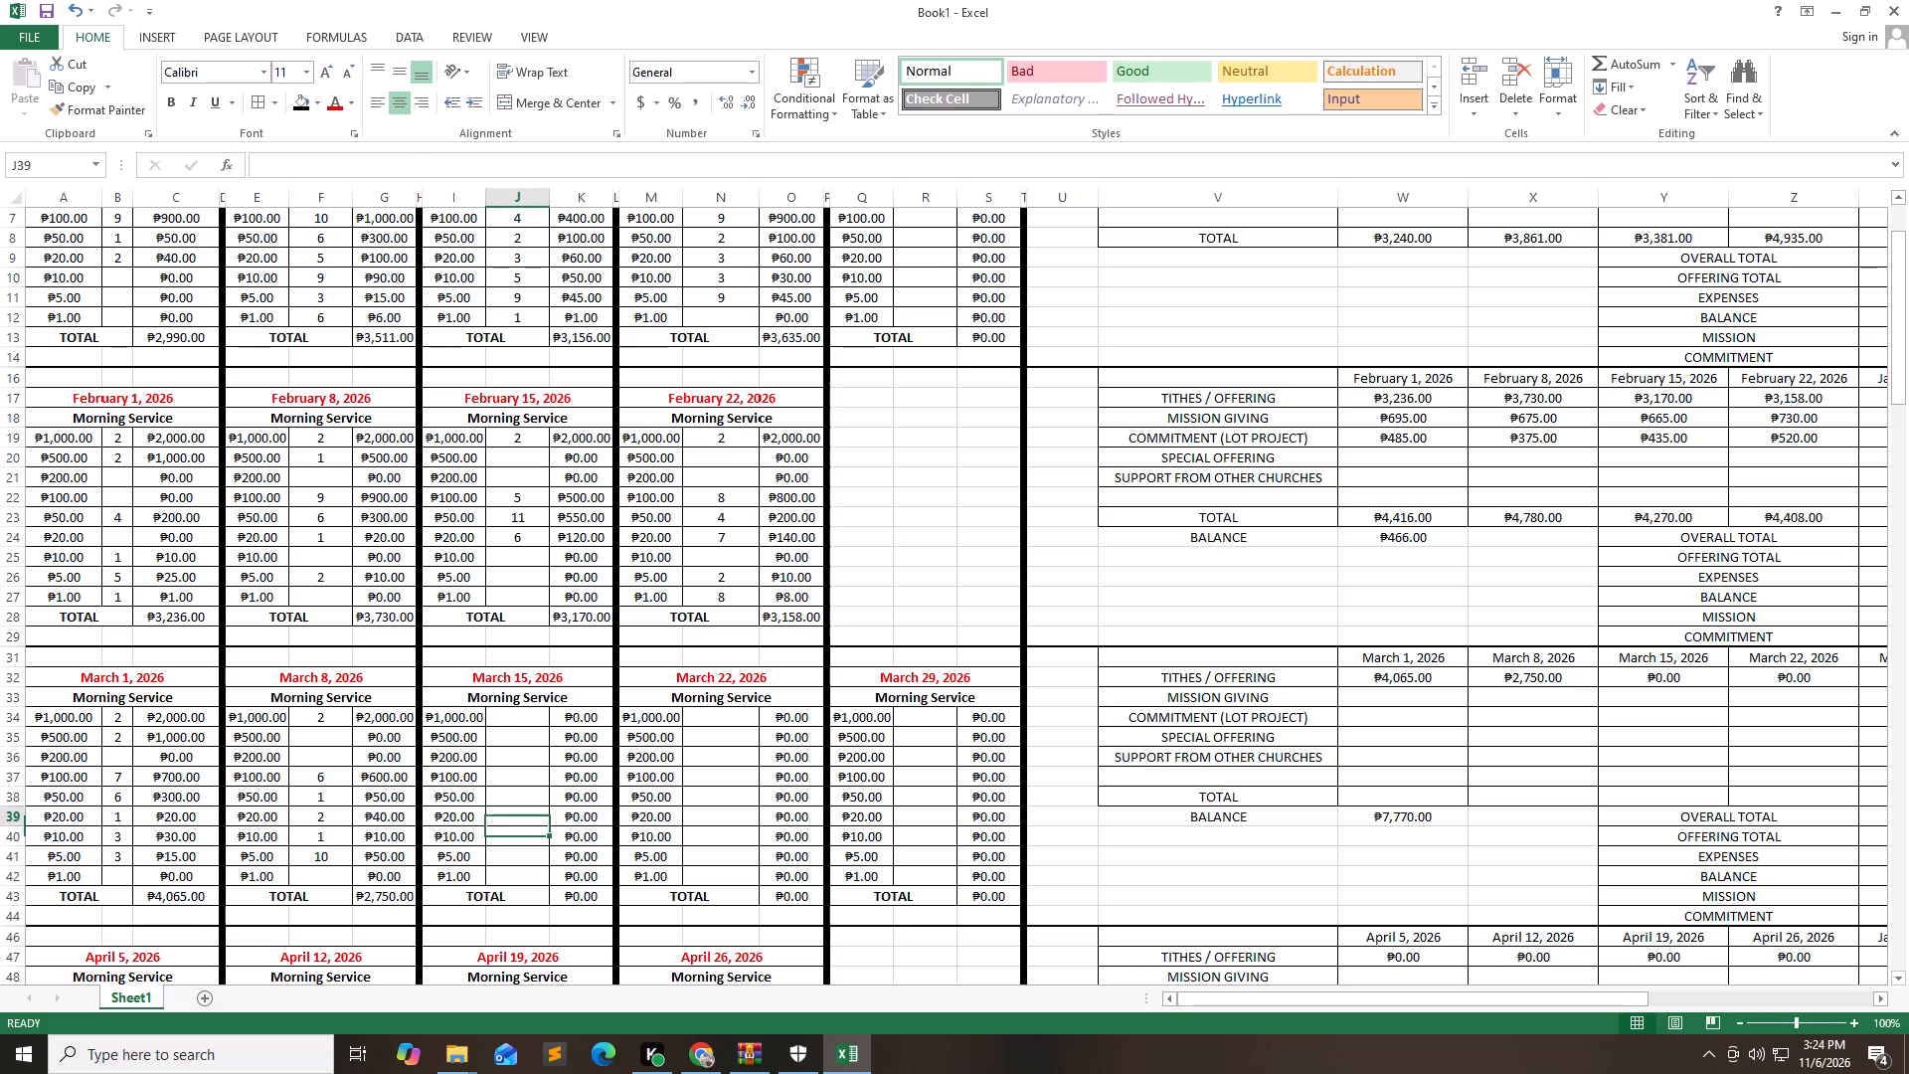
key("Up")
key("Up")
key("Up")
key("Up")
key("Up")
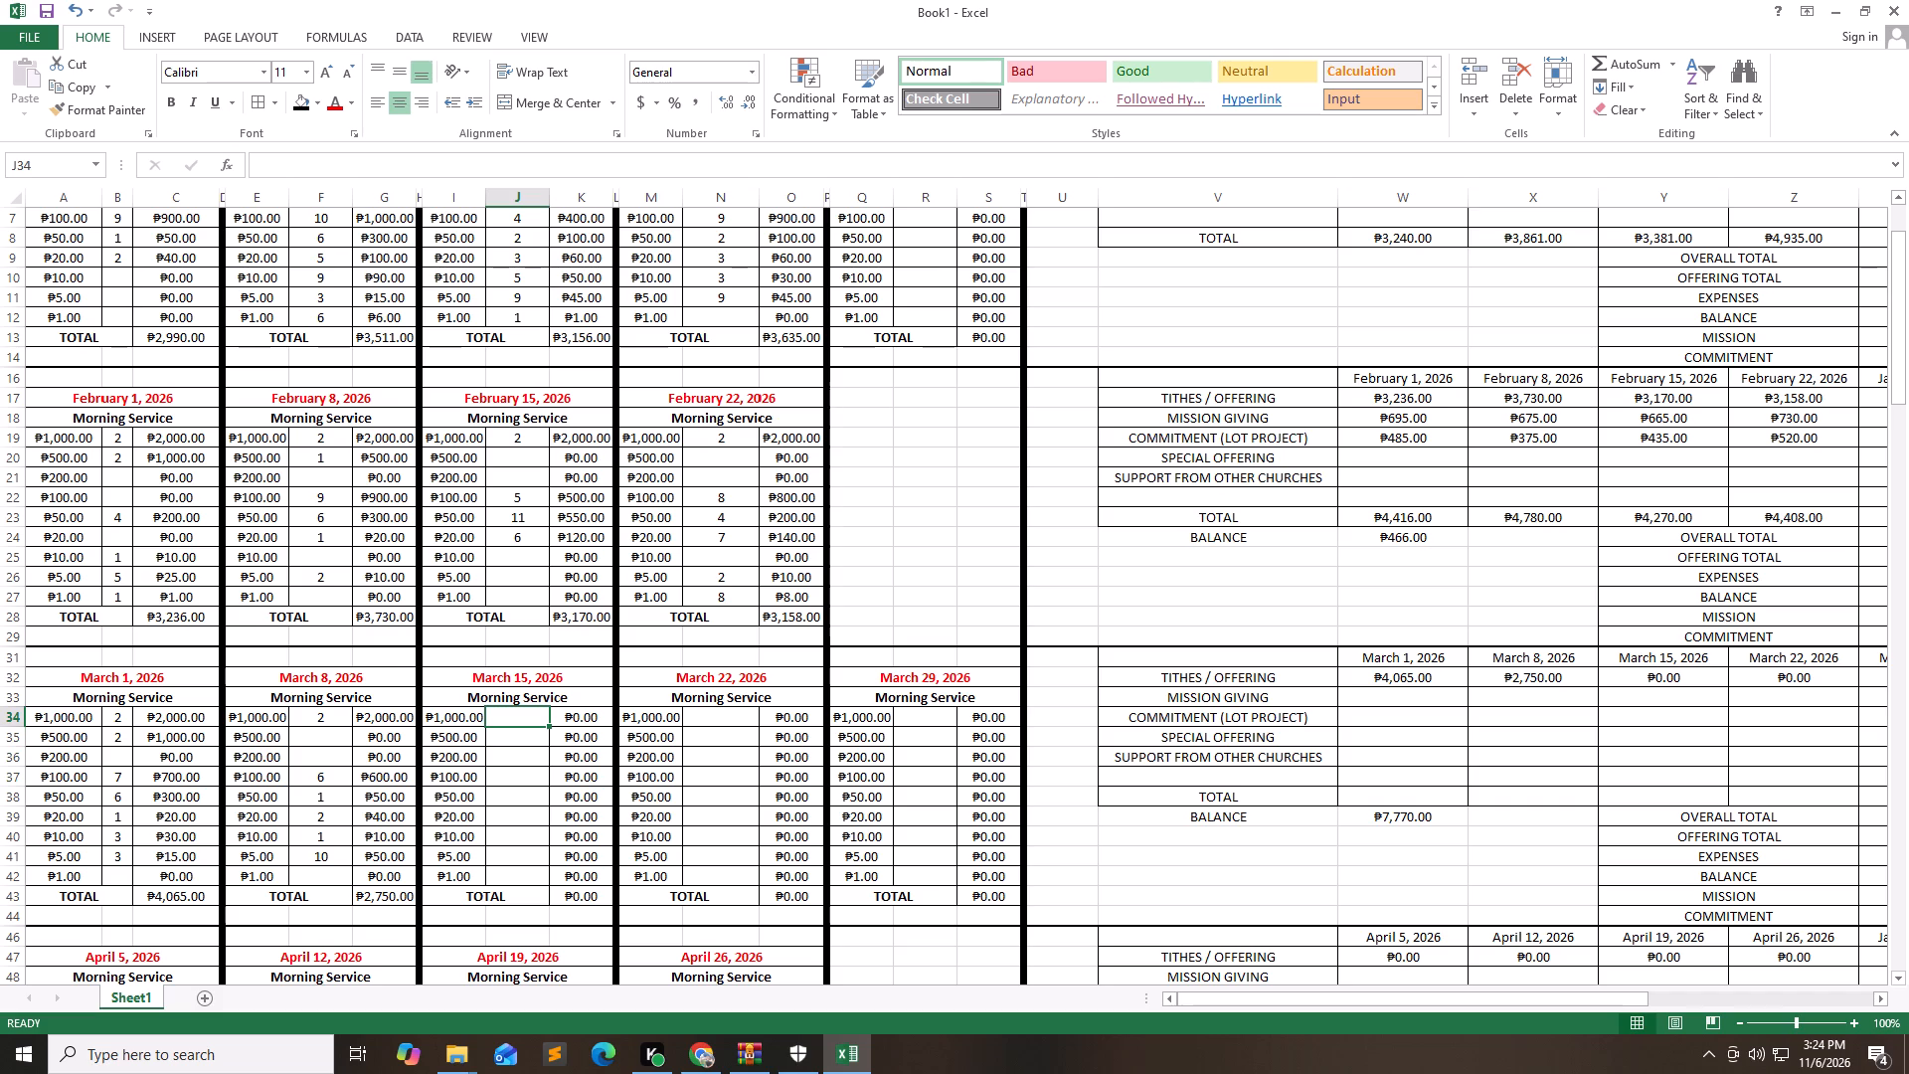
key("3")
key("Down")
key("Down")
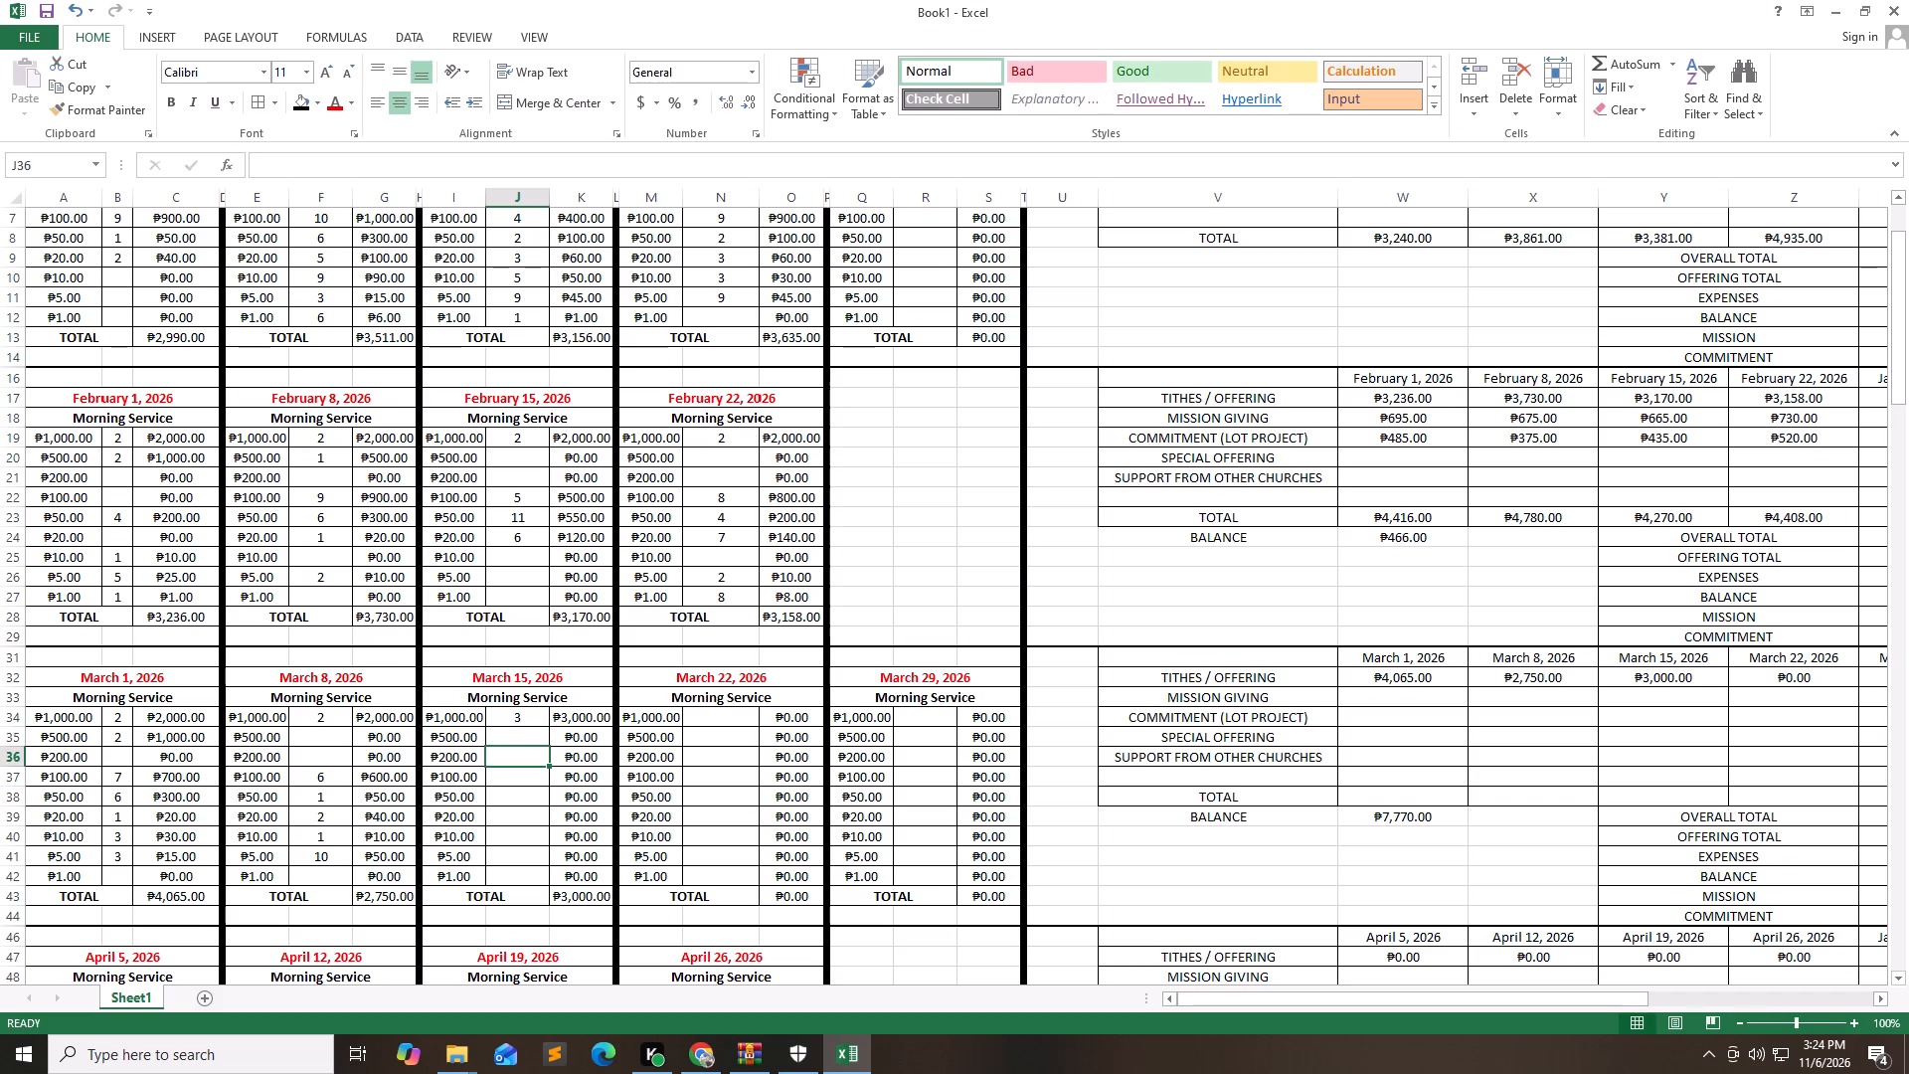
key("Down")
key("9")
key("Down")
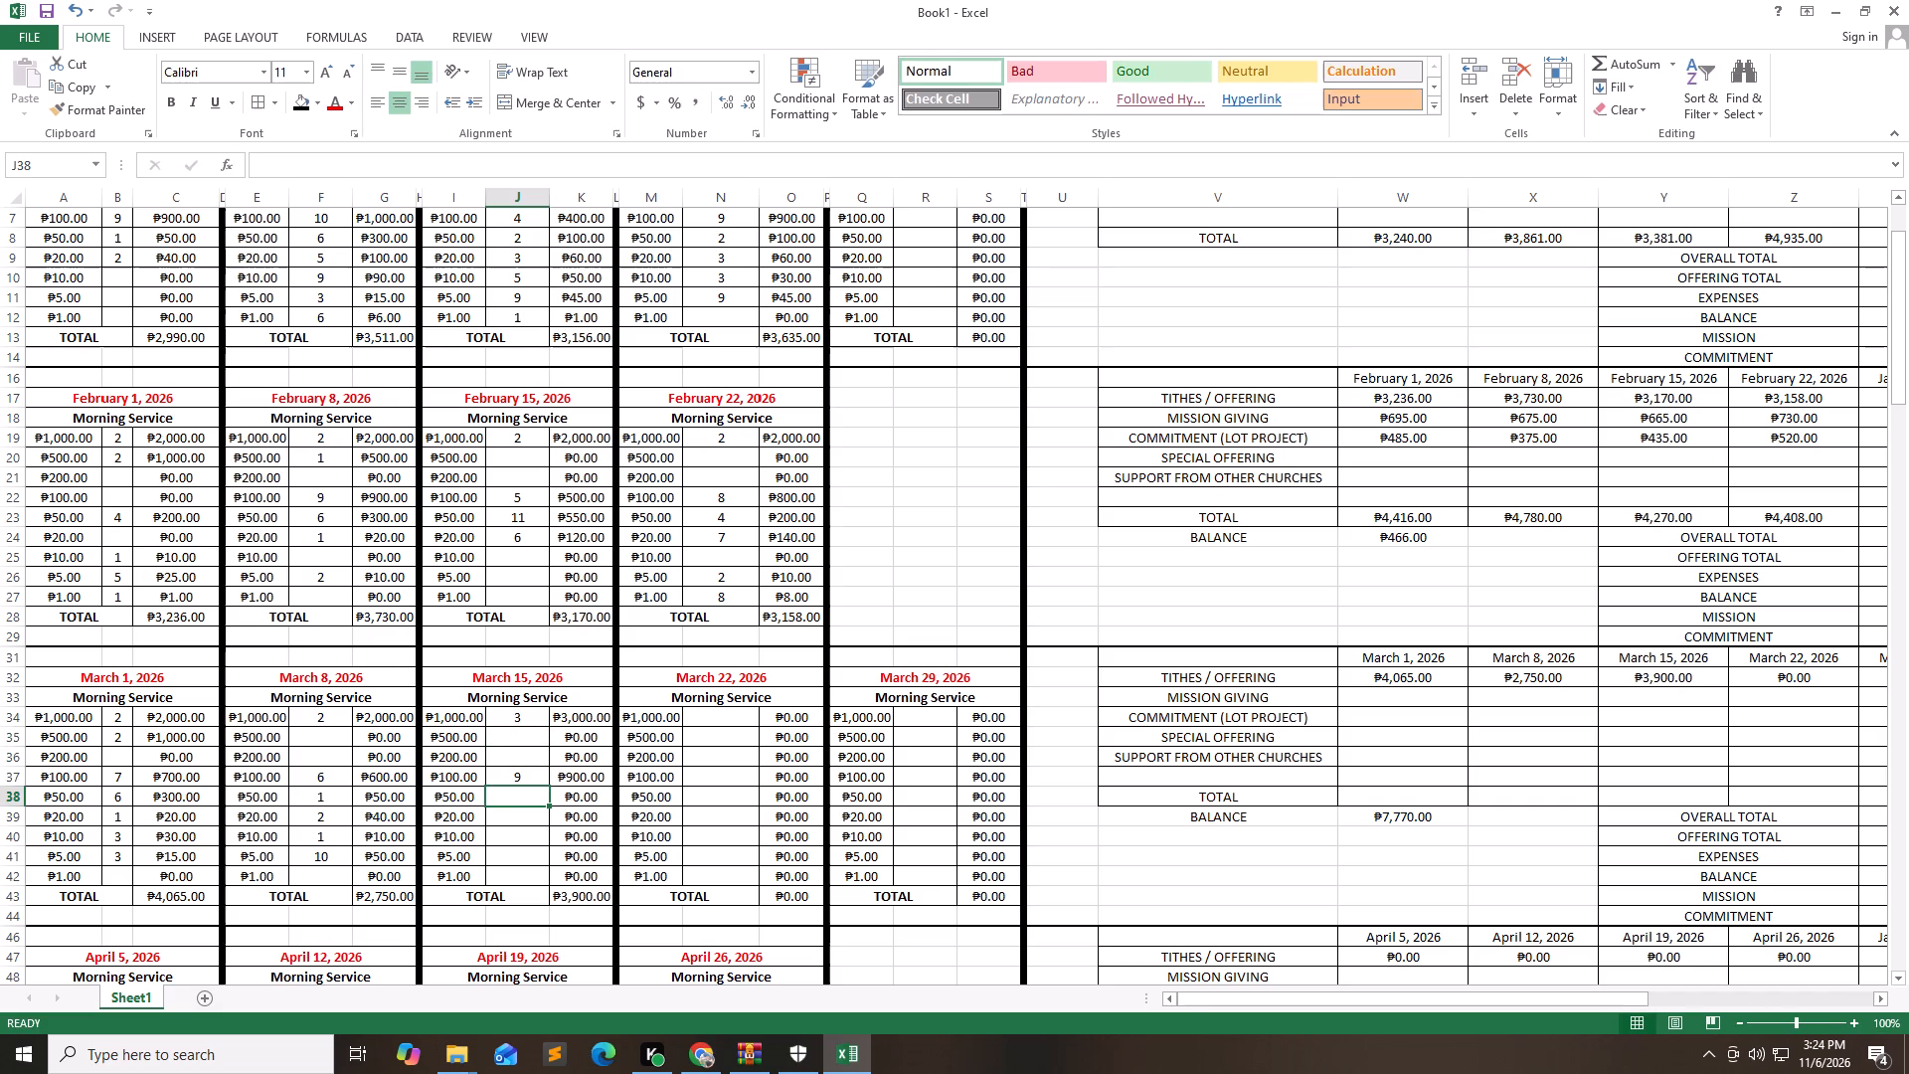
Fill in the remaining March 15 counts: 2 for ₱50, 1 for ₱5 and 10 for ₱1.
key("2")
key("Down")
key("Down")
key("Down")
key("1")
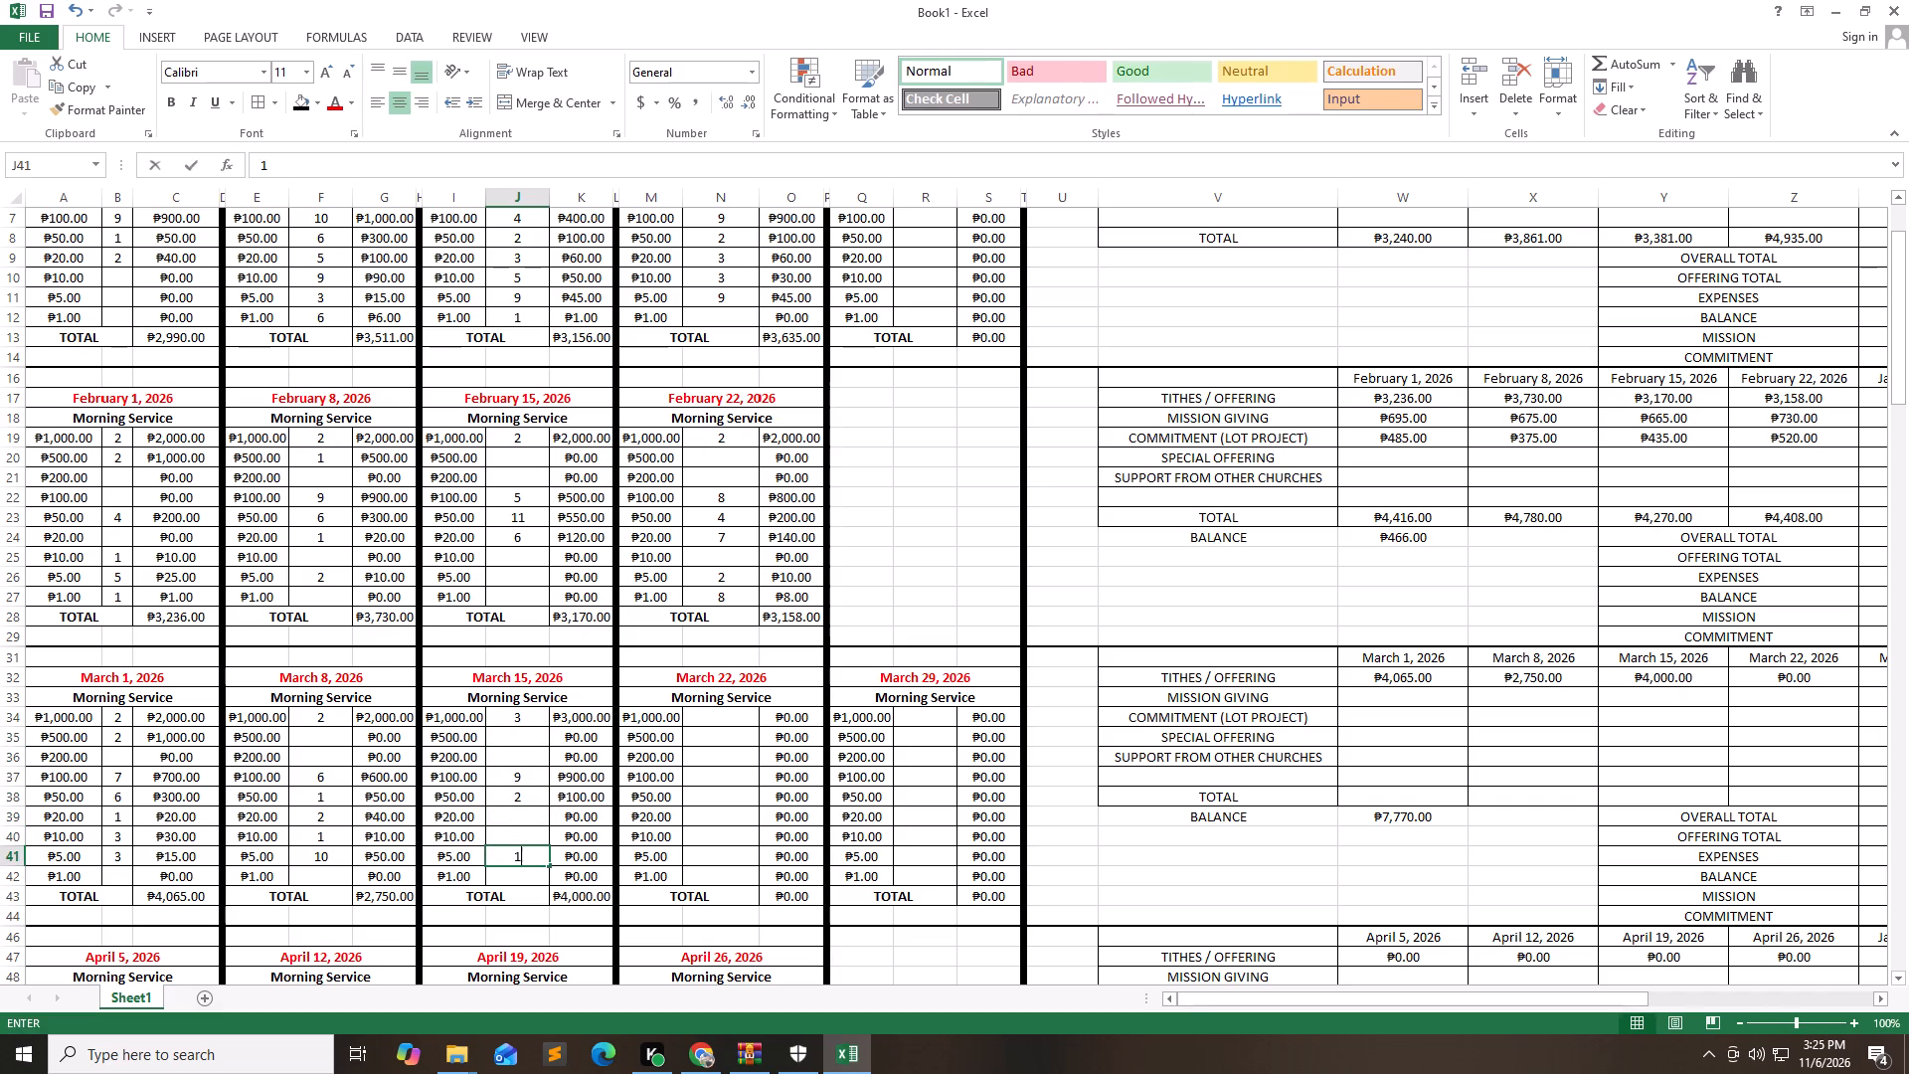
key("Down")
type("10")
key("Right")
Enter the March 22, 2026 counts for the large bills: 2 for ₱1,000 and 1 for ₱100.
key("Right")
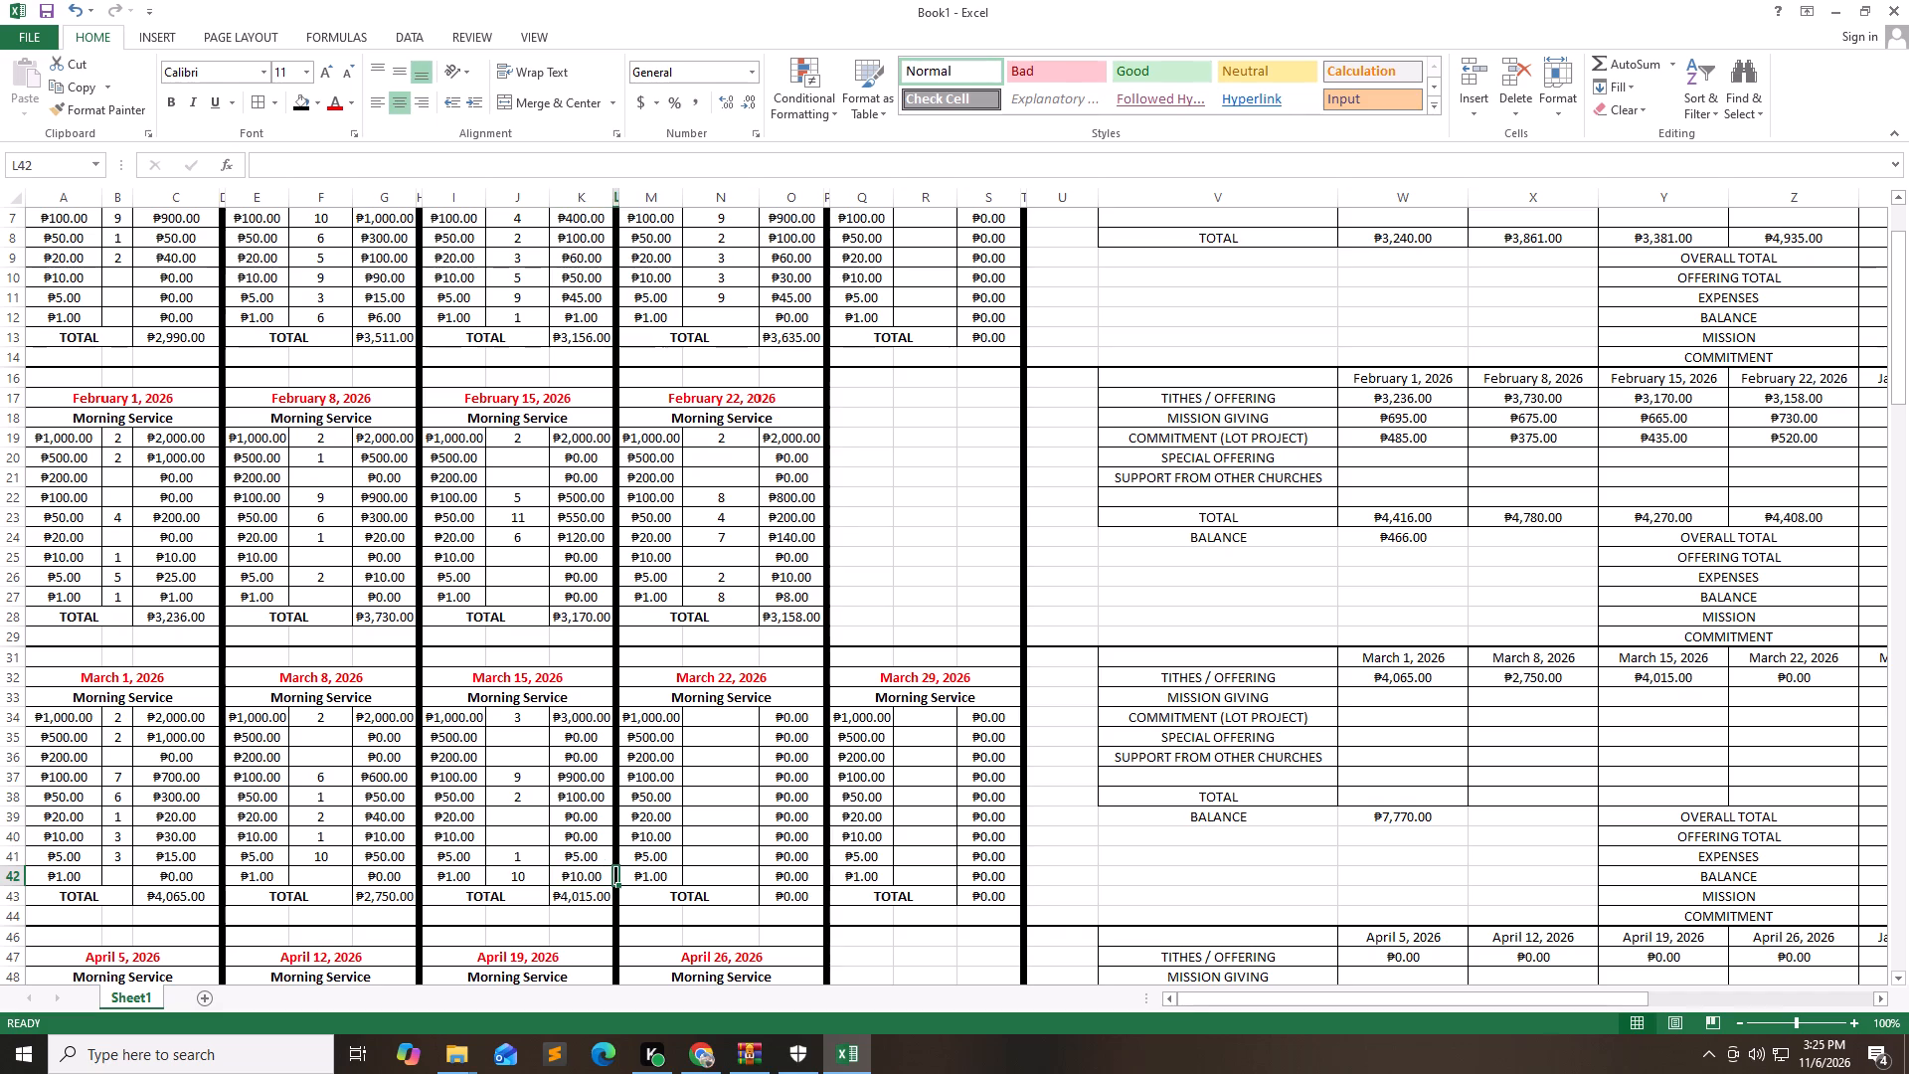
key("Right")
key("Up")
key("Up")
key("Up")
key("Up")
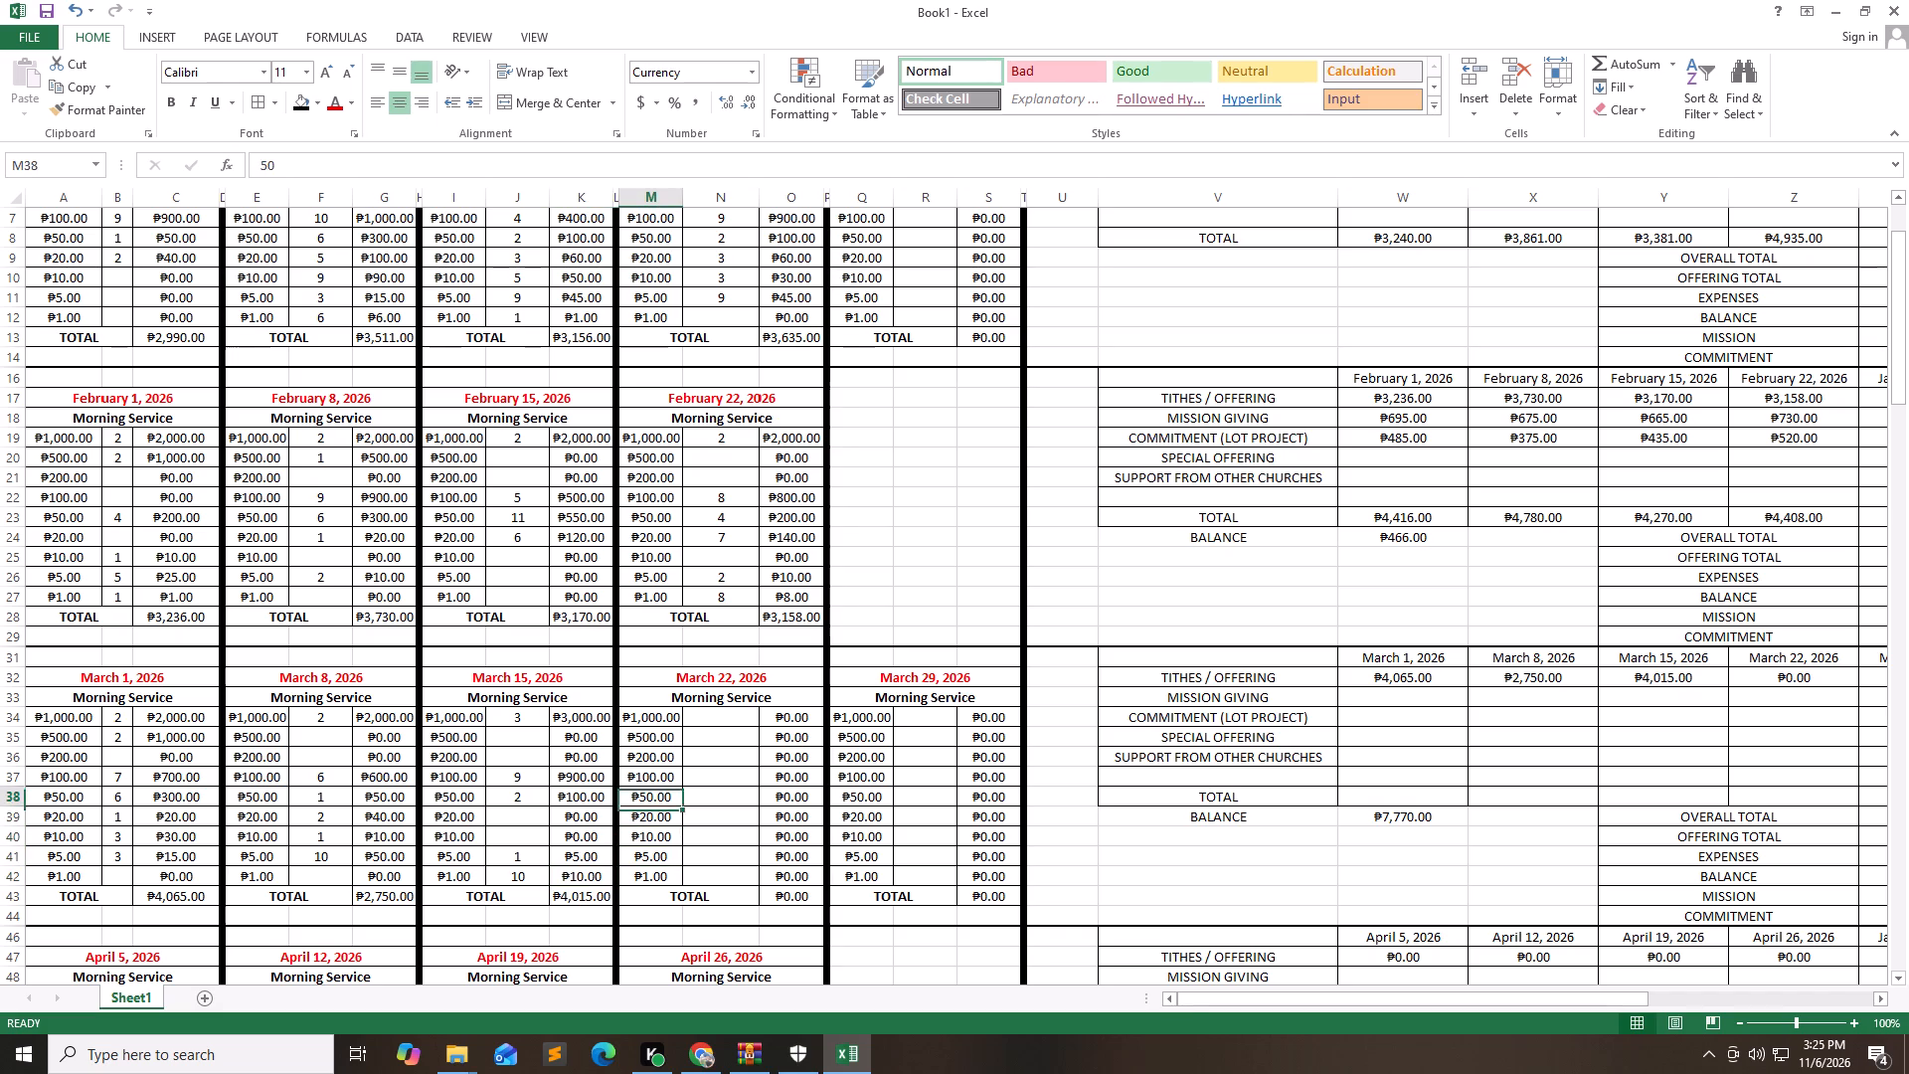
key("Up")
key("Up")
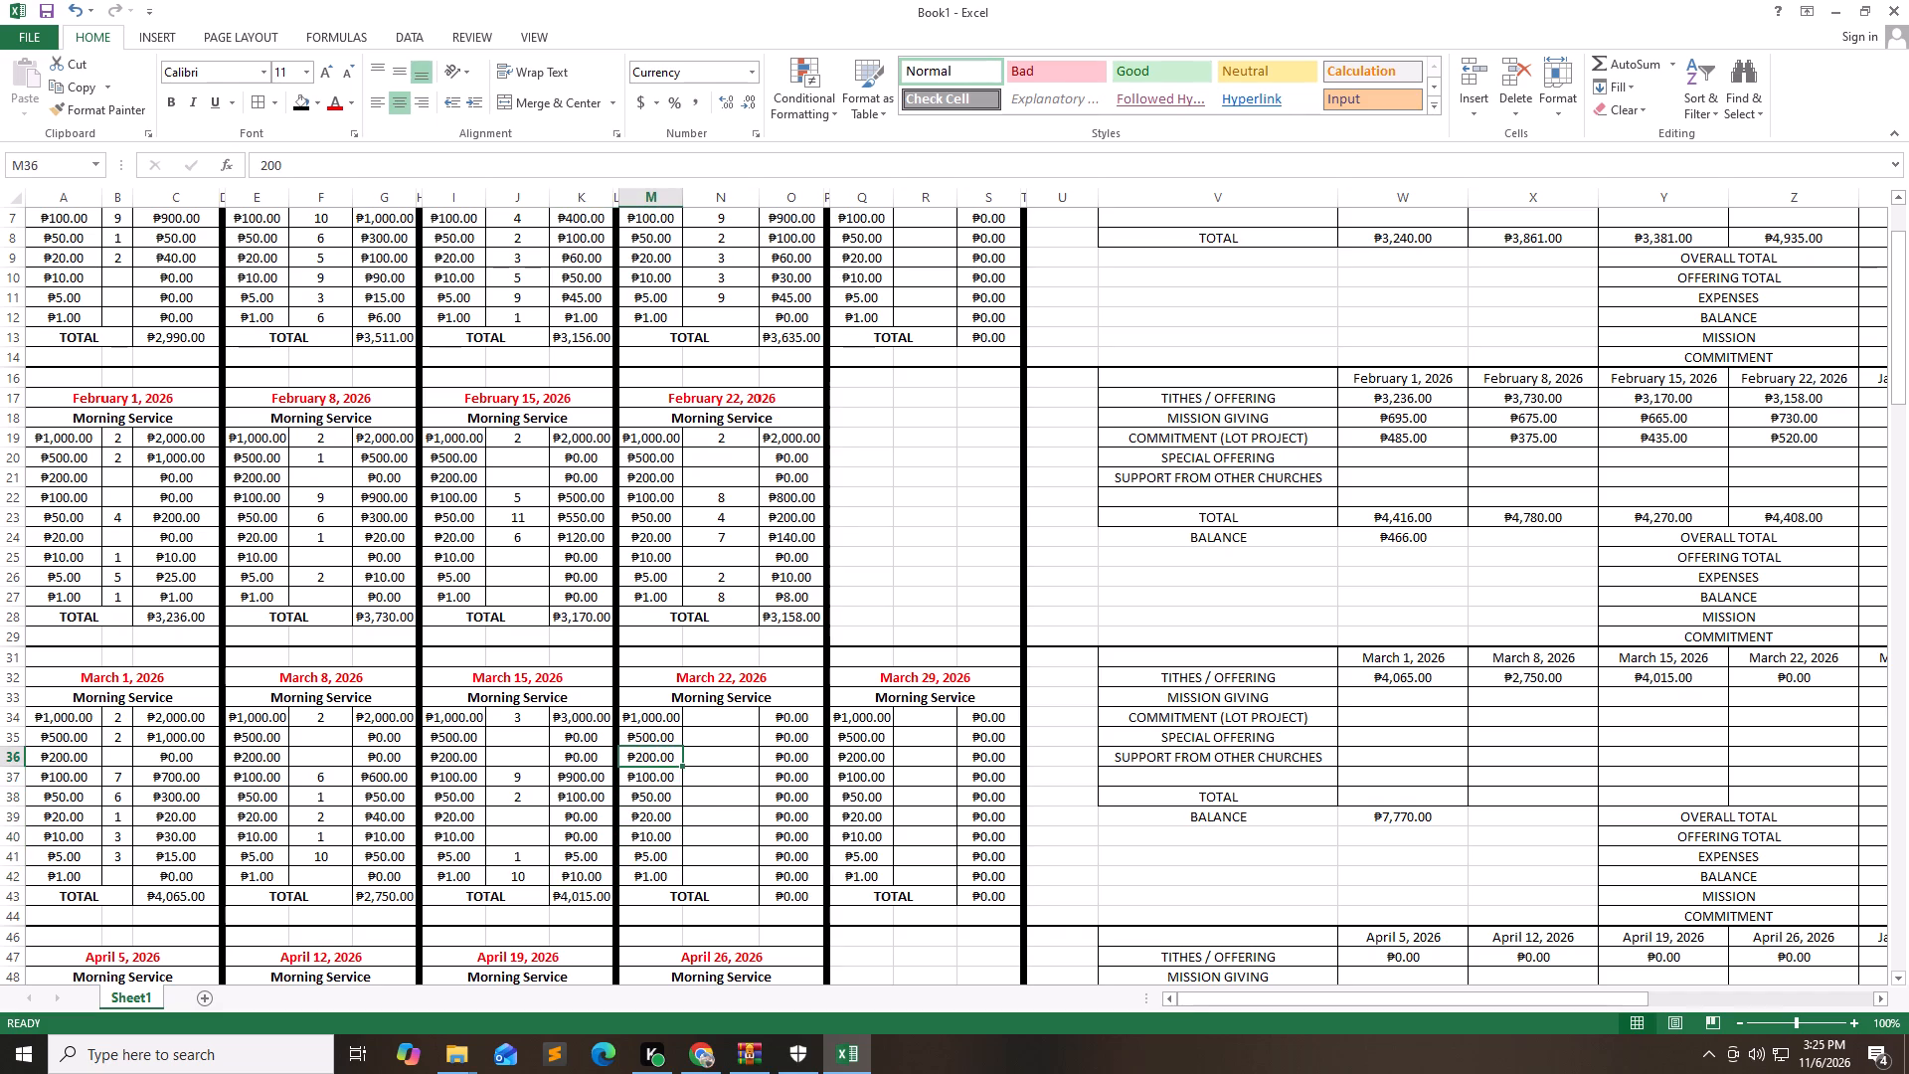
key("Up")
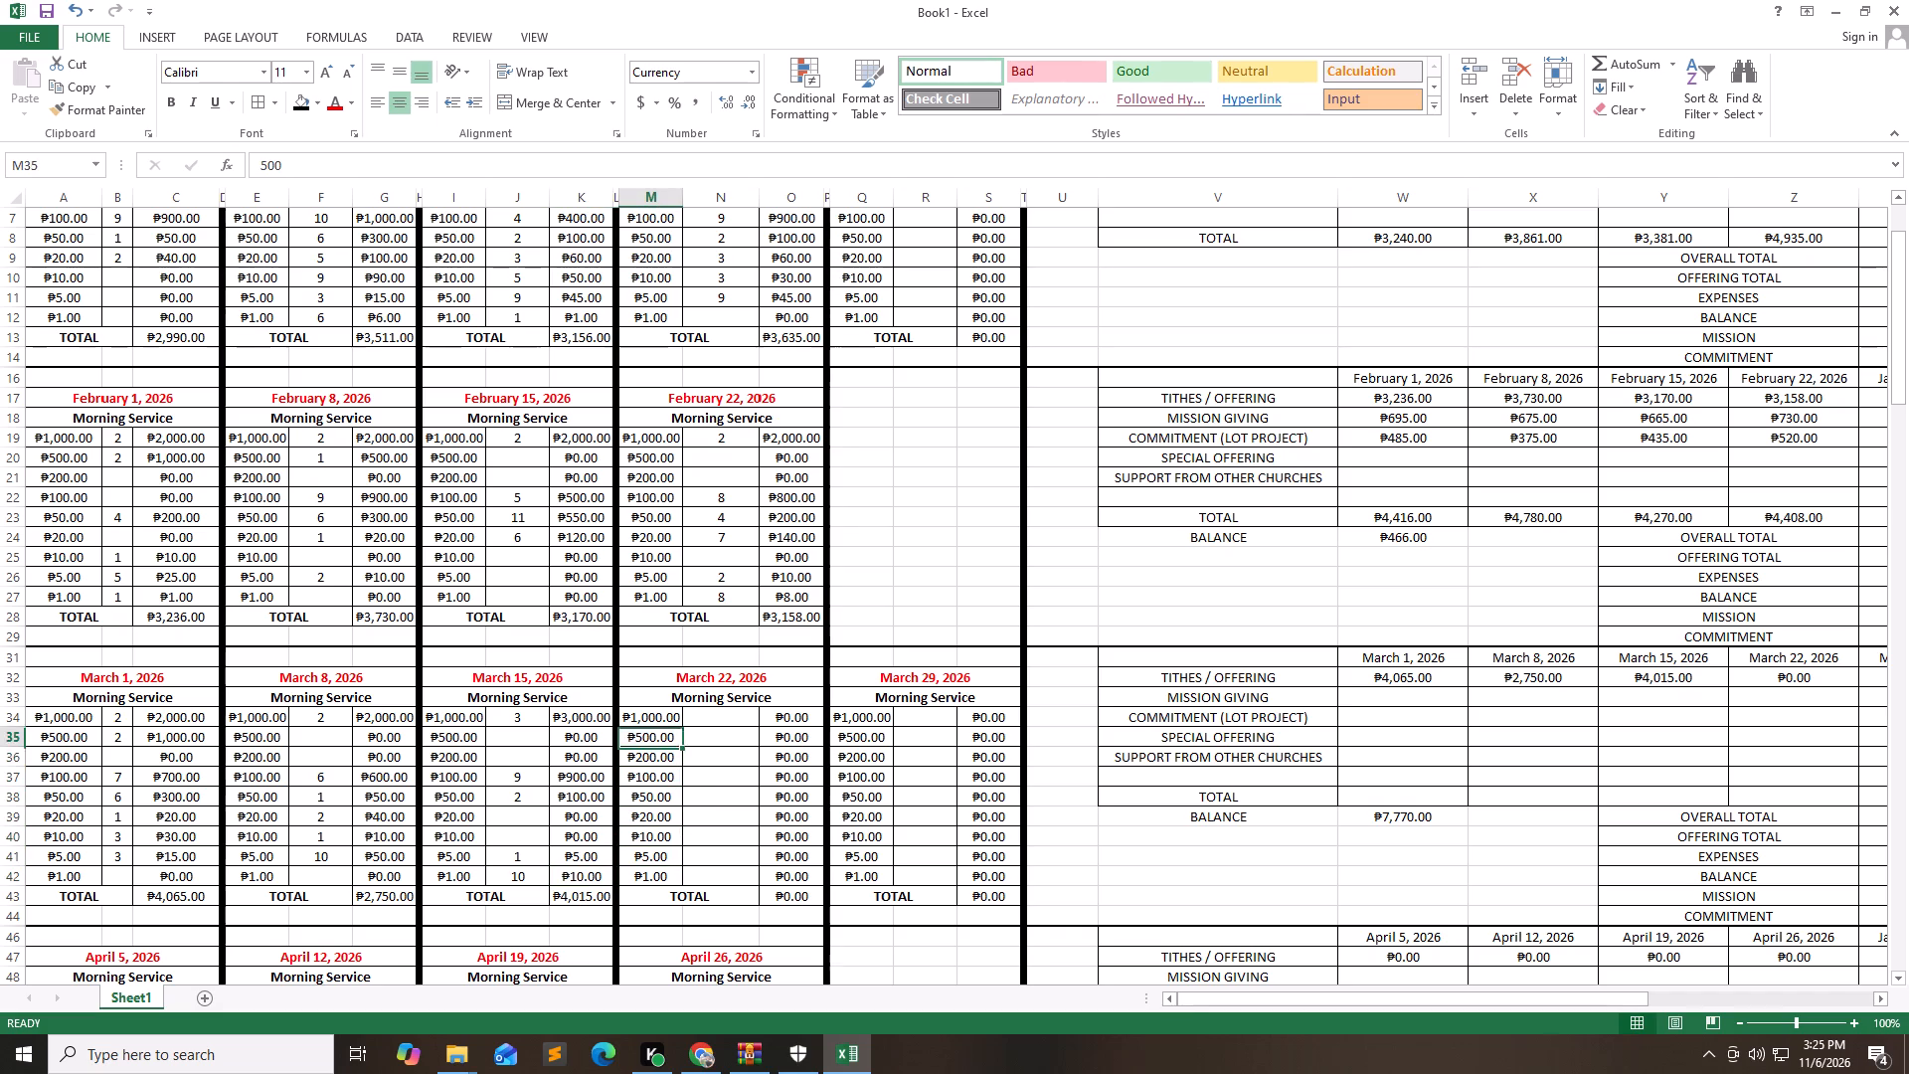
key("Up")
key("Right")
key("2")
key("Down")
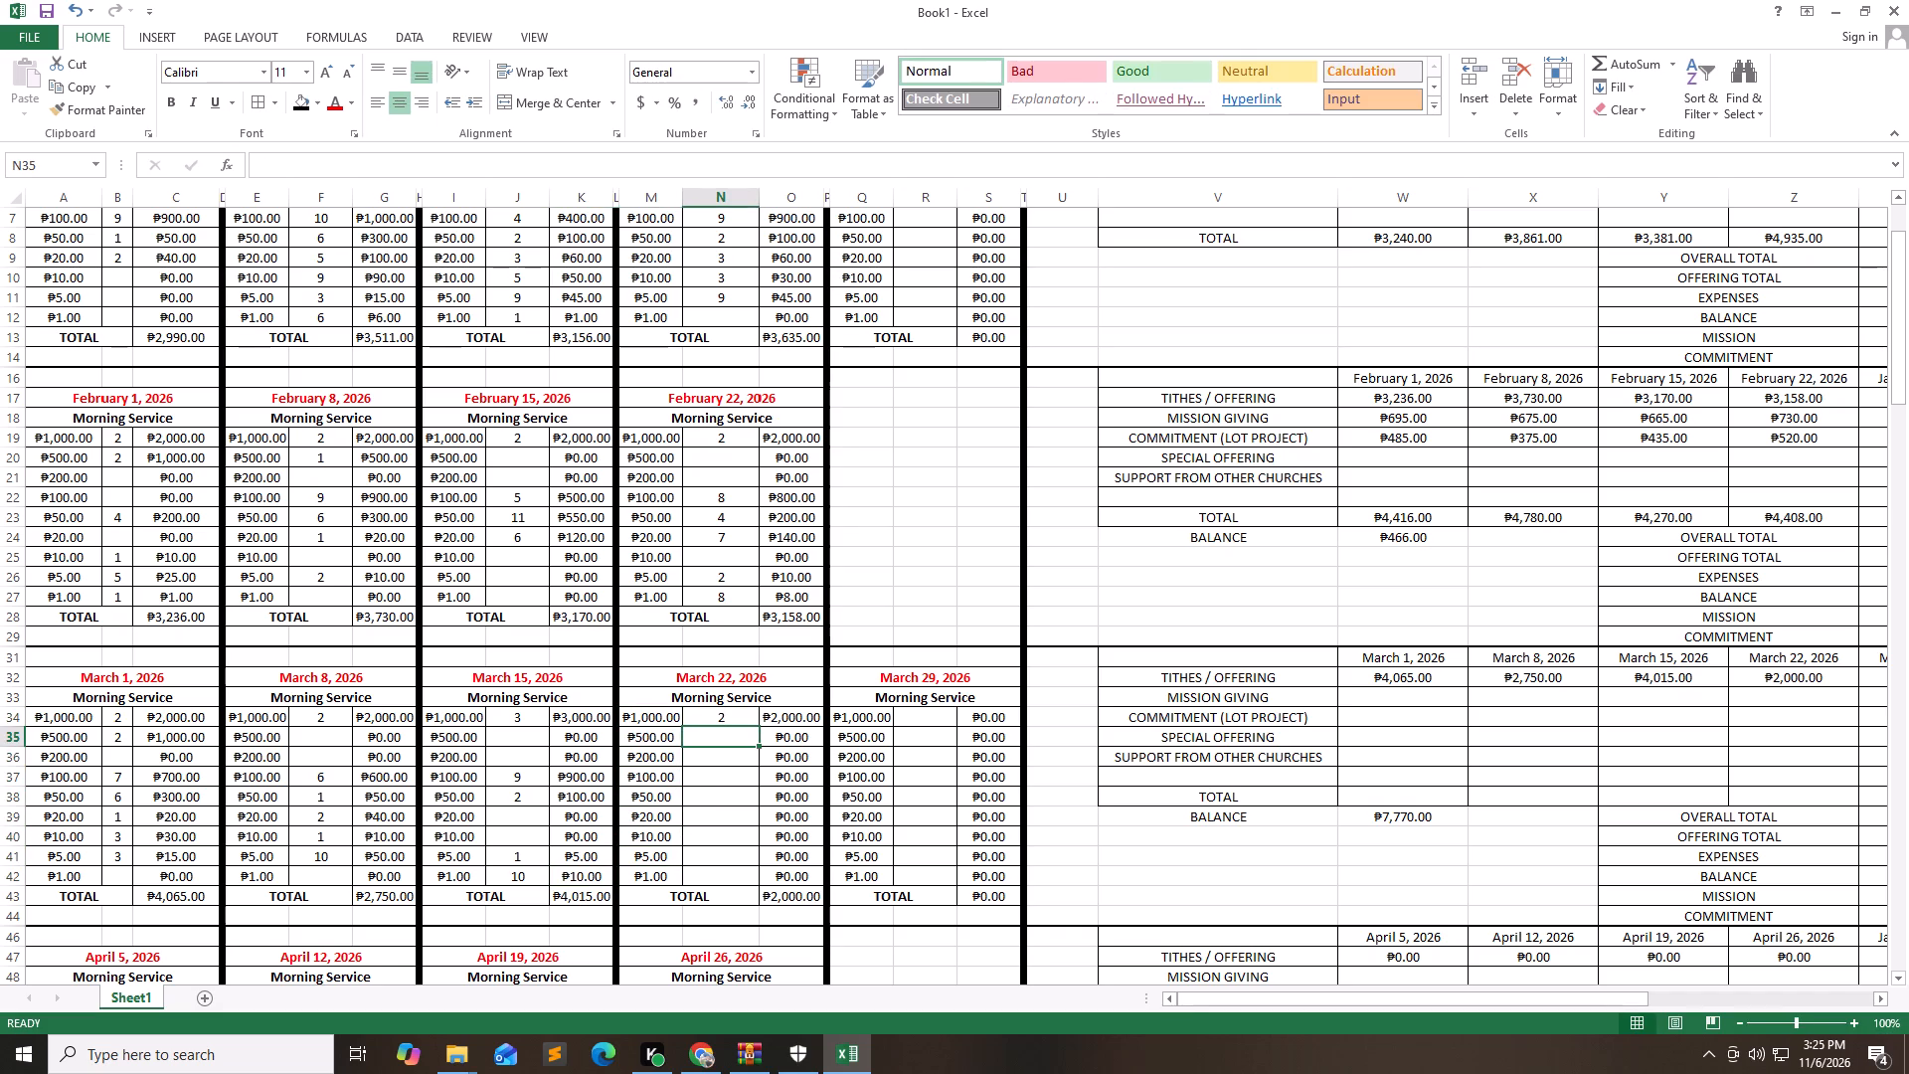
key("Down")
key("Down")
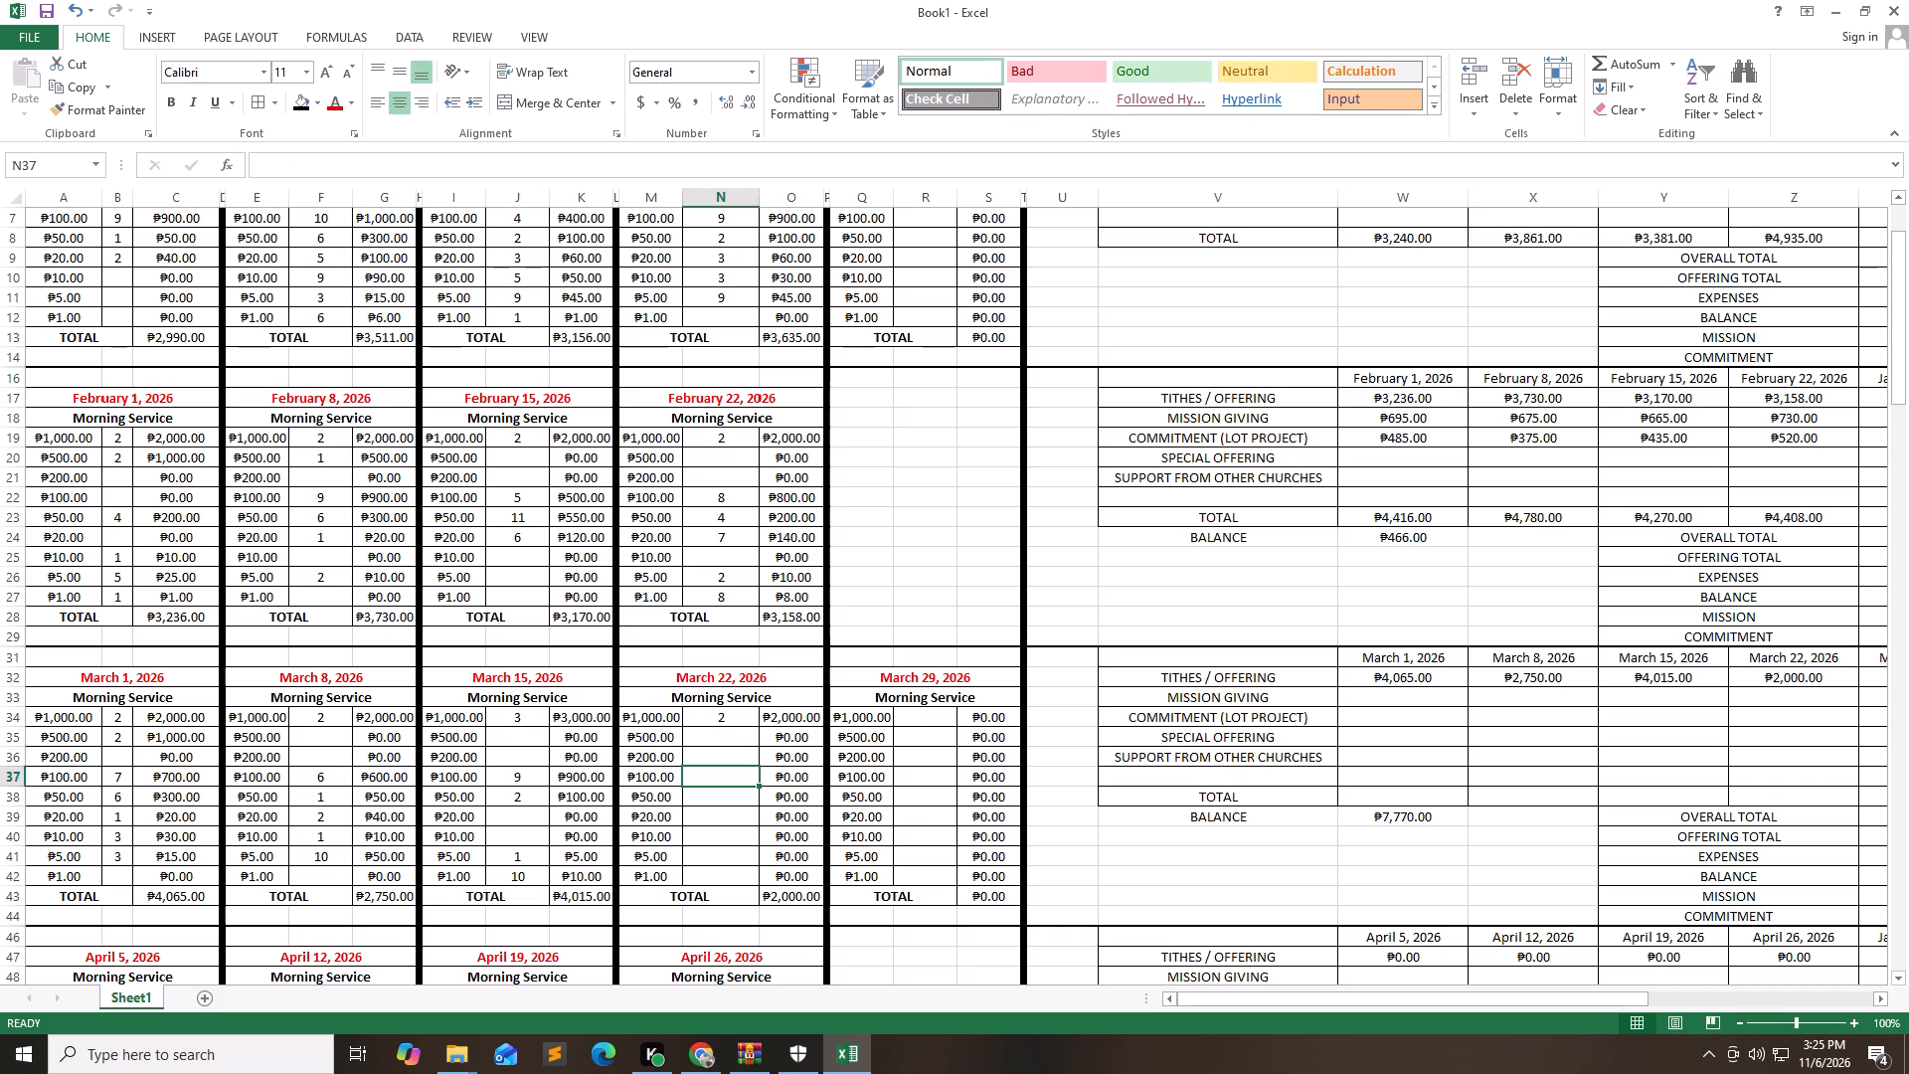
key("1")
key("Down")
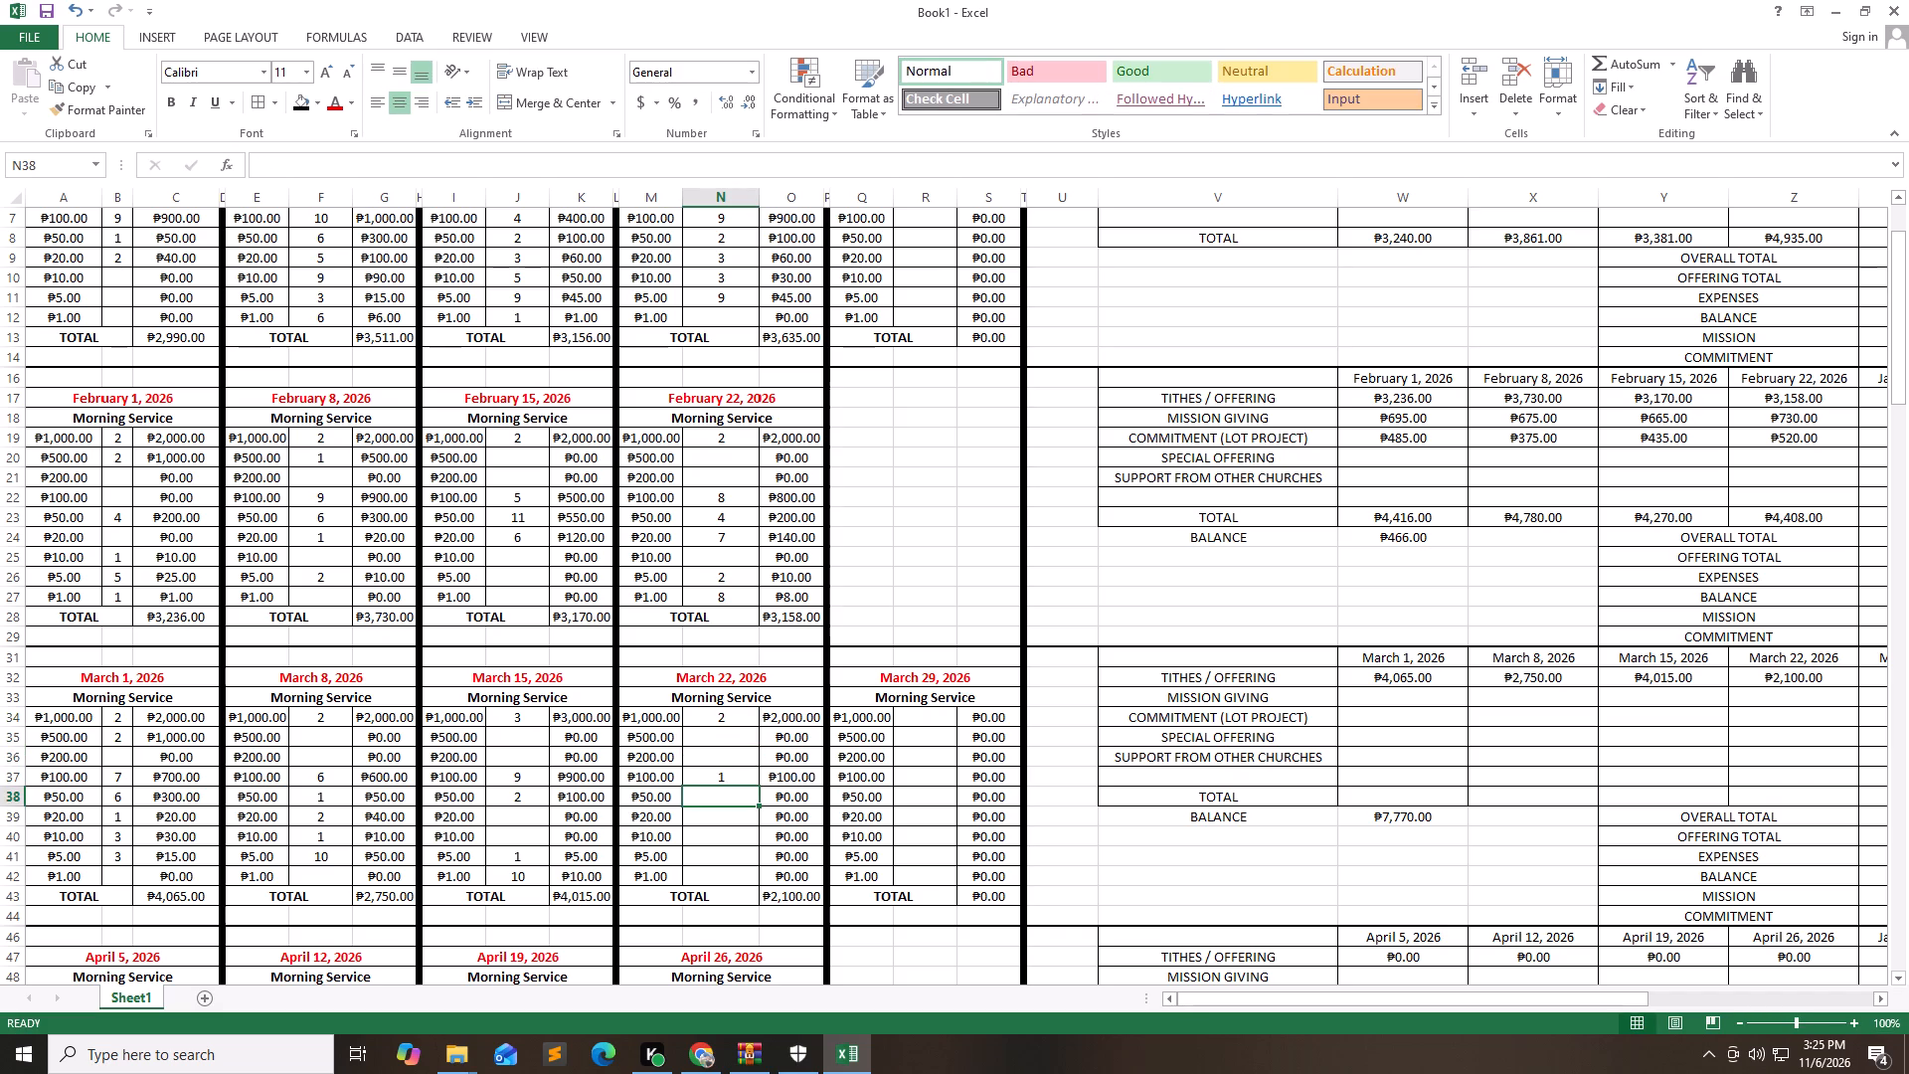
Fill in the remaining March 22 counts: 3 for ₱50, 1 for ₱20, 1 for ₱10 and 9 for ₱5.
key("3")
key("Down")
key("1")
key("Down")
key("1")
key("Down")
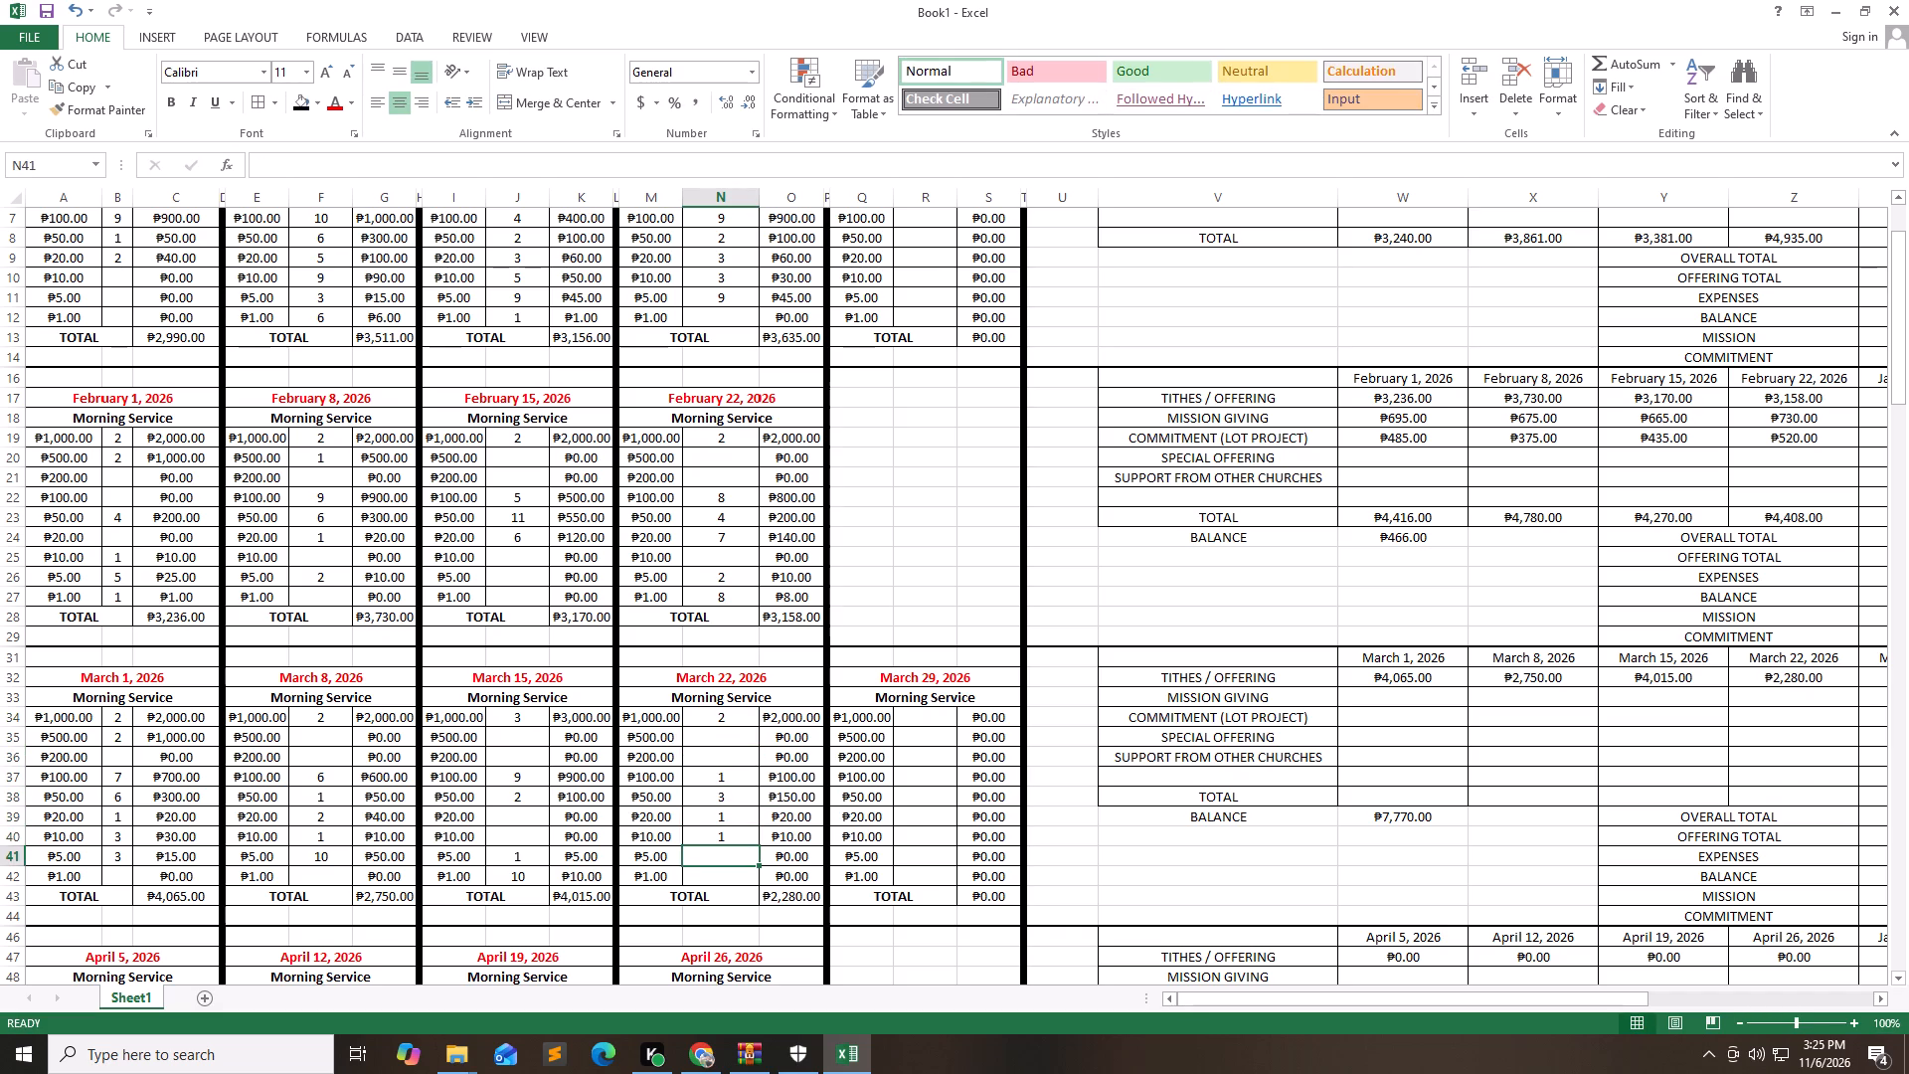
key("9")
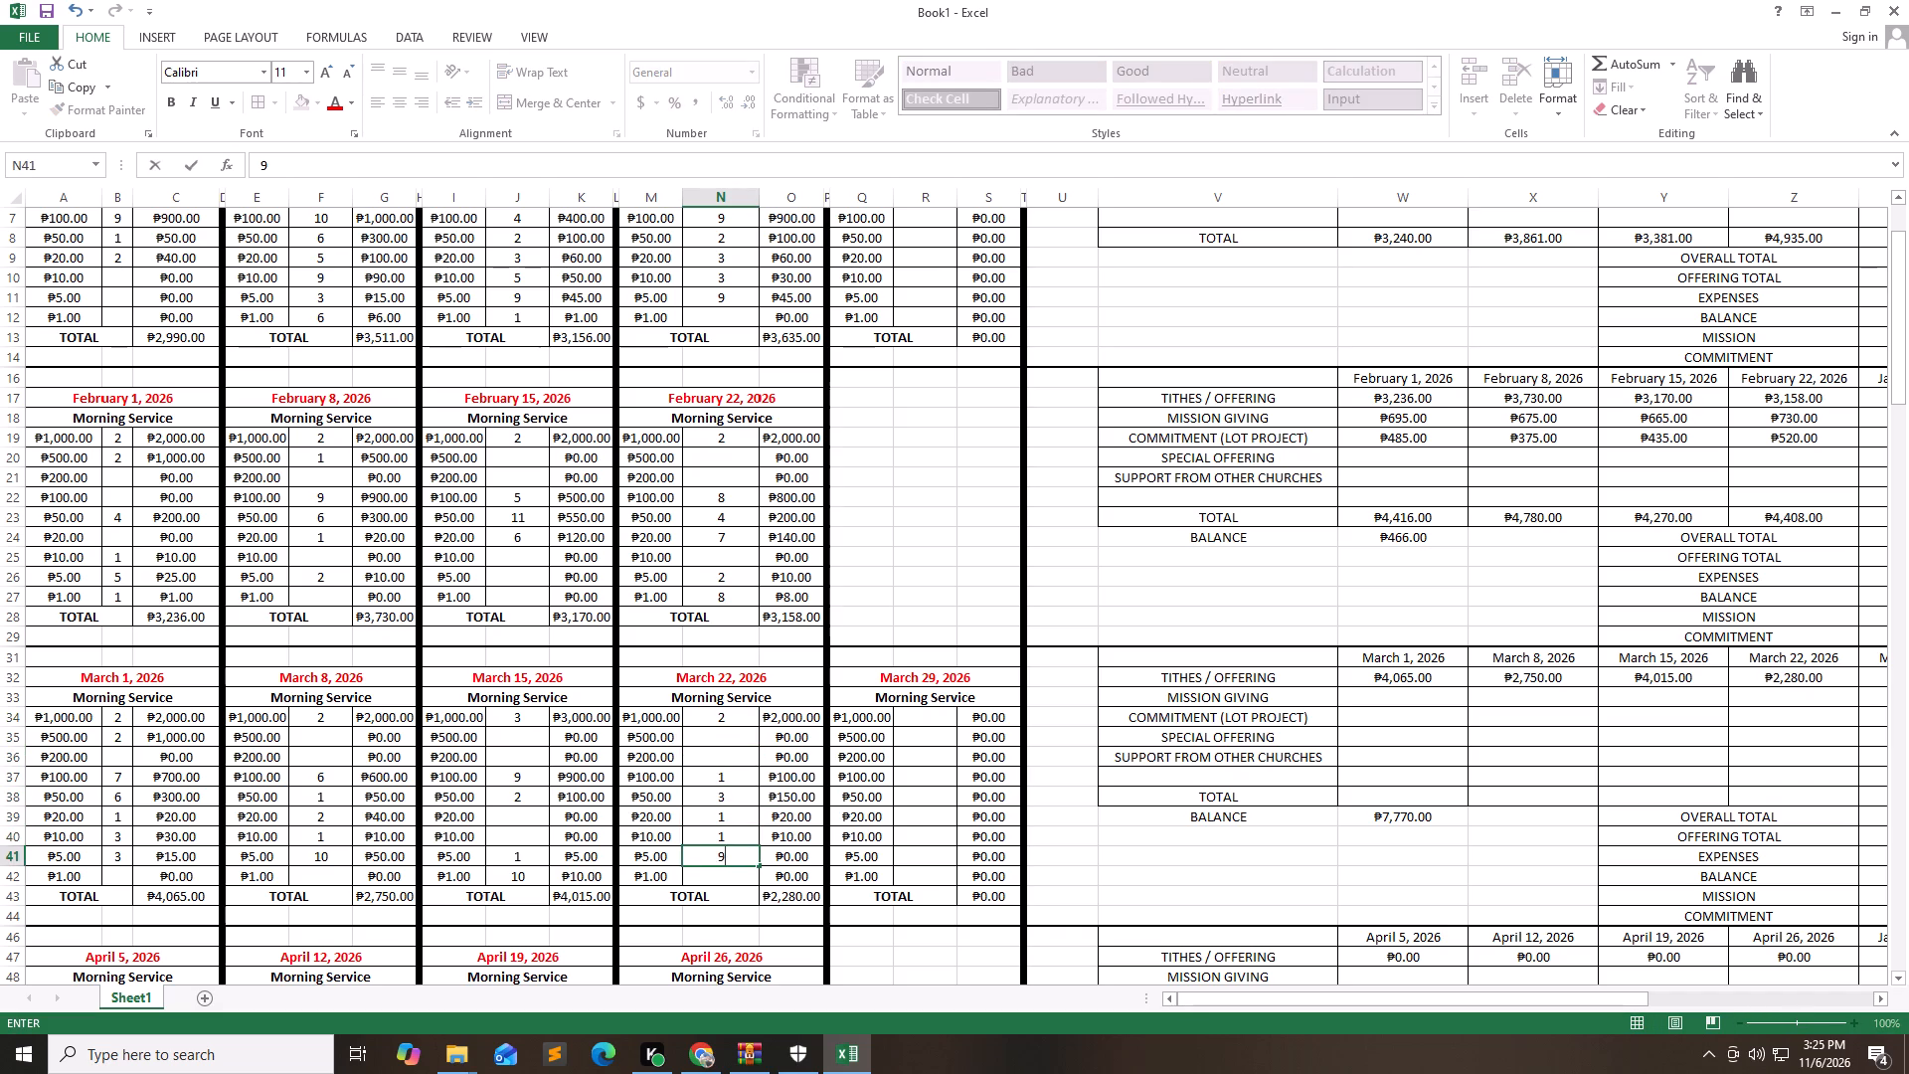
key("Right")
Enter the March 29, 2026 counts for the large bills: 9 for ₱1,000, 1 for ₱500, 1 for ₱200 and 7 for ₱100.
key("Right")
key("Up")
key("Up")
key("Up")
key("Up")
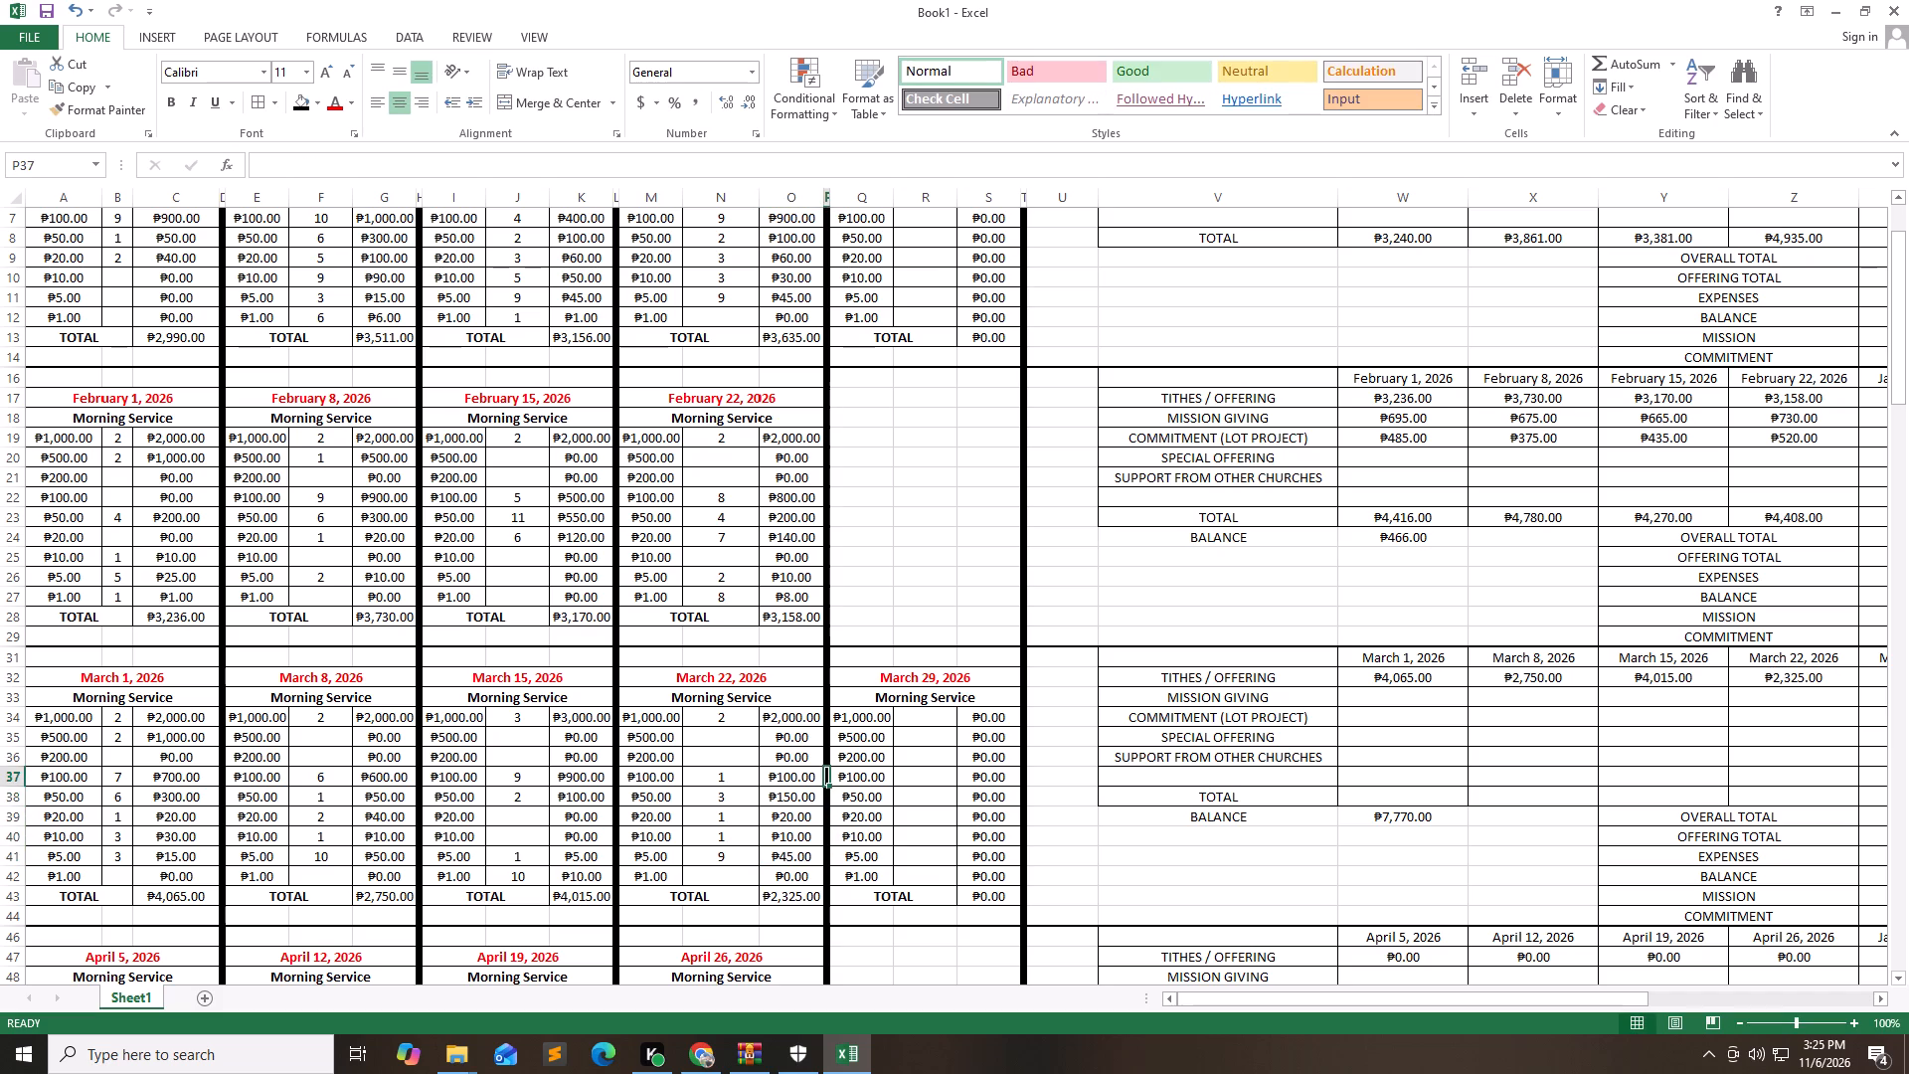
key("Up")
key("Up")
key("Up")
key("Right")
key("Right")
key("9")
key("Down")
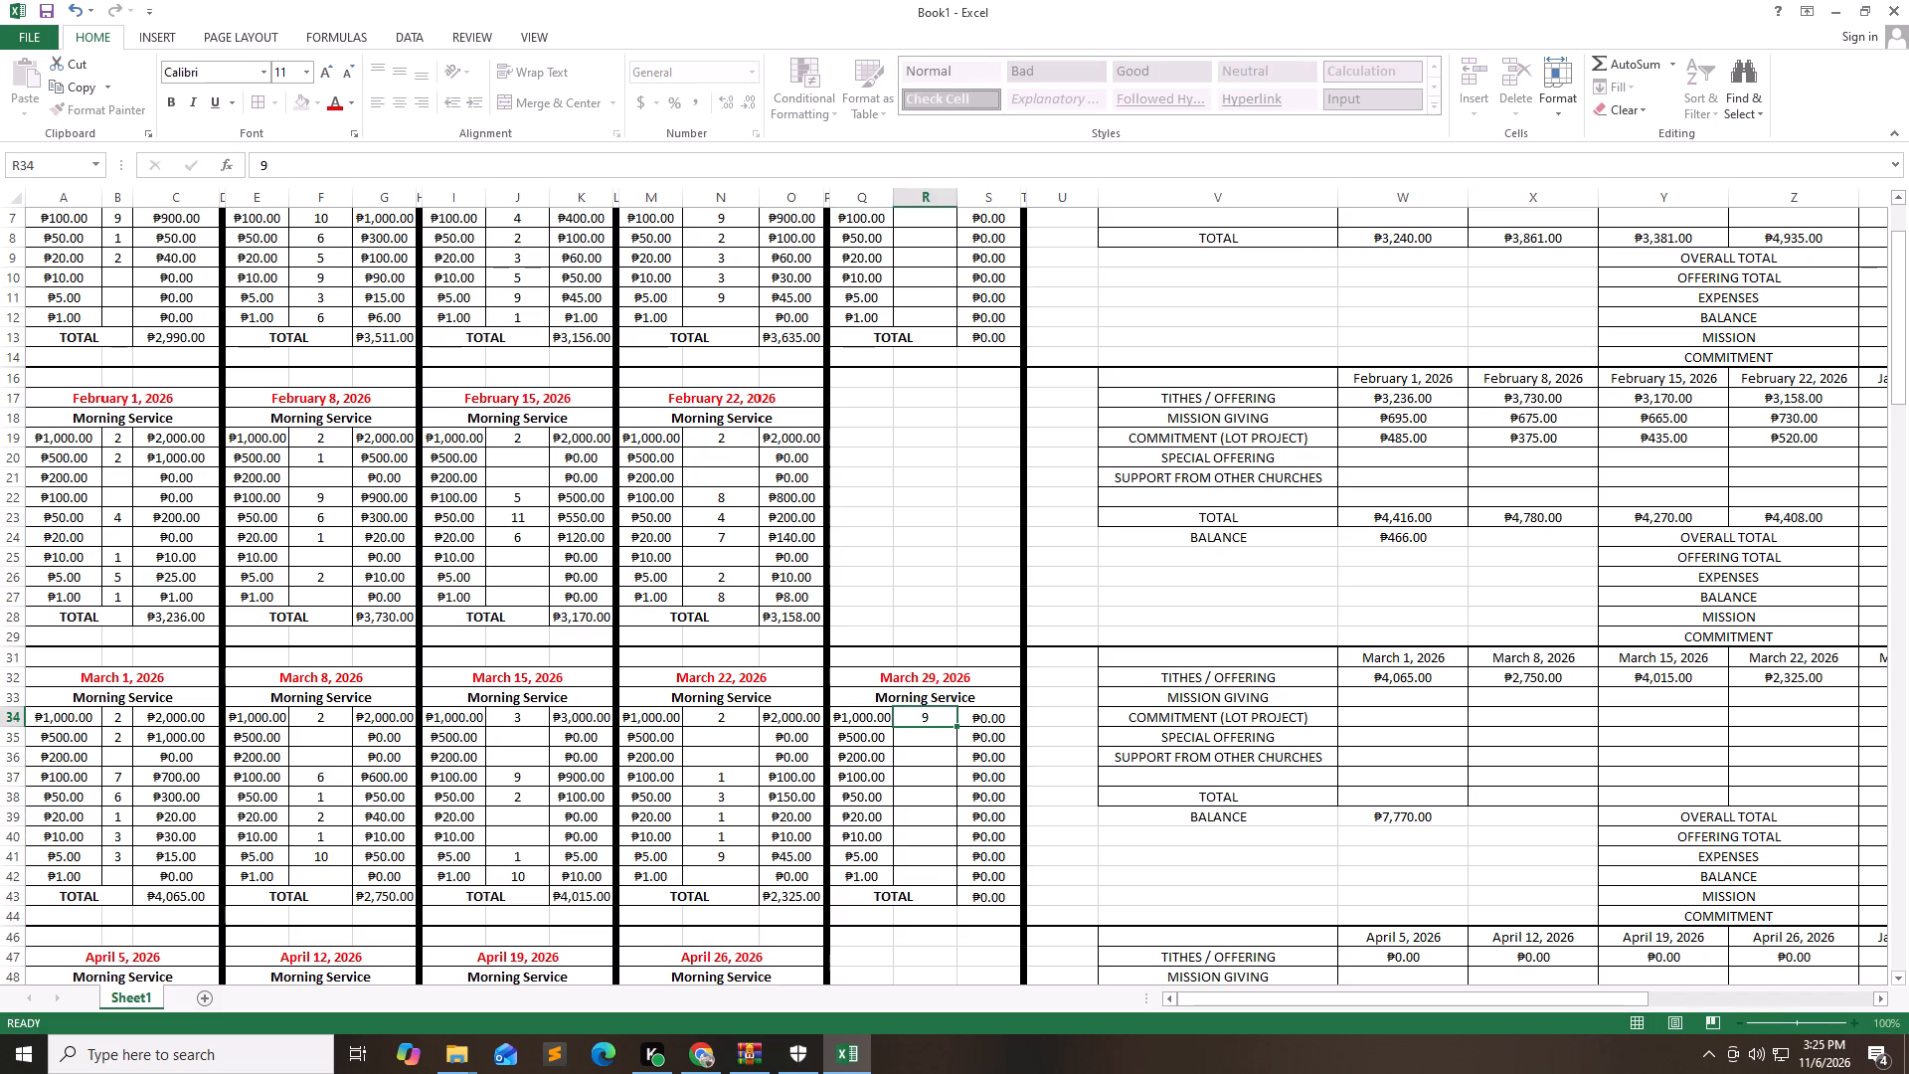
key("1")
key("Down")
key("1")
key("Down")
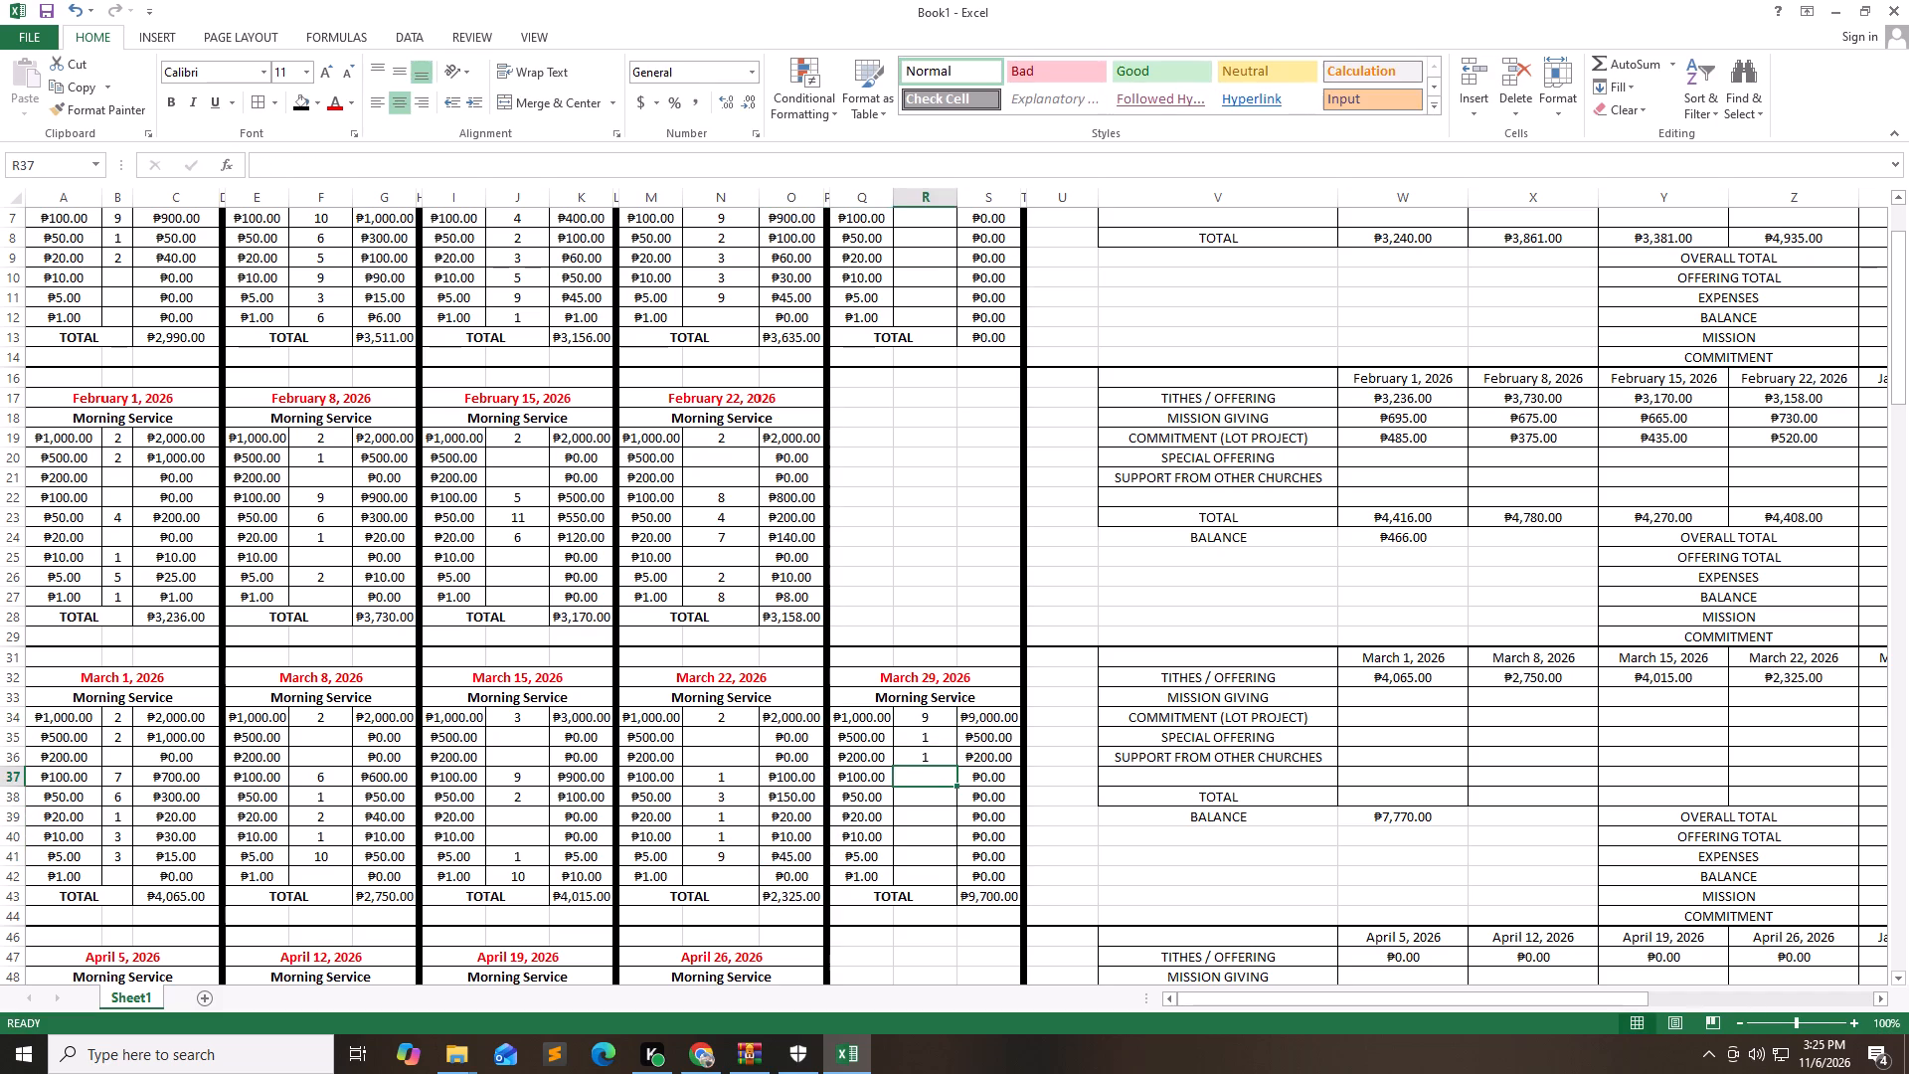
key("7")
key("Down")
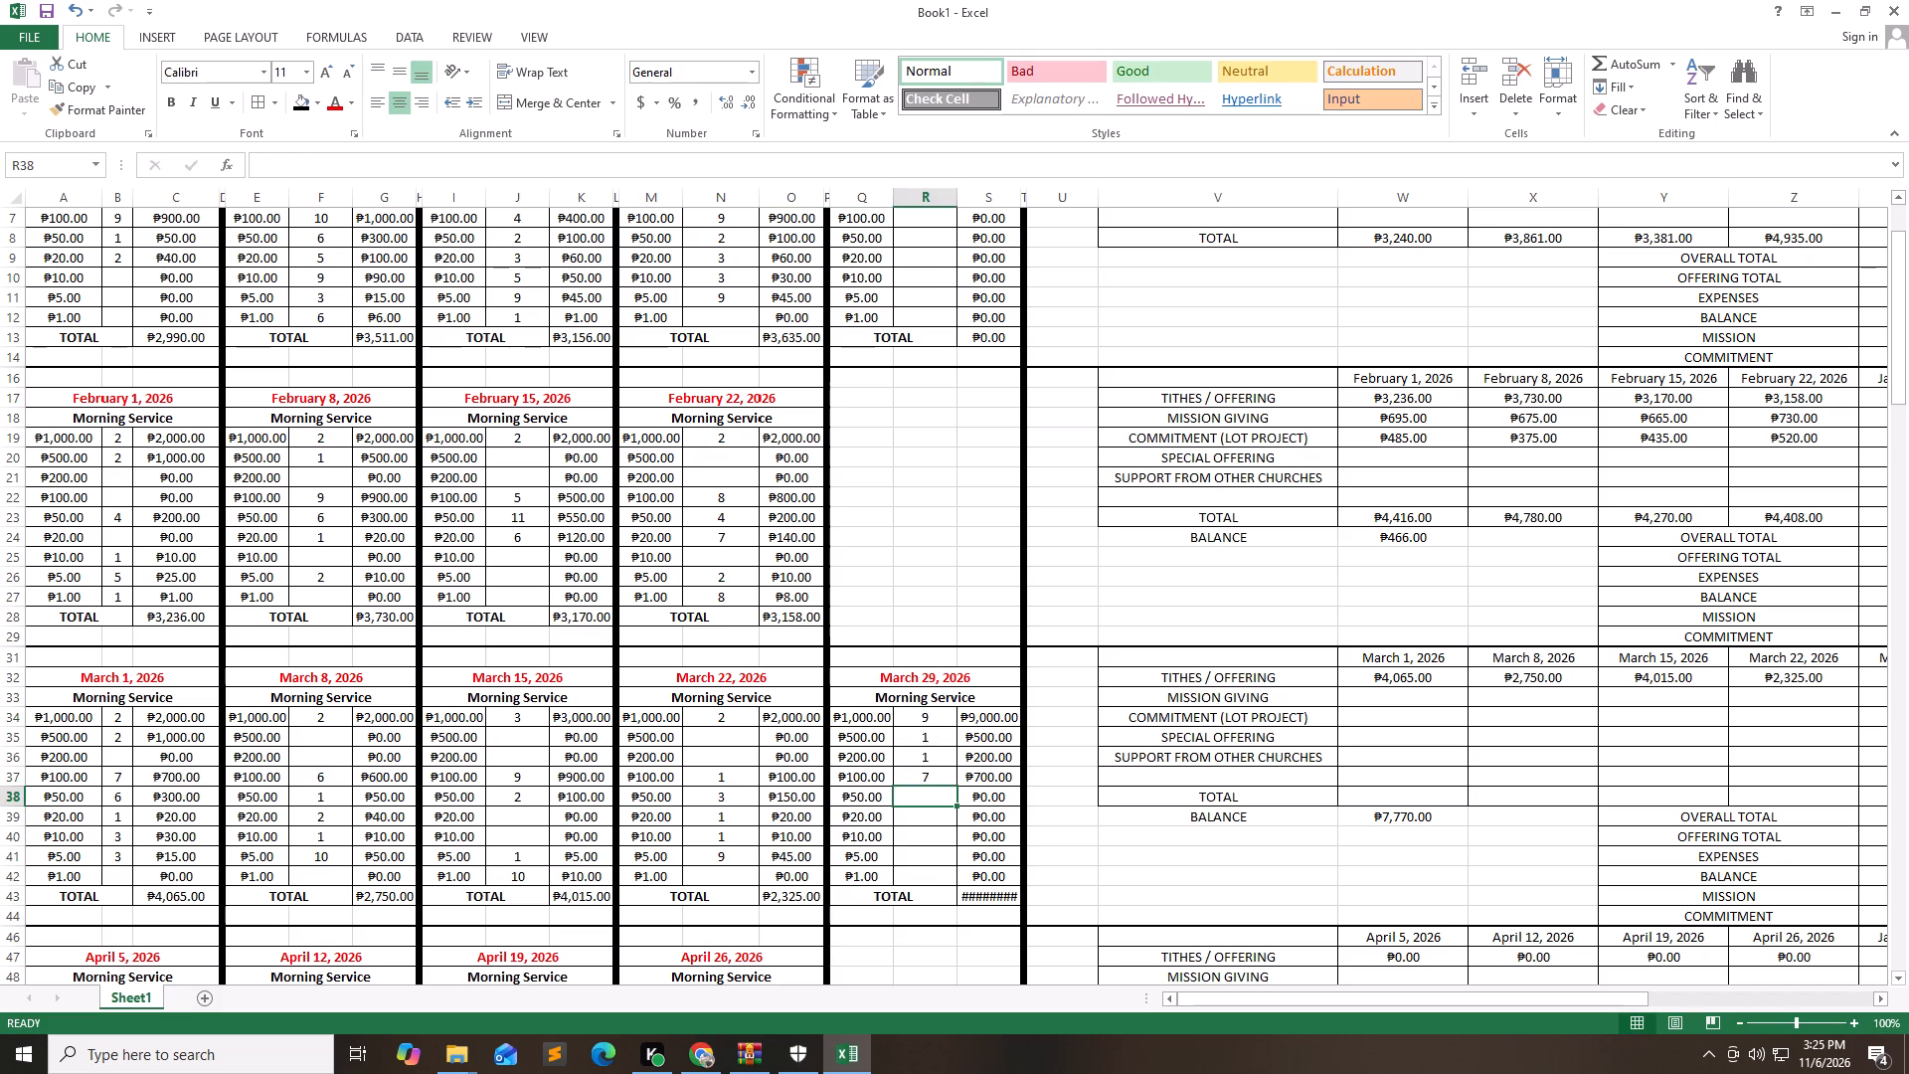
Fill in the remaining March 29 counts: 6 for ₱50, 4 for ₱20, 3 for ₱10, 16 for ₱5 and 32 for ₱1.
key("6")
key("Down")
key("4")
key("Down")
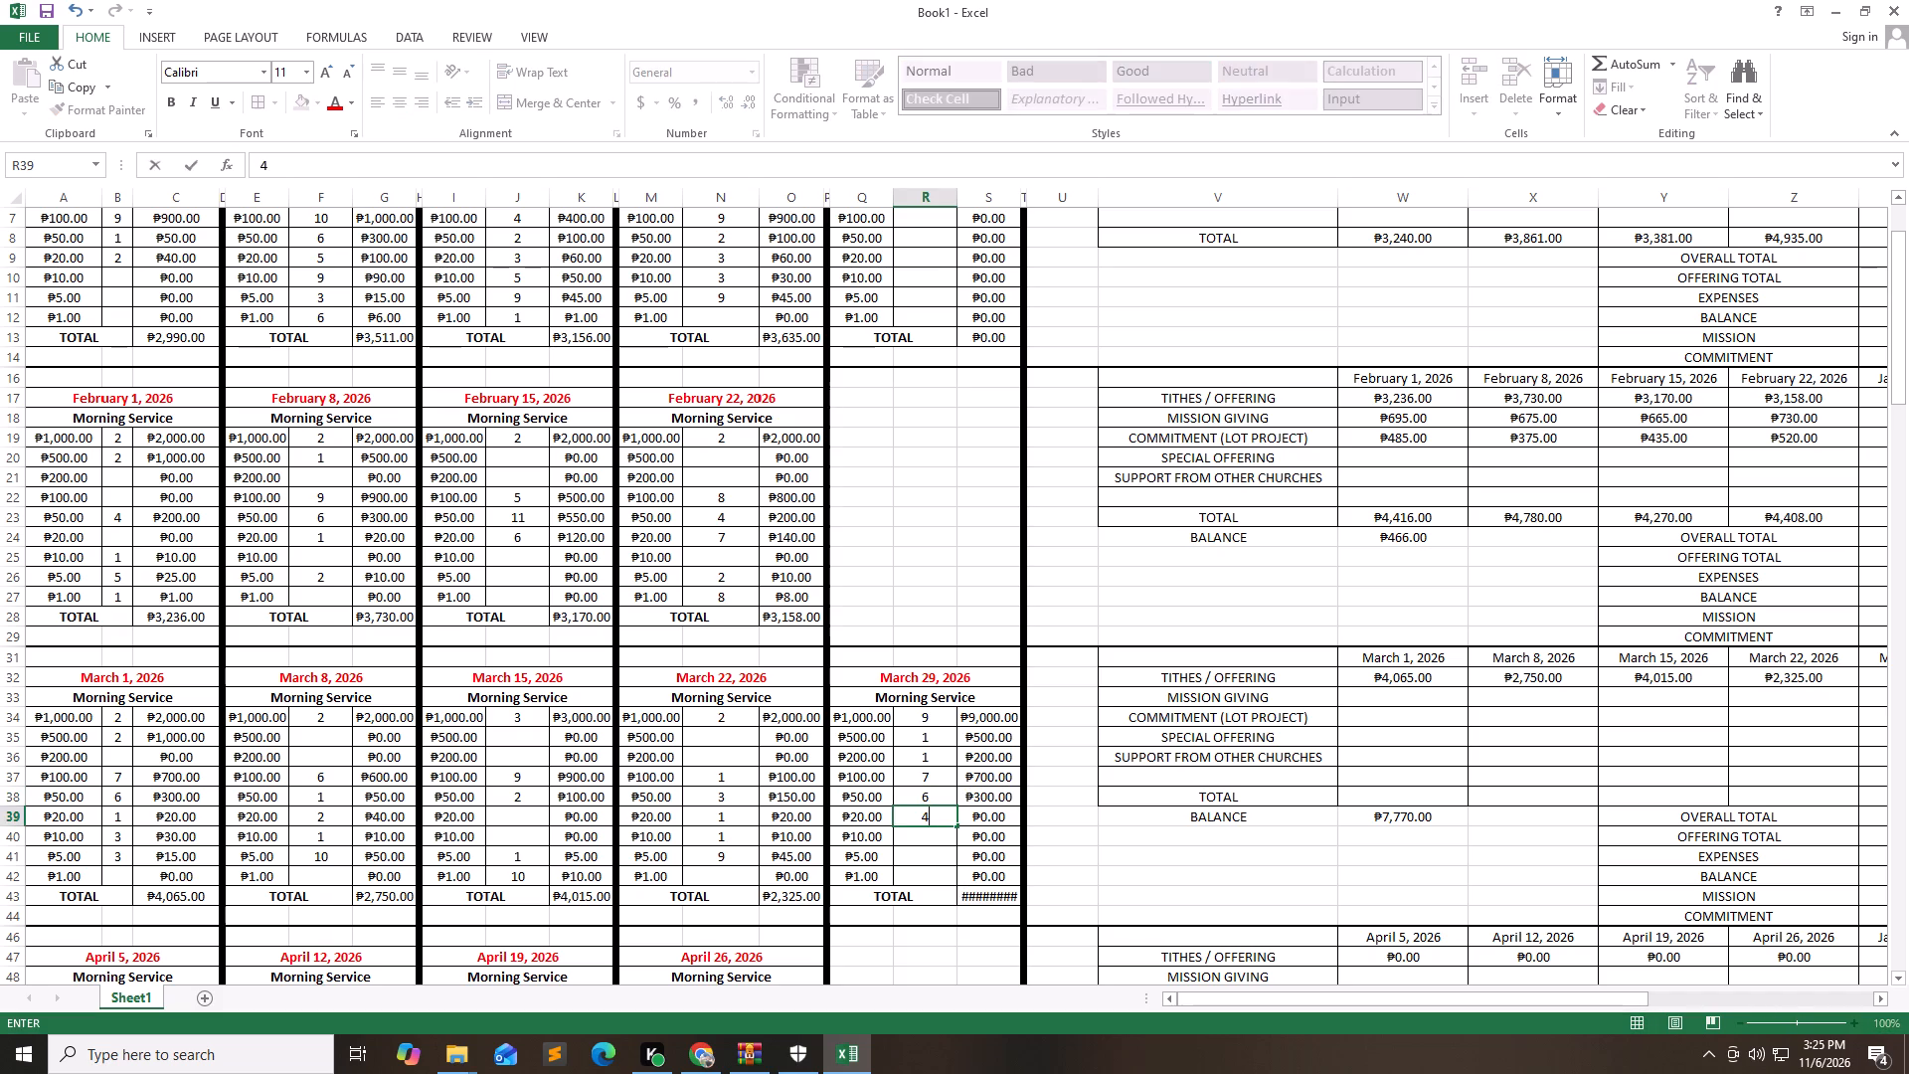
key("3")
key("Down")
type("16")
key("Down")
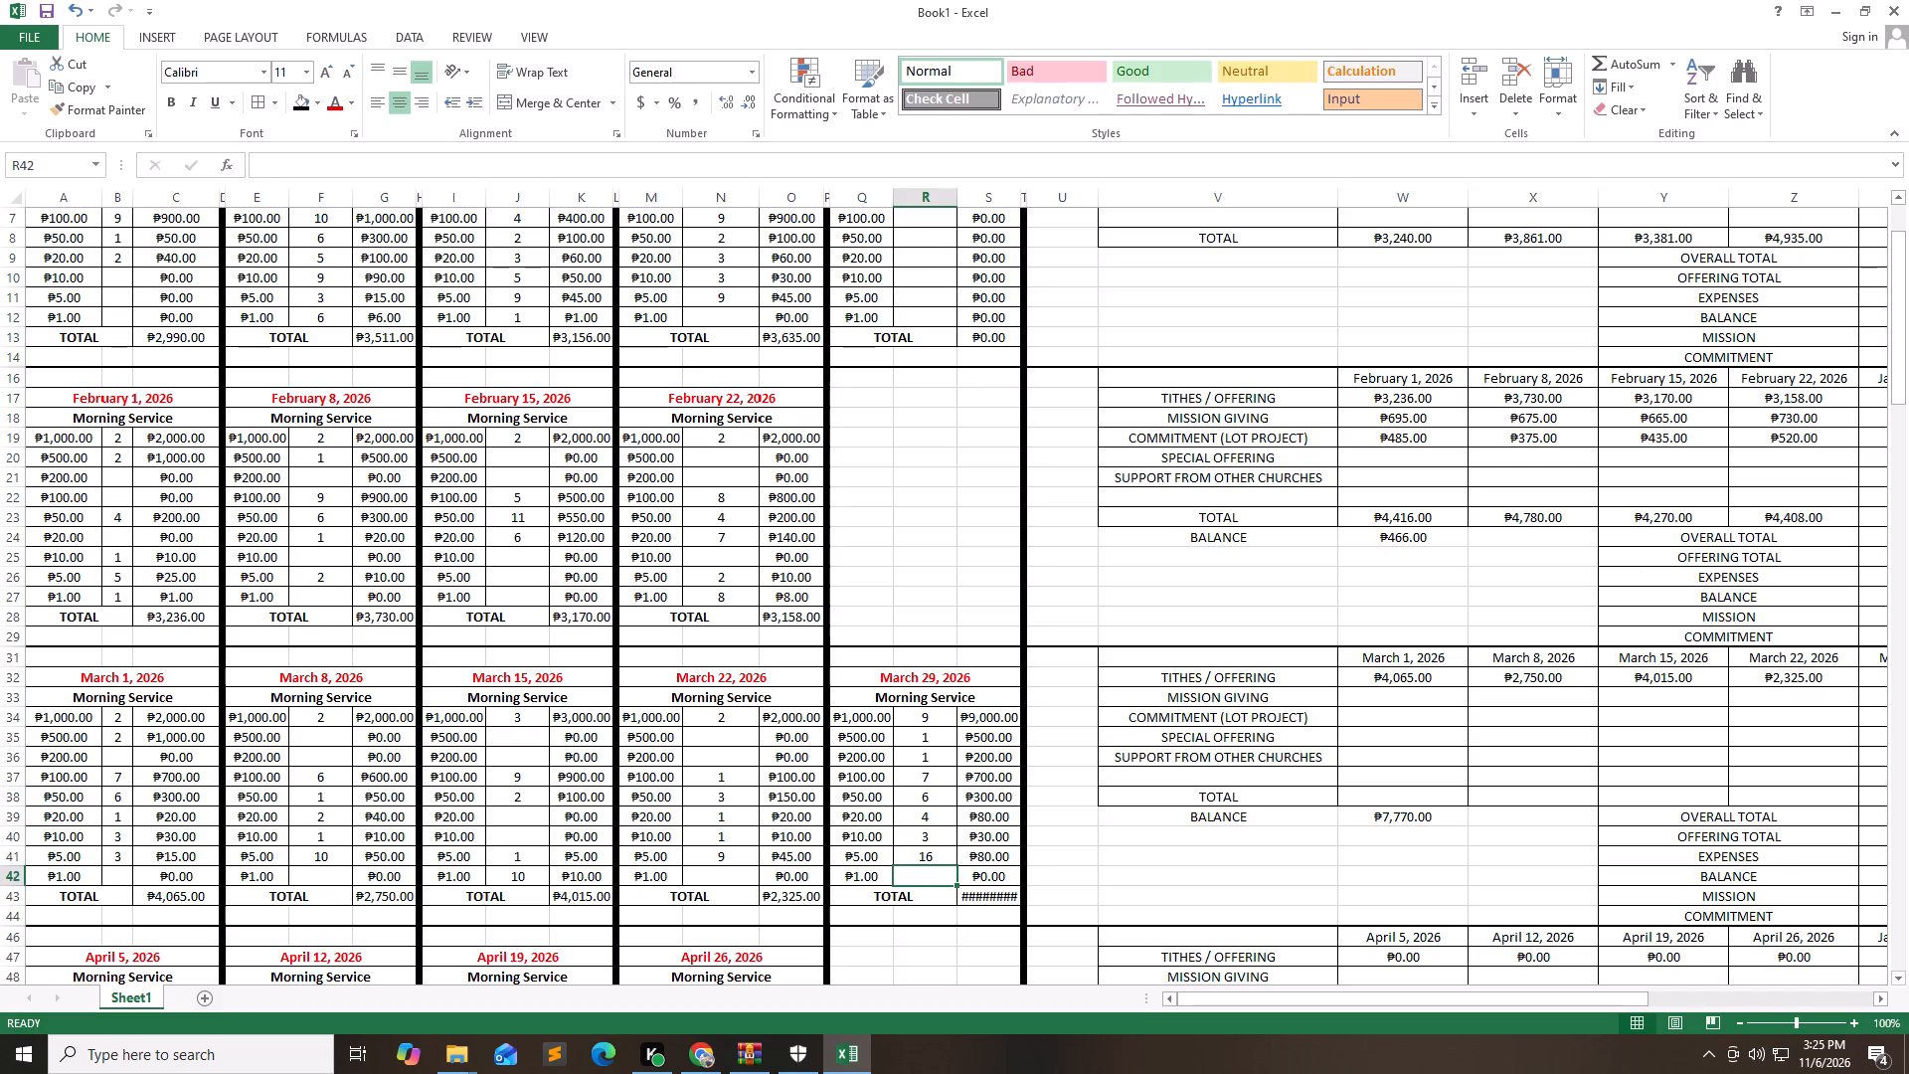
type("32")
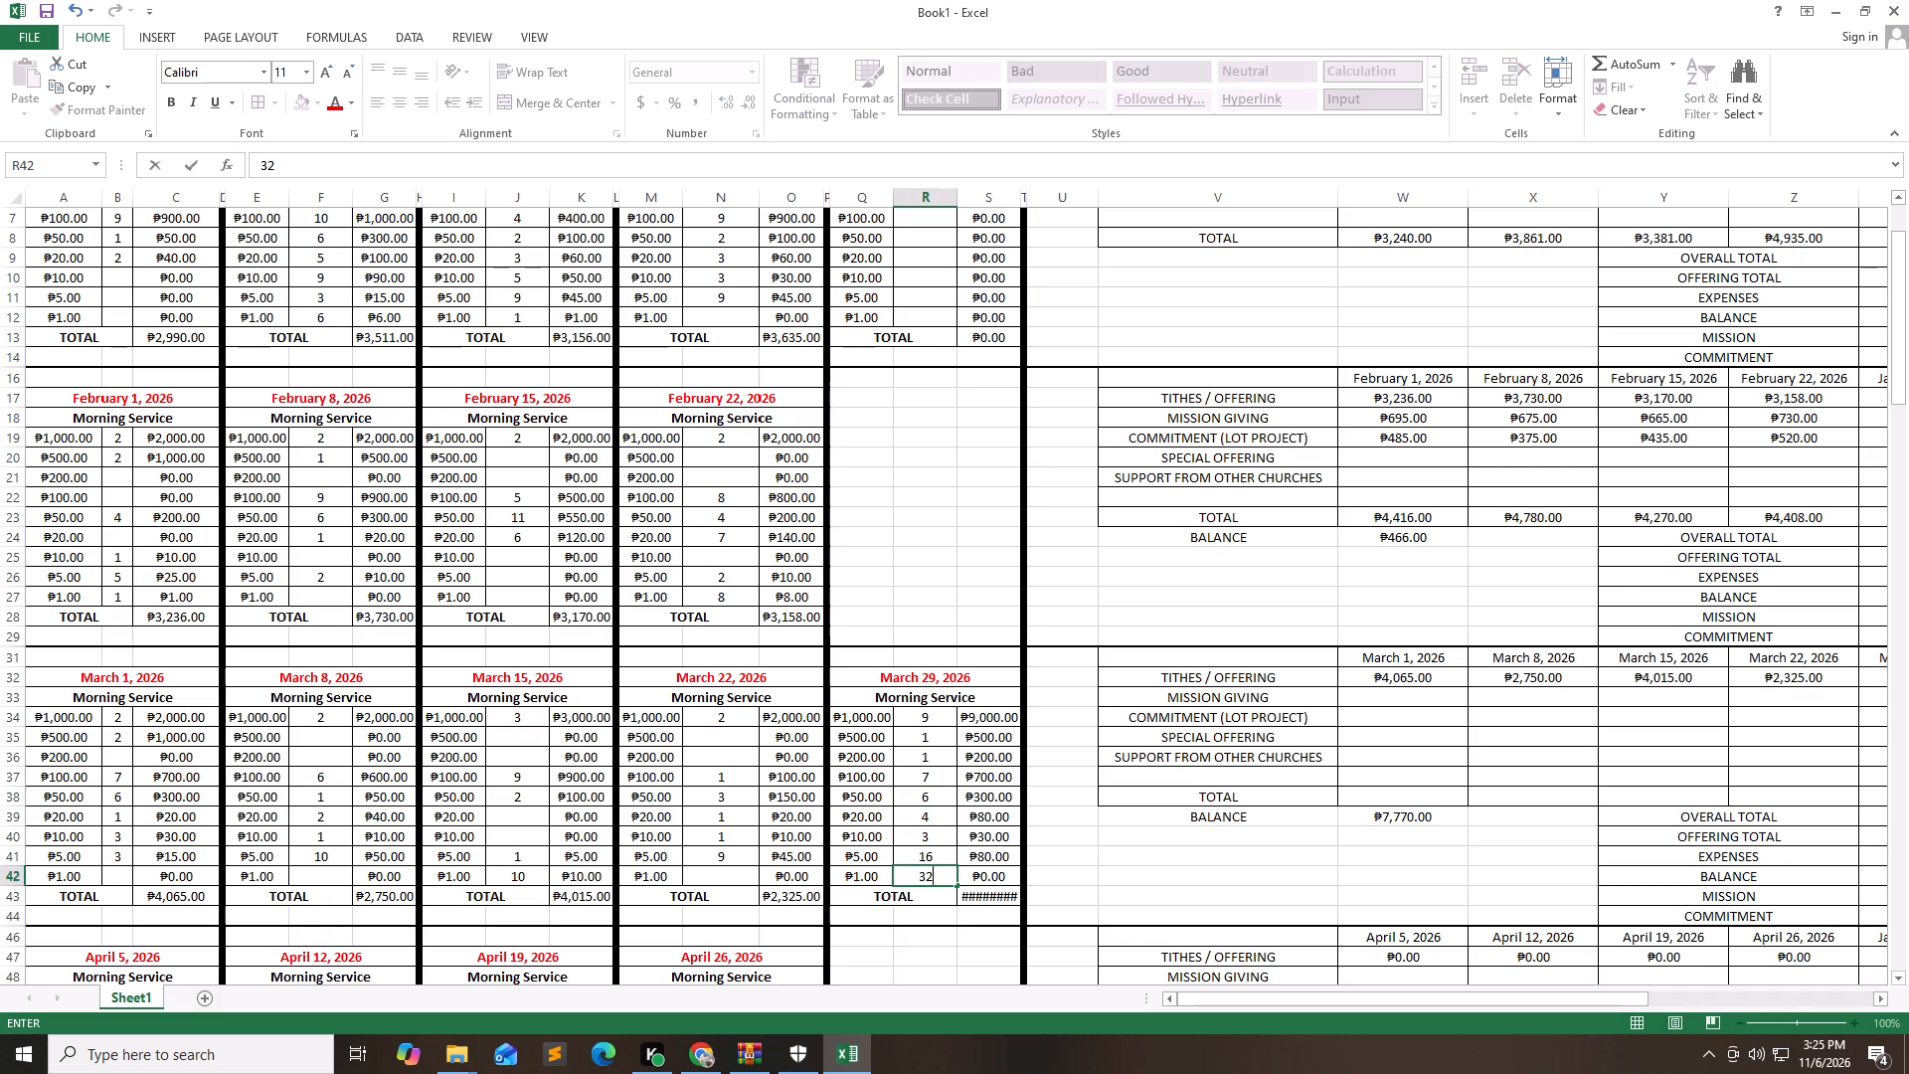
key("Down")
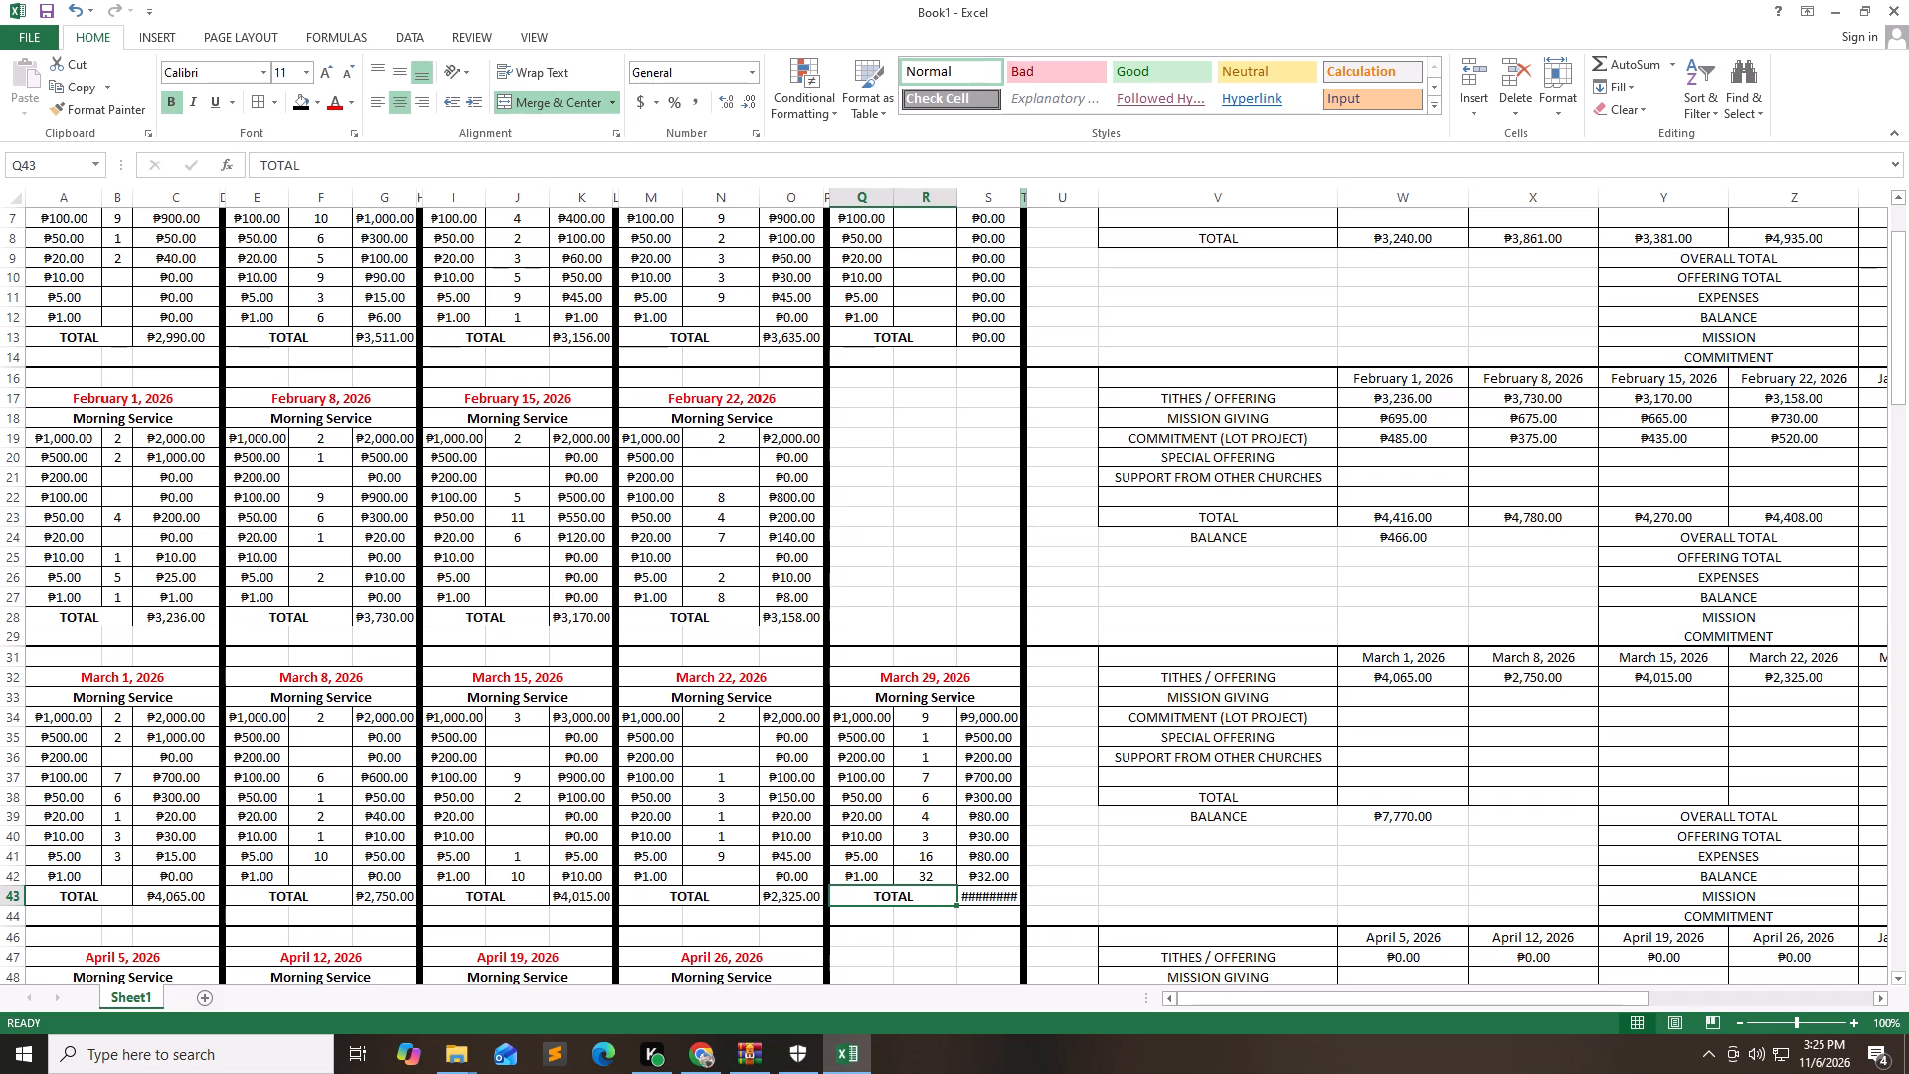
Set the width of the cash tally amount columns C, G, K, O and S to 12.
left_click_drag(1019, 197, 1030, 197)
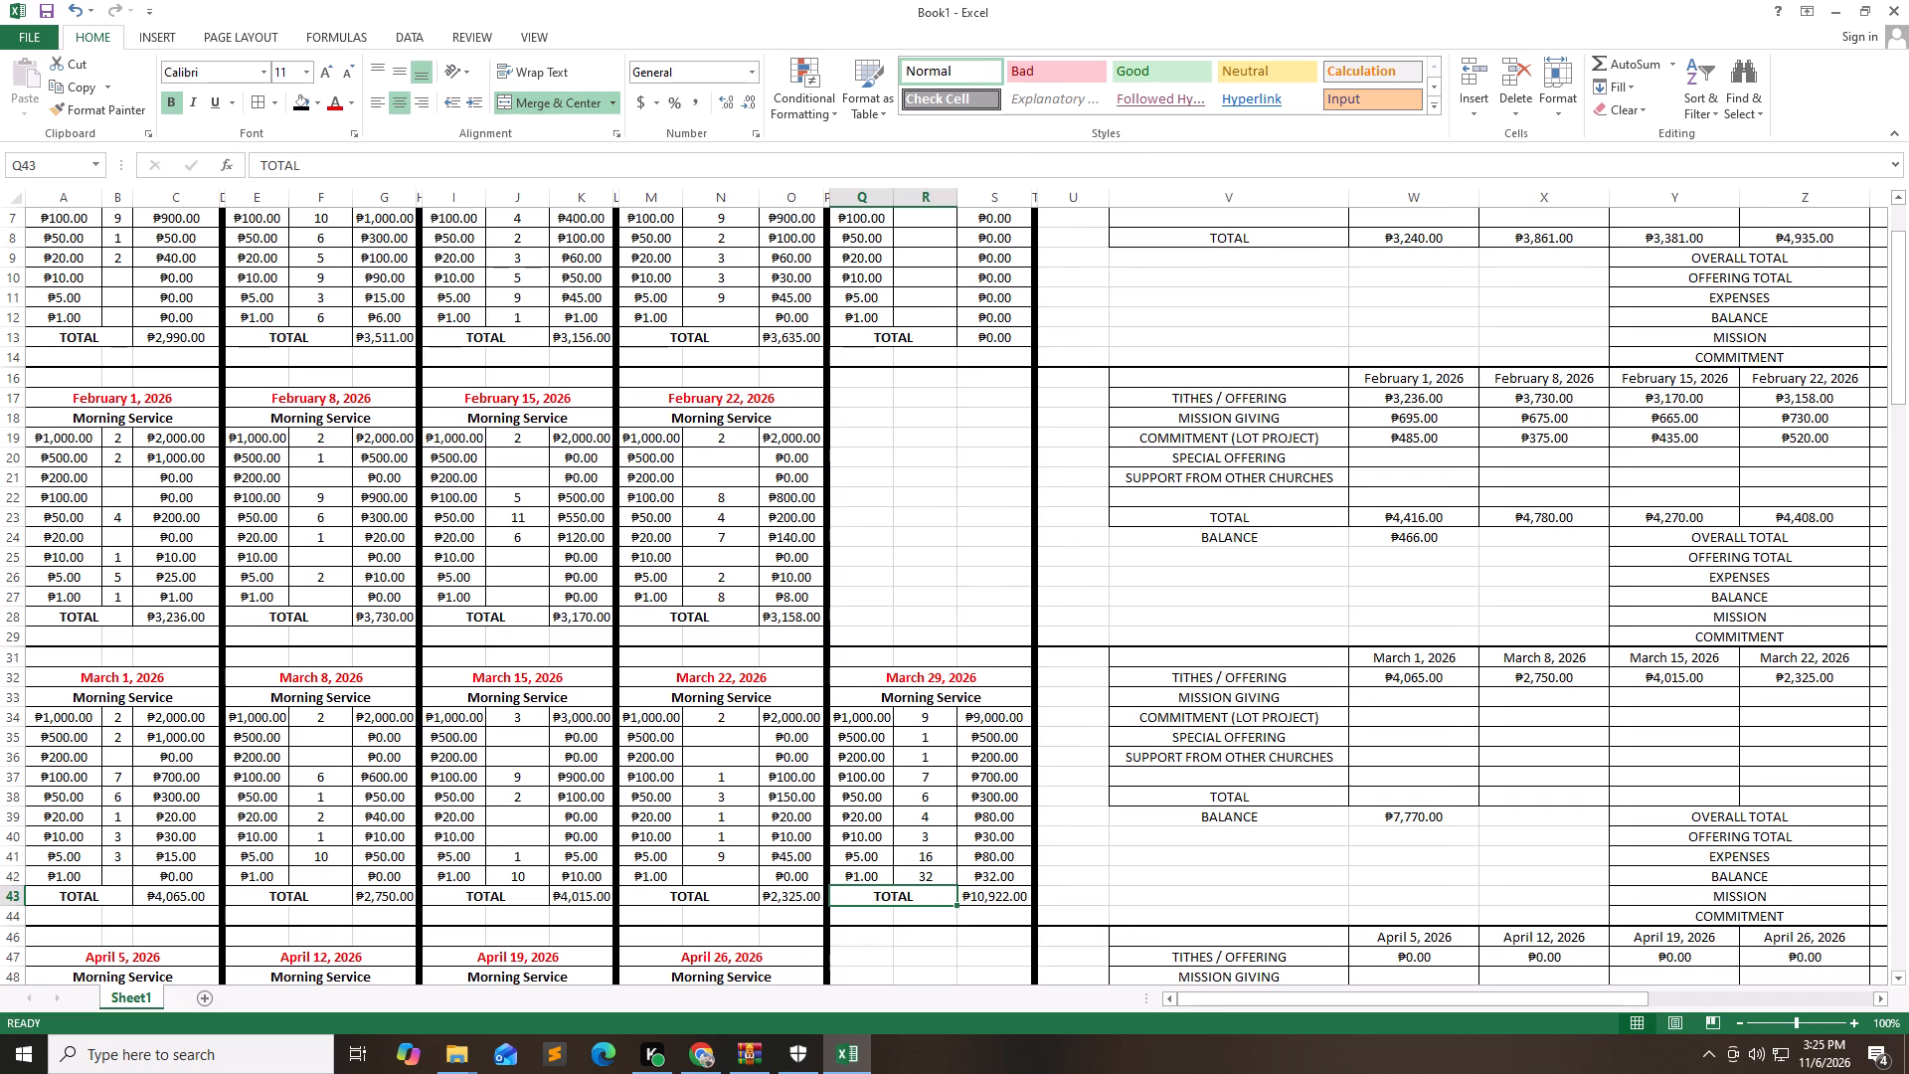
double_click(991, 194)
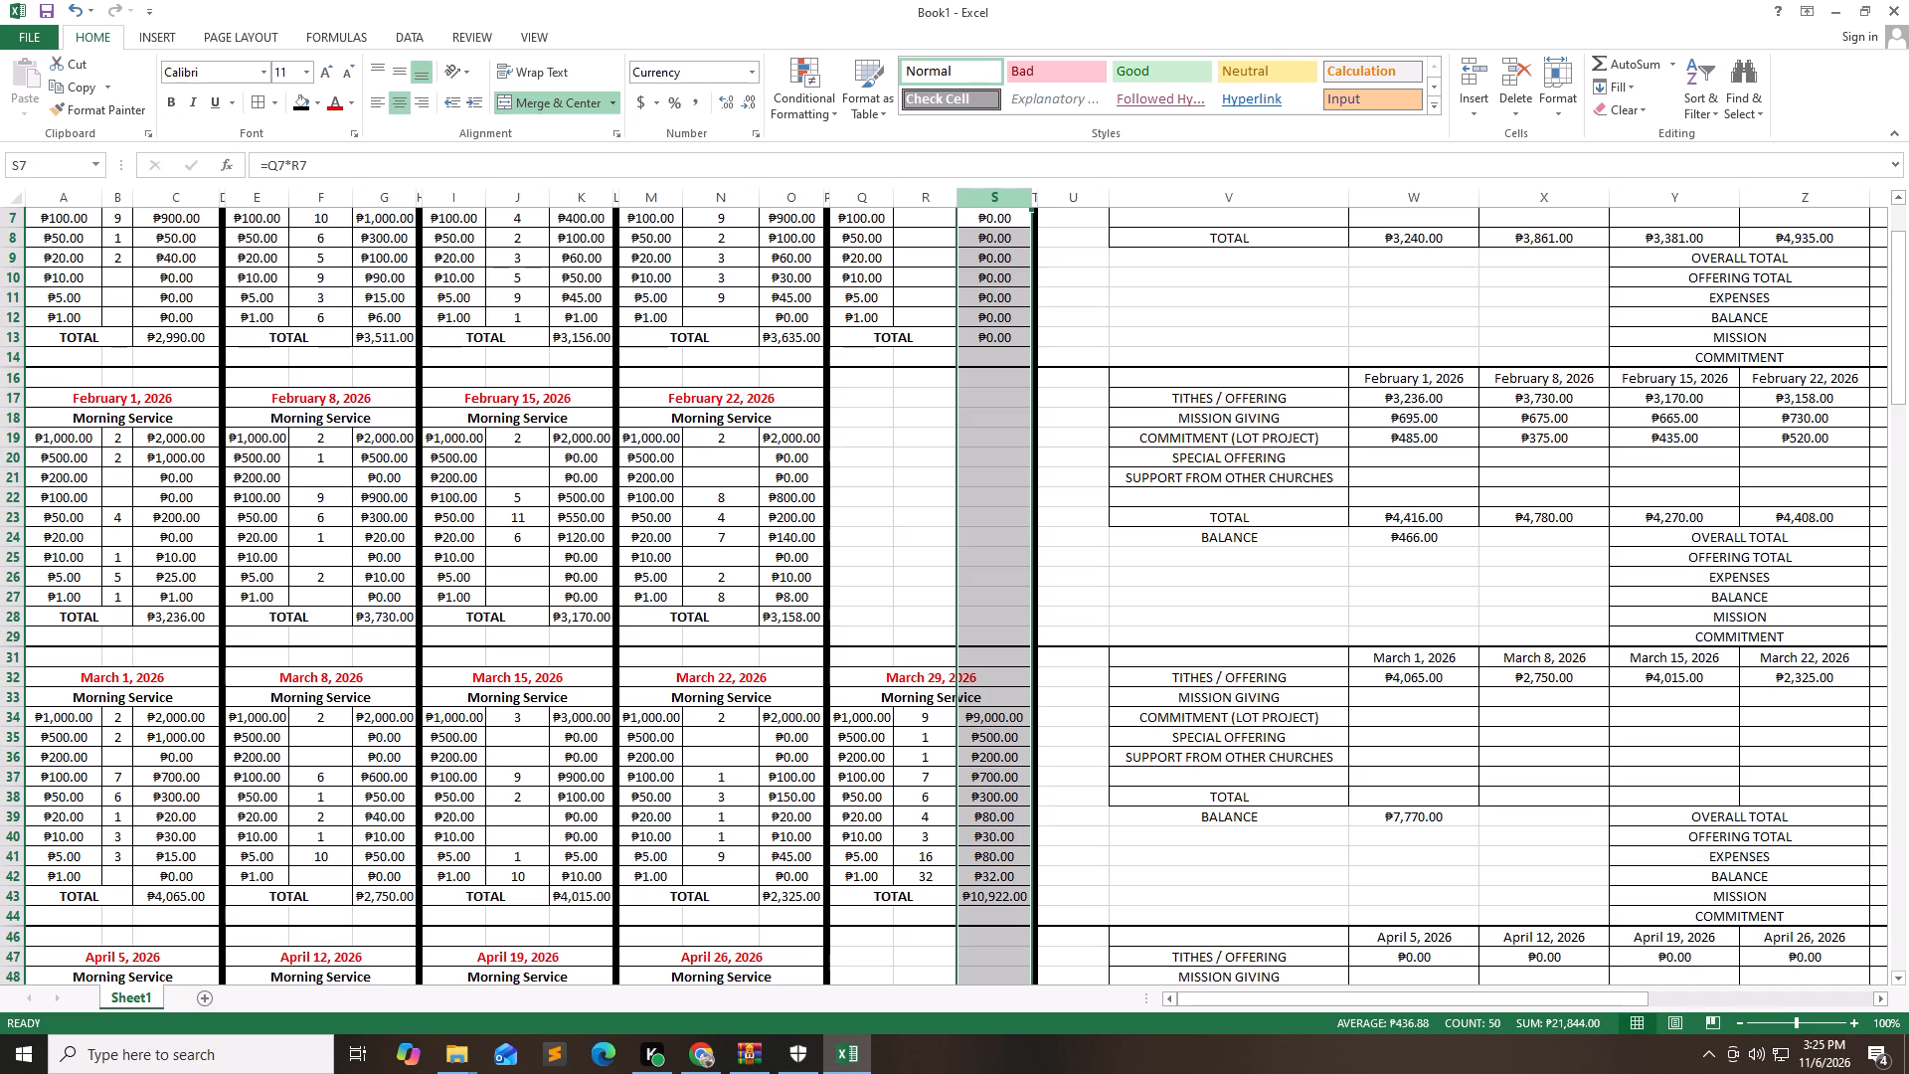
left_click(801, 198, "shift")
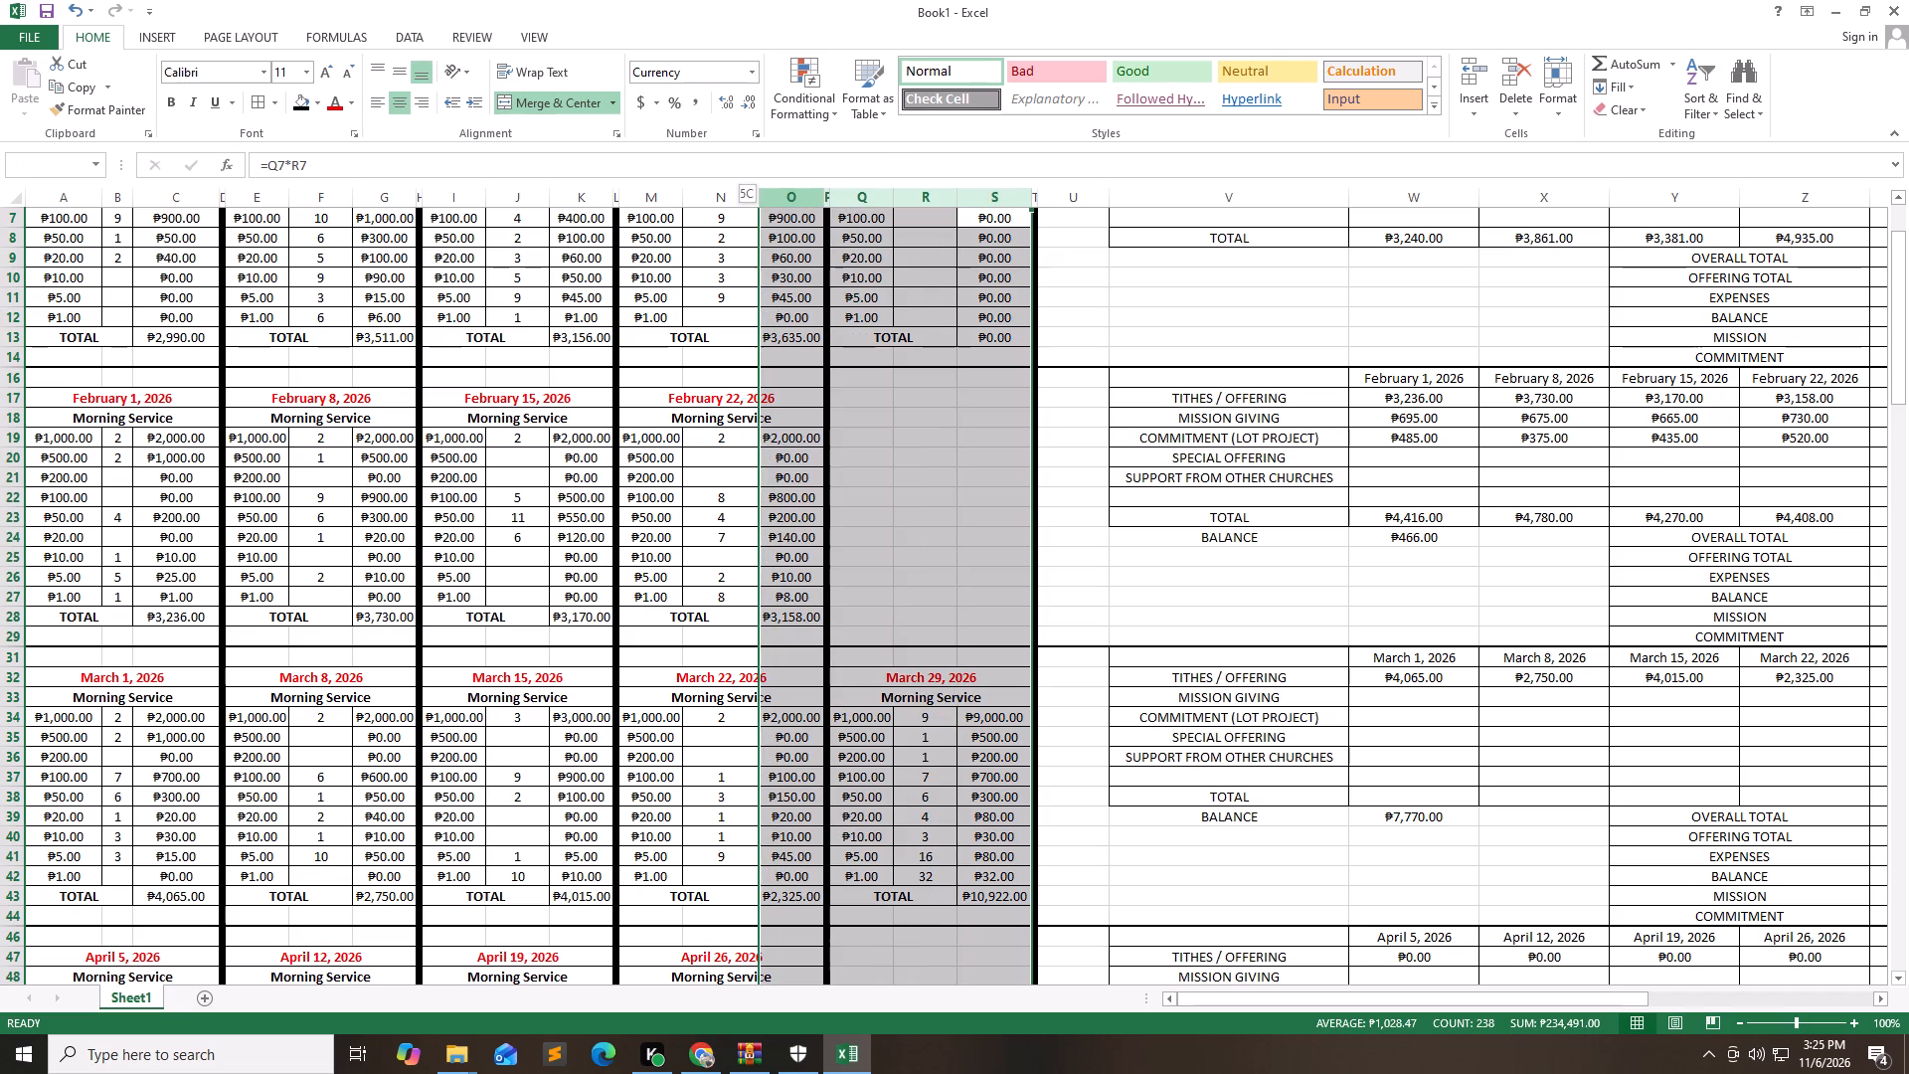
left_click(973, 201)
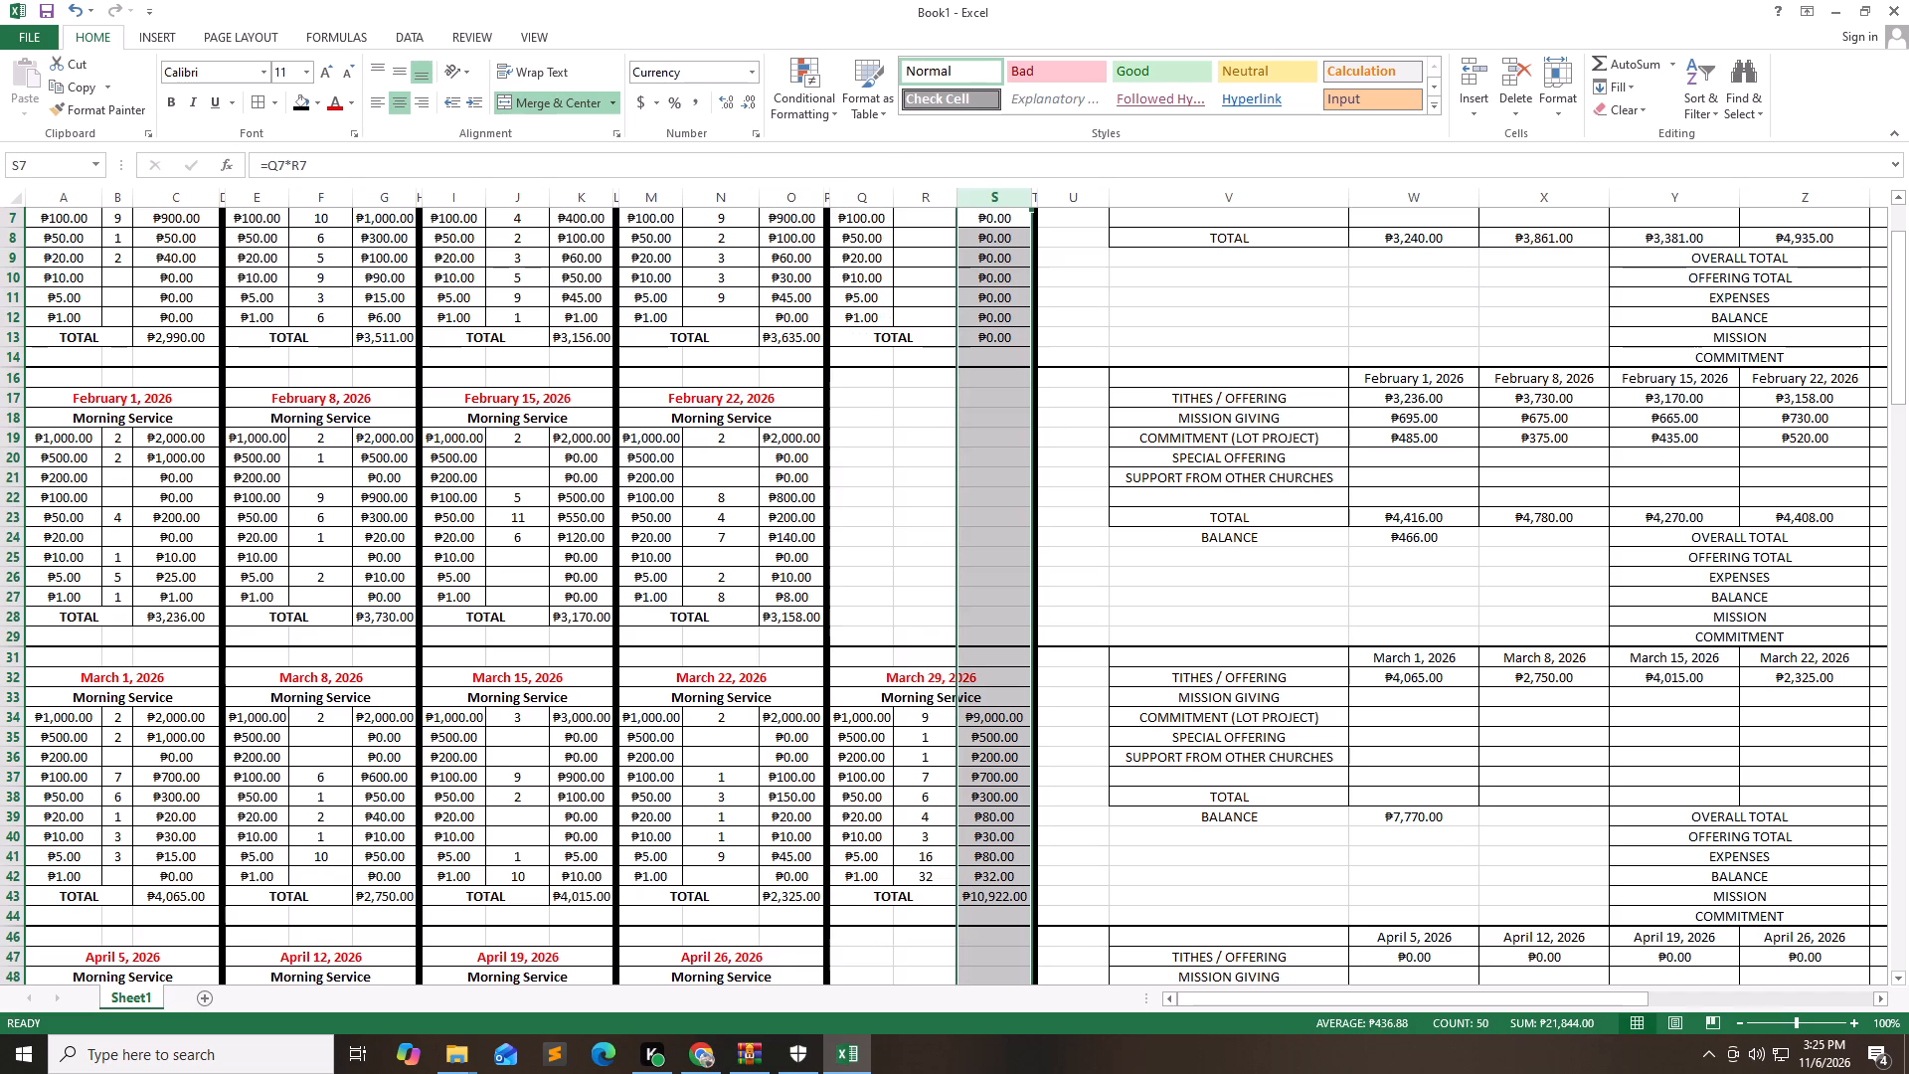
left_click(789, 204, "ctrl")
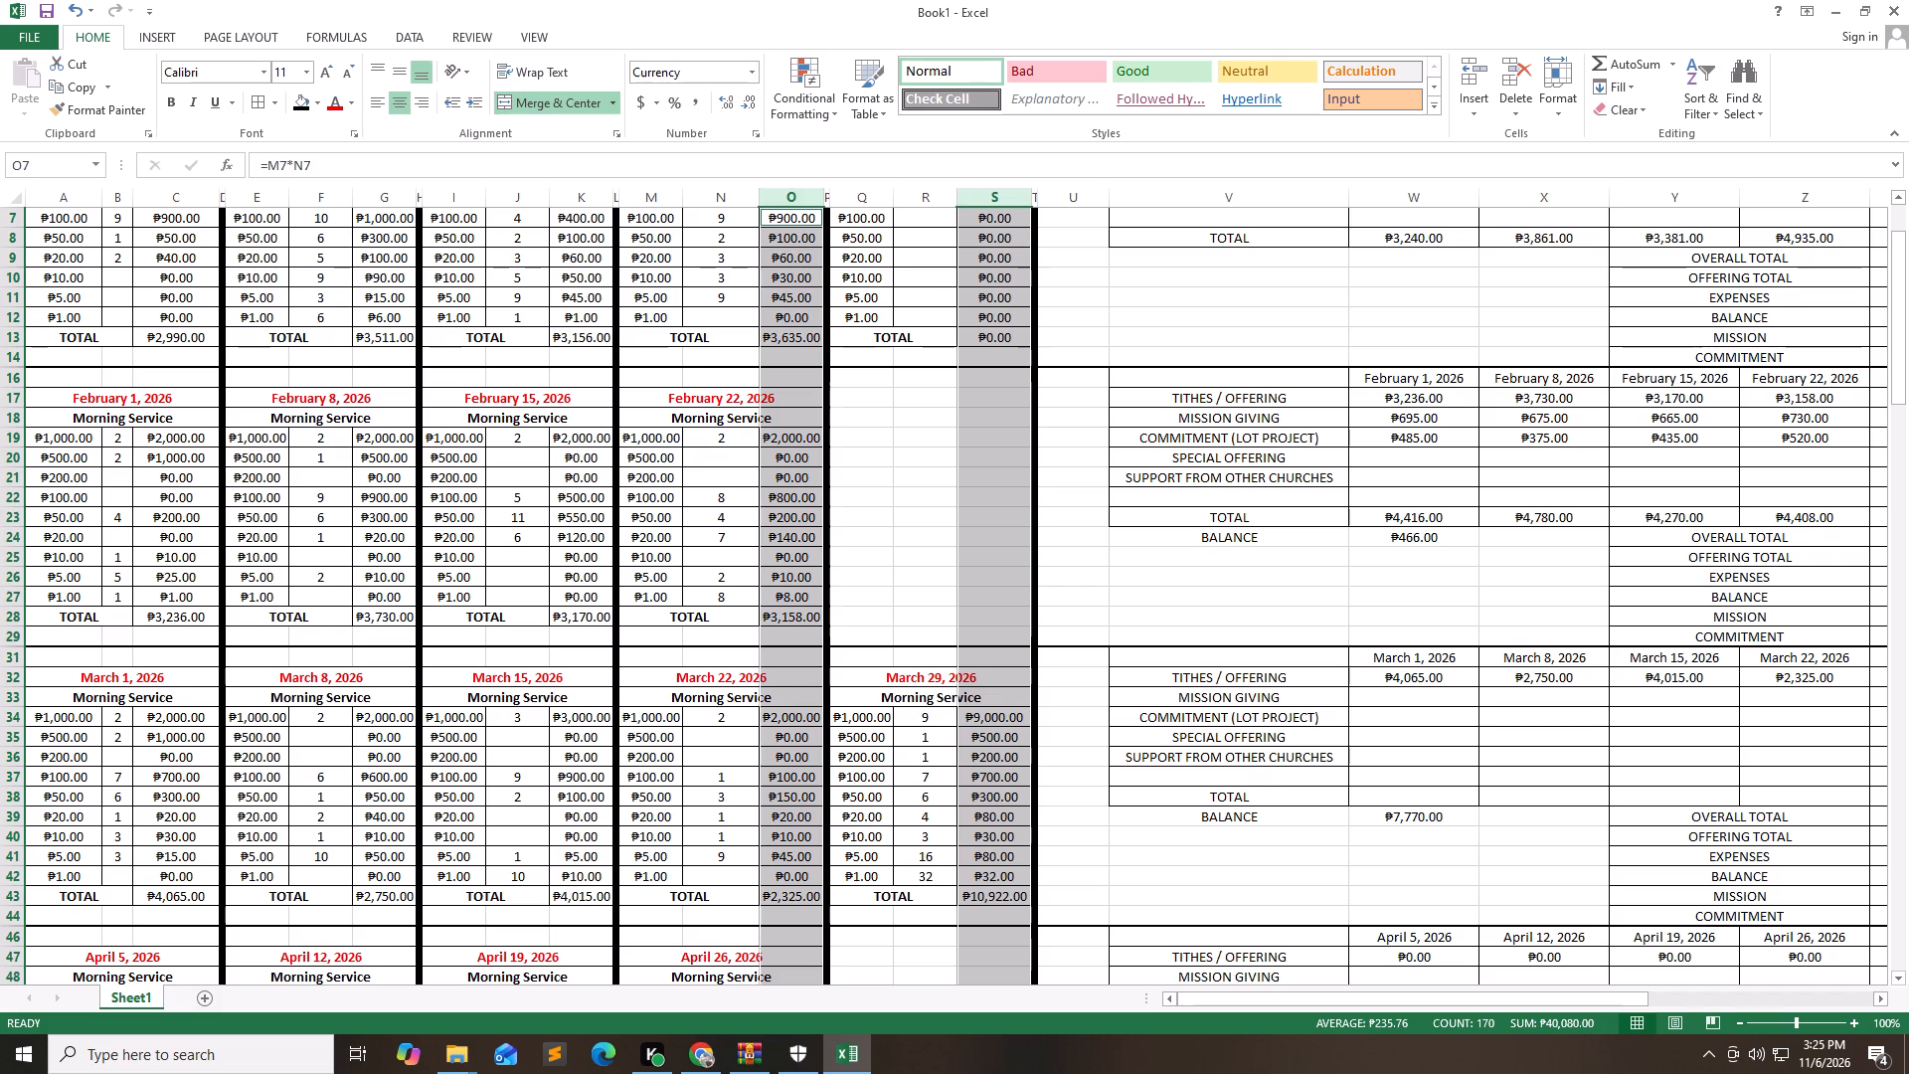
left_click(598, 197, "ctrl")
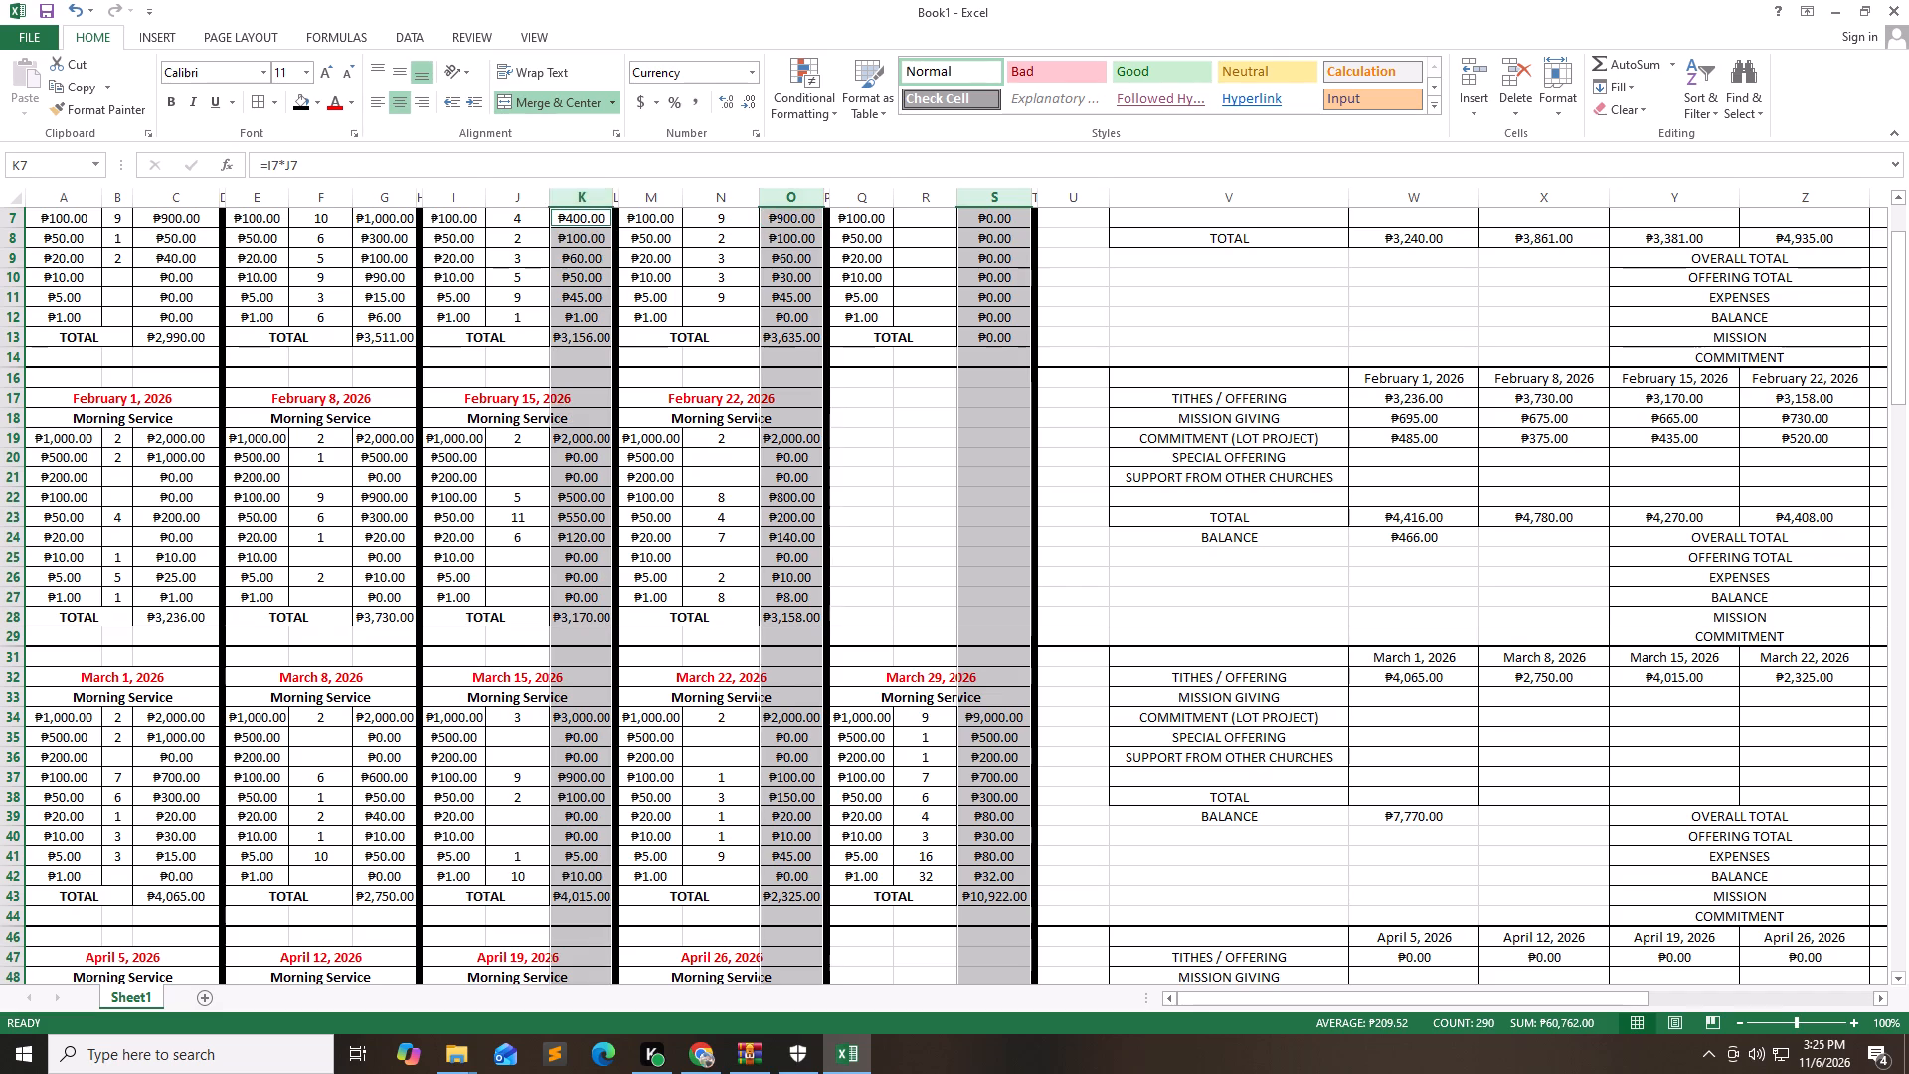
double_click(388, 194, "ctrl")
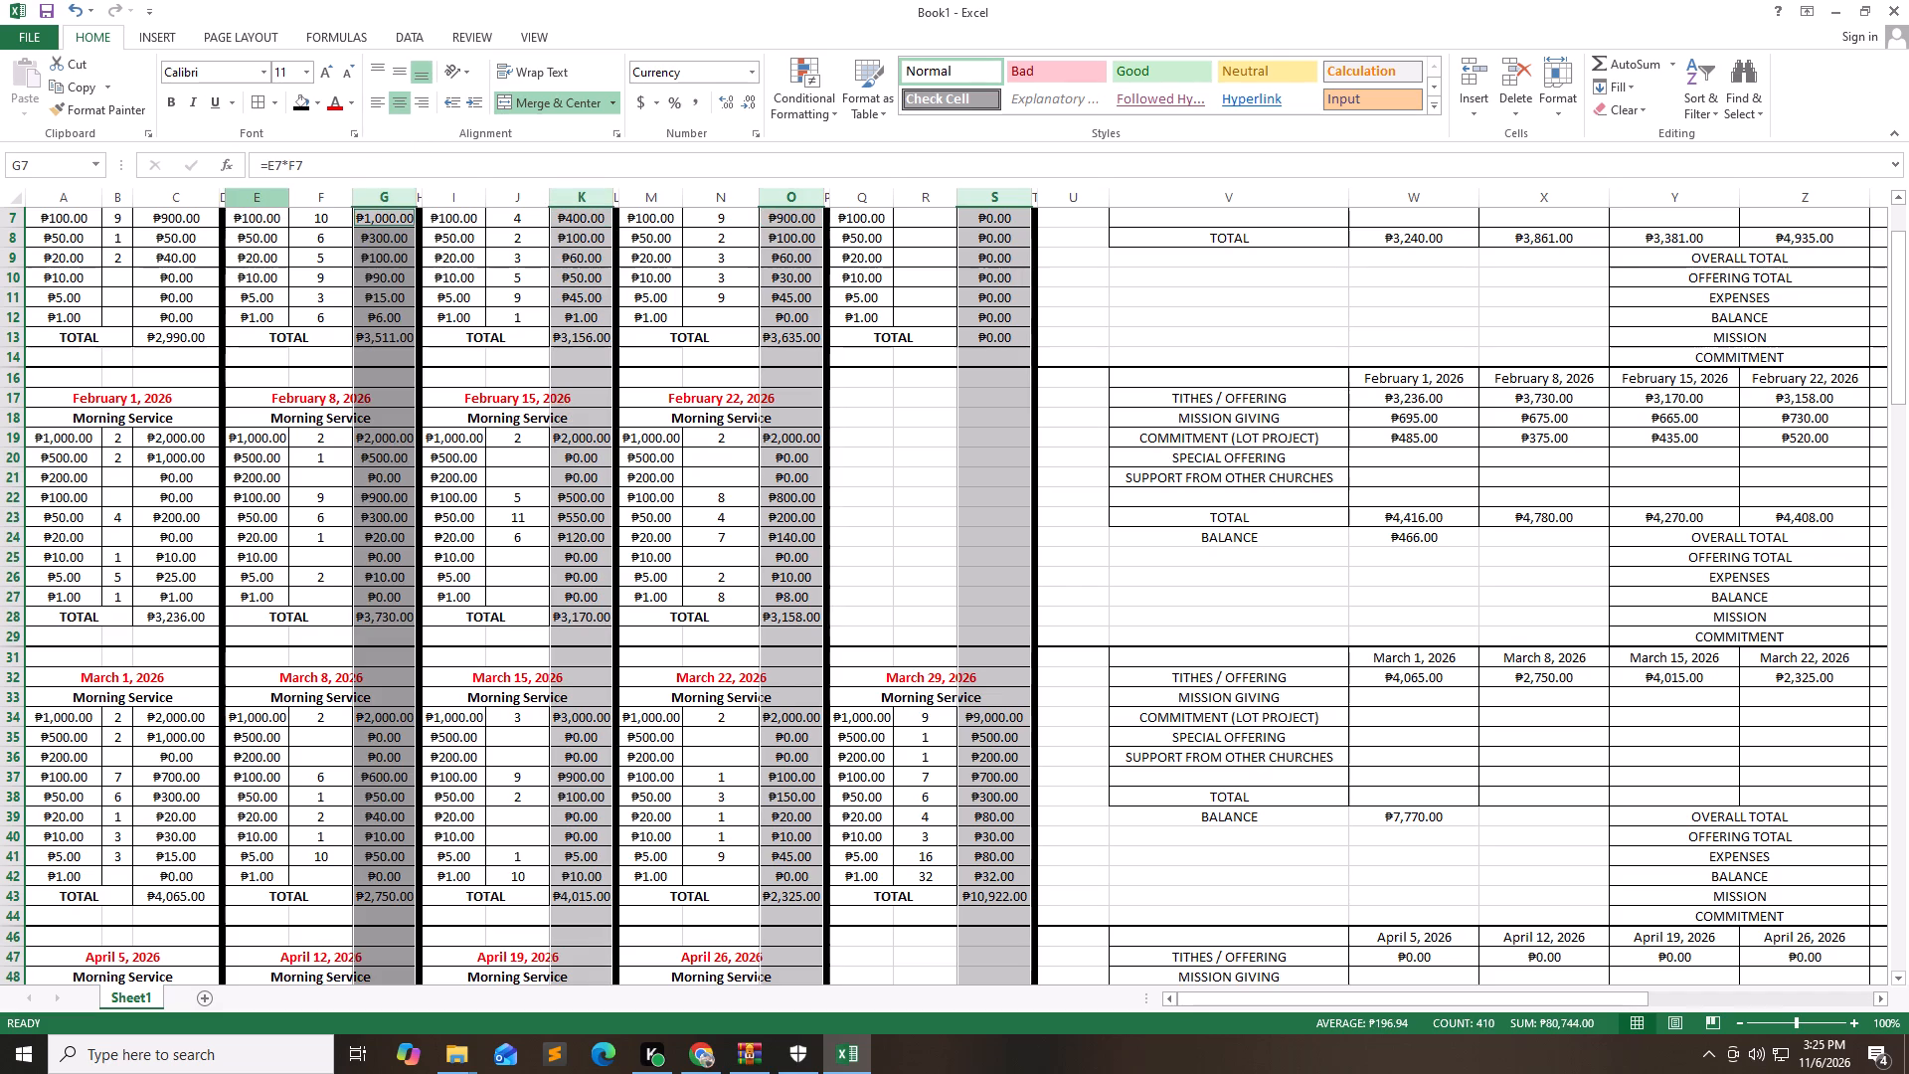
double_click(194, 190, "ctrl")
right_click(194, 190)
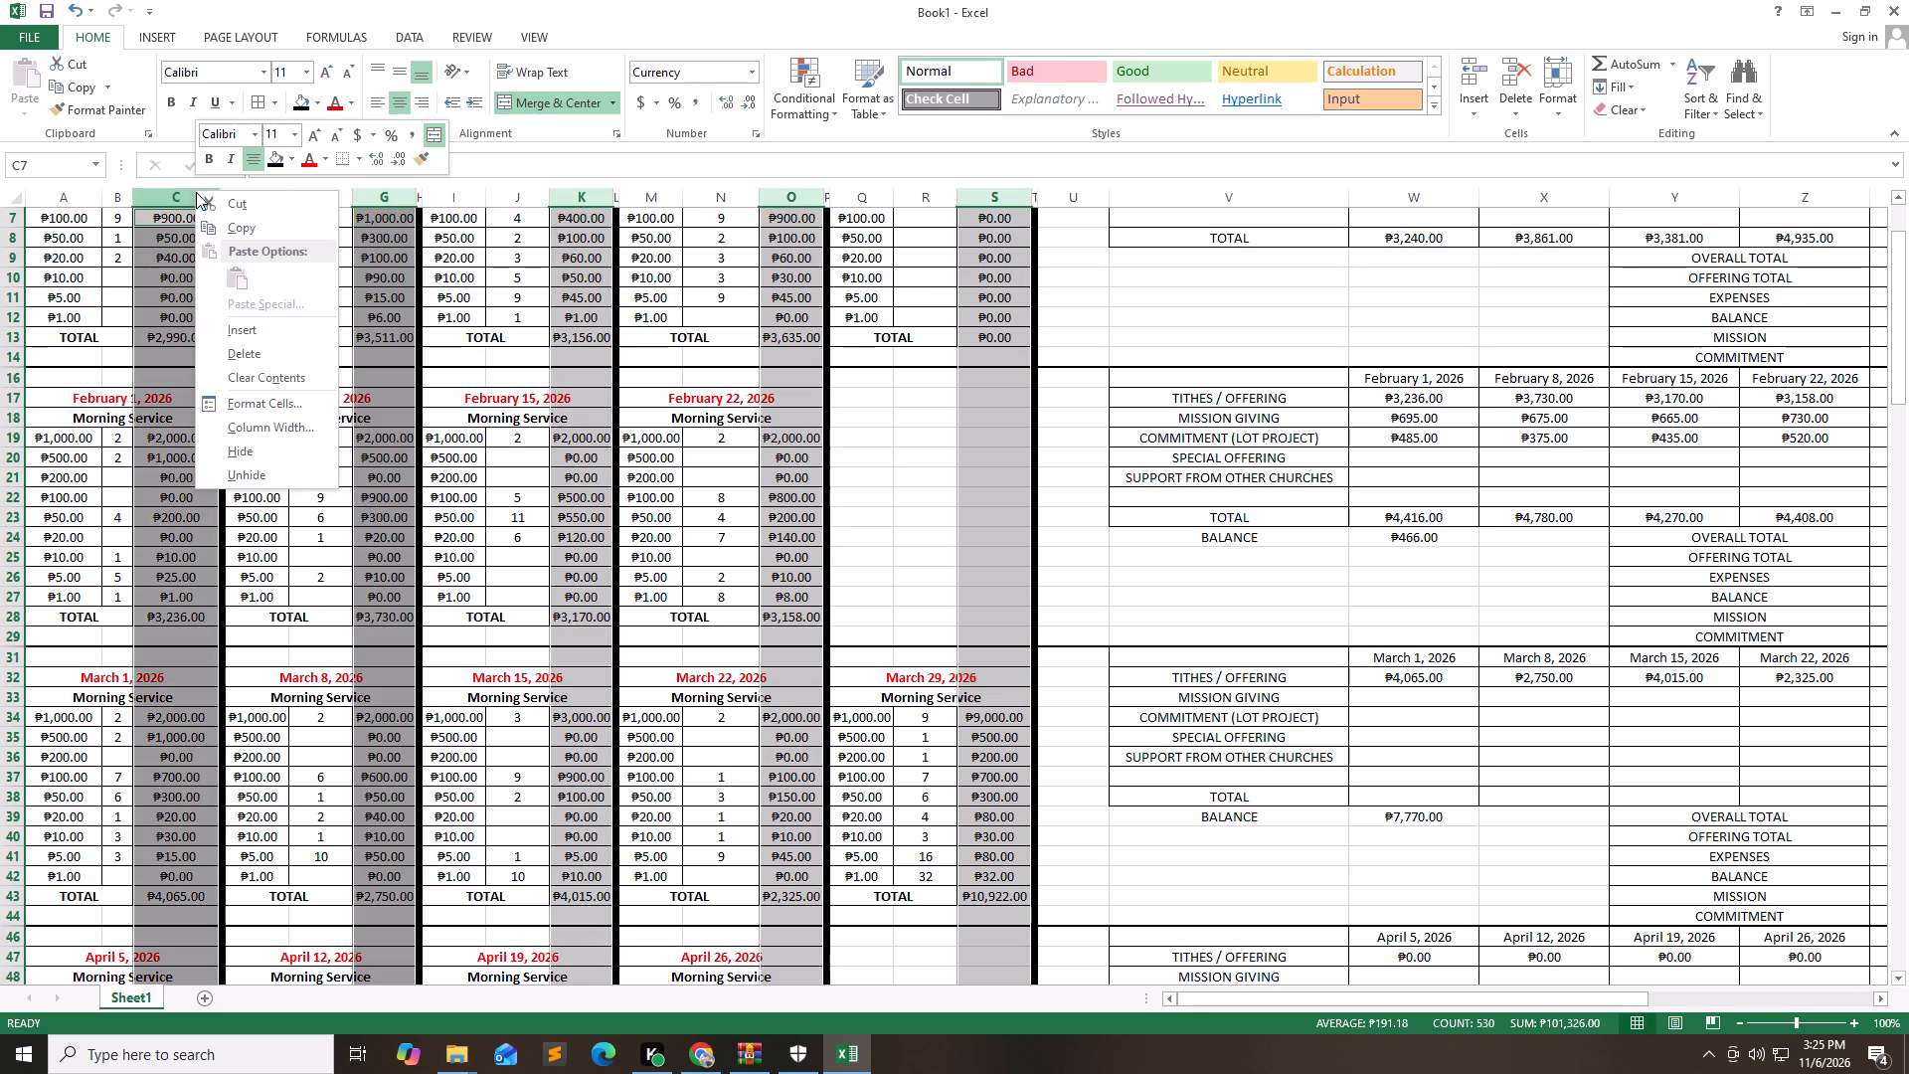
left_click(268, 402)
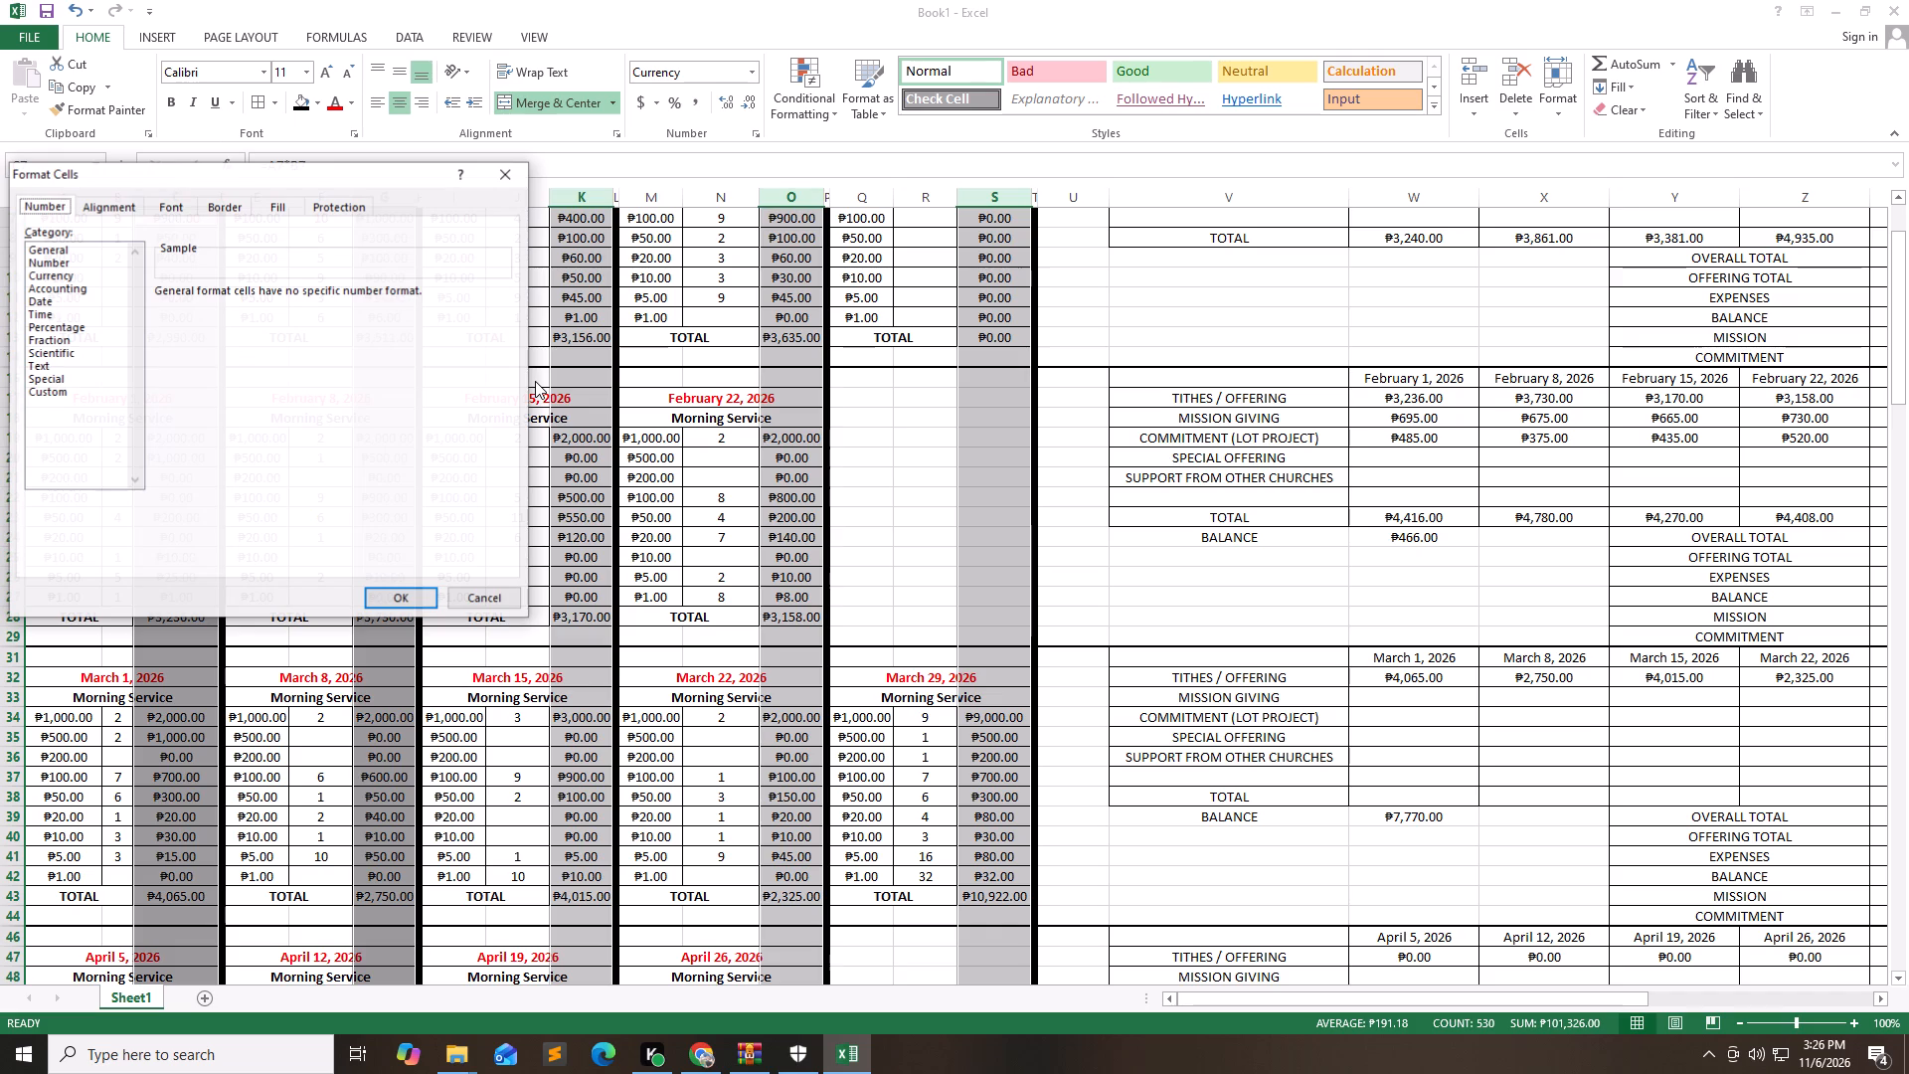
left_click(503, 163)
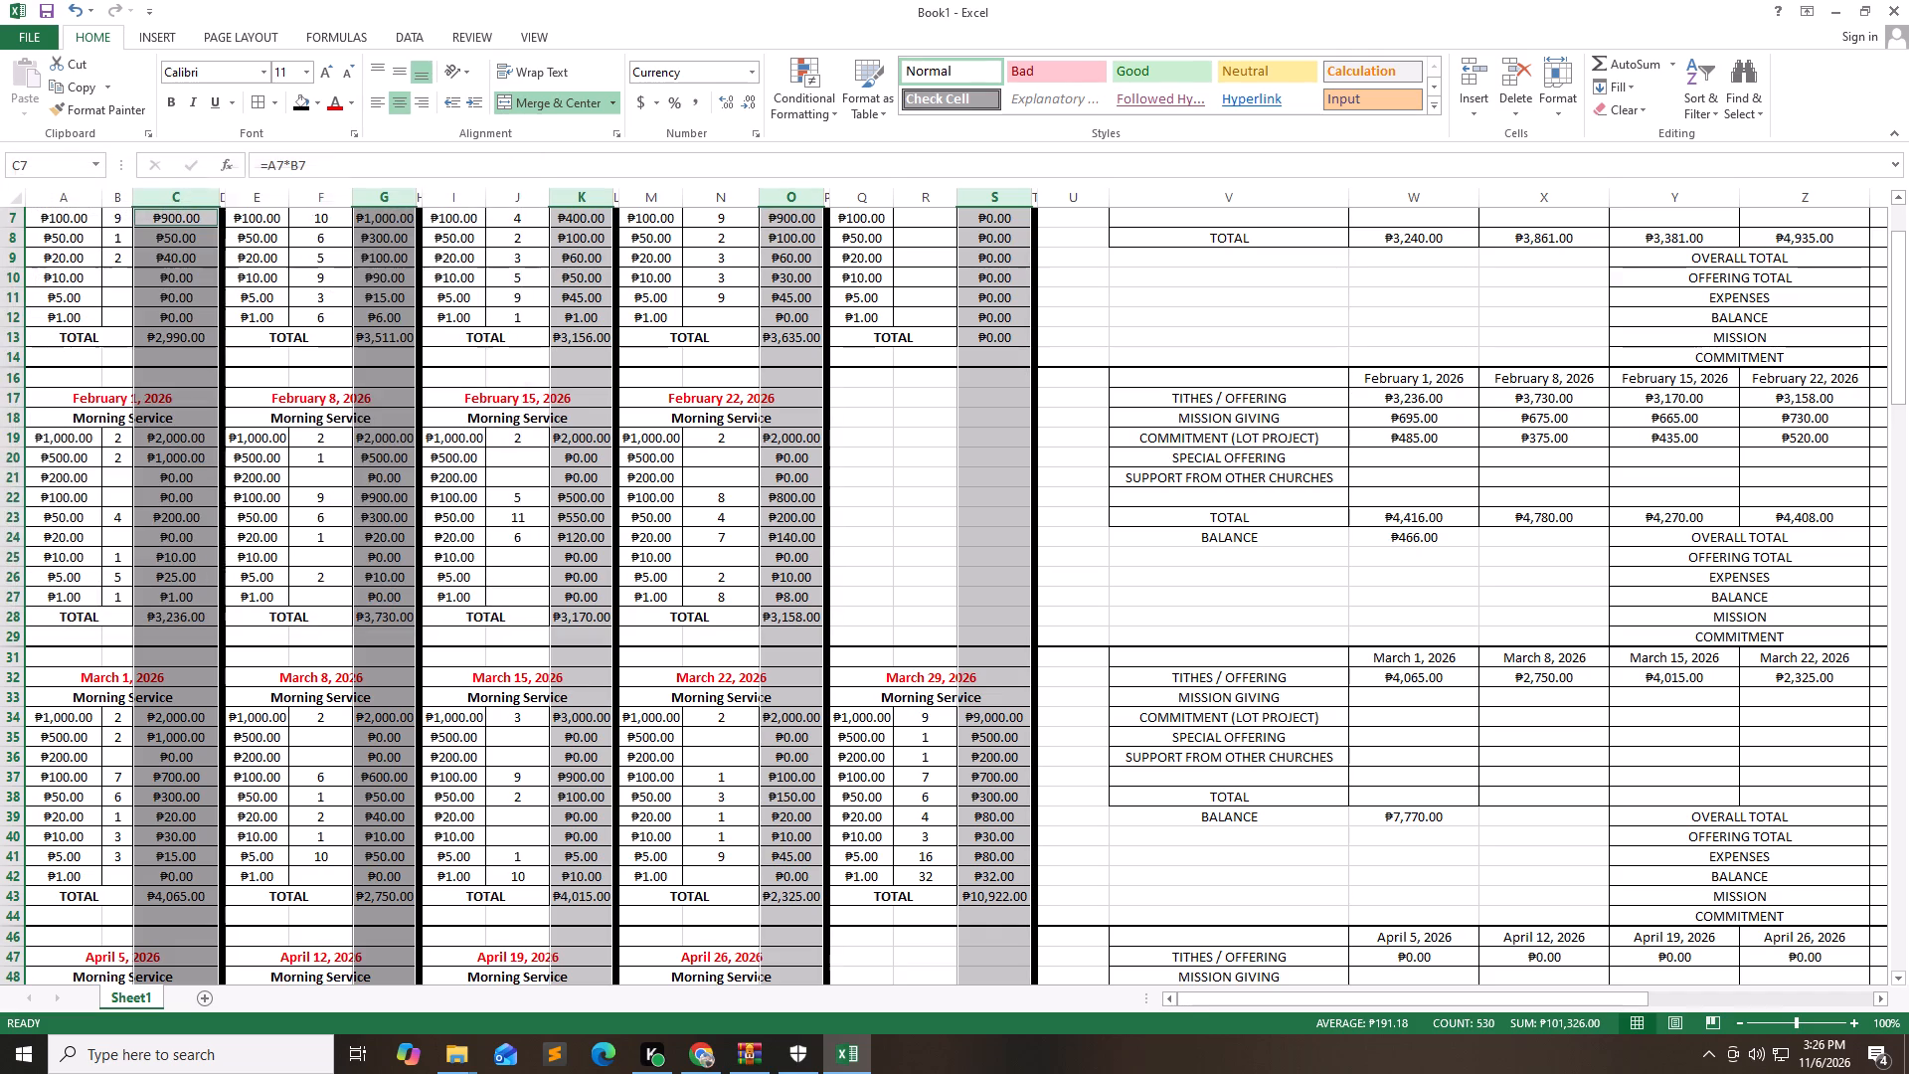
right_click(197, 196)
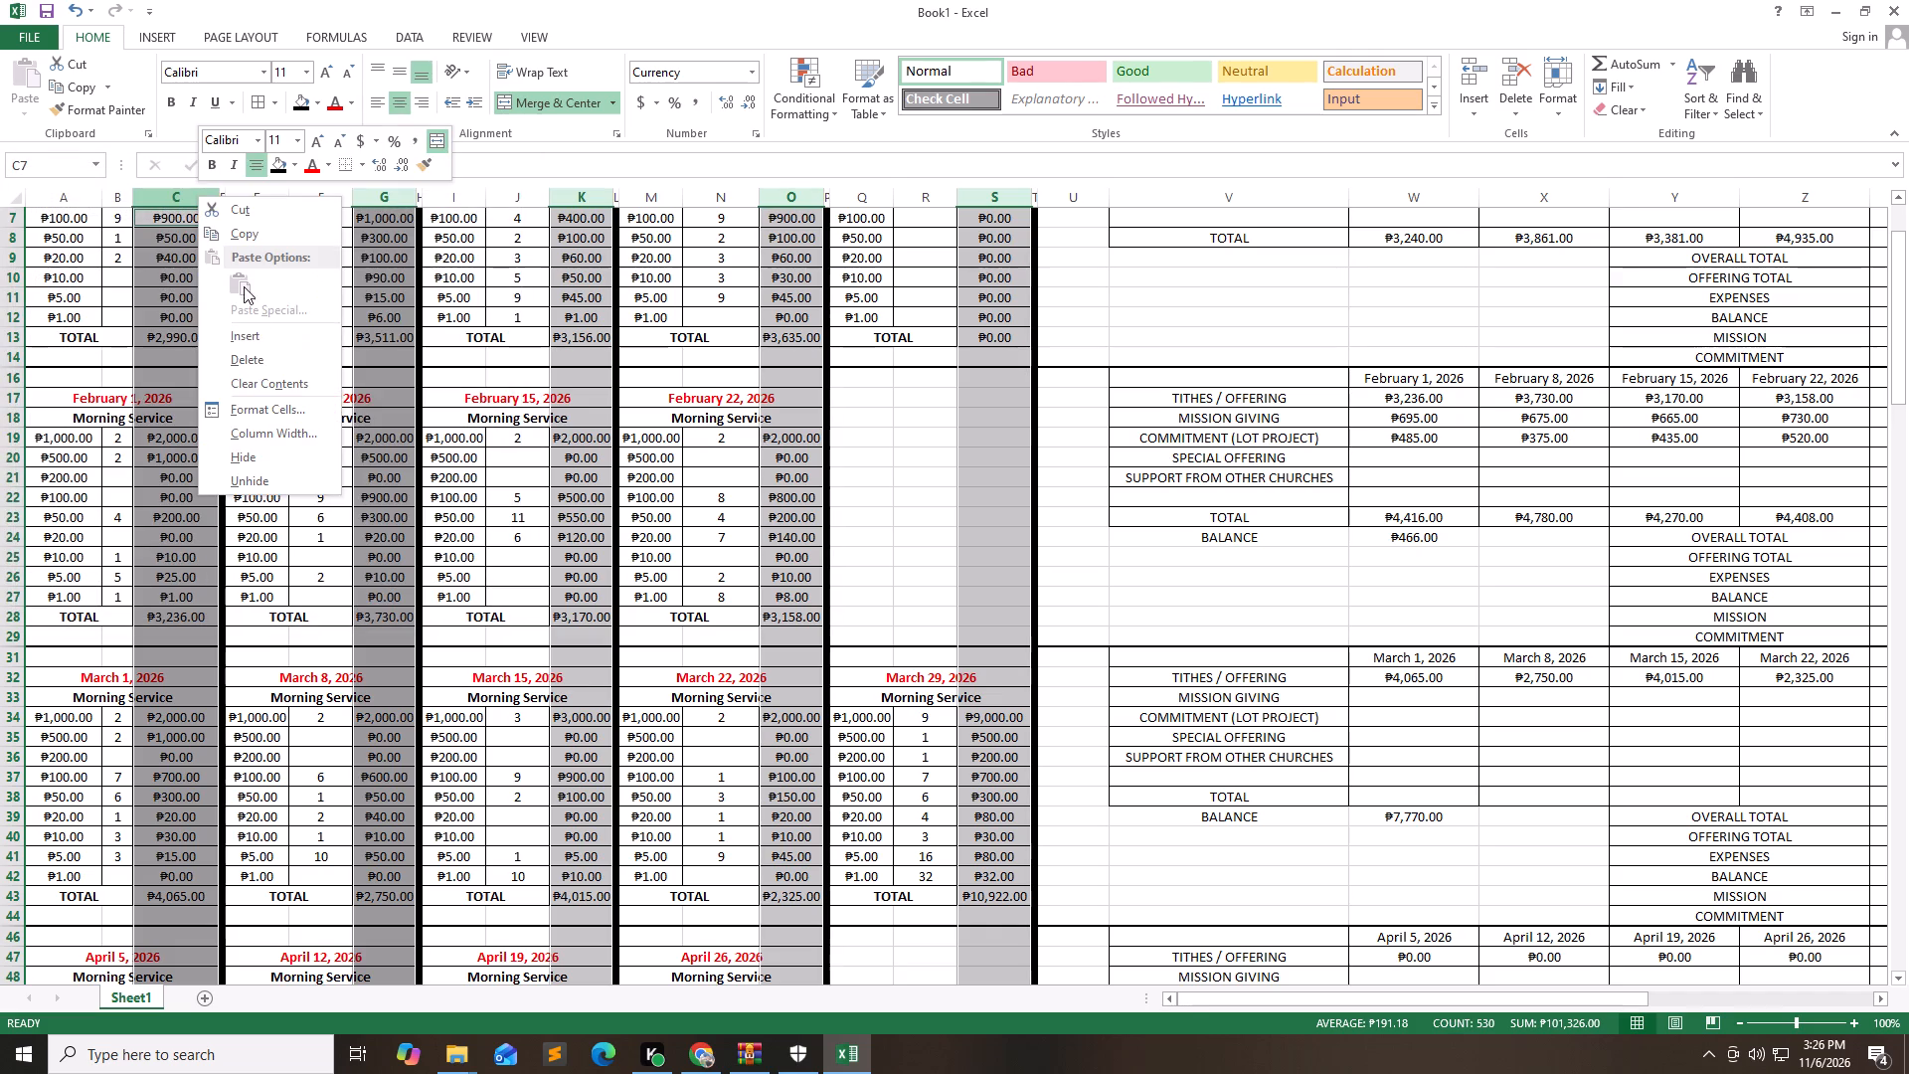
double_click(278, 436)
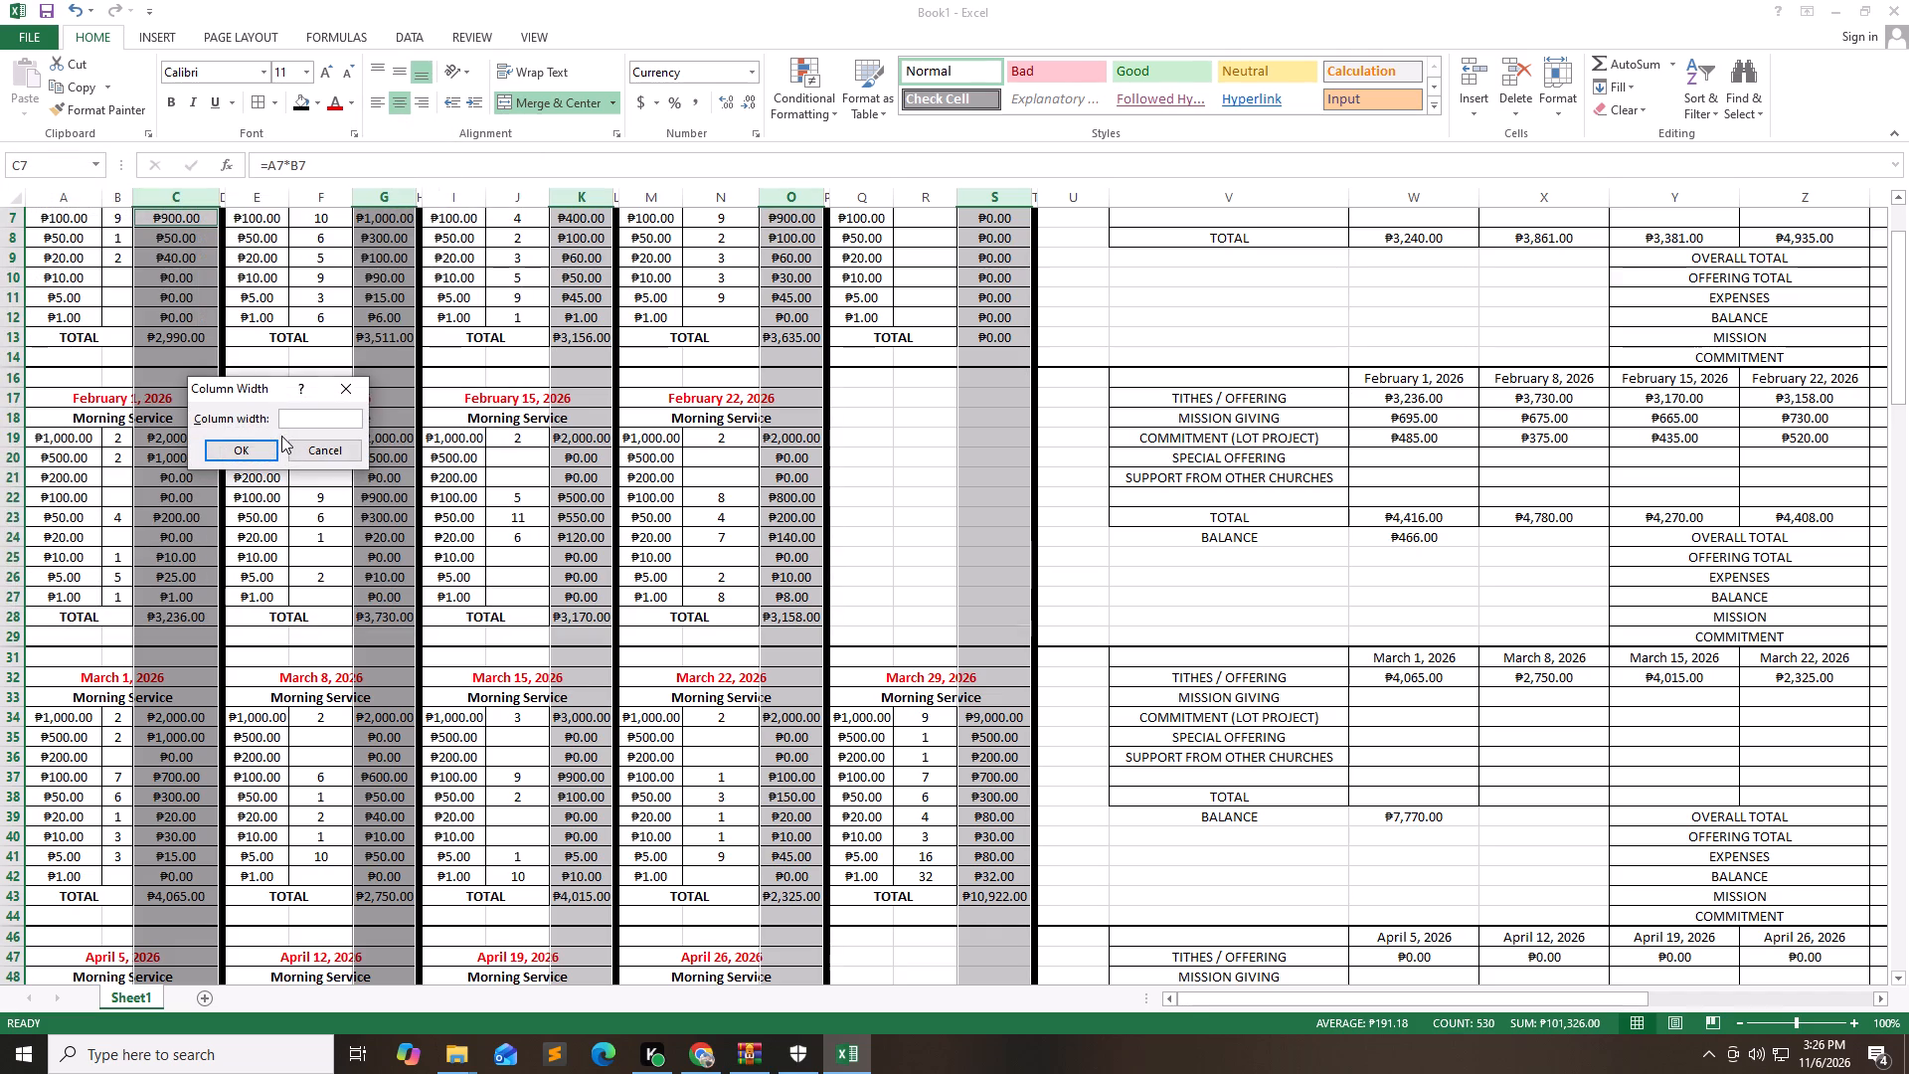
type("12")
key("Return")
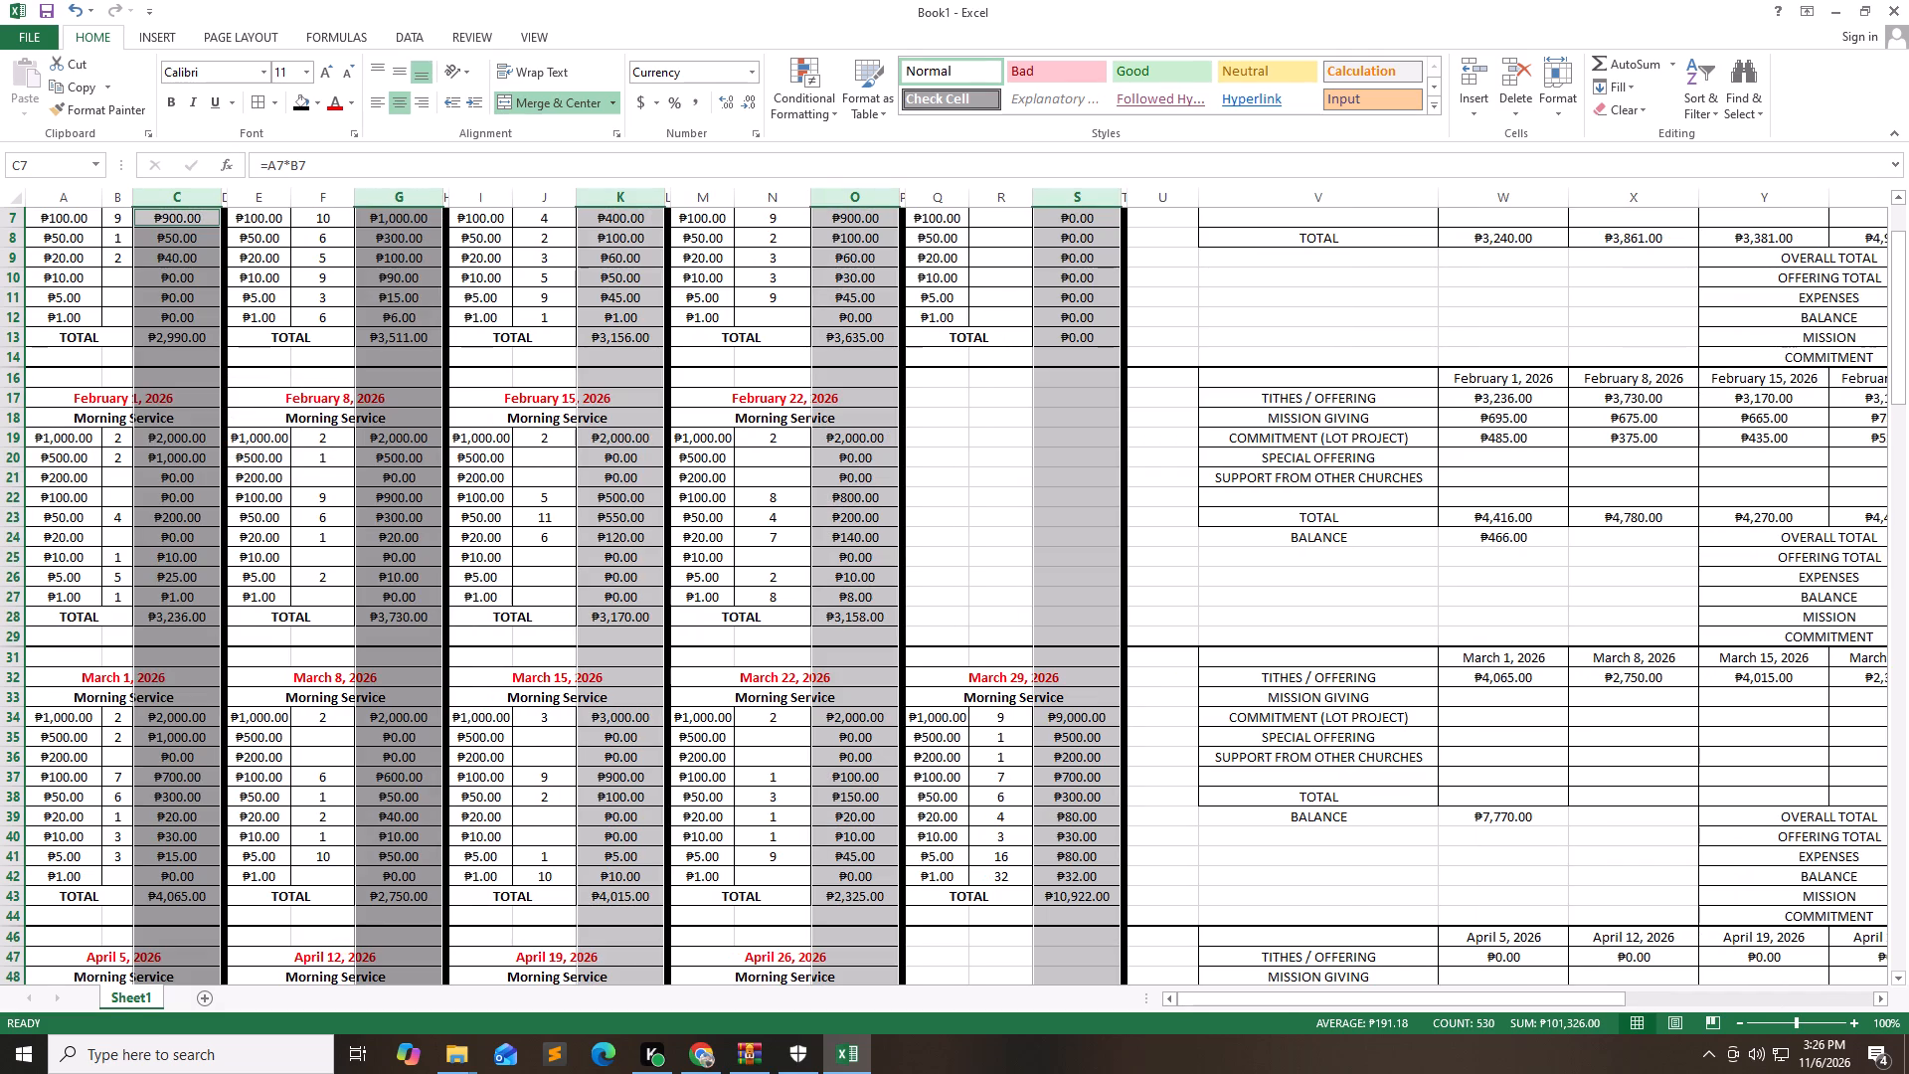
Look over the March summary block, from its weekly tithes row to the empty mission giving and special offering rows.
double_click(1157, 533)
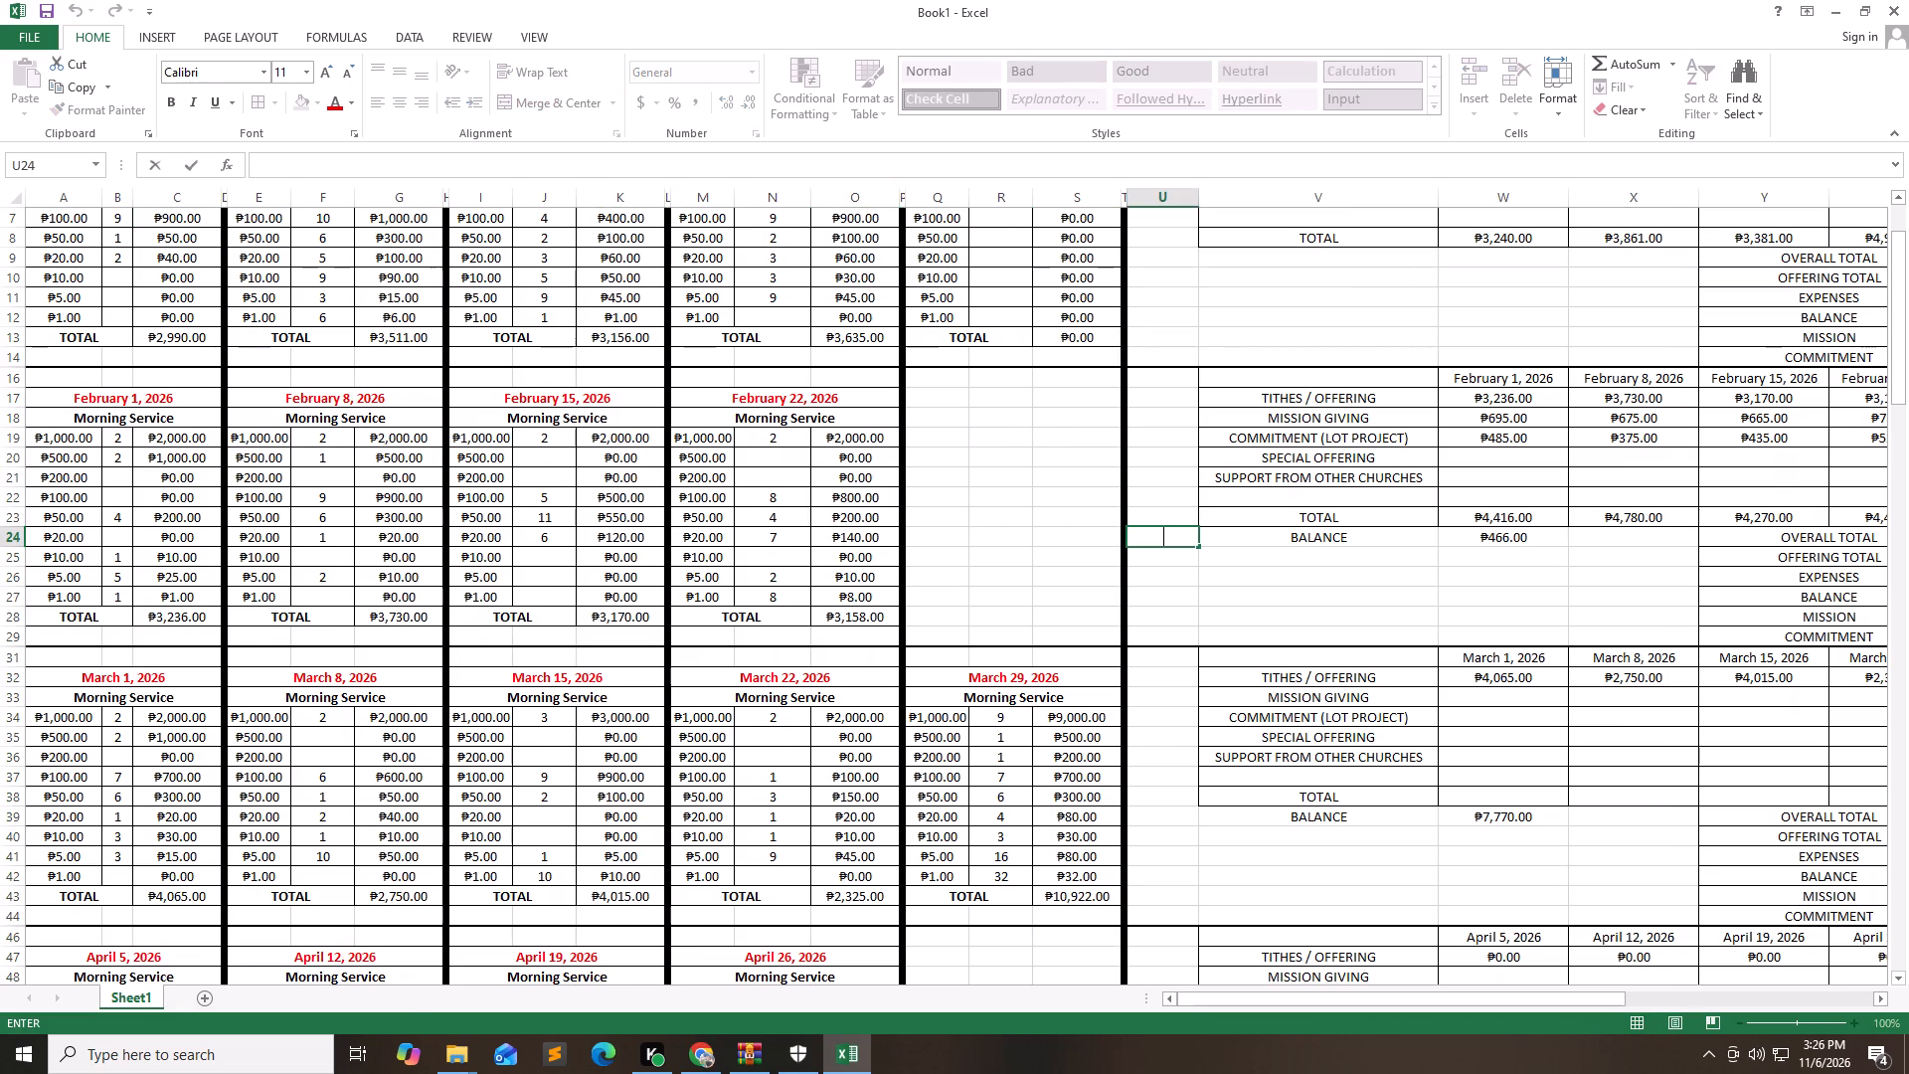
key("Right")
key("Right")
key("Down")
key("Down")
key("Down")
key("Down")
key("Down")
key("Down")
key("Down")
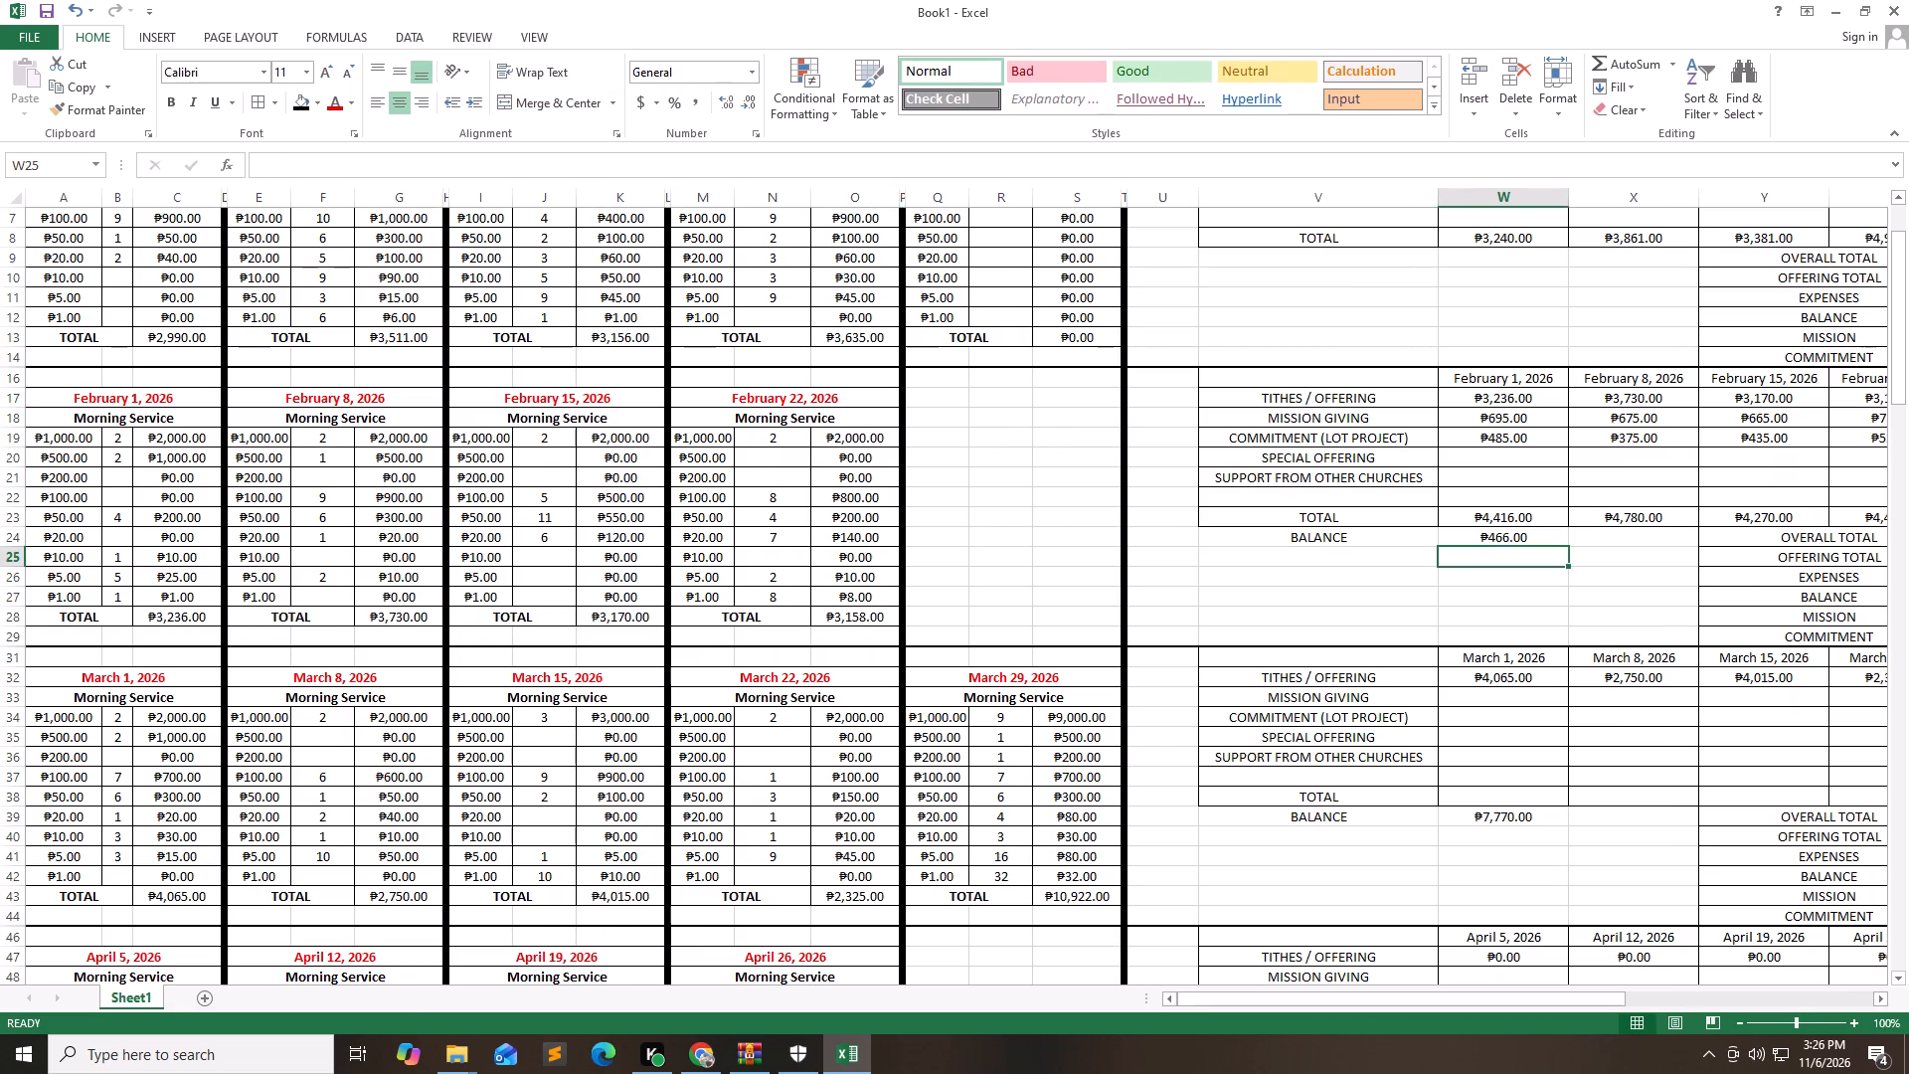
key("Right")
key("Down")
key("Right")
key("Right")
key("Right")
key("Right")
key("Right")
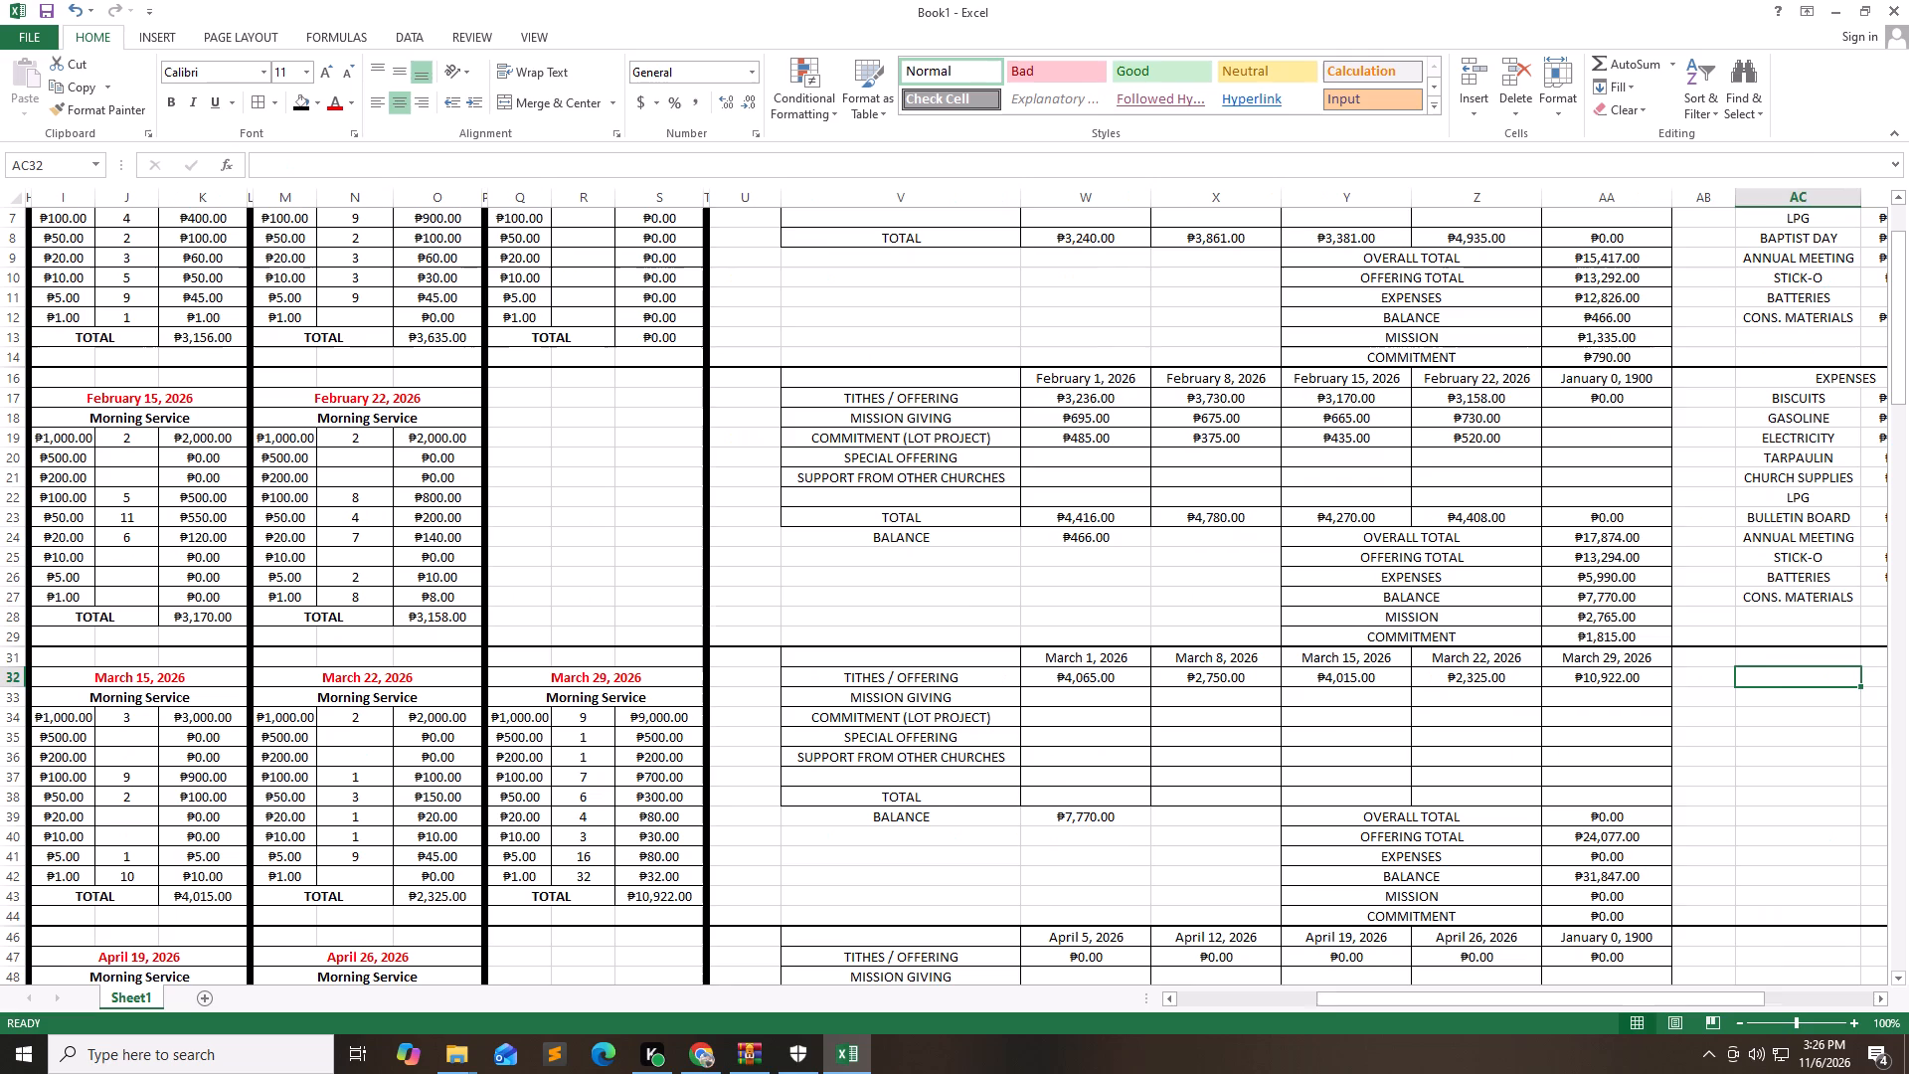
key("Left")
key("Left")
key("Left")
key("Down")
key("Down")
key("Down")
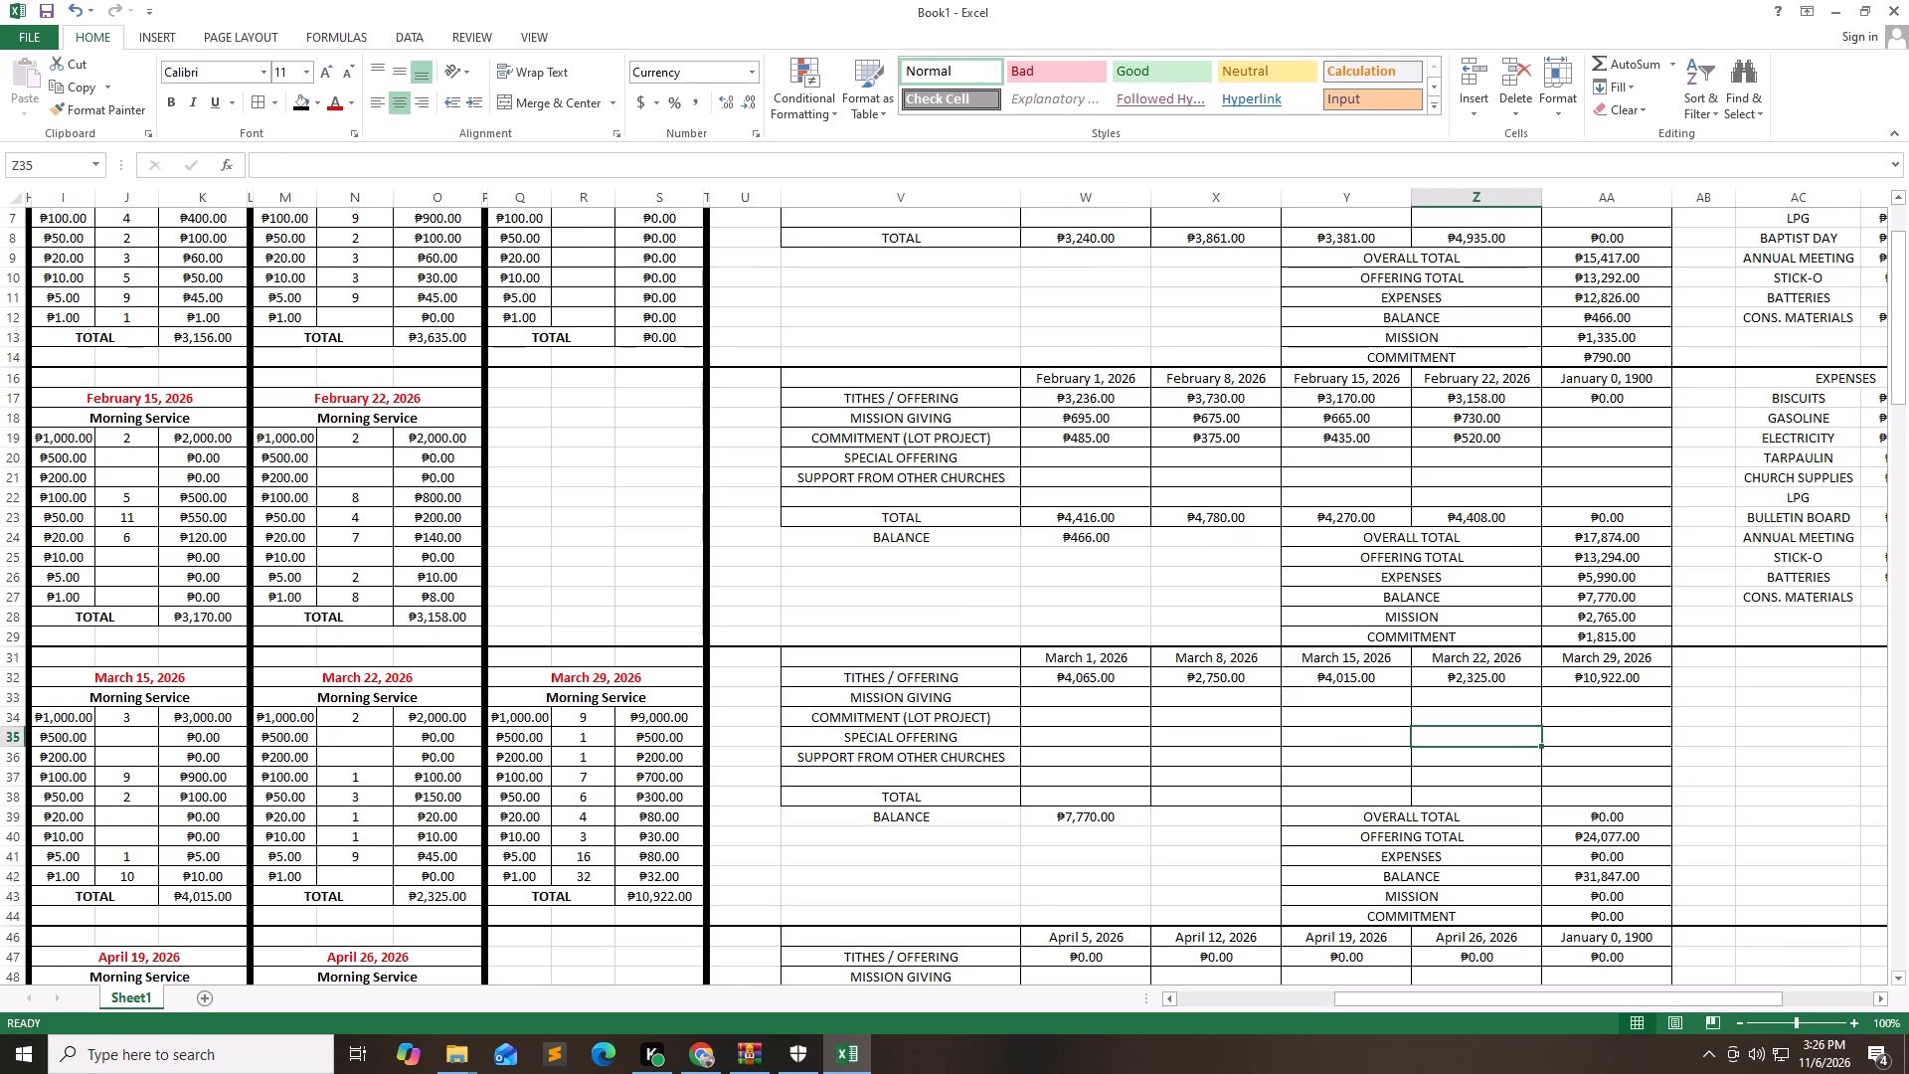
key("Up")
key("Up")
key("Left")
key("Left")
key("Left")
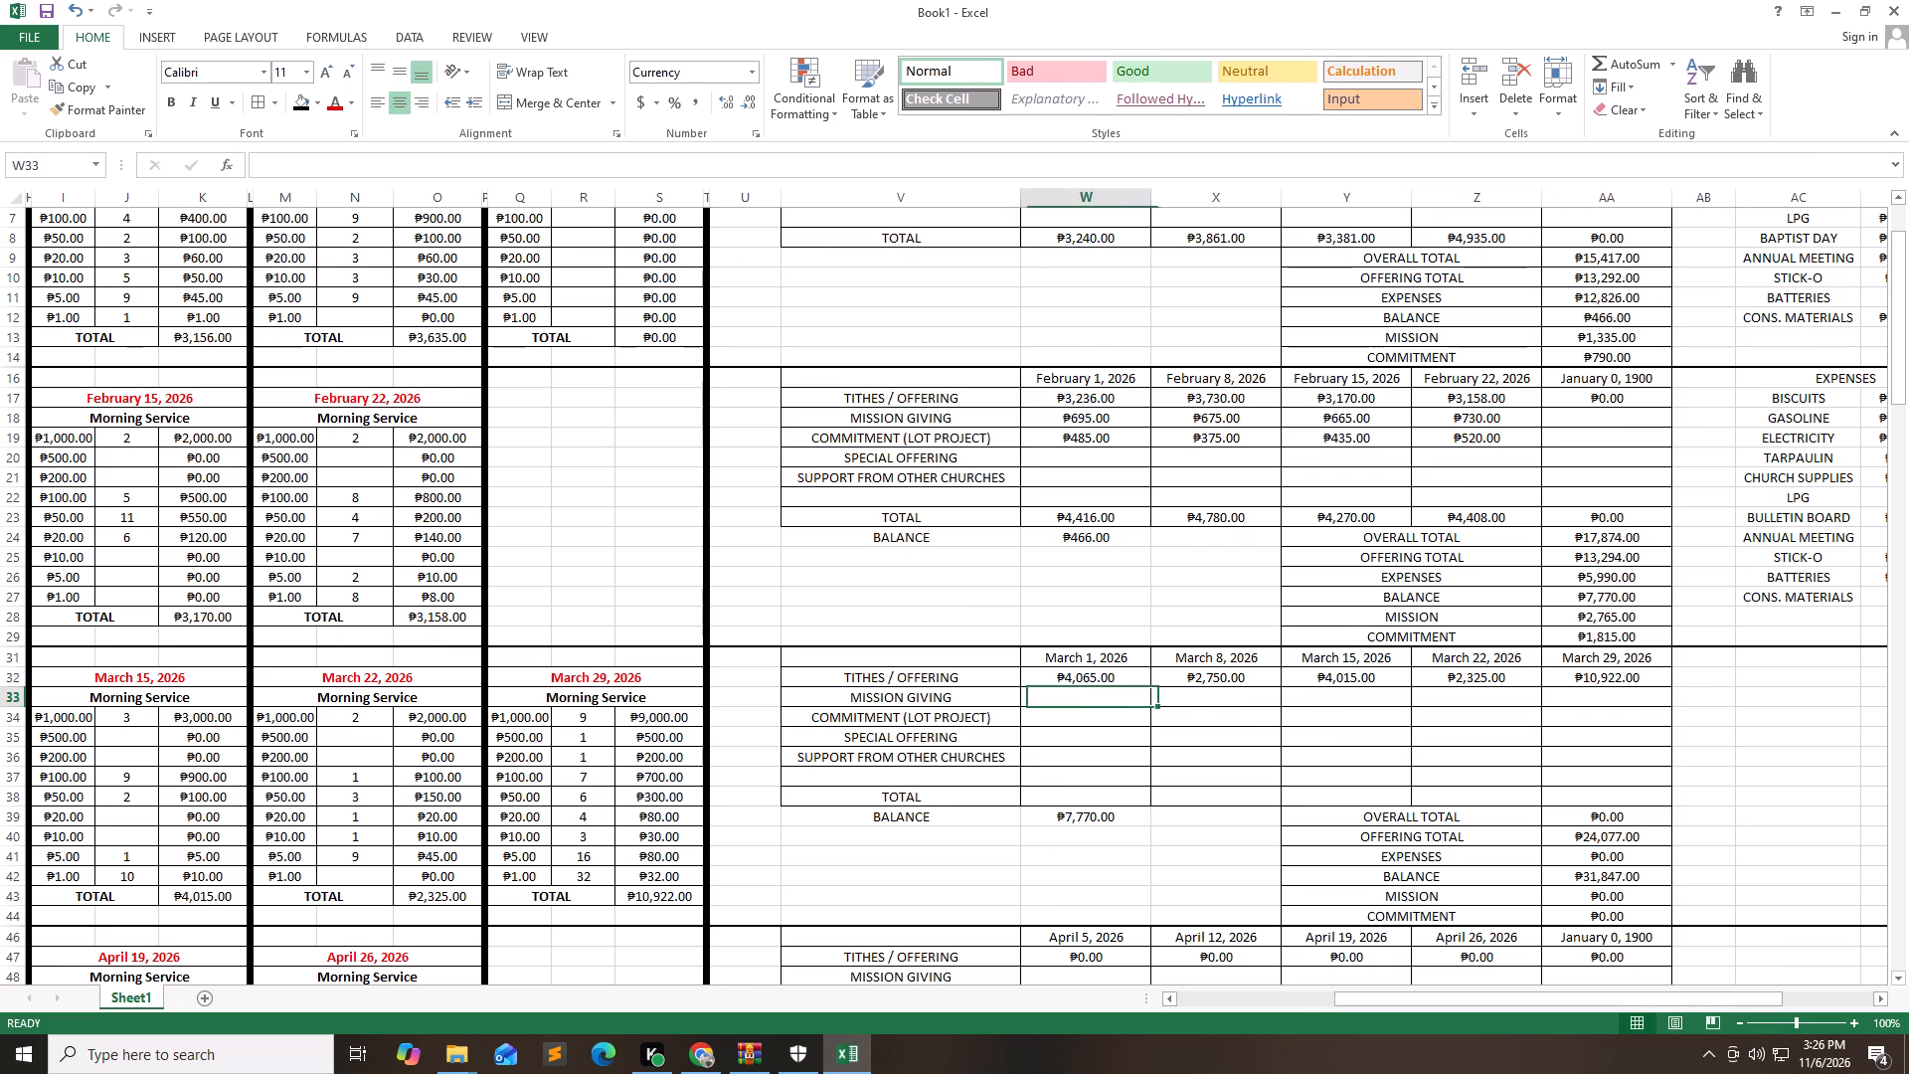
key("Left")
key("Right")
Copy February's EXPENSES heading to cell AC31 beside the March summary.
key("Right")
key("Right")
key("Right")
key("Right")
key("Right")
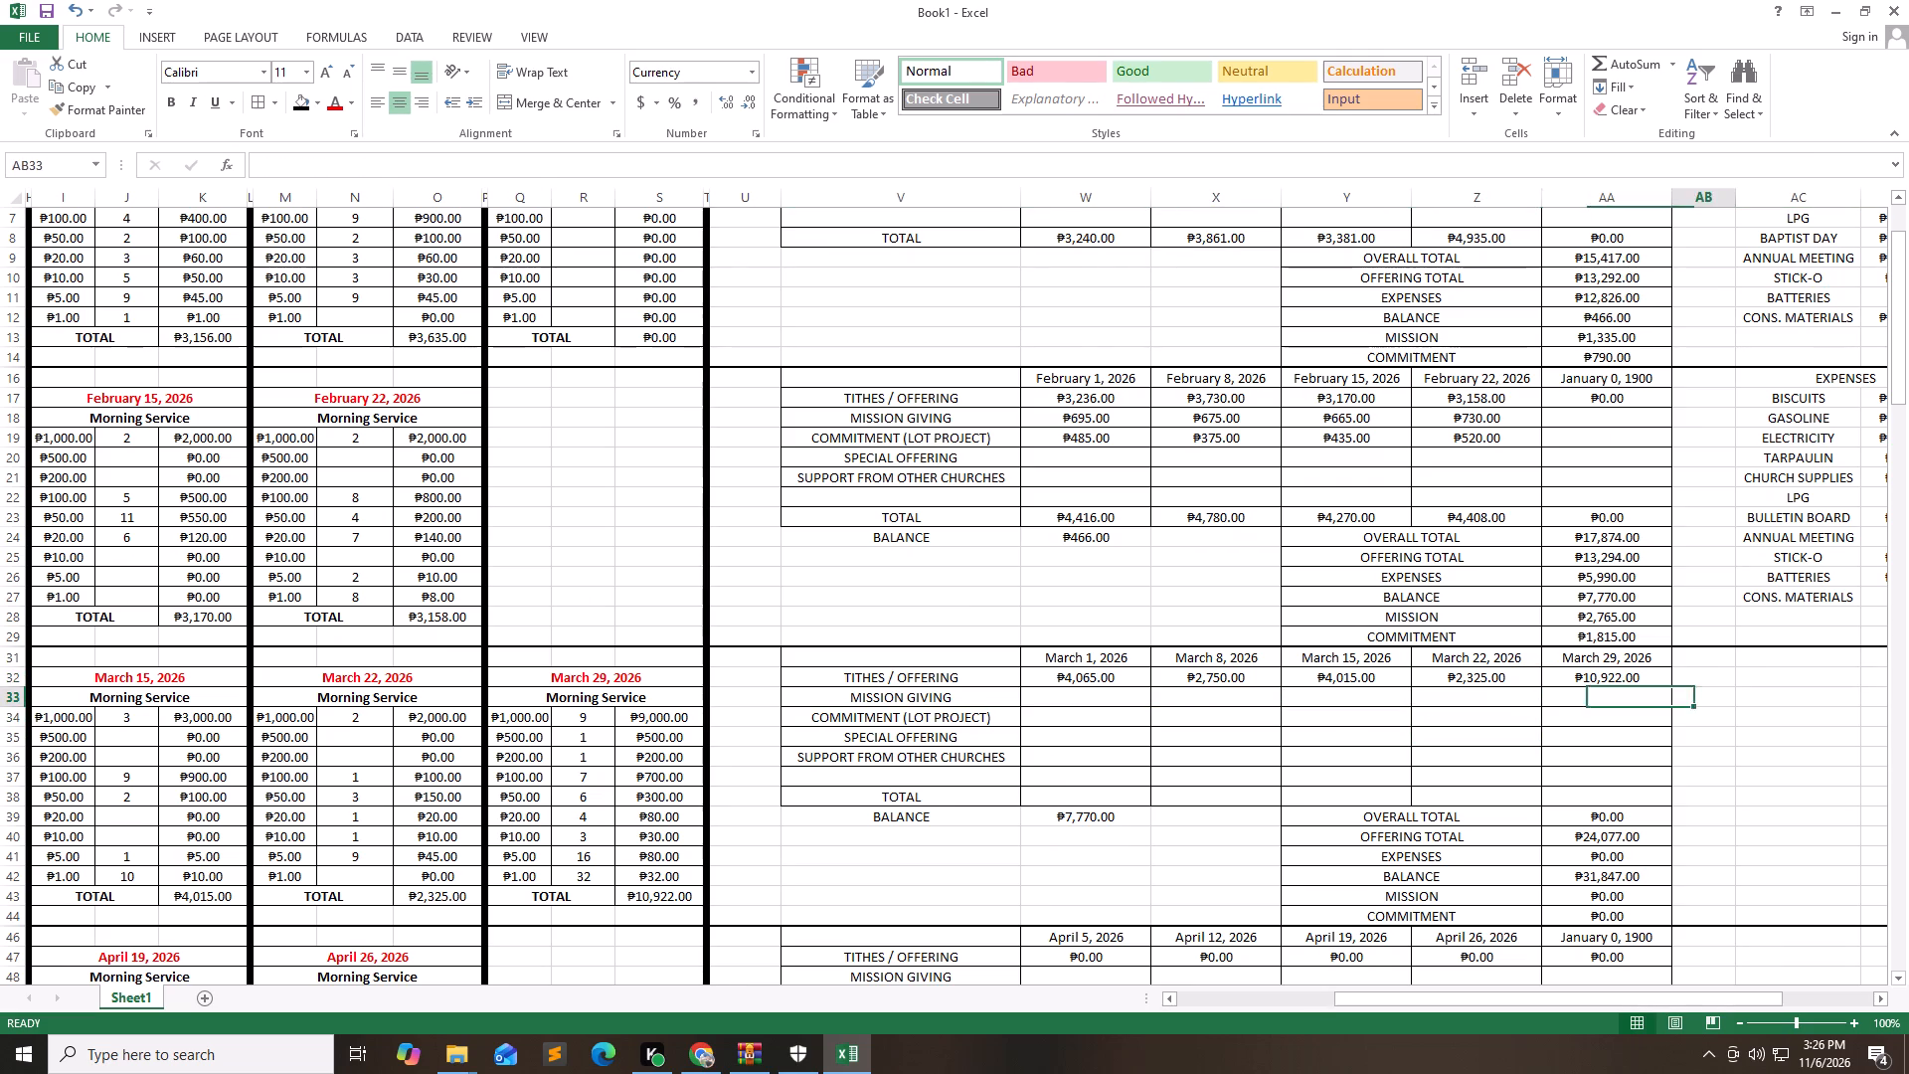
key("Right")
key("Right")
key("Up")
key("Up")
key("Up")
key("Up")
key("Up")
key("Up")
key("Up")
key("Up")
key("Up")
key("Up")
key("Up")
key("Up")
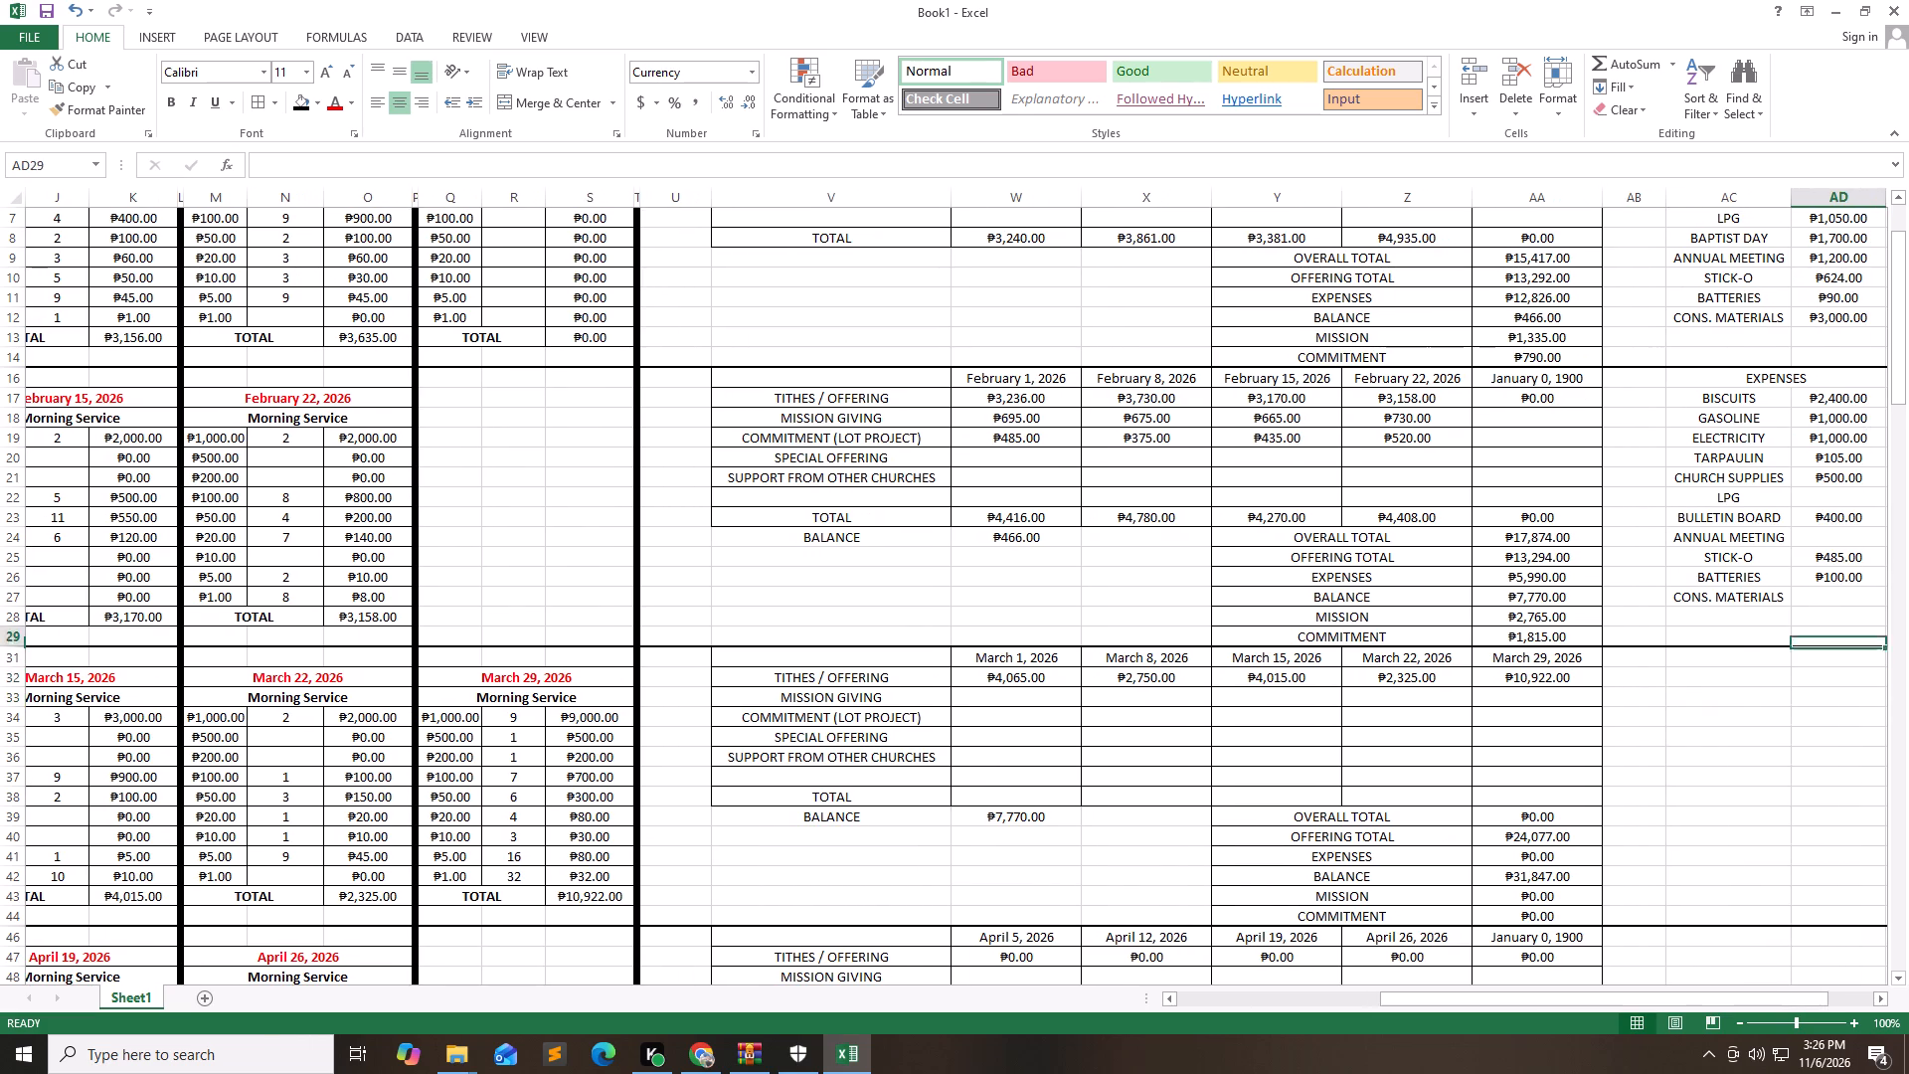
key("Up")
key("Up")
key("Up")
key("Up")
key("Up")
key("Left")
key("Right")
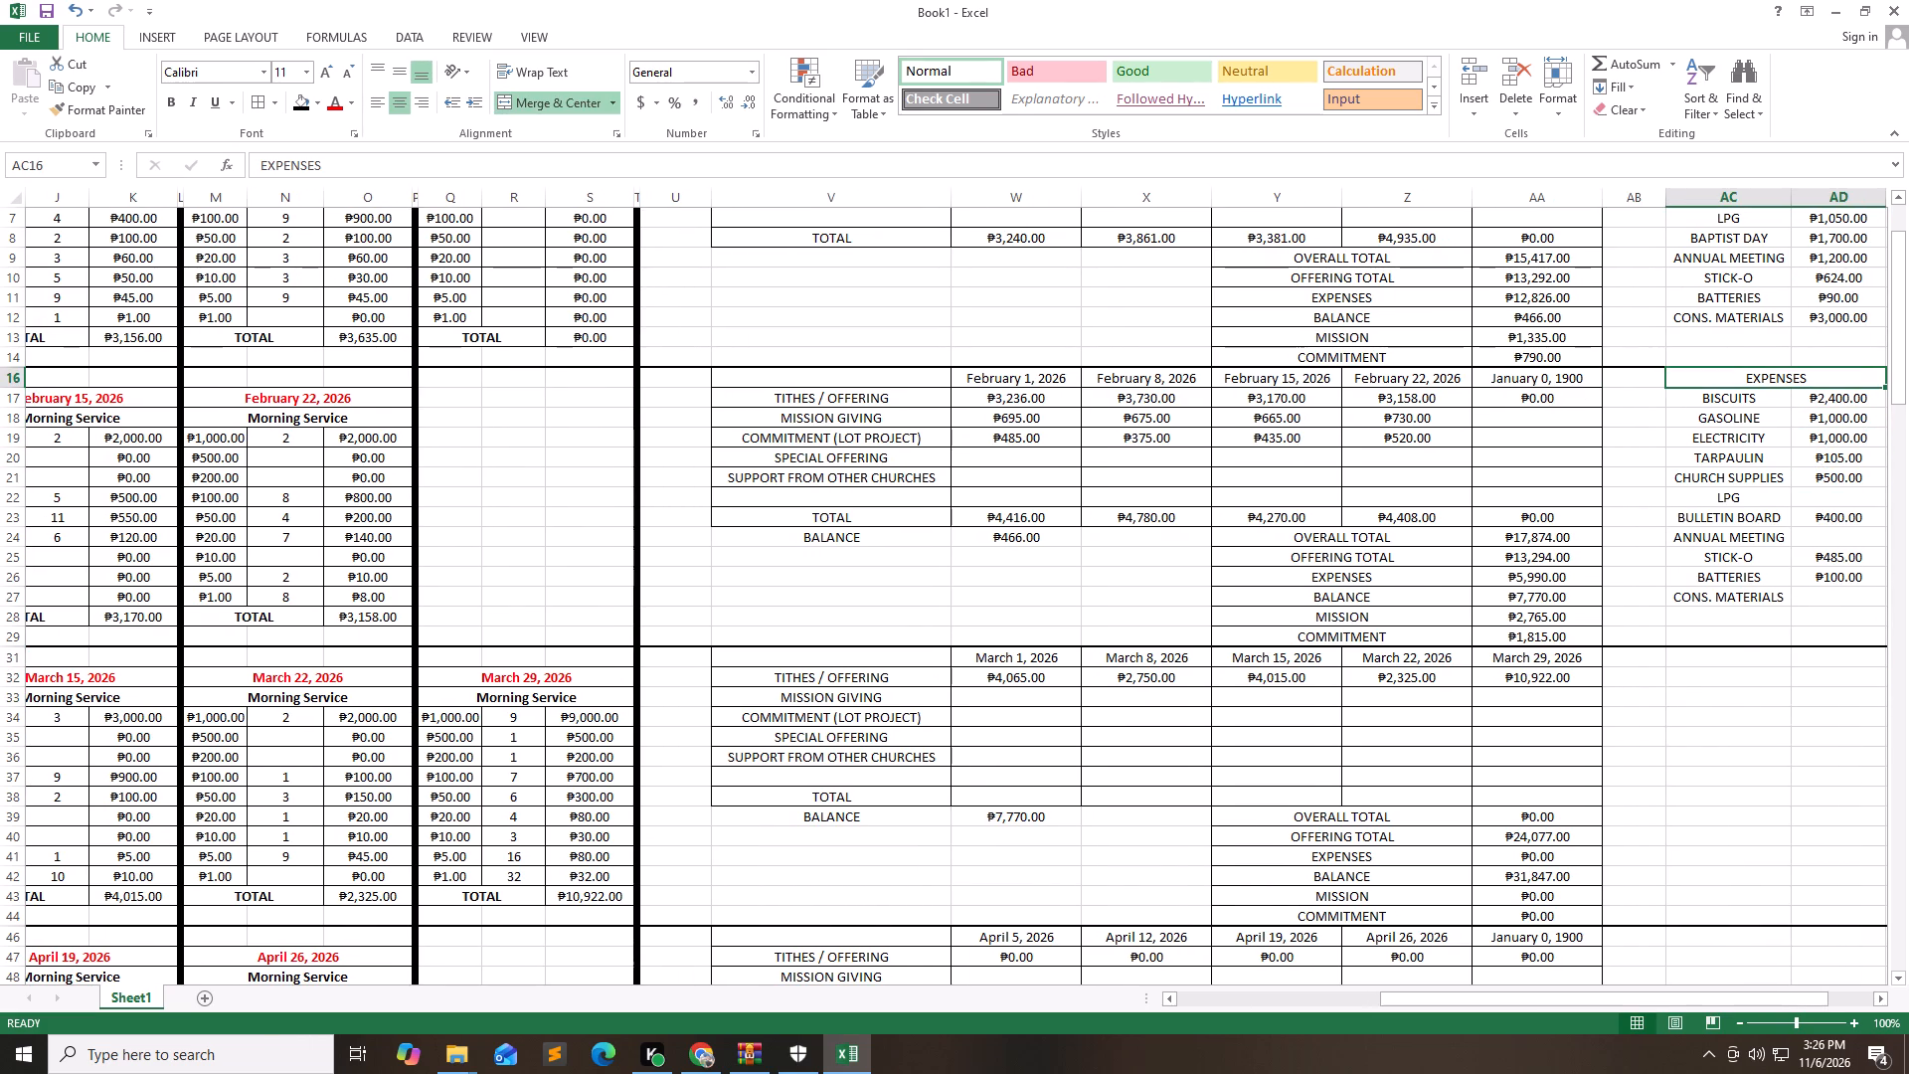
key("Down")
key("Up")
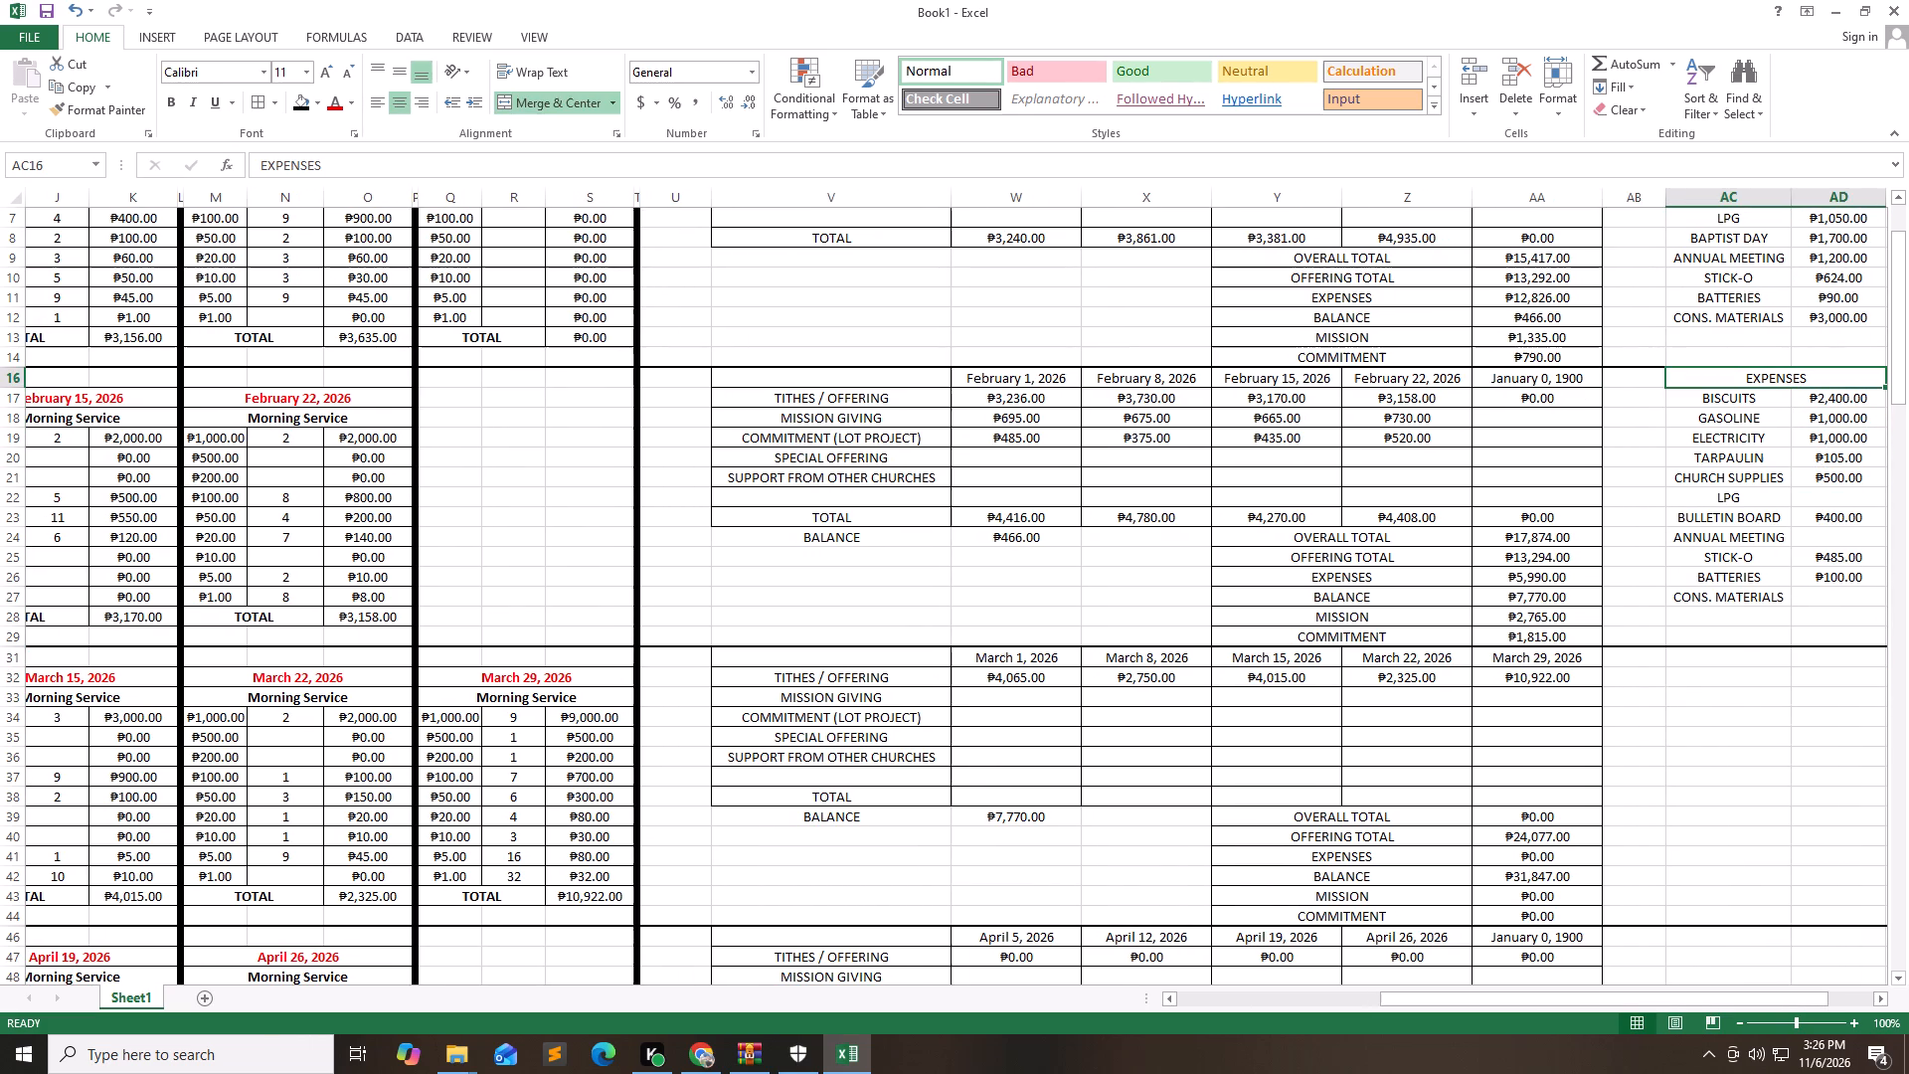
key("ctrl+c")
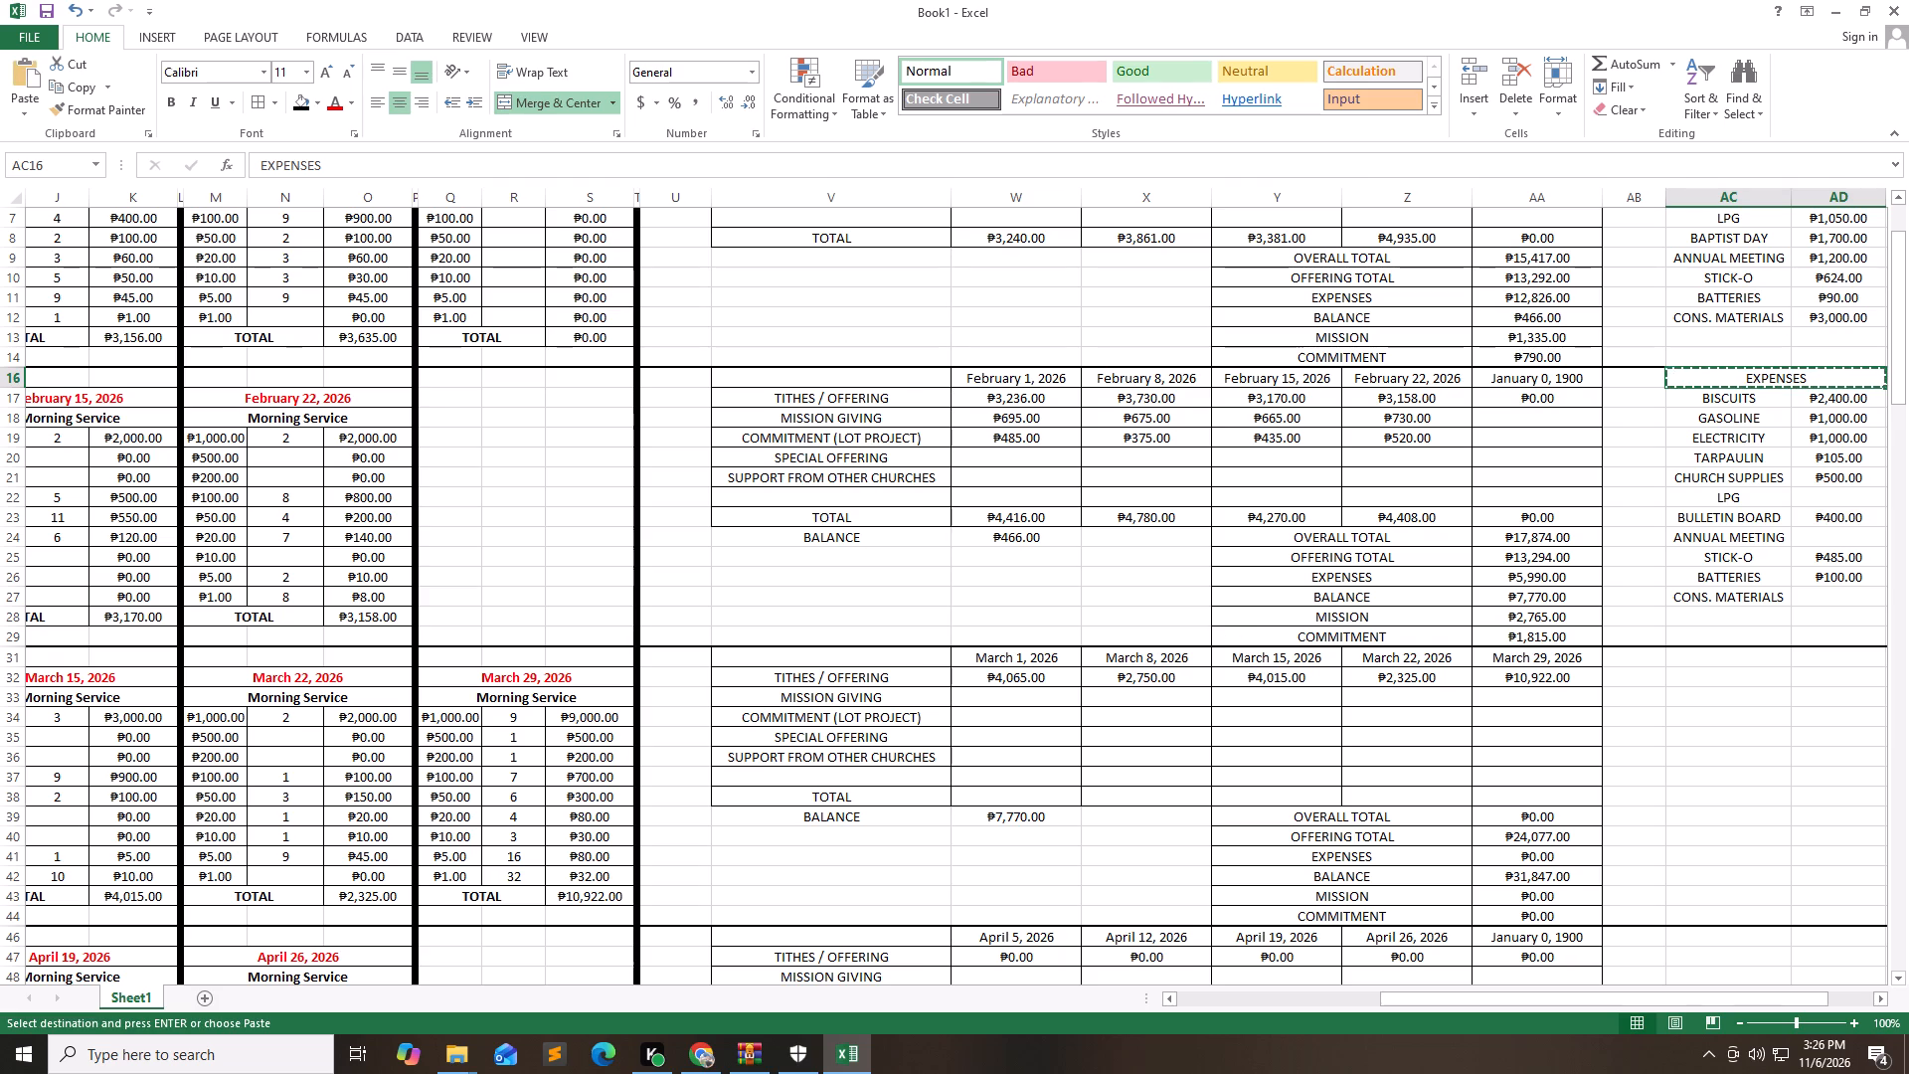
key("Down")
key("Down")
key("Down")
key("Down")
key("Down")
key("Down")
key("Down")
key("Down")
key("Down")
key("Down")
key("Down")
key("Down")
key("Down")
key("Down")
key("Down")
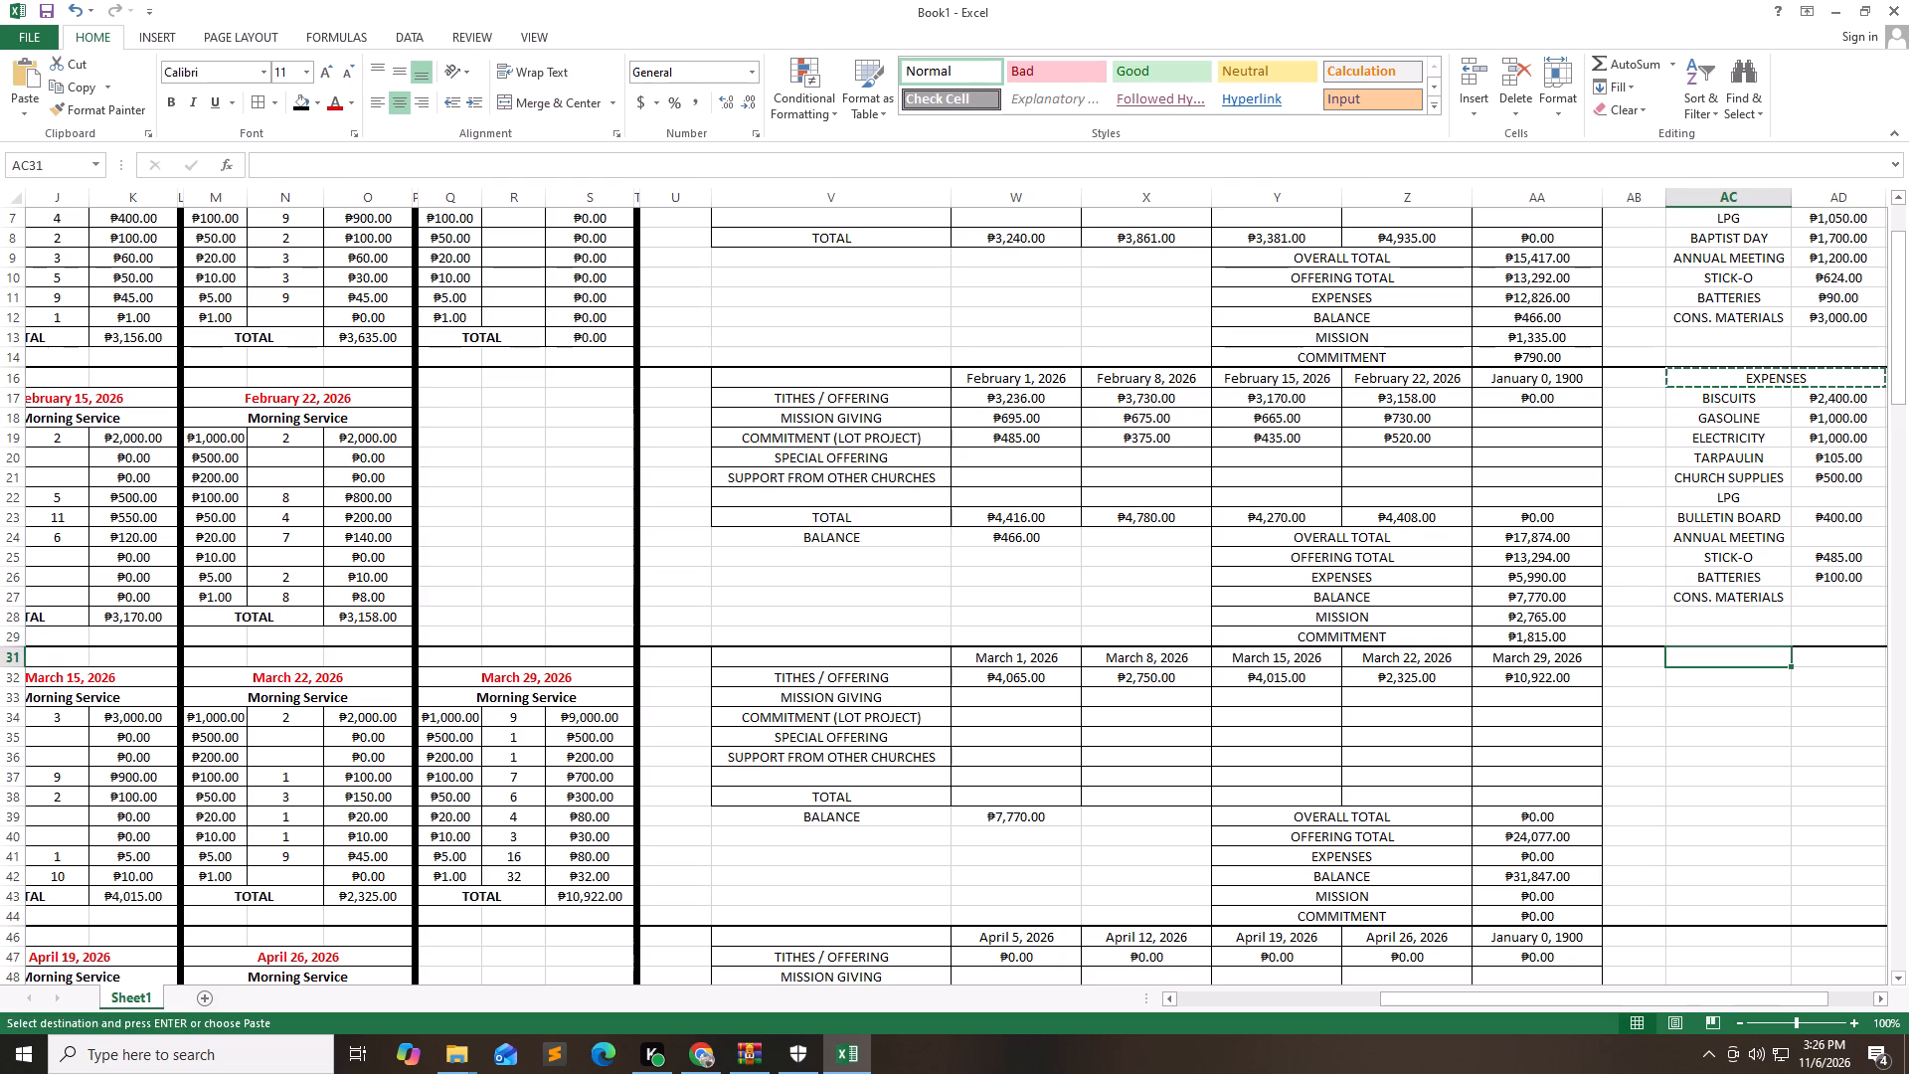
key("ctrl+v")
Copy February's expense labels, BISCUITS through CONS. MATERIALS, under March's EXPENSES heading starting at cell AC32.
key("Up")
key("Up")
key("Up")
key("Up")
key("Up")
key("Up")
key("Up")
key("Up")
key("Up")
key("Up")
key("Up")
key("Up")
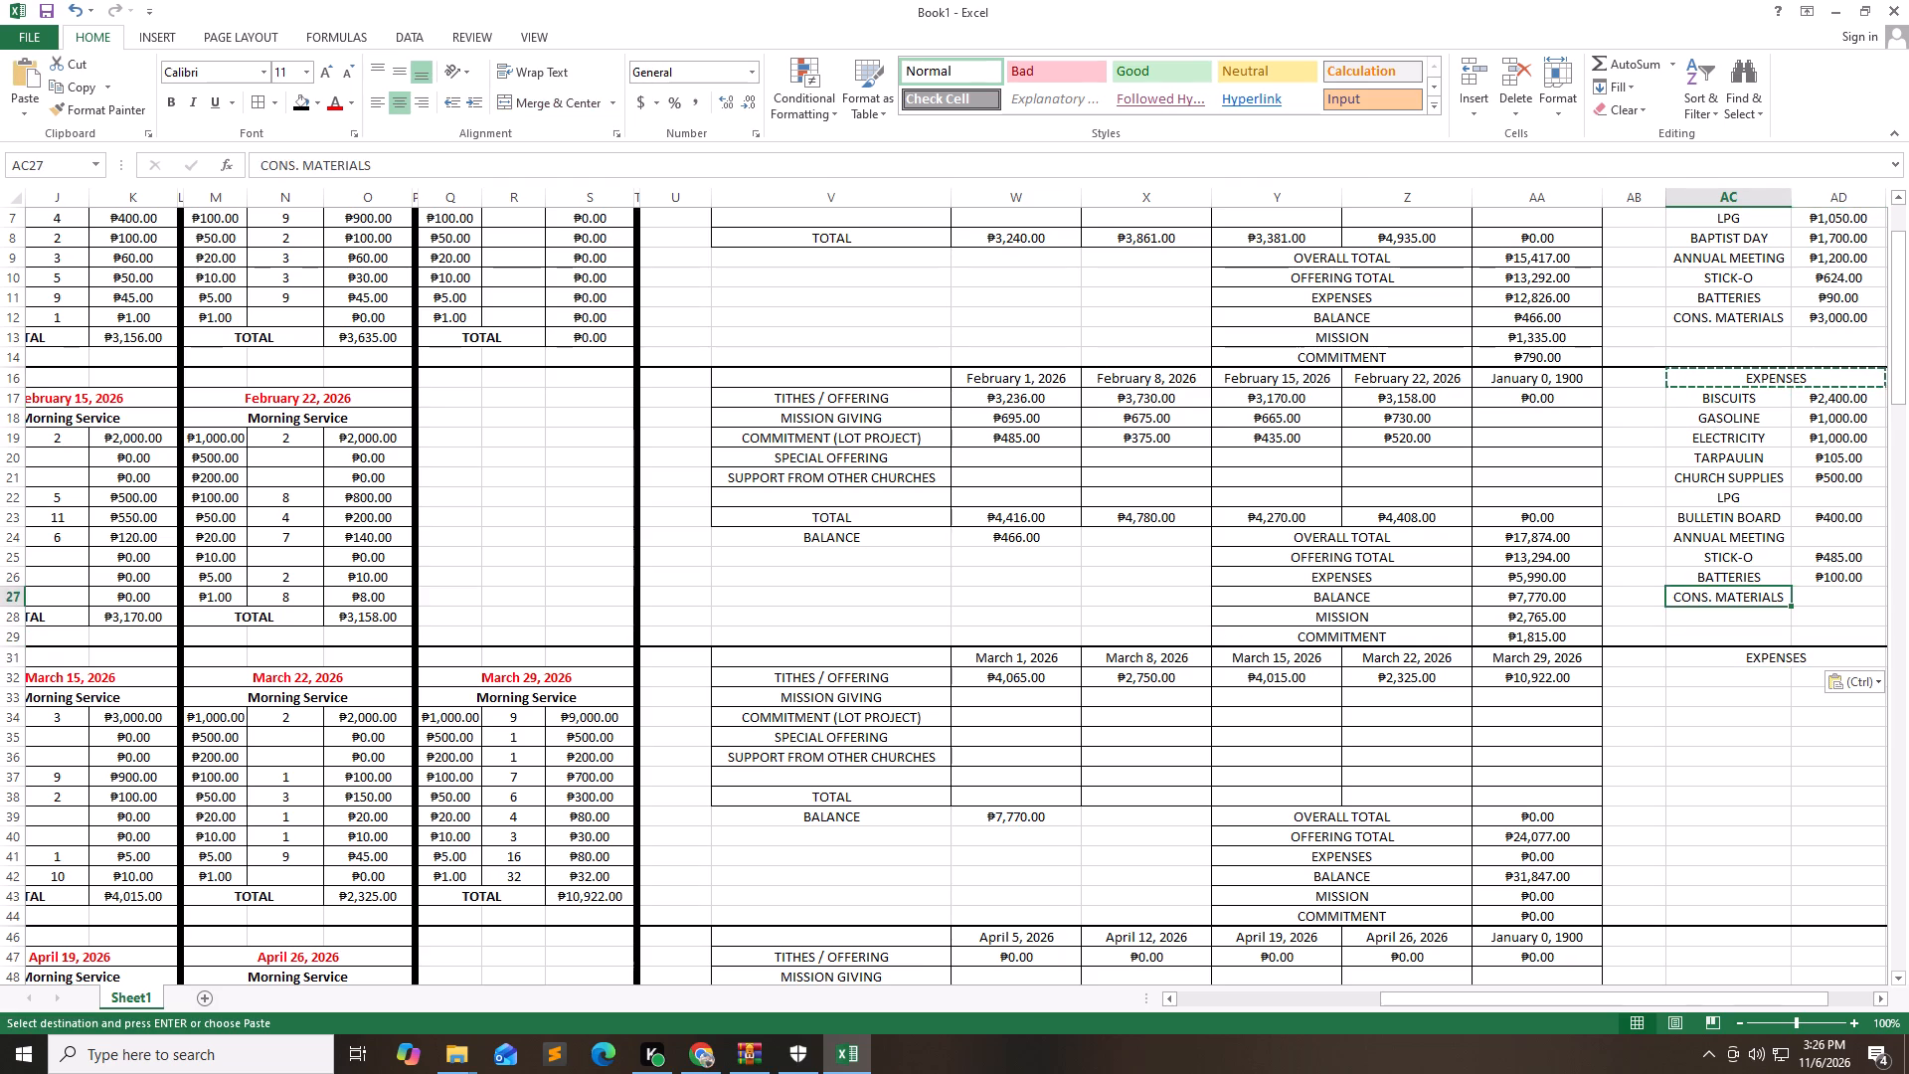
key("Up")
key("Up")
key("shift+Down")
key("shift+Down")
key("shift+Down")
key("shift+Down")
key("shift+Down")
key("shift+Down")
key("shift+Down")
key("shift+Down")
key("shift+Down")
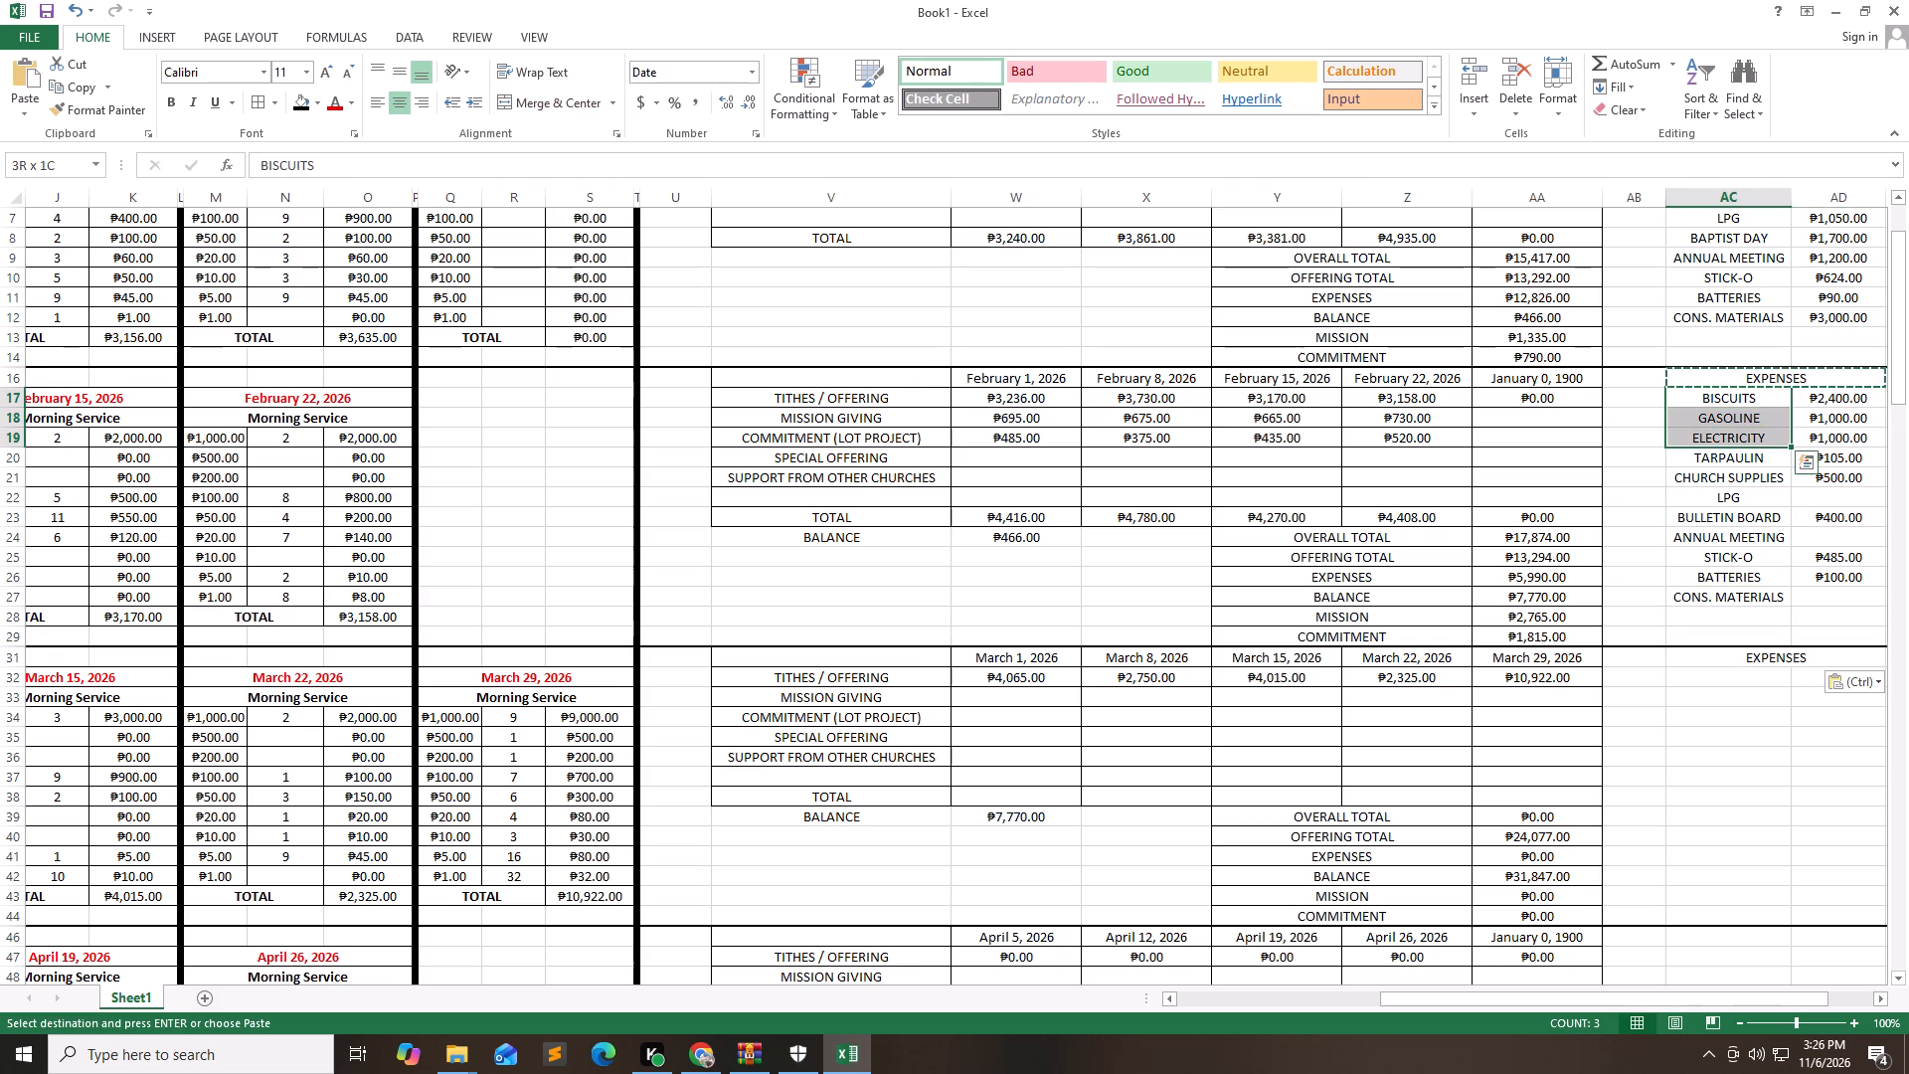
key("shift+Down")
key("ctrl+c")
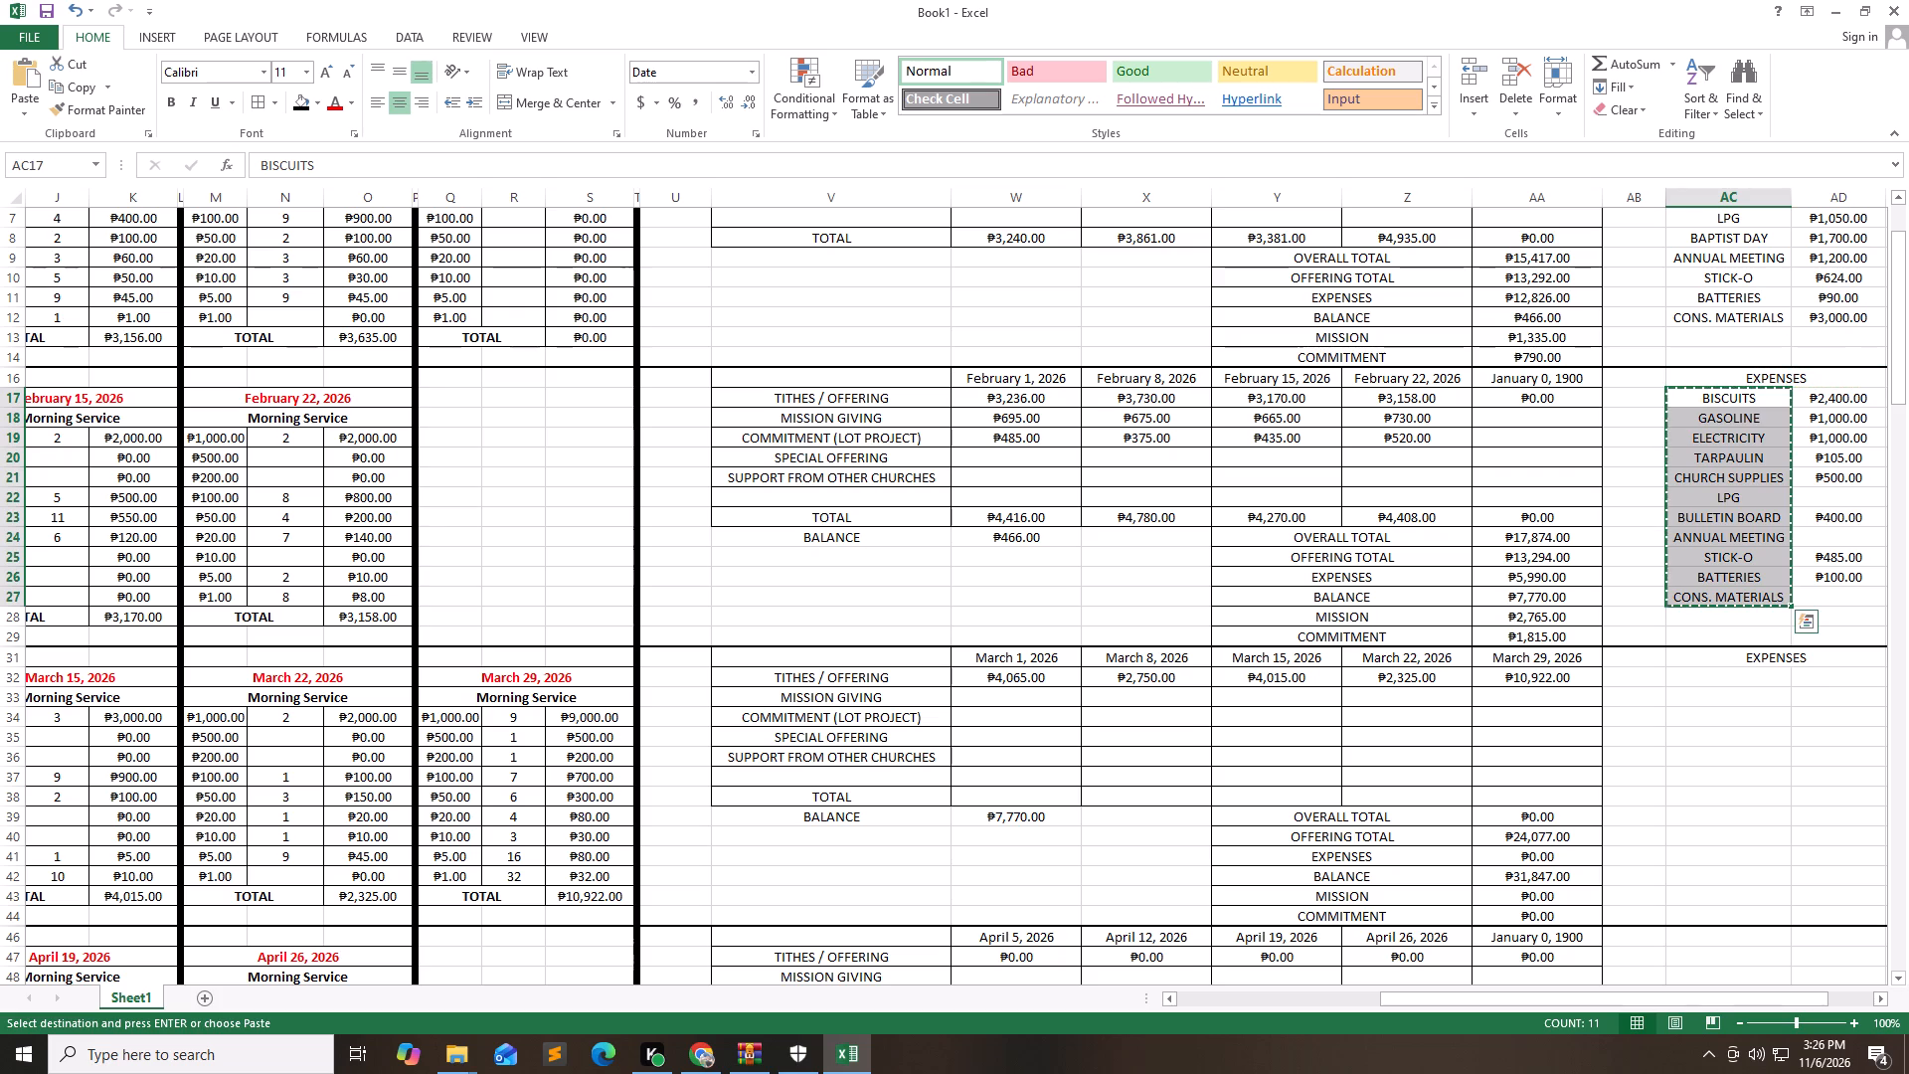
key("Down")
key("Down")
key("Down")
key("Down")
key("Down")
key("Down")
key("Down")
key("Down")
key("Down")
key("Down")
key("Down")
key("Down")
key("Down")
key("Down")
key("Down")
key("Down")
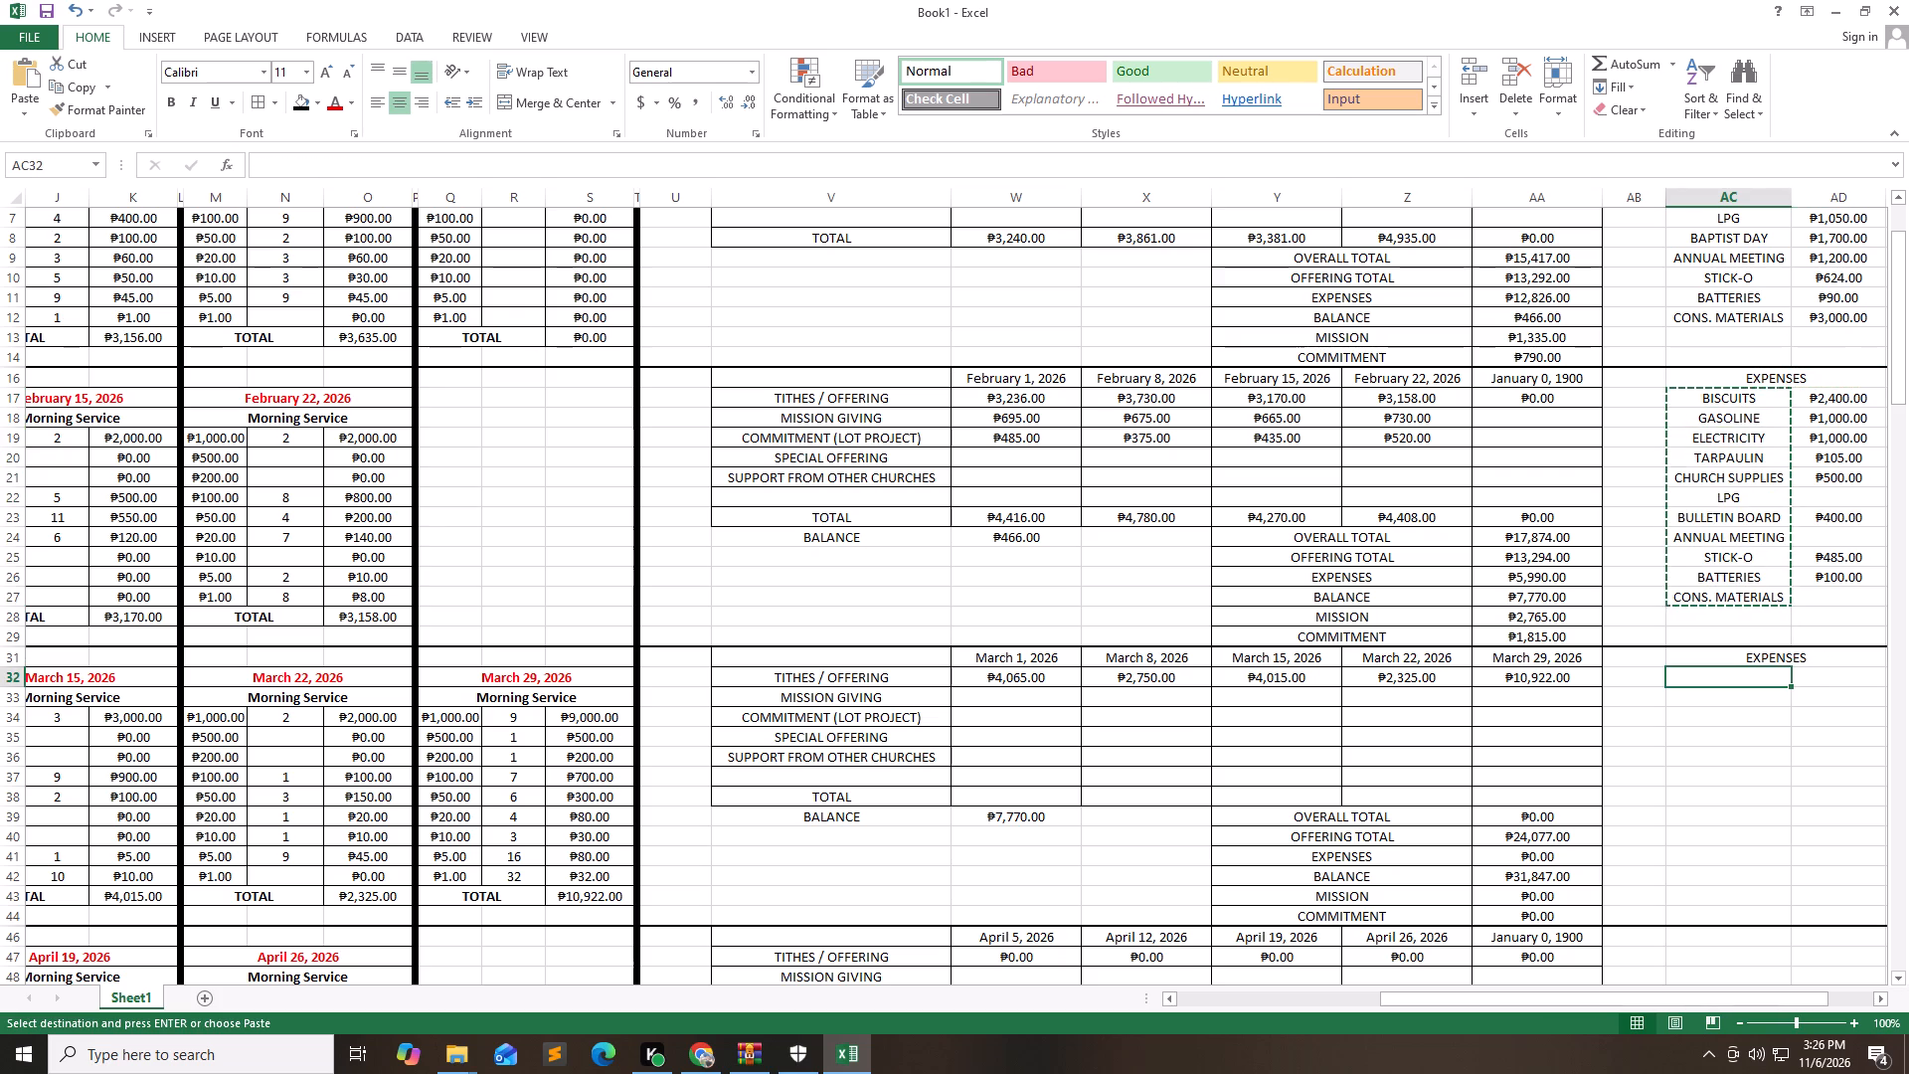
key("ctrl+v")
key("Down")
key("Right")
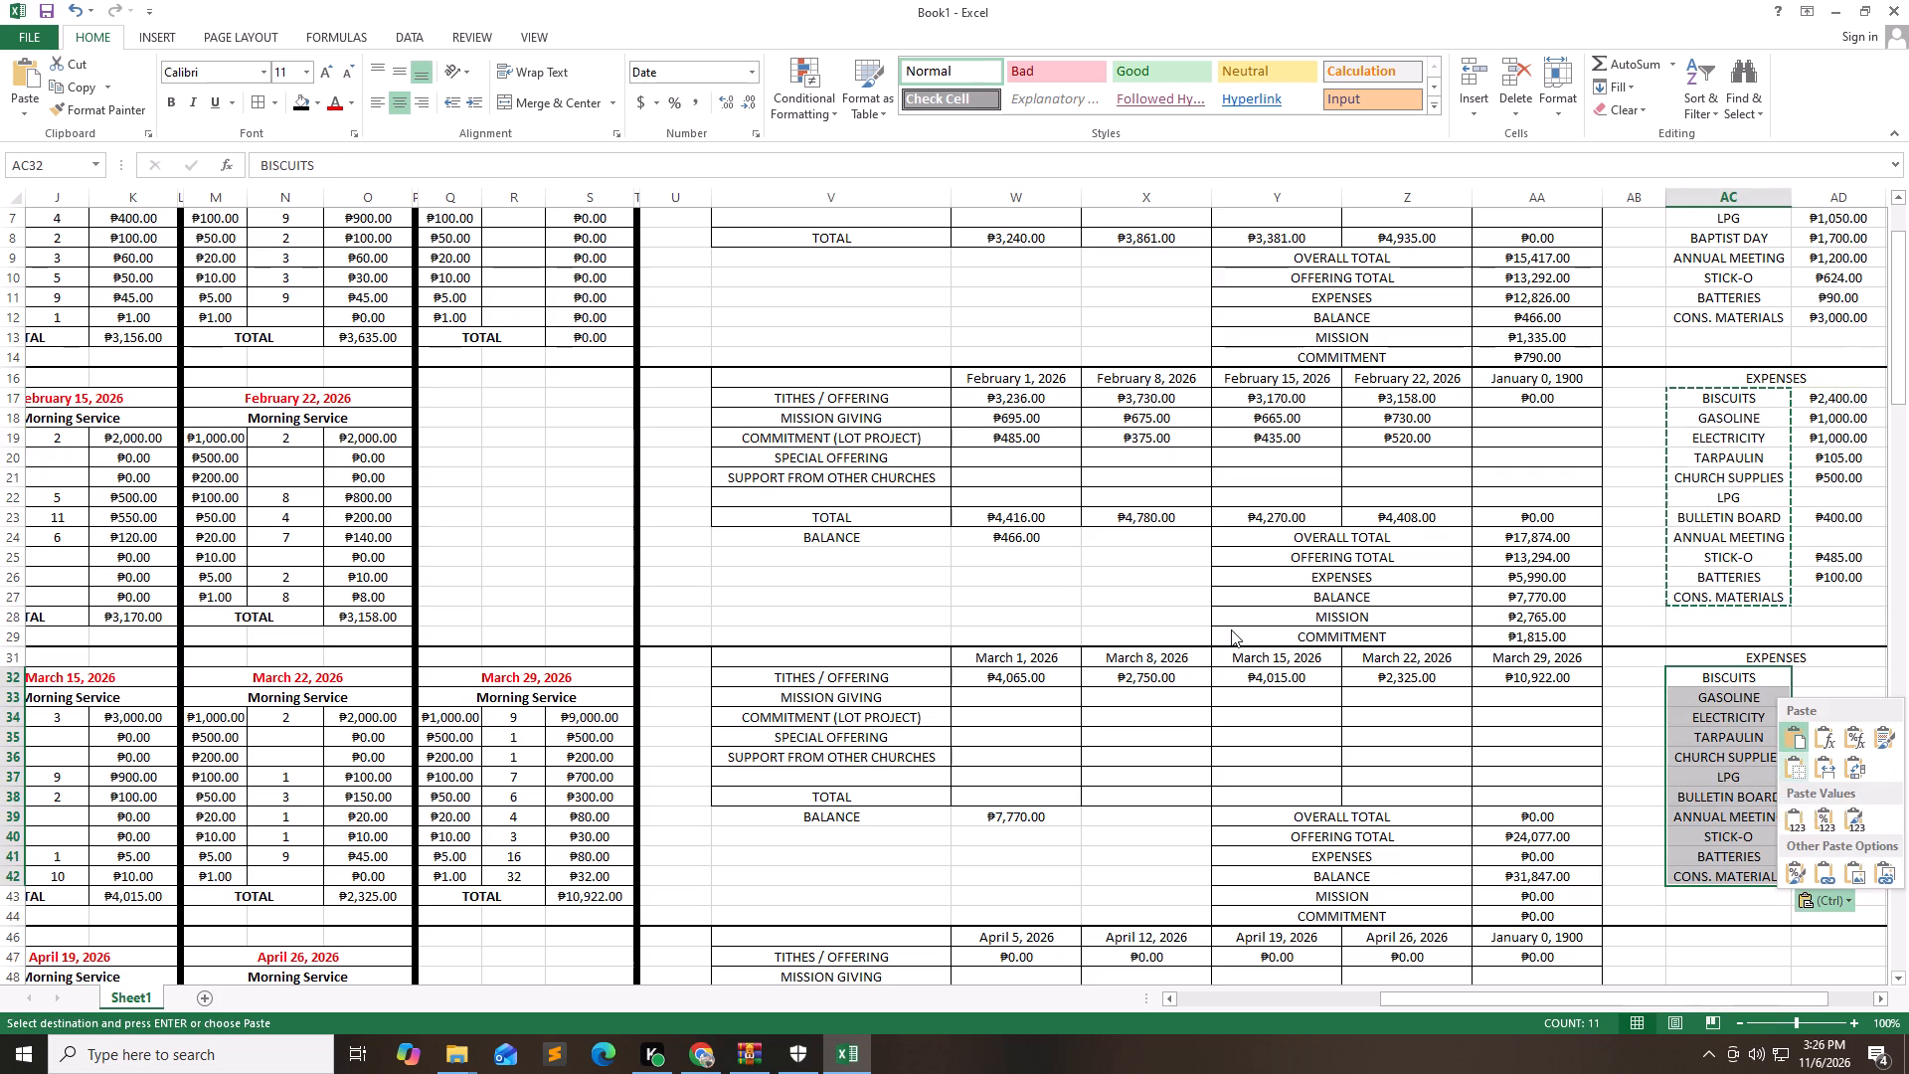
key("Up")
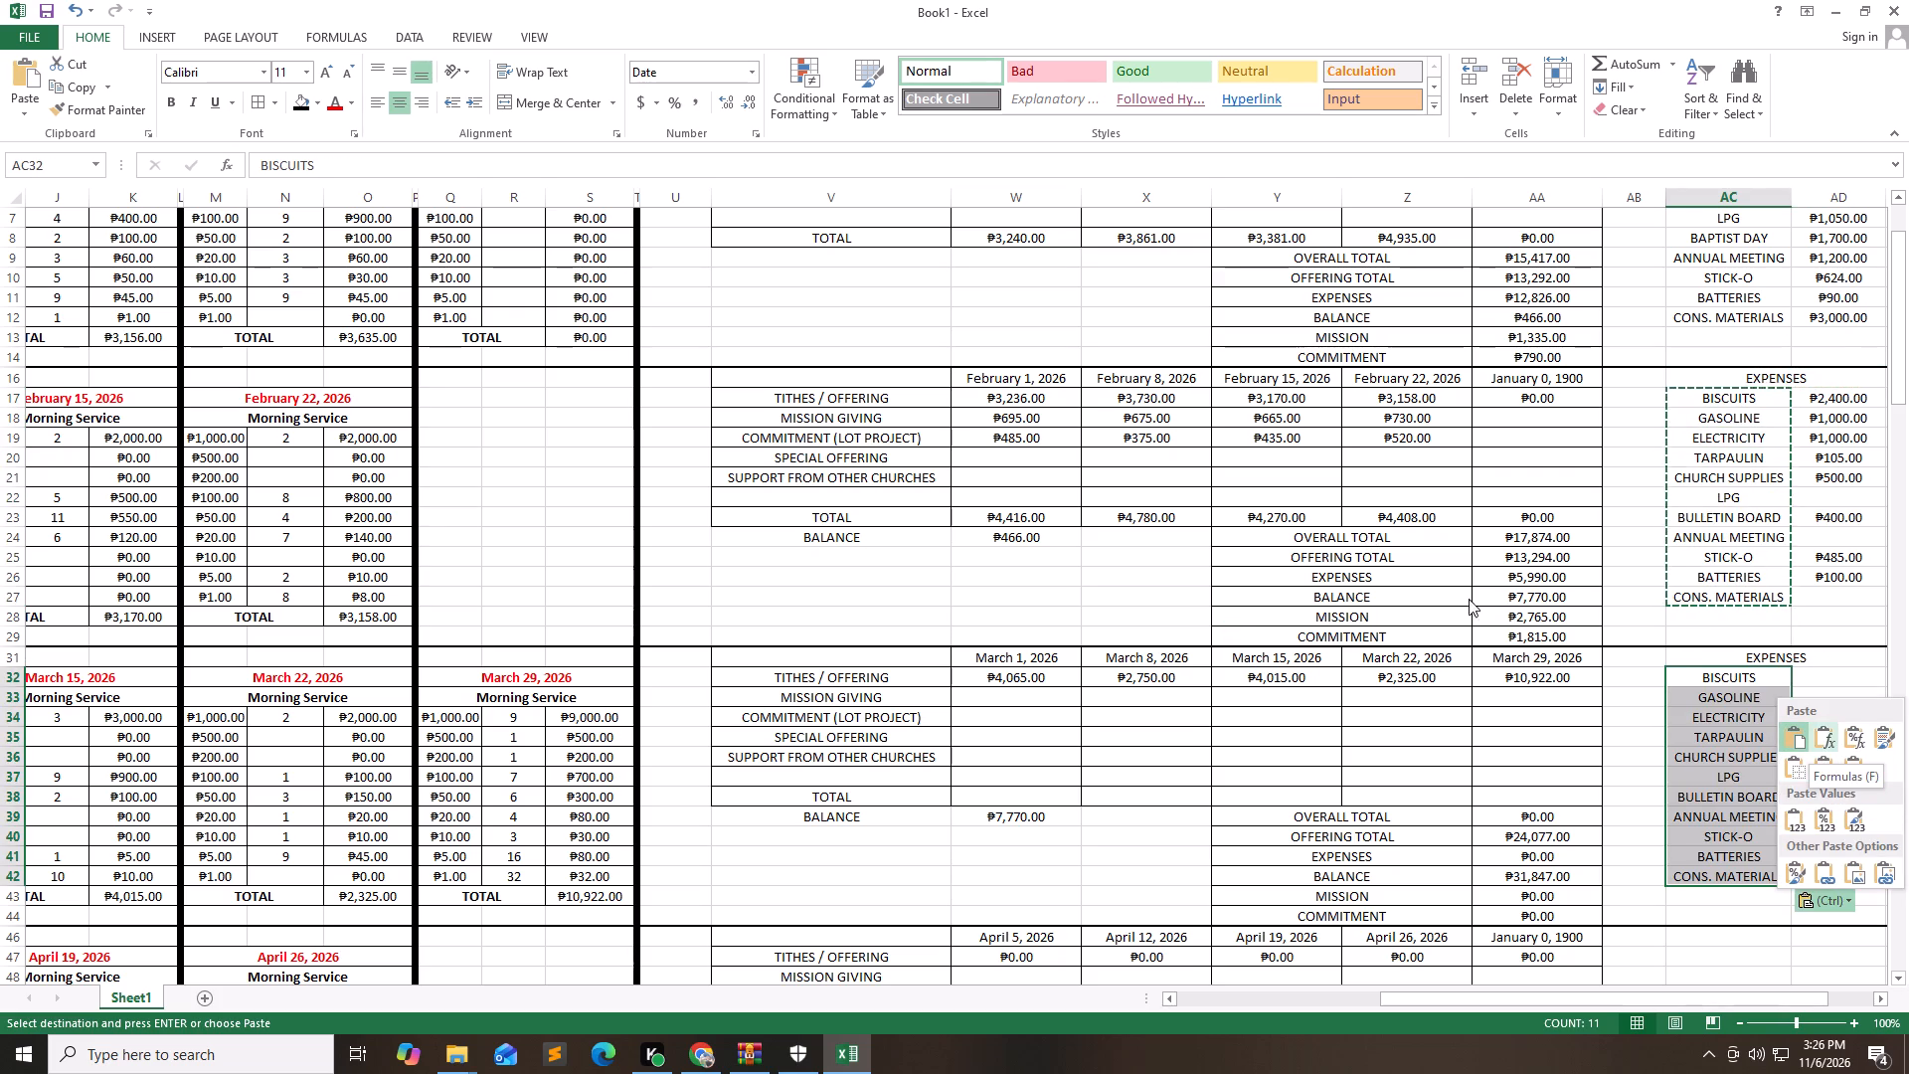
Enter March's expense amounts from cell AD32 down: BISCUITS 2500, GASOLINE 1000, ELECTRICITY 1000, TARPAULIN 150 and CHURCH SUPPLIES 600.
left_click(1827, 680)
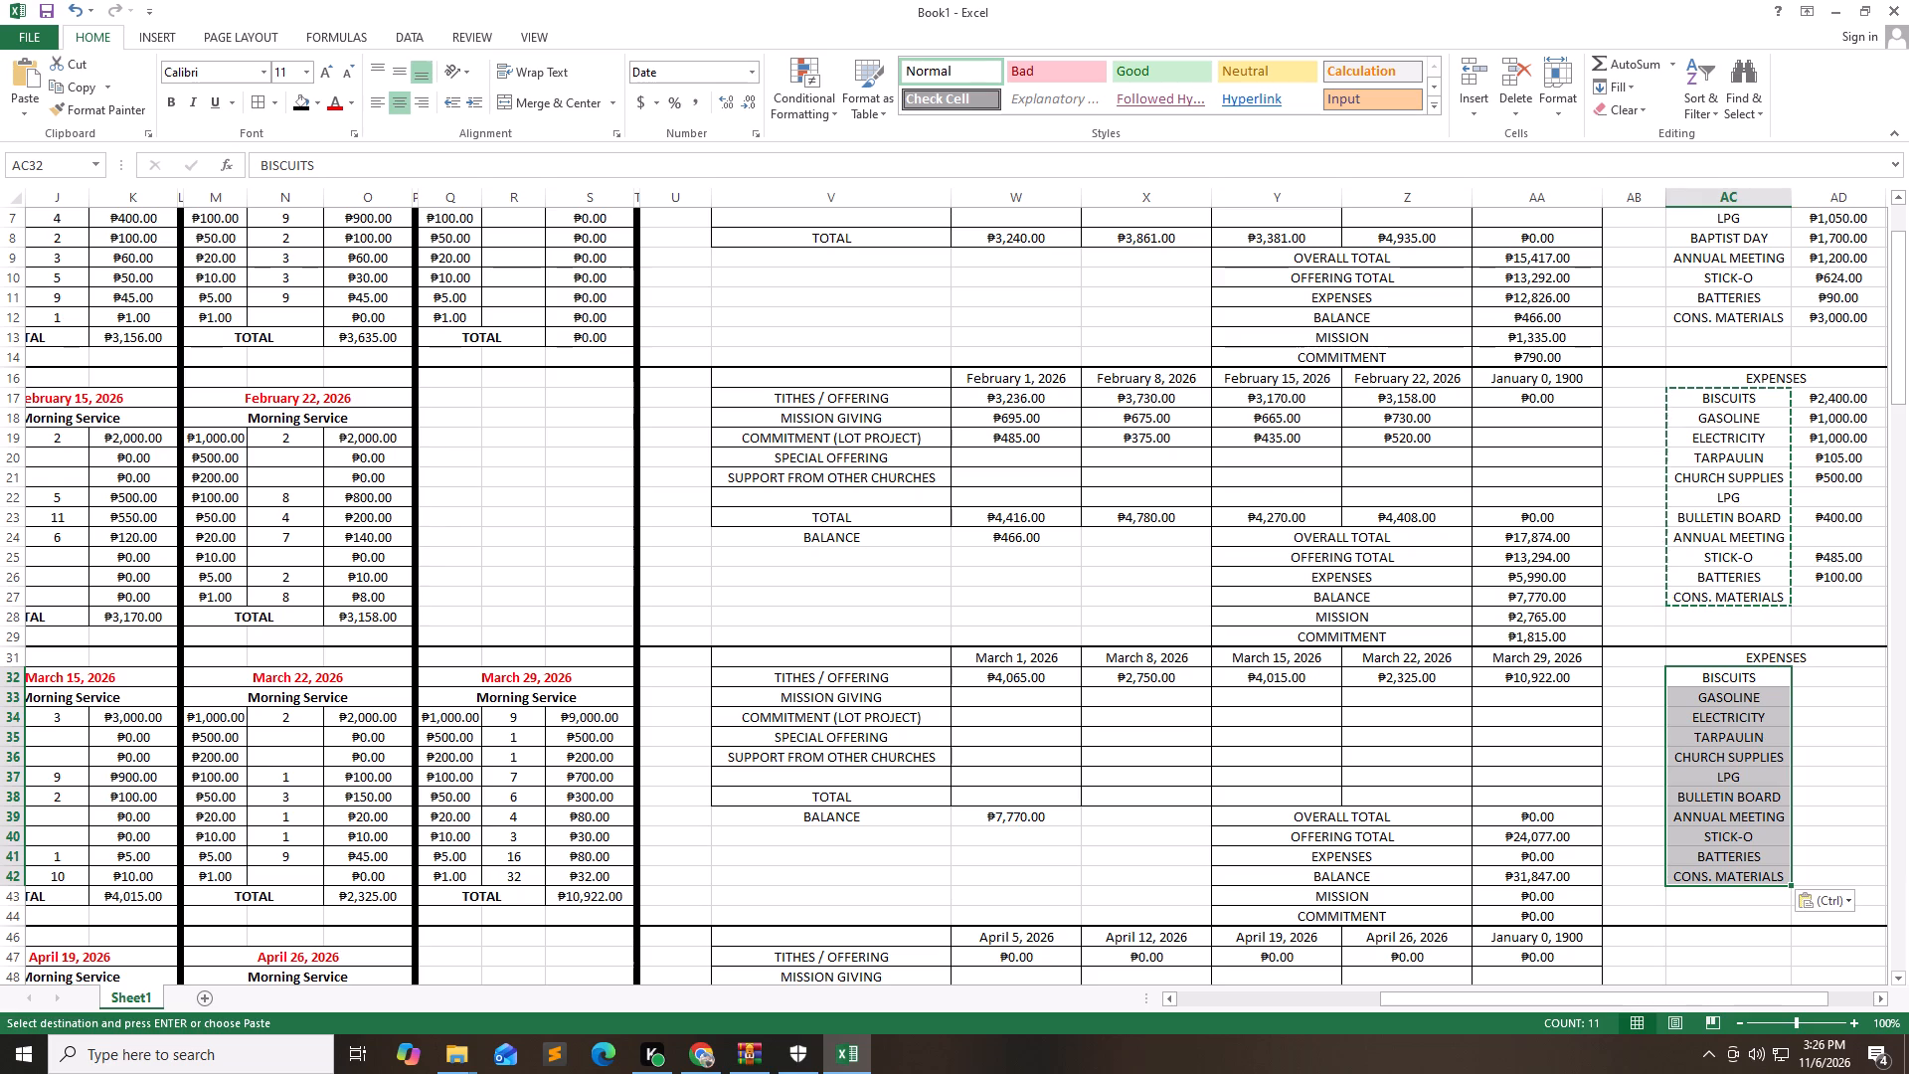
left_click(1827, 689)
left_click(1824, 680)
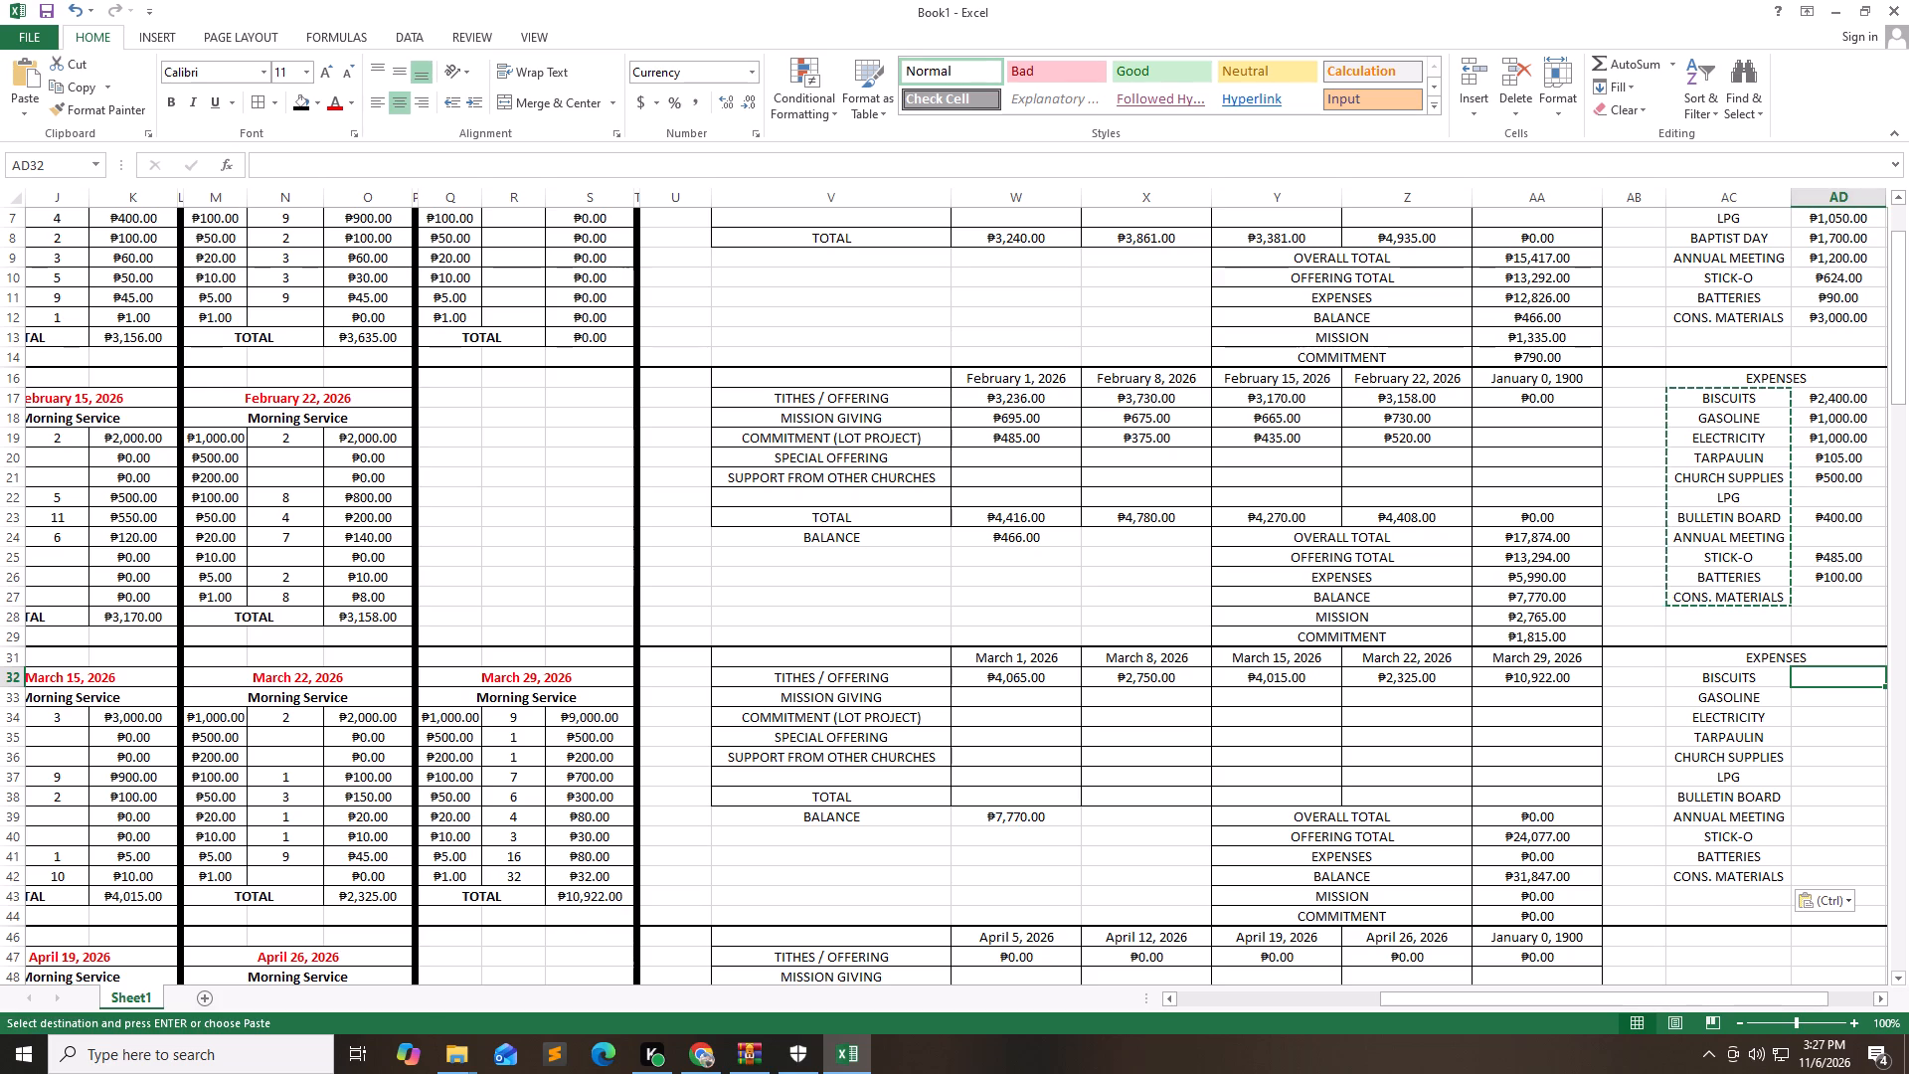
key("Right")
key("Right")
key("Down")
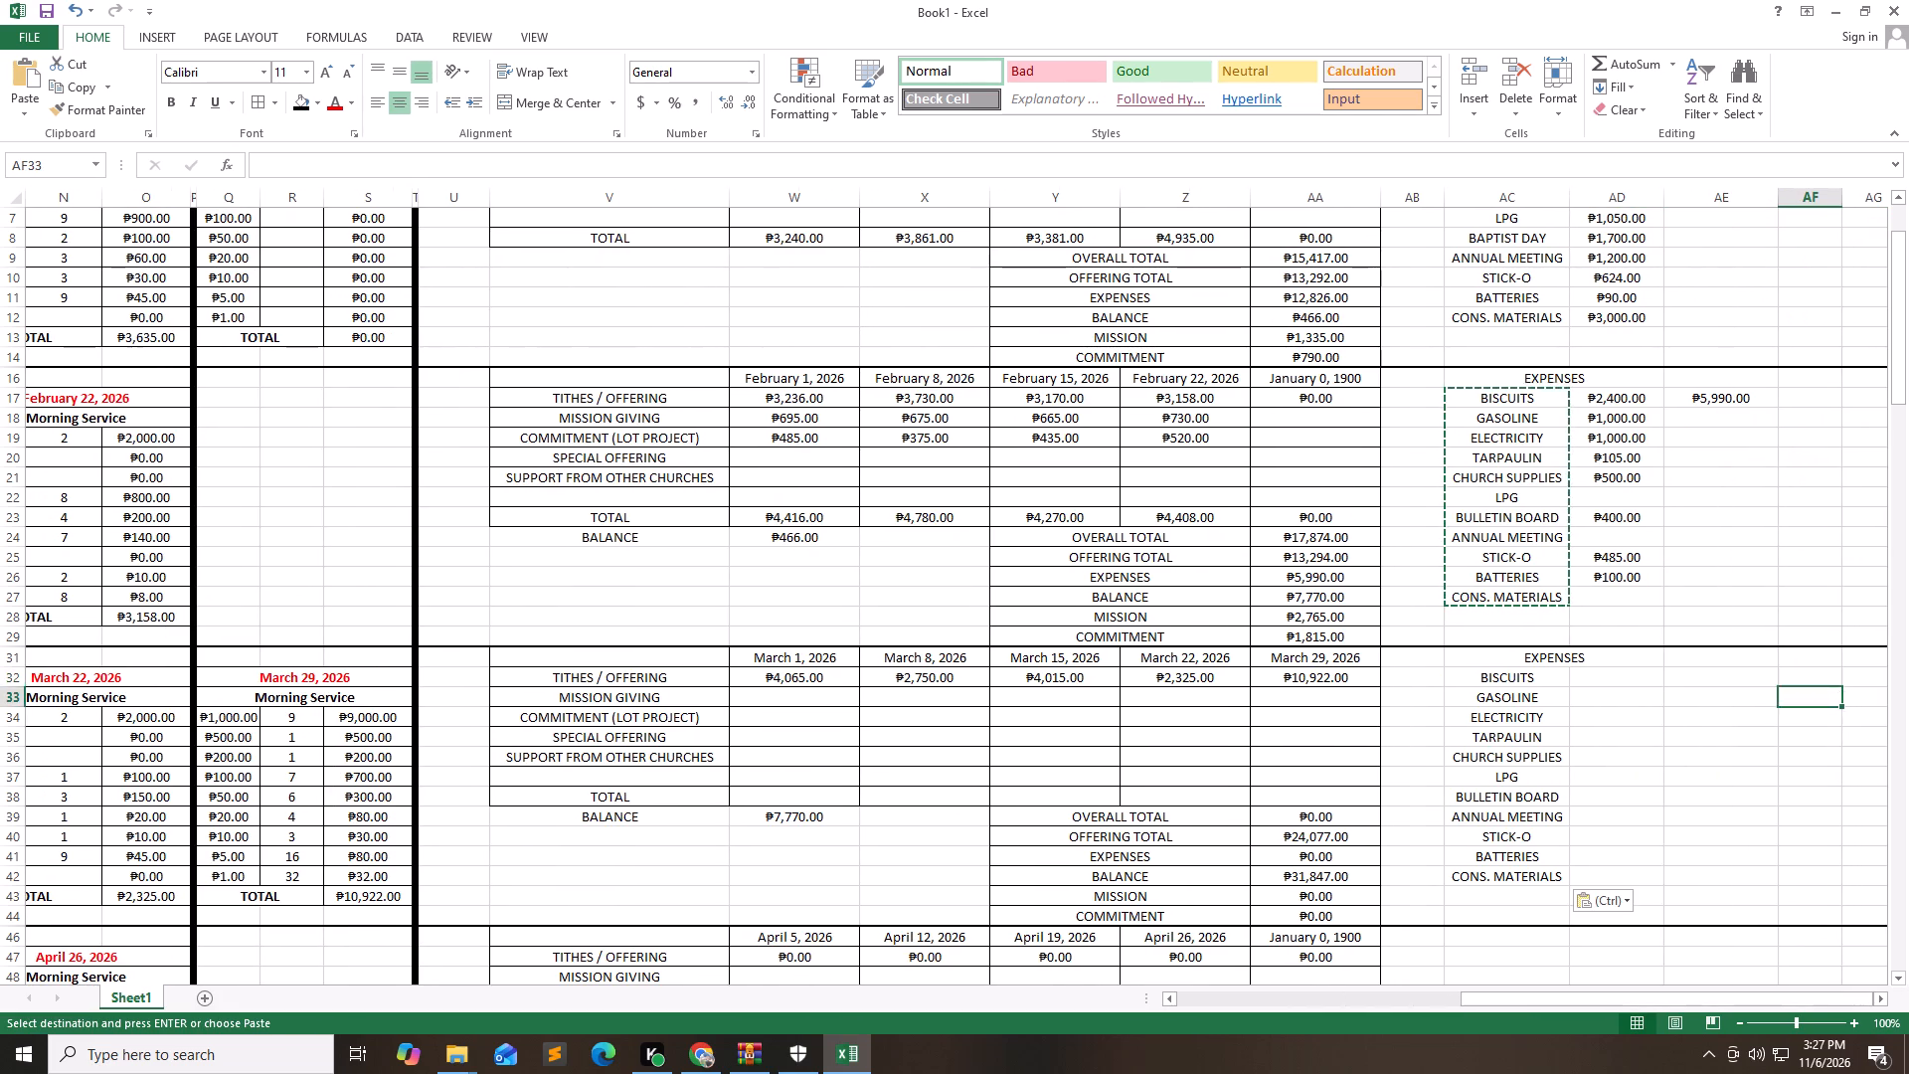
key("Down")
key("Left")
key("Left")
key("Left")
key("Up")
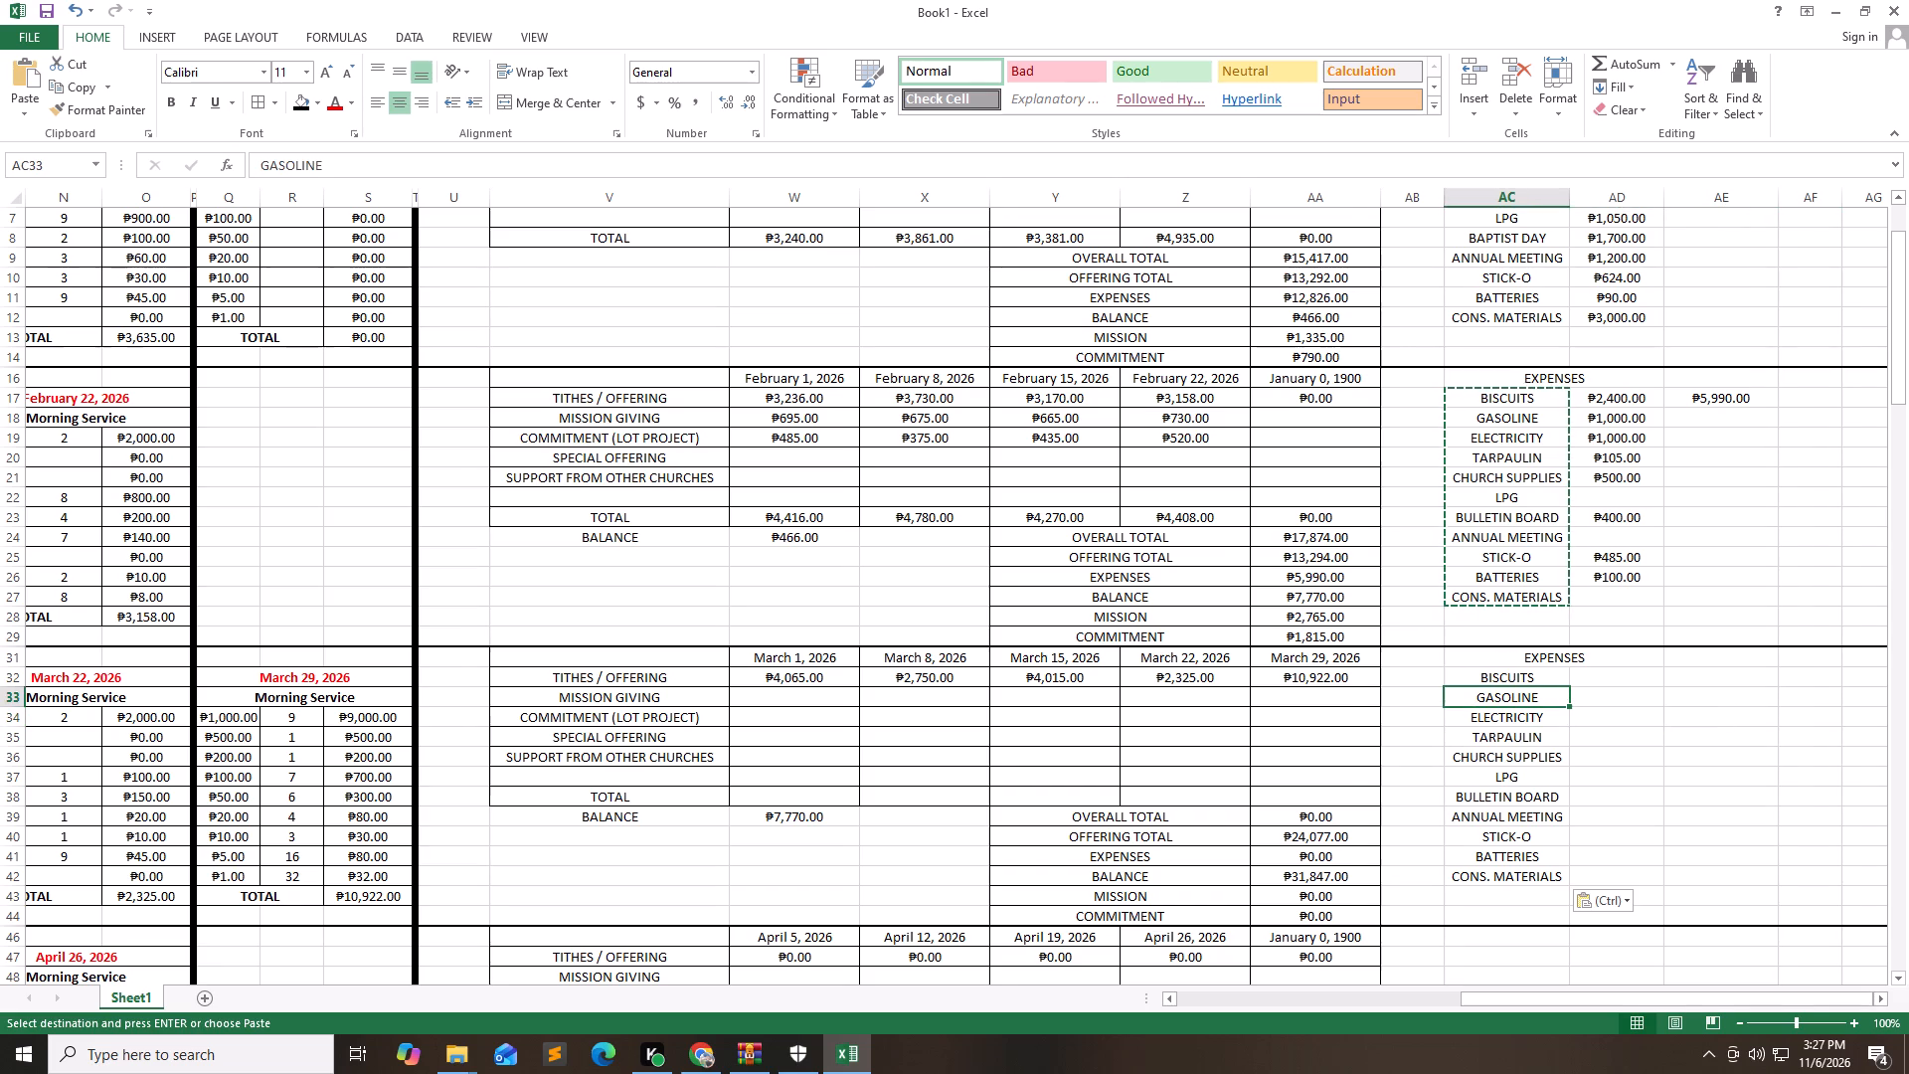
key("Right")
key("Up")
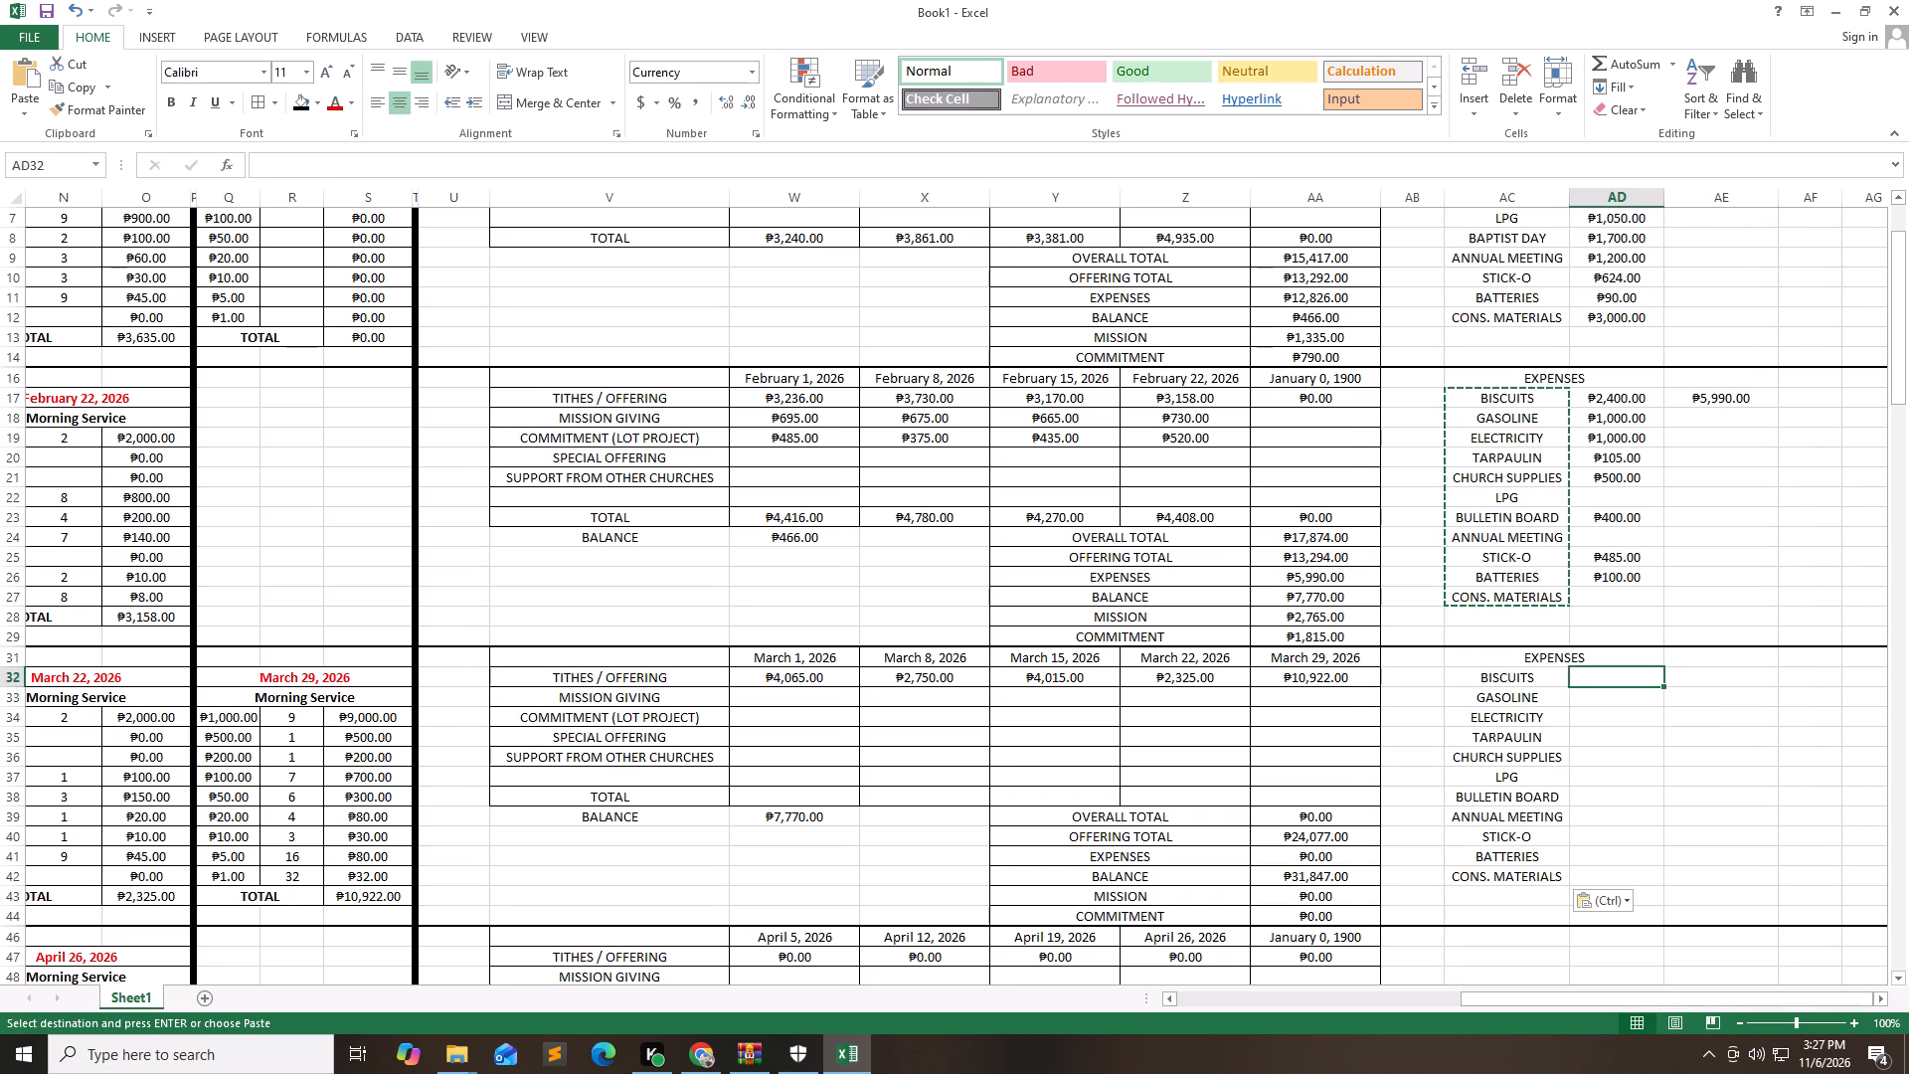
type("2500")
key("Down")
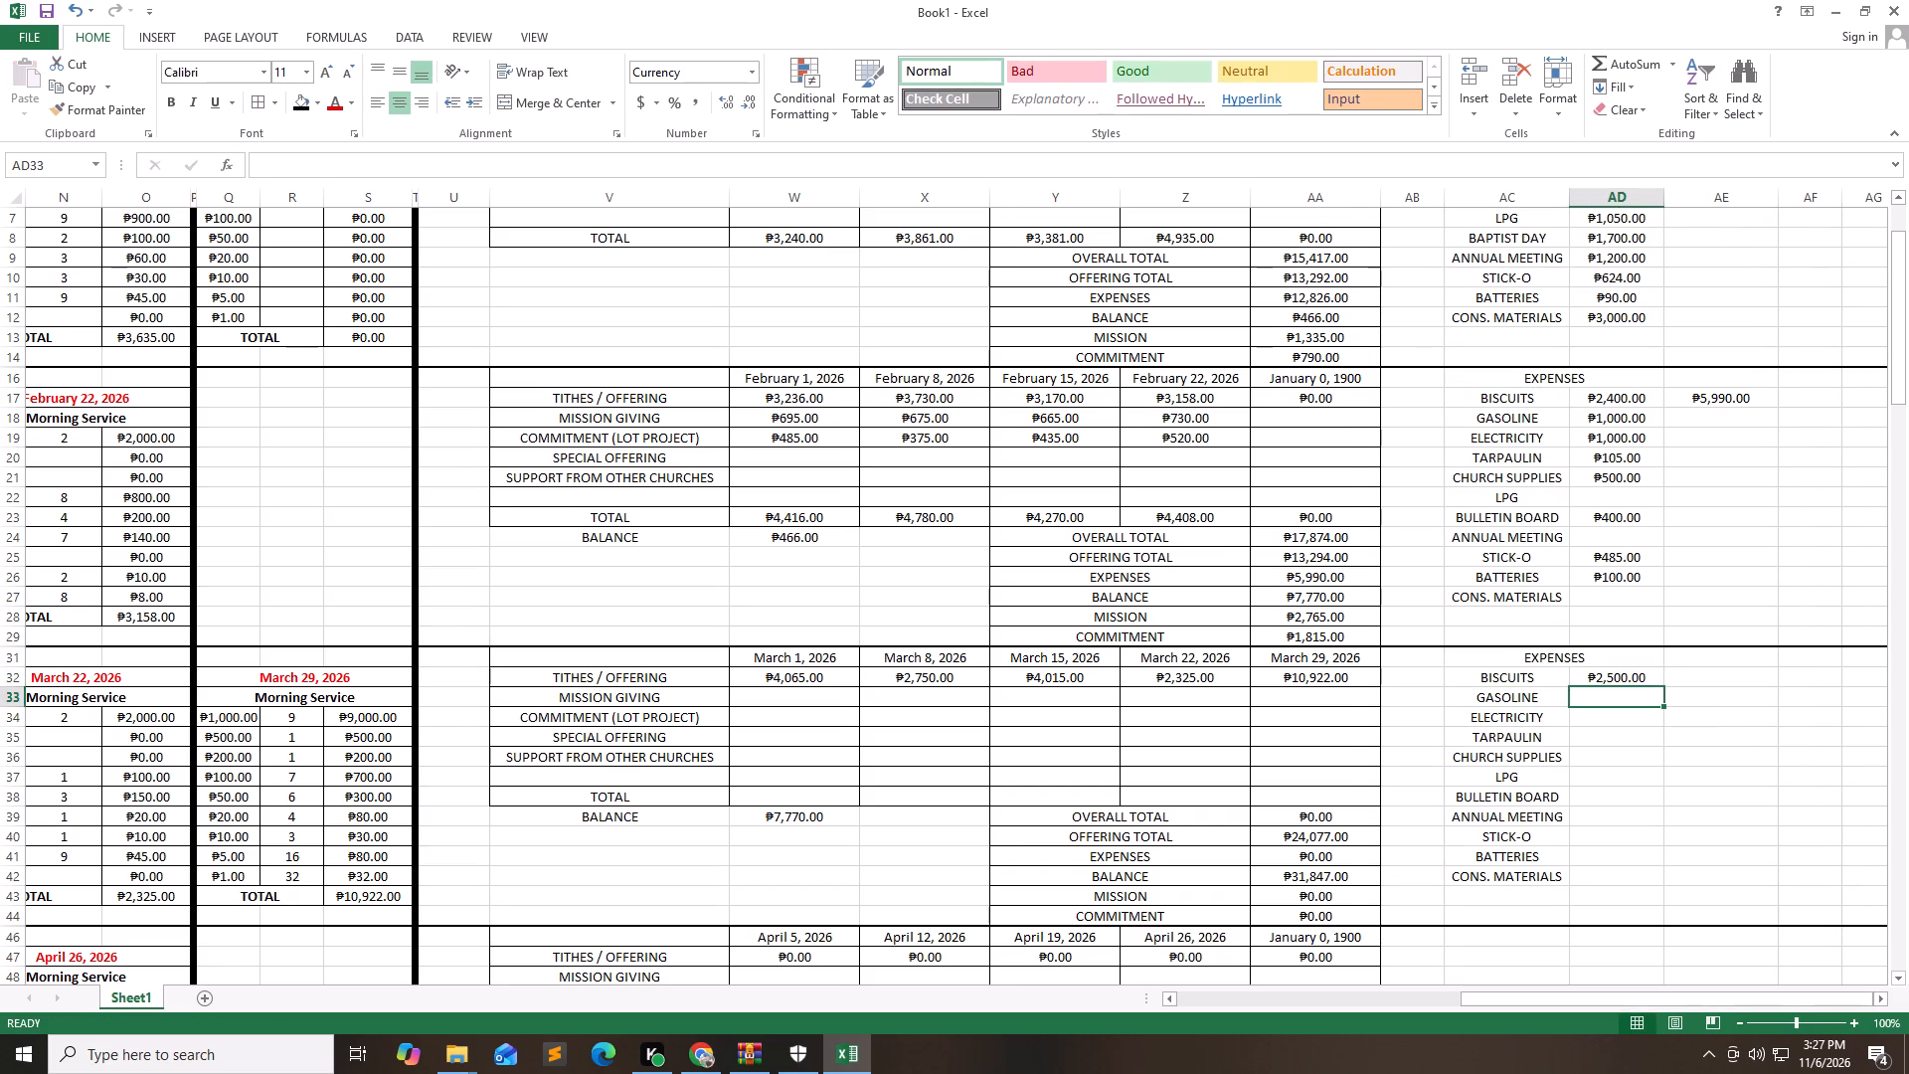
type("1000")
key("Down")
type("1000")
key("Down")
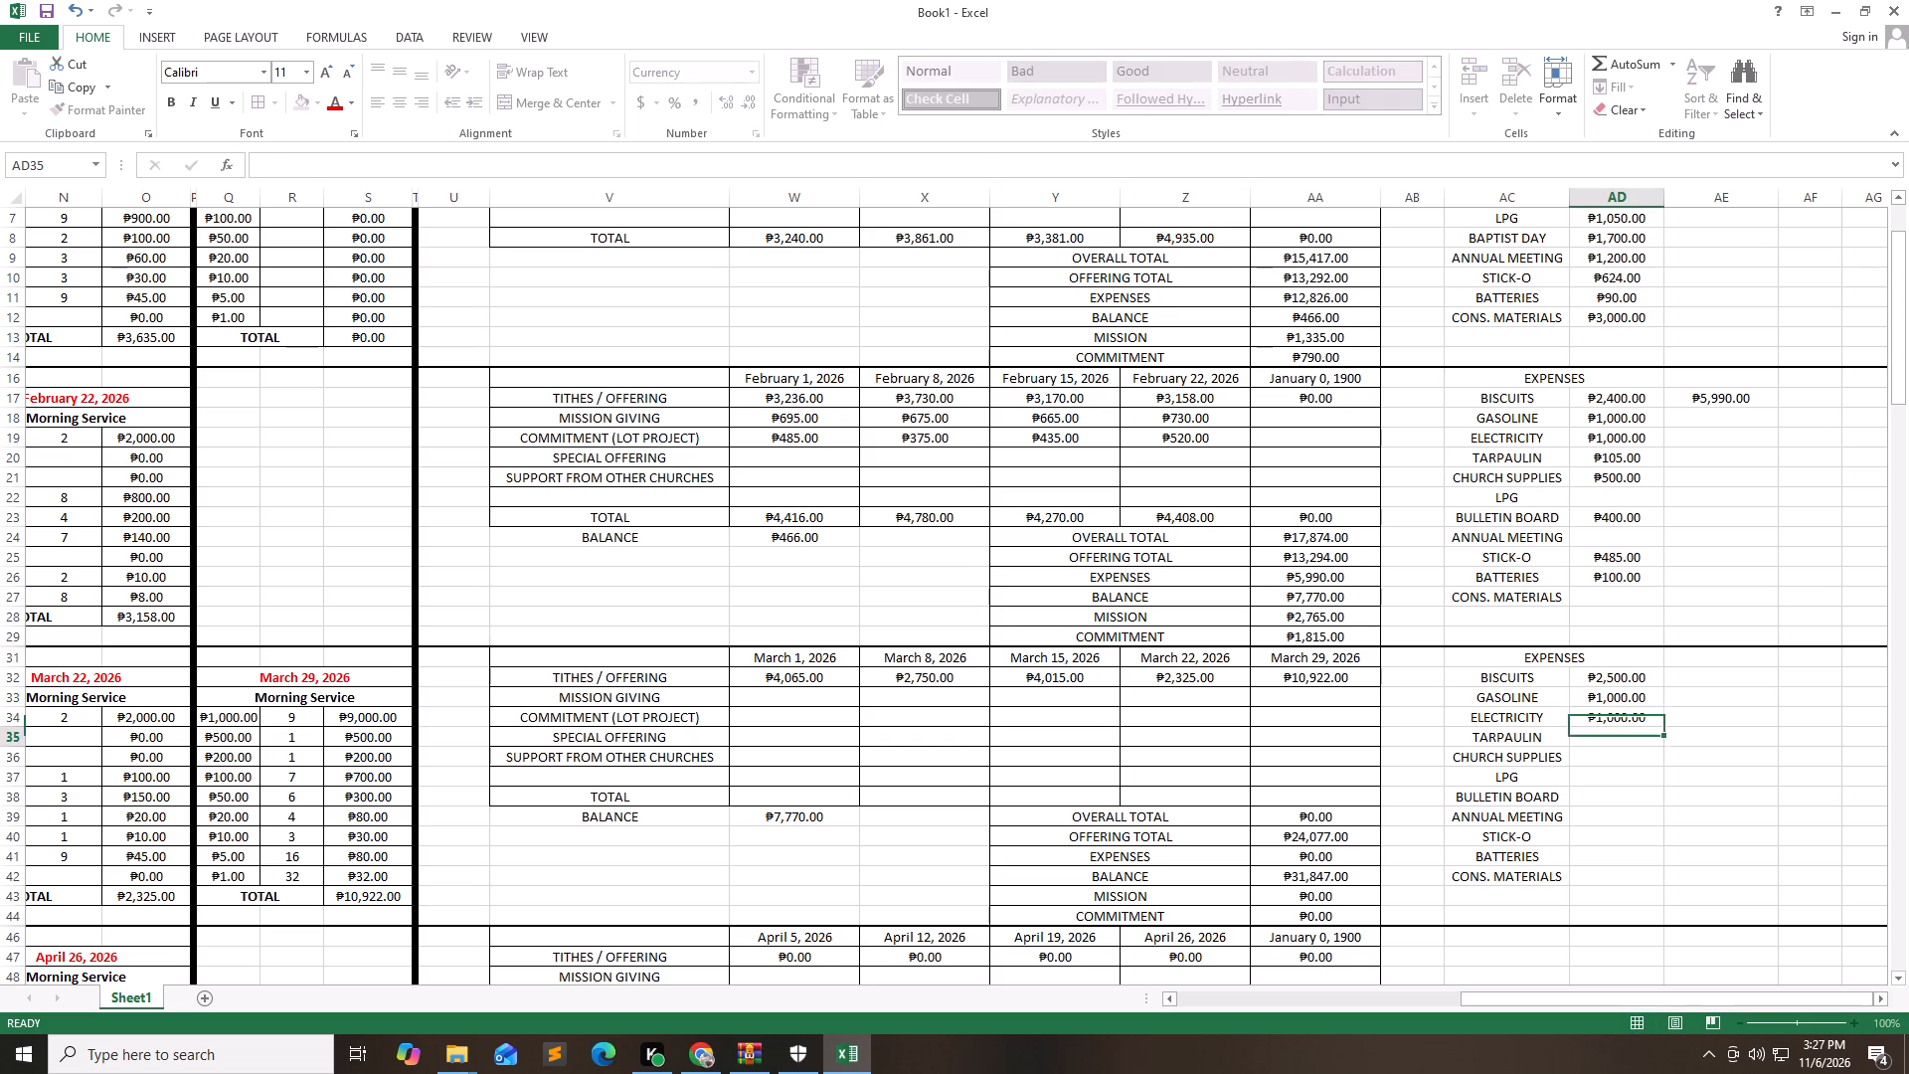
type("150")
key("Down")
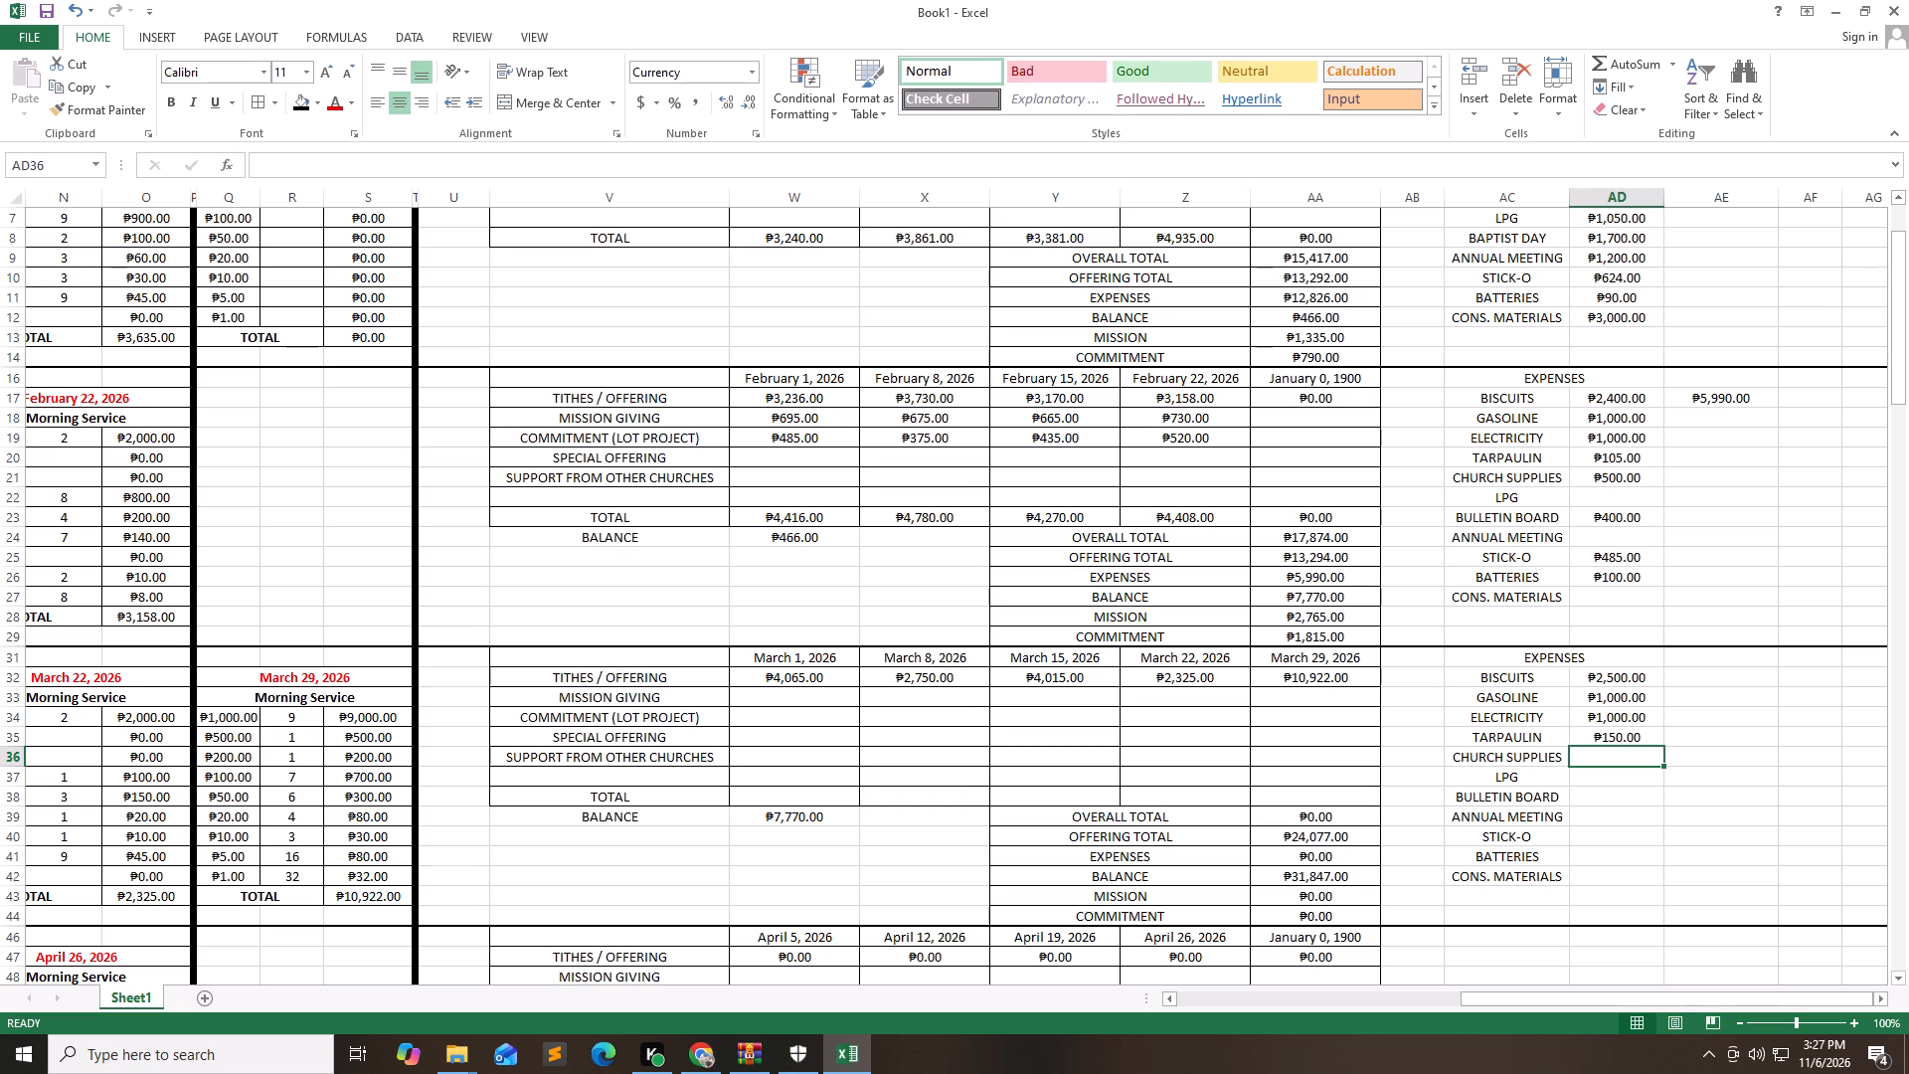
type("600")
key("Left")
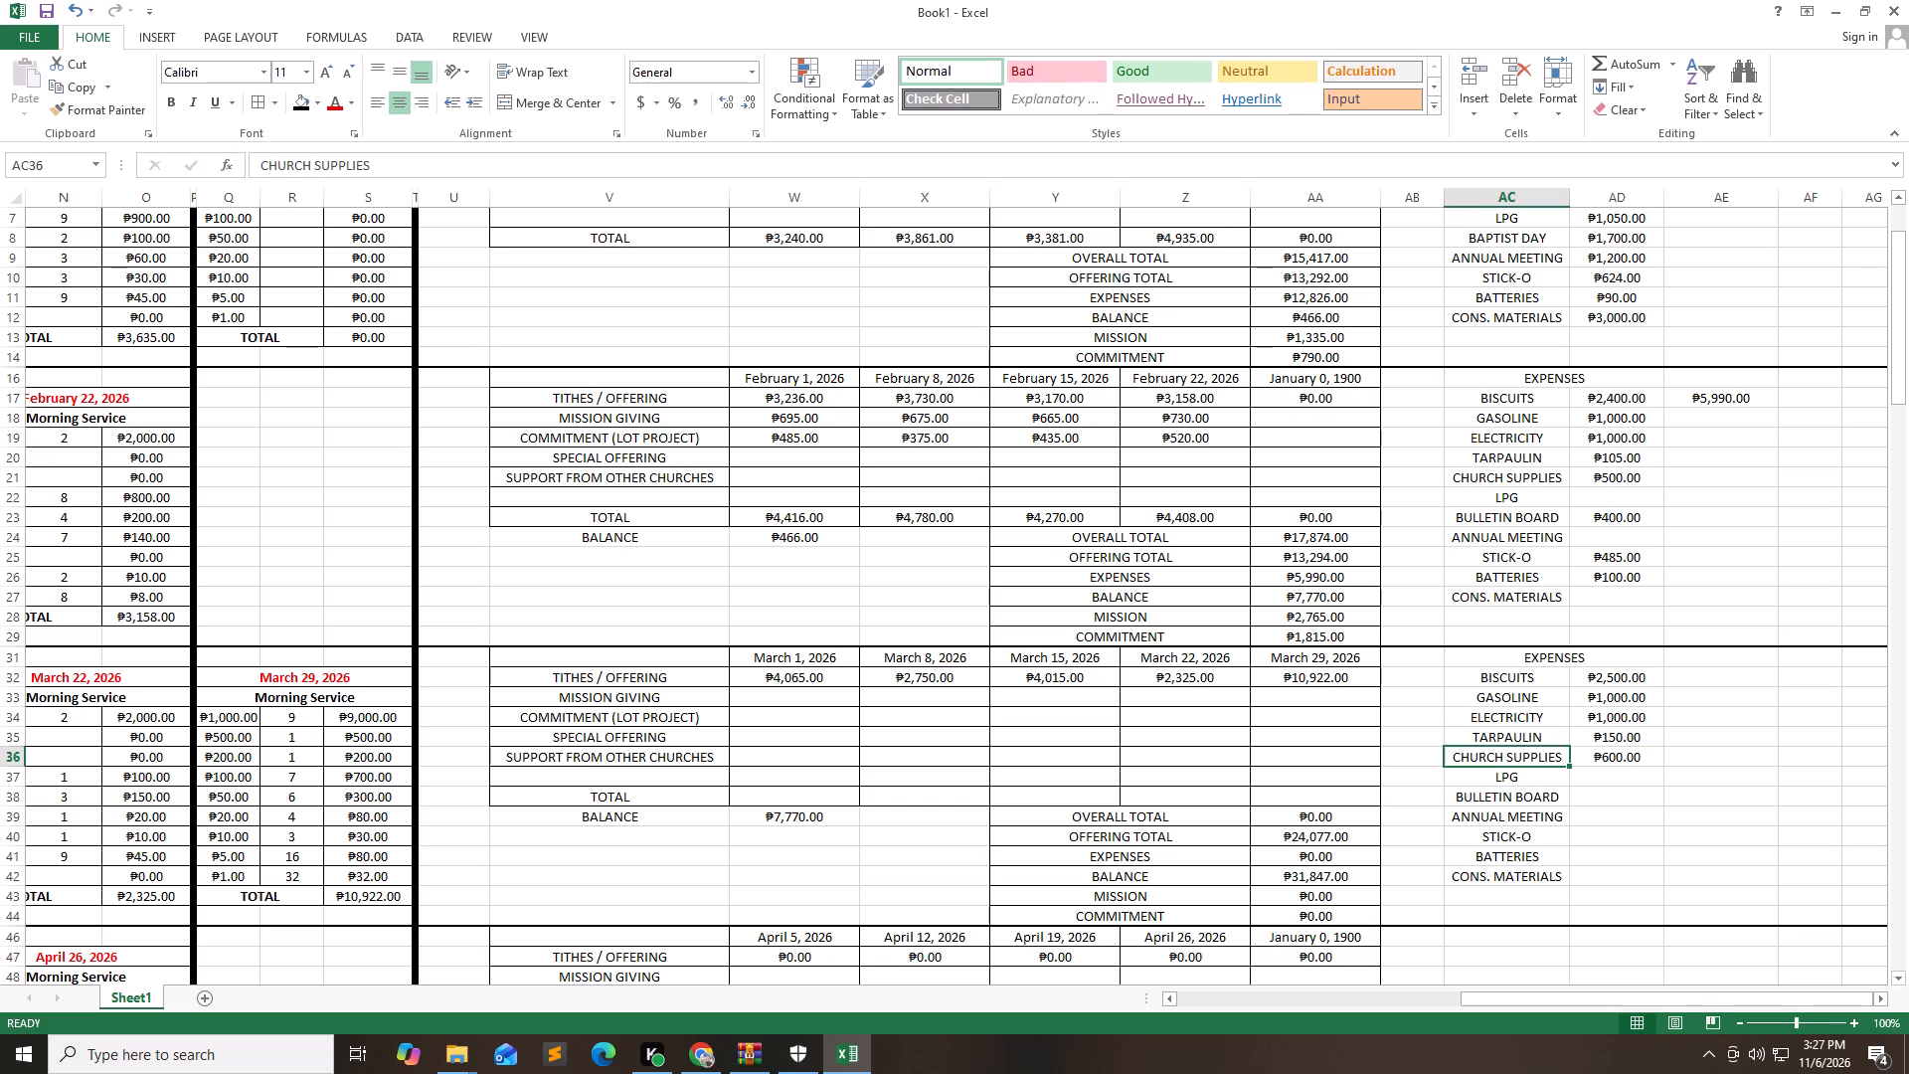
Replace March's CHURCH SUPPLIES expense label in cell AC36 with CHURCH MAINTE.
type("CHUR")
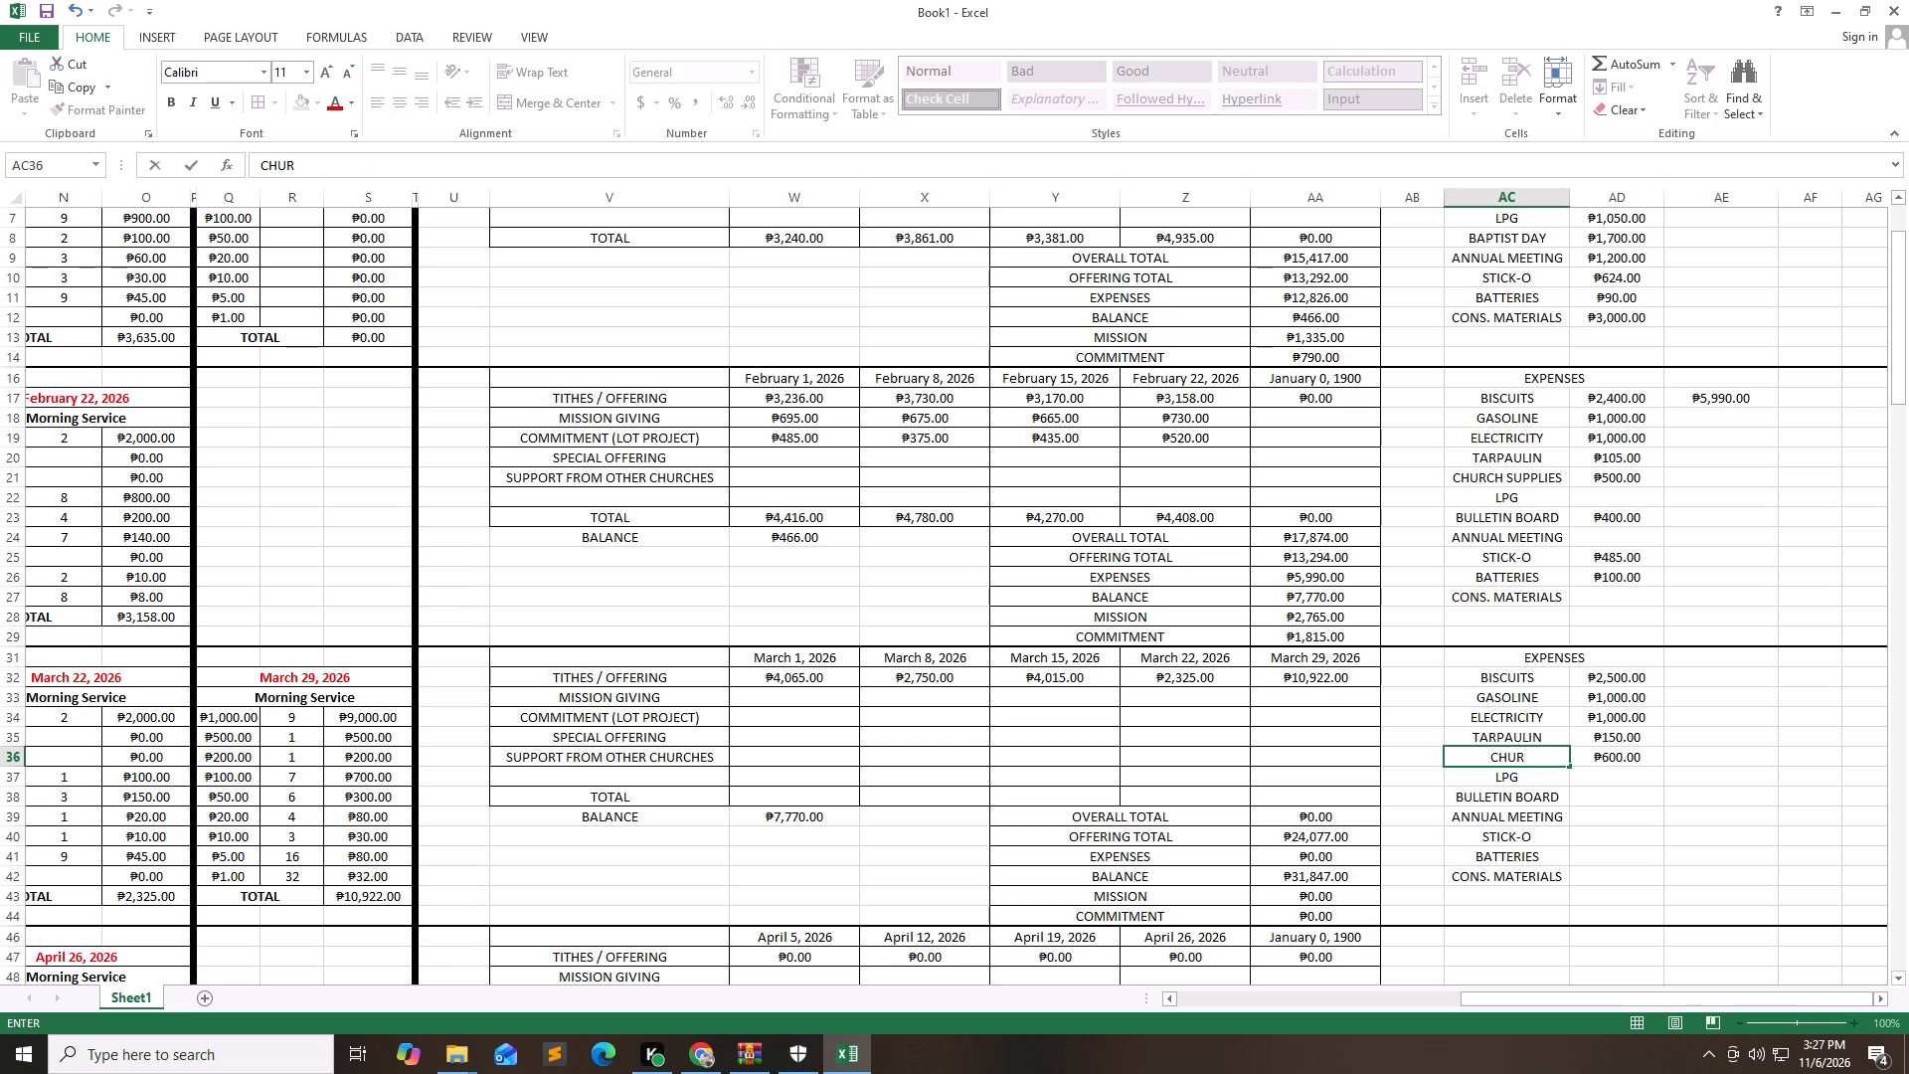
type("CH")
key("space")
type("MAINTE")
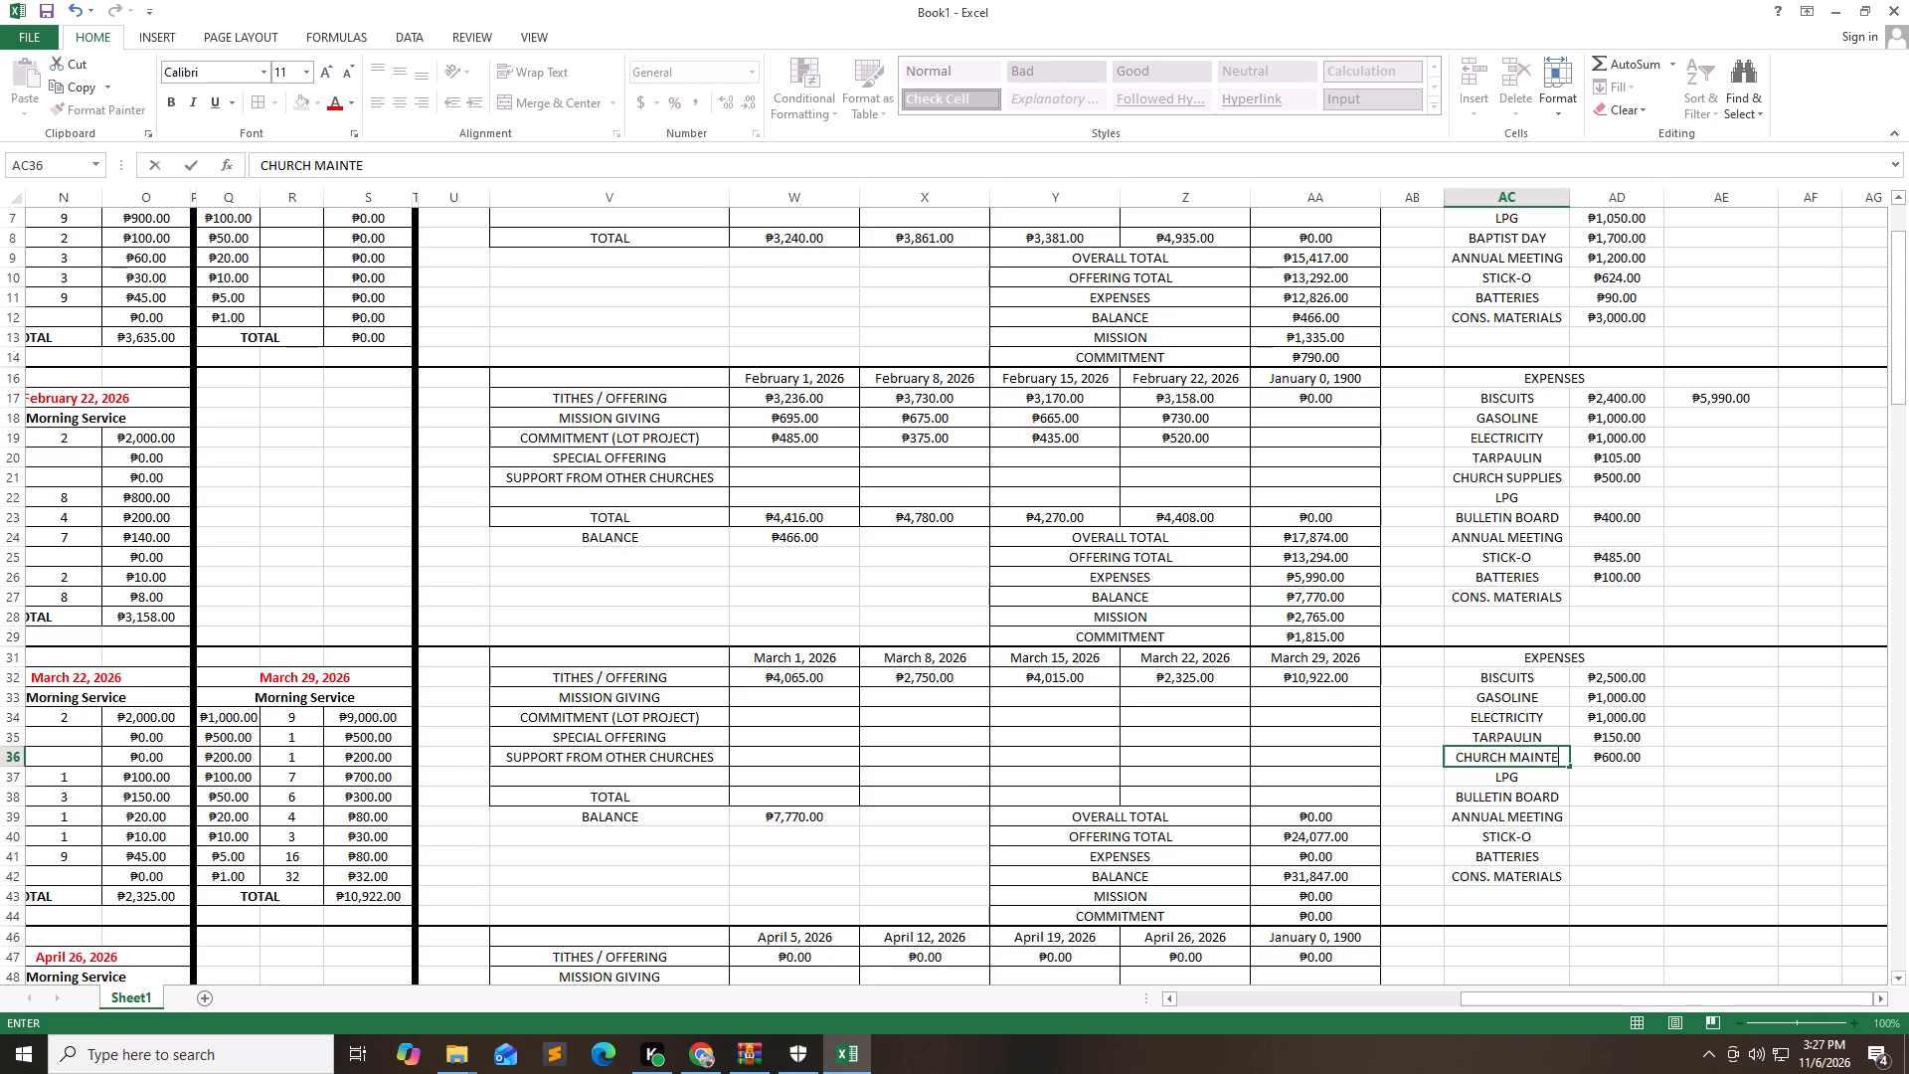
key("Right")
key("Down")
key("Left")
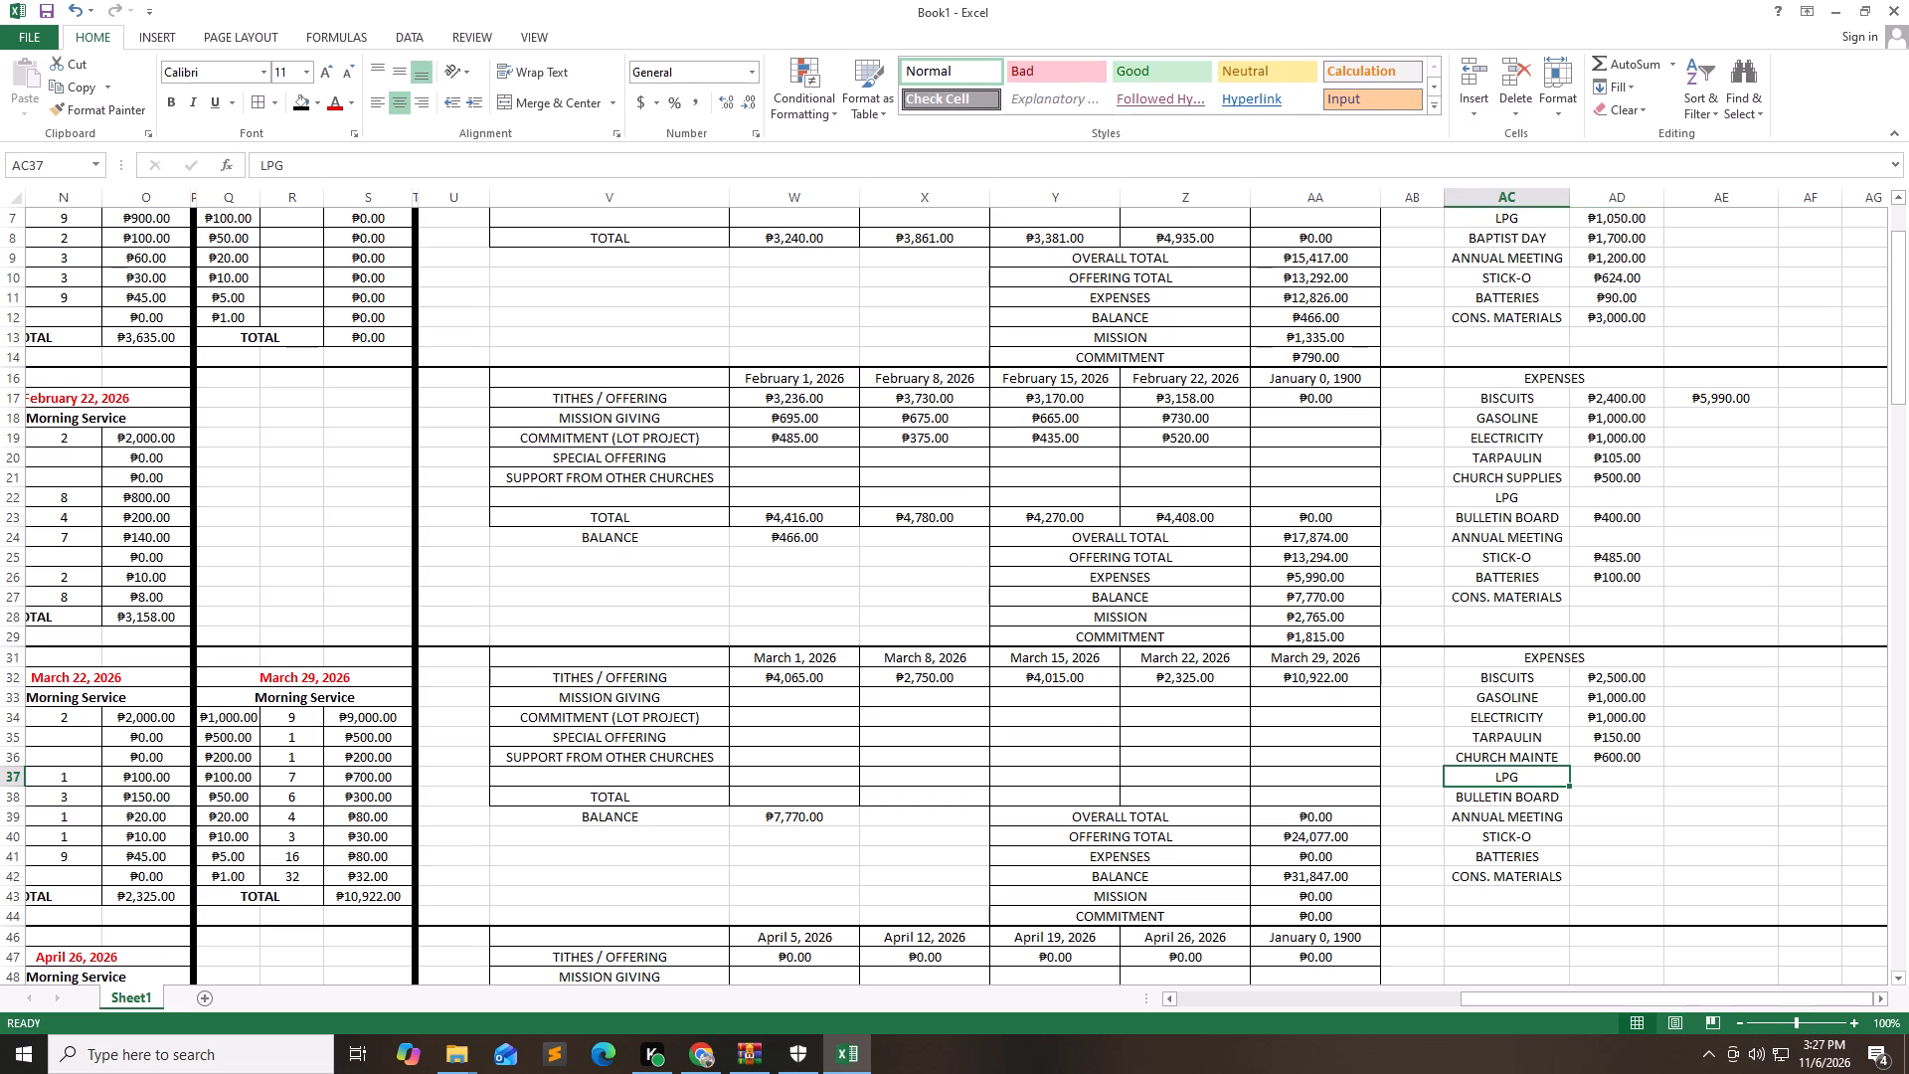
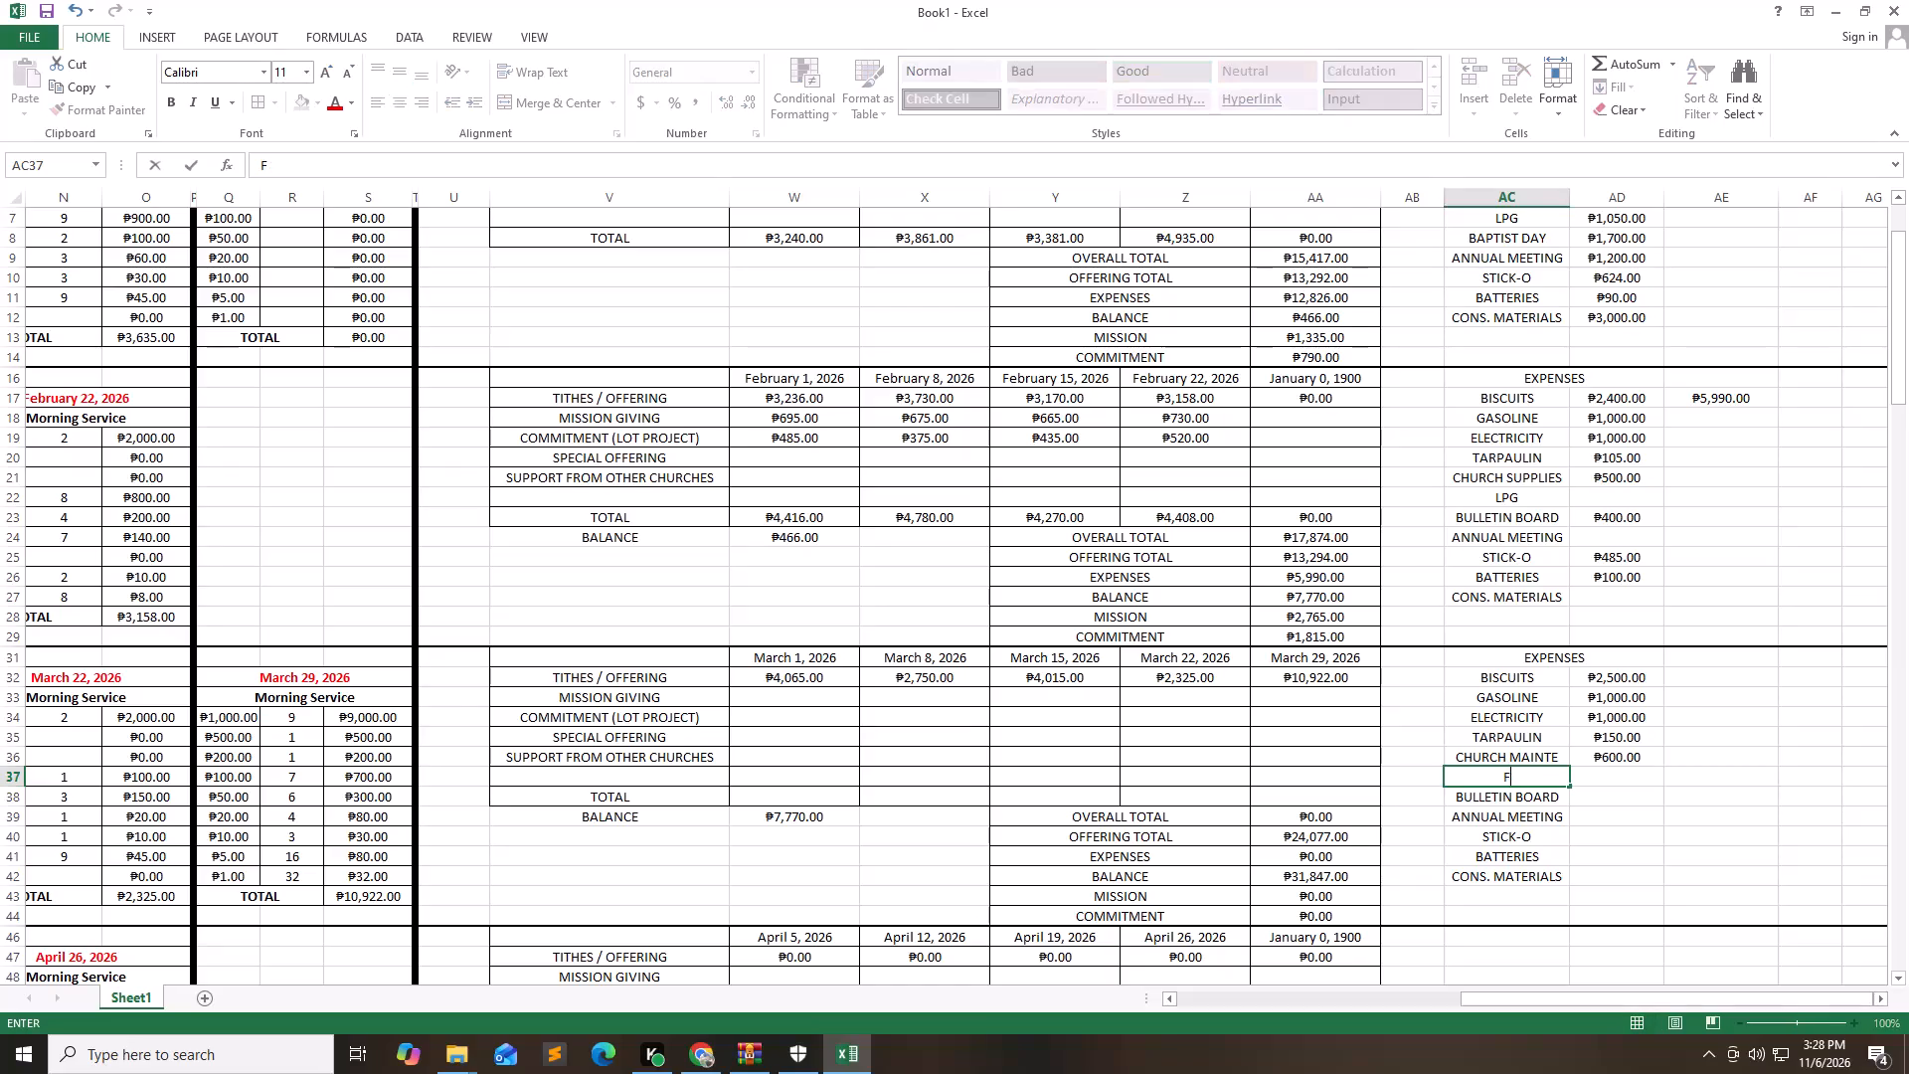
Complete the label in cell AC37 as FEEDING/BALANSAY and enter its March expense amount of 1000 in AD37.
type("EEDIN")
key("g")
key("slash")
type("BALAN")
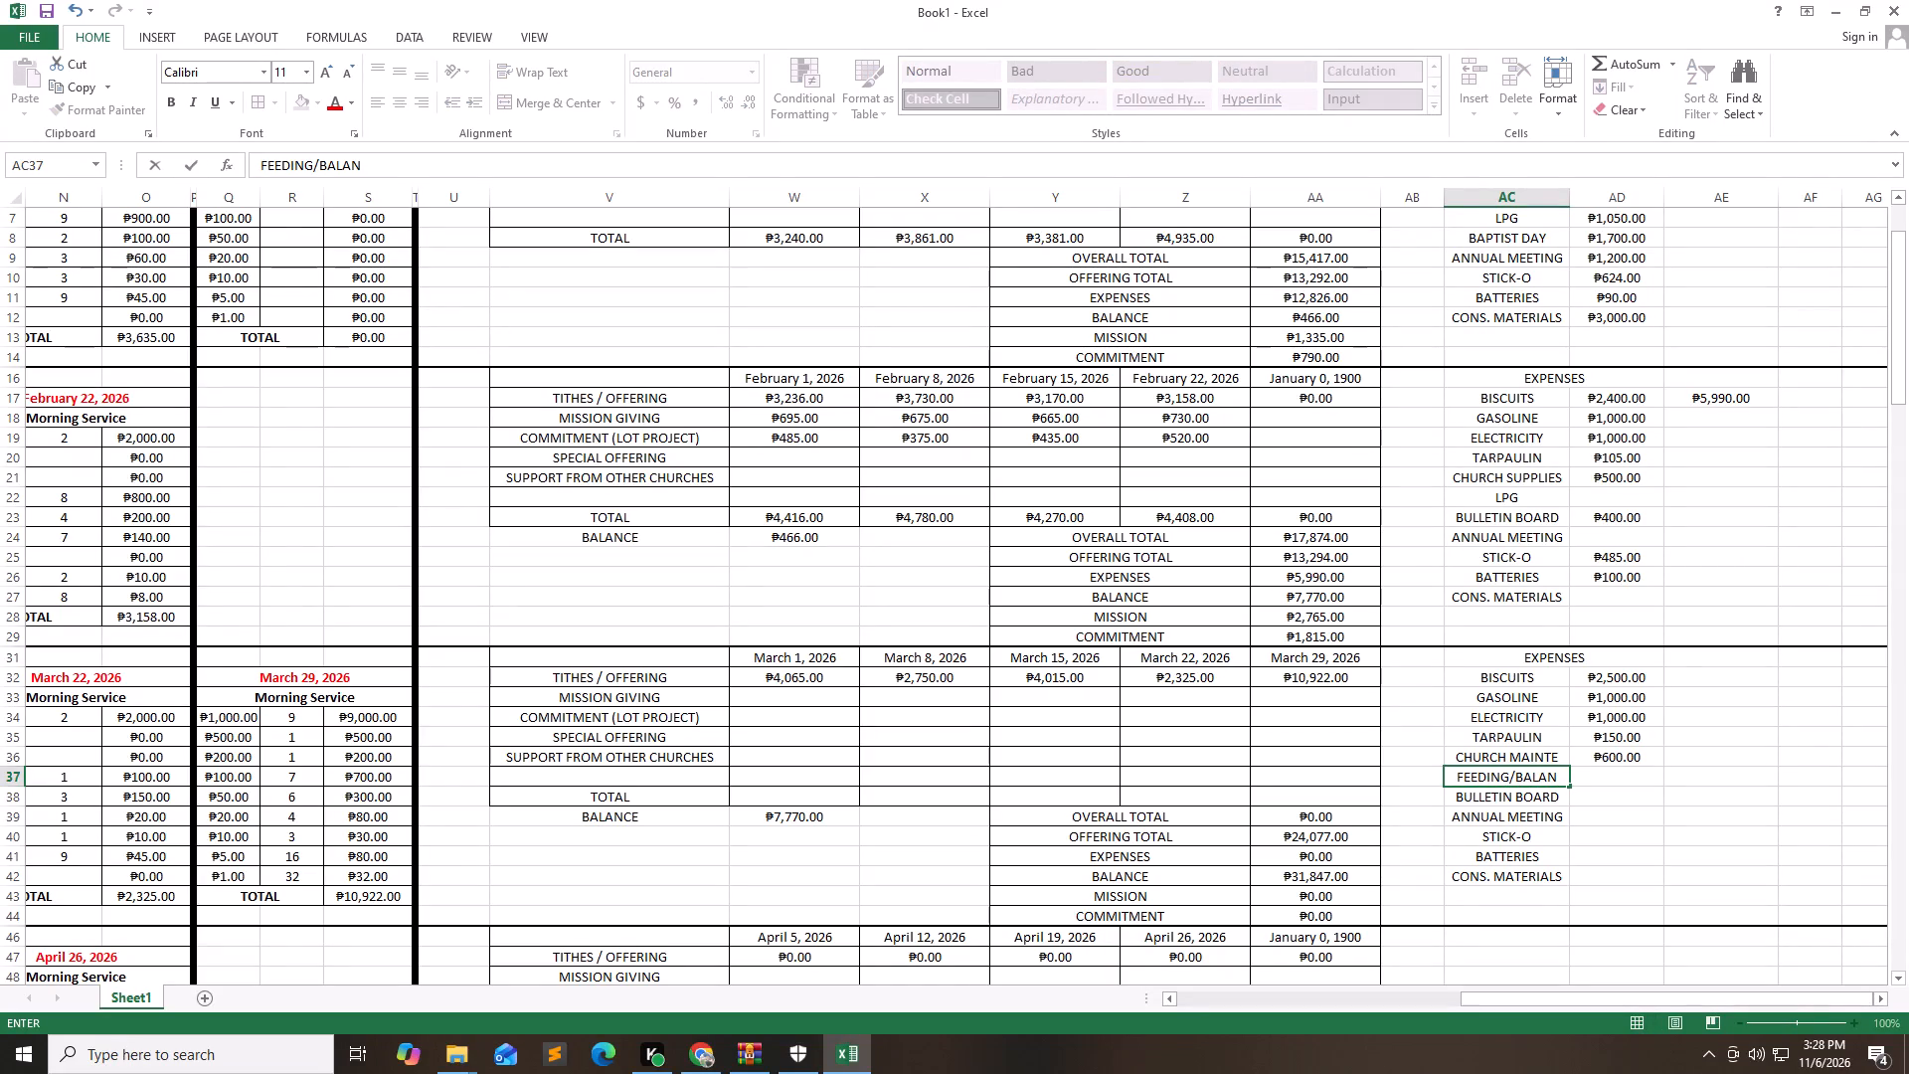
type("SAY")
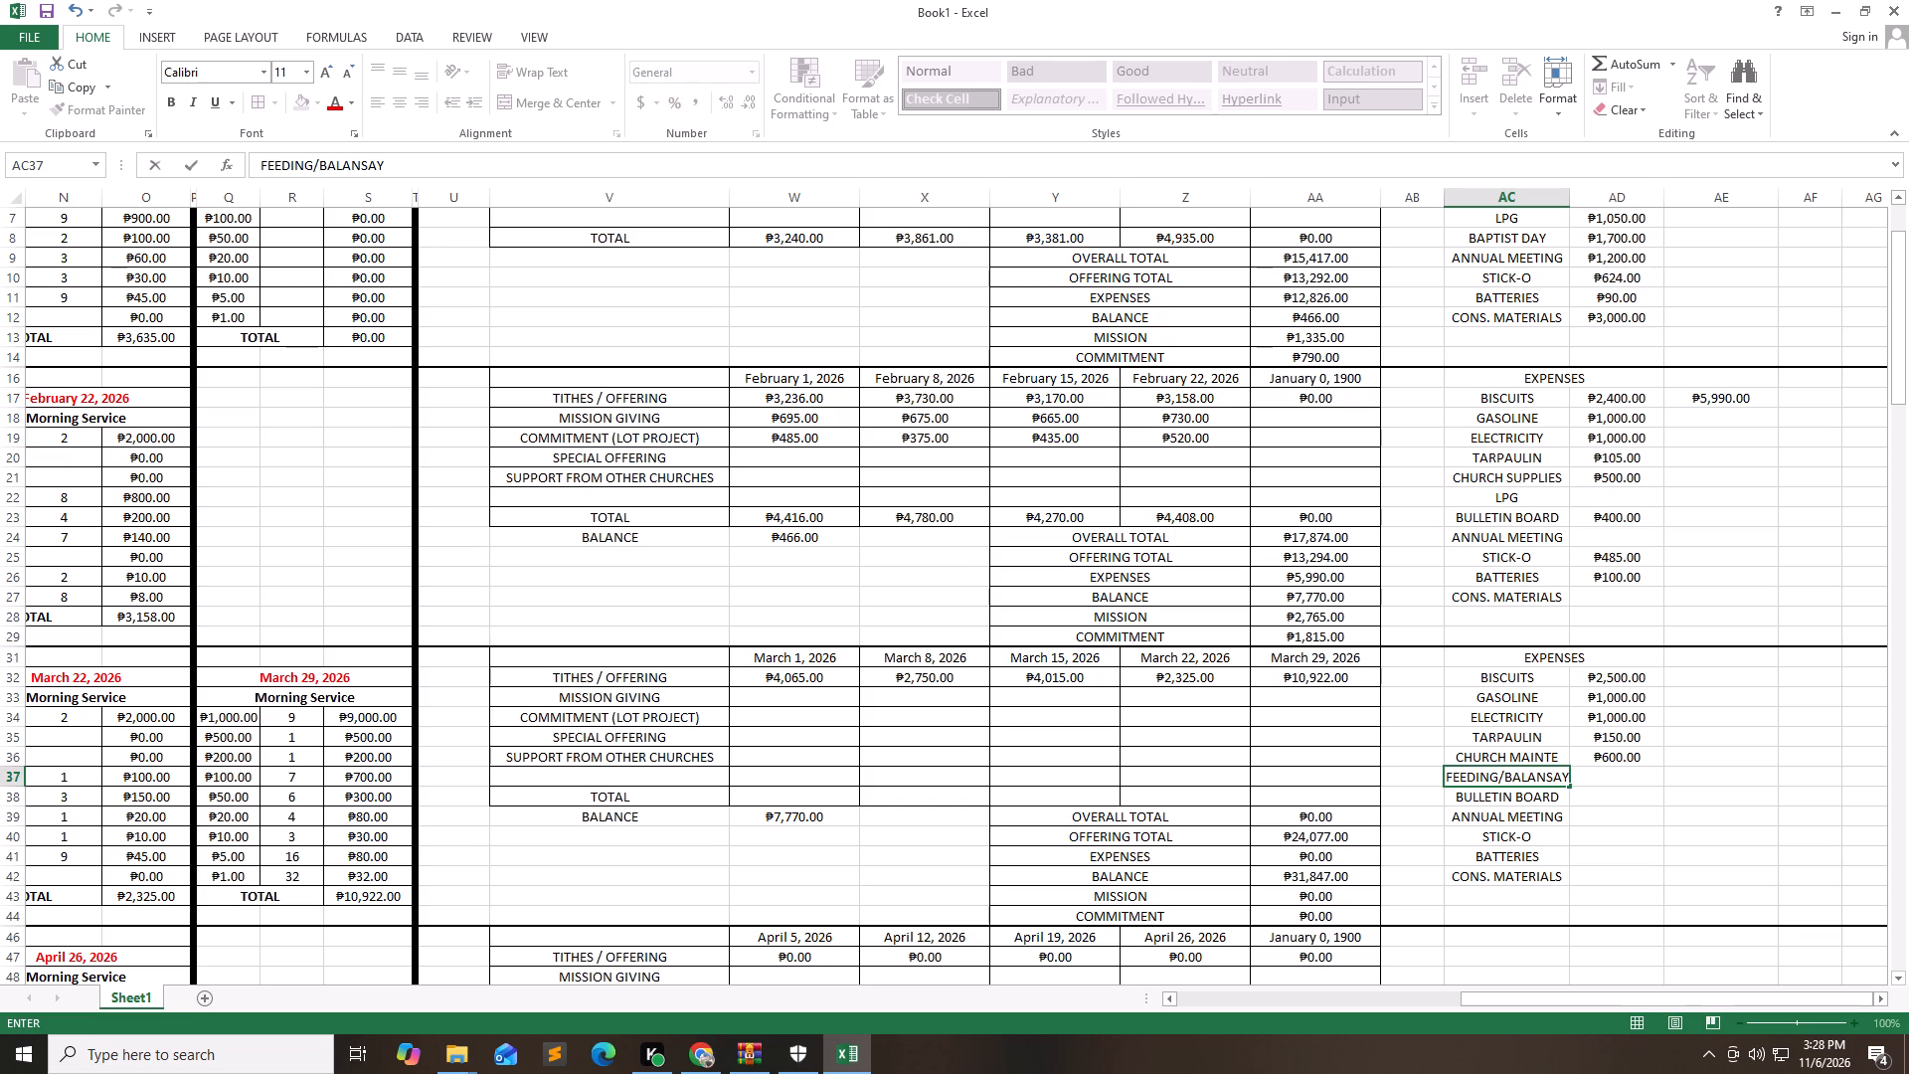
key("Right")
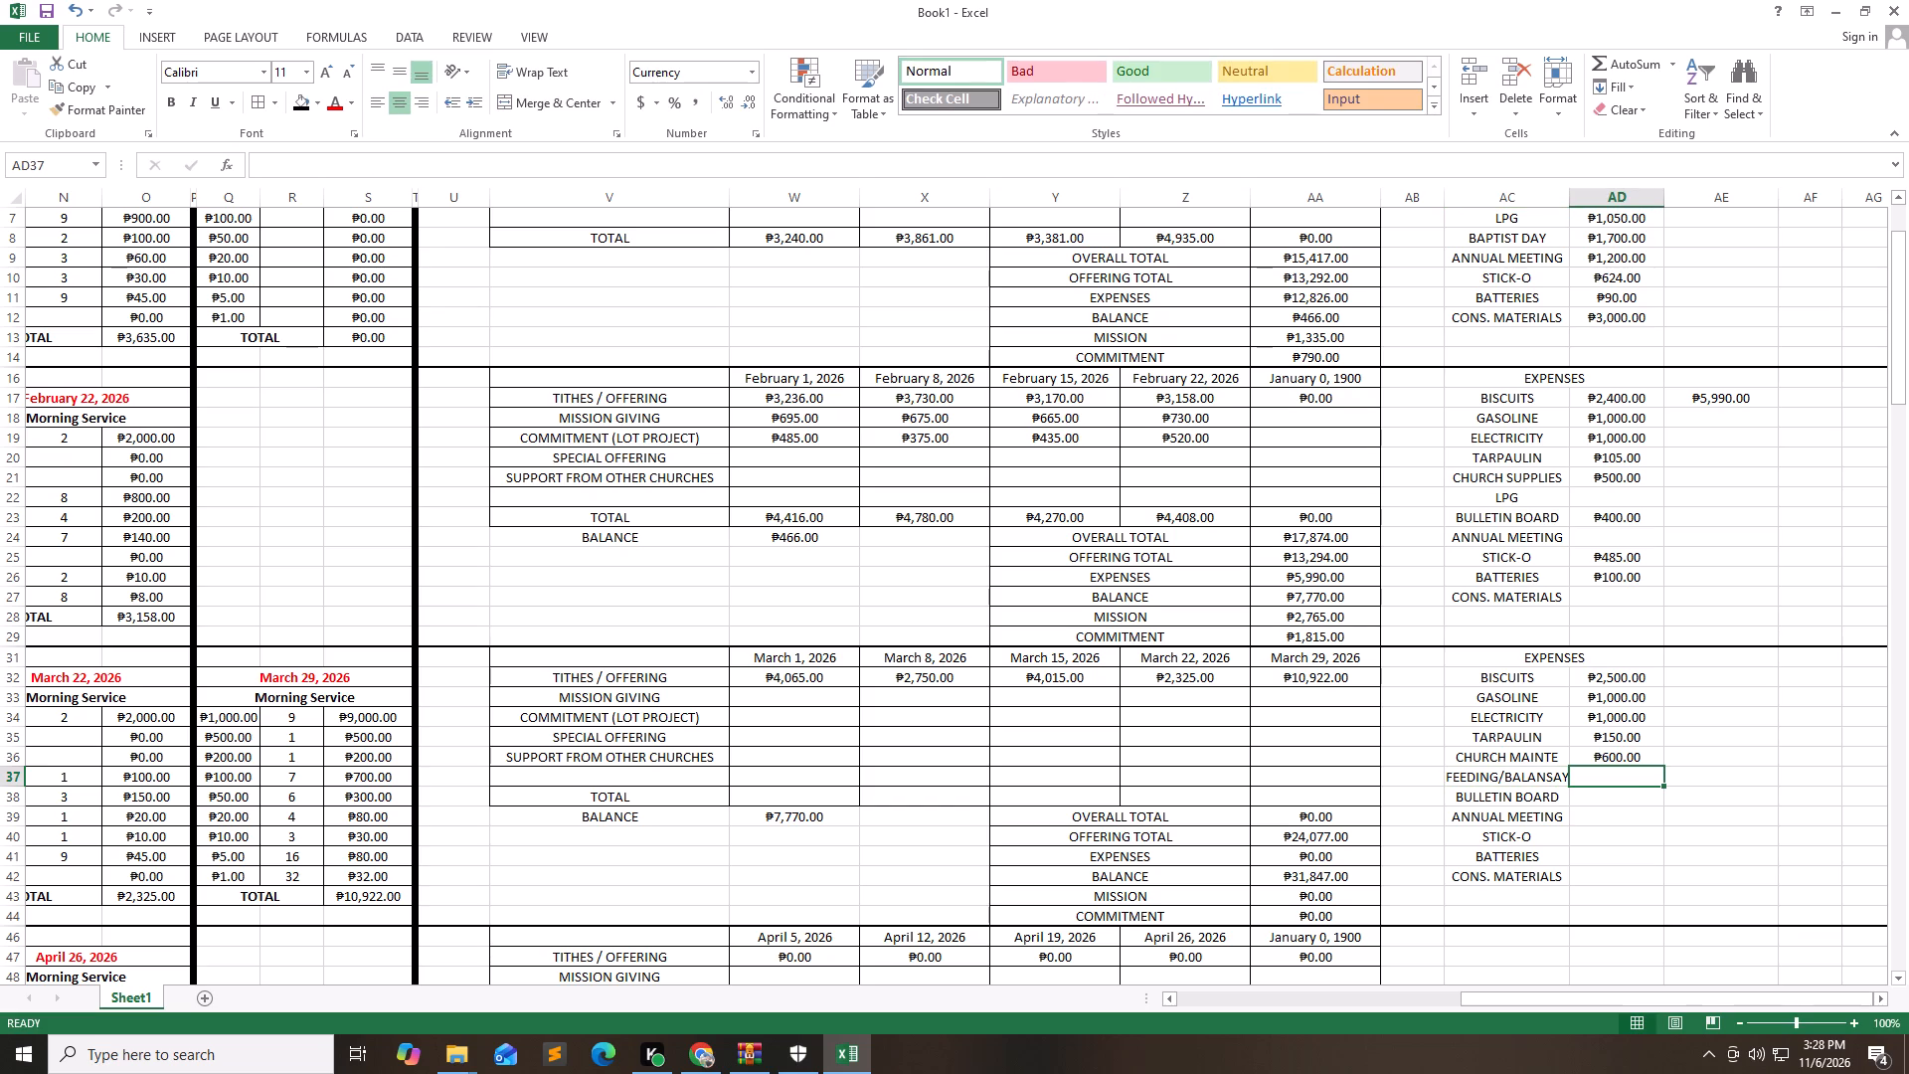
type("1000")
key("Down")
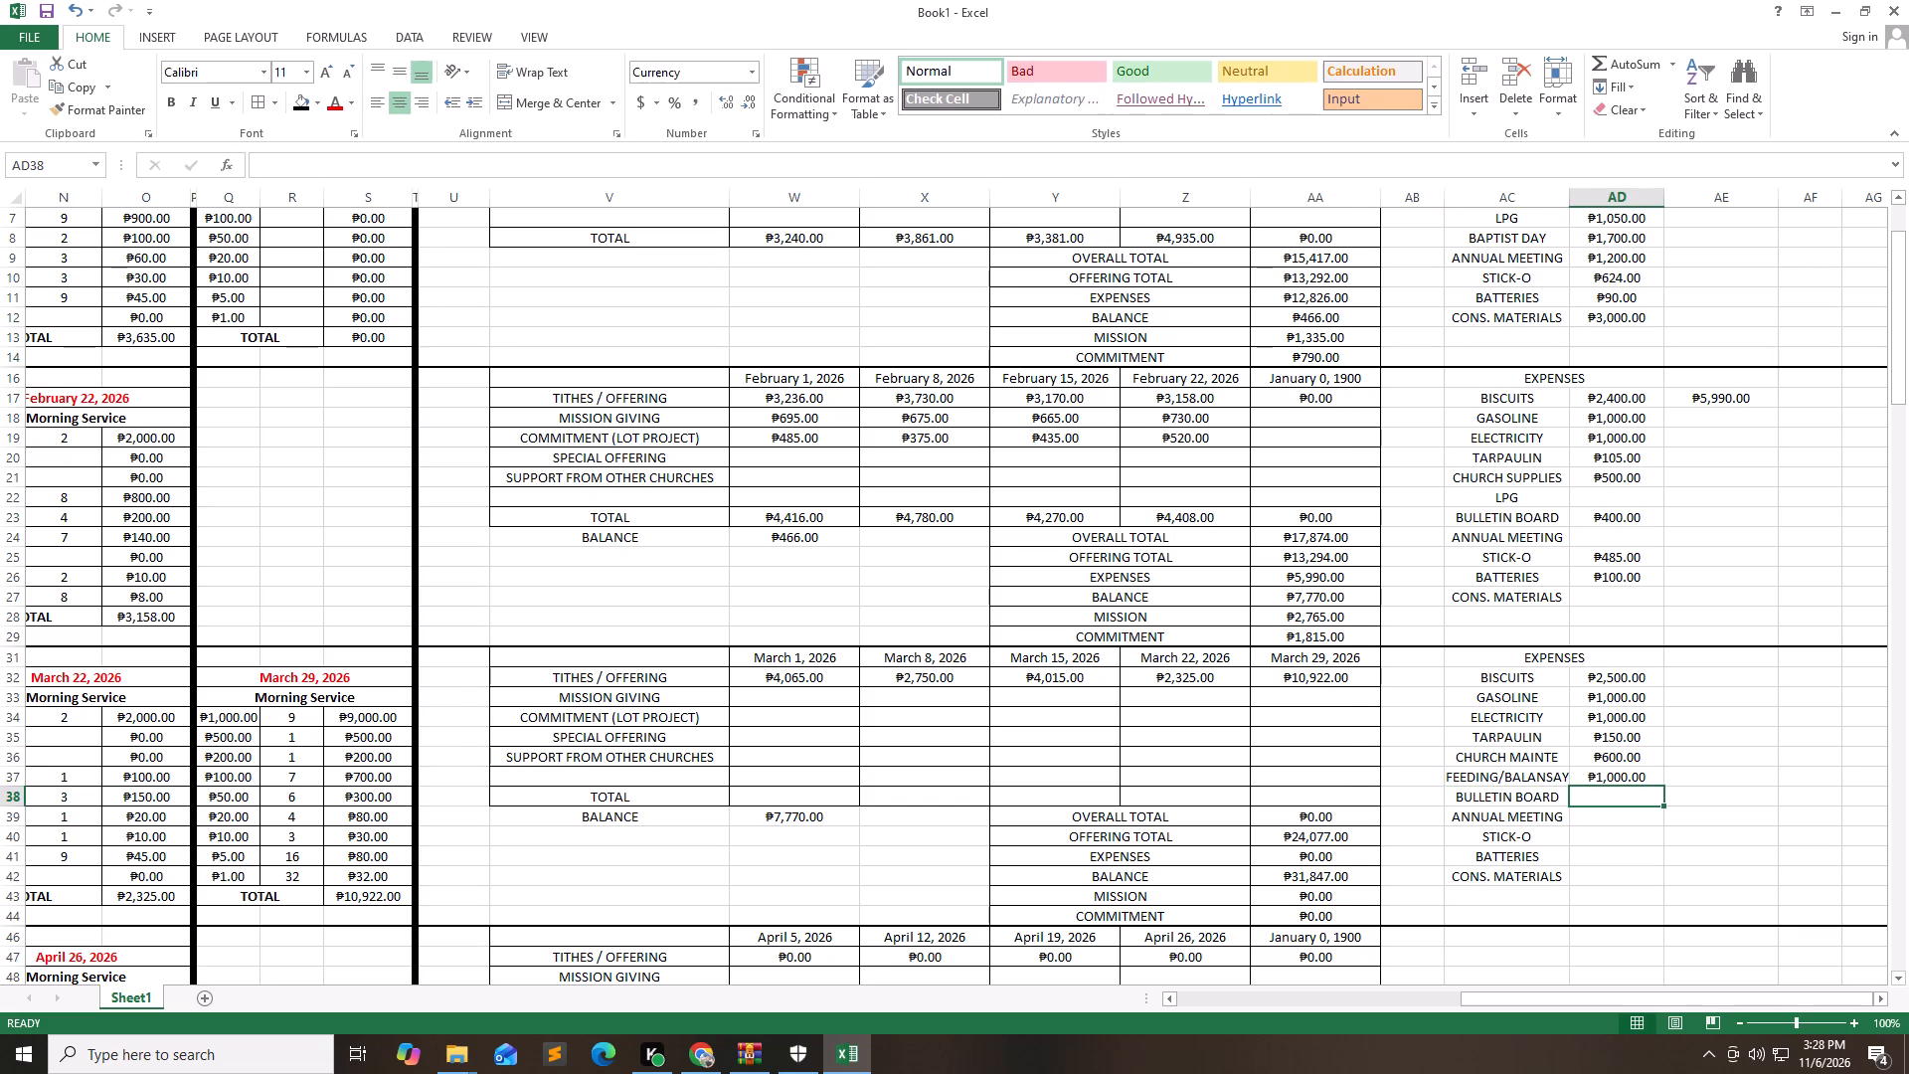
Replace March's BULLETIN BOARD expense label in cell AC38 with TRICYCLE REPAIR and enter 450 as its amount.
key("Left")
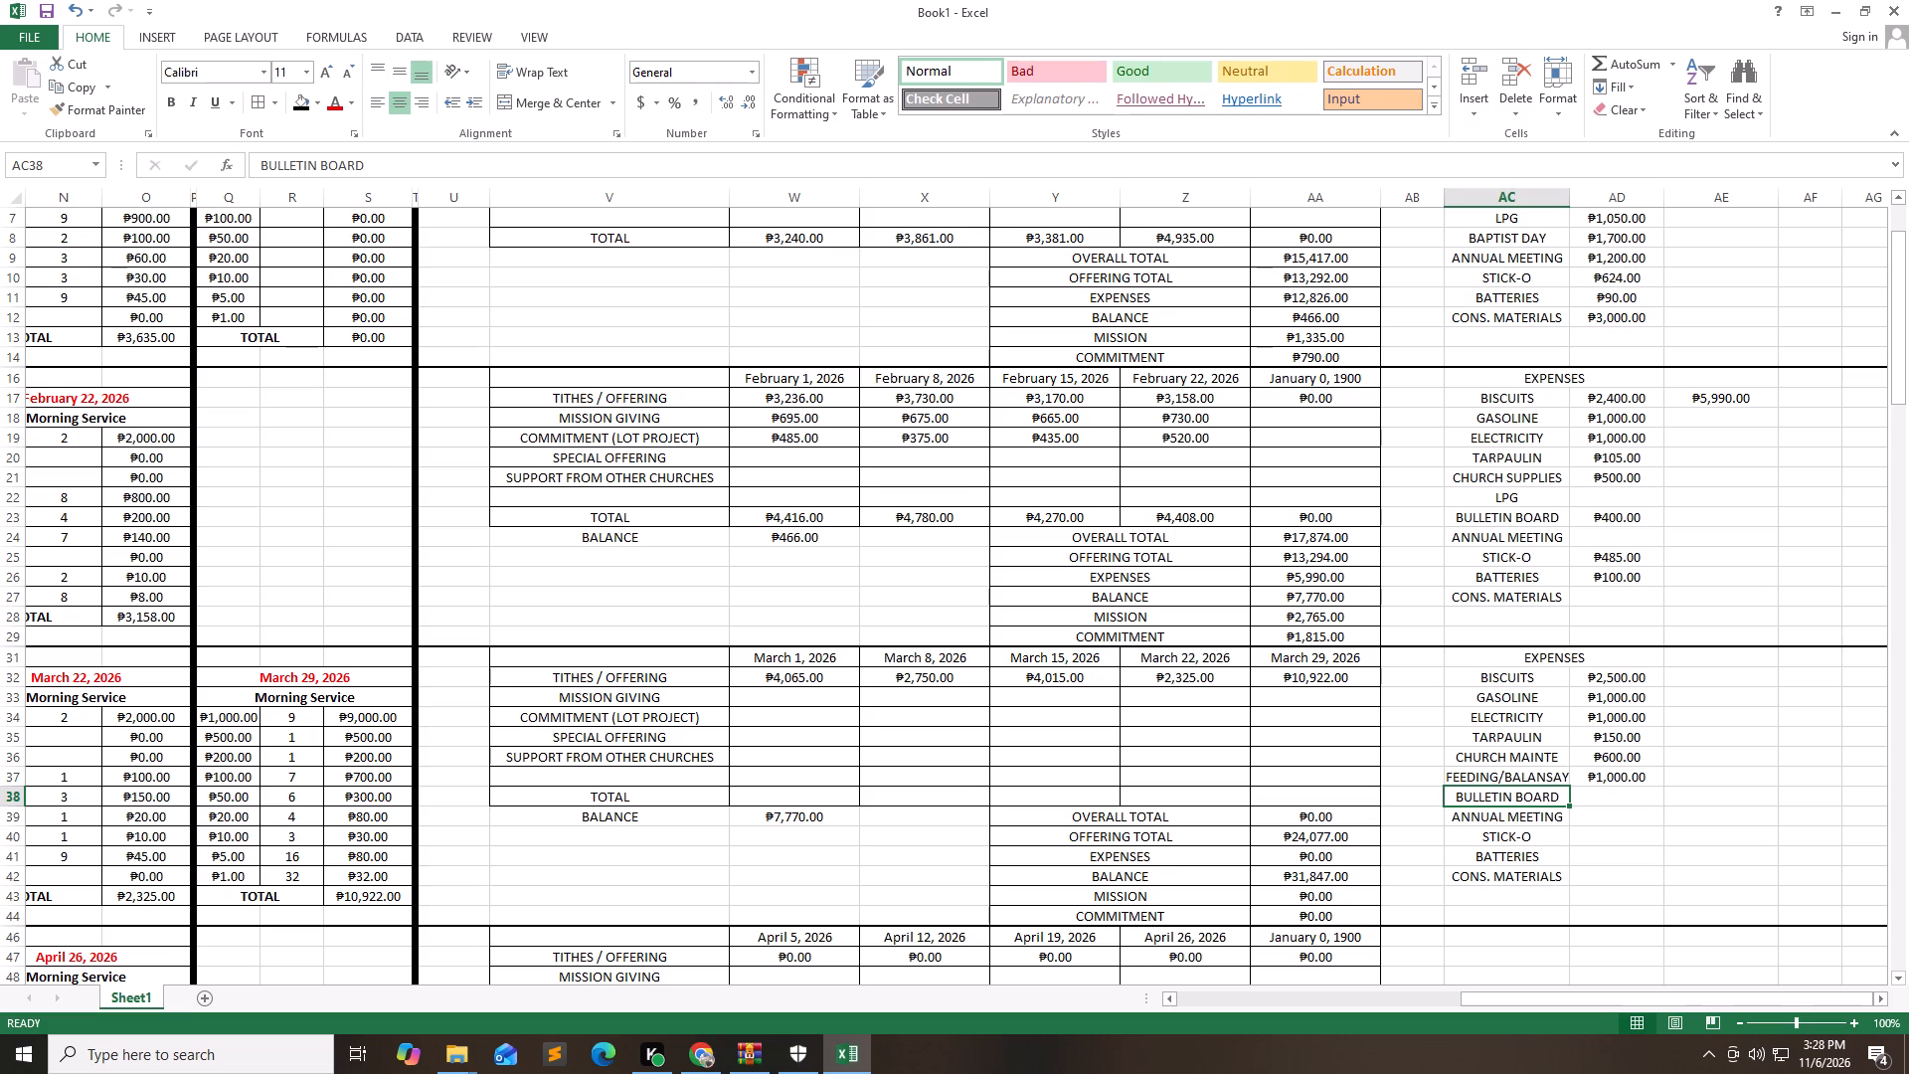
type("TRICYCLE")
key("space")
type("REPAIR")
key("Right")
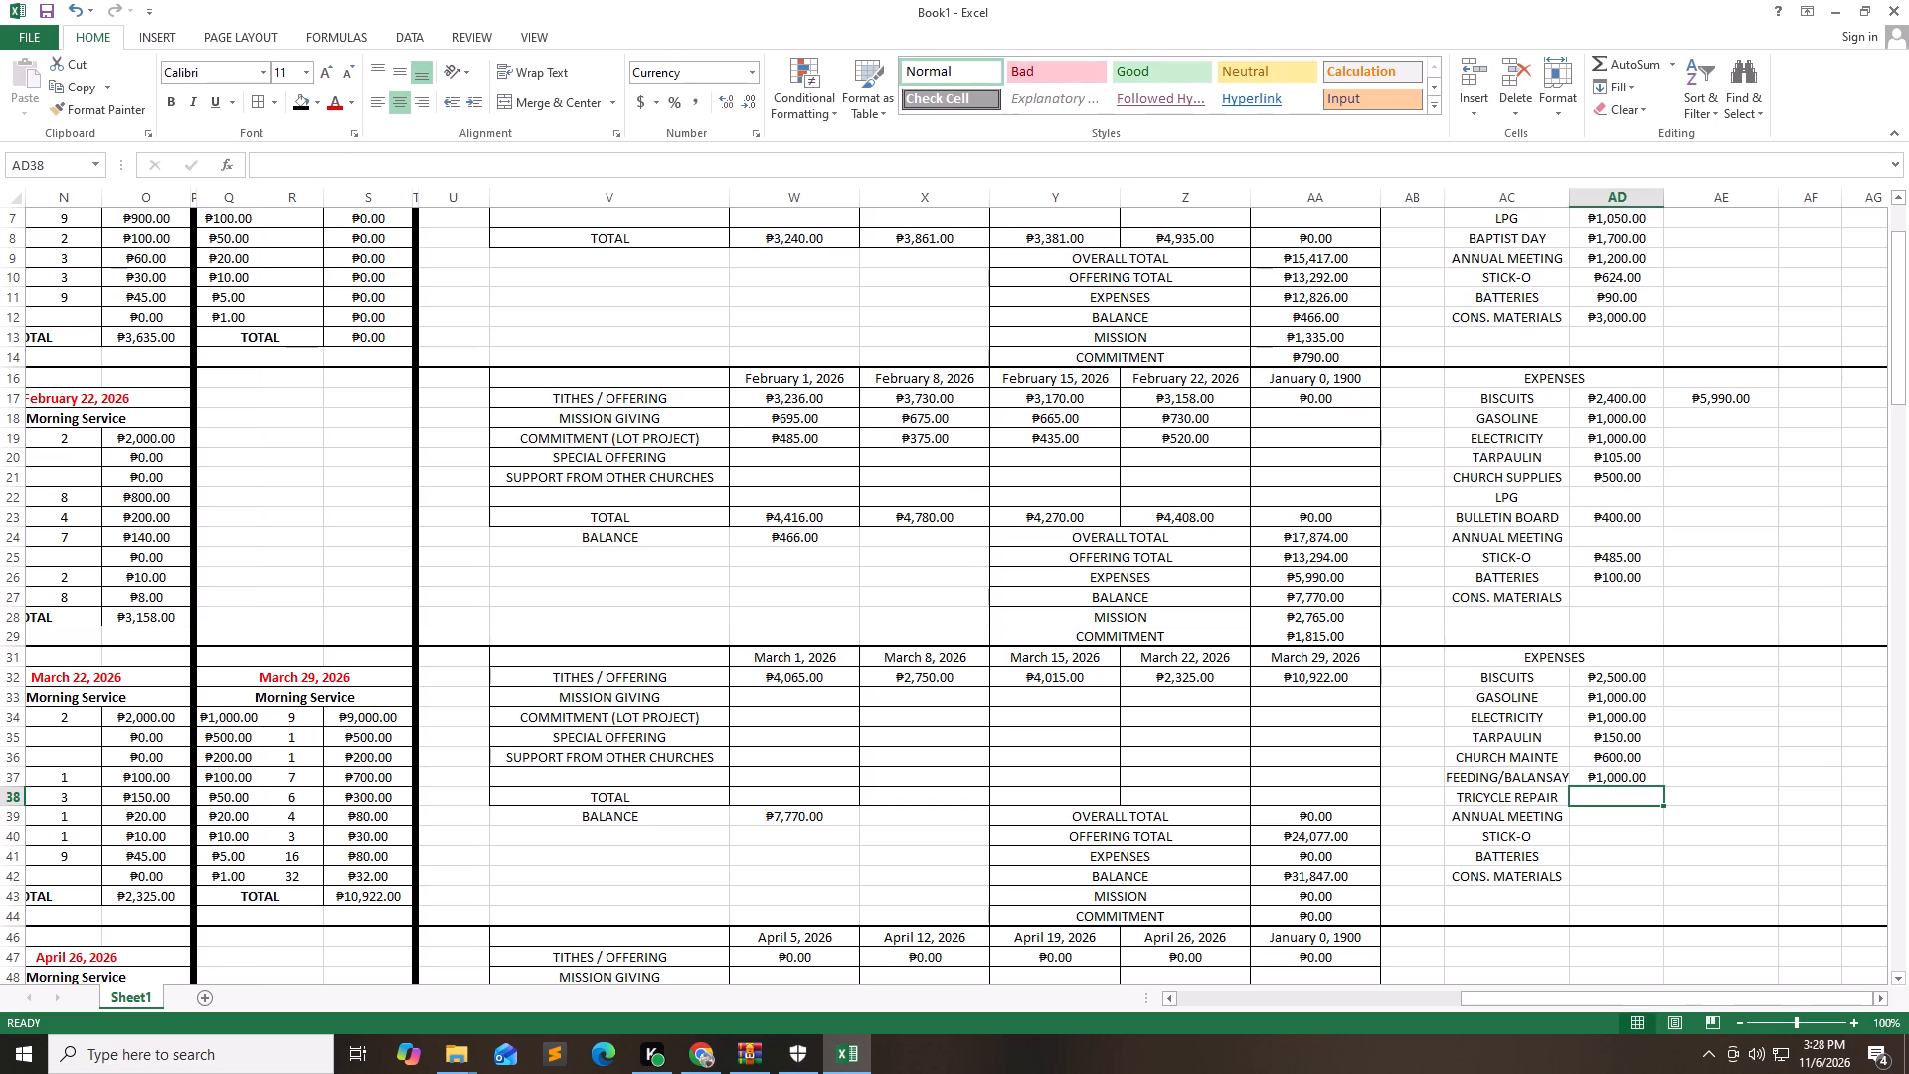
type("450")
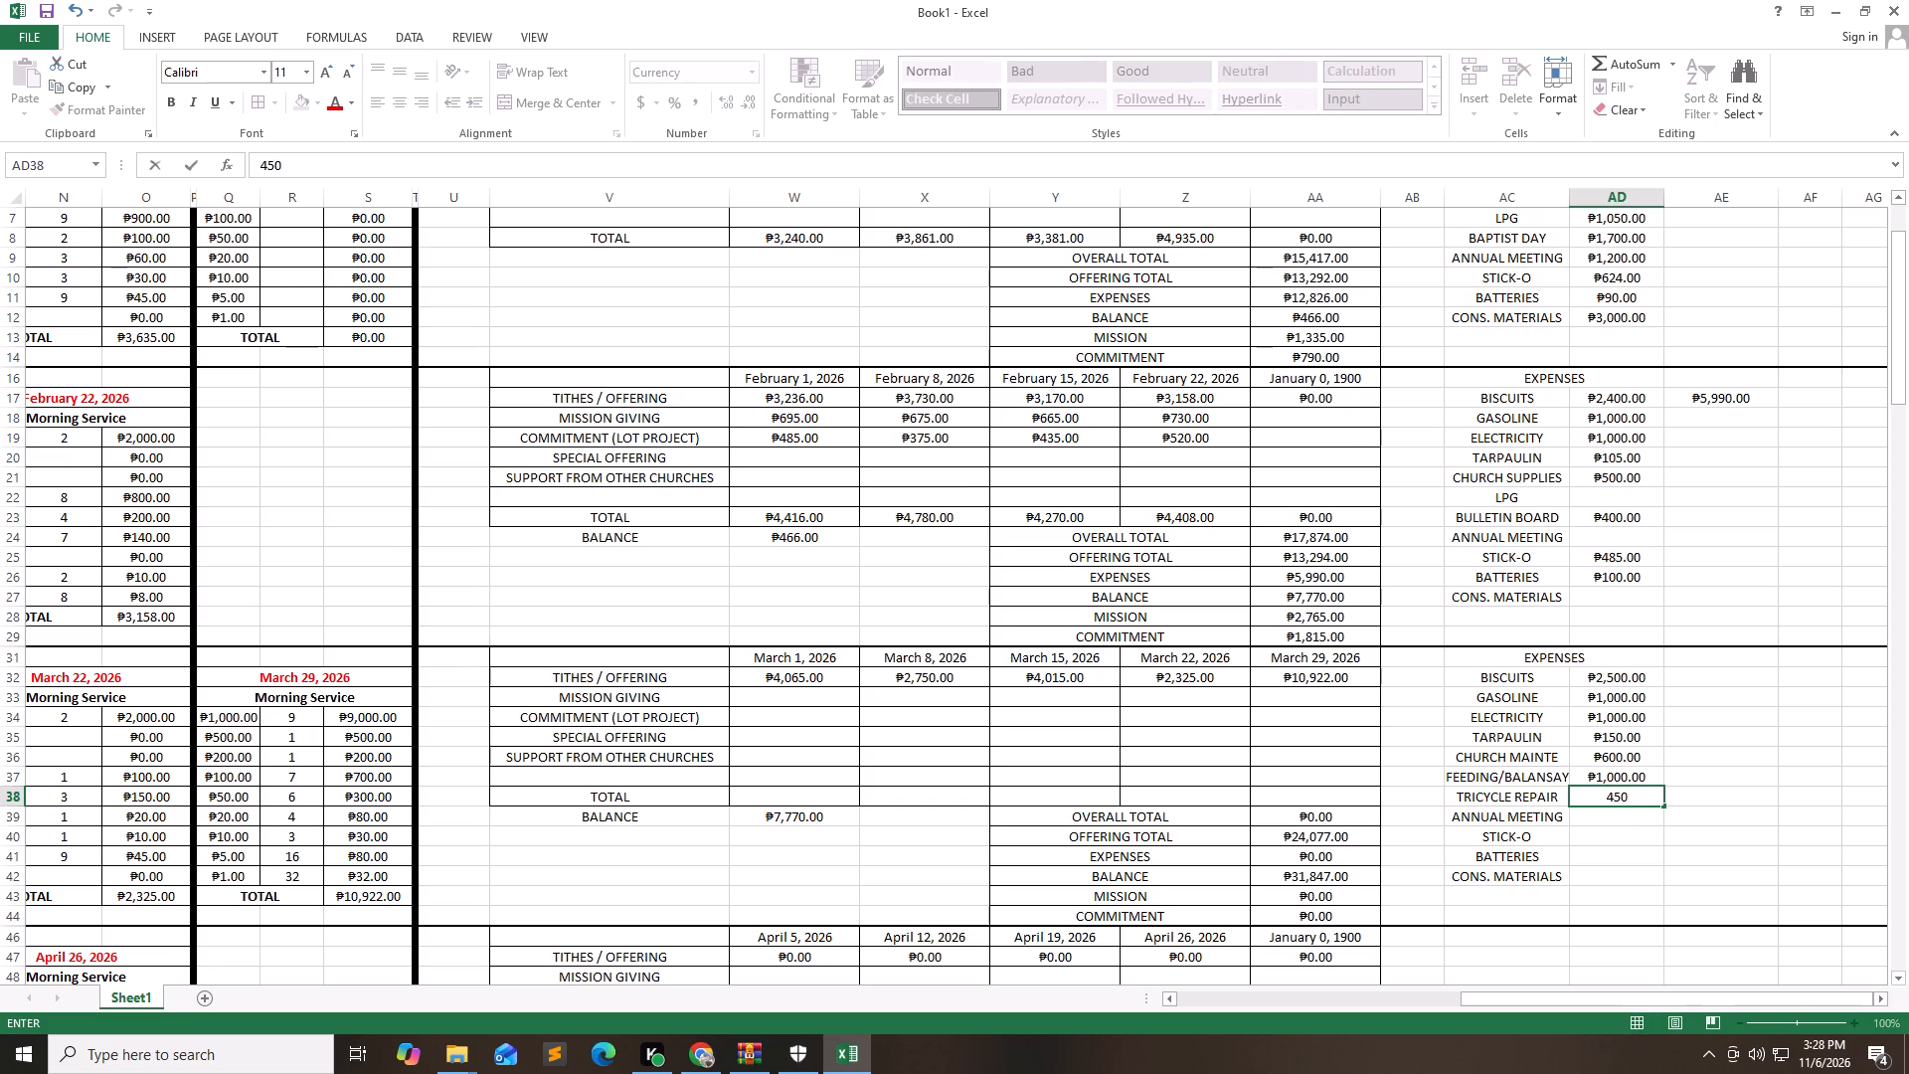
key("Down")
Replace March's ANNUAL MEETING expense label in cell AC39 with MICROPHONE and enter 850 as its amount.
key("Left")
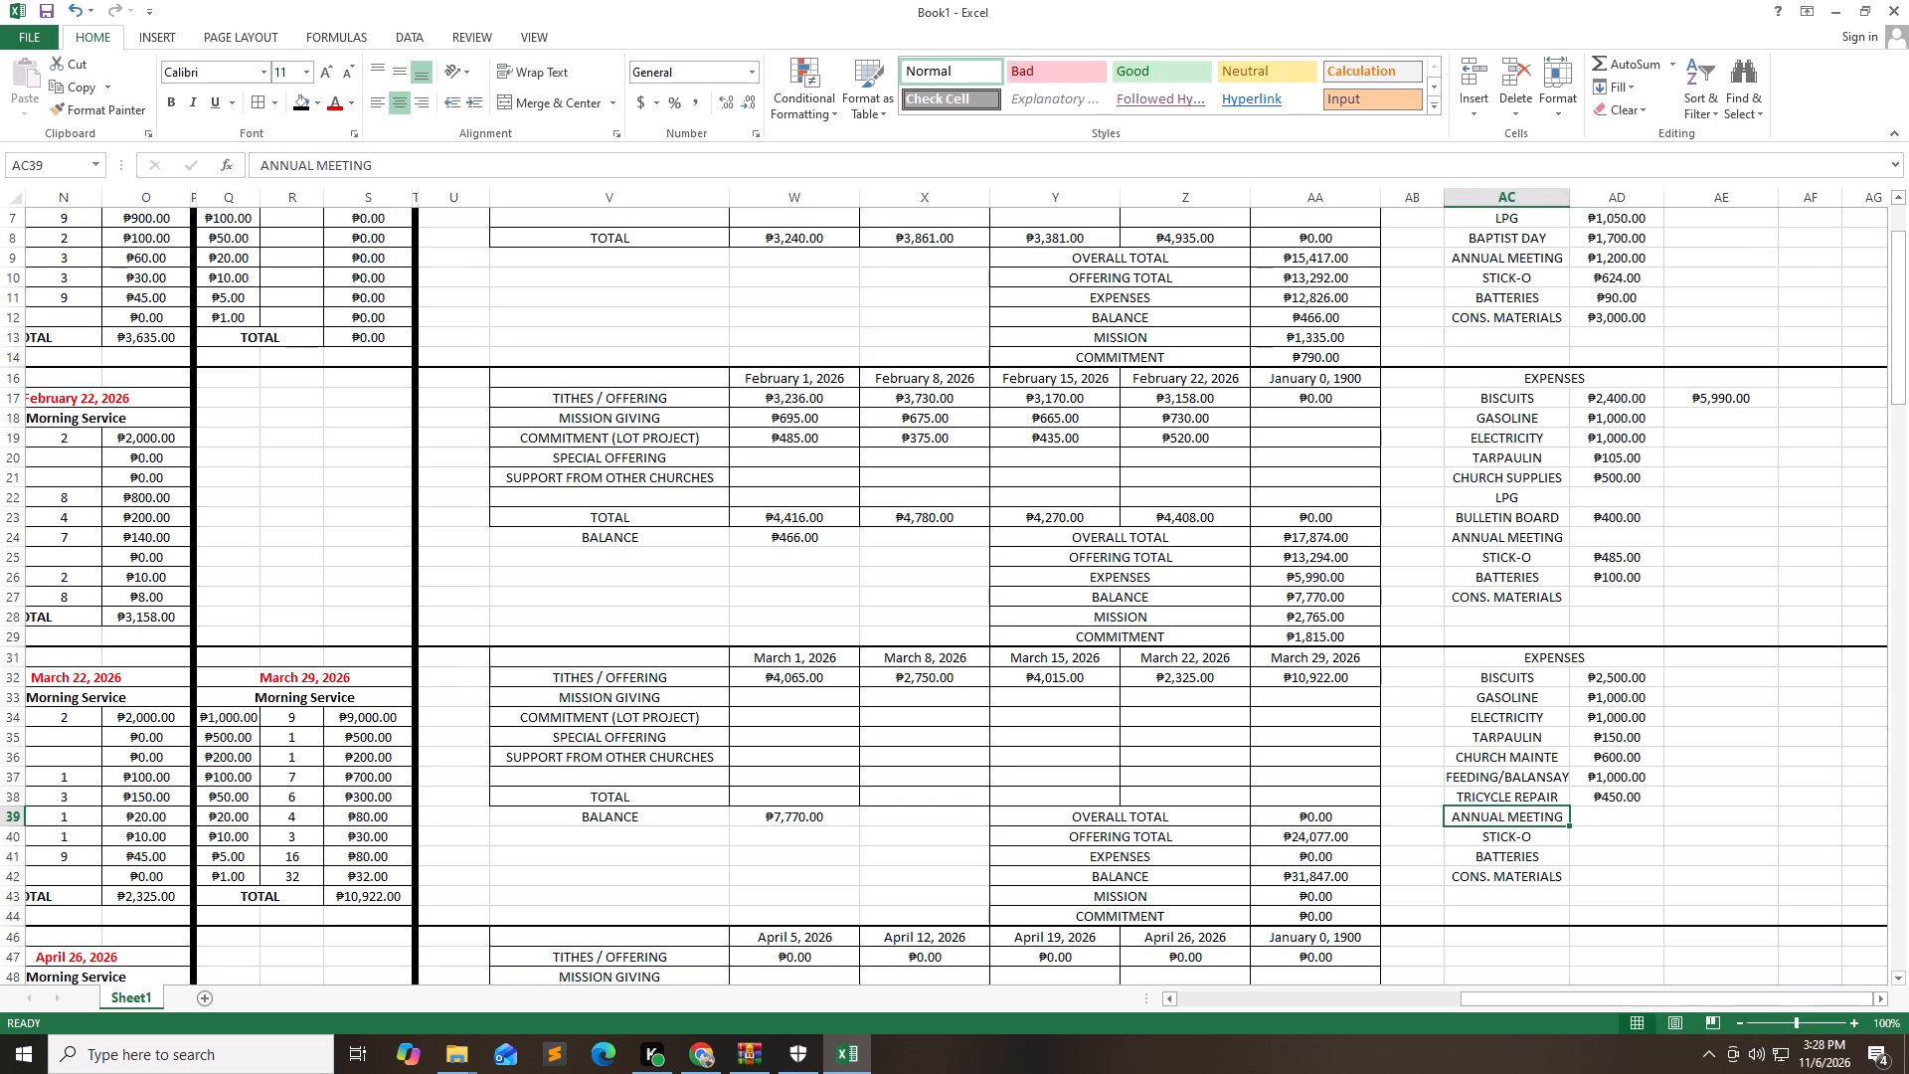
type("MICROPHONE")
key("Down")
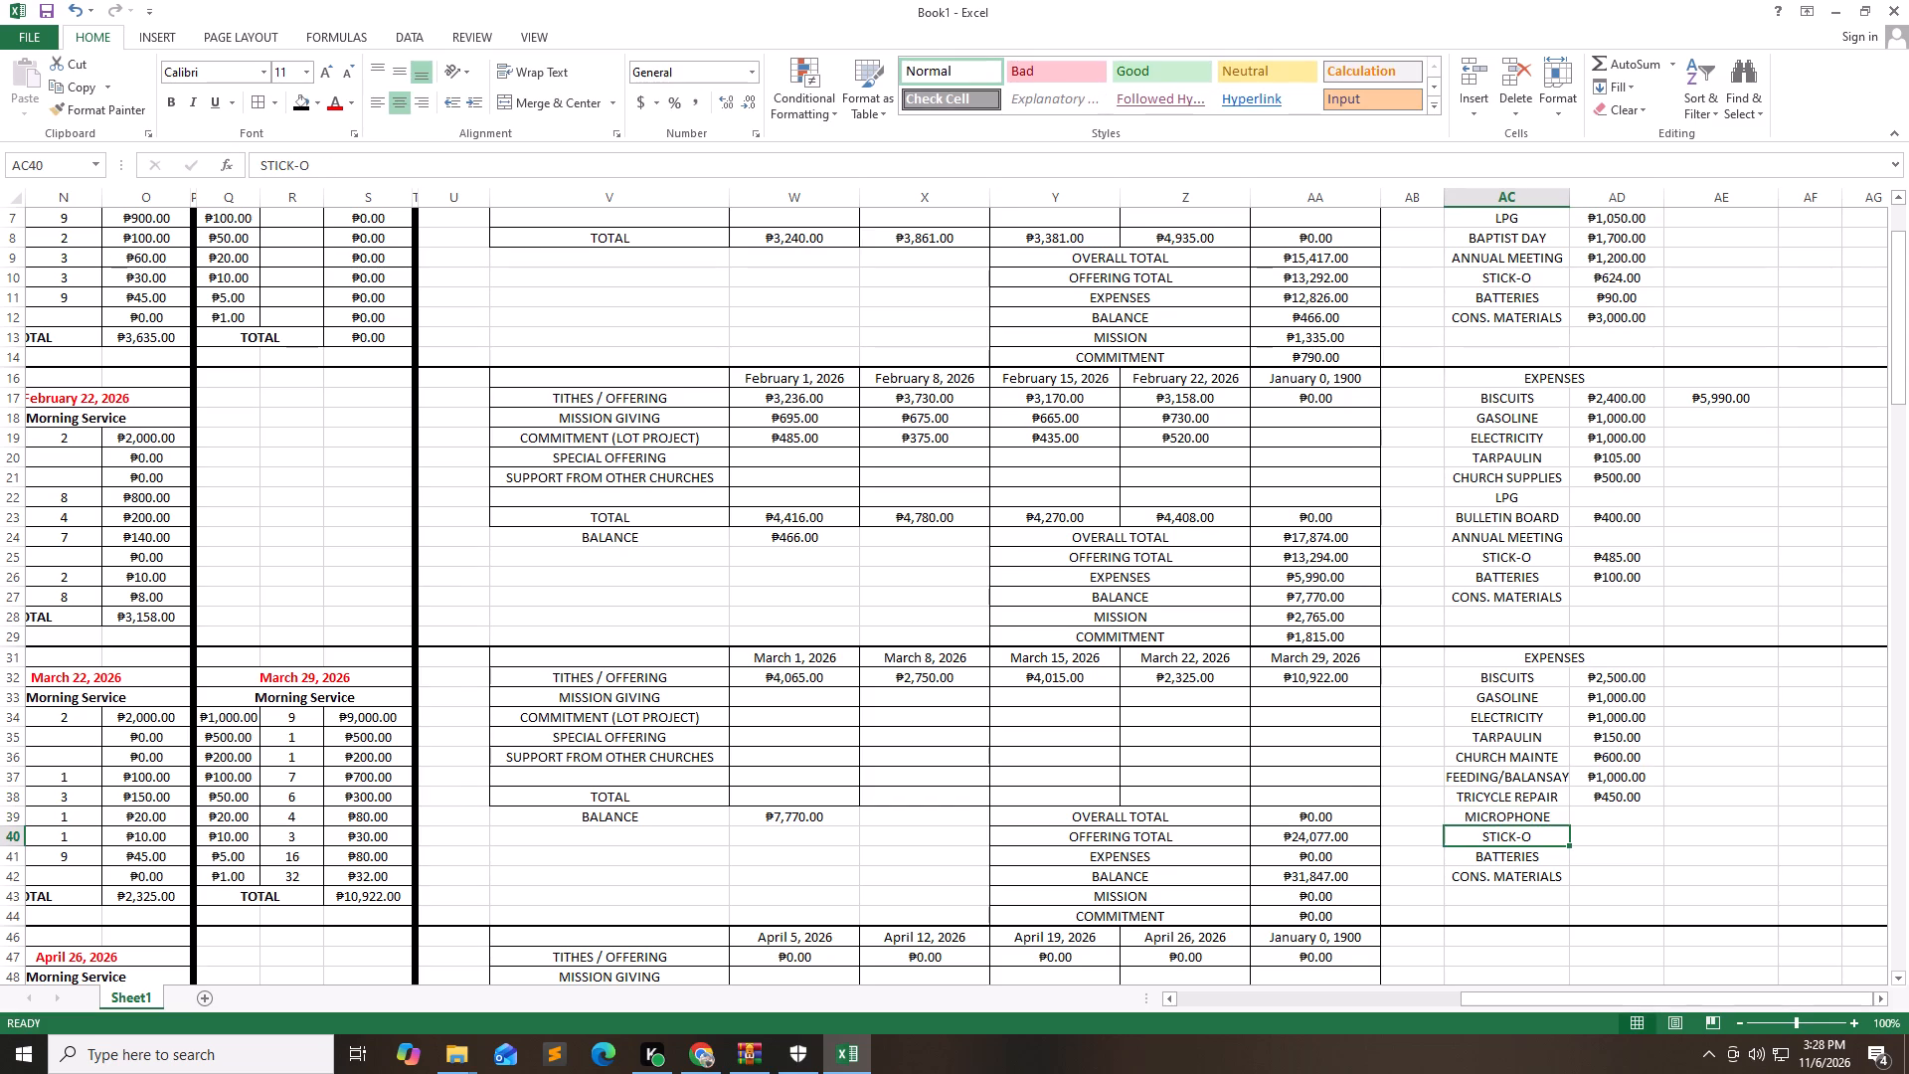
key("Up")
key("Right")
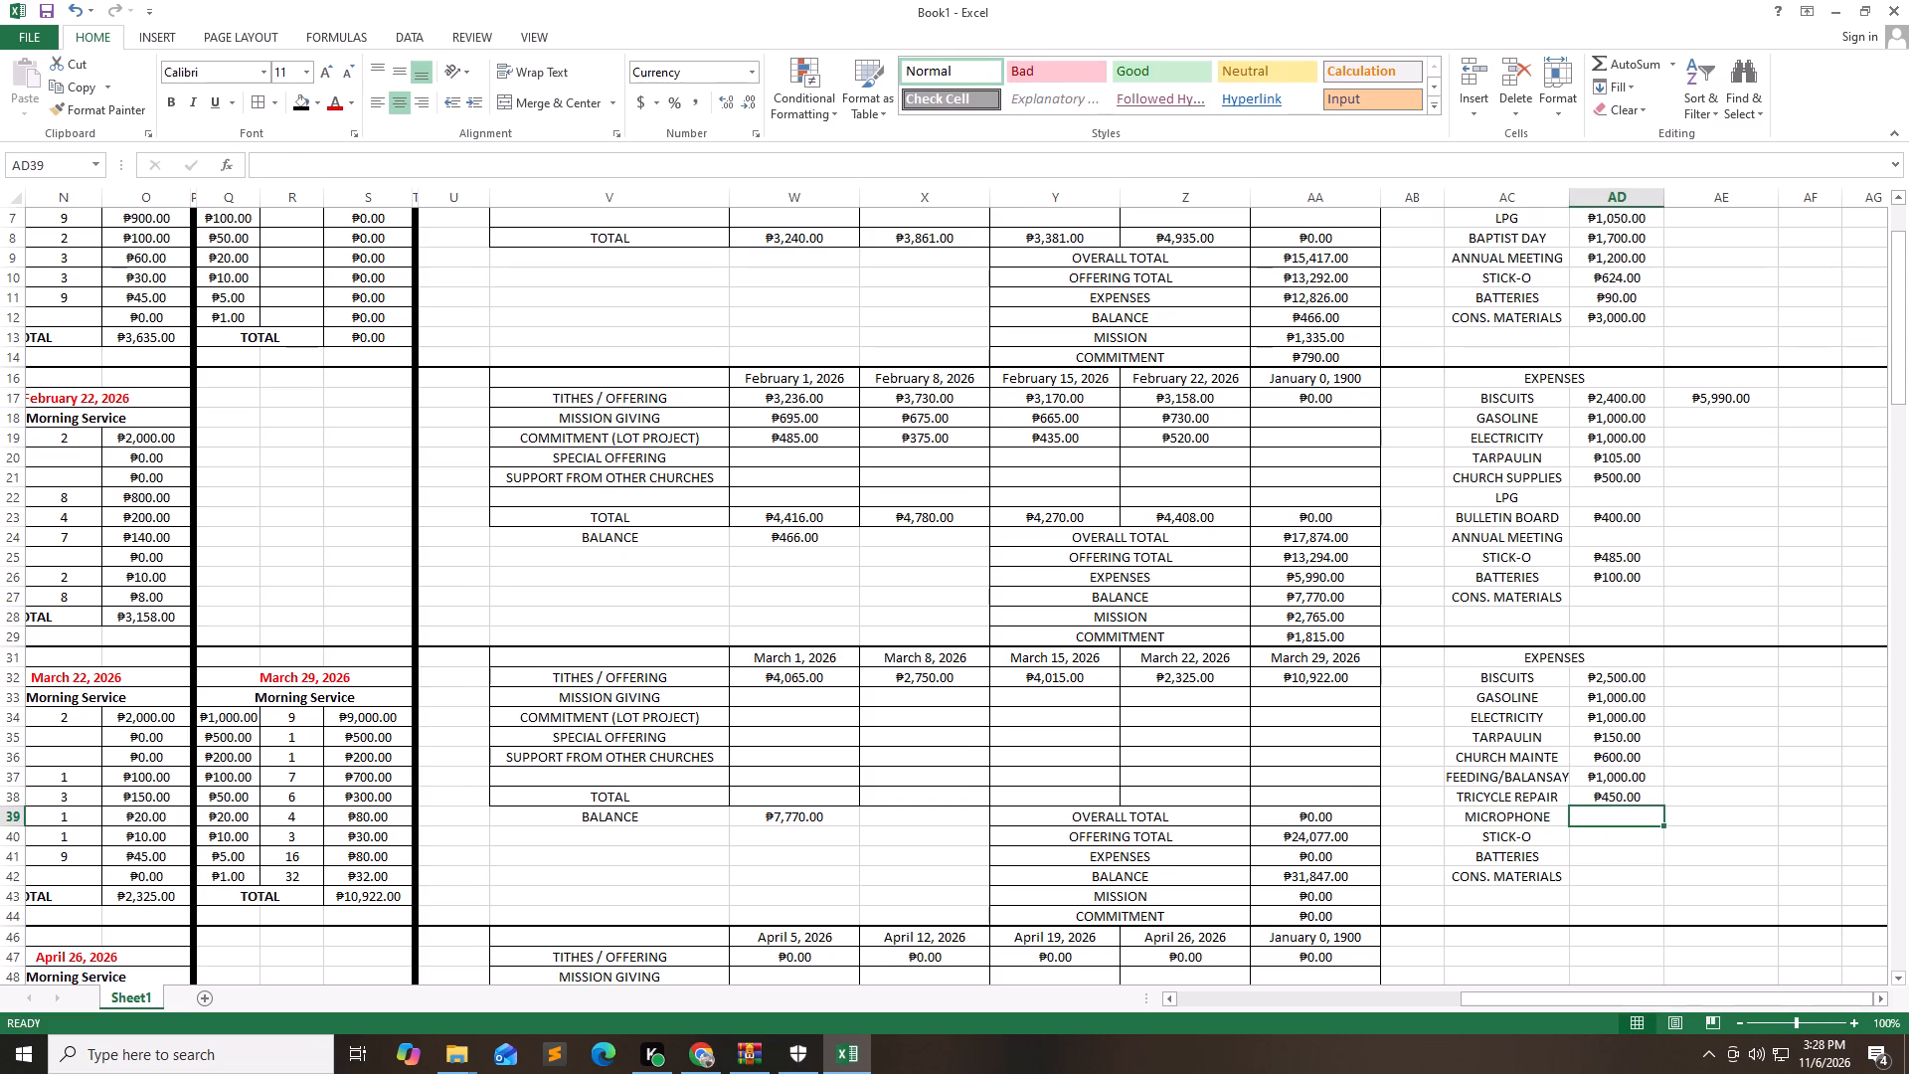
type("850")
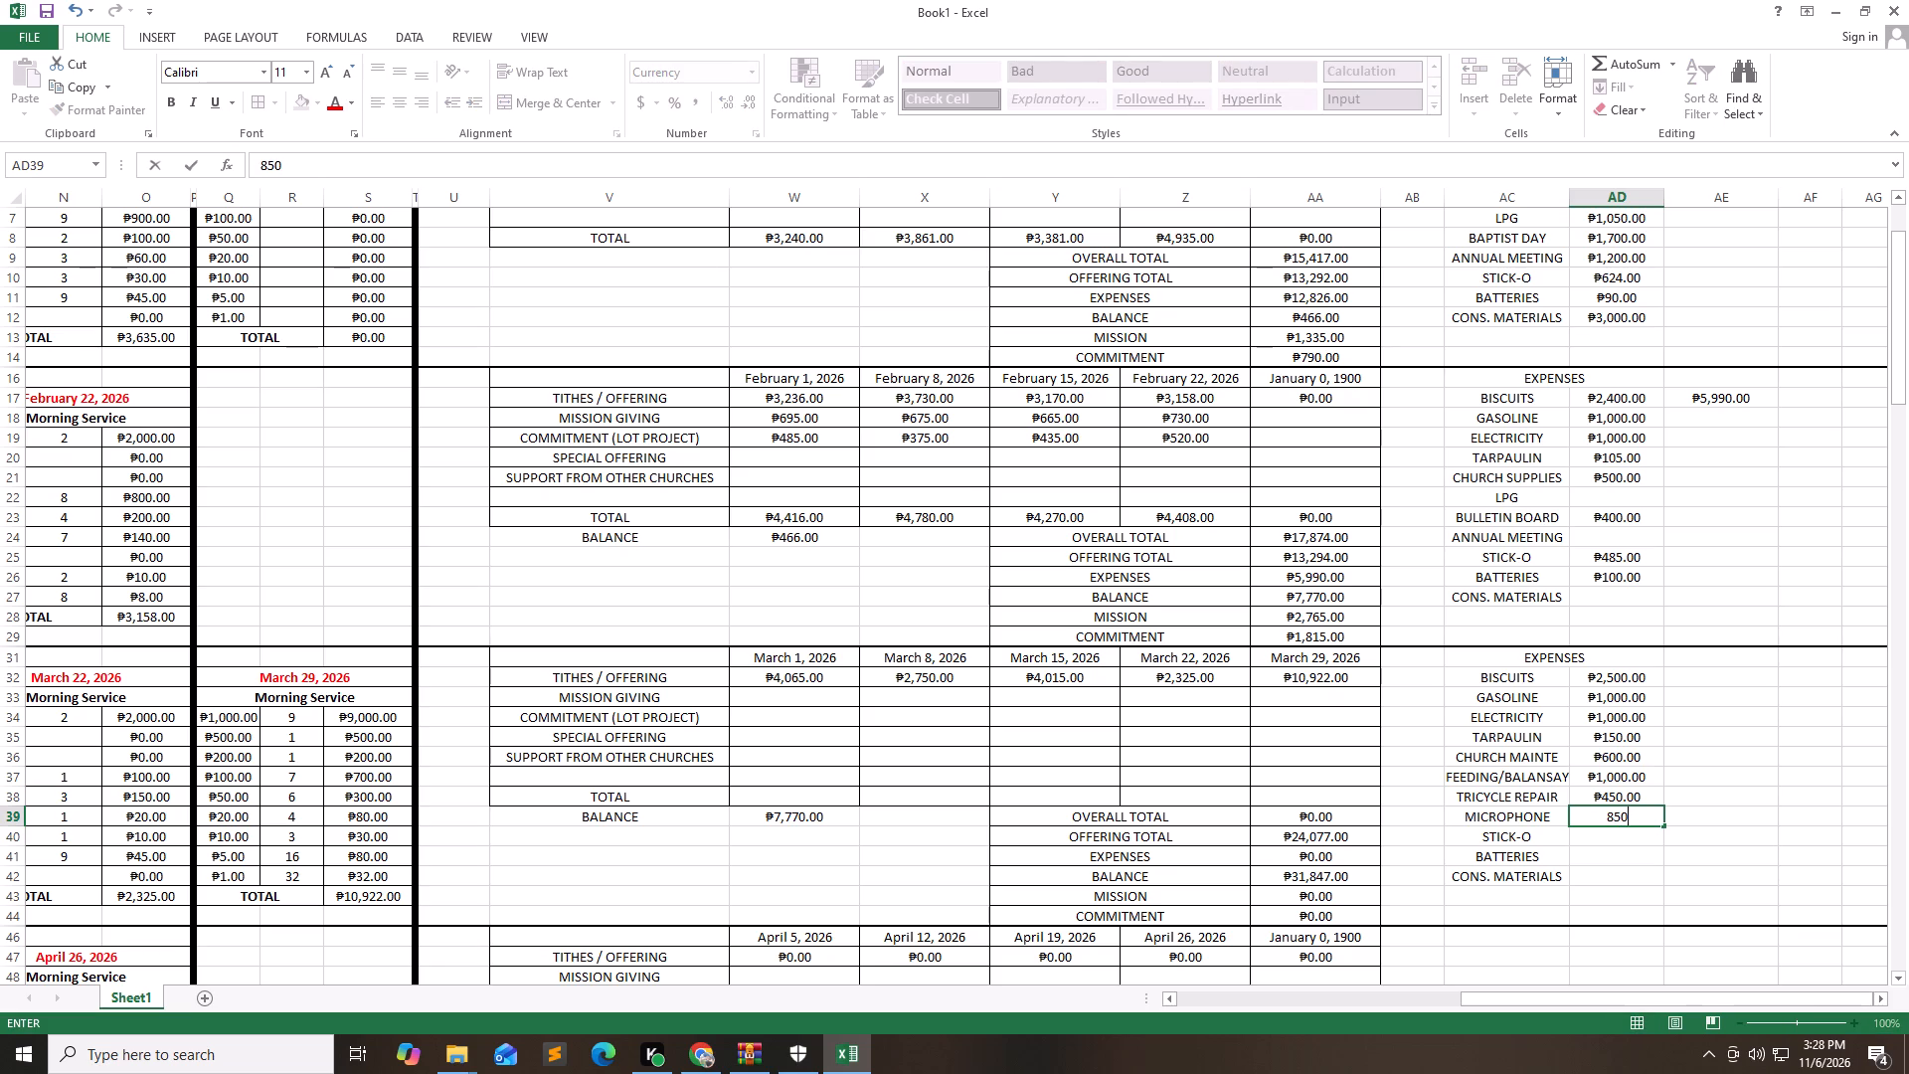
key("Down")
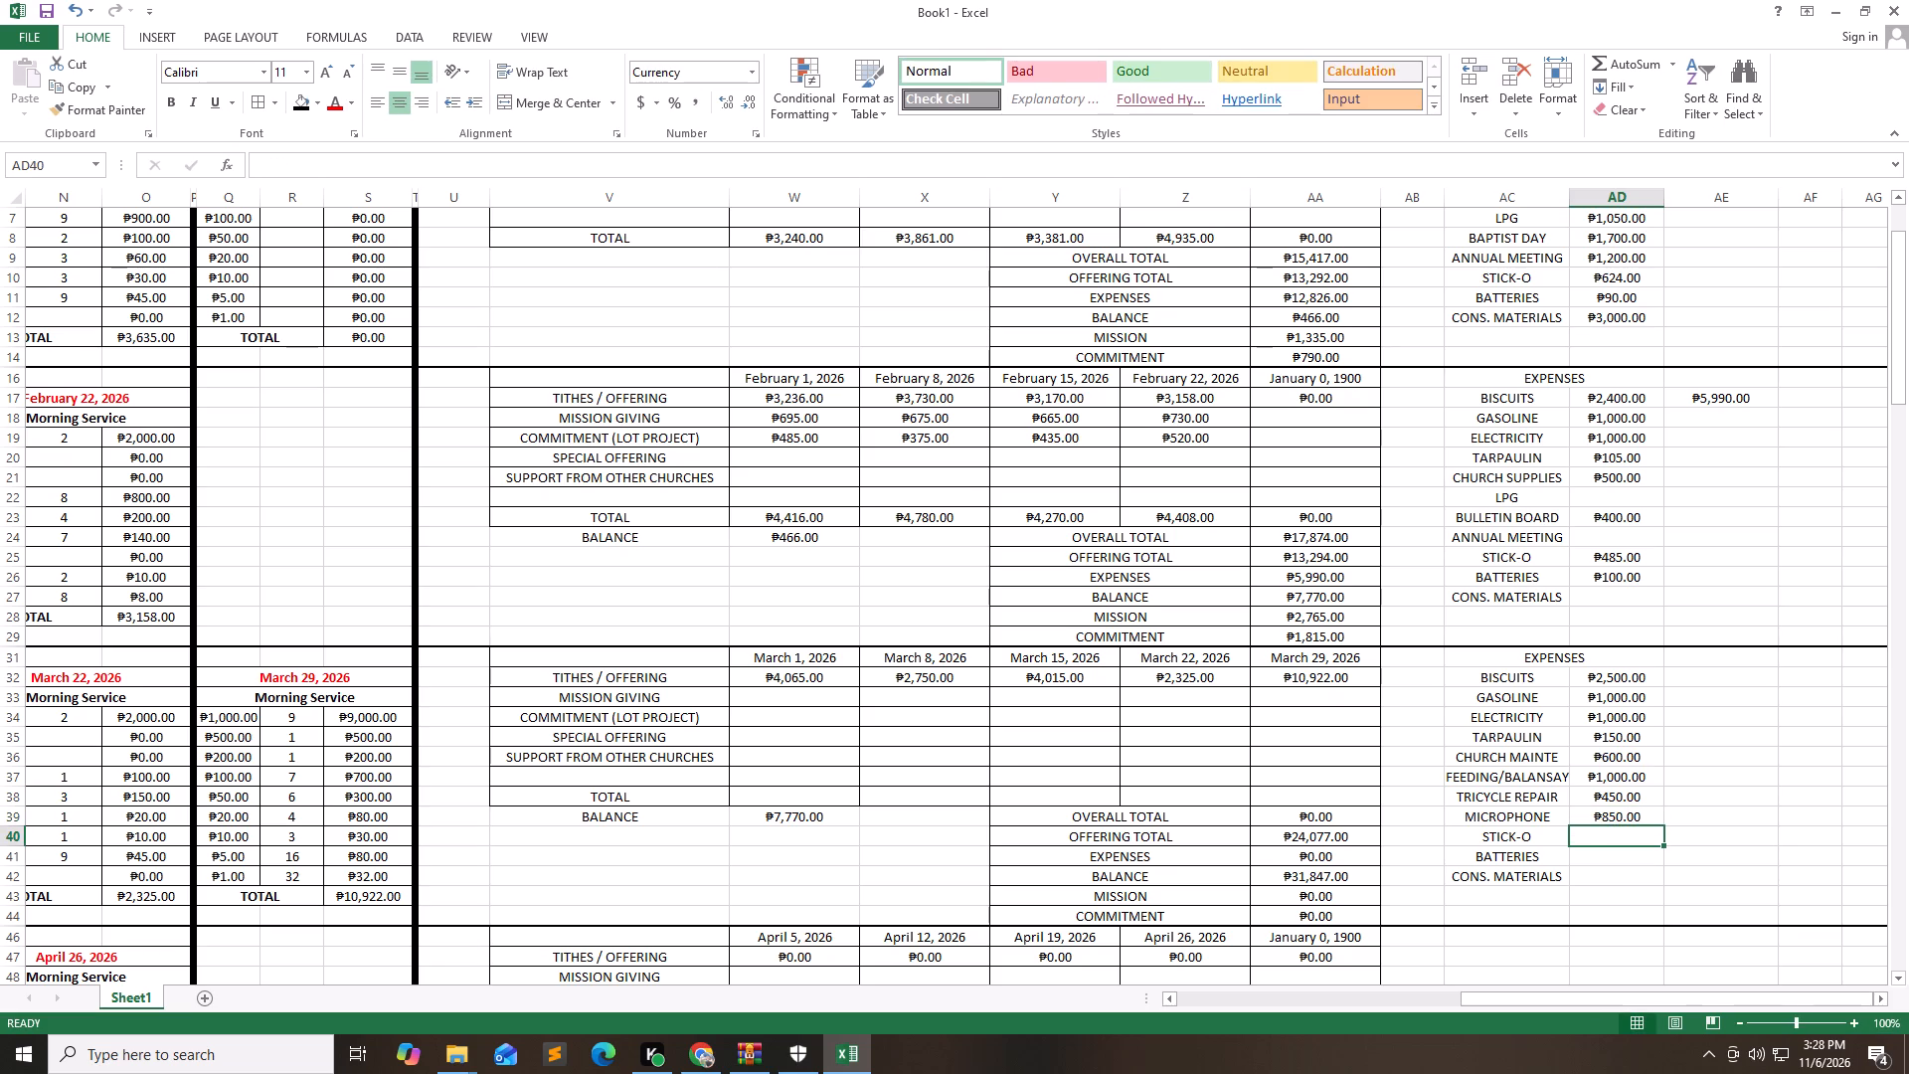
Enter March's STICK-O amount of 480 in cell AD40 and BATTERIES amount of 150 in AD41.
type("45")
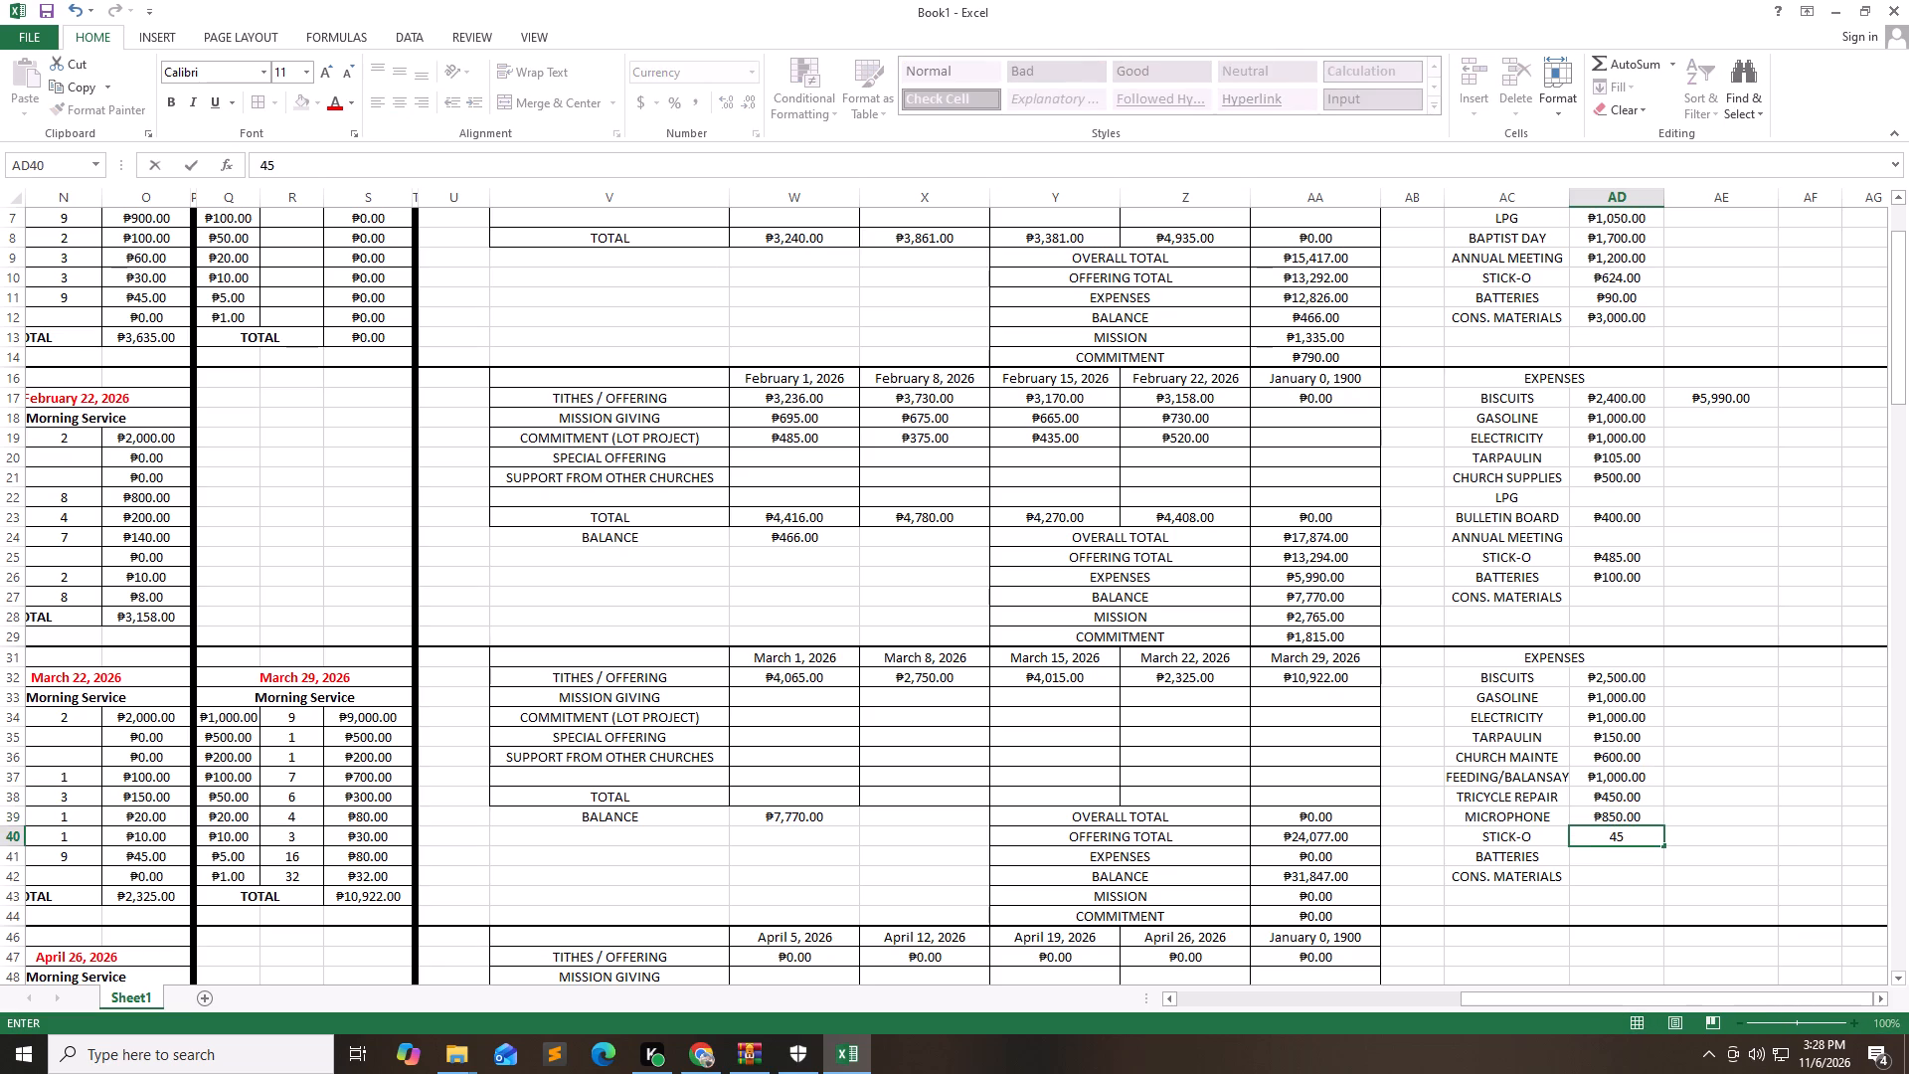
key("0")
key("BackSpace")
key("BackSpace")
type("80")
key("Down")
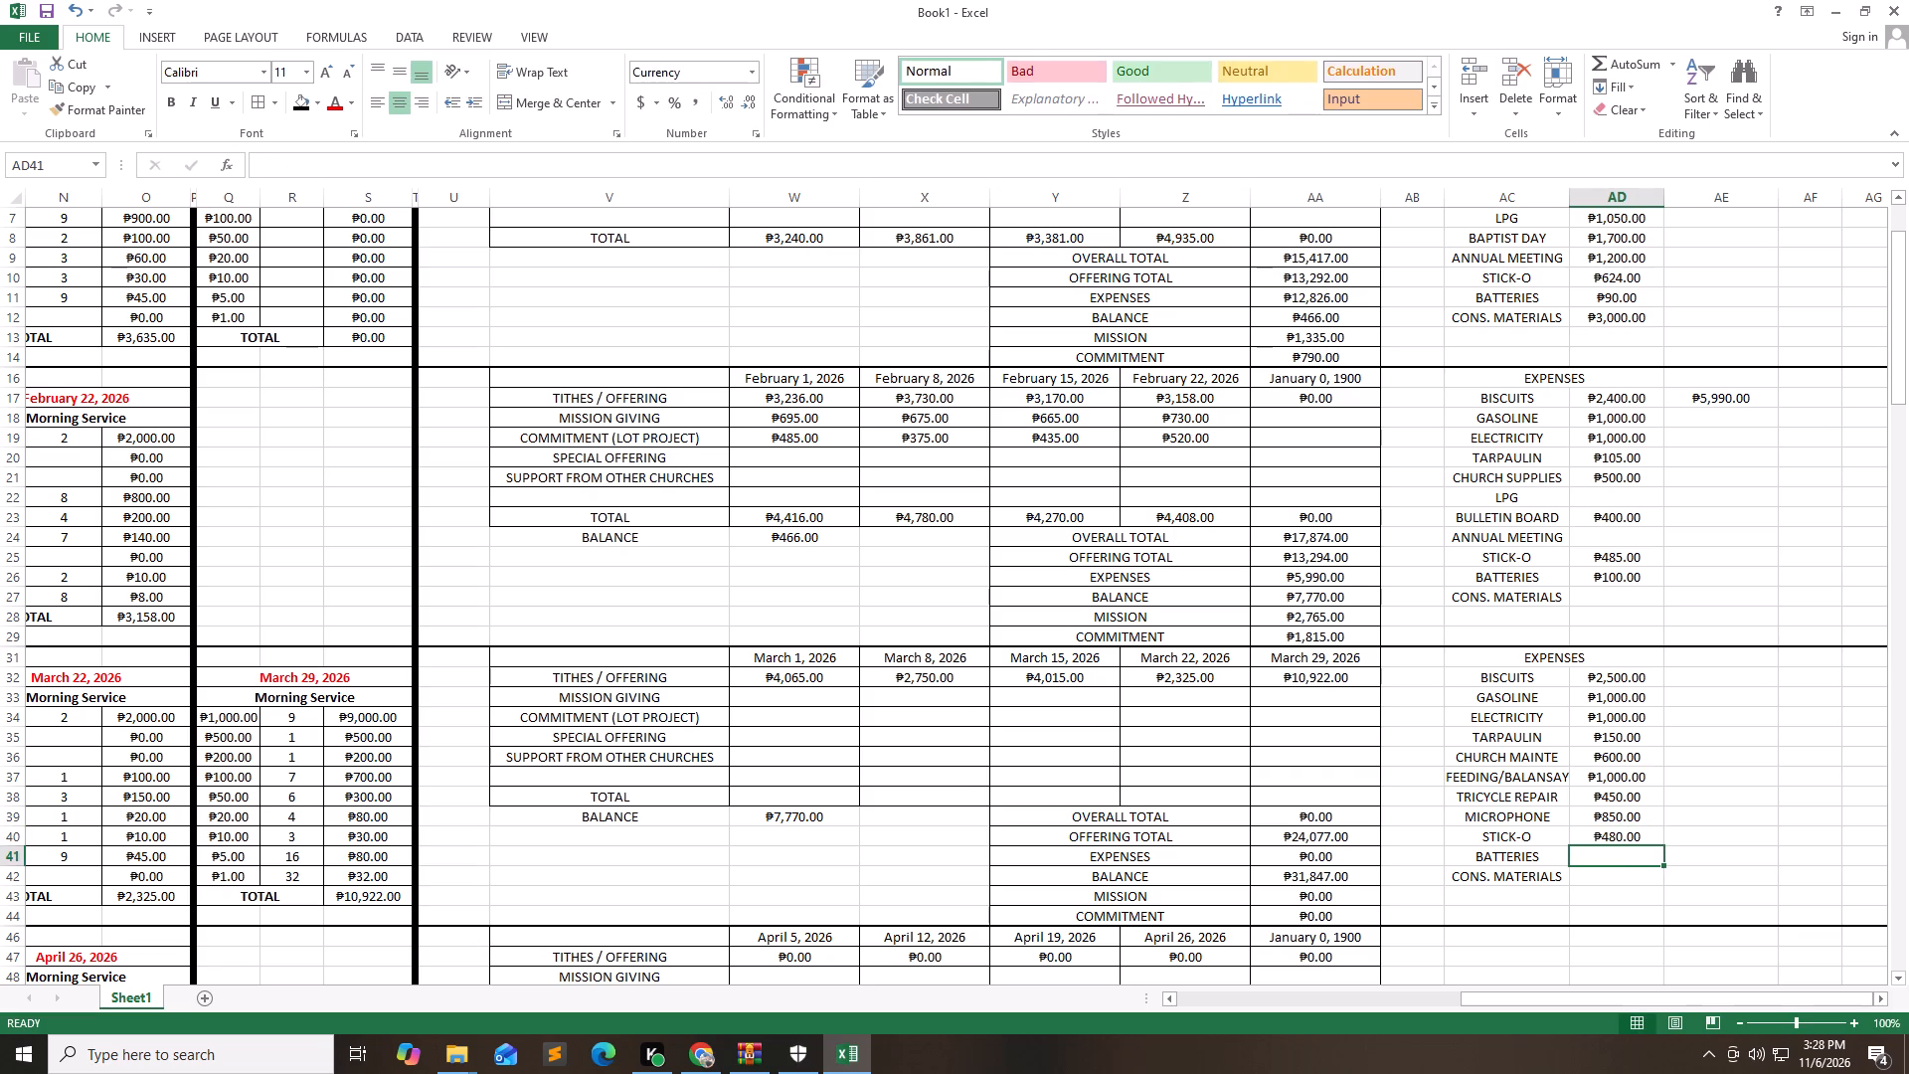
type("150")
key("Down")
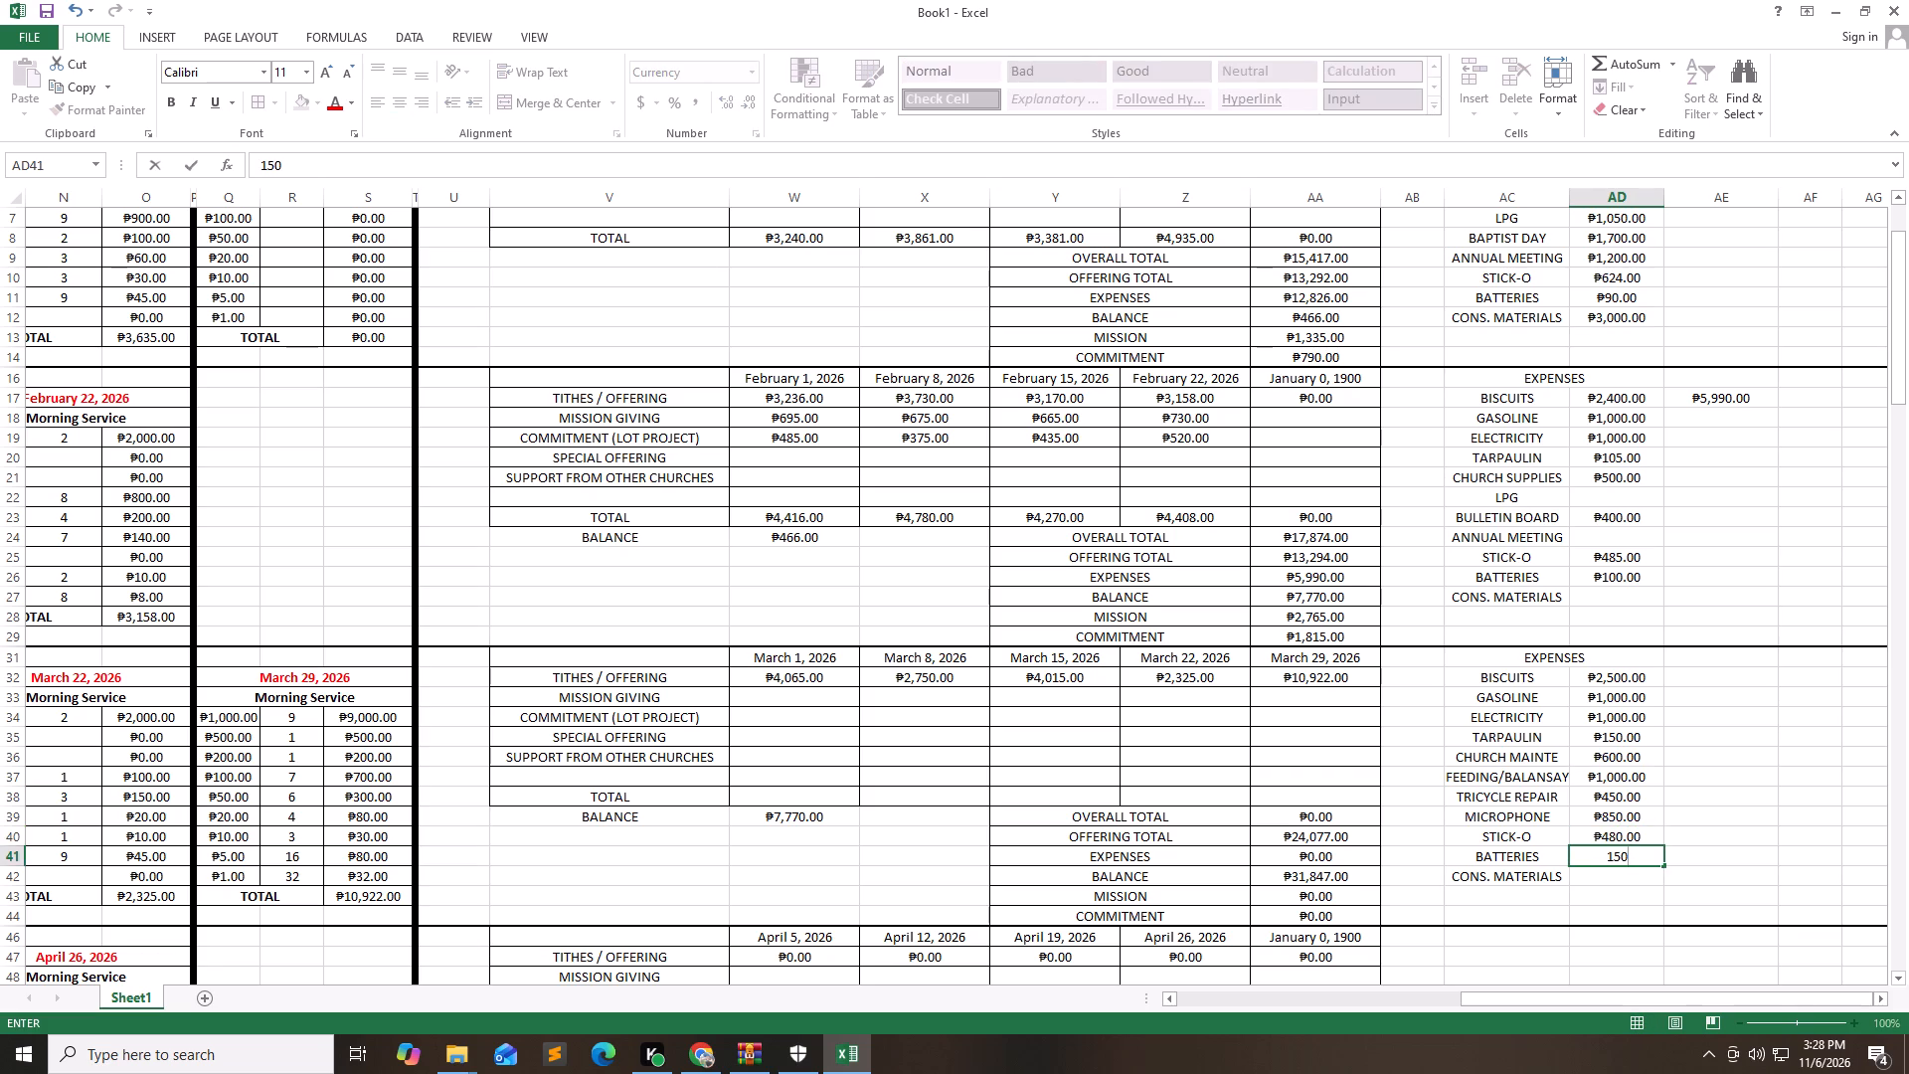
Replace March's CONS. MATERIALS expense label in cell AC42 with LOVE GIFT and enter 5000 as its amount.
key("Left")
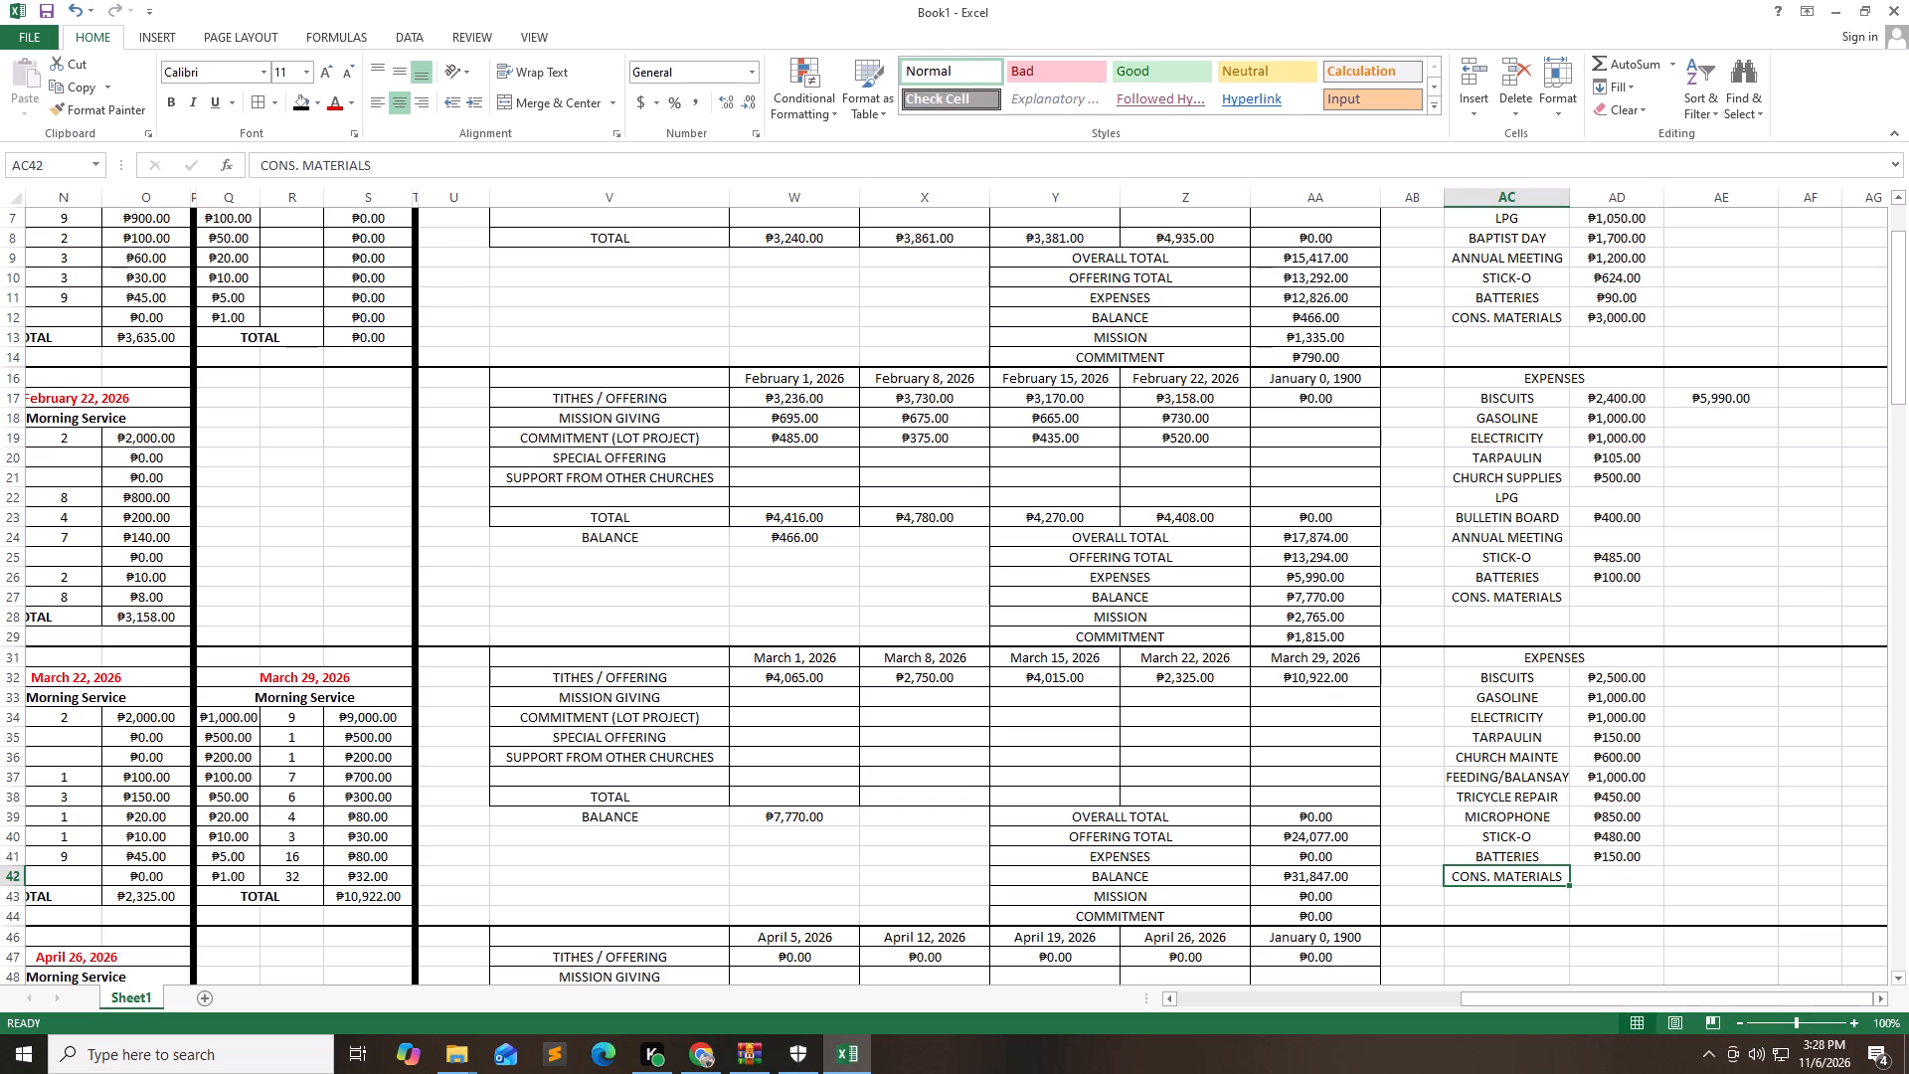
type("LOVE")
key("space")
type("GIFT")
key("Right")
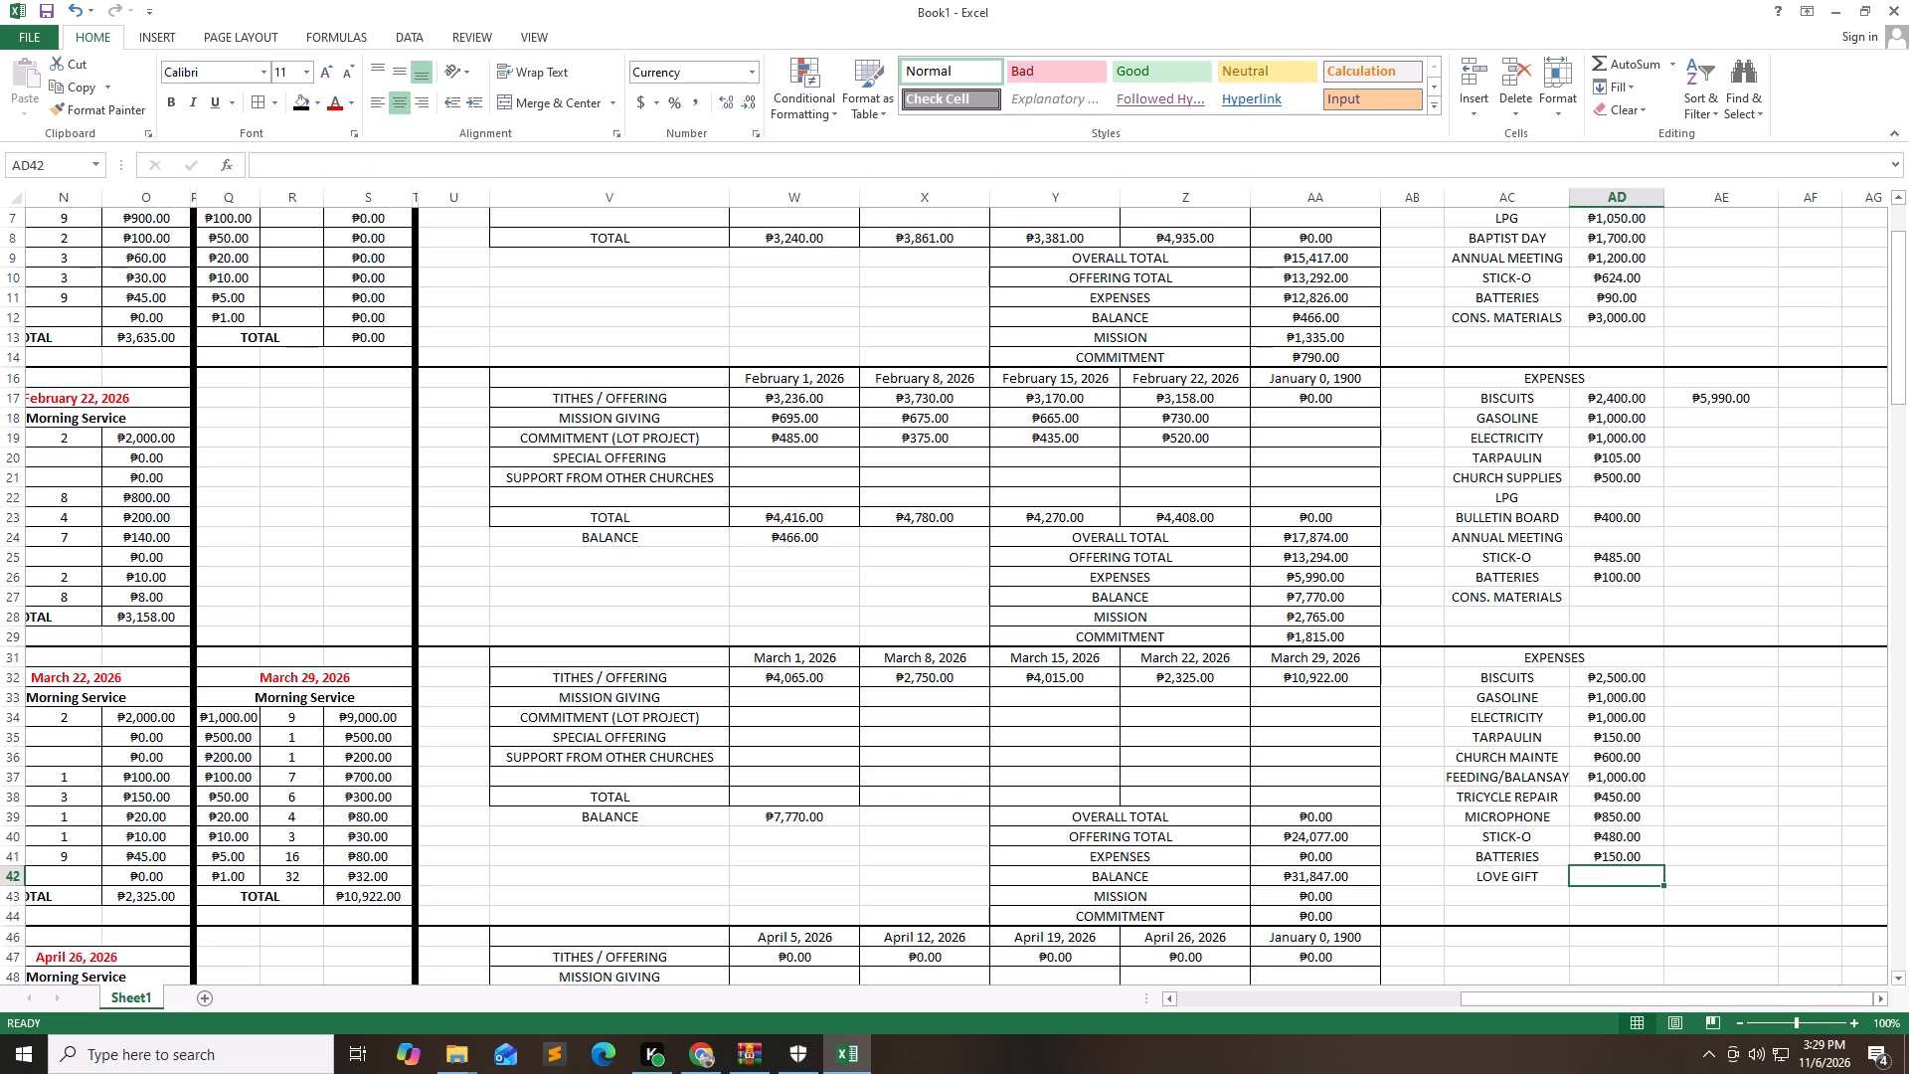
type("5000")
key("Down")
Add a CHURCH ANNIV expense in cell AC43 below LOVE GIFT, with an amount of 15000 in AD43.
key("Left")
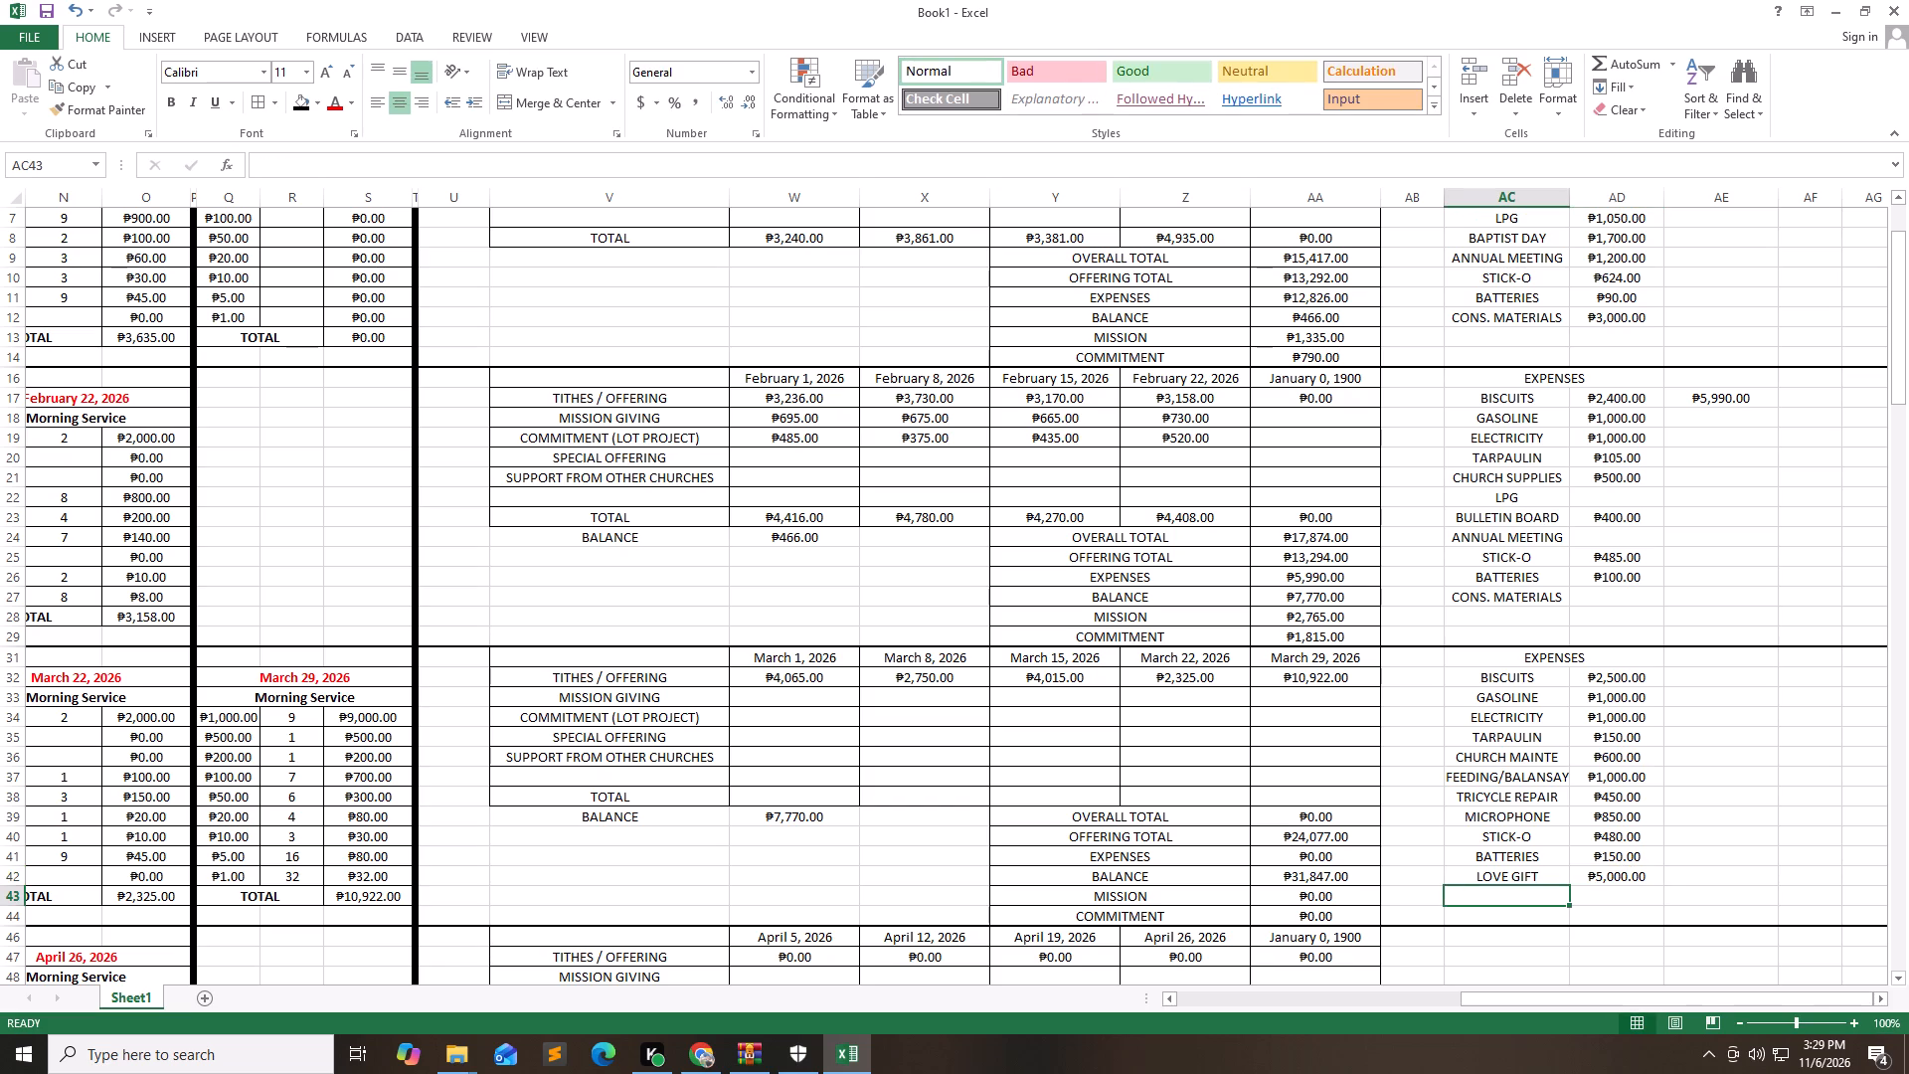
type("CHURCH")
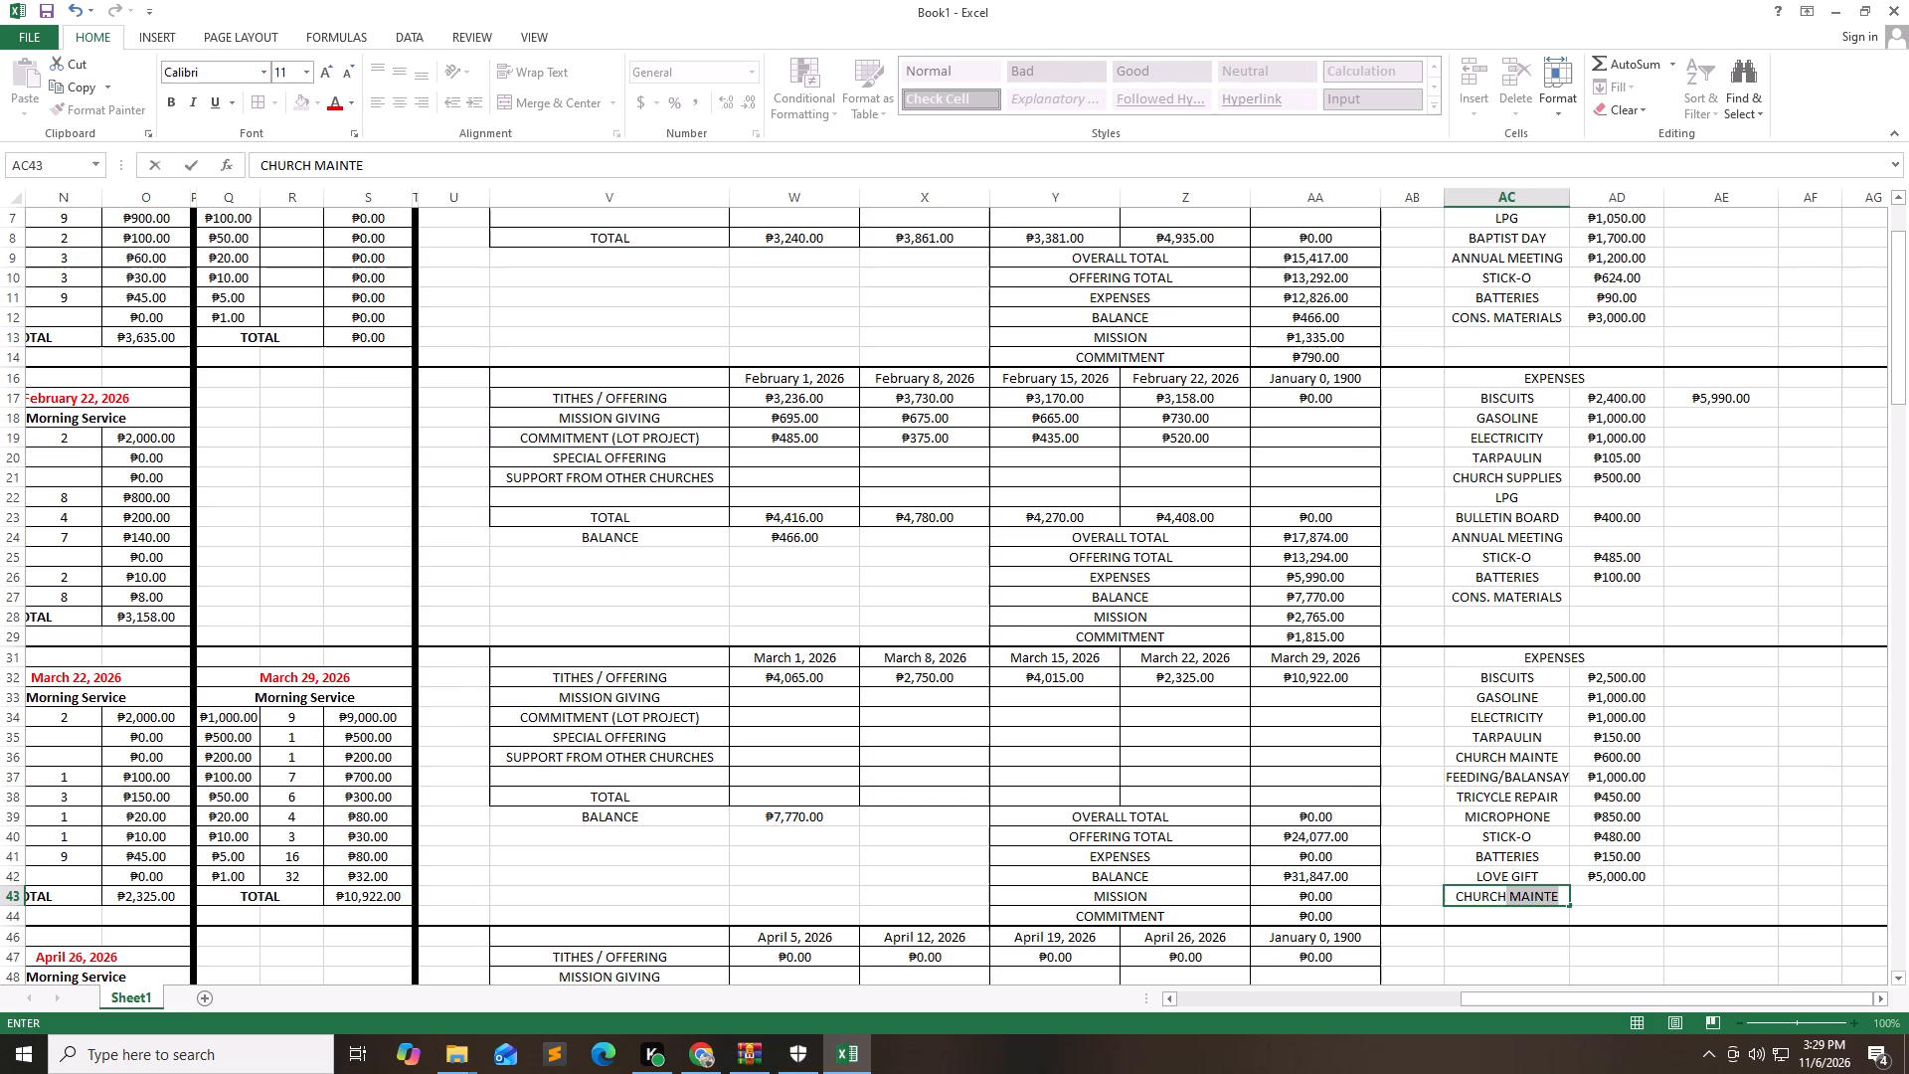
key("space")
type("ANNI")
key("v")
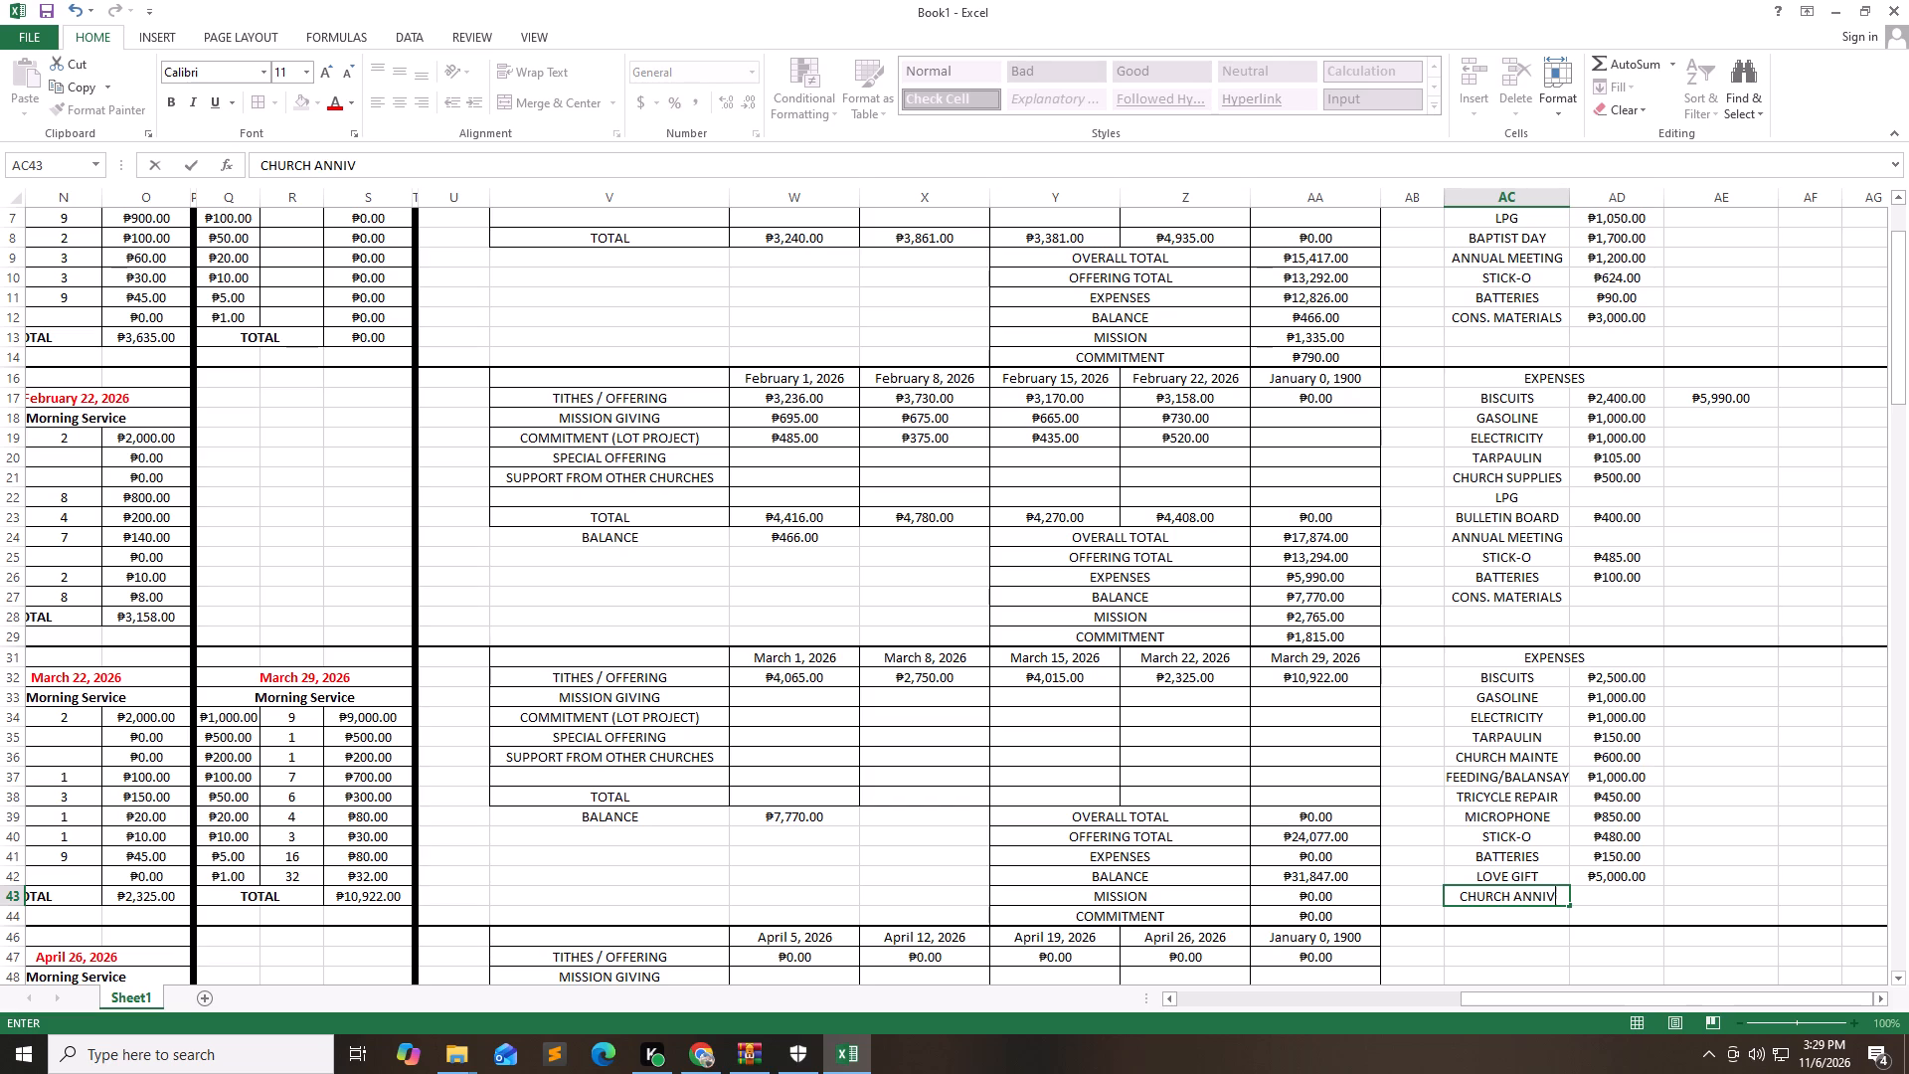
key("Right")
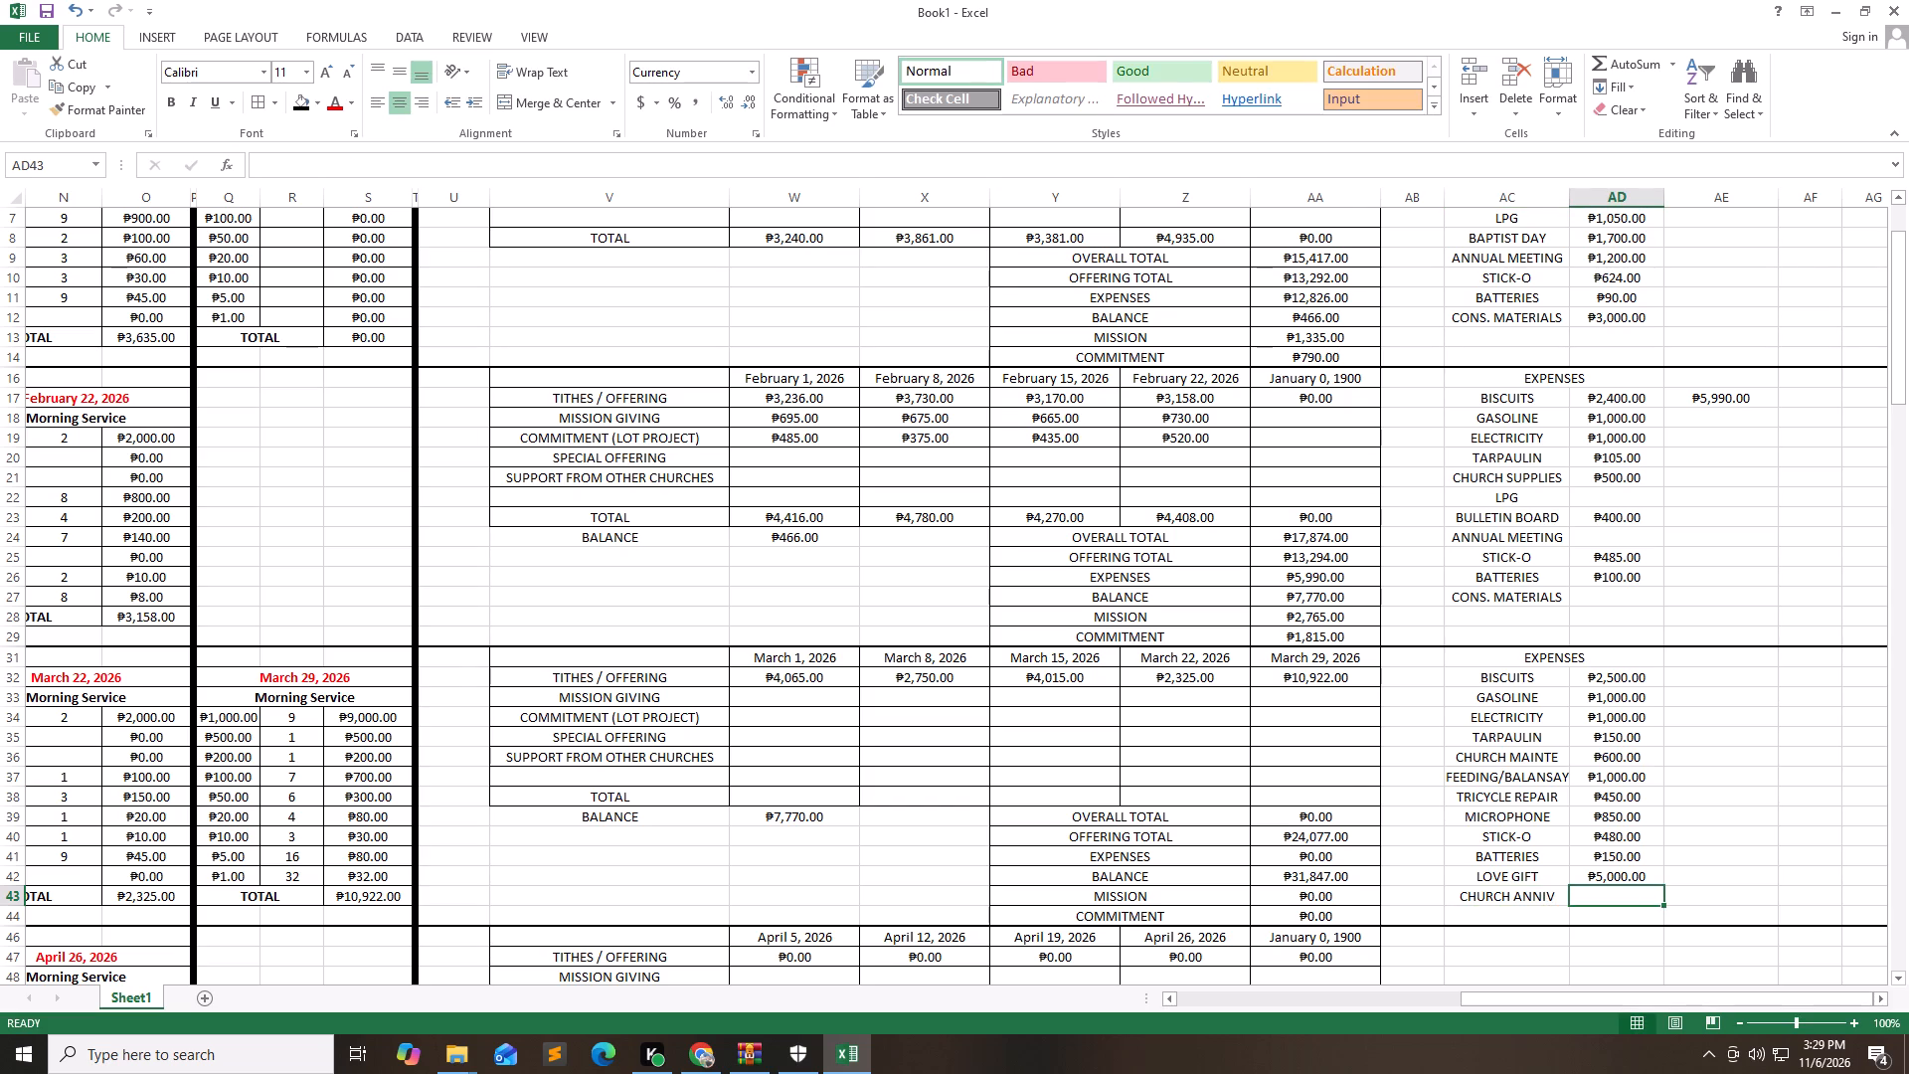
type("15000")
key("Right")
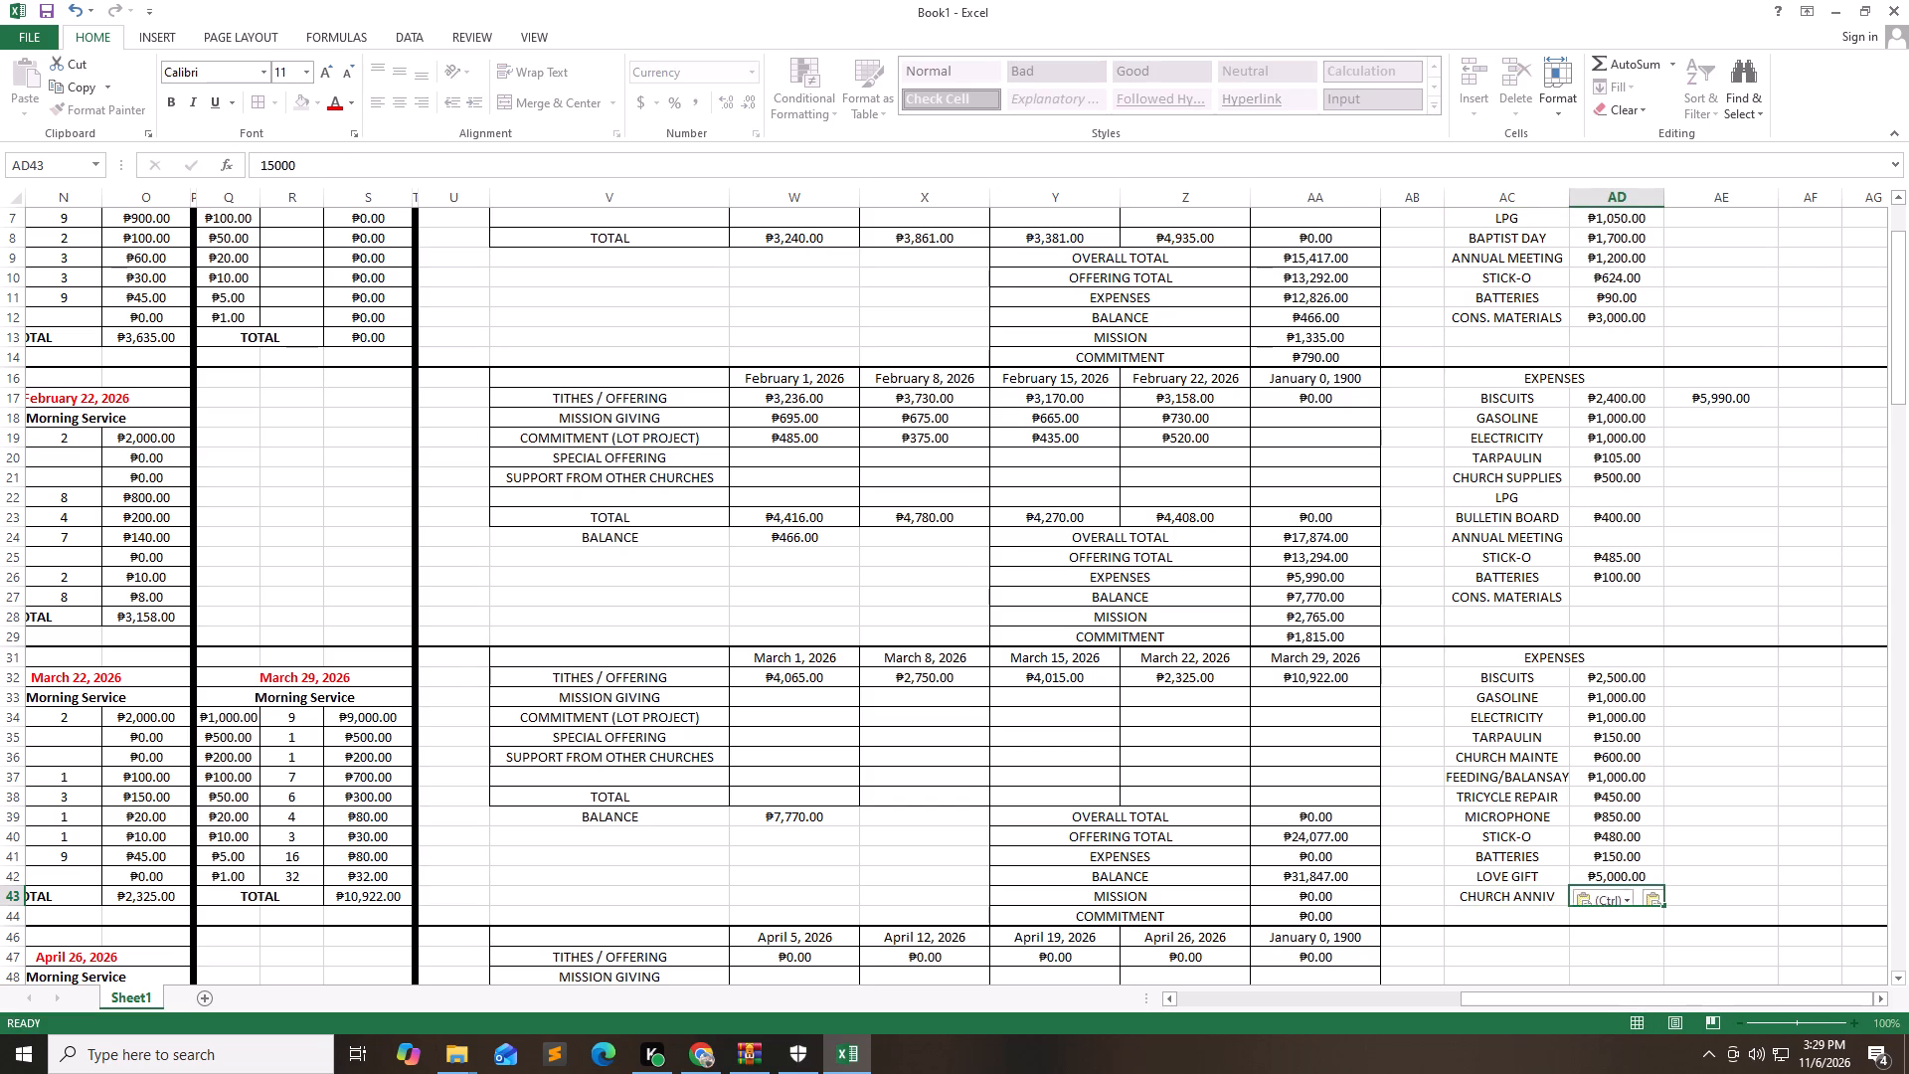
Copy February's expense total formula from cell AE17 to AE32 so that it sums March's expenses.
key("Up")
key("Up")
key("Up")
key("Up")
key("Up")
key("Up")
key("Up")
key("Up")
key("Up")
key("Up")
key("Up")
key("Up")
key("Up")
key("Up")
key("Up")
key("Up")
key("Up")
key("Up")
key("Up")
key("Up")
key("Up")
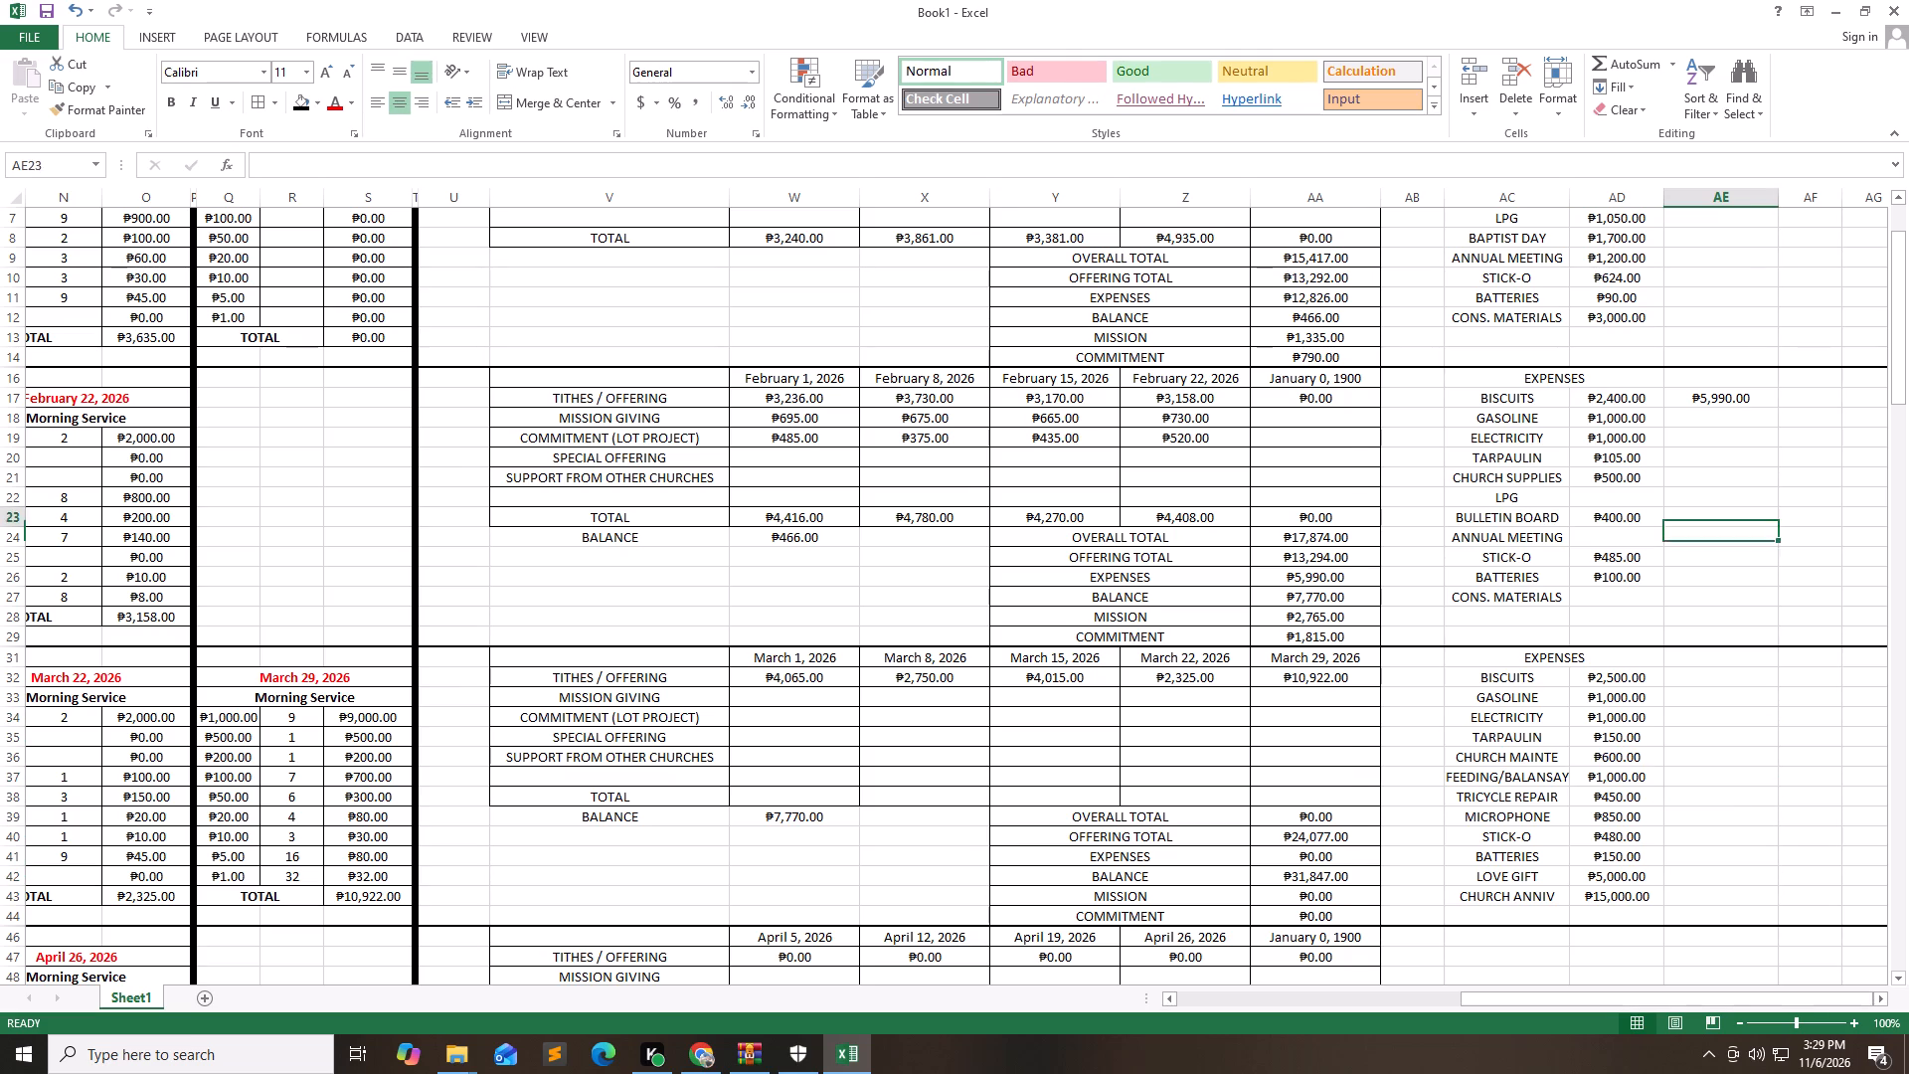
key("Up")
key("Up")
key("Up")
key("Up")
key("Up")
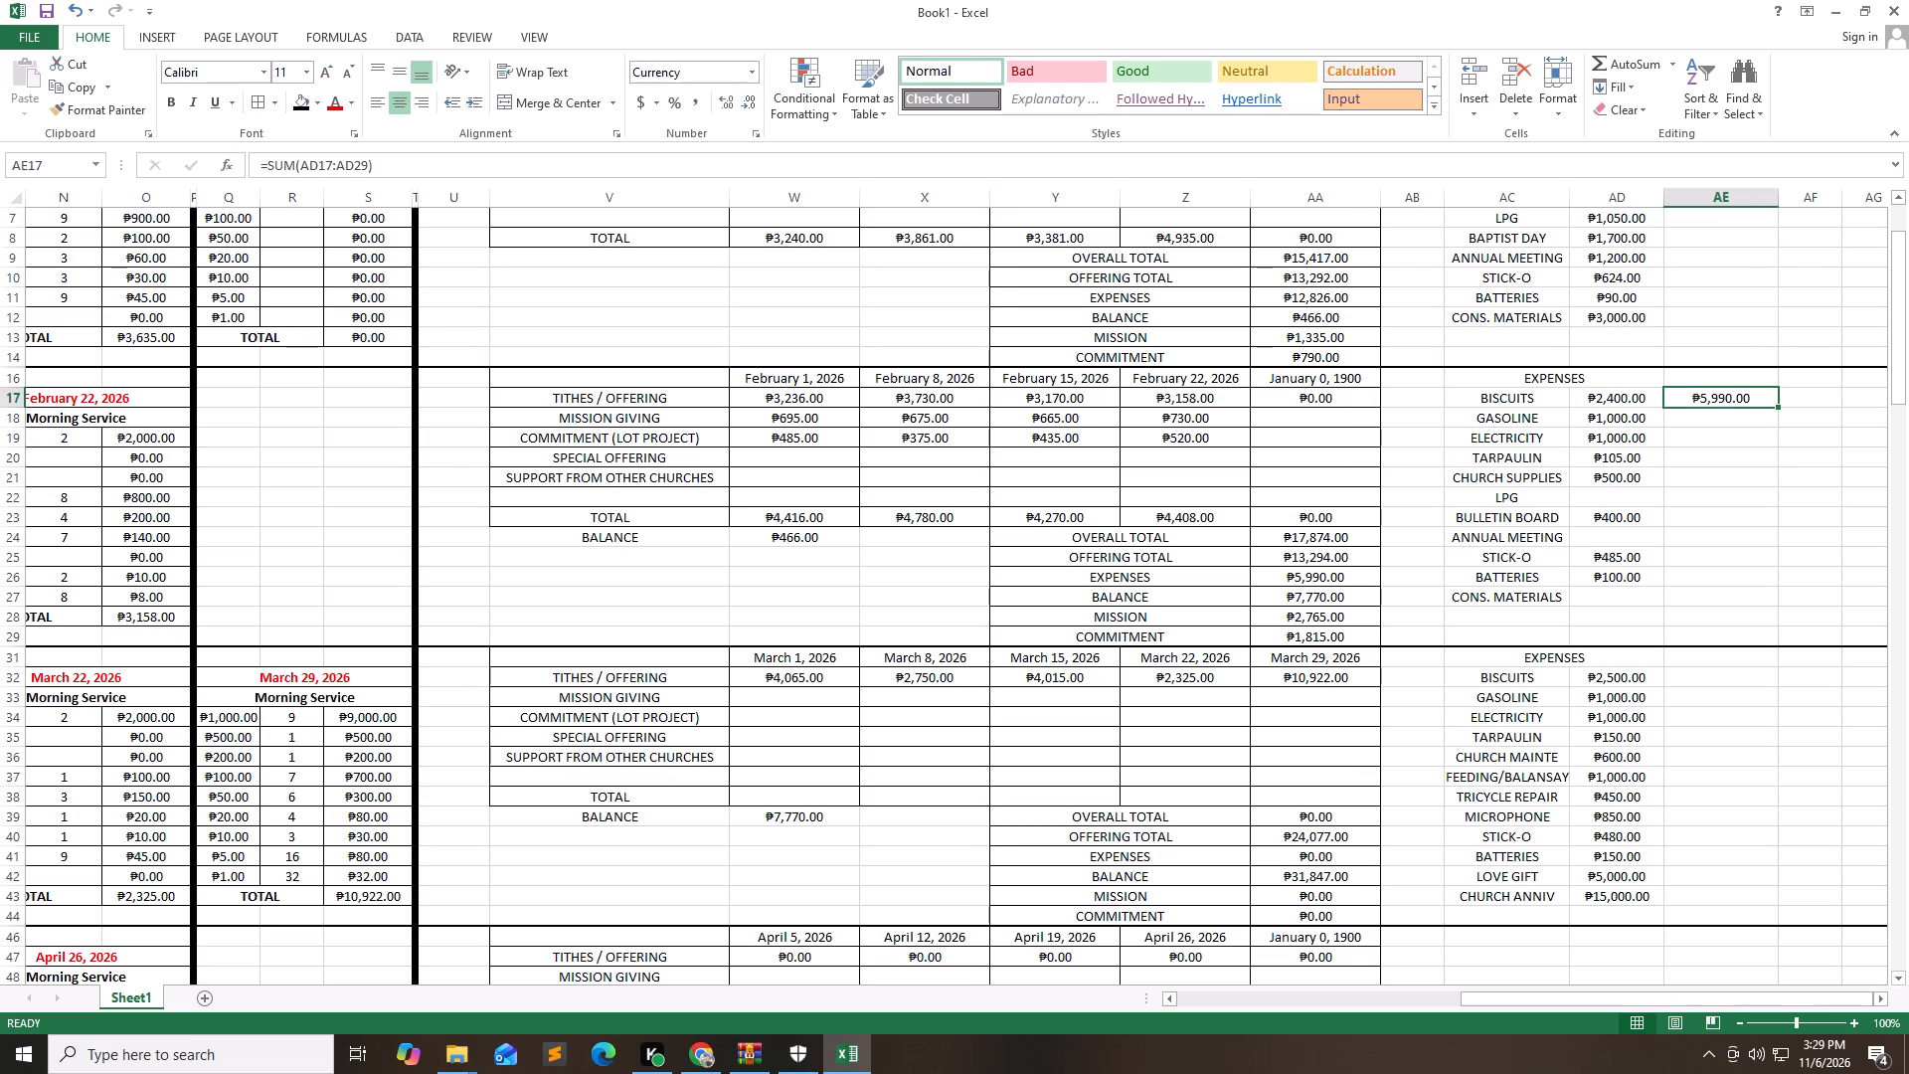
key("ctrl+c")
key("Down")
key("Down")
key("Down")
key("Down")
key("Down")
key("Down")
key("Down")
key("Down")
key("Down")
key("Down")
key("Down")
key("Down")
key("Down")
key("Down")
key("Down")
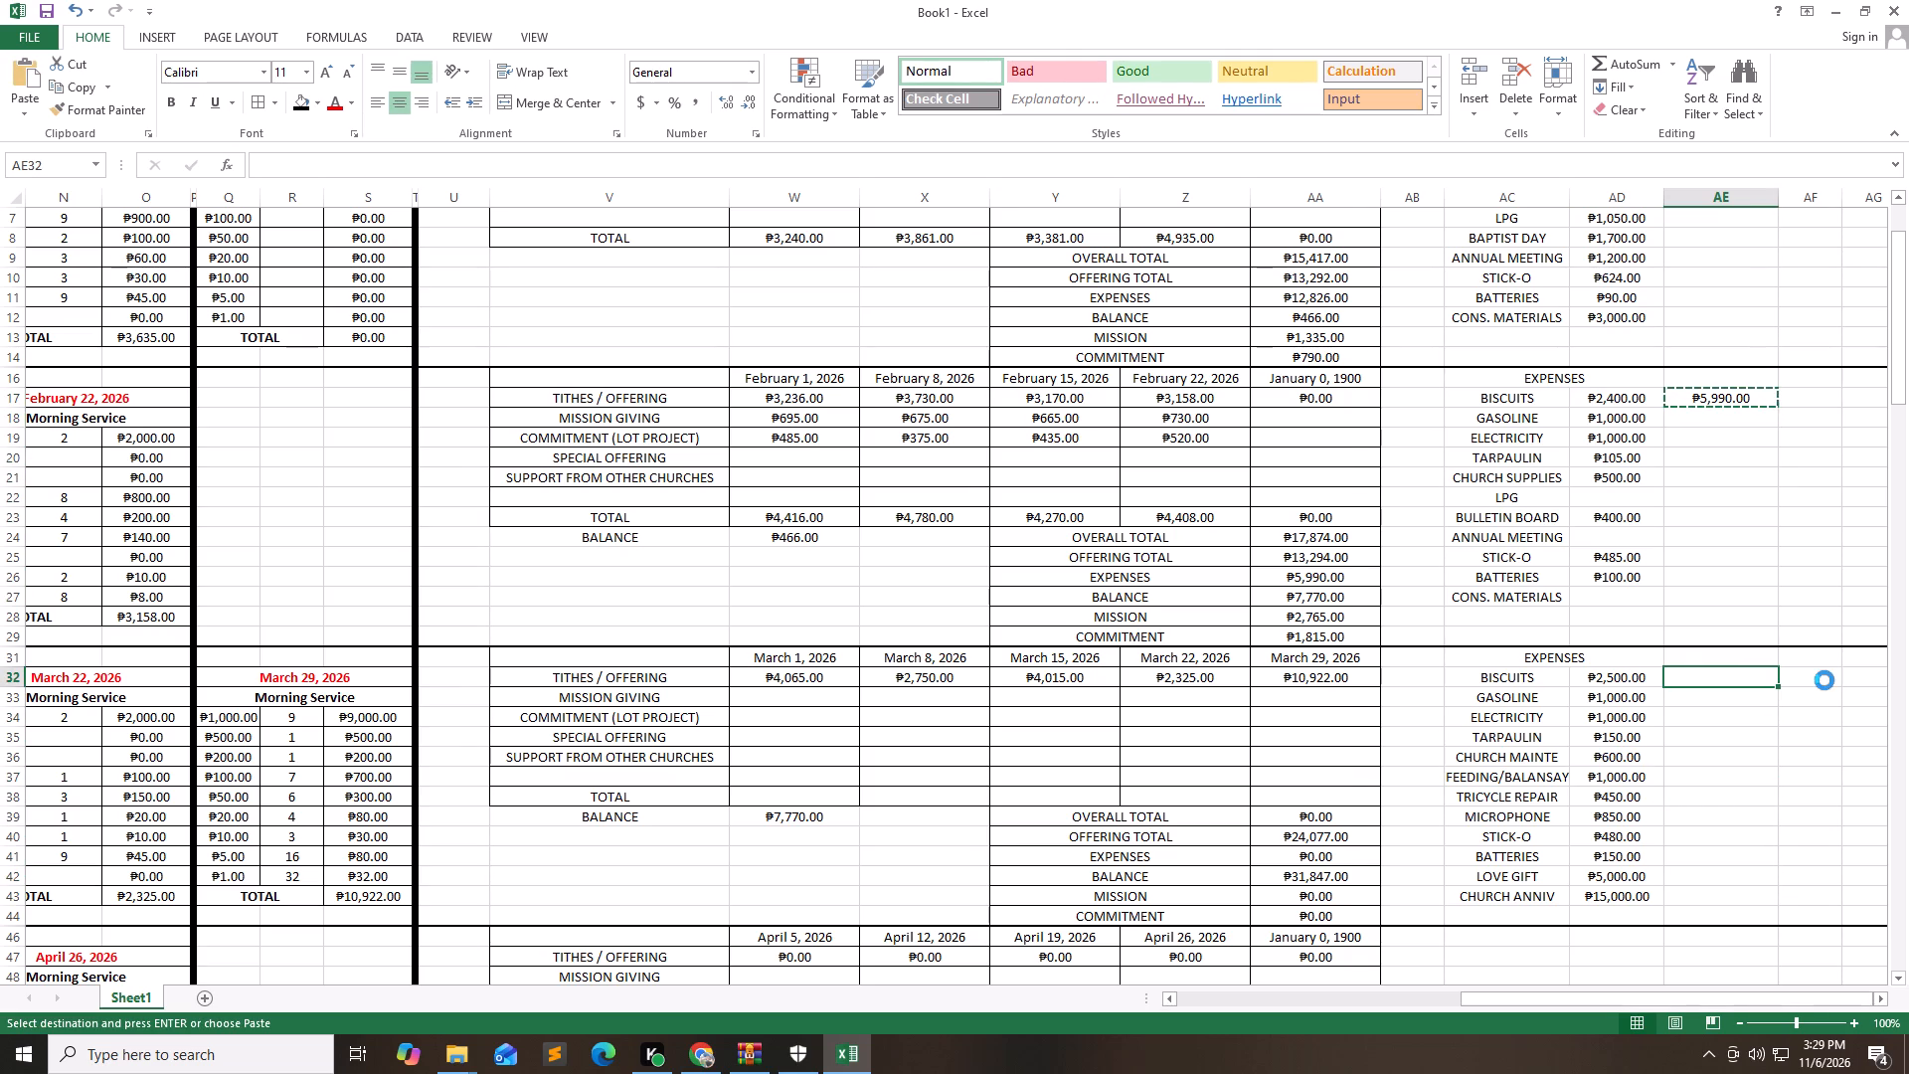
key("ctrl+v")
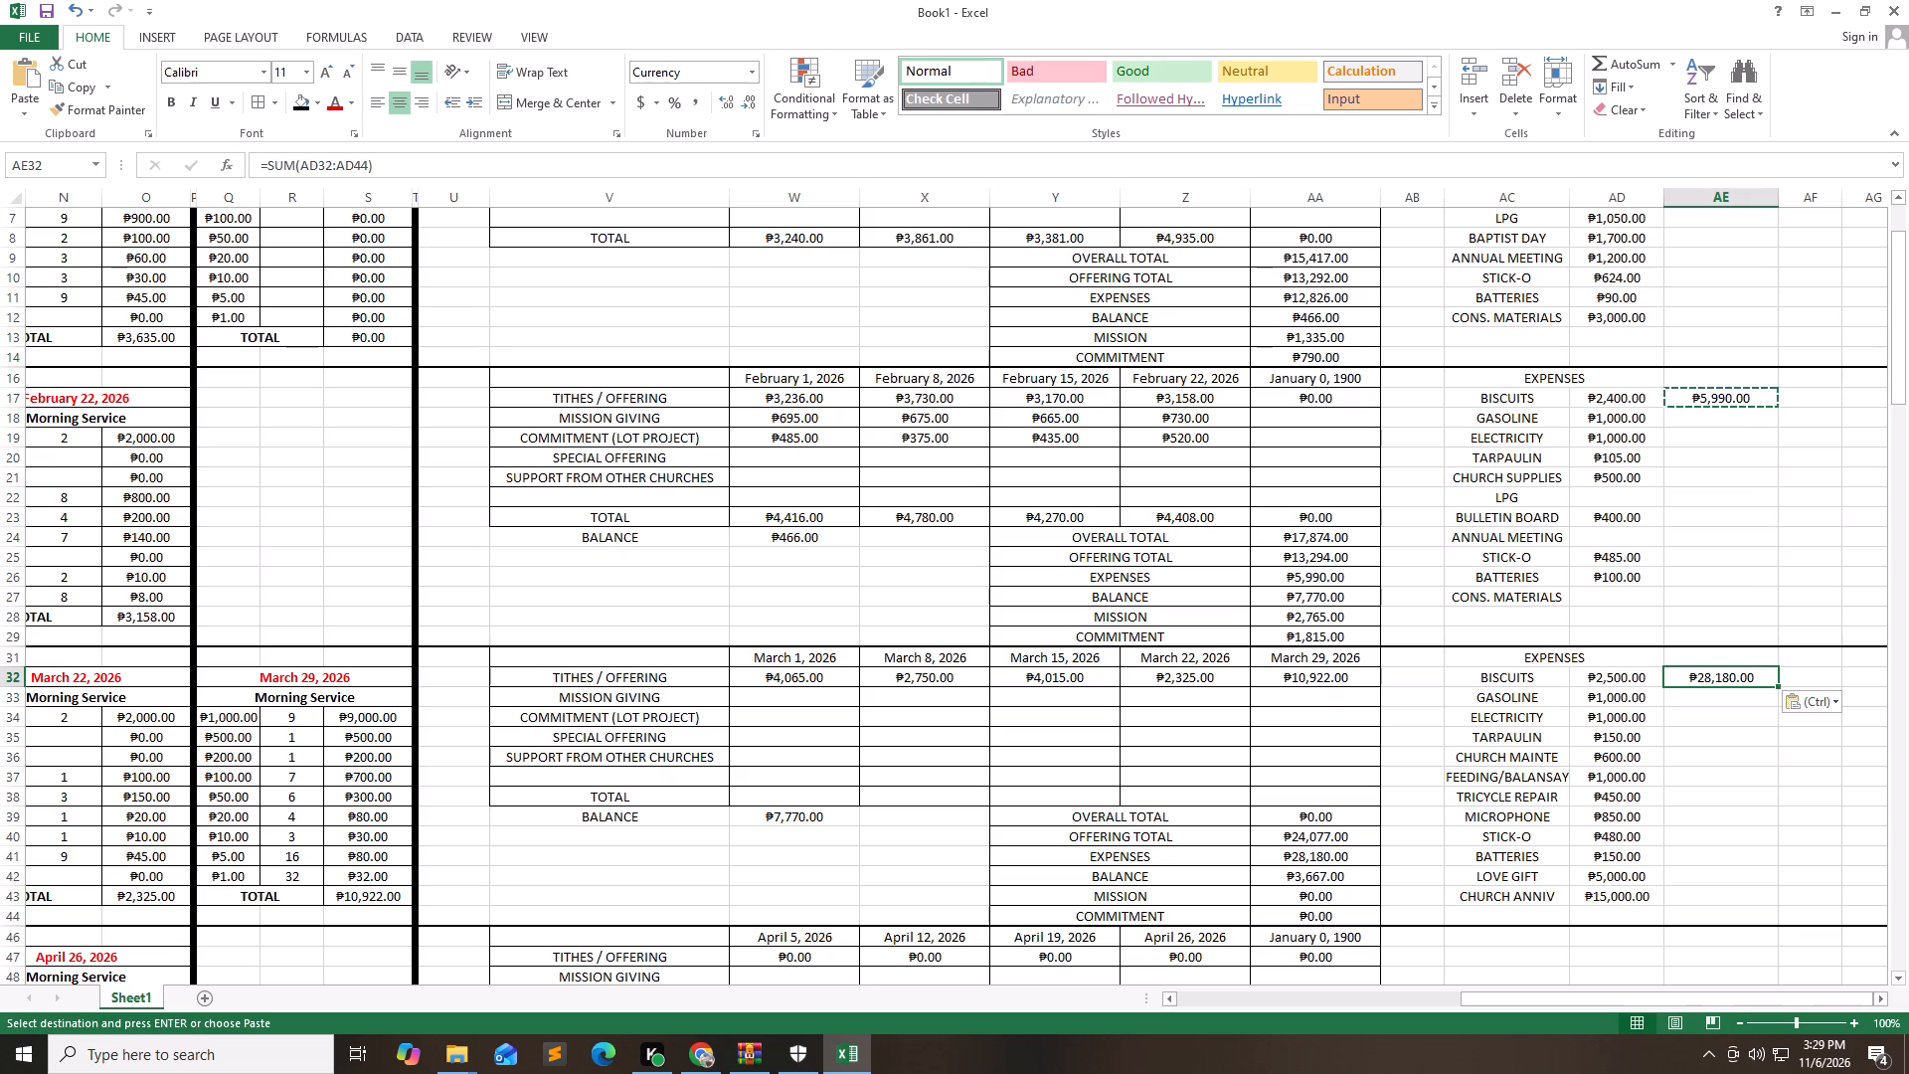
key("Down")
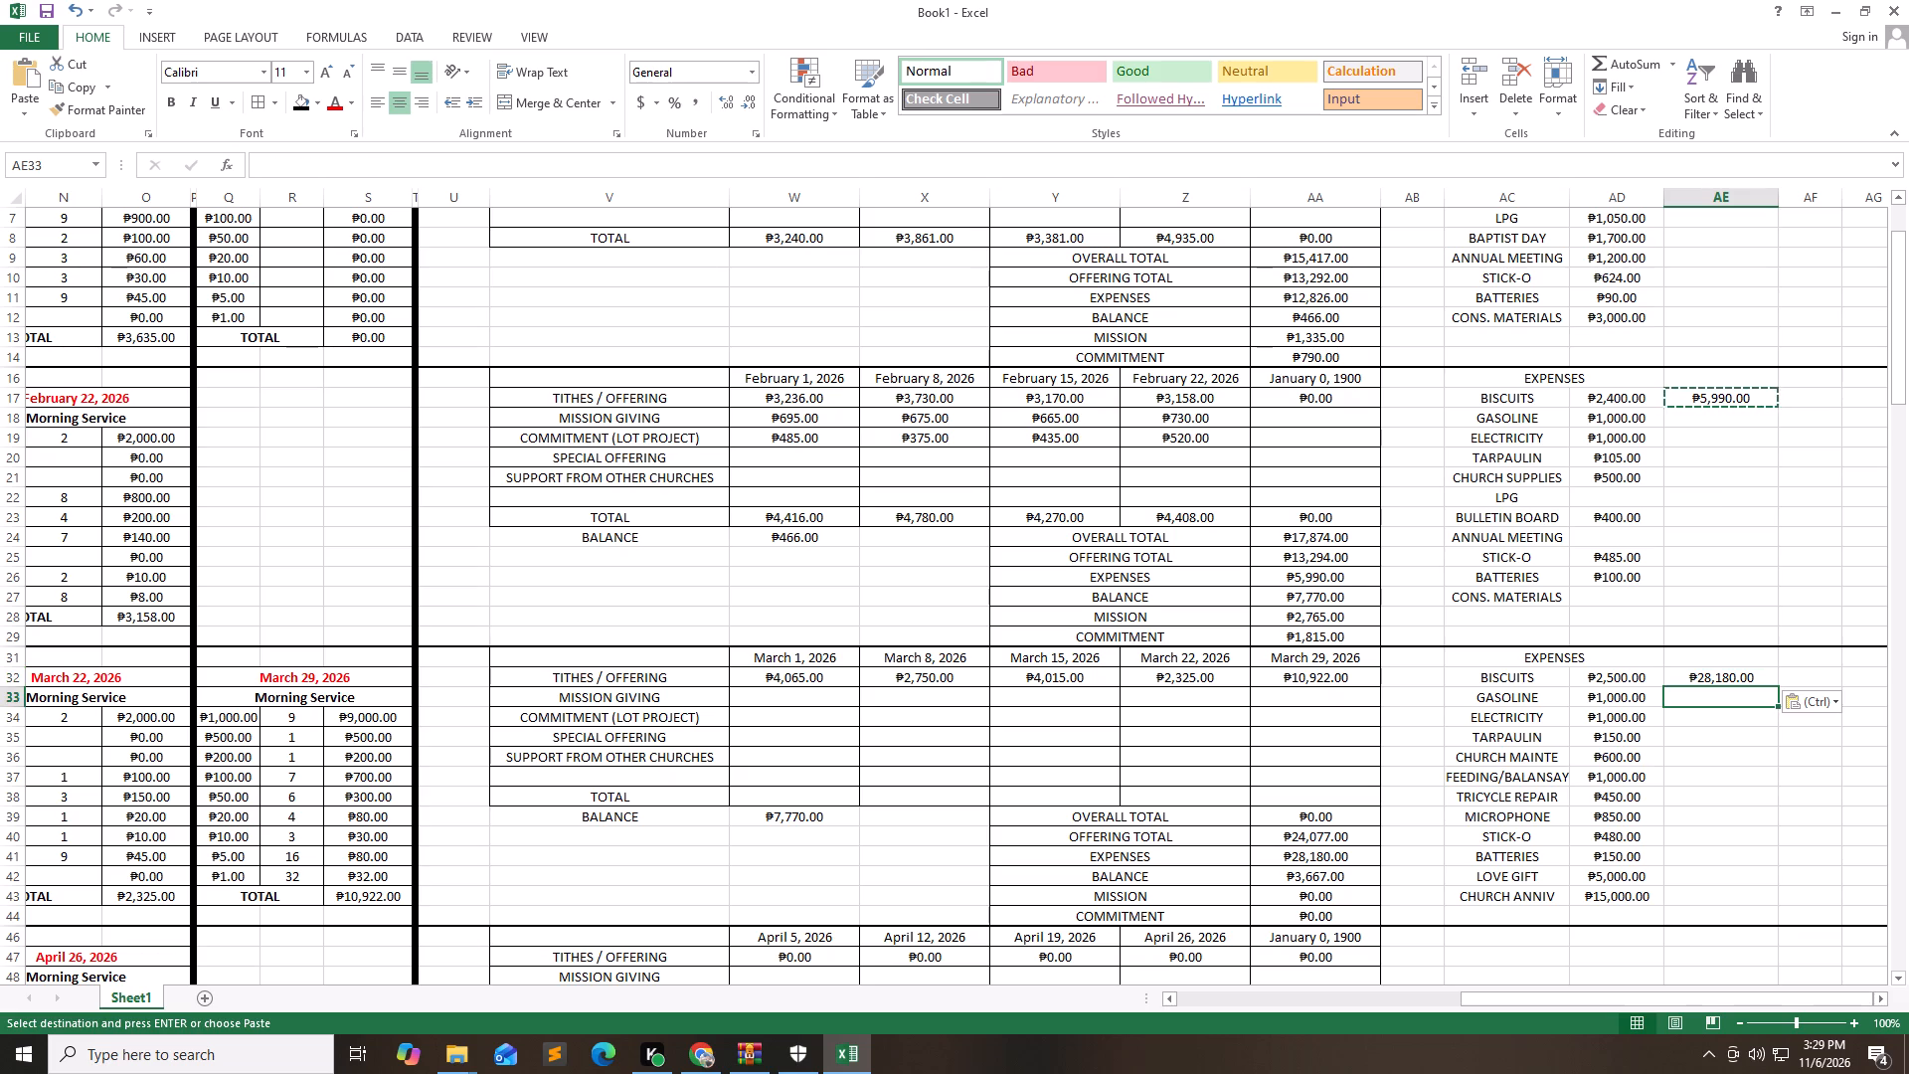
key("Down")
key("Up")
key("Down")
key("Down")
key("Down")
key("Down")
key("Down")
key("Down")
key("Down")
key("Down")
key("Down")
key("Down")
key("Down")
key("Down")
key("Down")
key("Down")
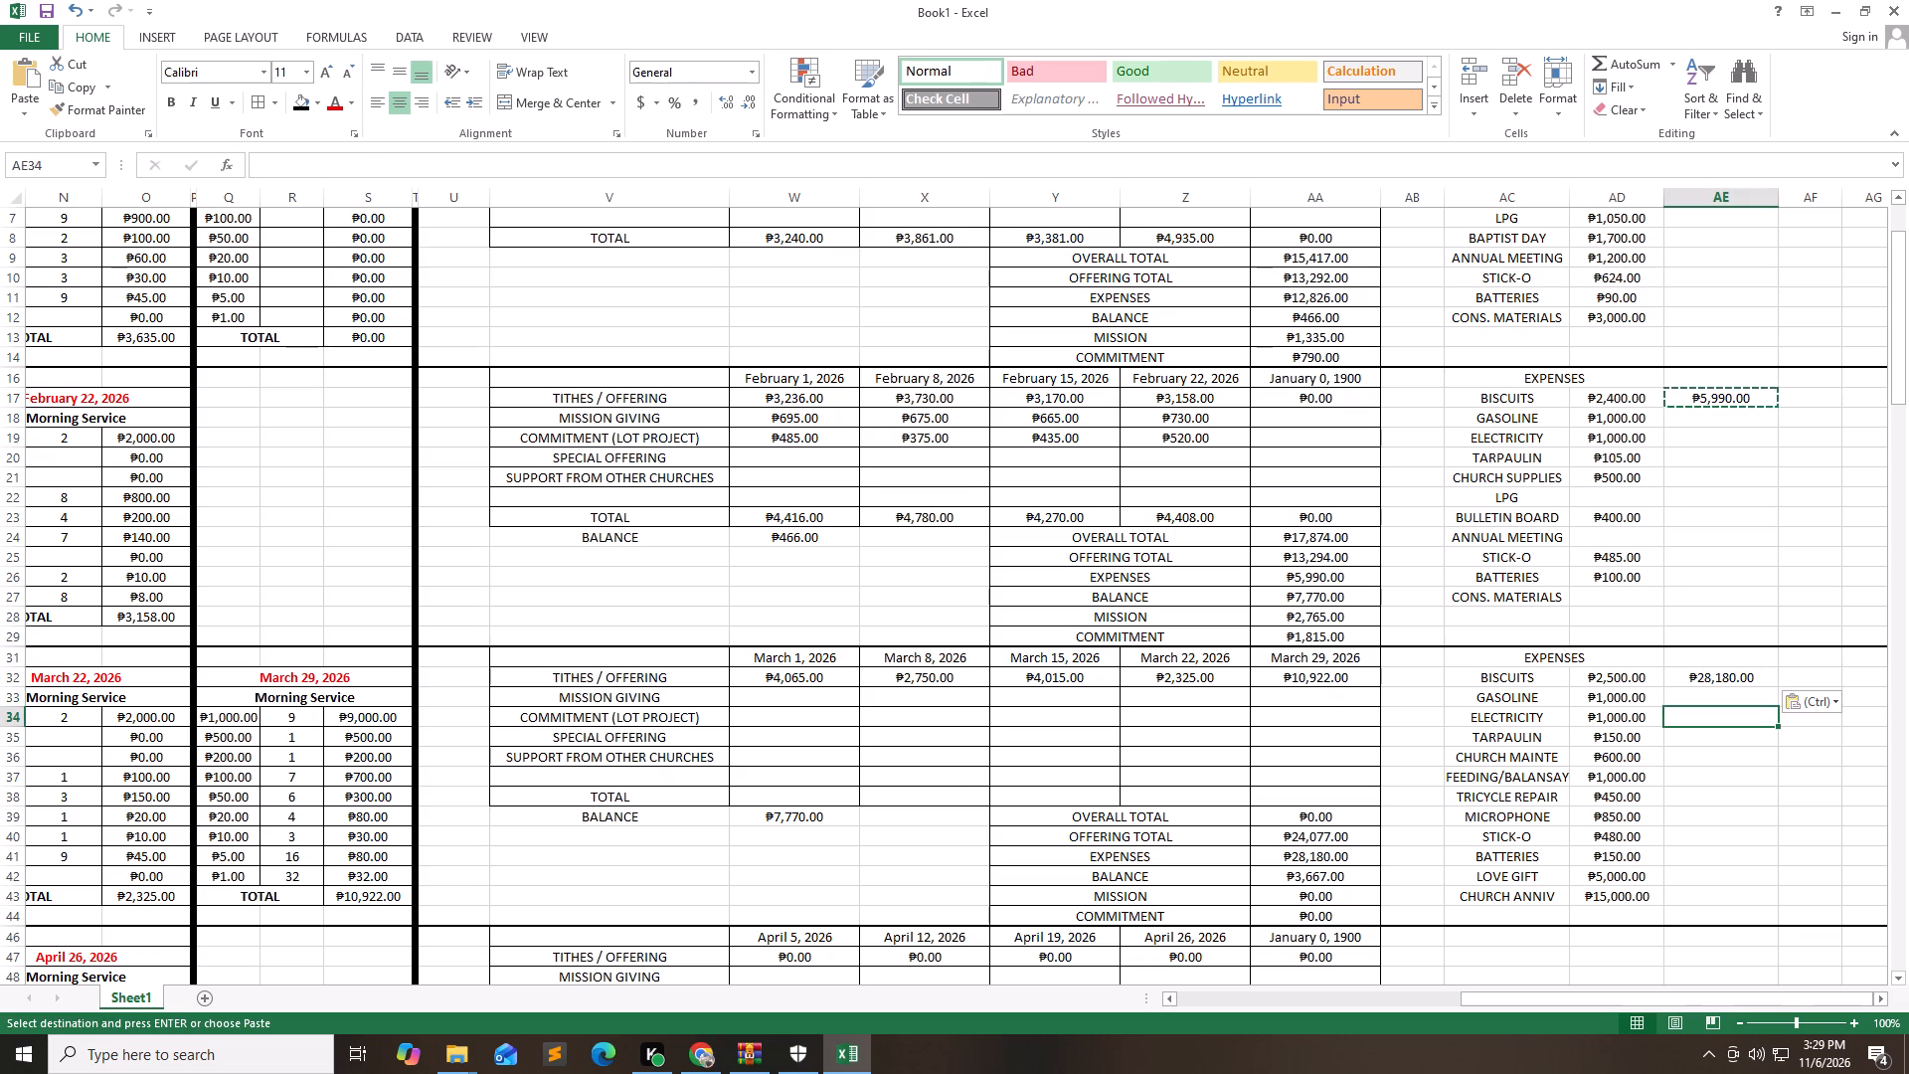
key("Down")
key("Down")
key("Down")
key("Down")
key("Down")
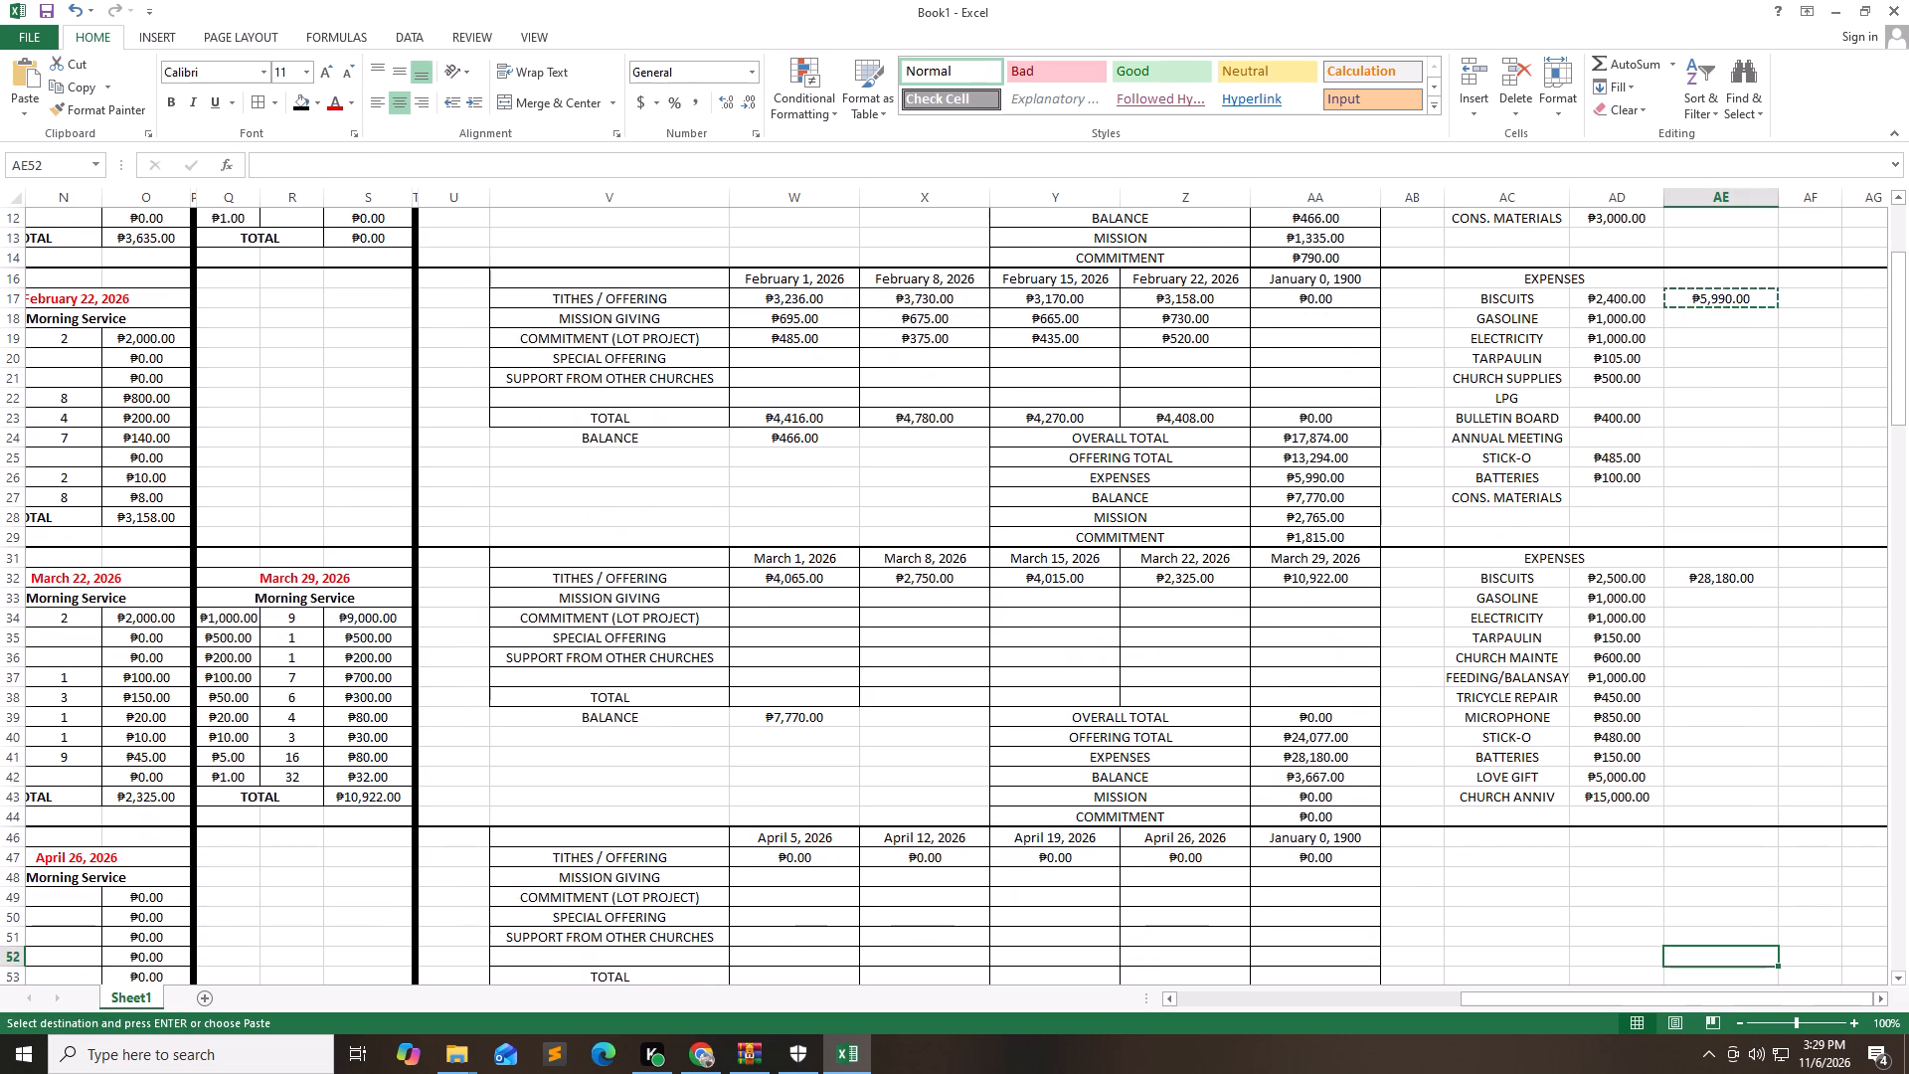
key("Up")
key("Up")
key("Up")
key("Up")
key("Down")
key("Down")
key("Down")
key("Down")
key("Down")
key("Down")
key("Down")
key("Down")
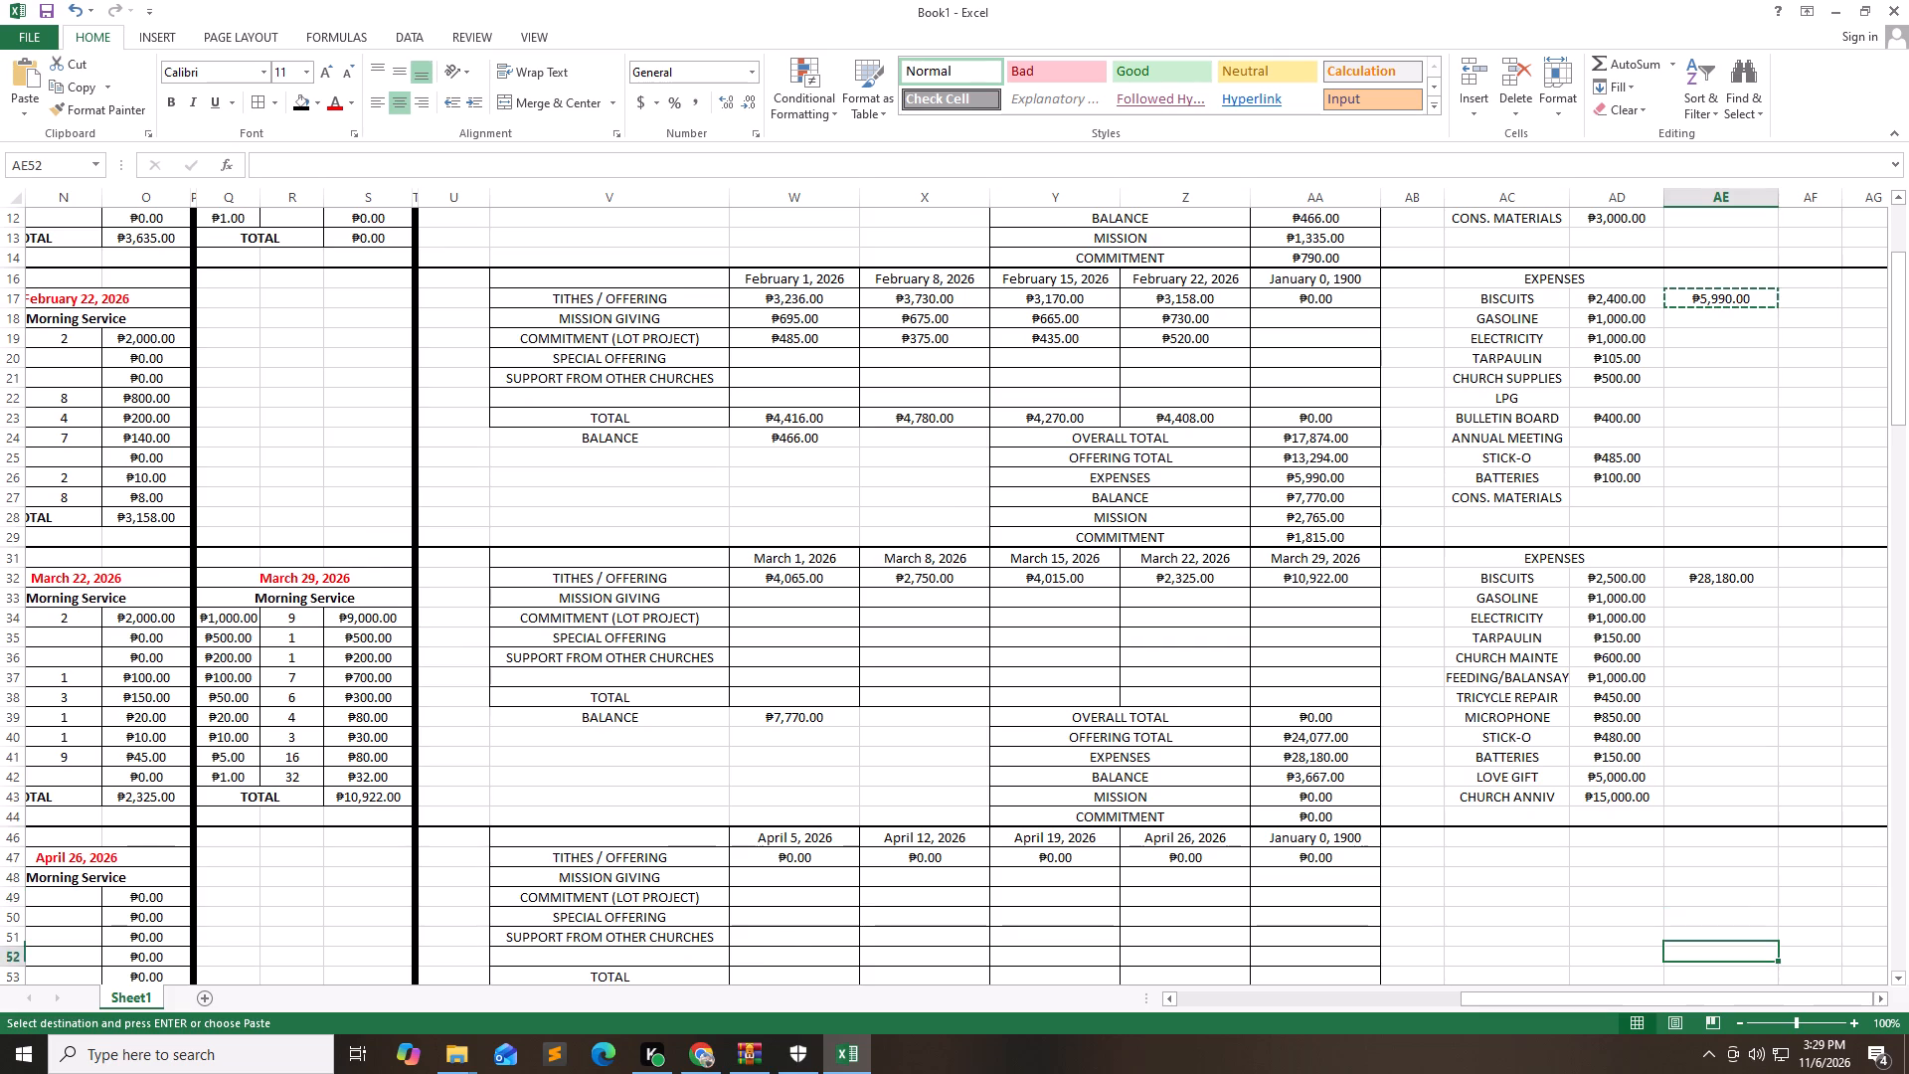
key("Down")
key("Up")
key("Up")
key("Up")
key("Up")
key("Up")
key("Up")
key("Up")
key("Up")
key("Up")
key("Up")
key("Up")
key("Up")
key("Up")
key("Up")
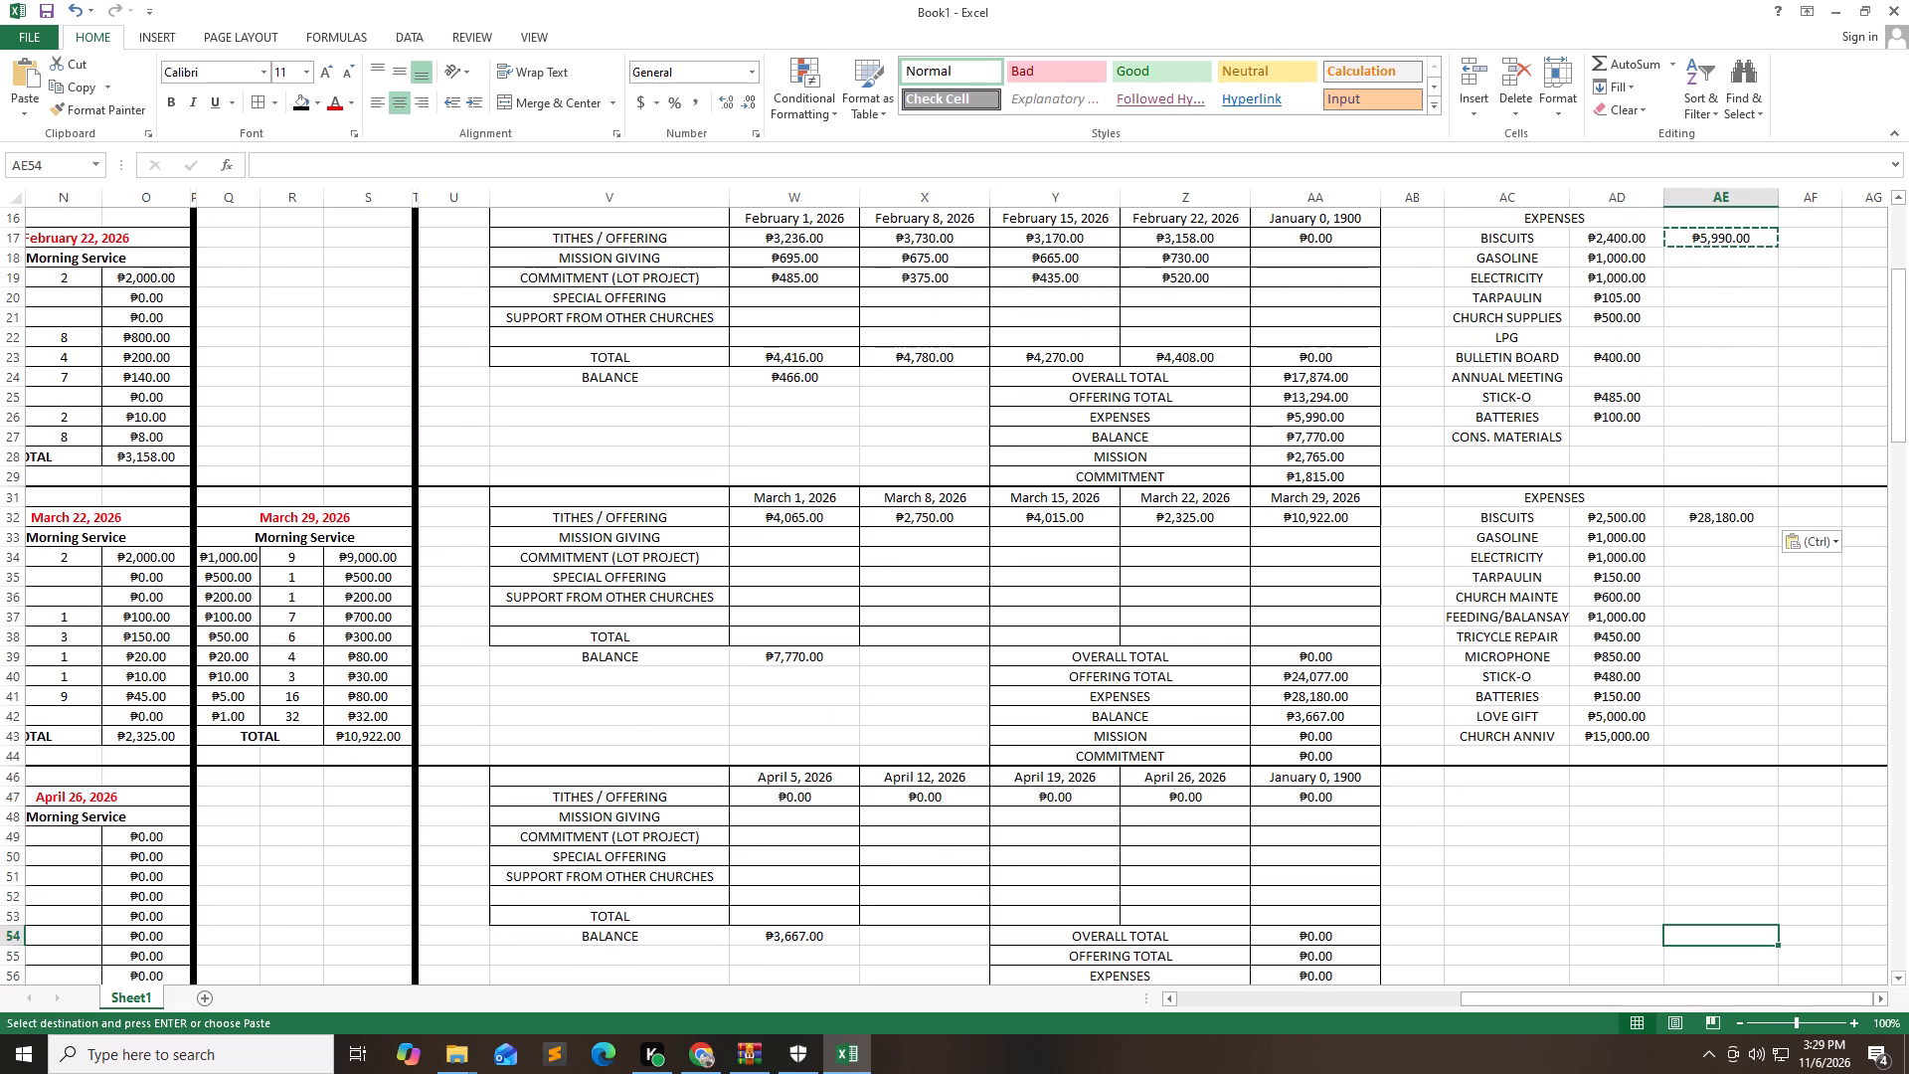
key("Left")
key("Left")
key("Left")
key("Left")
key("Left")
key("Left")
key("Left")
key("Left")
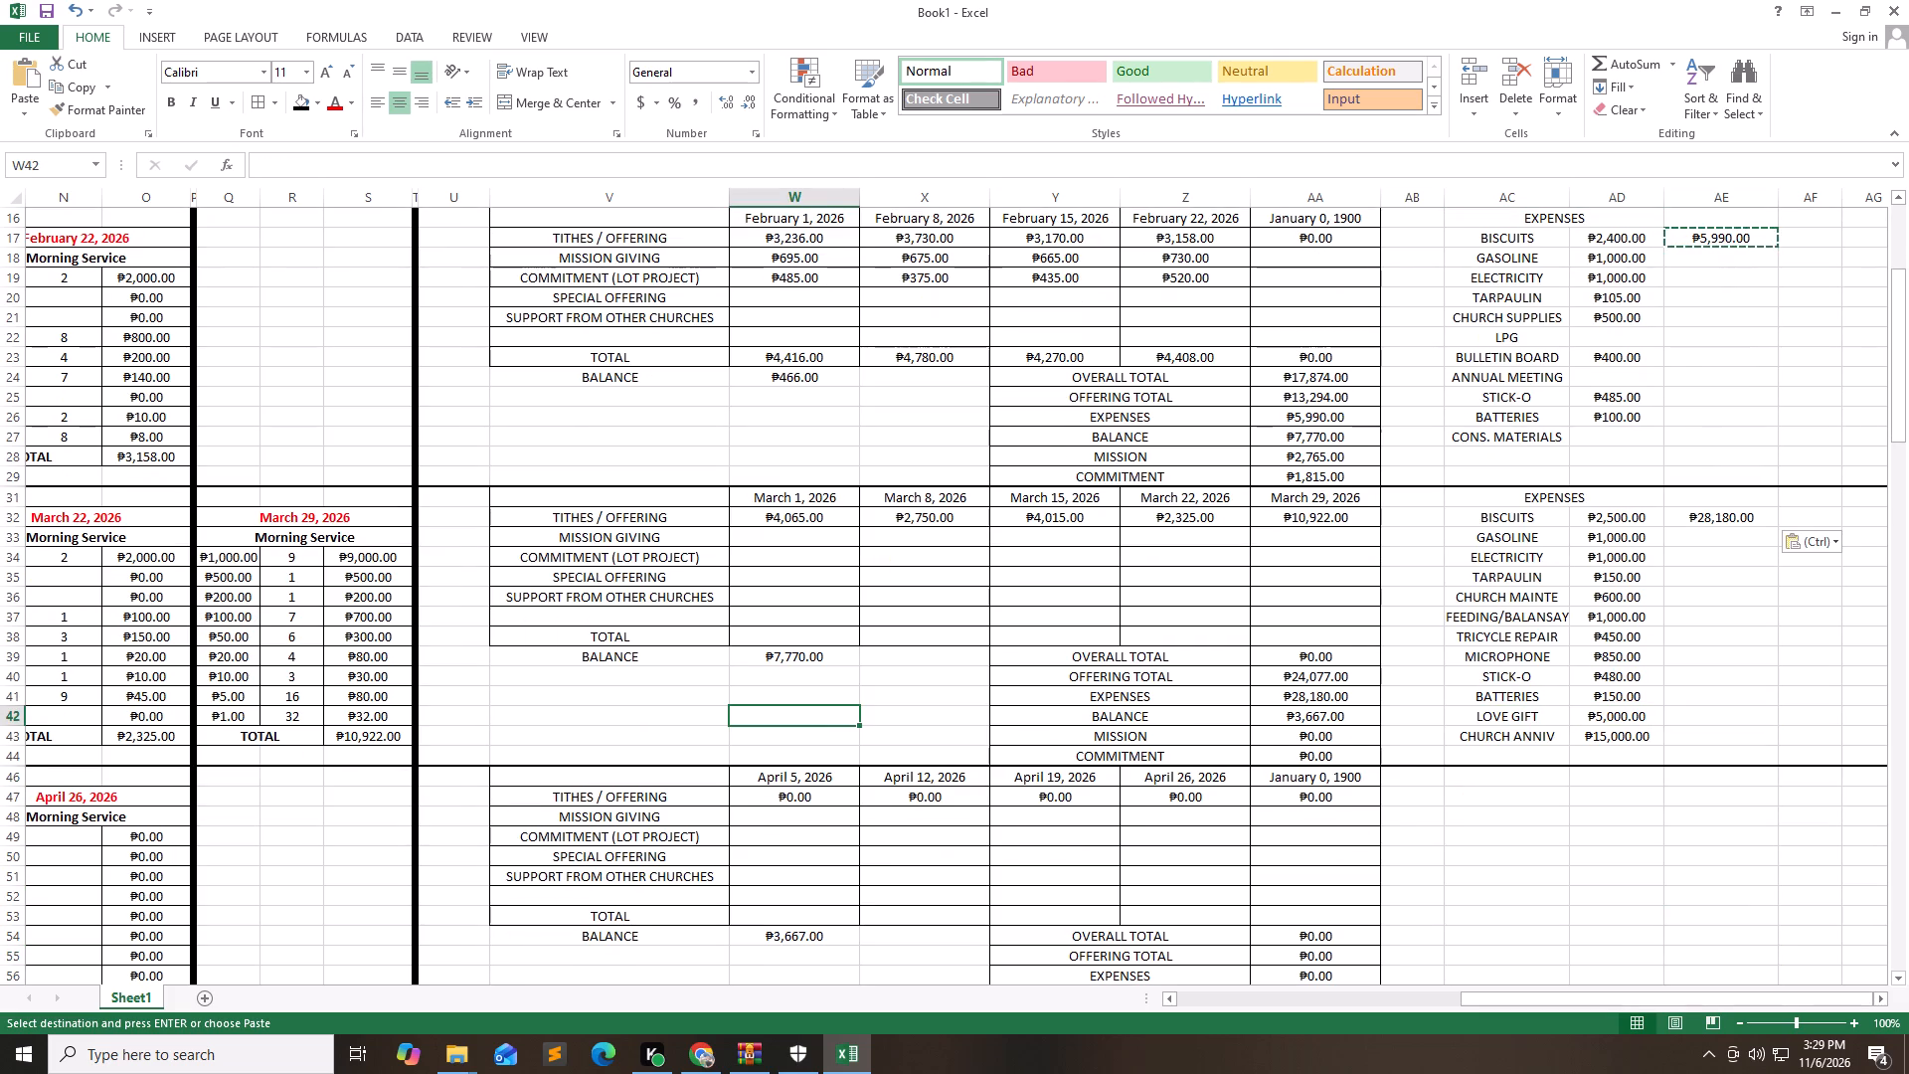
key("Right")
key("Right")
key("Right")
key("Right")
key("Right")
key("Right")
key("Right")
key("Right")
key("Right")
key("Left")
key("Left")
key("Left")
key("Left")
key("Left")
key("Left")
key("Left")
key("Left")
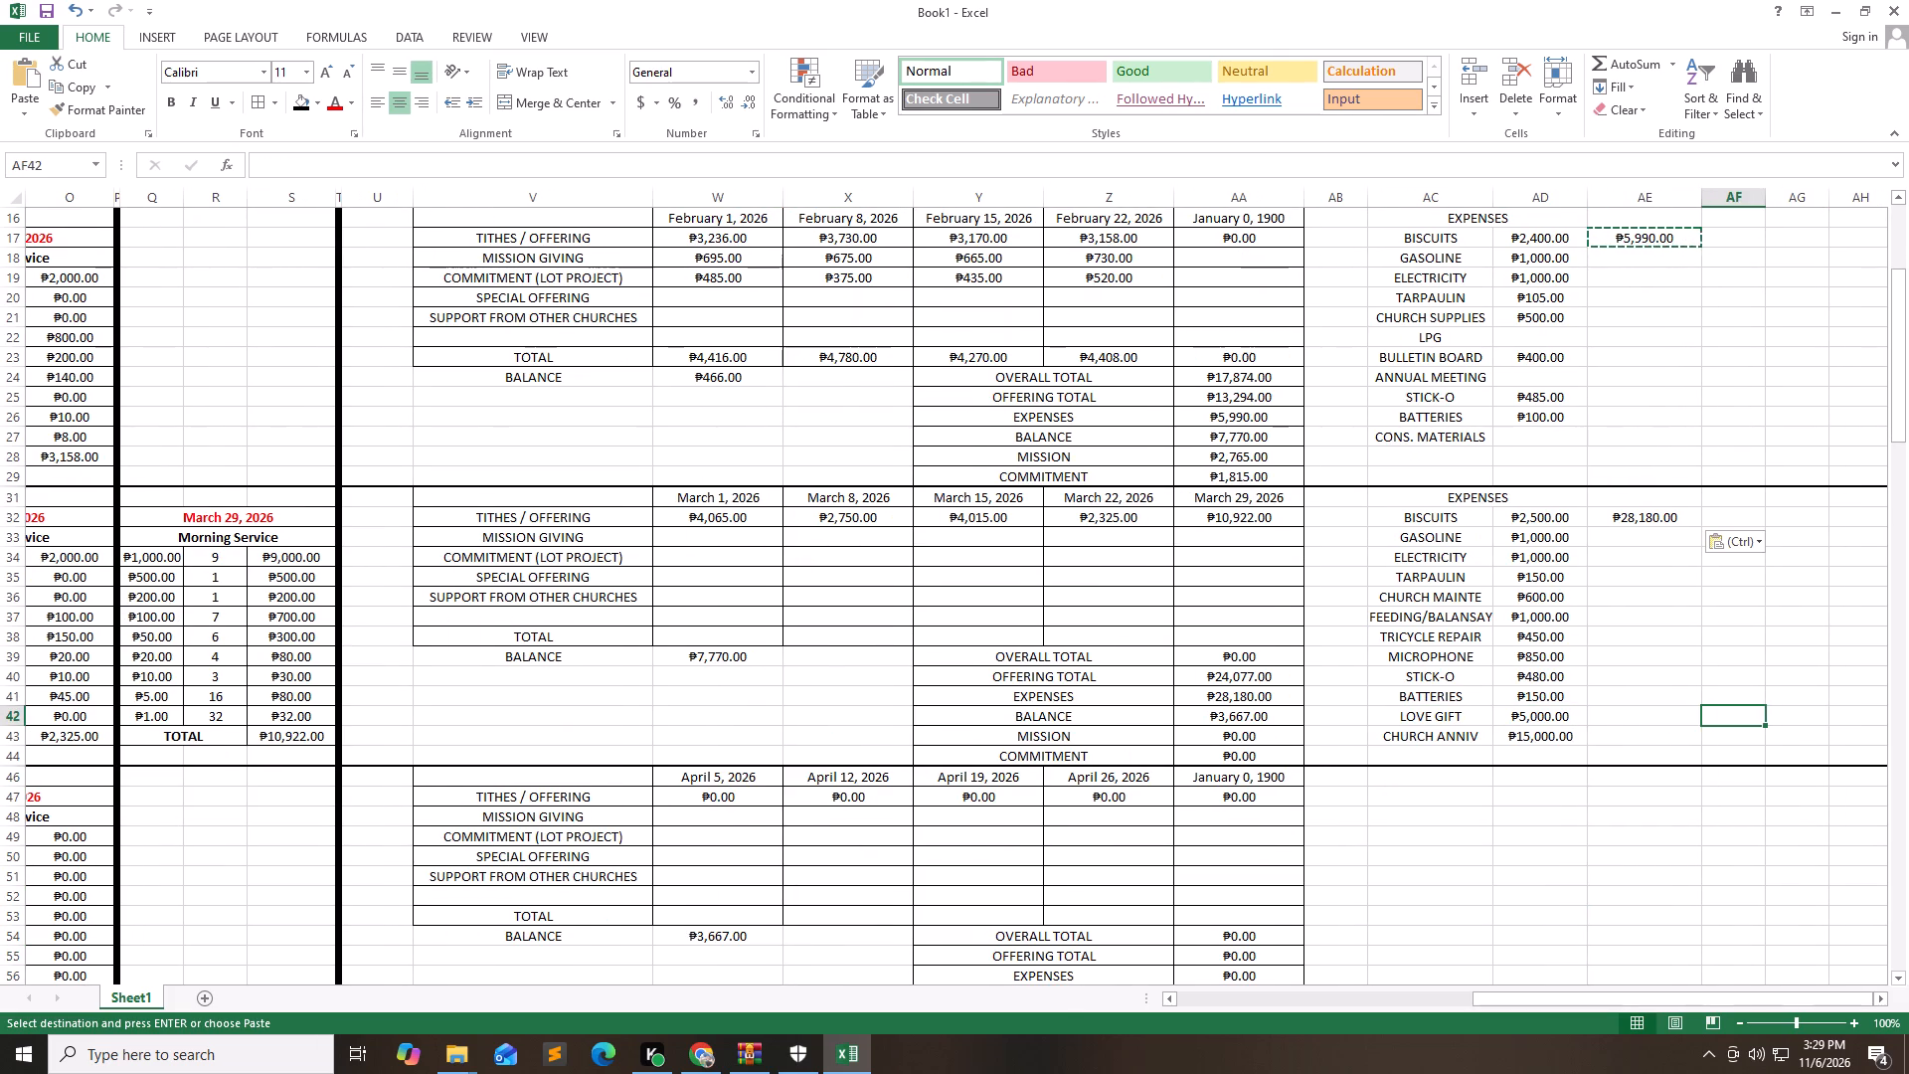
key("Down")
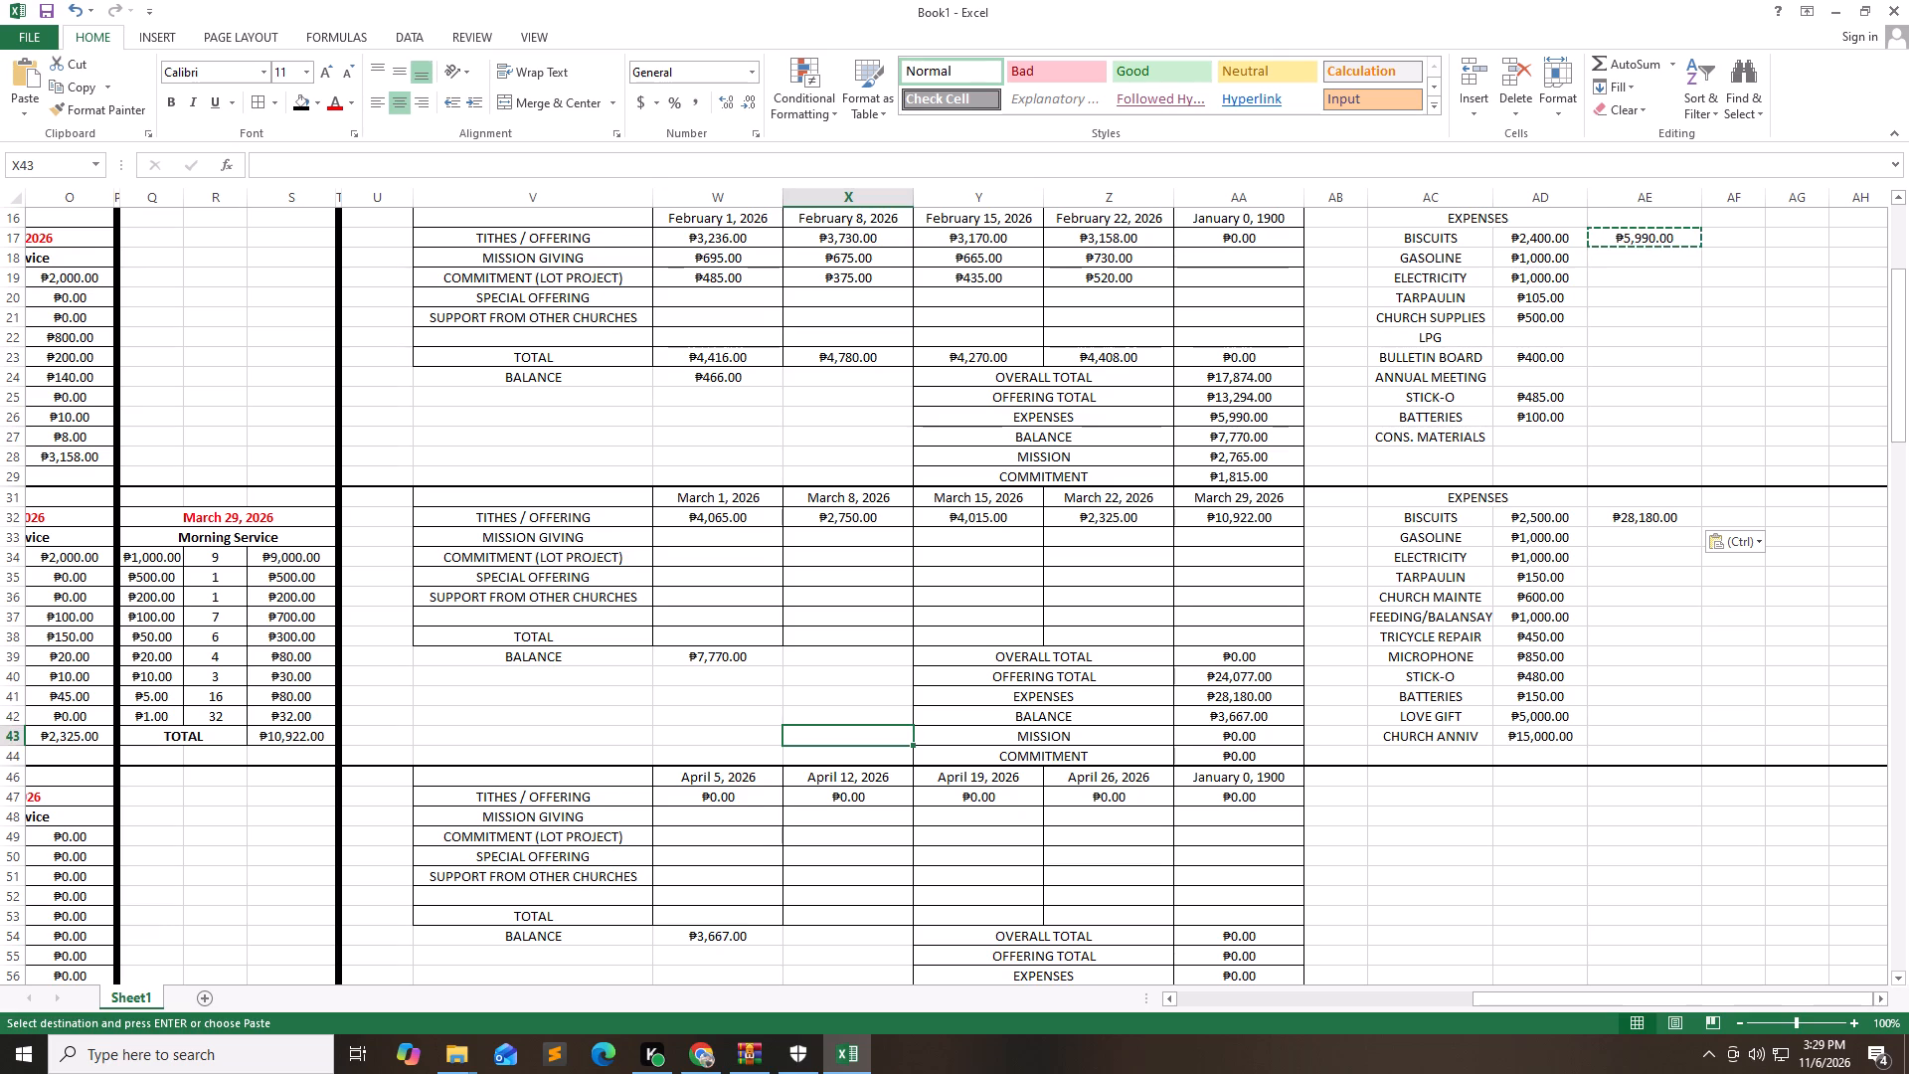
Copy February's weekly TOTAL formulas from W23:AA23 to March's TOTAL row, starting at cell W38.
key("Up")
key("Up")
key("Up")
key("Up")
key("Up")
key("Up")
key("Up")
key("Up")
key("Left")
key("Up")
key("Up")
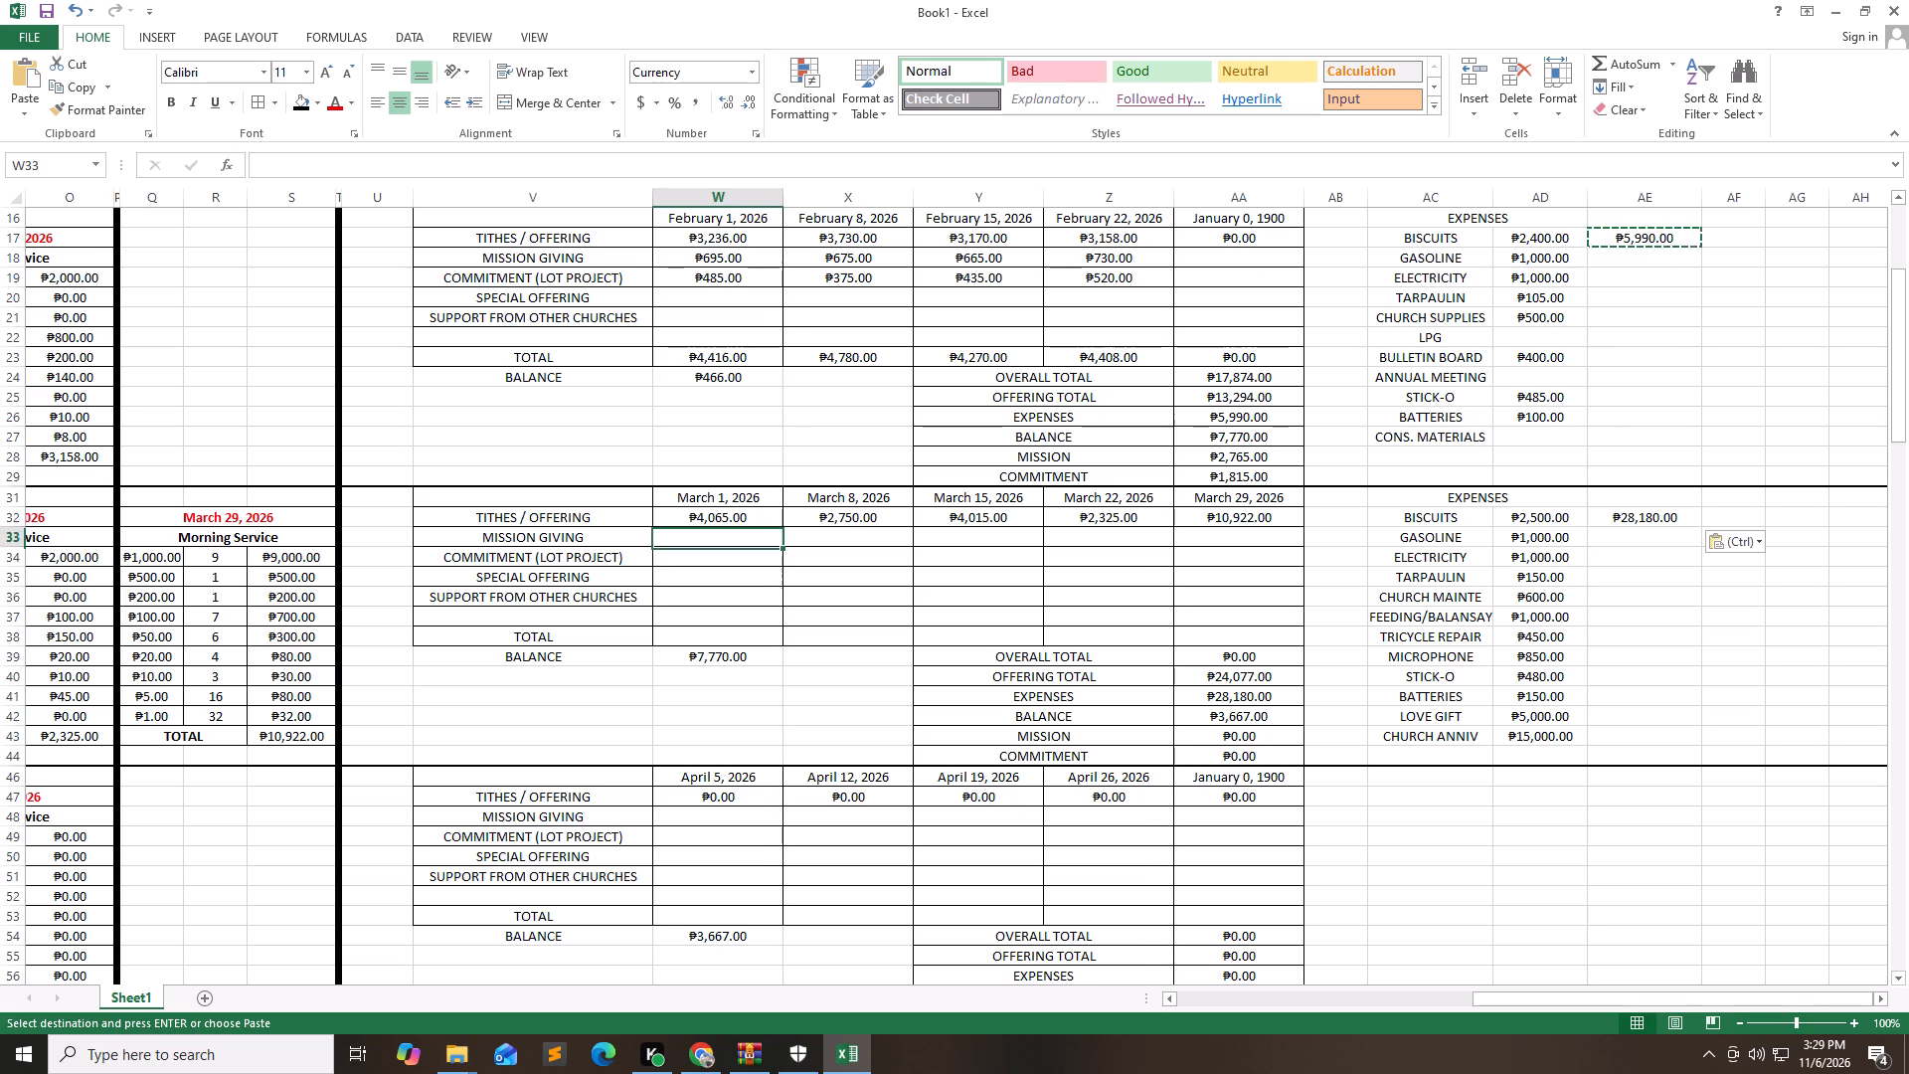
key("Up")
key("Up")
key("Up")
key("Up")
key("Up")
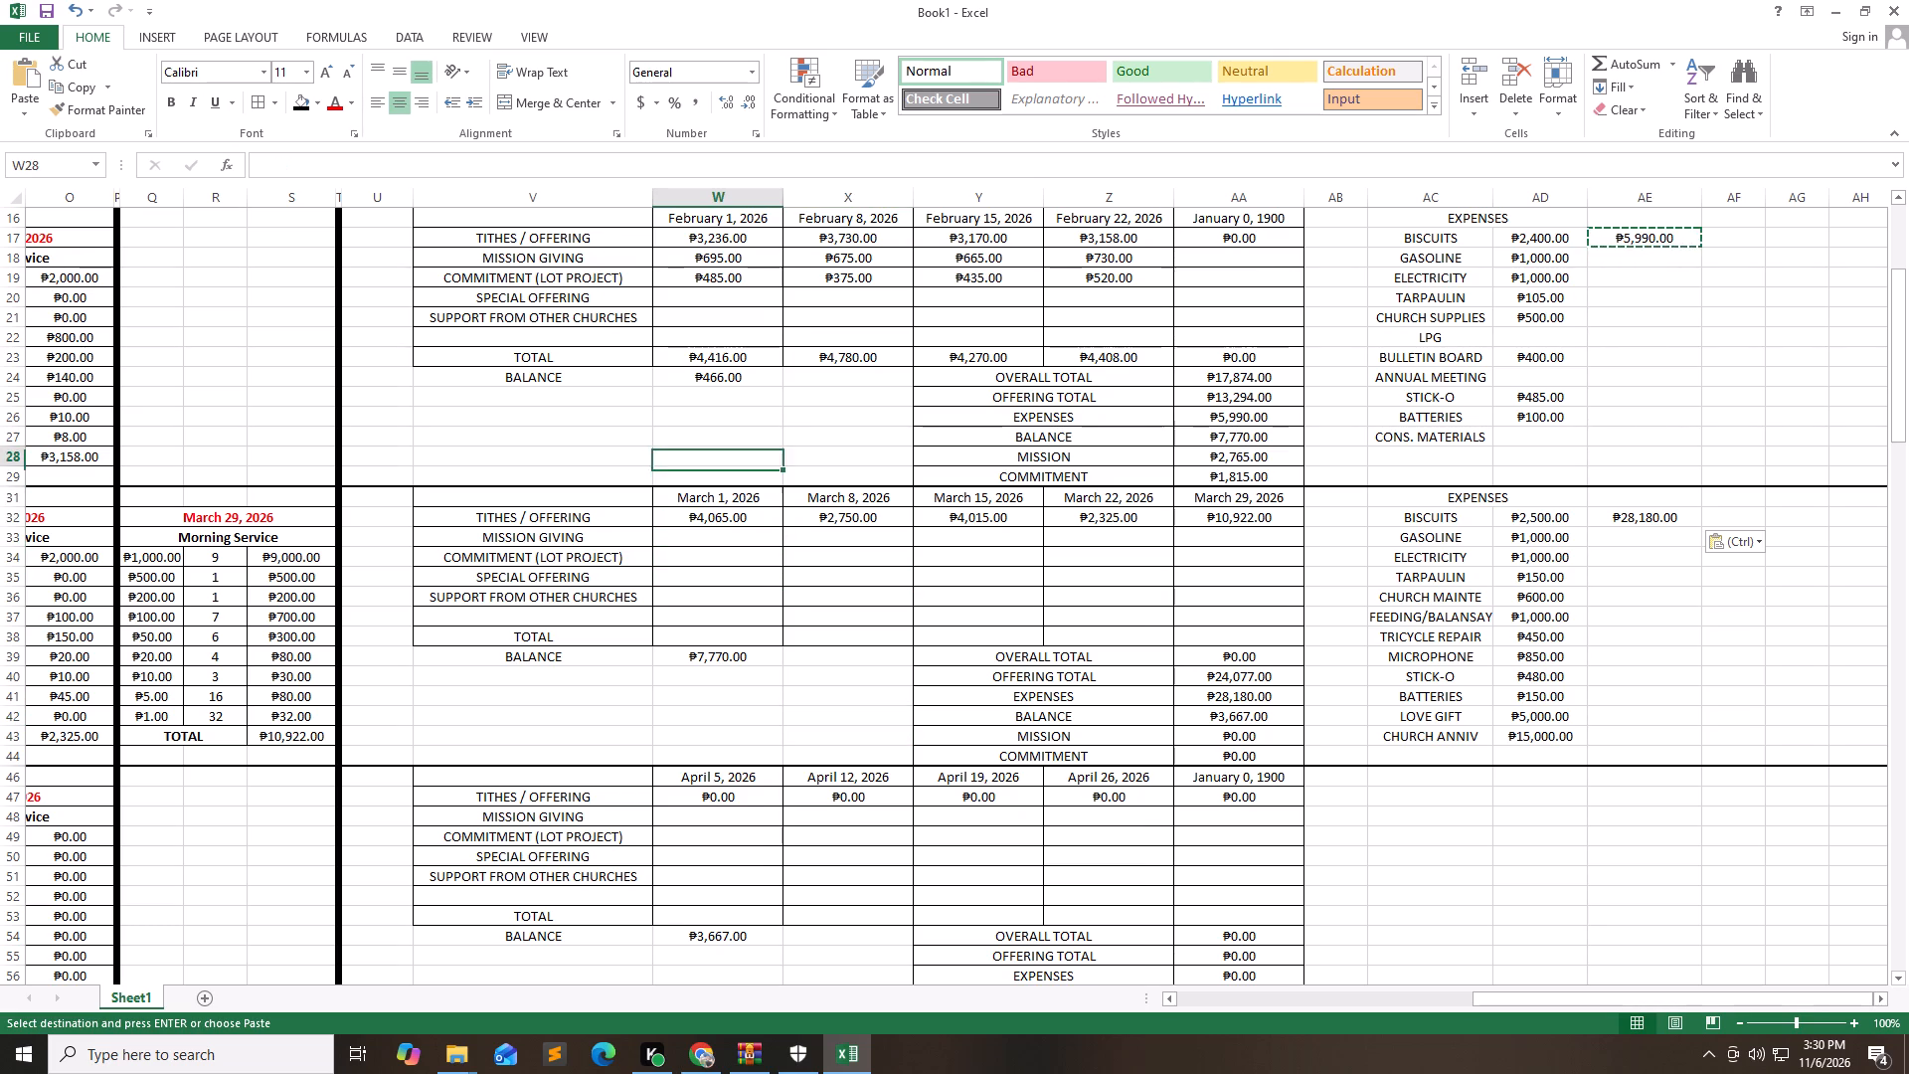
key("Up")
key("Up")
key("Up")
key("Up")
key("Up")
key("shift+Right")
key("shift+Right")
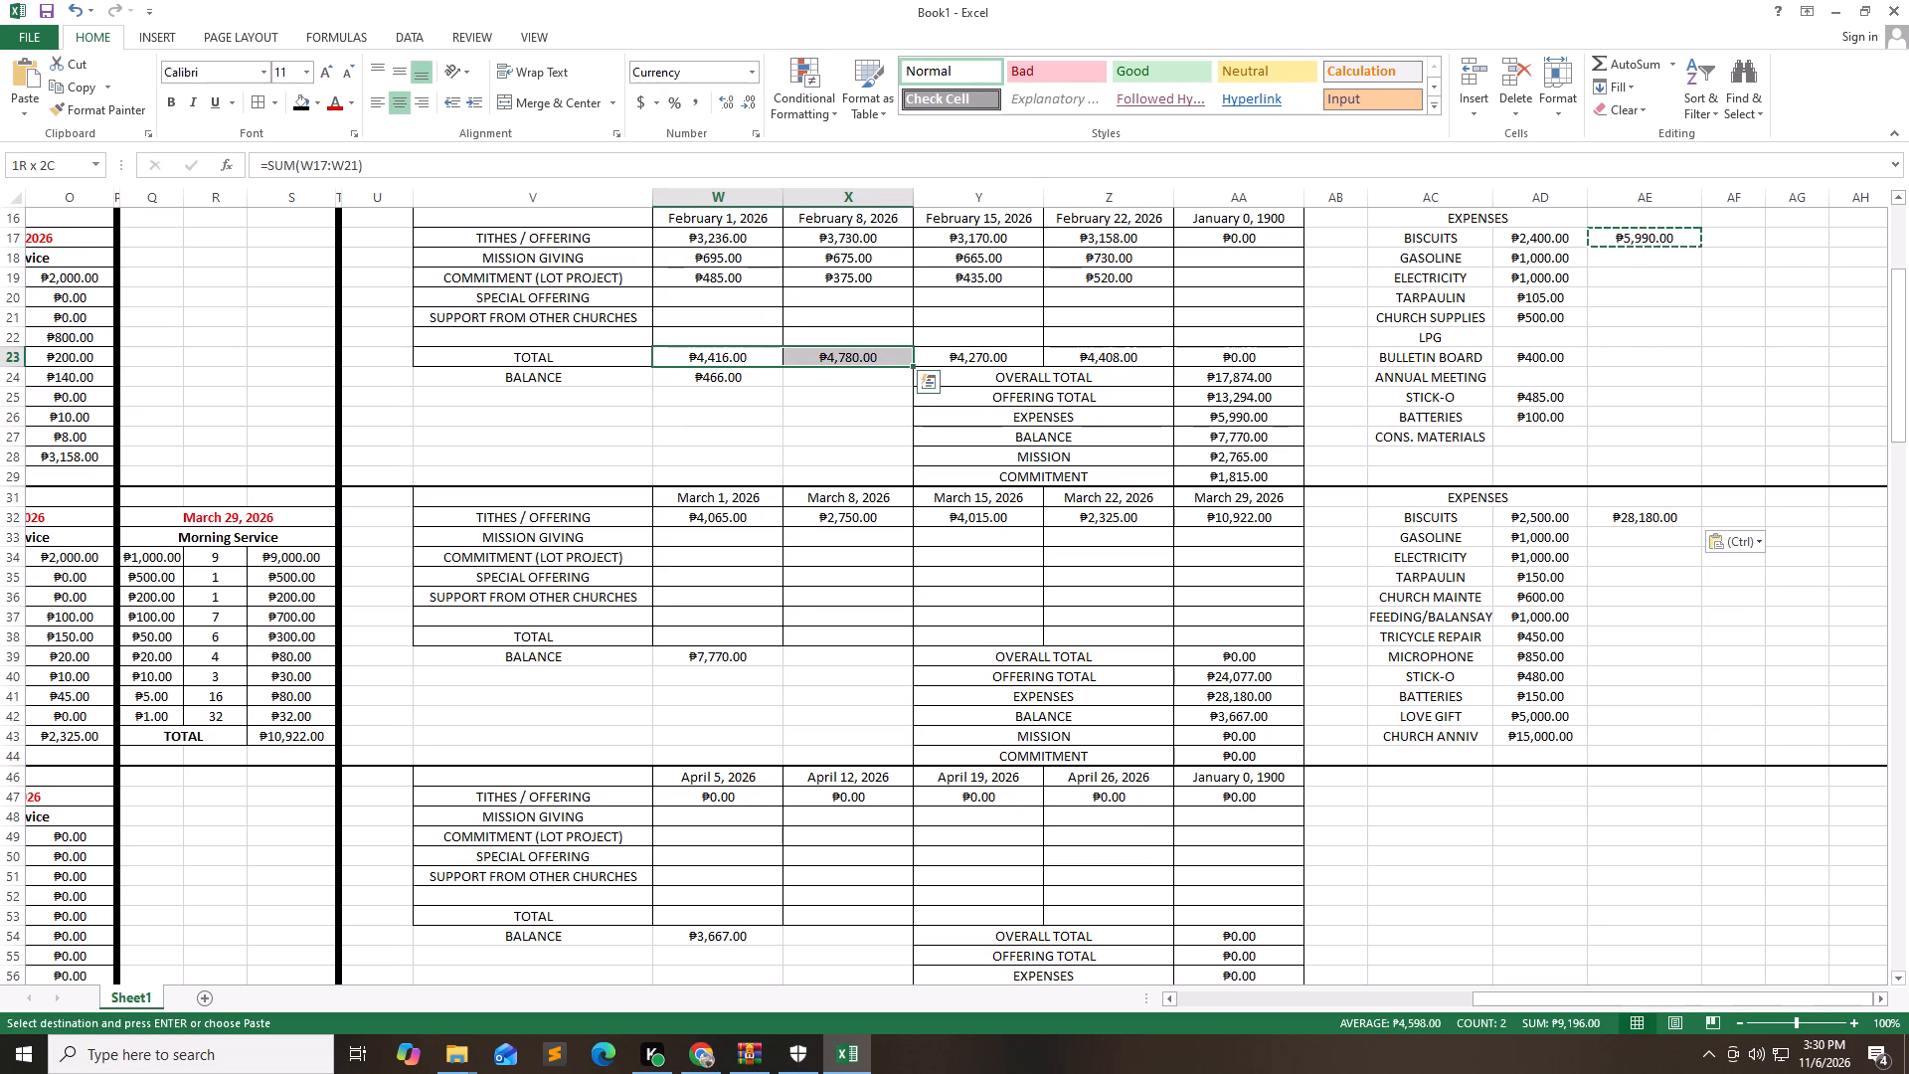
key("shift+Right")
key("shift+Right")
key("ctrl+c")
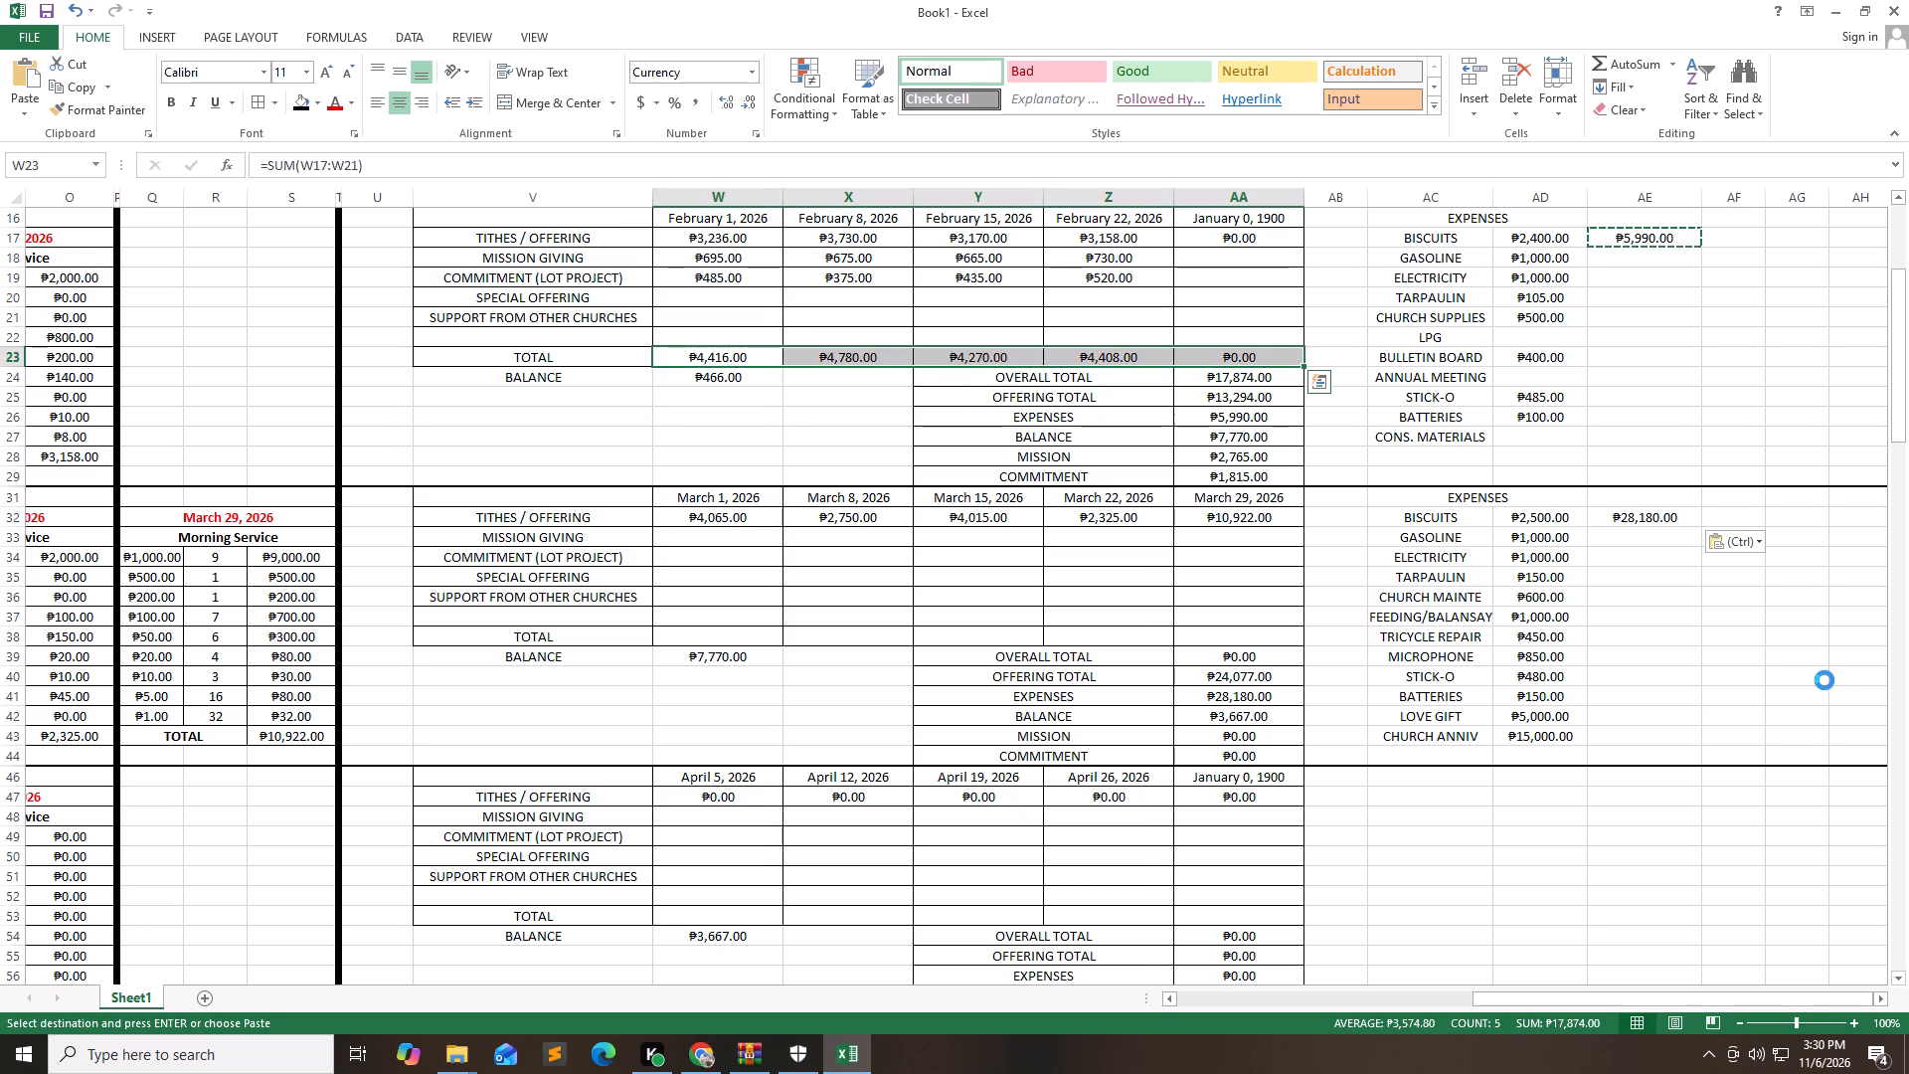
key("Down")
key("Down")
key("Down")
key("Down")
key("Down")
key("Down")
key("Down")
key("Down")
key("Down")
key("Down")
key("Down")
key("Down")
key("Down")
key("Down")
key("Down")
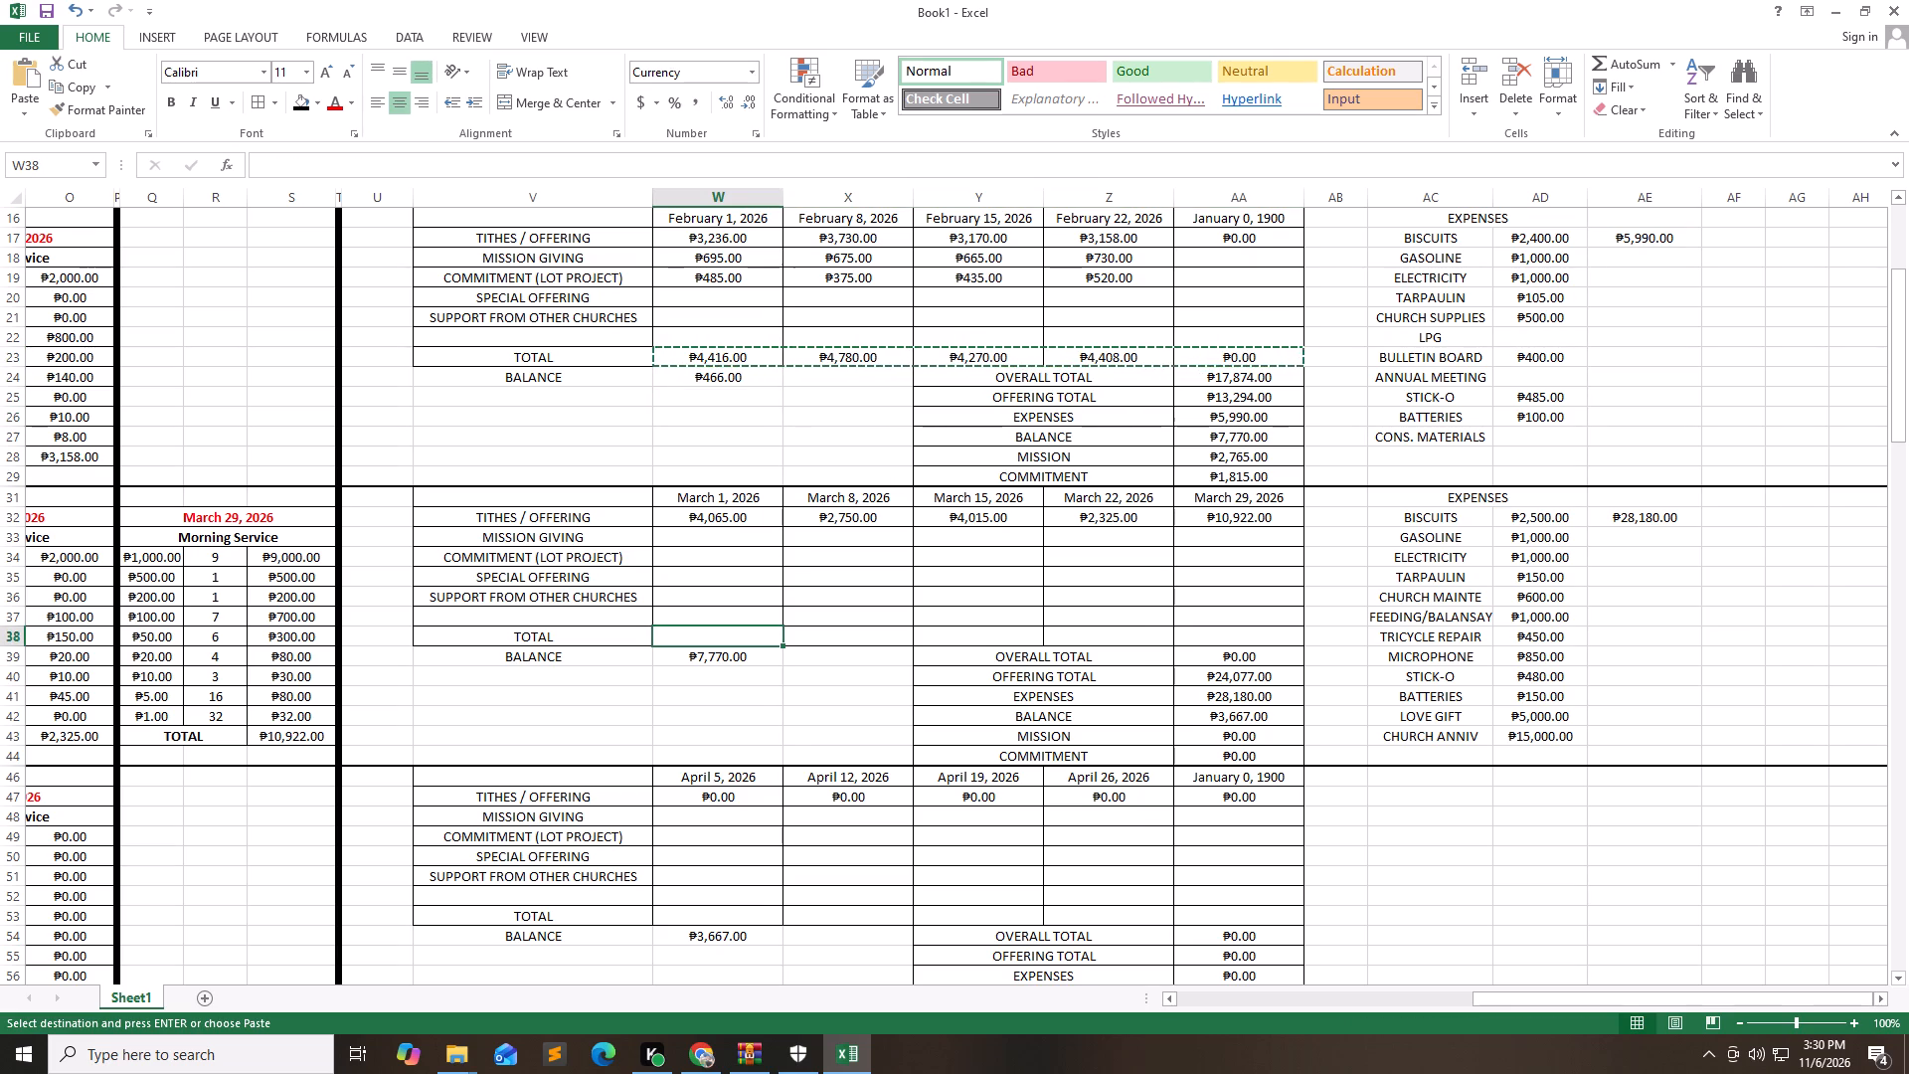
key("ctrl+v")
Paste the copied weekly TOTAL formulas into April's TOTAL row, starting at cell W53.
key("Down")
key("Down")
key("Down")
key("Down")
key("Down")
key("Down")
key("Down")
key("Down")
key("Down")
key("Down")
key("Down")
key("Down")
key("Down")
key("Down")
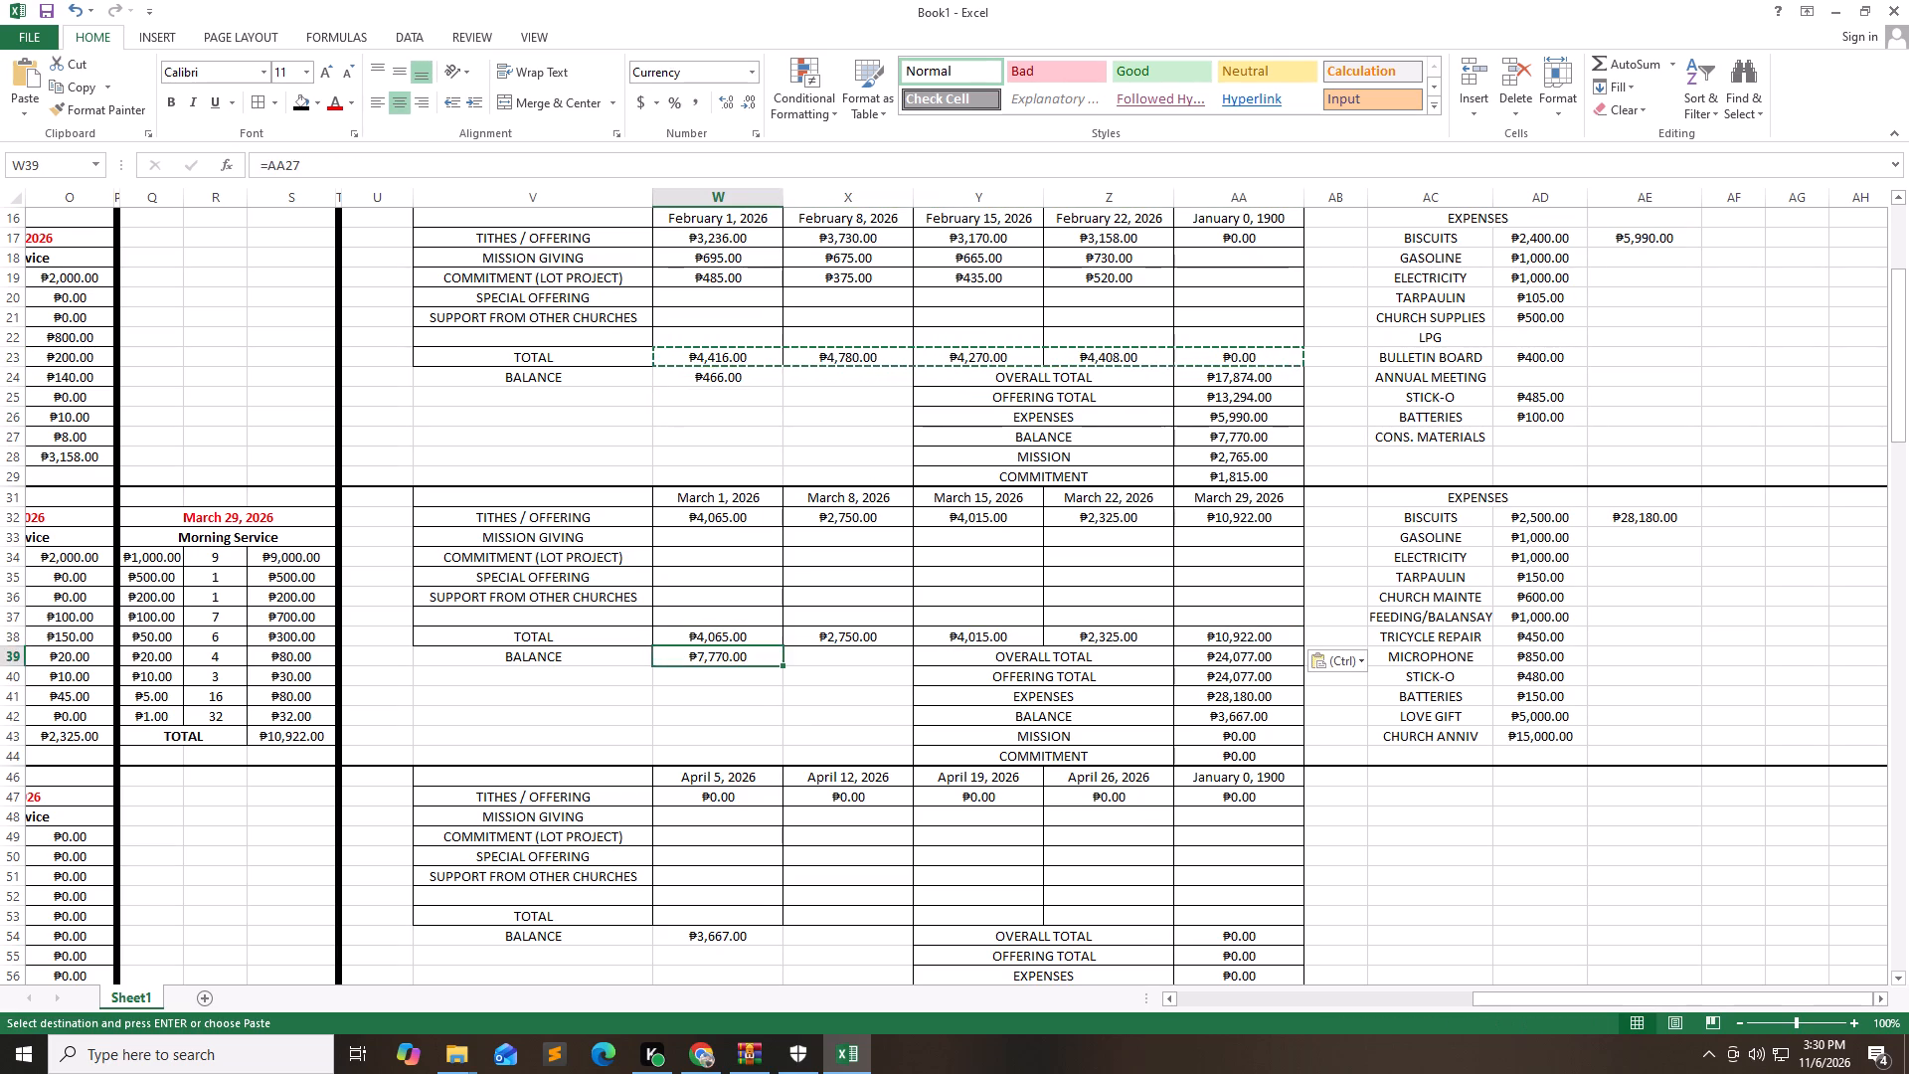
key("Down")
key("ctrl+v")
Paste the copied weekly TOTAL formulas into May's TOTAL row, starting at cell W68.
key("Down")
key("Down")
key("Down")
key("Down")
key("Down")
key("Down")
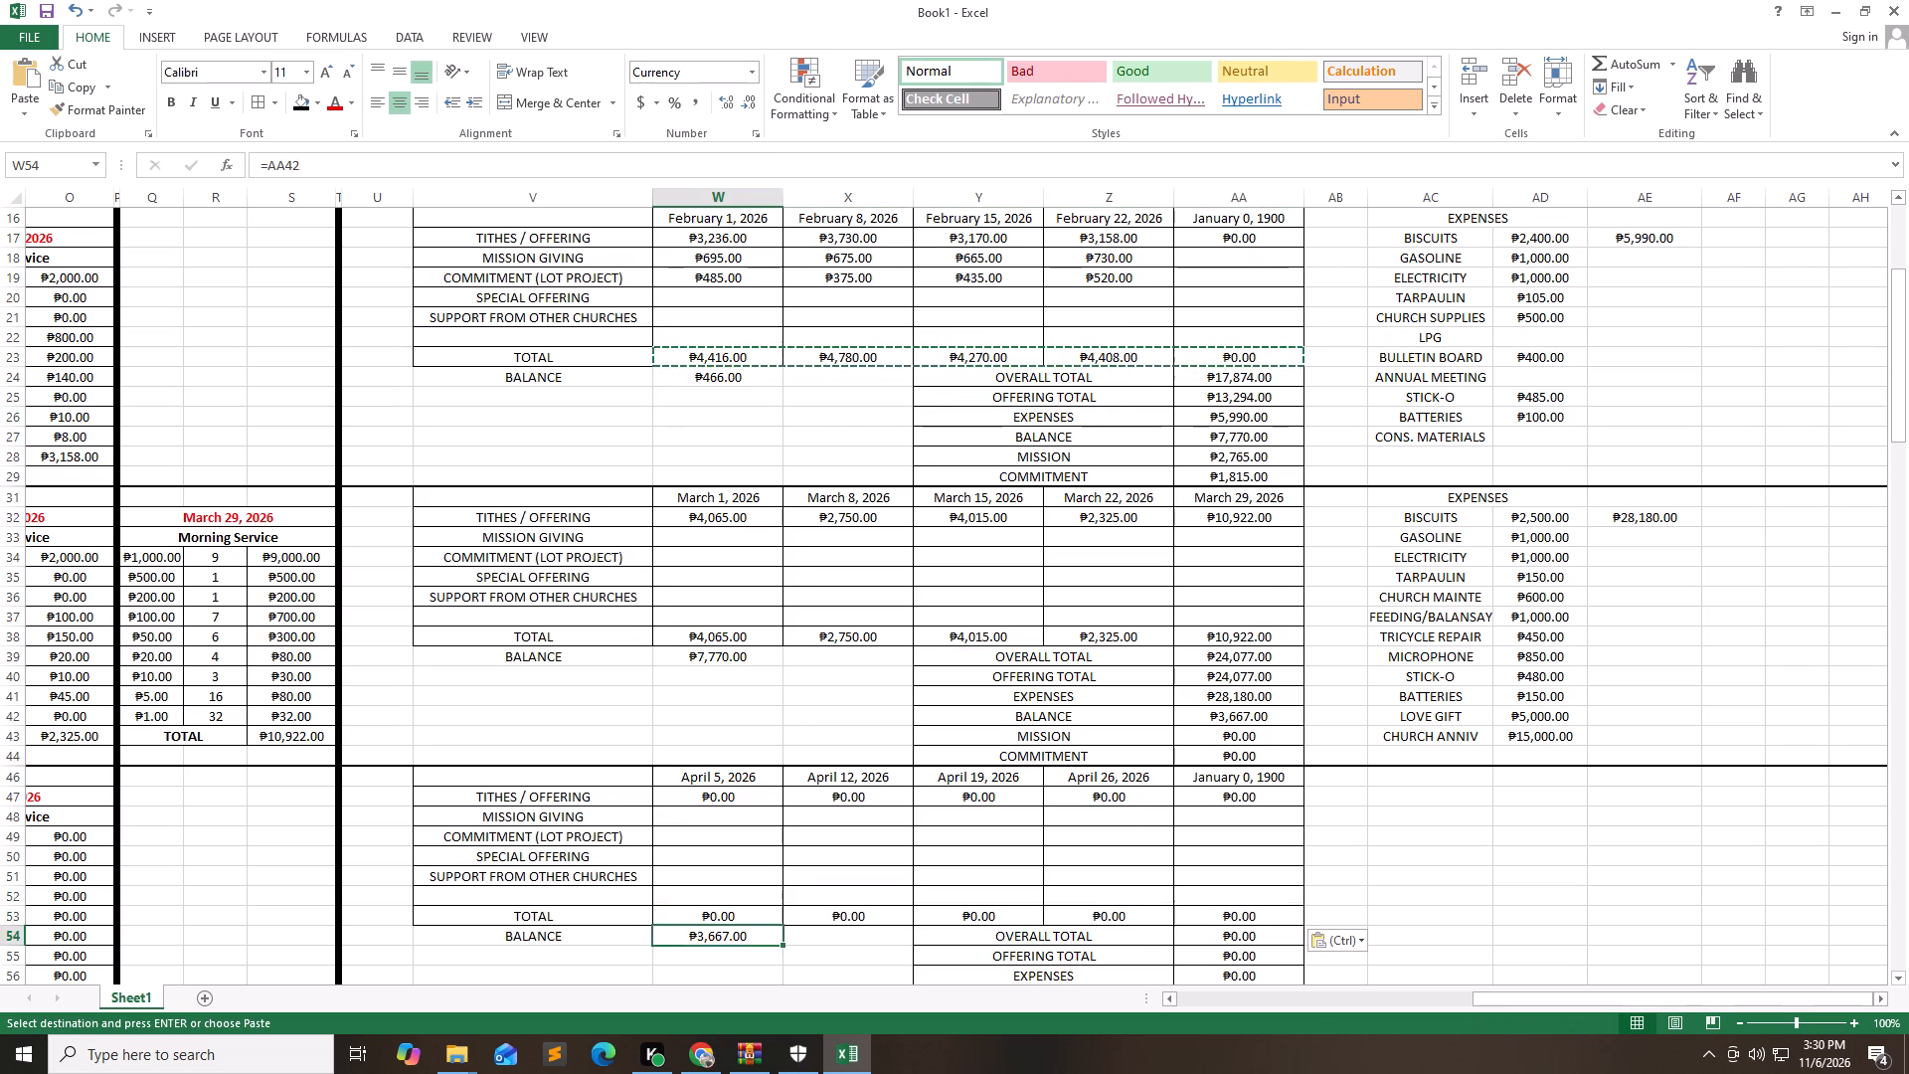
key("Down")
key("Down")
key("Down")
key("Down")
key("Down")
key("Down")
key("Down")
key("Down")
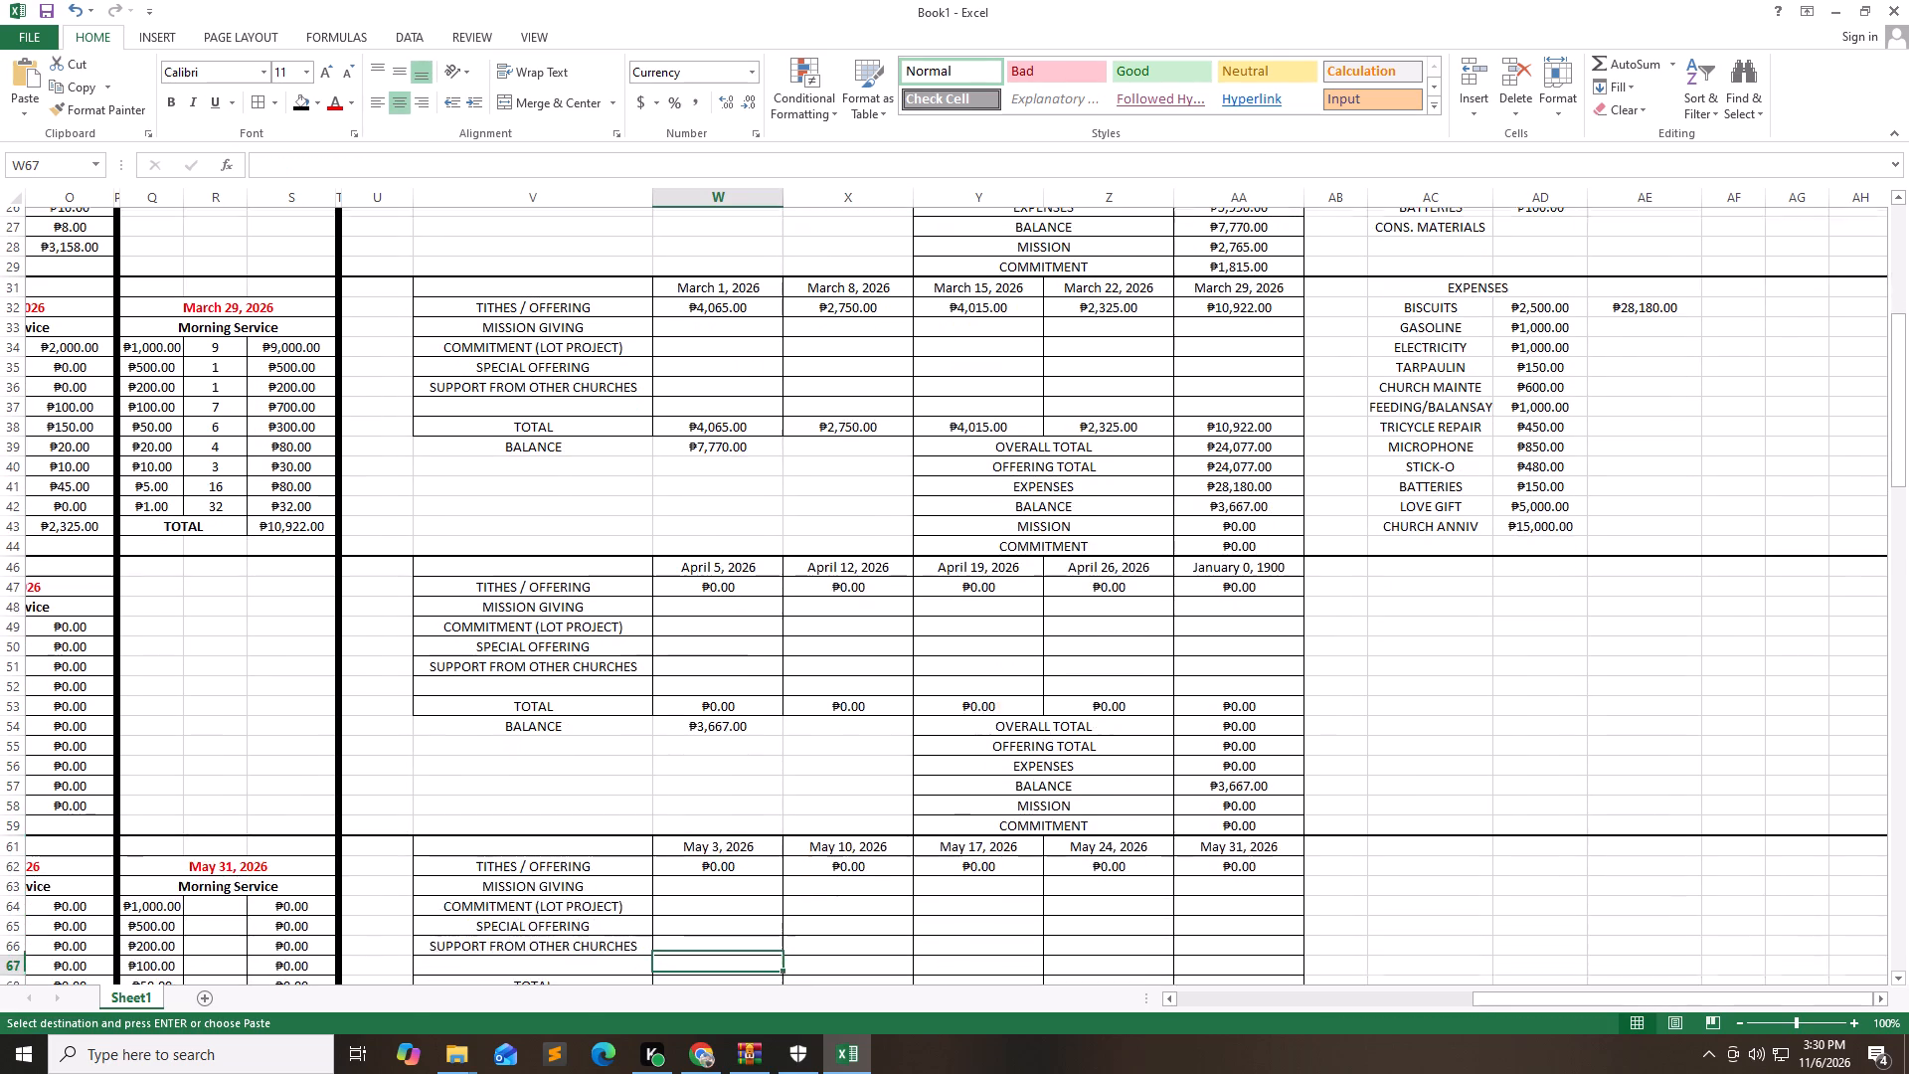
key("Down")
key("Down")
key("Down")
key("Up")
key("Up")
key("ctrl+v")
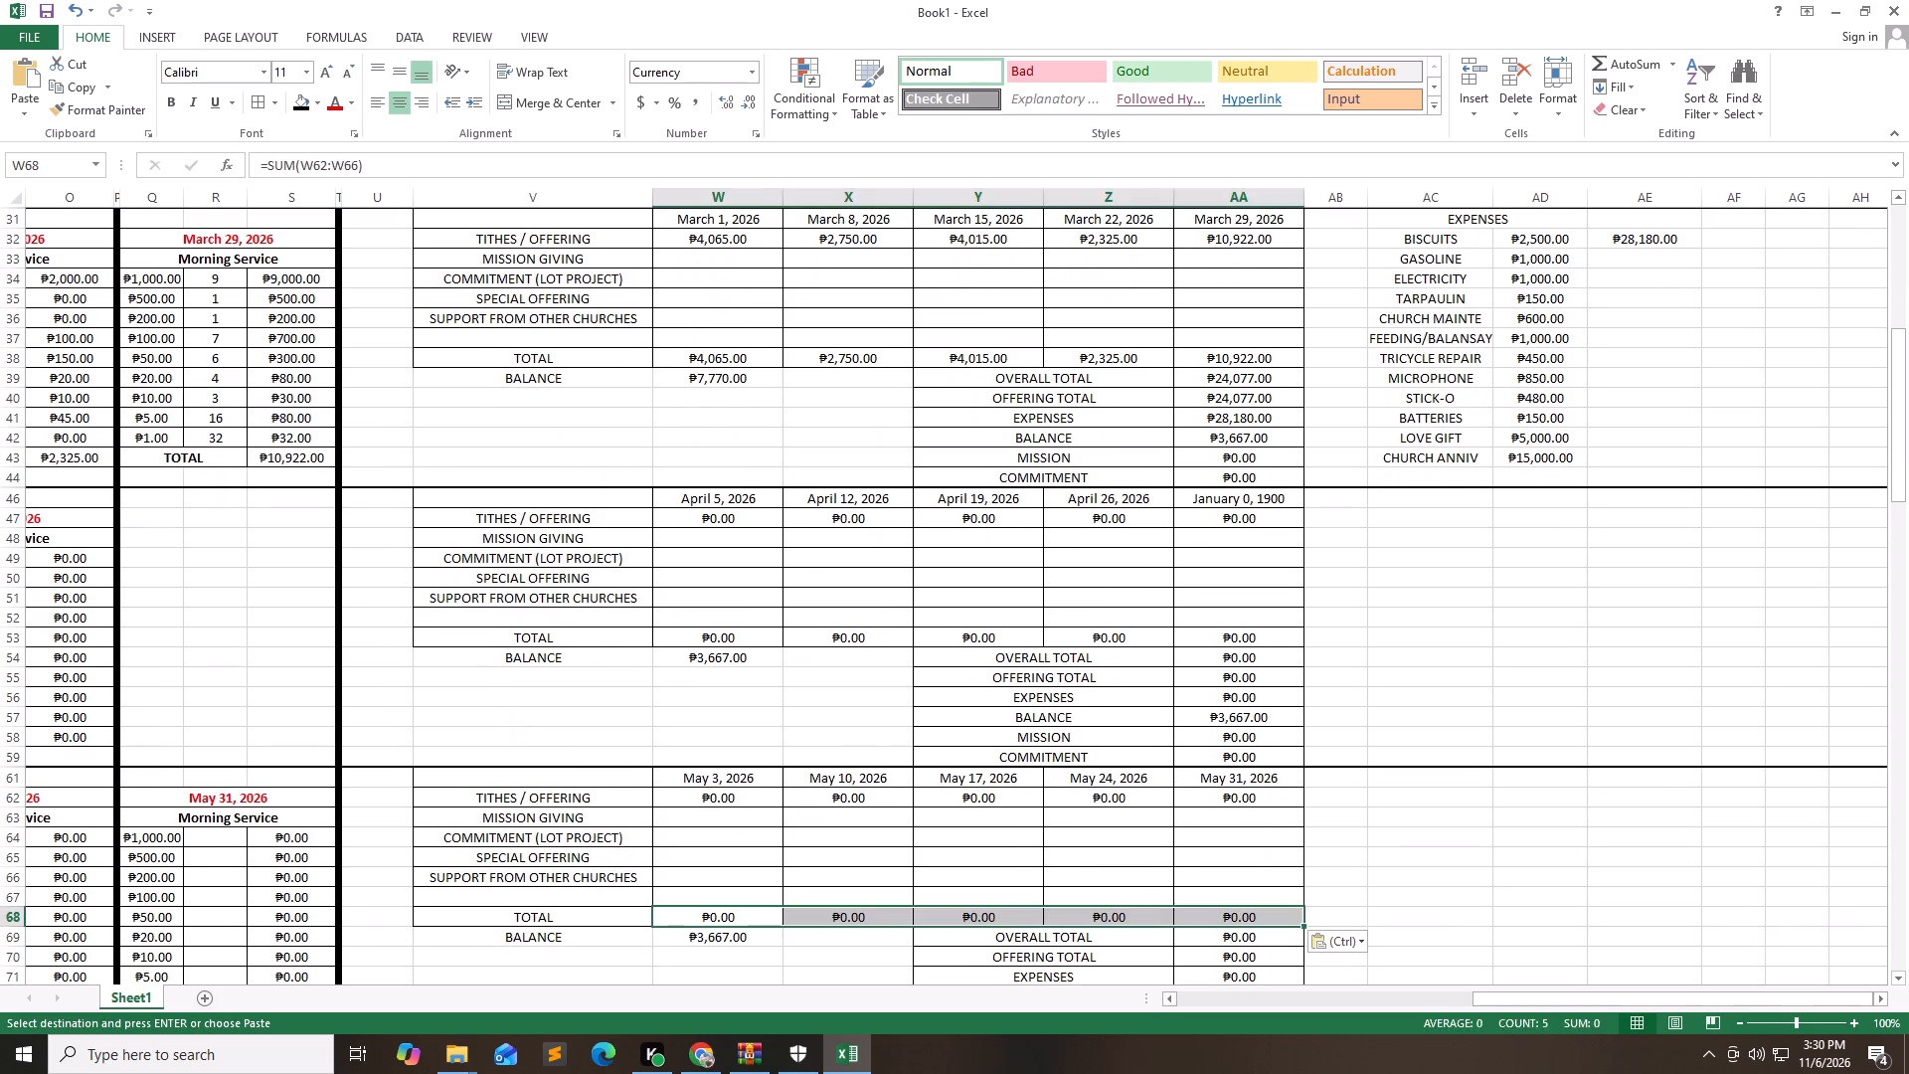
Paste the copied weekly TOTAL formulas into June's TOTAL row, starting at cell W83.
key("Down")
key("Down")
key("Down")
key("Down")
key("Down")
key("Down")
key("Down")
key("Down")
key("Down")
key("Down")
key("Down")
key("Down")
key("Down")
key("Down")
key("Down")
key("Down")
key("Down")
key("Down")
key("Down")
key("Down")
key("Down")
key("Down")
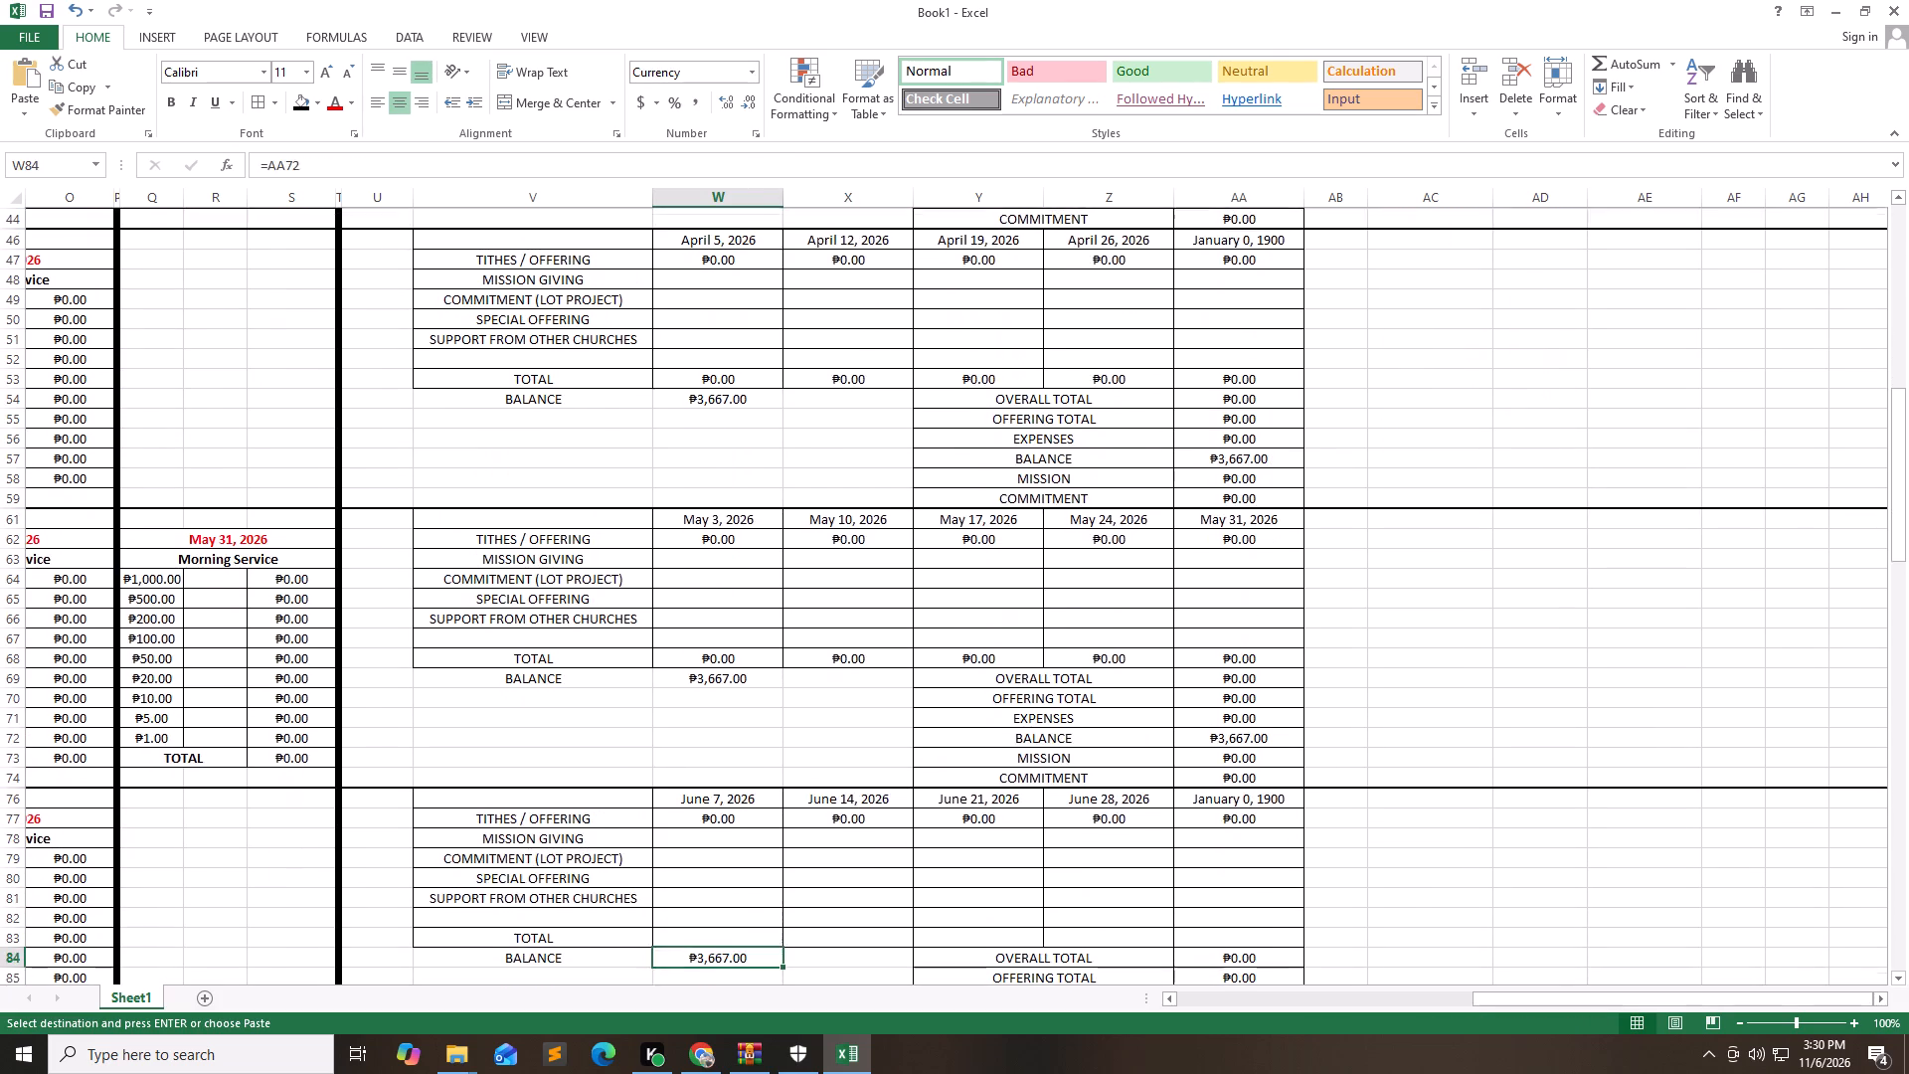
key("Down")
key("Up")
key("Up")
key("Up")
key("ctrl+v")
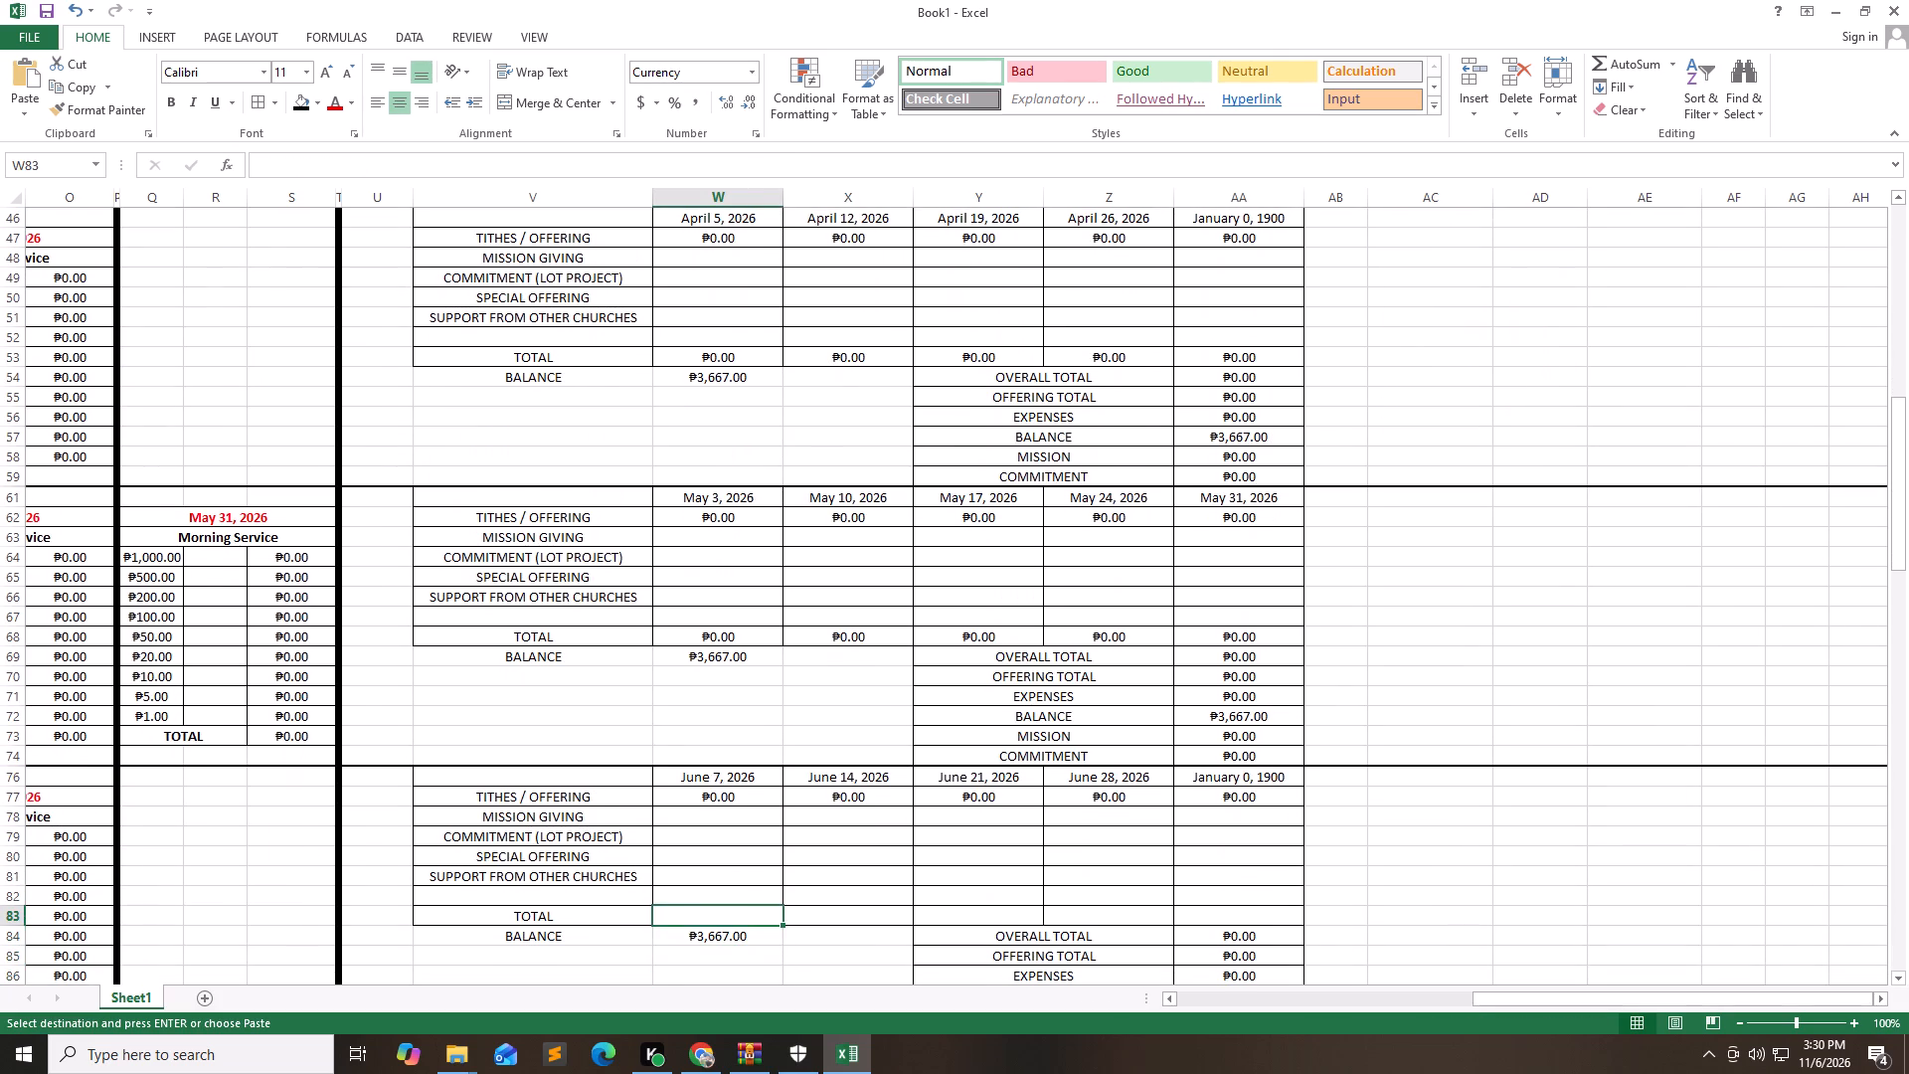
Paste the copied weekly TOTAL formulas into July's TOTAL row, starting at cell W98.
key("Down")
key("Down")
key("Down")
key("Down")
key("Down")
key("Down")
key("Down")
key("Down")
key("Down")
key("Down")
key("Down")
key("Down")
key("Down")
key("Down")
key("Down")
key("Down")
key("Down")
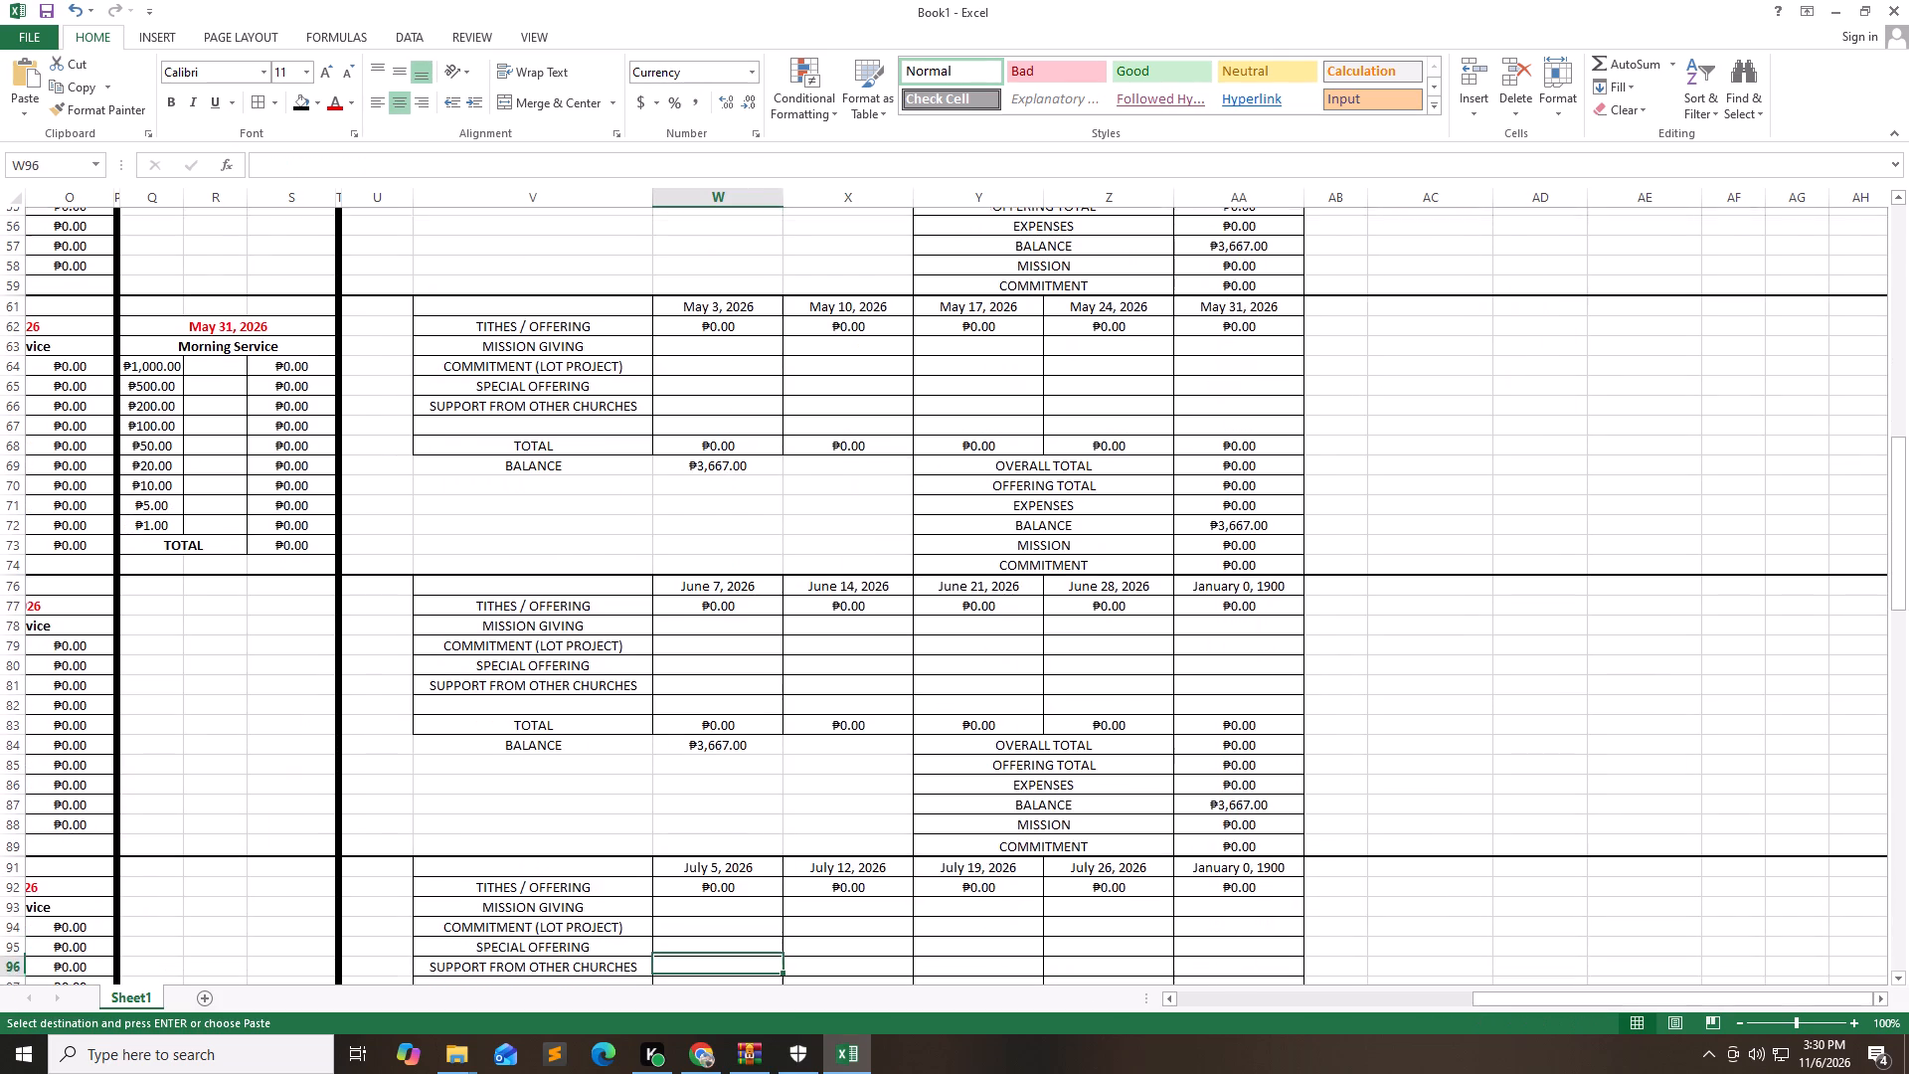
key("Down")
key("Down")
key("Down")
key("Down")
key("Up")
key("Up")
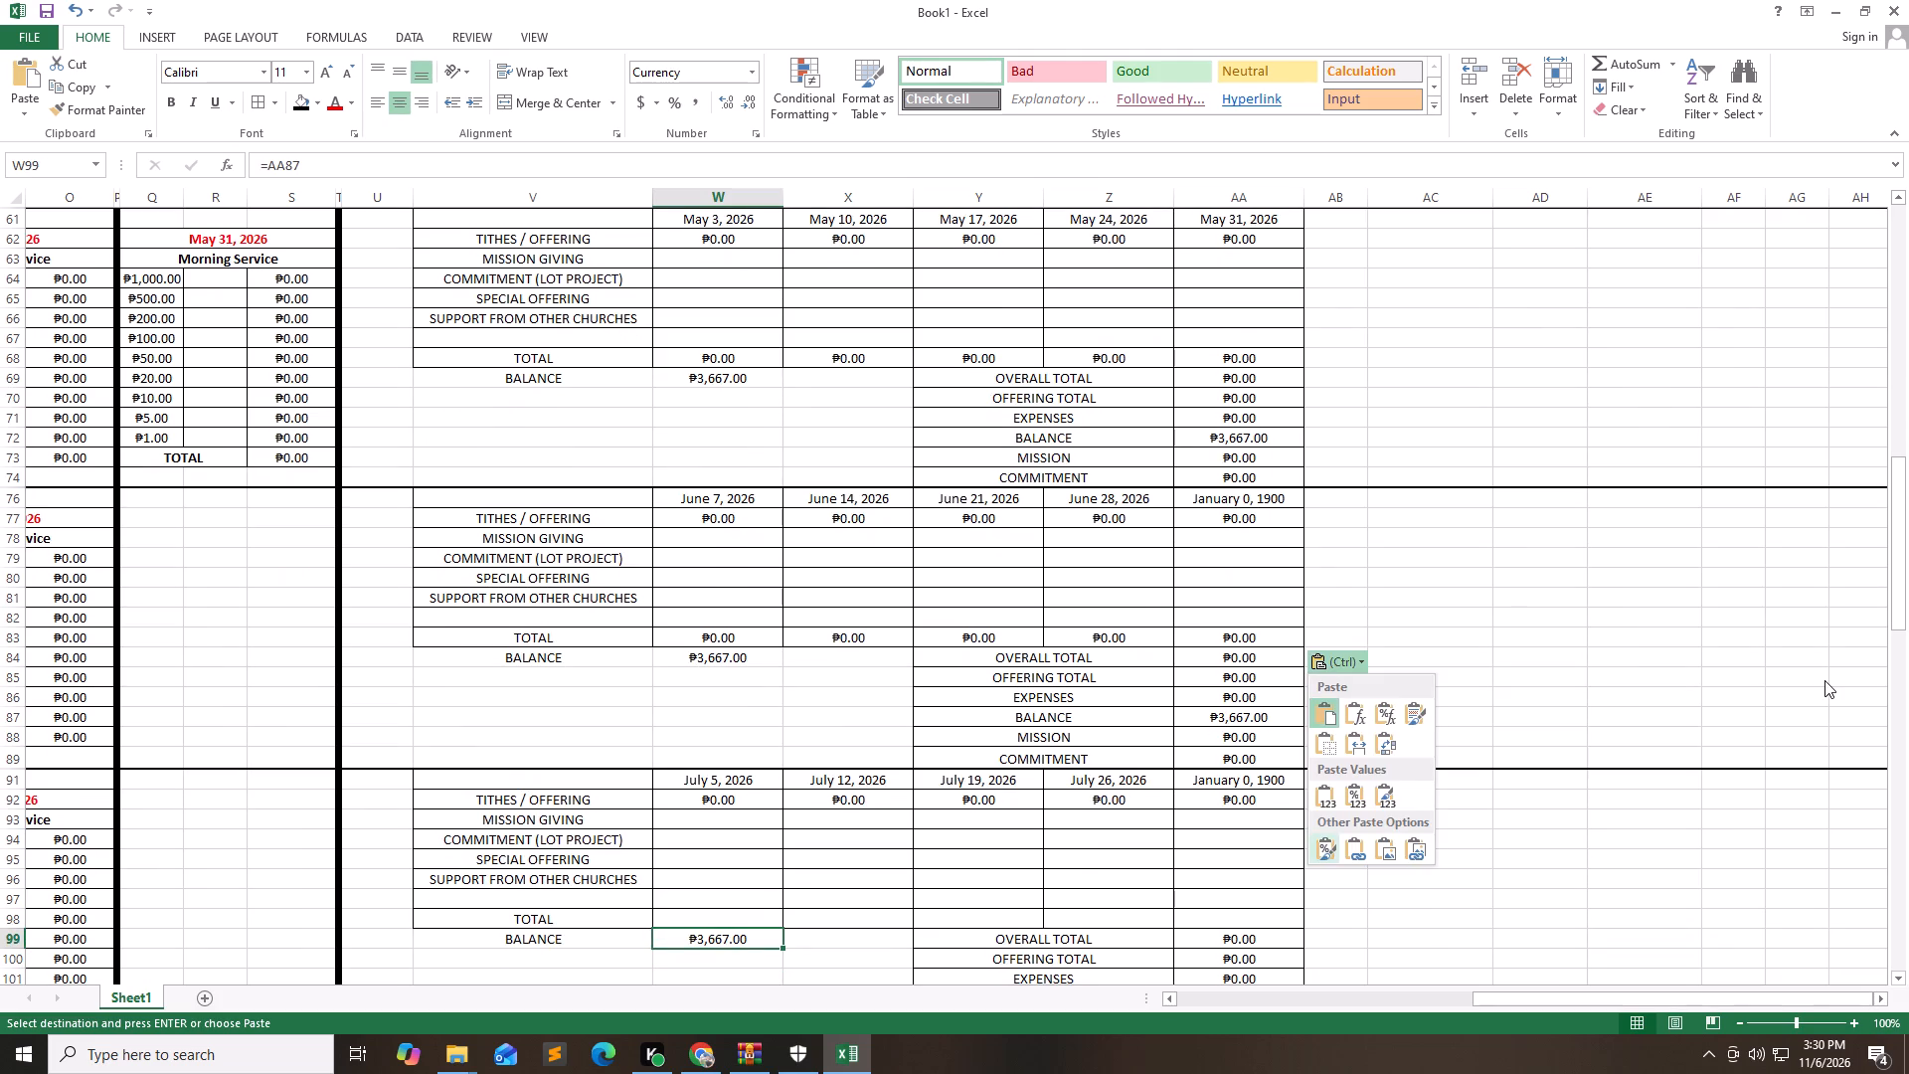
key("Up")
key("Up")
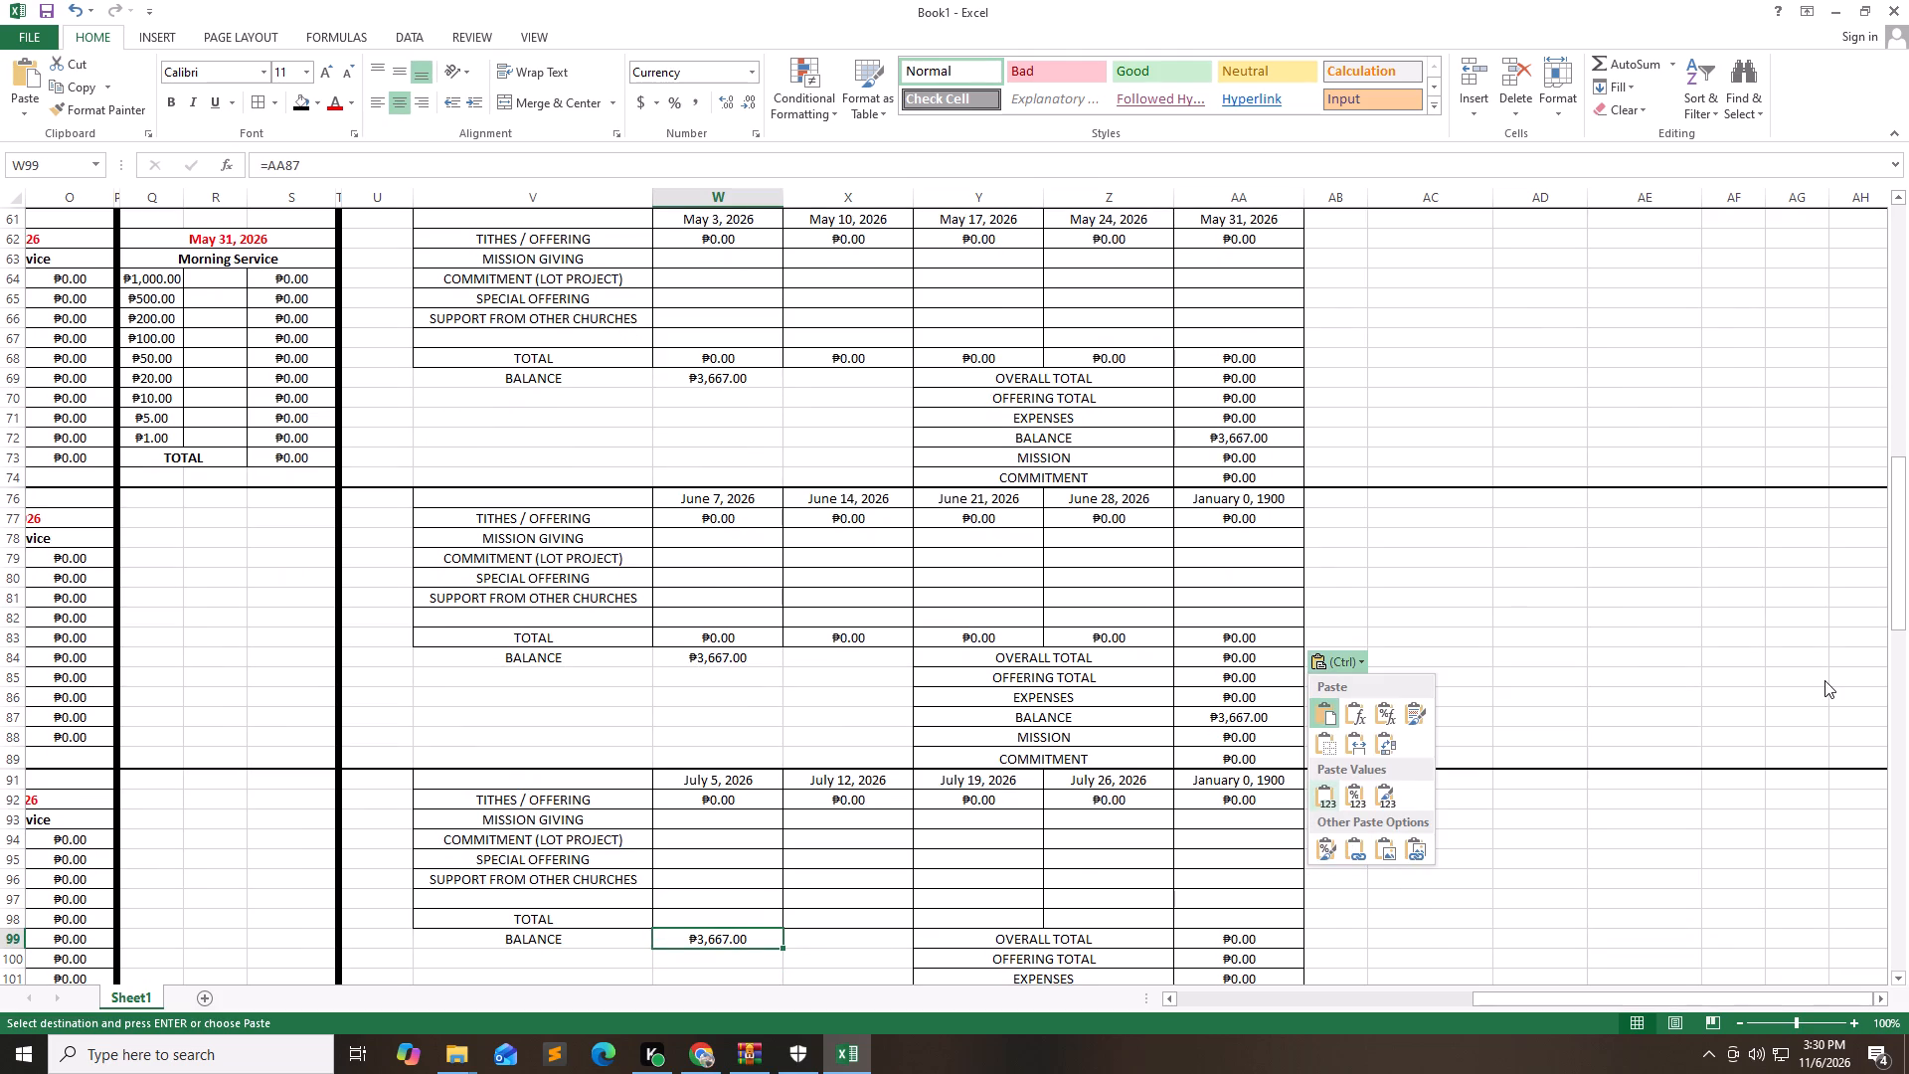
key("Up")
key("Up")
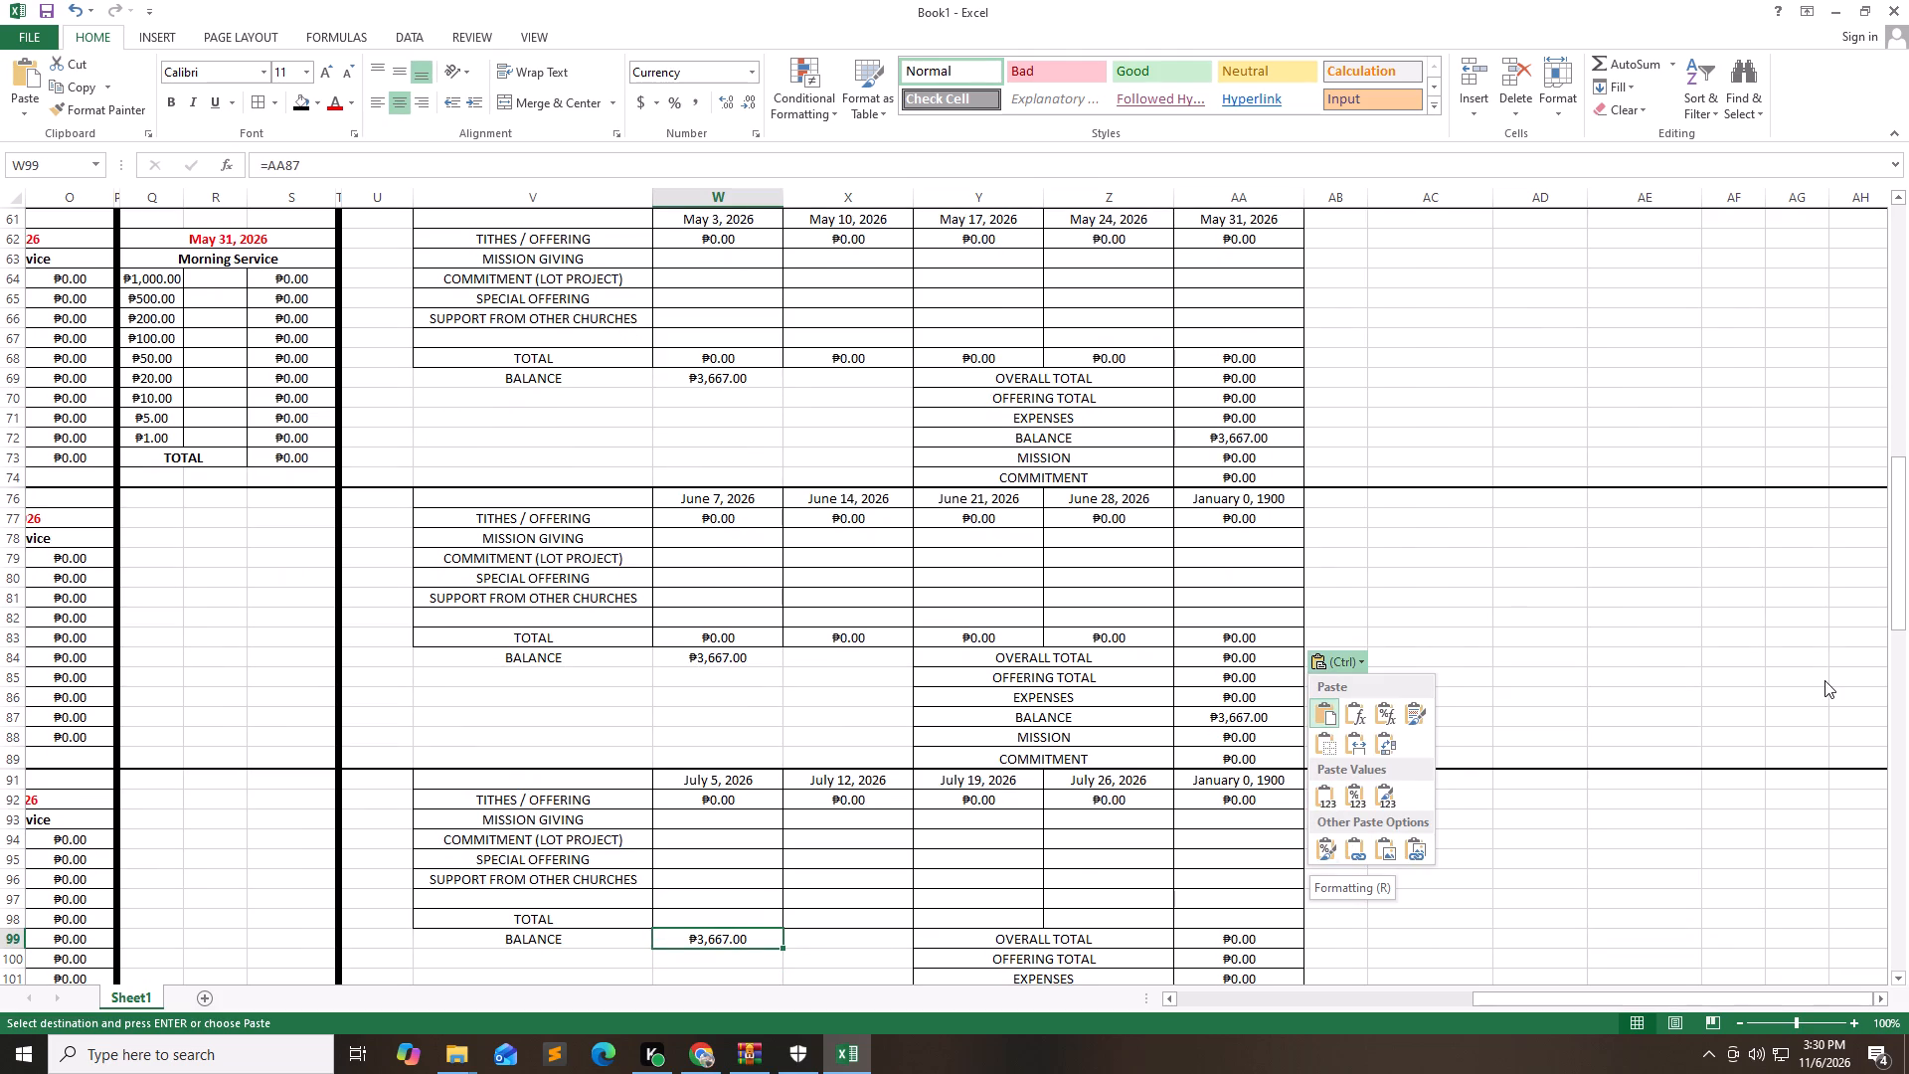
key("Escape")
key("Up")
key("ctrl+v")
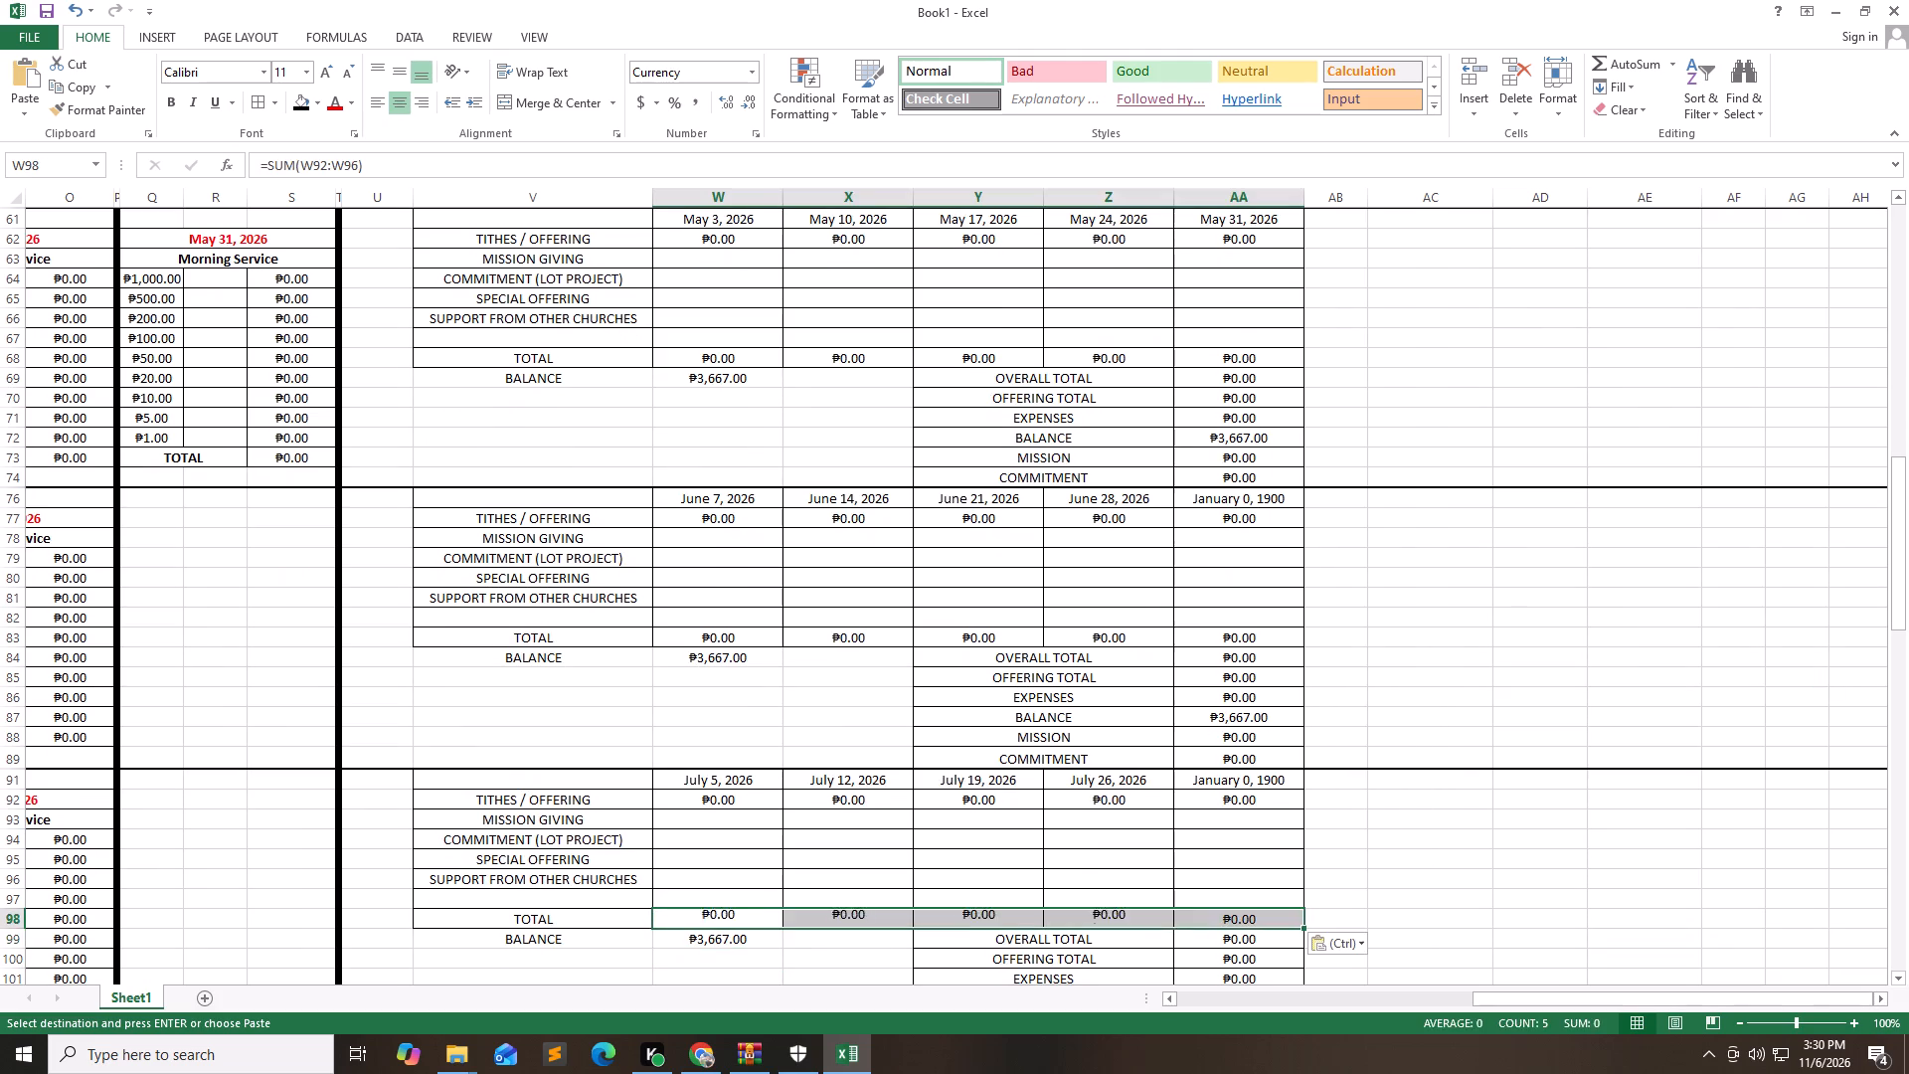
Paste the copied weekly TOTAL formulas into August's TOTAL row, starting at cell W113.
key("Down")
key("Down")
key("Down")
key("Down")
key("Down")
key("Down")
key("Down")
key("Down")
key("Down")
key("Down")
key("Down")
key("Down")
key("Down")
key("Down")
key("Down")
key("Down")
key("Down")
key("Down")
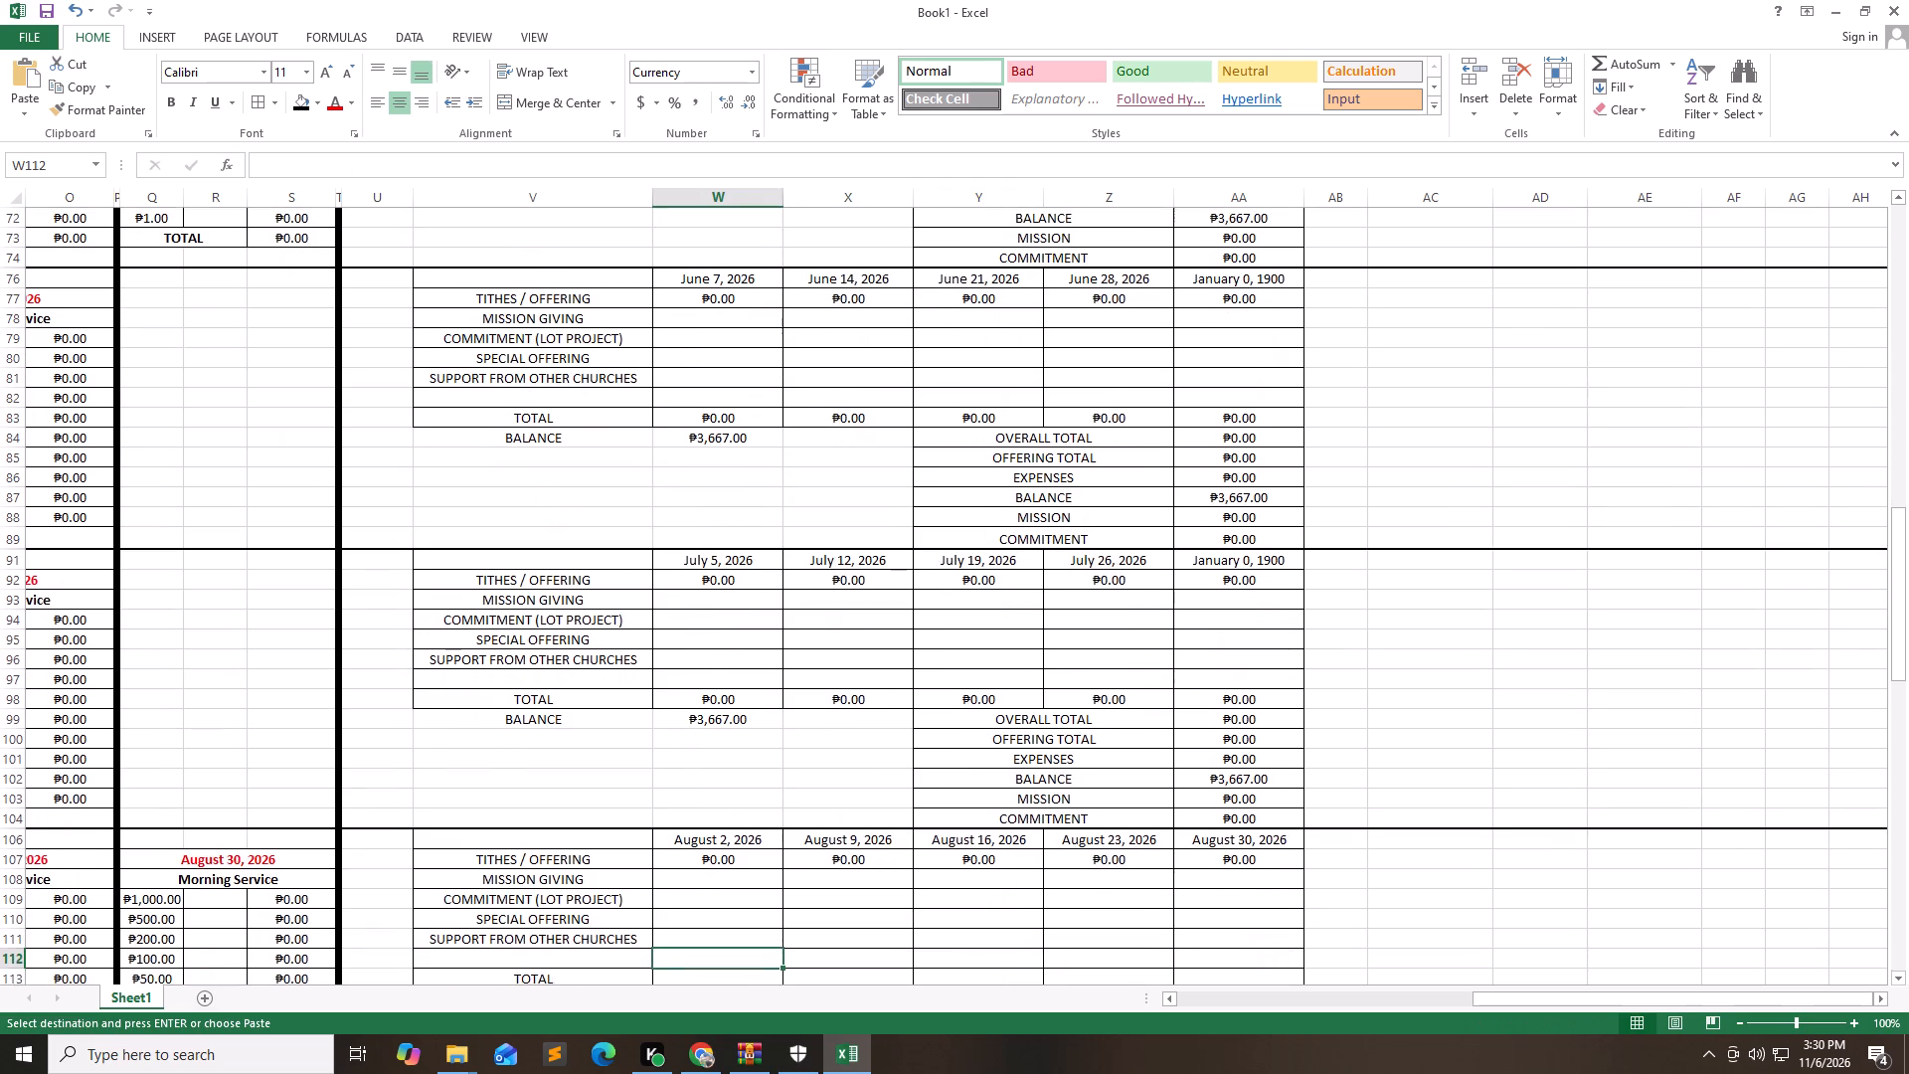
key("Down")
key("Down")
key("Up")
key("ctrl+v")
Paste the copied weekly TOTAL formulas into September's TOTAL row, starting at cell W128.
key("Down")
key("Down")
key("Down")
key("Down")
key("Down")
key("Down")
key("Down")
key("Down")
key("Down")
key("Down")
key("Down")
key("Down")
key("Down")
key("Down")
key("Down")
key("Down")
key("Down")
key("Down")
key("Down")
key("Down")
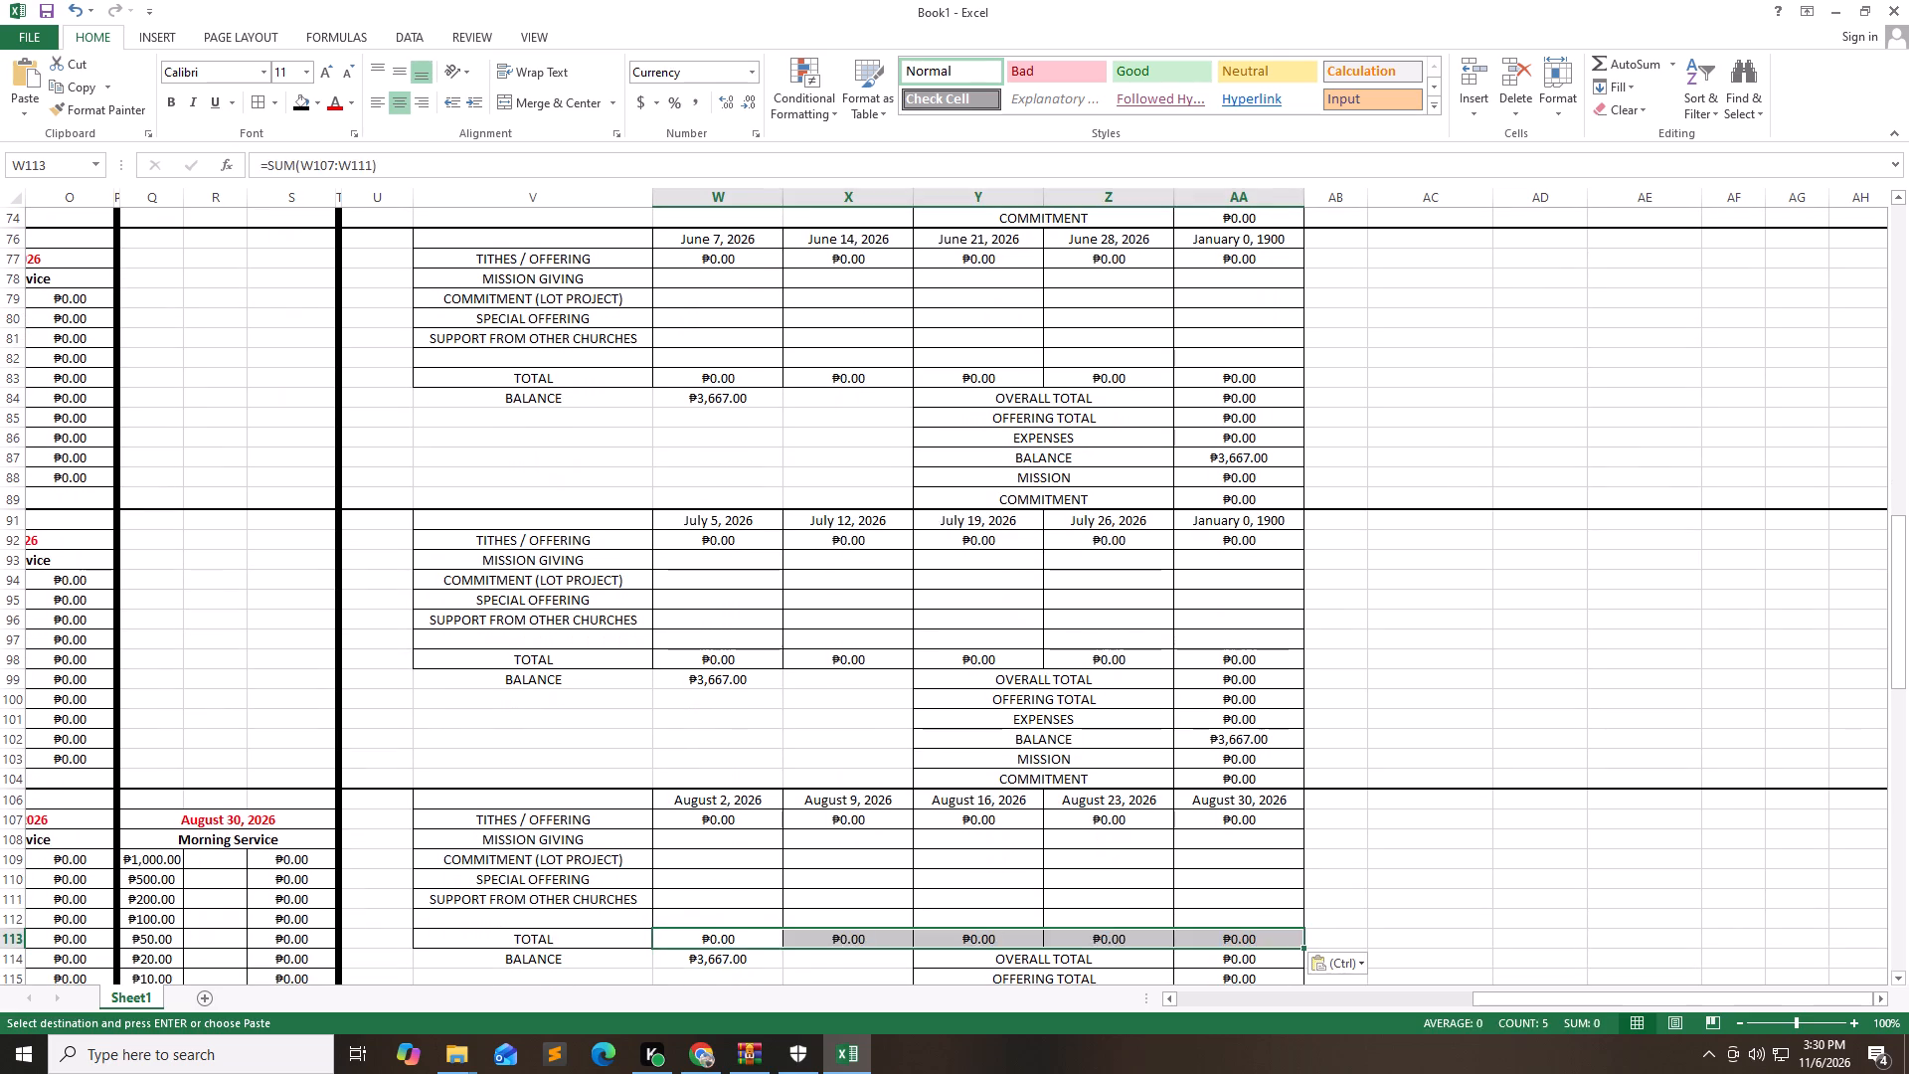
key("Up")
key("Up")
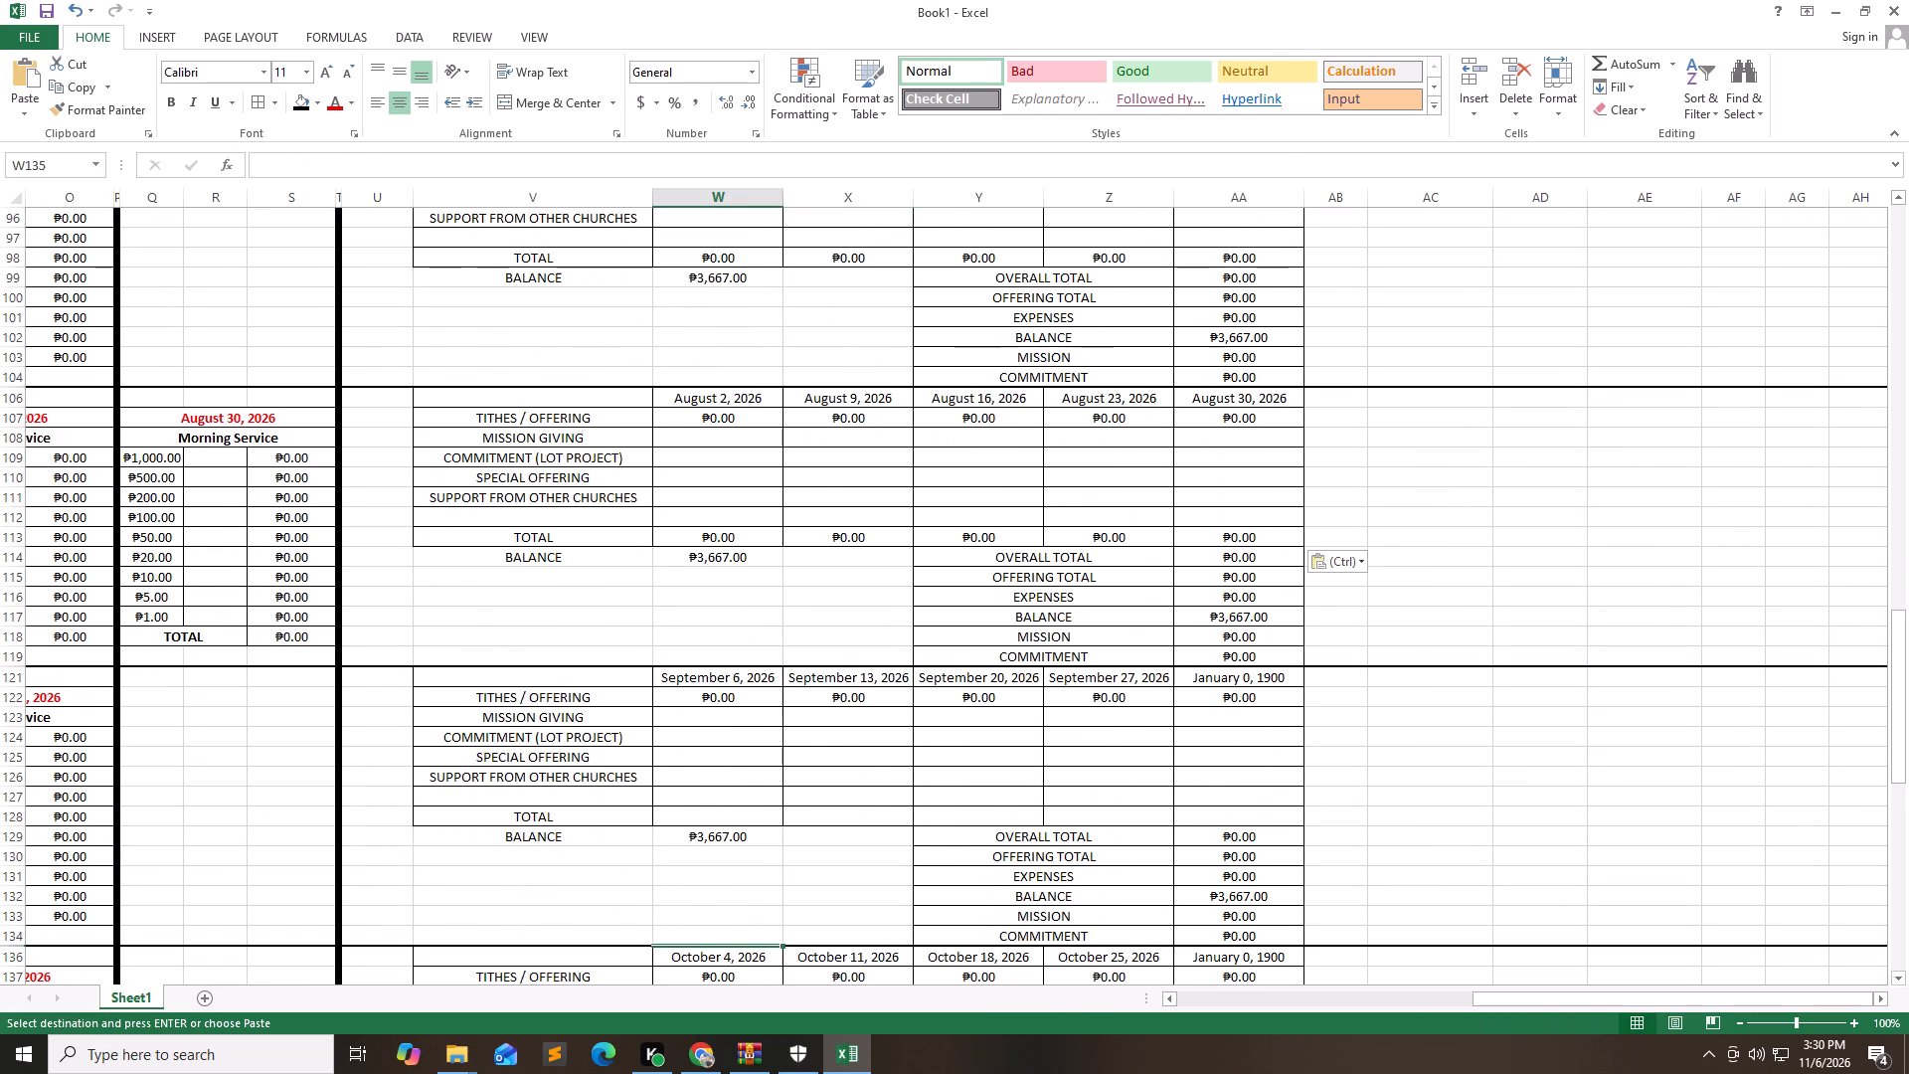
key("Up")
key("Up")
key("Up")
key("Up")
key("Up")
key("Up")
key("ctrl+v")
Paste the copied weekly TOTAL formulas into October's TOTAL row, starting at cell W143.
key("Down")
key("Down")
key("Down")
key("Down")
key("Down")
key("Down")
key("Down")
key("Down")
key("Down")
key("Down")
key("Down")
key("Down")
key("Down")
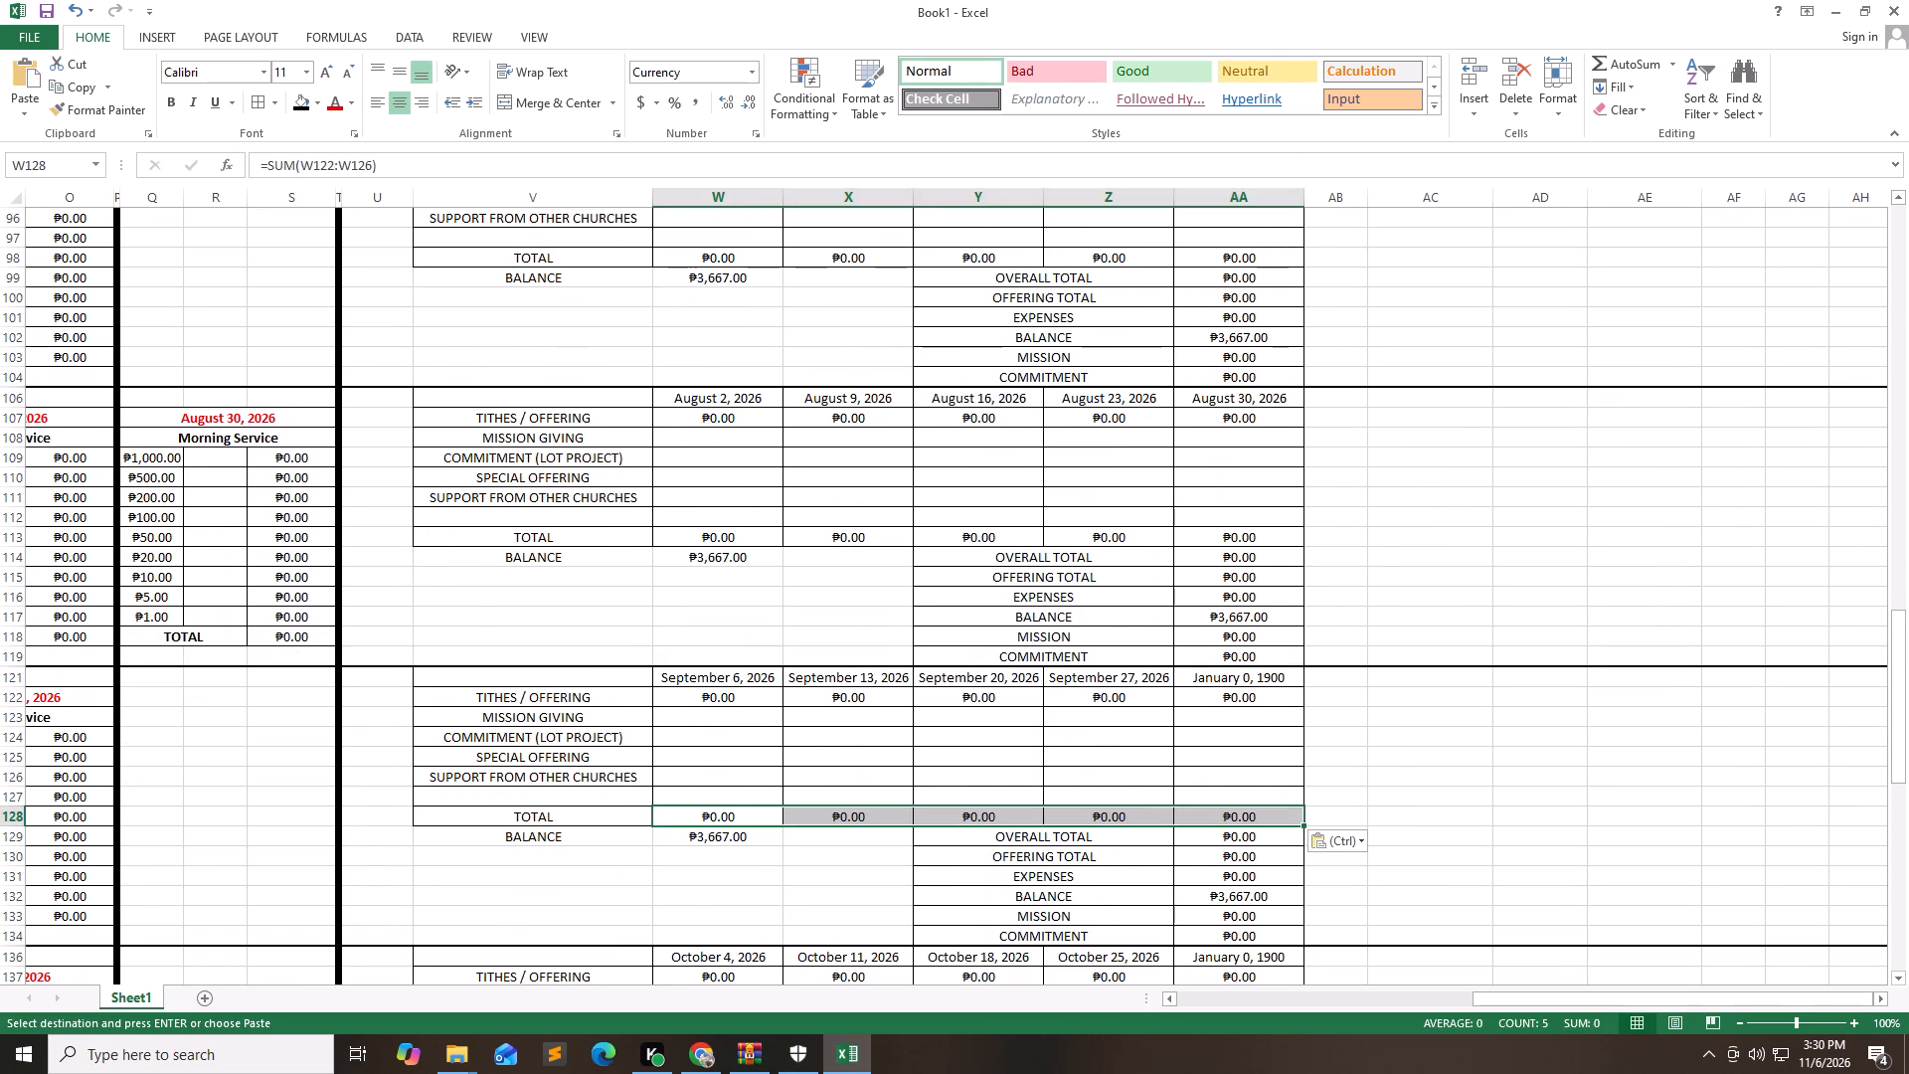
key("Down")
key("Down")
key("Down")
key("Down")
key("Down")
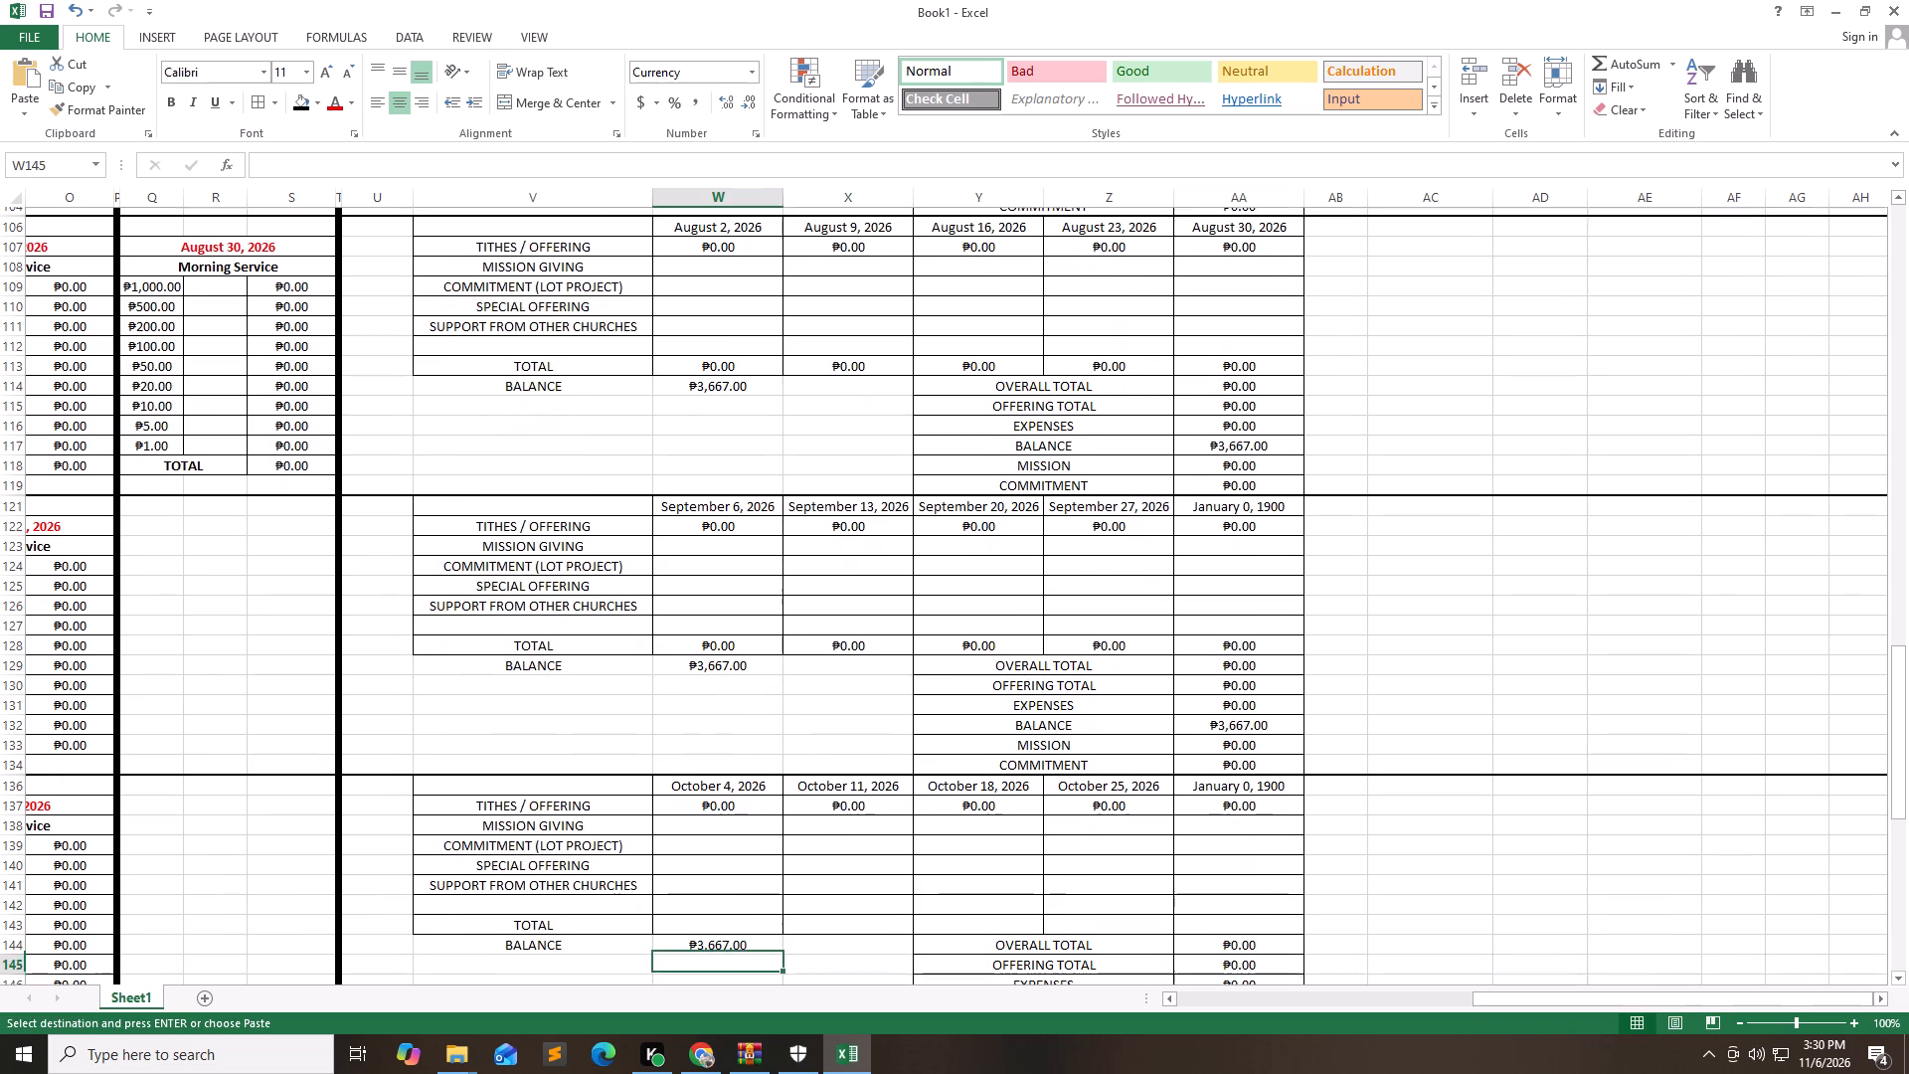
key("Down")
key("Up")
key("Up")
key("Up")
key("ctrl+v")
Paste the copied weekly TOTAL formulas into November's TOTAL row, starting at cell W158.
key("Down")
key("Down")
key("Down")
key("Down")
key("Down")
key("Down")
key("Down")
key("Down")
key("Down")
key("Down")
key("Down")
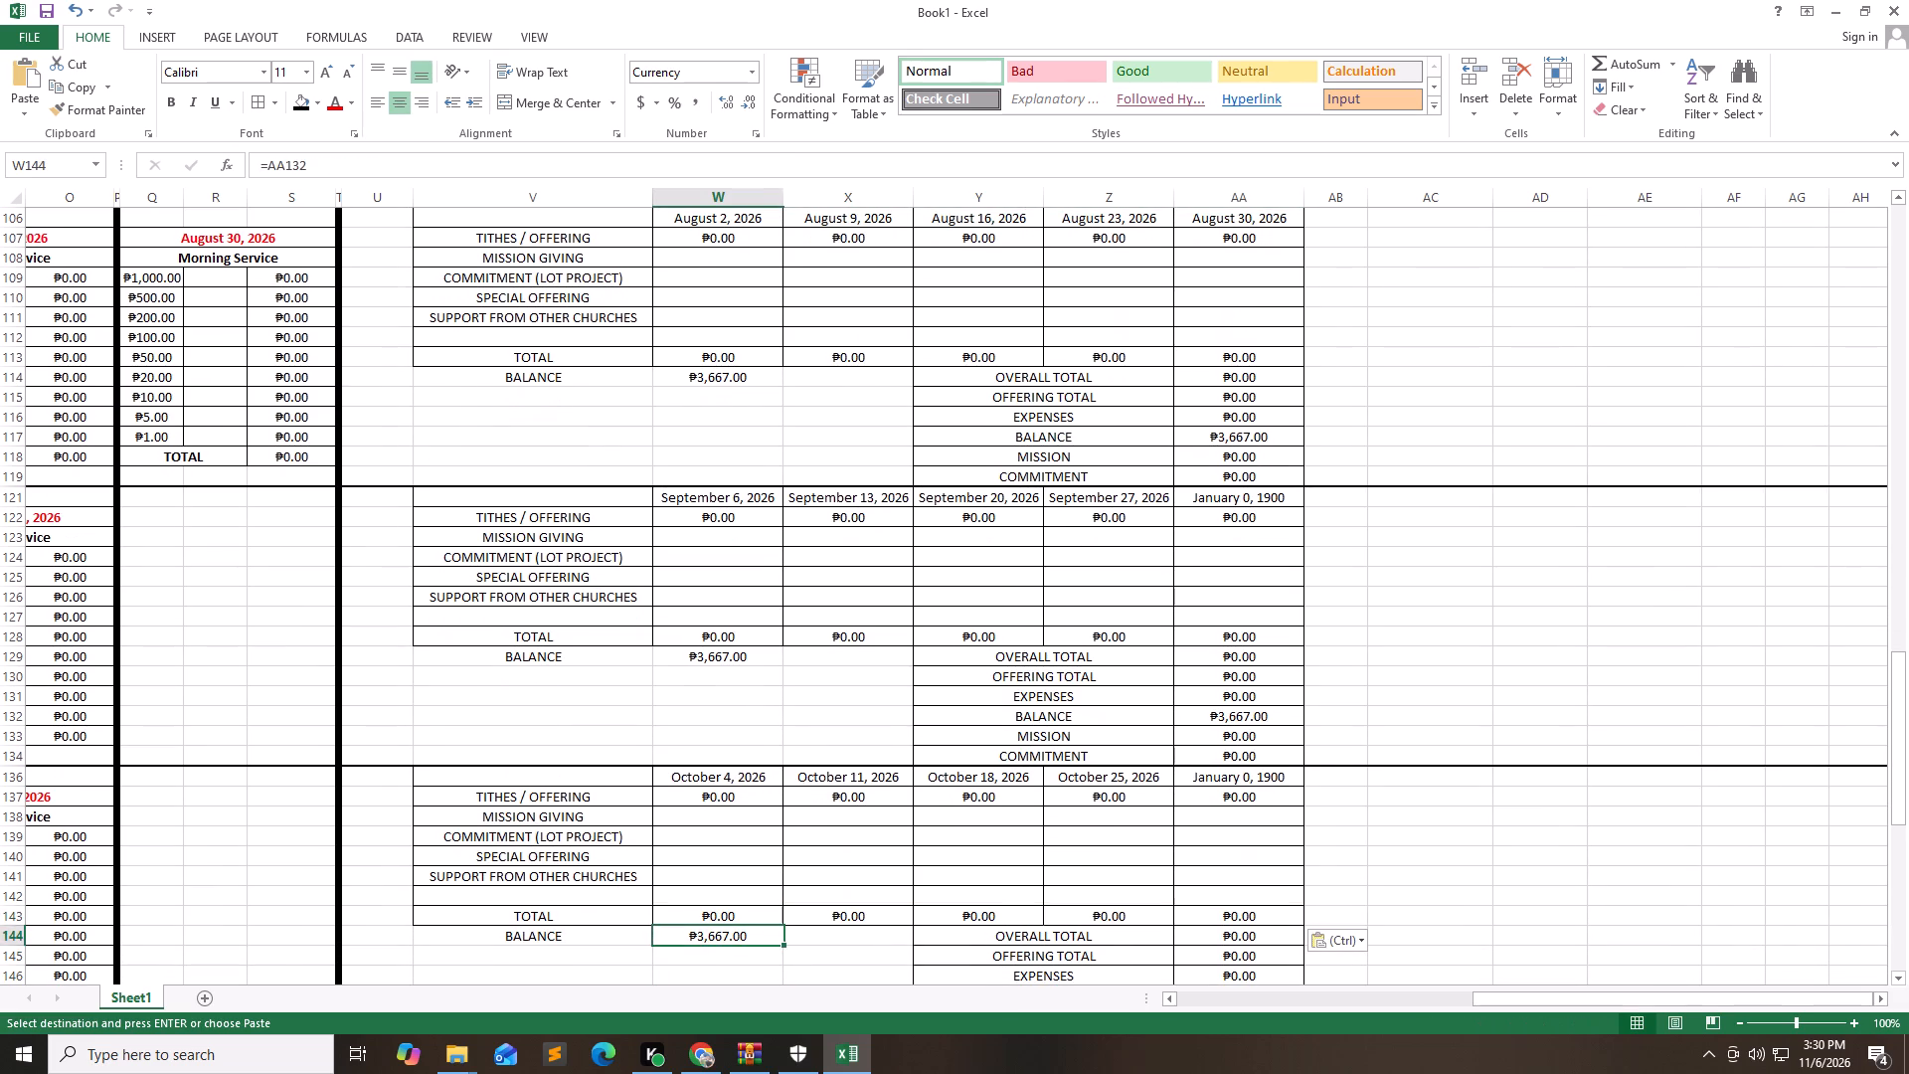
key("Down")
key("Down")
key("Down")
key("Down")
key("Down")
key("Down")
key("Down")
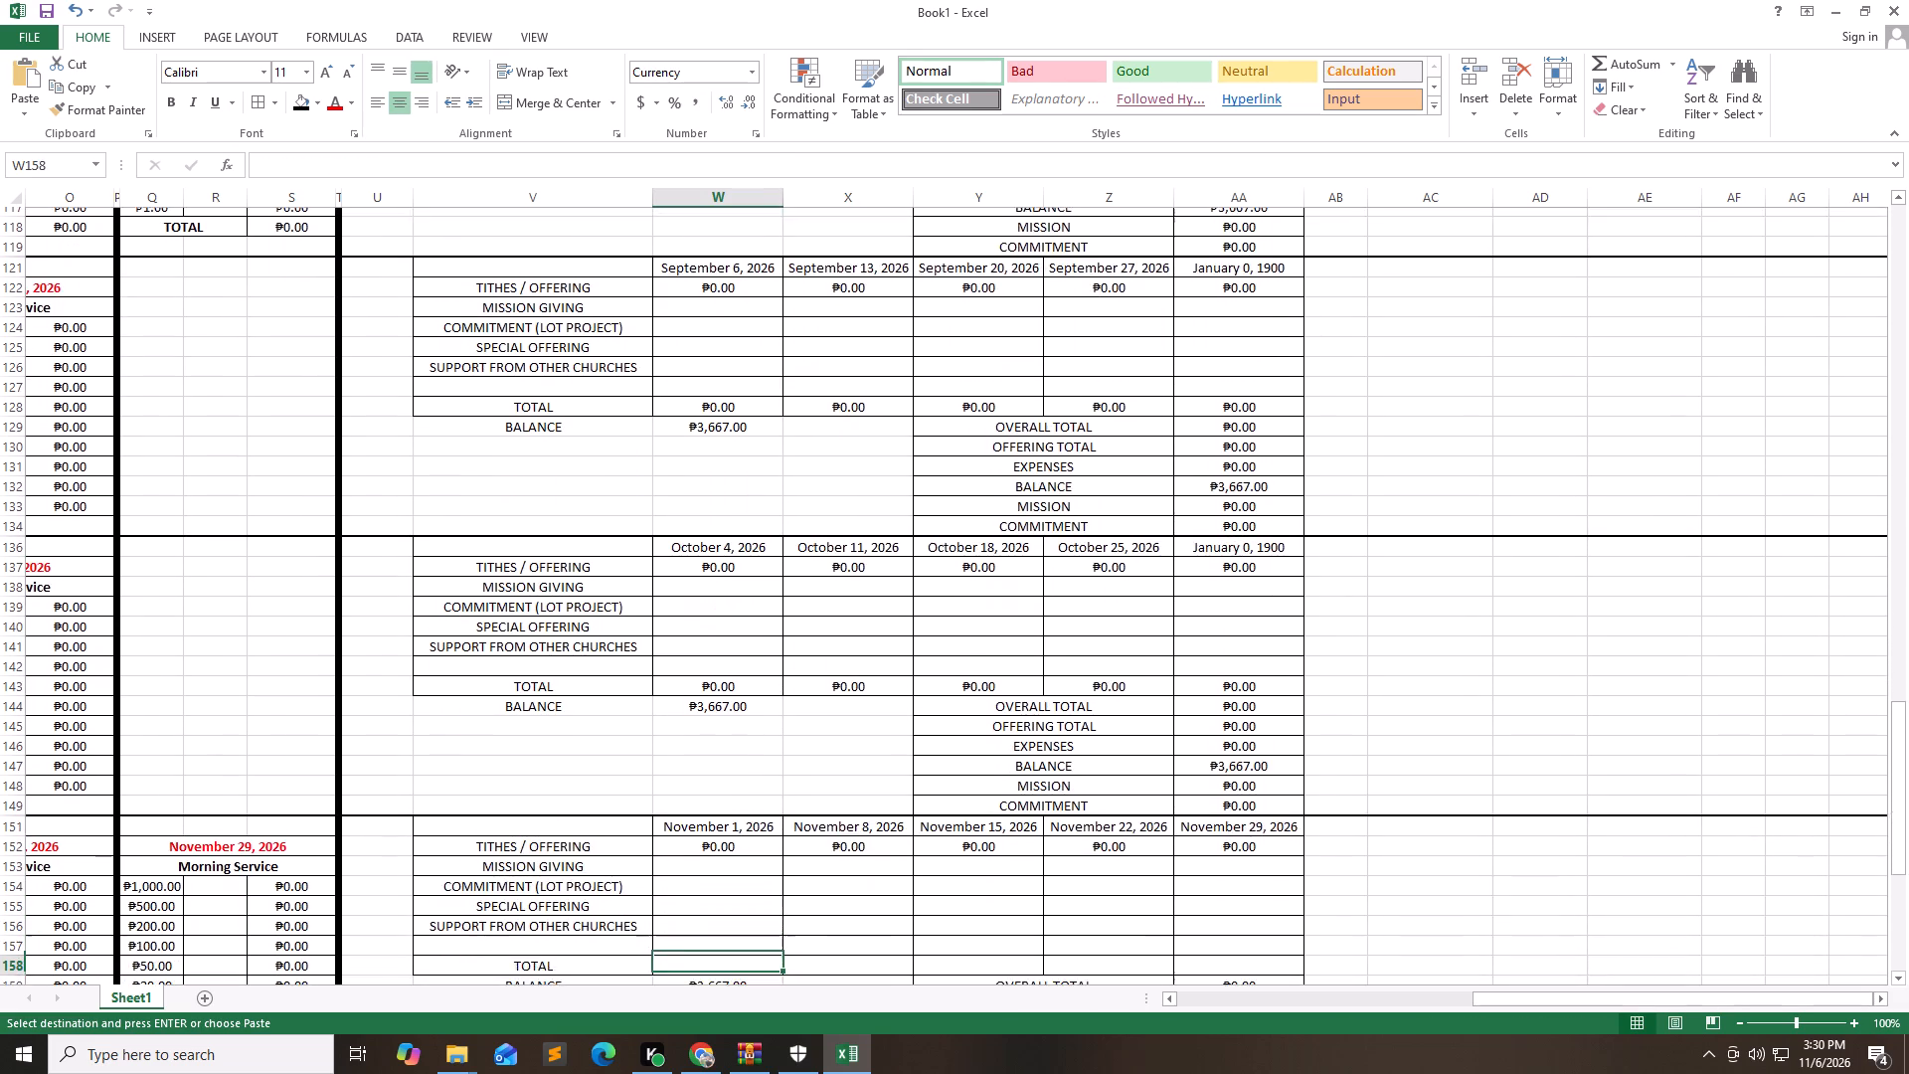
key("Down")
key("Up")
key("Up")
key("Up")
key("Down")
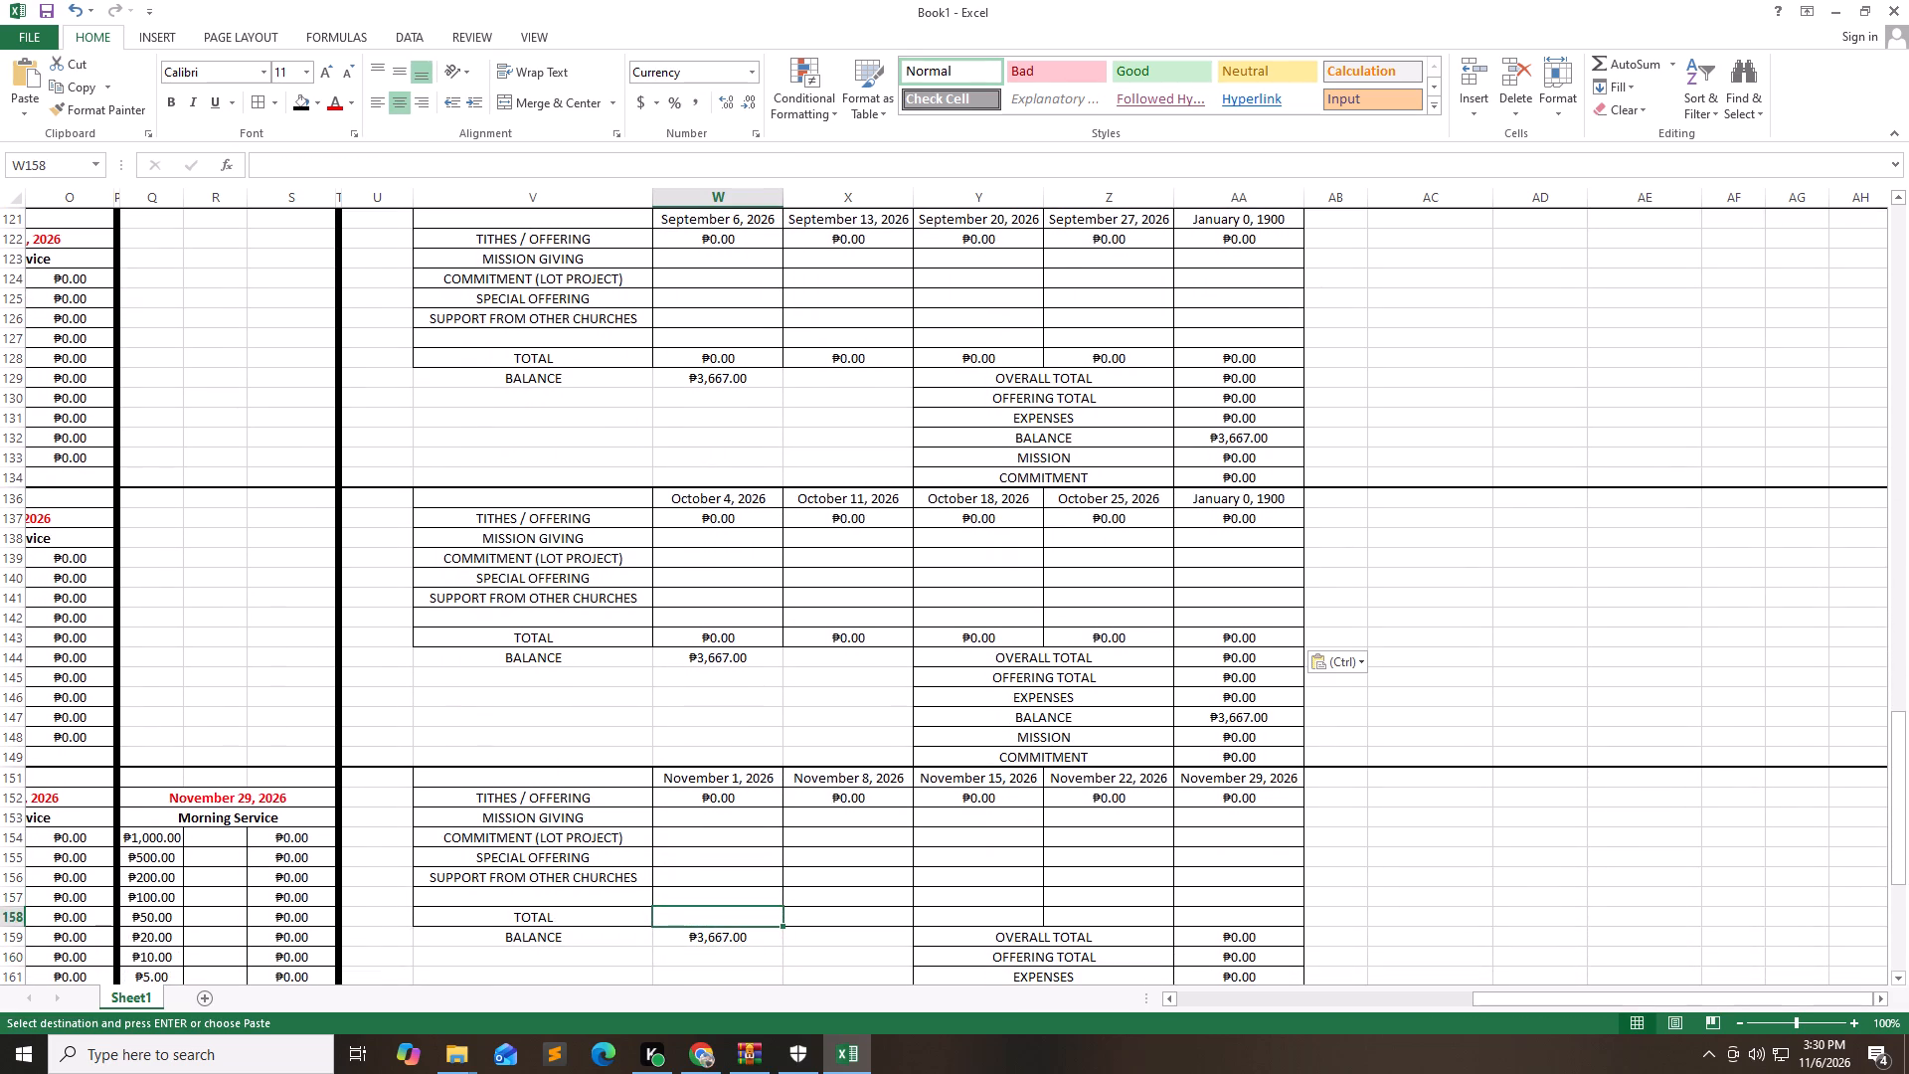
key("ctrl+v")
Paste the copied weekly TOTAL formulas into December's TOTAL row, starting at cell W173.
key("Down")
key("Down")
key("Down")
key("Down")
key("Down")
key("Down")
key("Down")
key("Down")
key("Down")
key("Down")
key("Down")
key("Down")
key("Down")
key("Down")
key("Down")
key("Down")
key("Down")
key("Down")
key("Down")
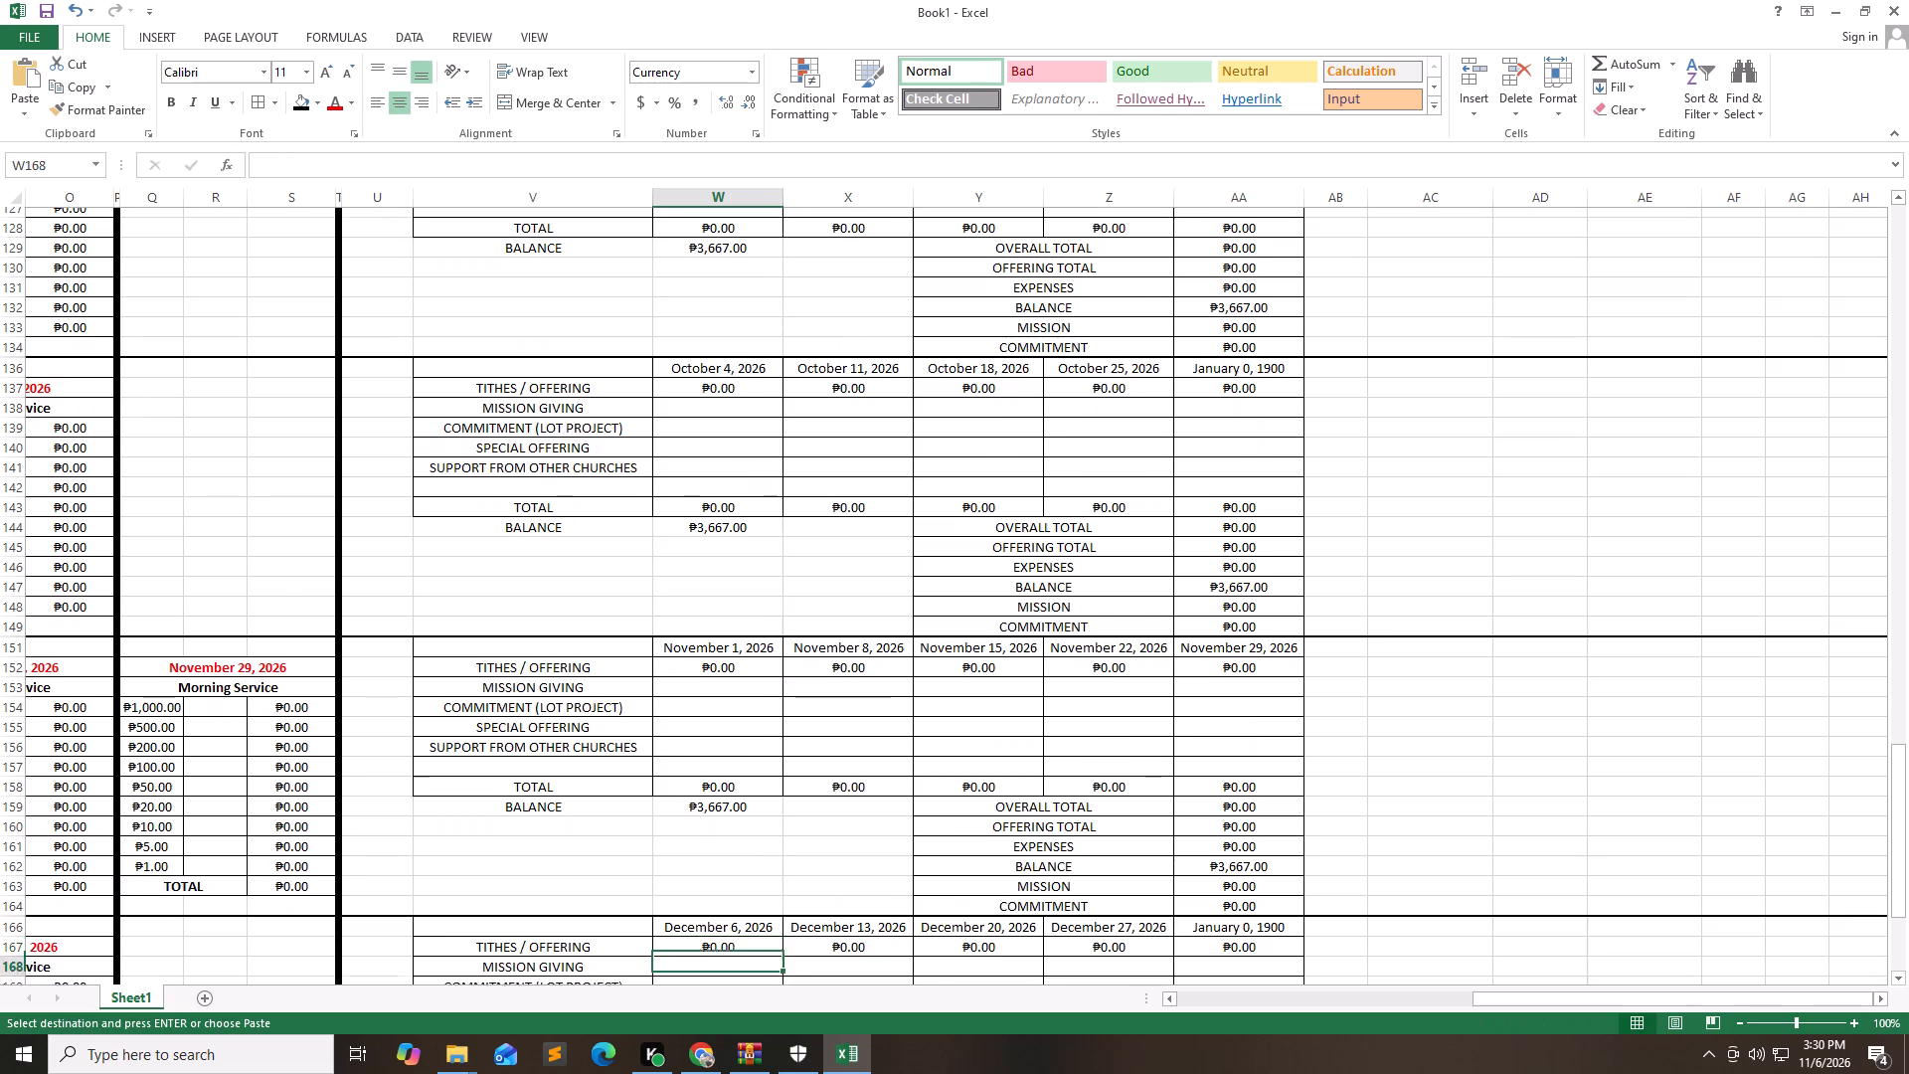
key("Down")
key("Down")
key("Up")
key("Up")
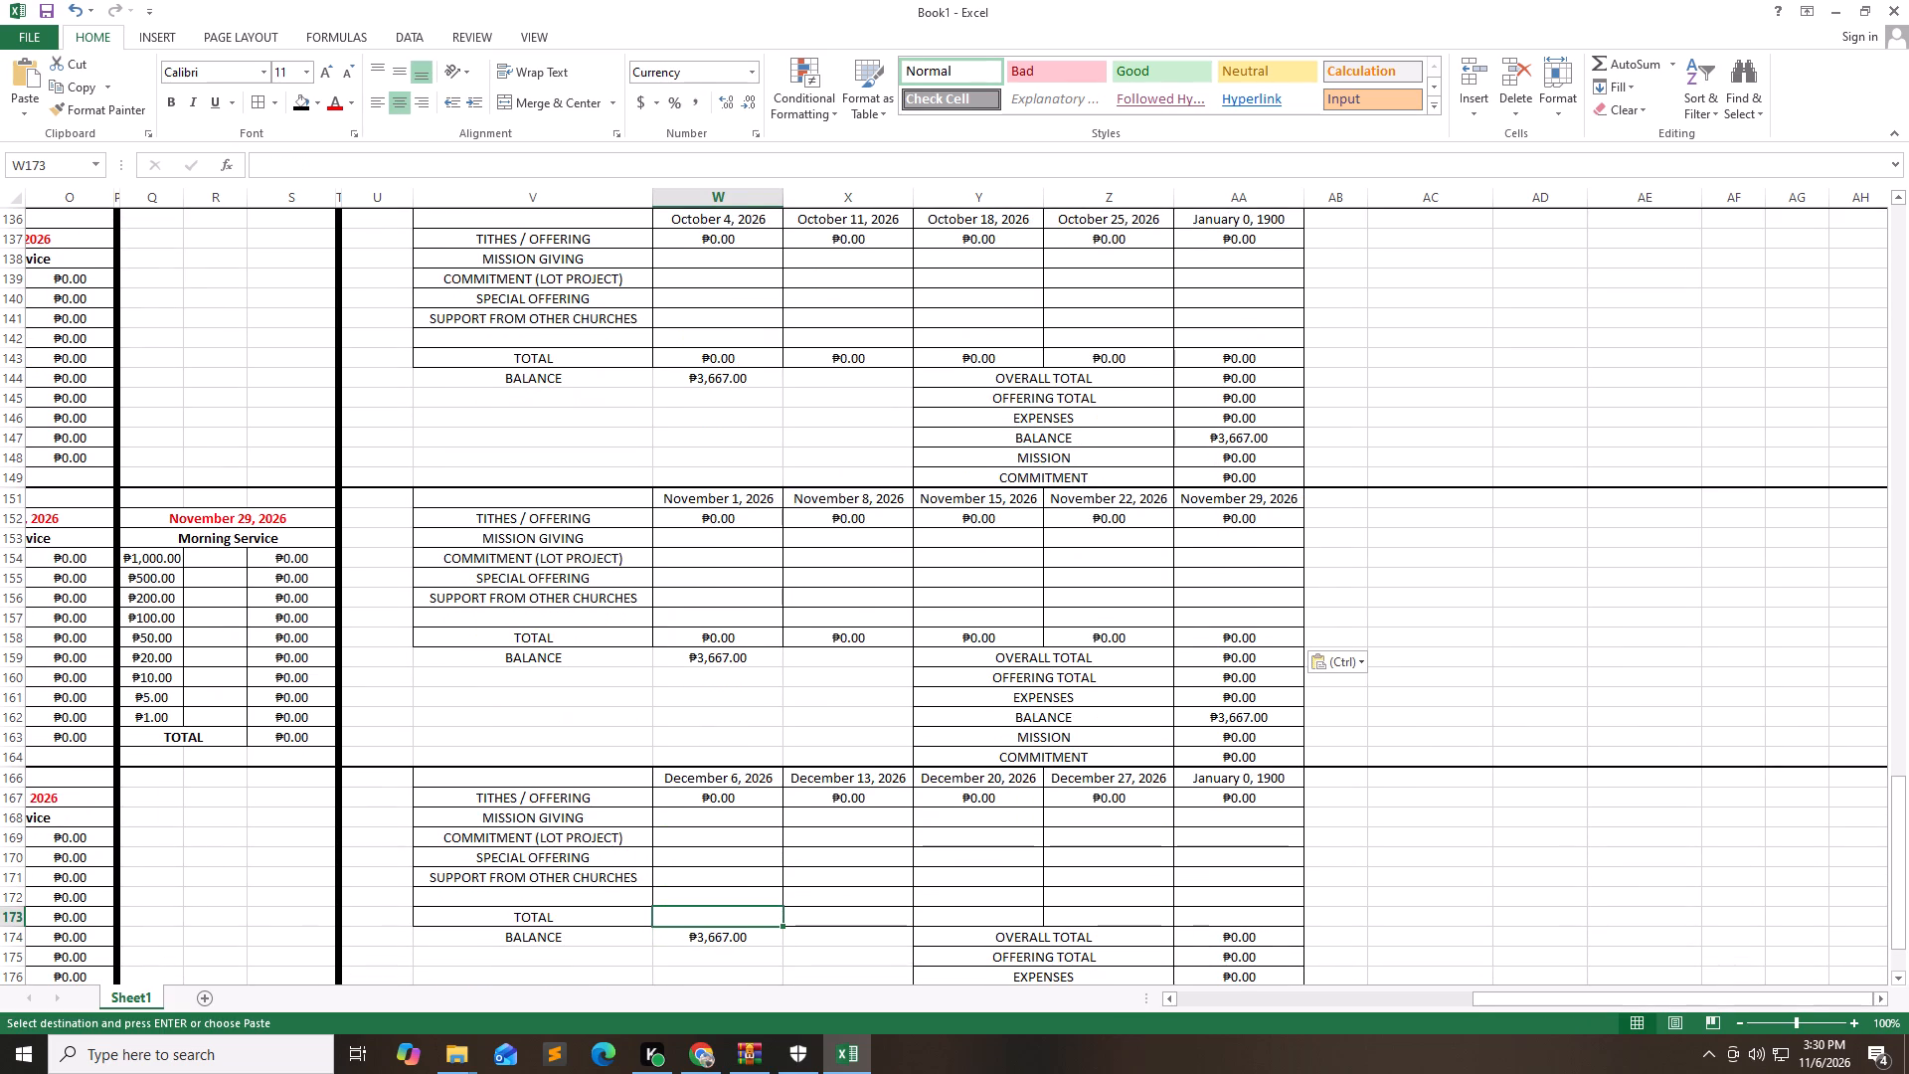
key("ctrl+v")
Review the monthly summary blocks from December back to January, checking the copied weekly TOTAL rows.
key("Up")
key("Up")
key("Up")
key("Up")
key("Up")
key("Up")
key("Up")
key("Up")
key("Up")
key("Up")
key("Up")
key("Up")
key("Up")
key("Up")
key("Up")
key("Up")
key("Up")
key("Up")
key("Up")
key("Up")
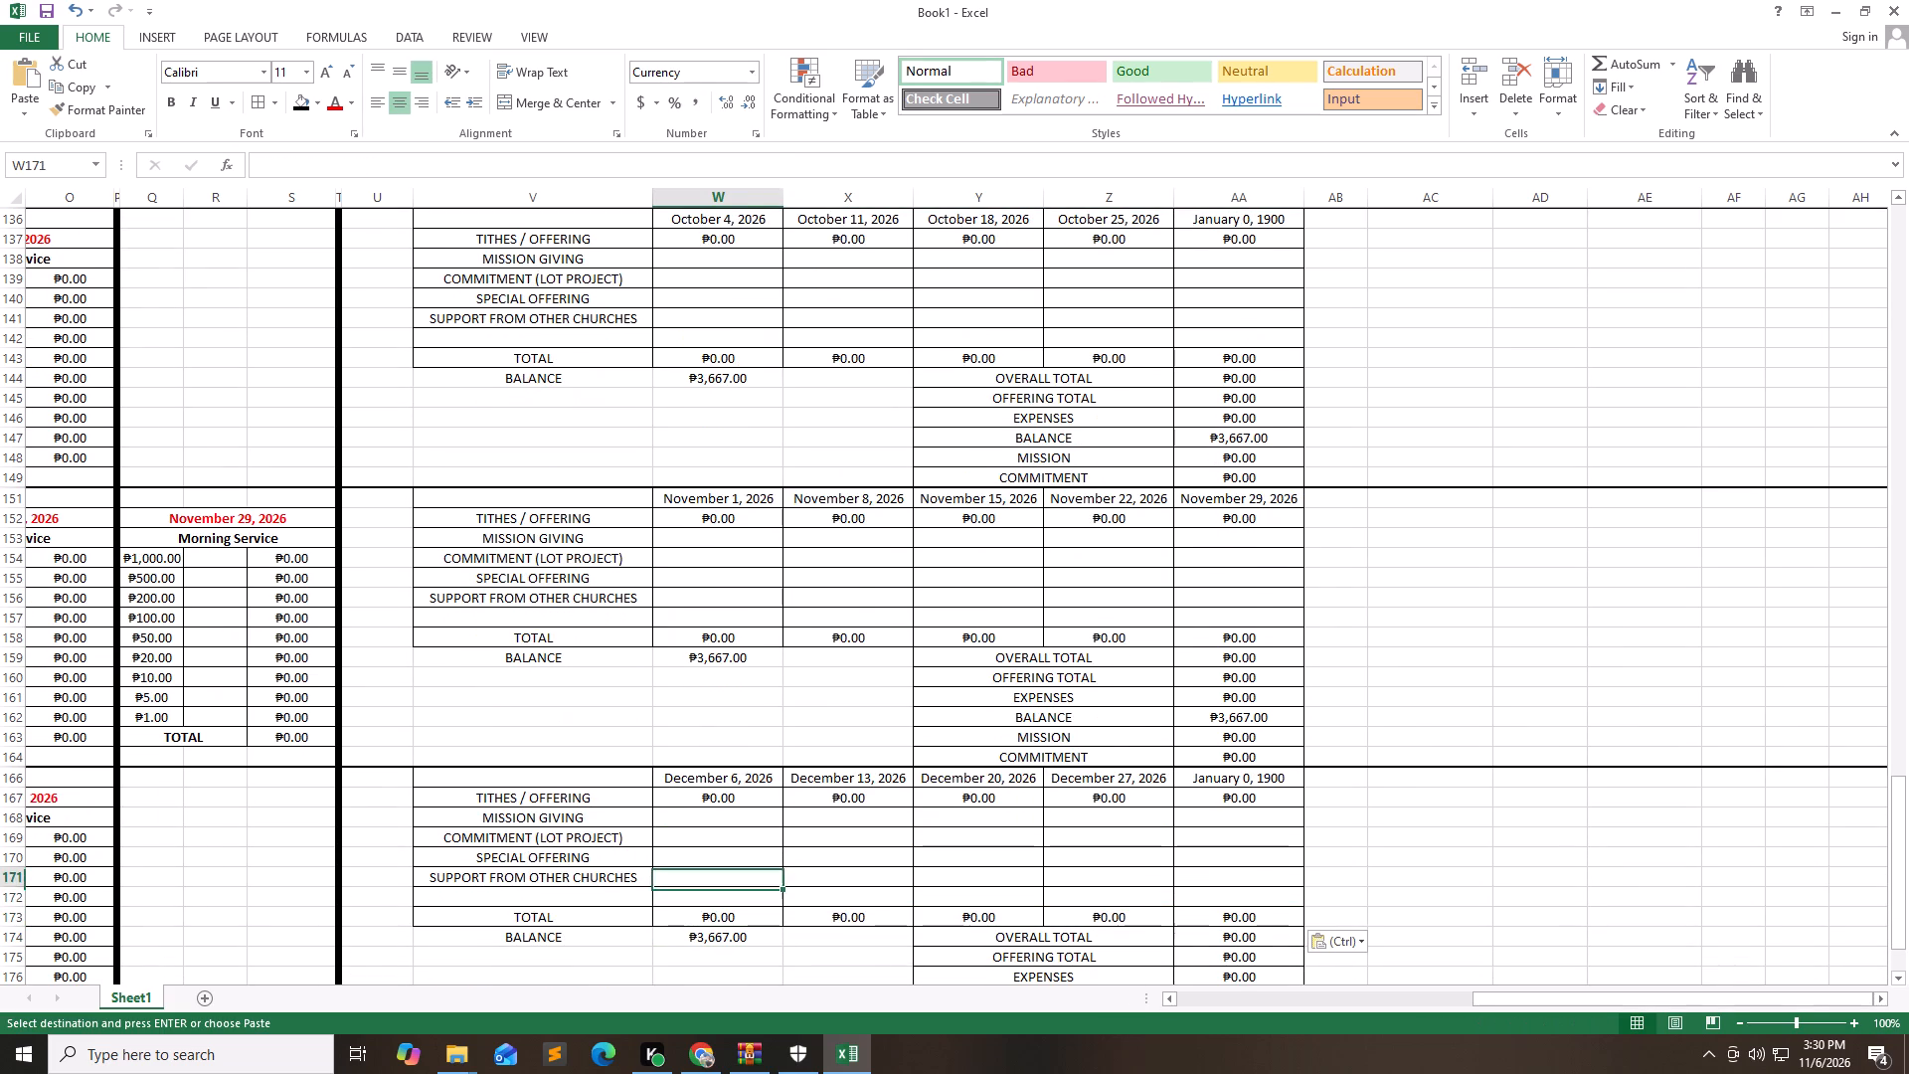
key("Up")
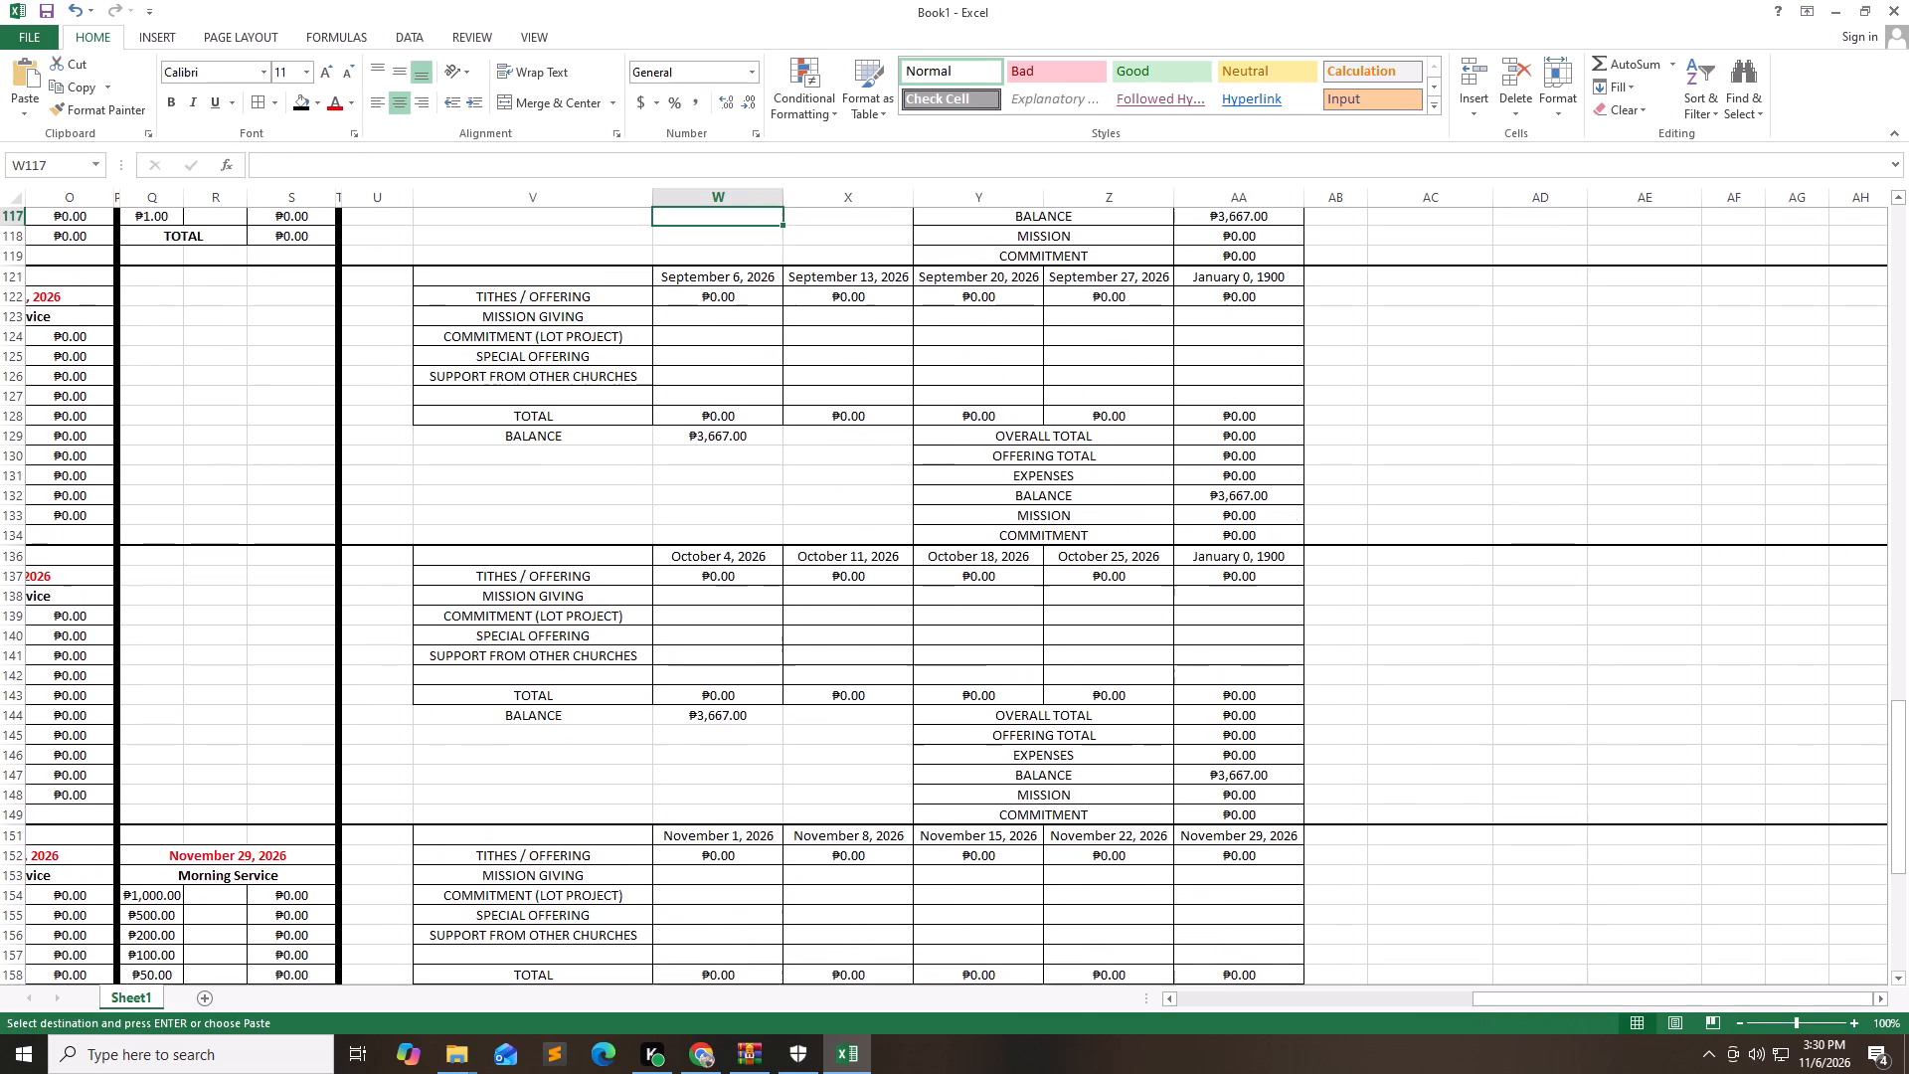
key("Up")
key("Up")
key("Up")
key("Up")
key("Up")
key("Up")
key("Up")
key("Up")
key("Up")
key("Up")
key("Up")
key("Up")
key("Up")
key("Up")
key("Up")
key("Up")
key("Up")
key("Up")
key("Up")
key("Up")
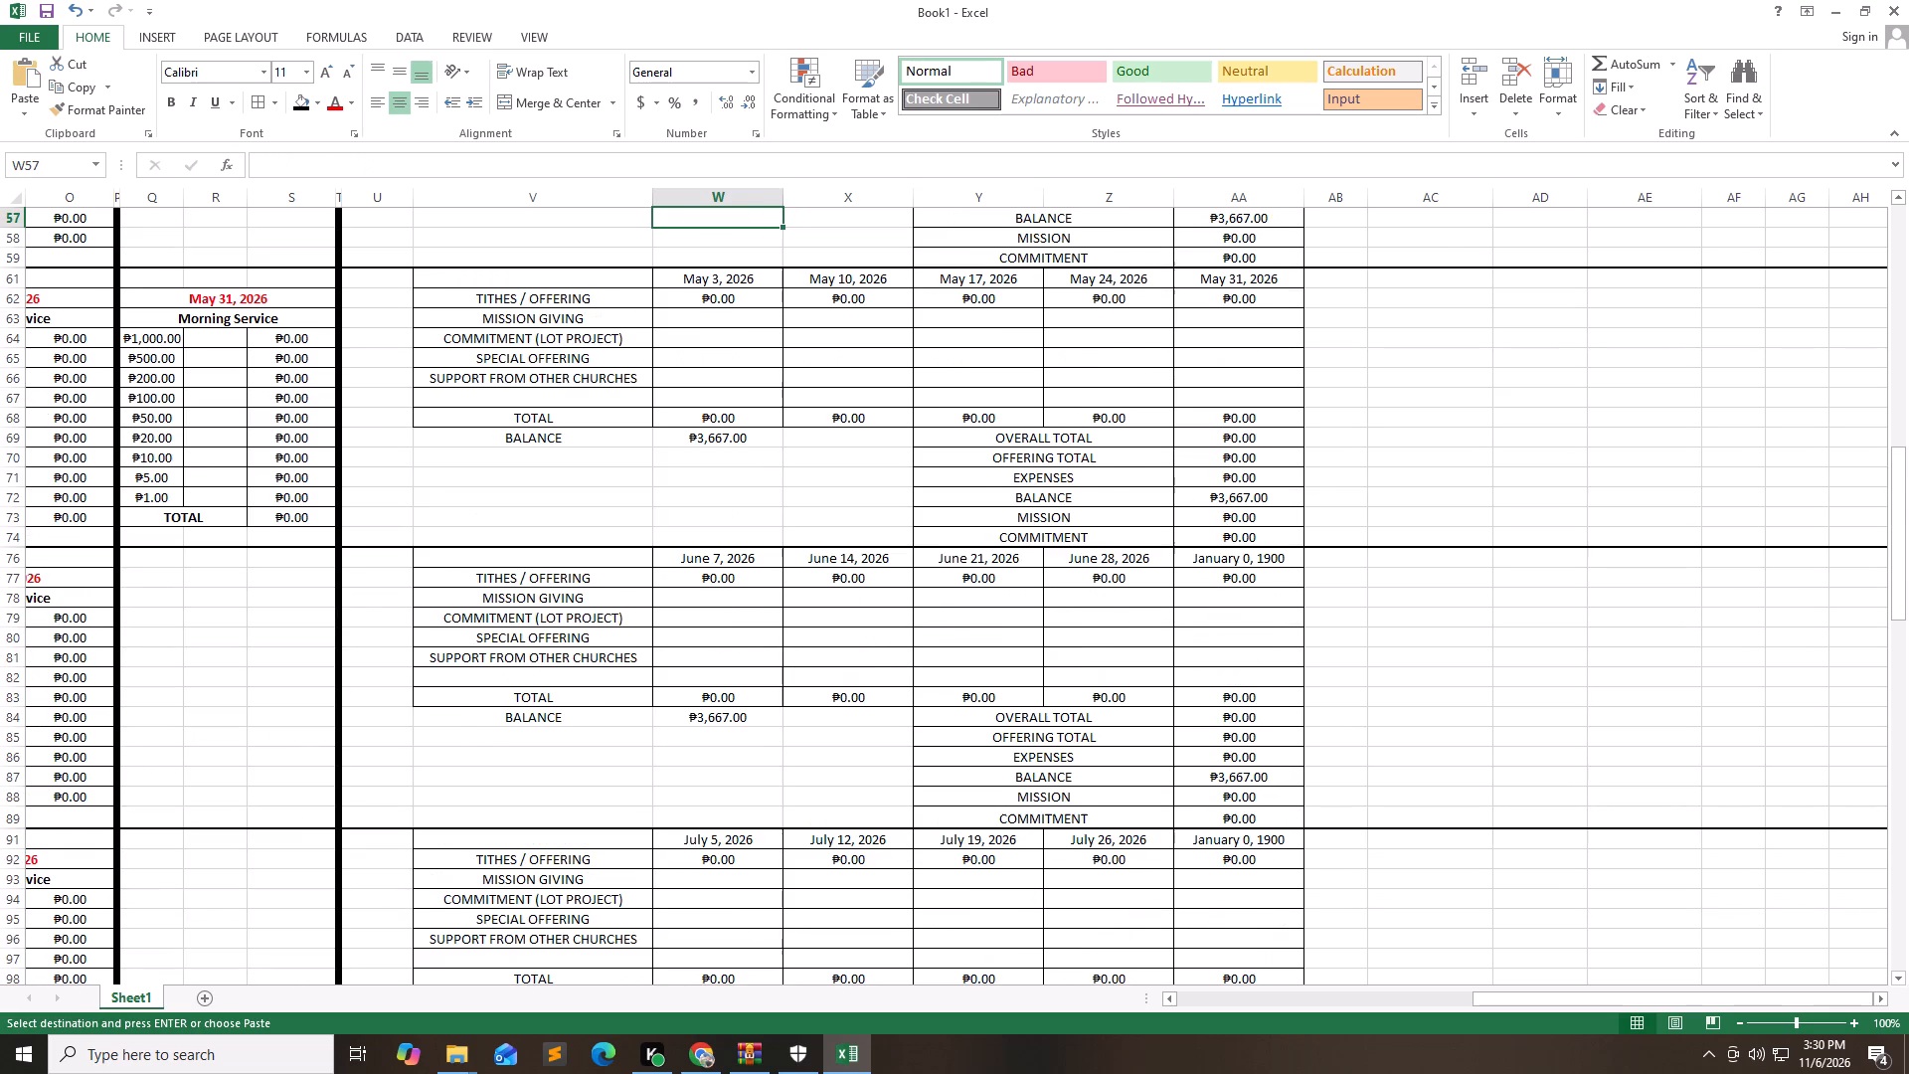
key("Up")
key("Up")
key("Up")
key("Up")
key("Up")
key("Up")
key("Up")
key("Up")
key("Up")
key("Up")
key("Up")
key("Up")
key("Up")
key("Up")
key("Up")
key("Up")
key("Up")
key("Up")
key("Up")
key("Up")
key("Up")
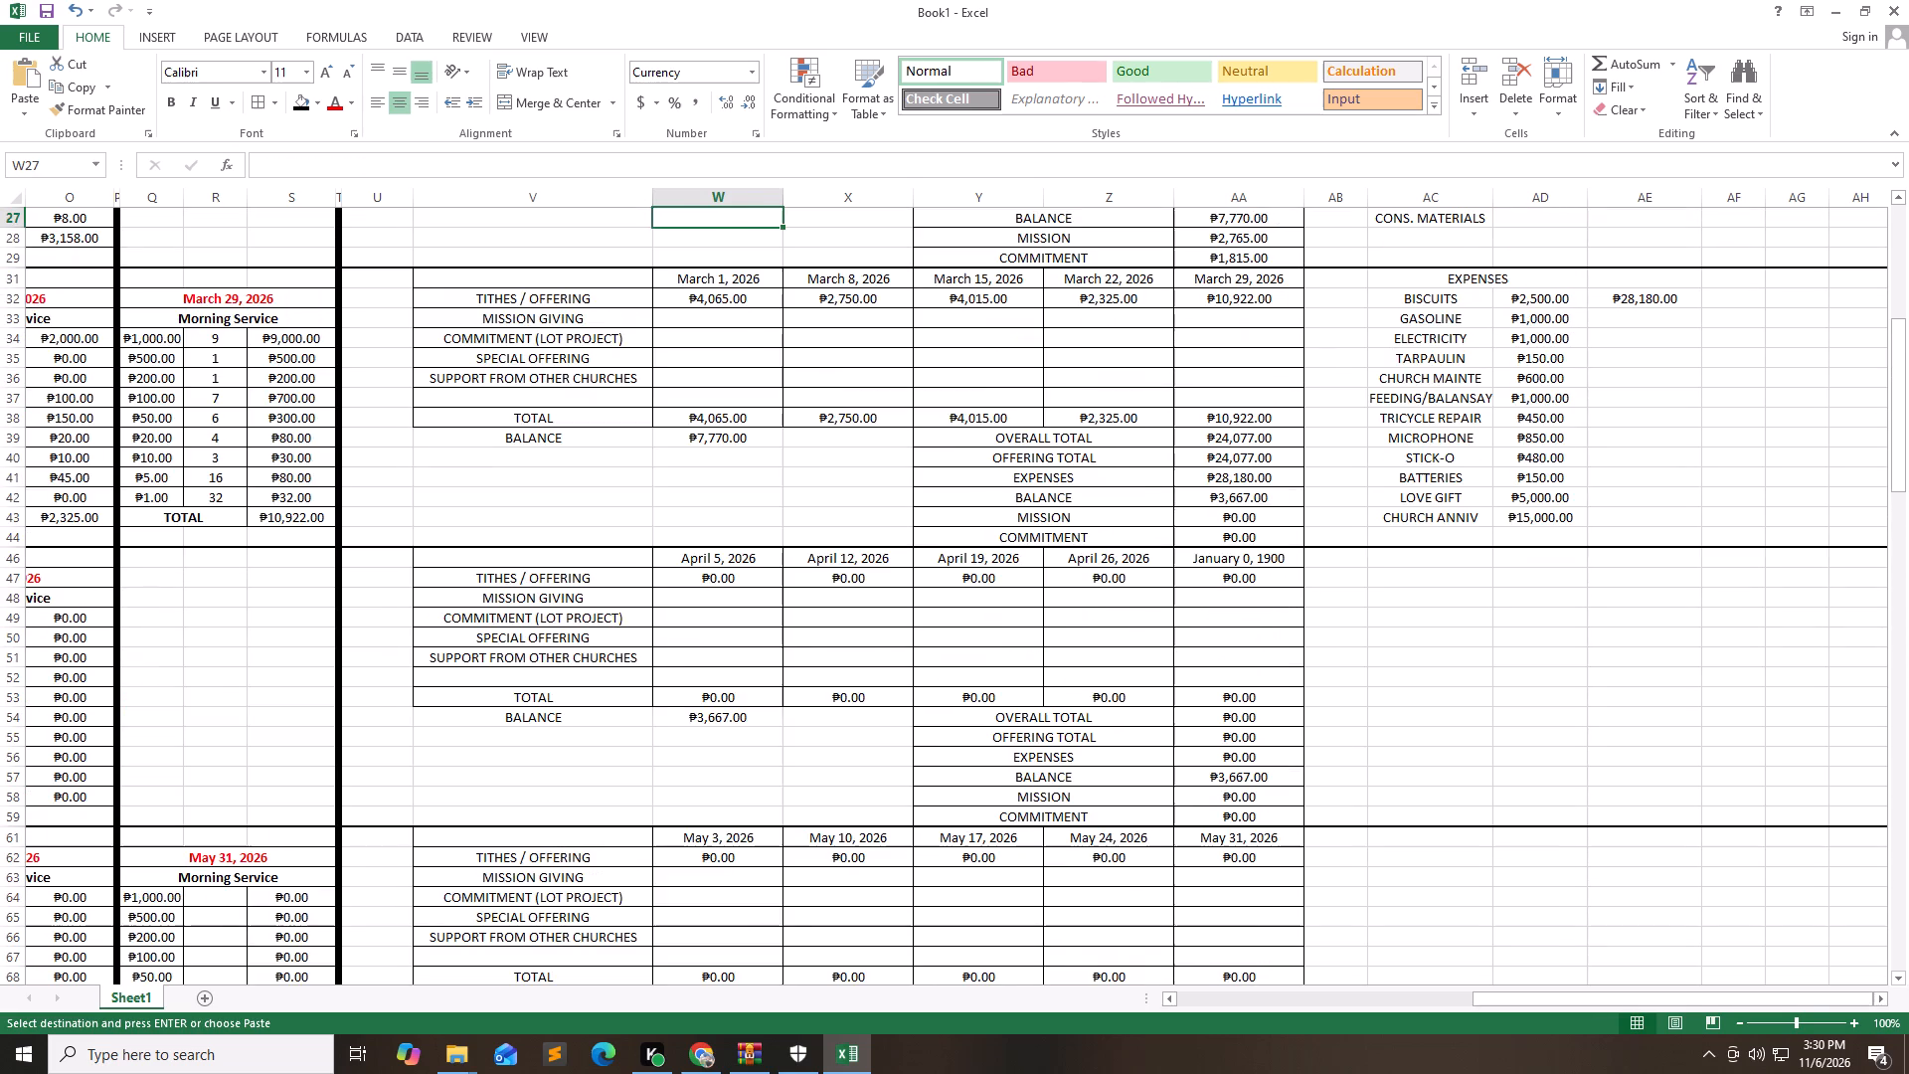
key("Up")
key("Up")
key("Up")
key("Up")
key("Up")
key("Up")
key("Up")
key("Up")
key("Up")
key("Up")
key("Up")
key("Up")
key("Up")
key("Up")
key("Up")
key("Up")
key("Up")
key("Up")
key("Up")
key("Up")
key("Up")
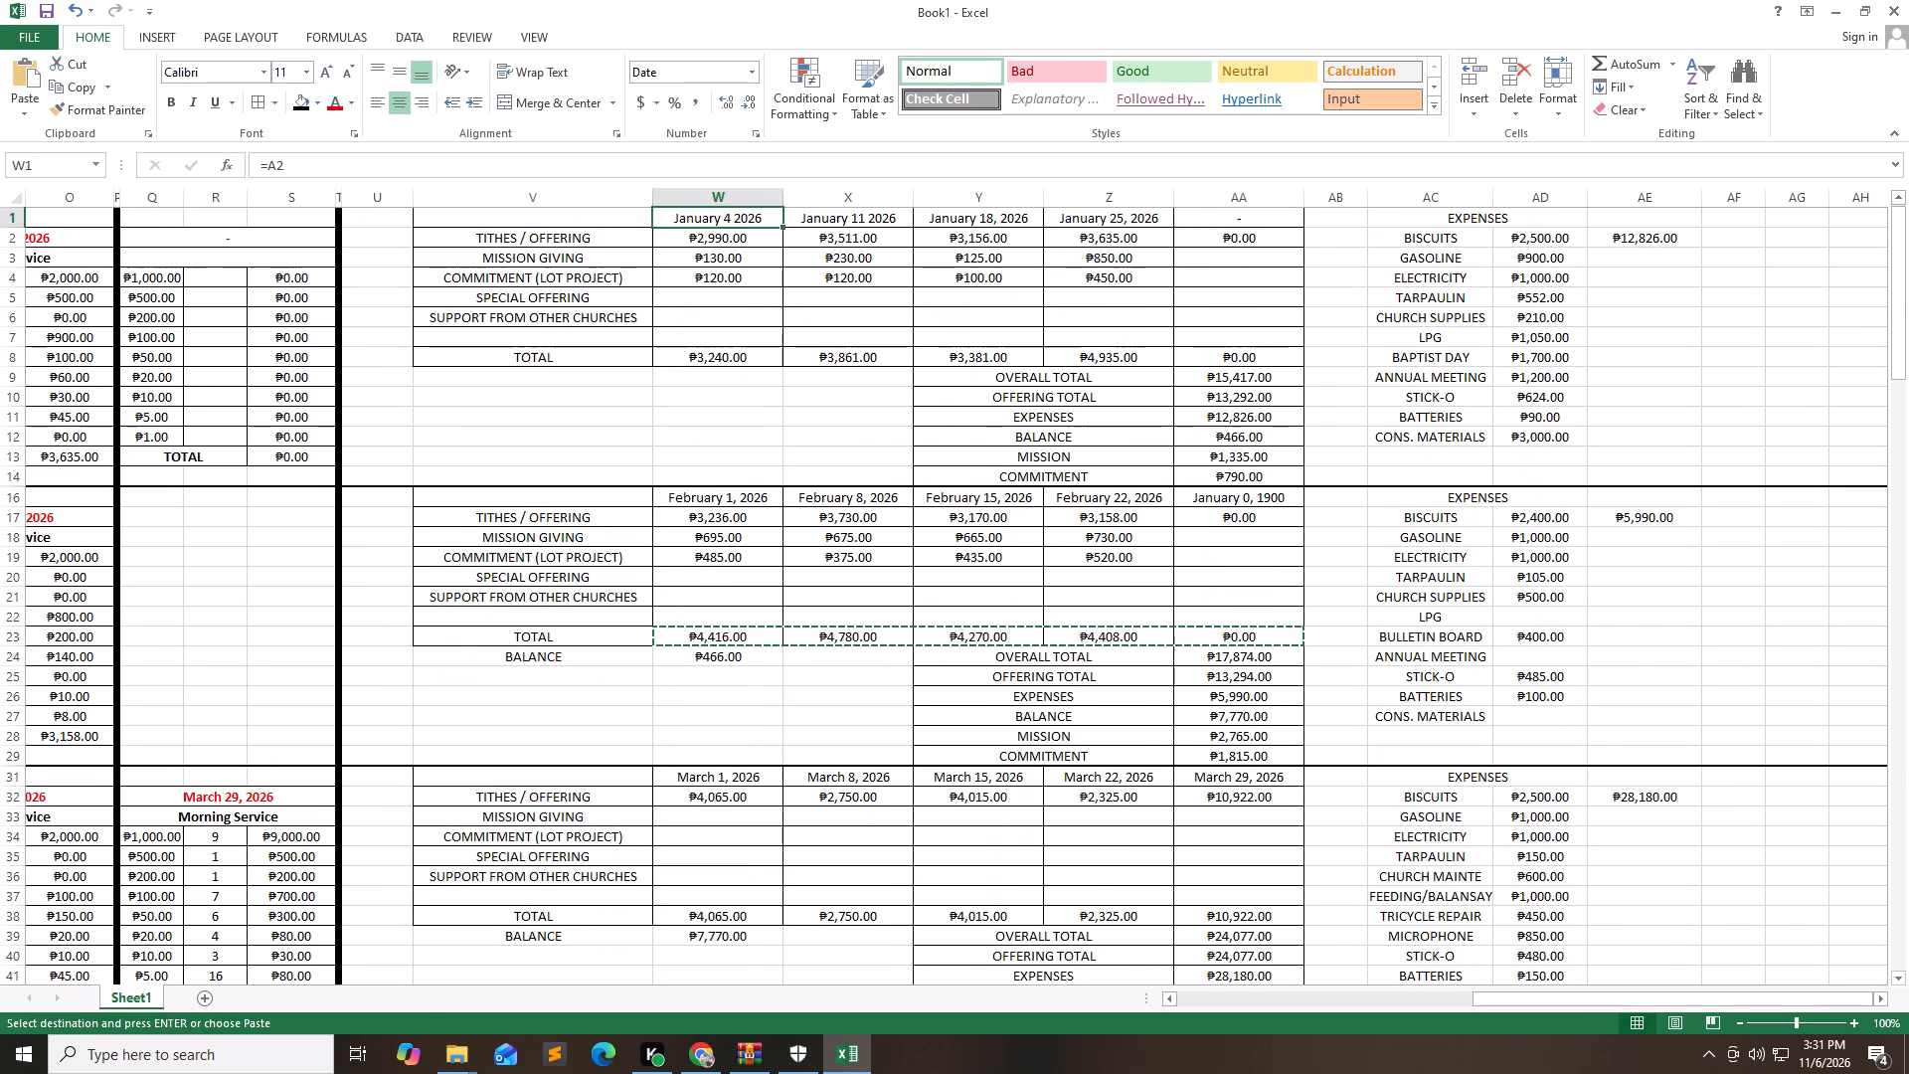
Look over the January to March summaries and their expense lists.
key("Down")
key("Down")
key("Down")
key("Down")
key("Down")
key("Down")
key("Down")
key("Down")
key("Down")
key("Down")
key("Down")
key("Down")
key("Down")
key("Down")
key("Down")
key("Down")
key("Down")
key("Down")
key("Down")
key("Down")
key("Down")
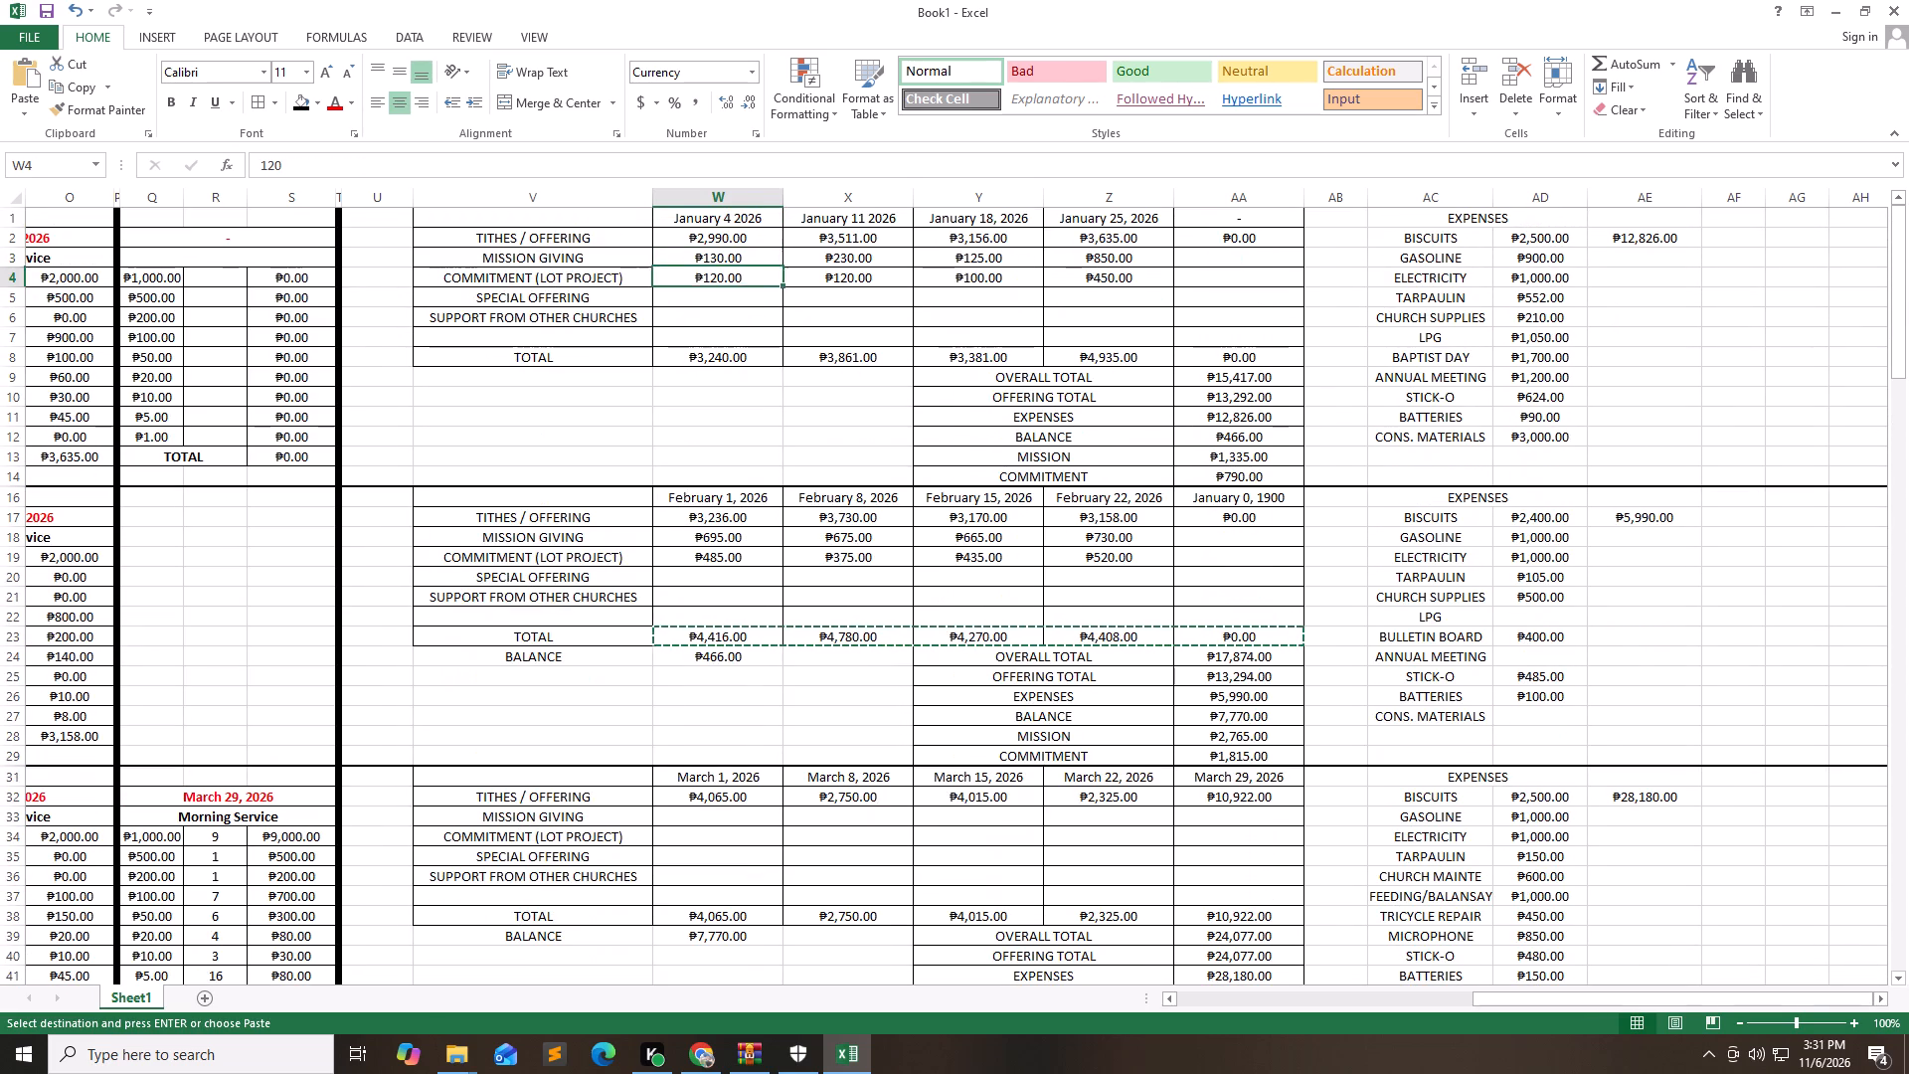
key("Down")
key("Down")
key("Down")
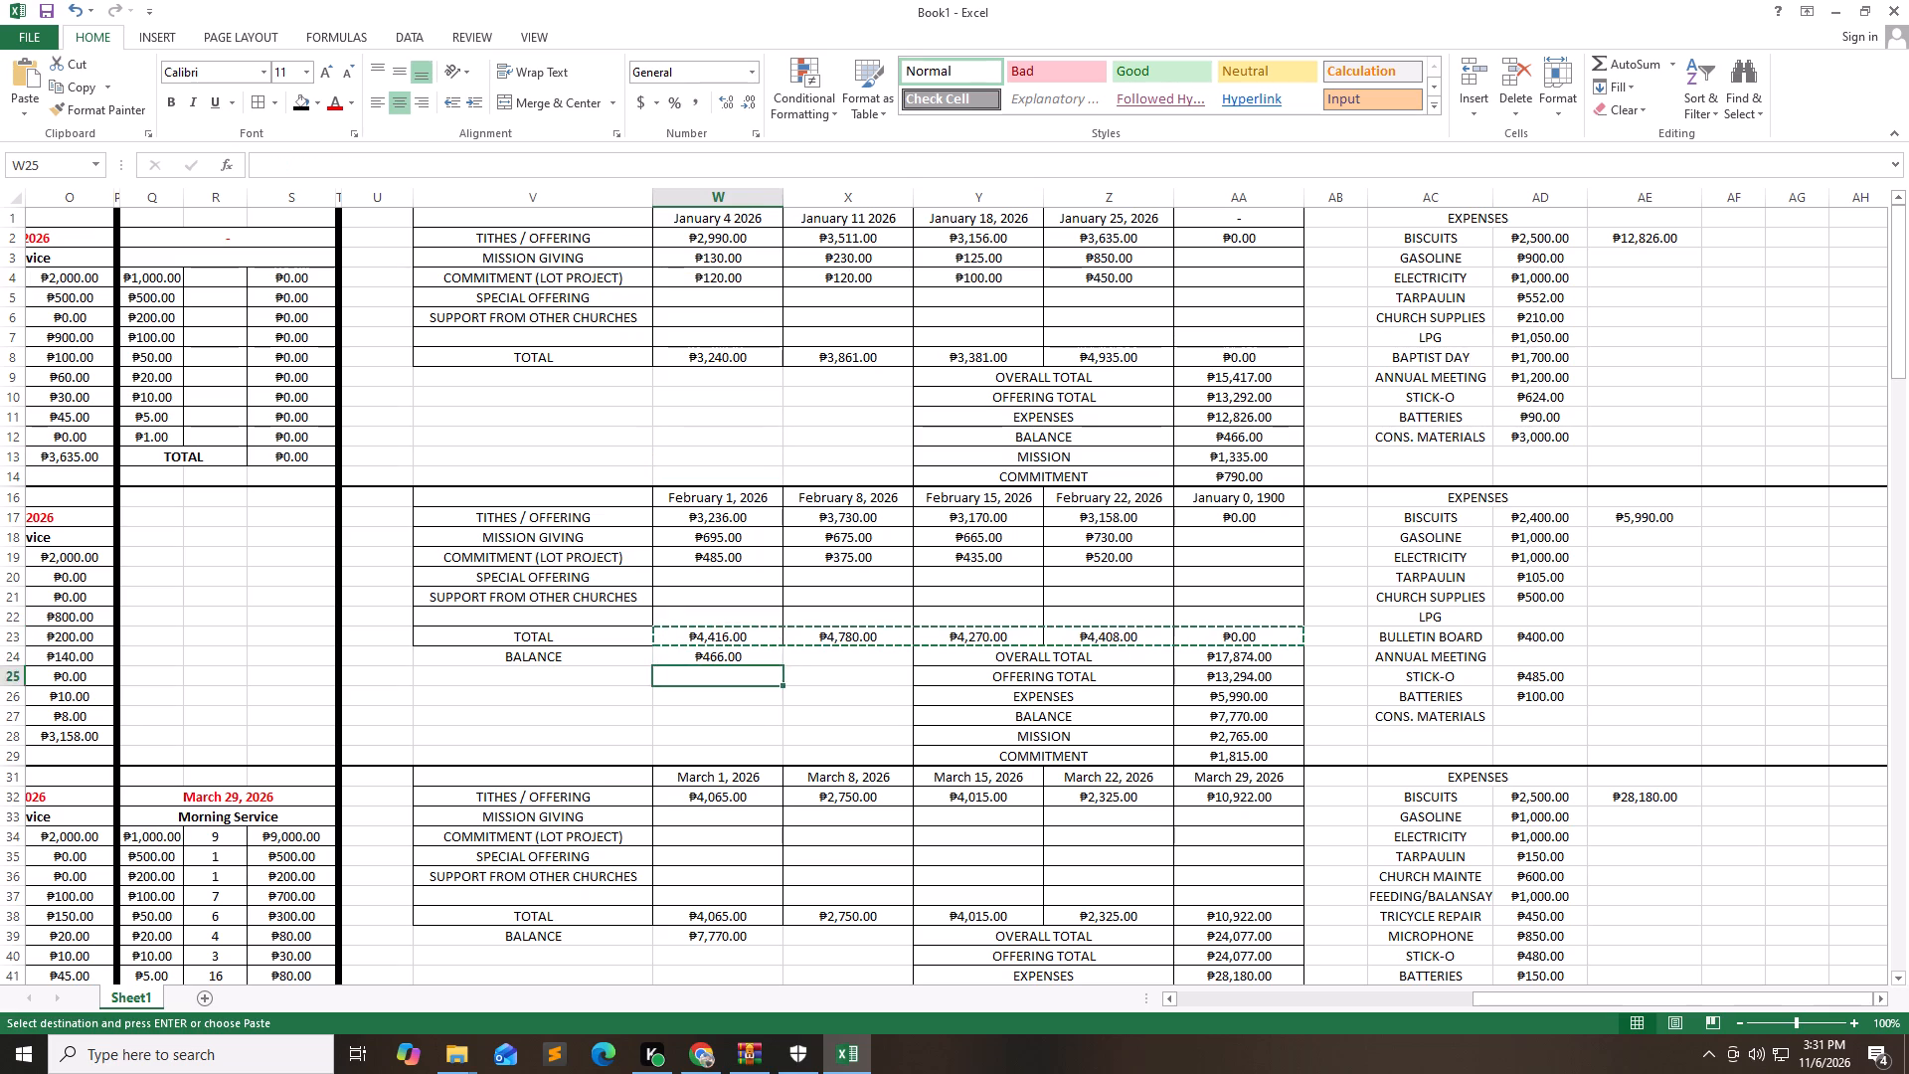
key("Down")
key("Down")
key("Right")
key("Right")
key("Right")
key("Right")
key("Right")
key("Right")
key("Right")
key("Right")
key("Right")
key("Down")
key("Left")
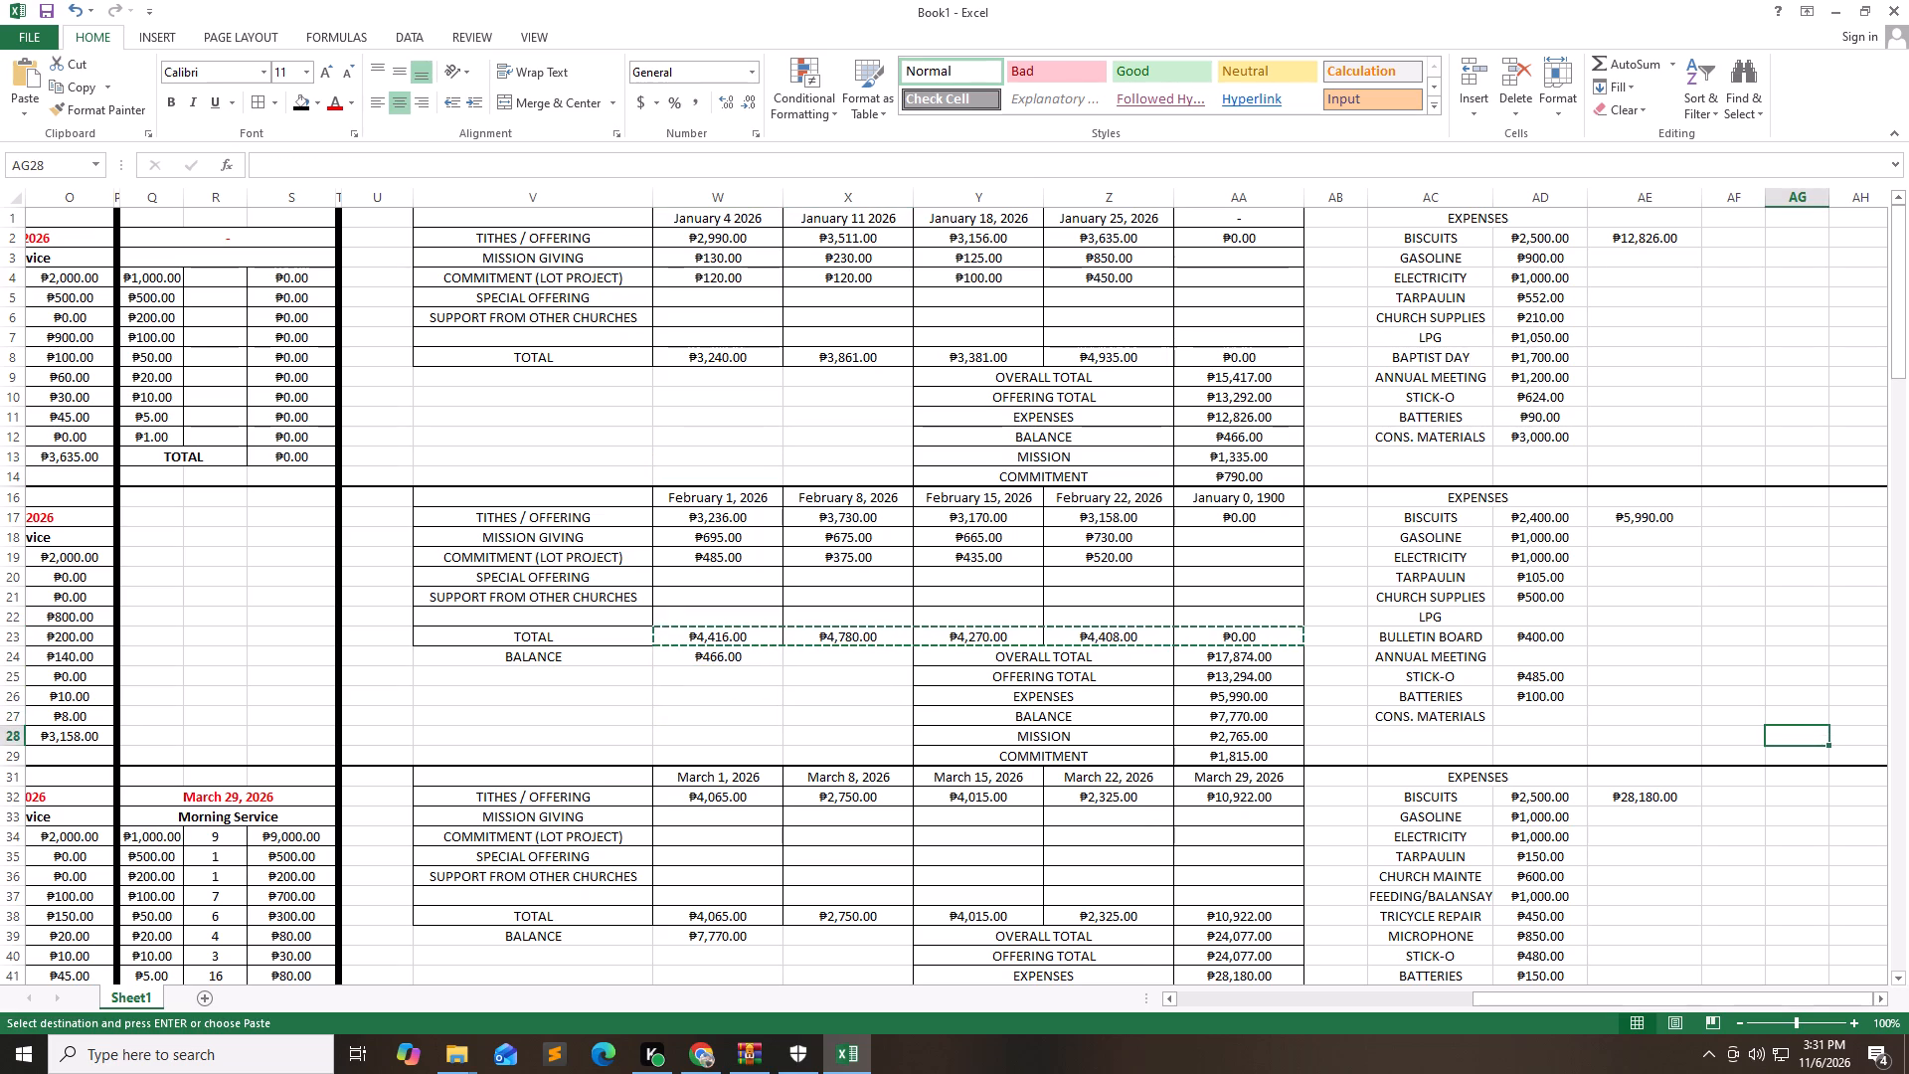
key("Left")
key("Left")
key("Down")
key("Down")
key("Down")
key("Down")
key("Down")
key("Down")
key("Down")
key("Down")
key("Down")
key("Down")
key("Down")
key("Down")
key("Down")
key("Down")
key("Down")
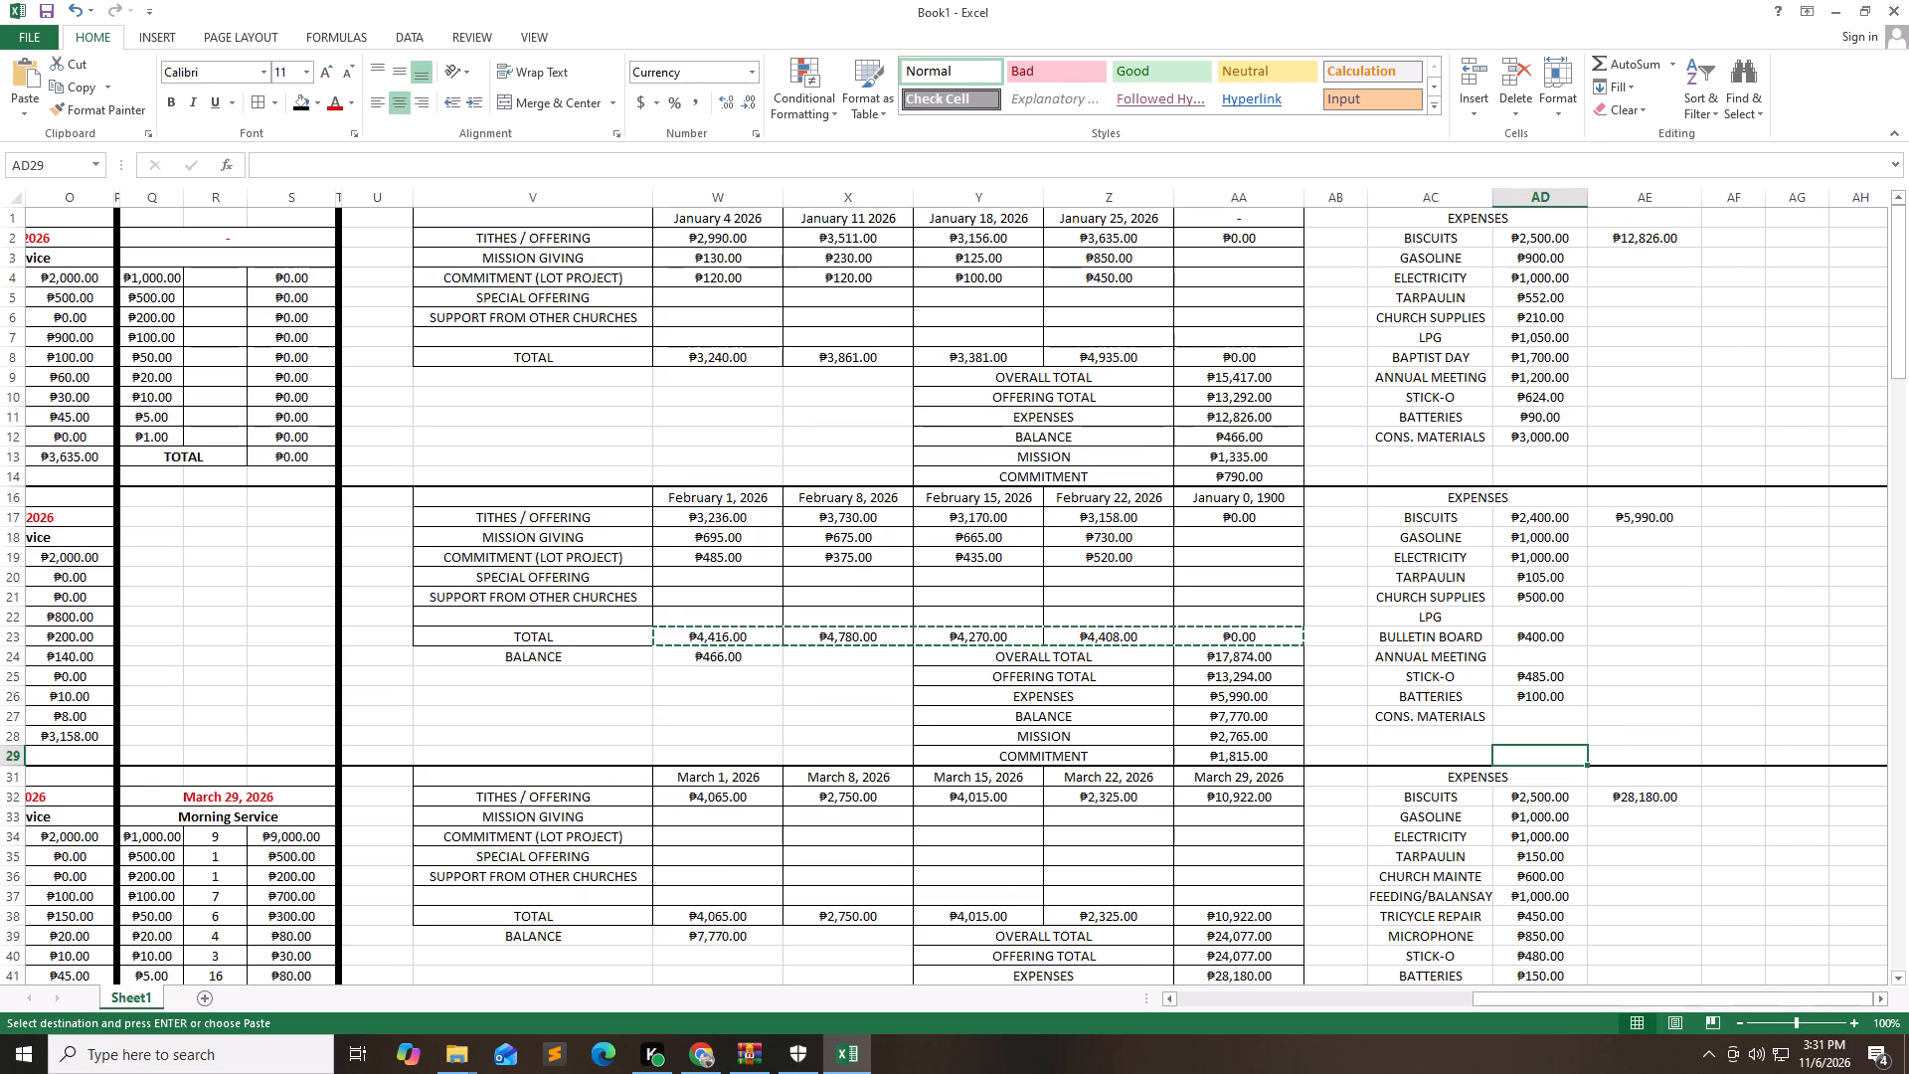
Fill March's MISSION GIVING row from March 1 to March 29 with 745, 800, 305, 995 and 295.
key("Down")
key("Left")
key("Left")
key("Left")
key("Left")
key("Left")
key("Left")
key("Left")
key("Left")
key("Up")
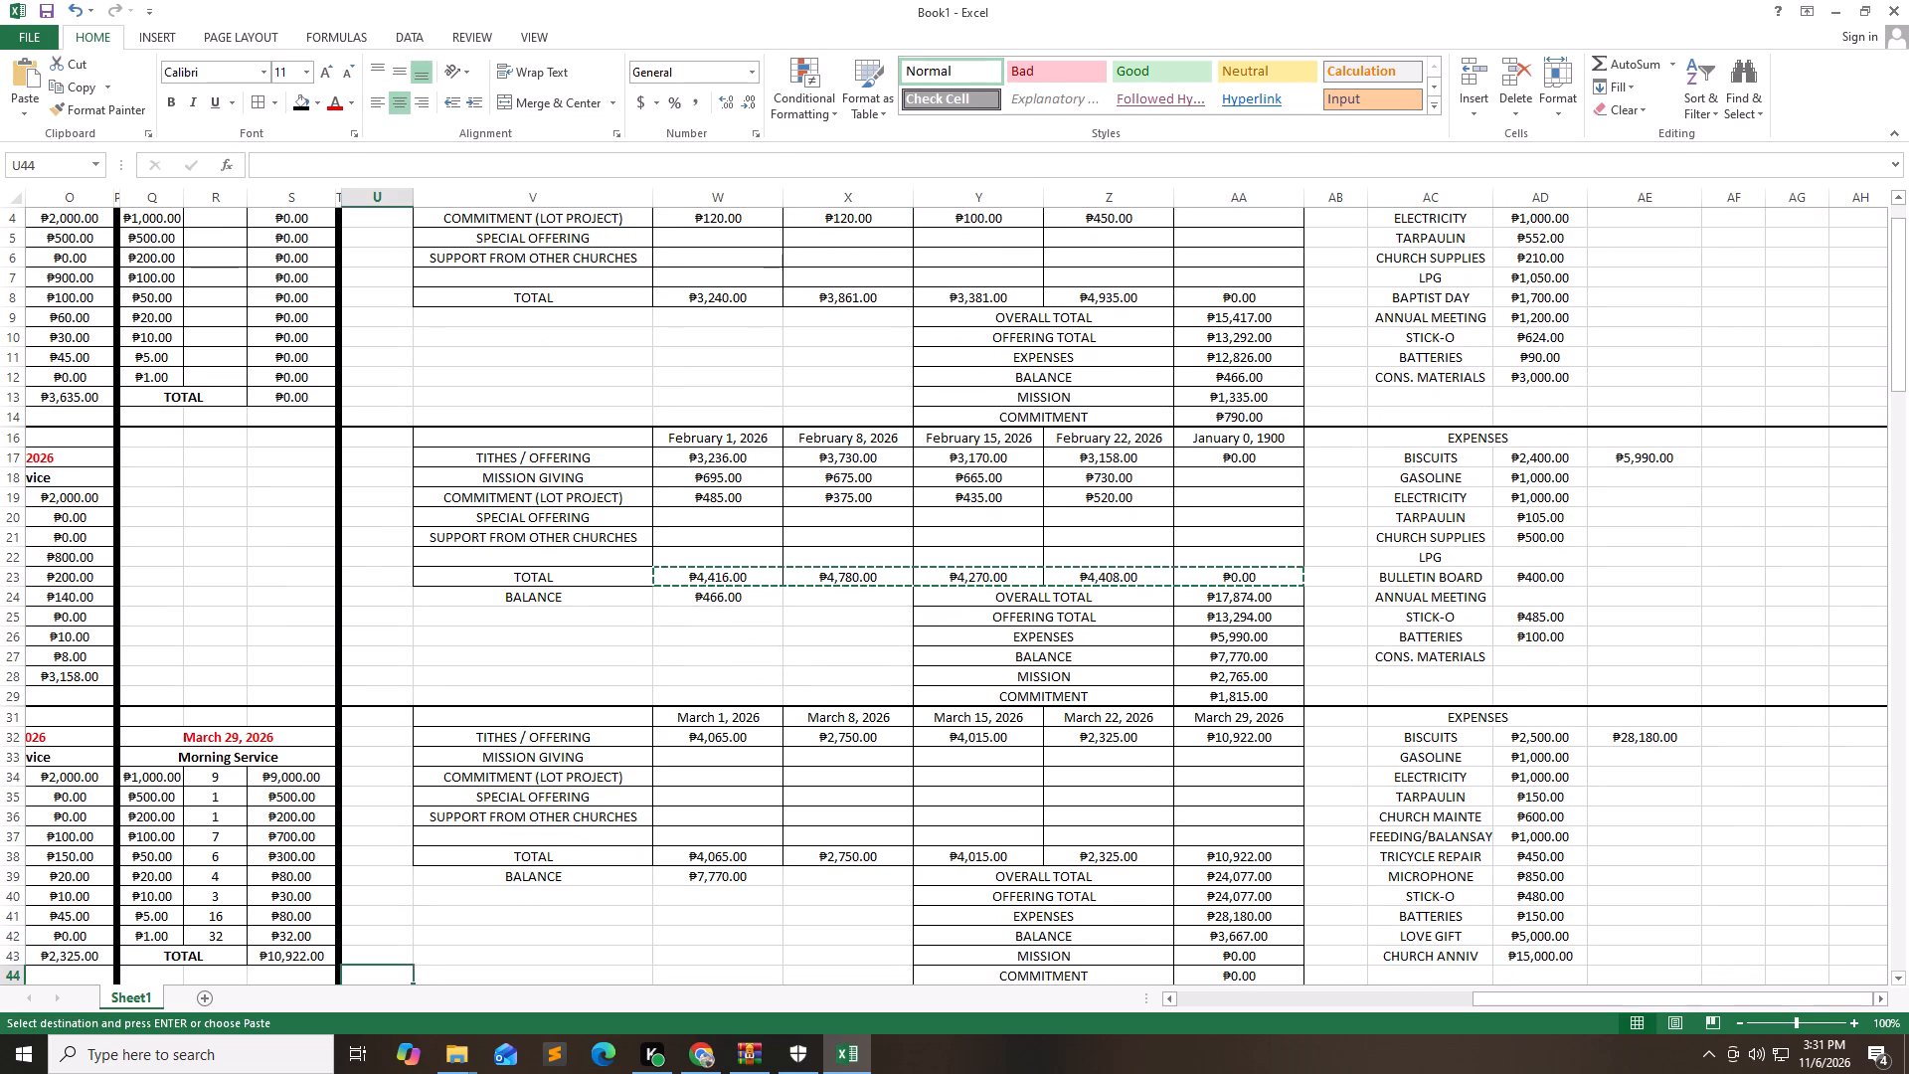
key("Up")
key("Up")
key("Up")
key("Up")
key("Up")
key("Up")
key("Up")
key("Up")
key("Up")
key("Up")
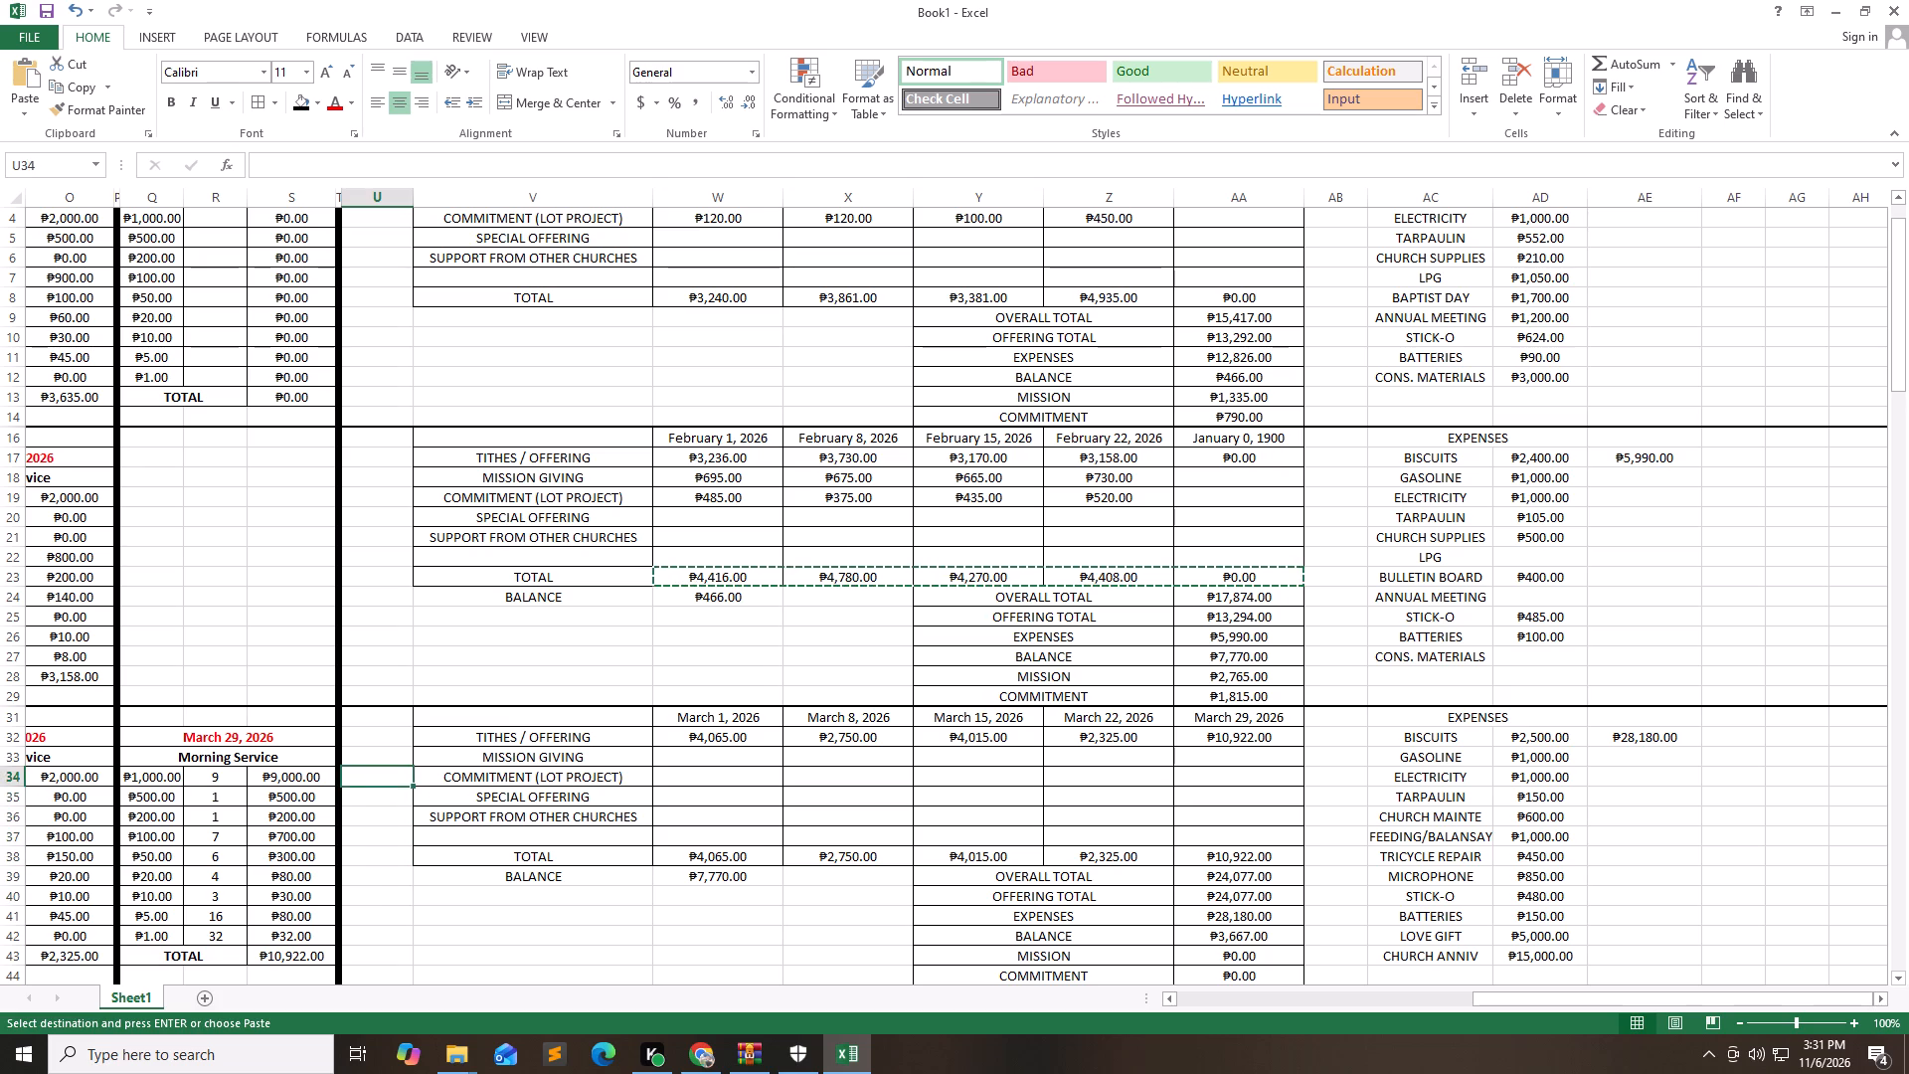
key("Right")
key("Right")
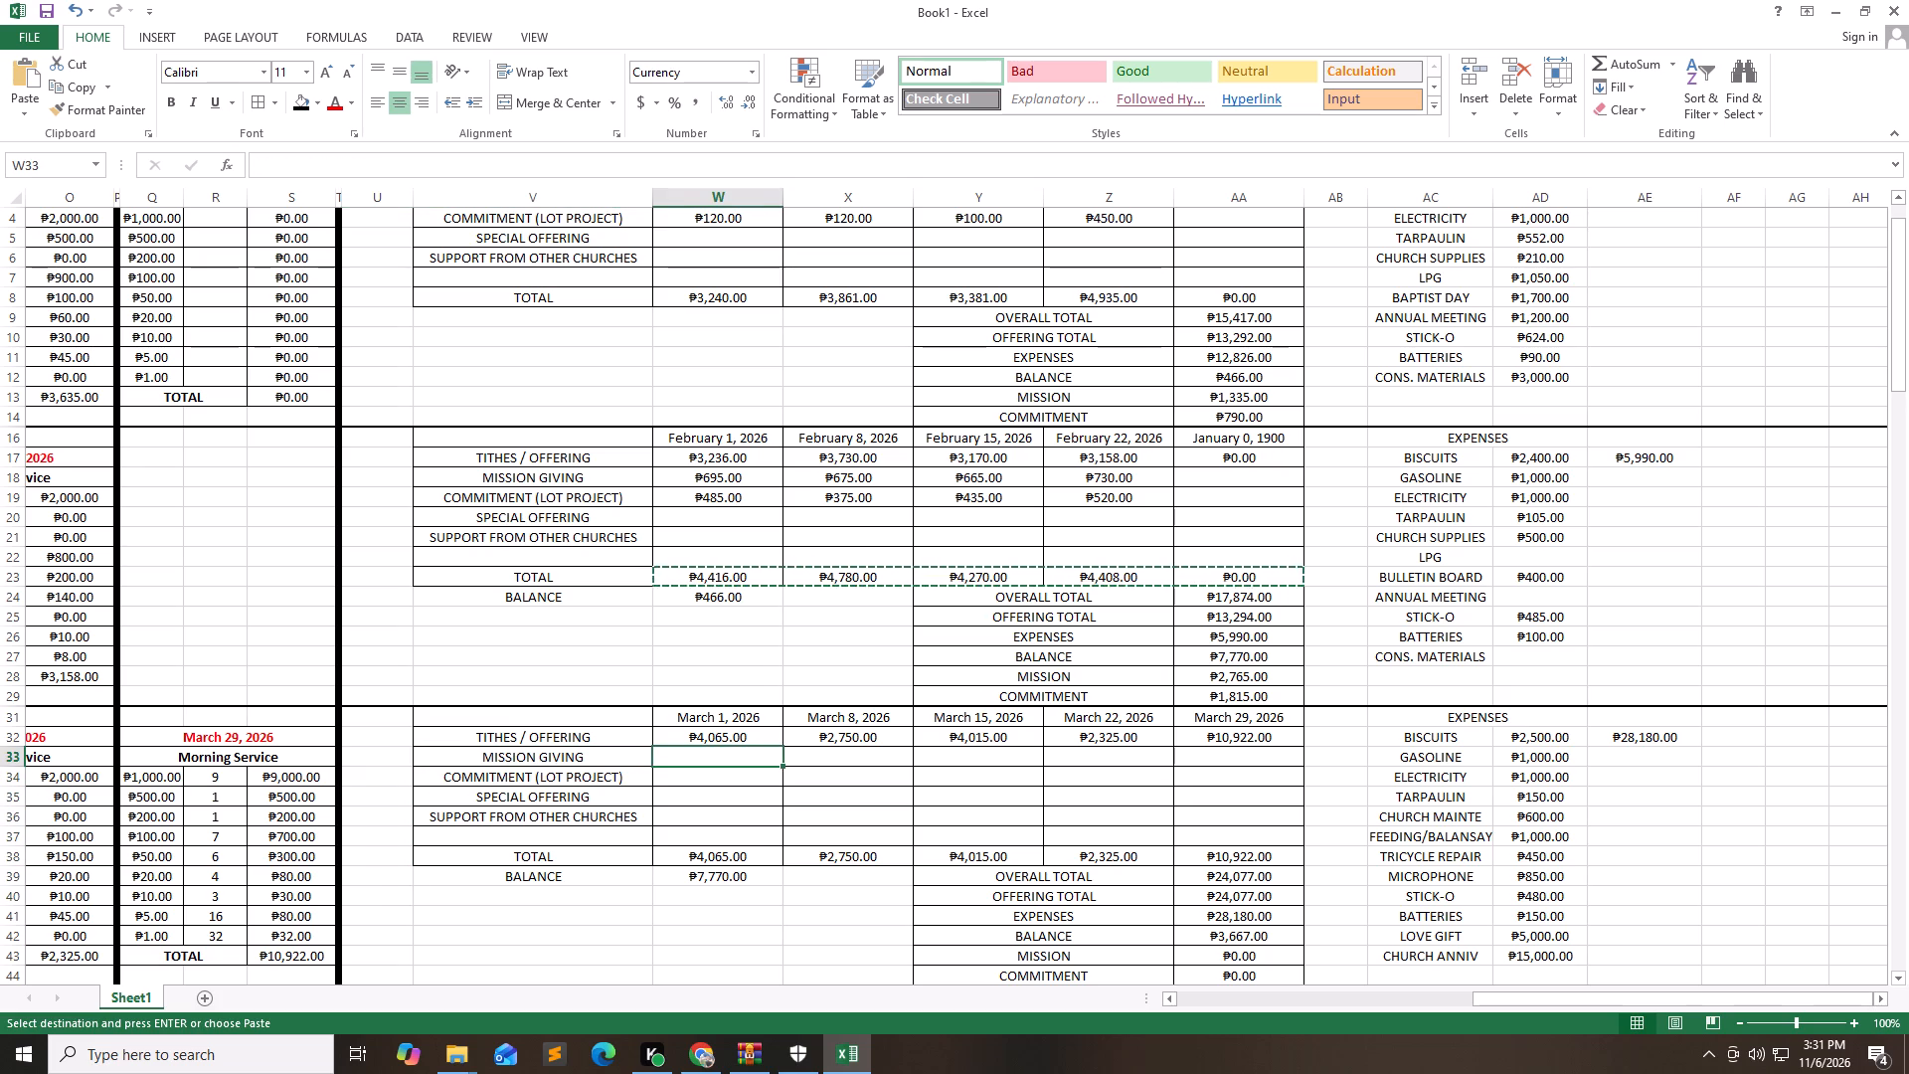
type("745")
key("Right")
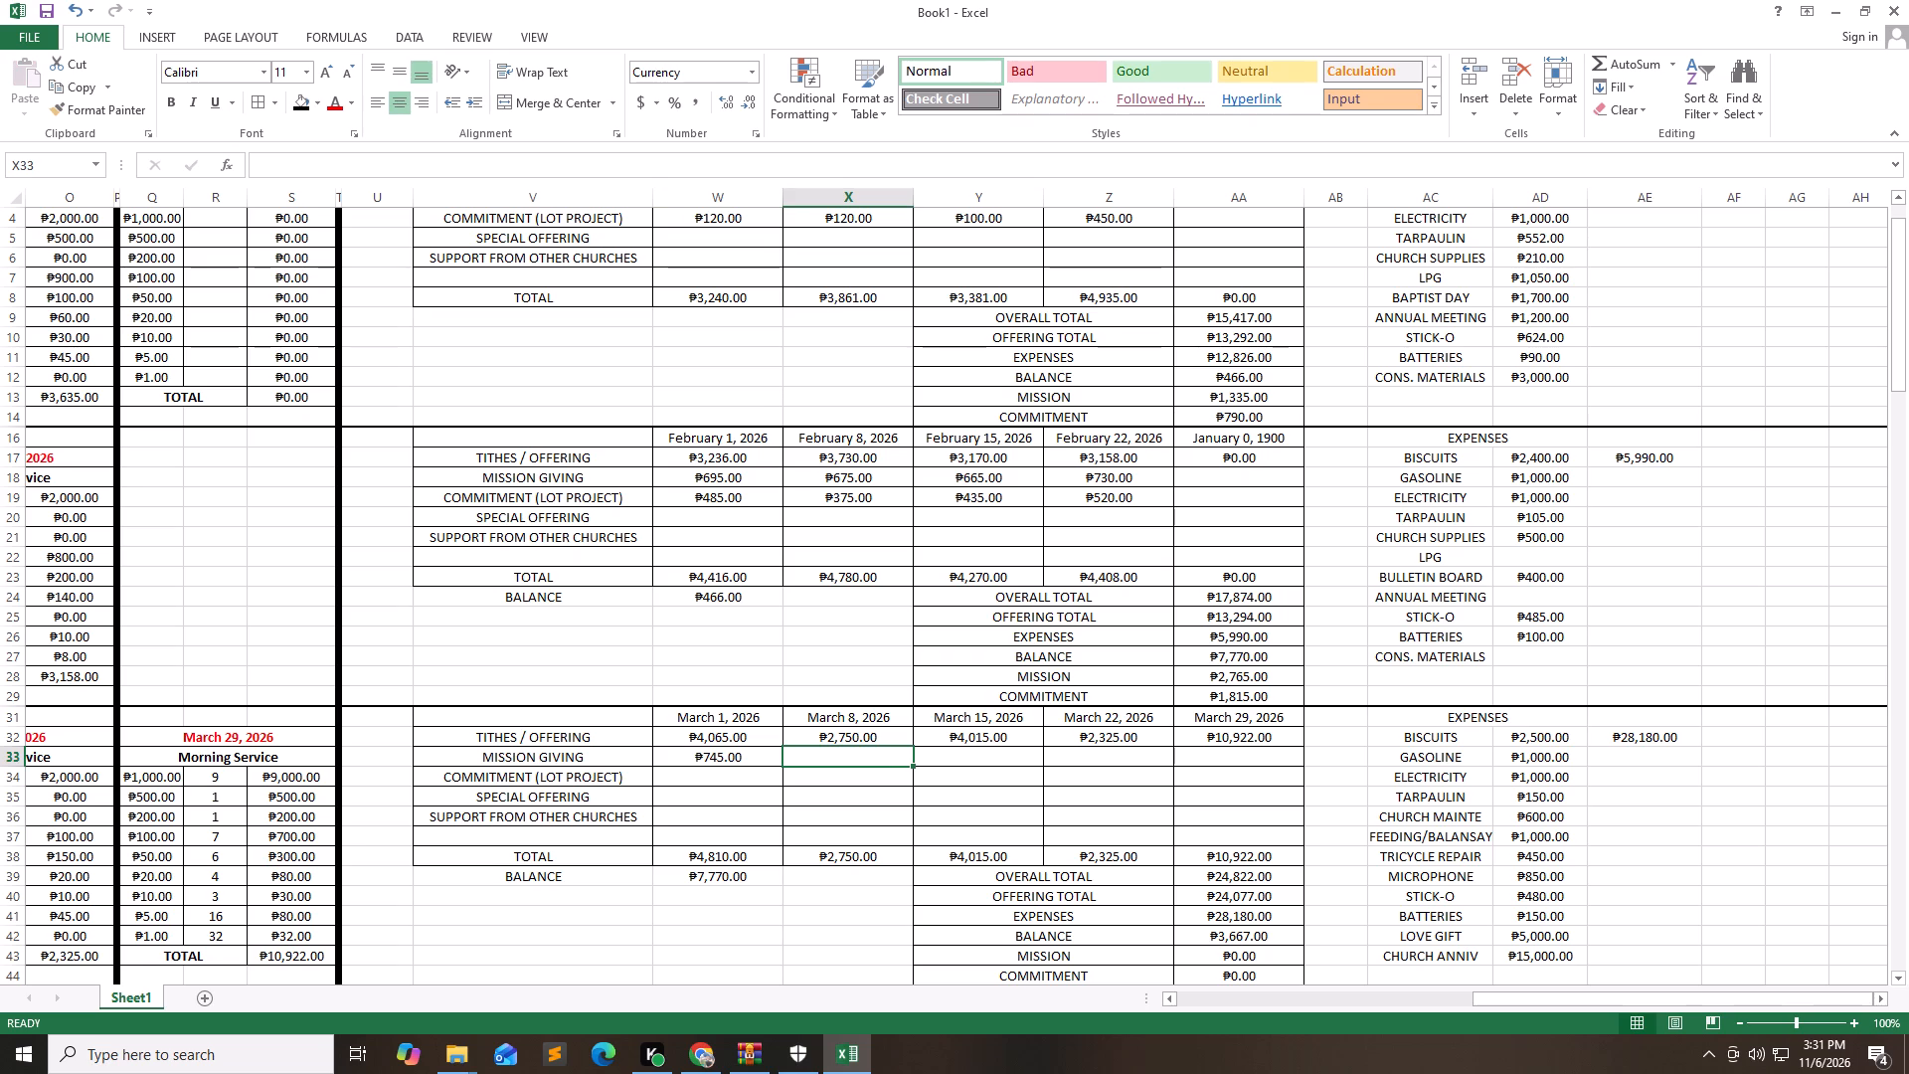
type("800")
key("Right")
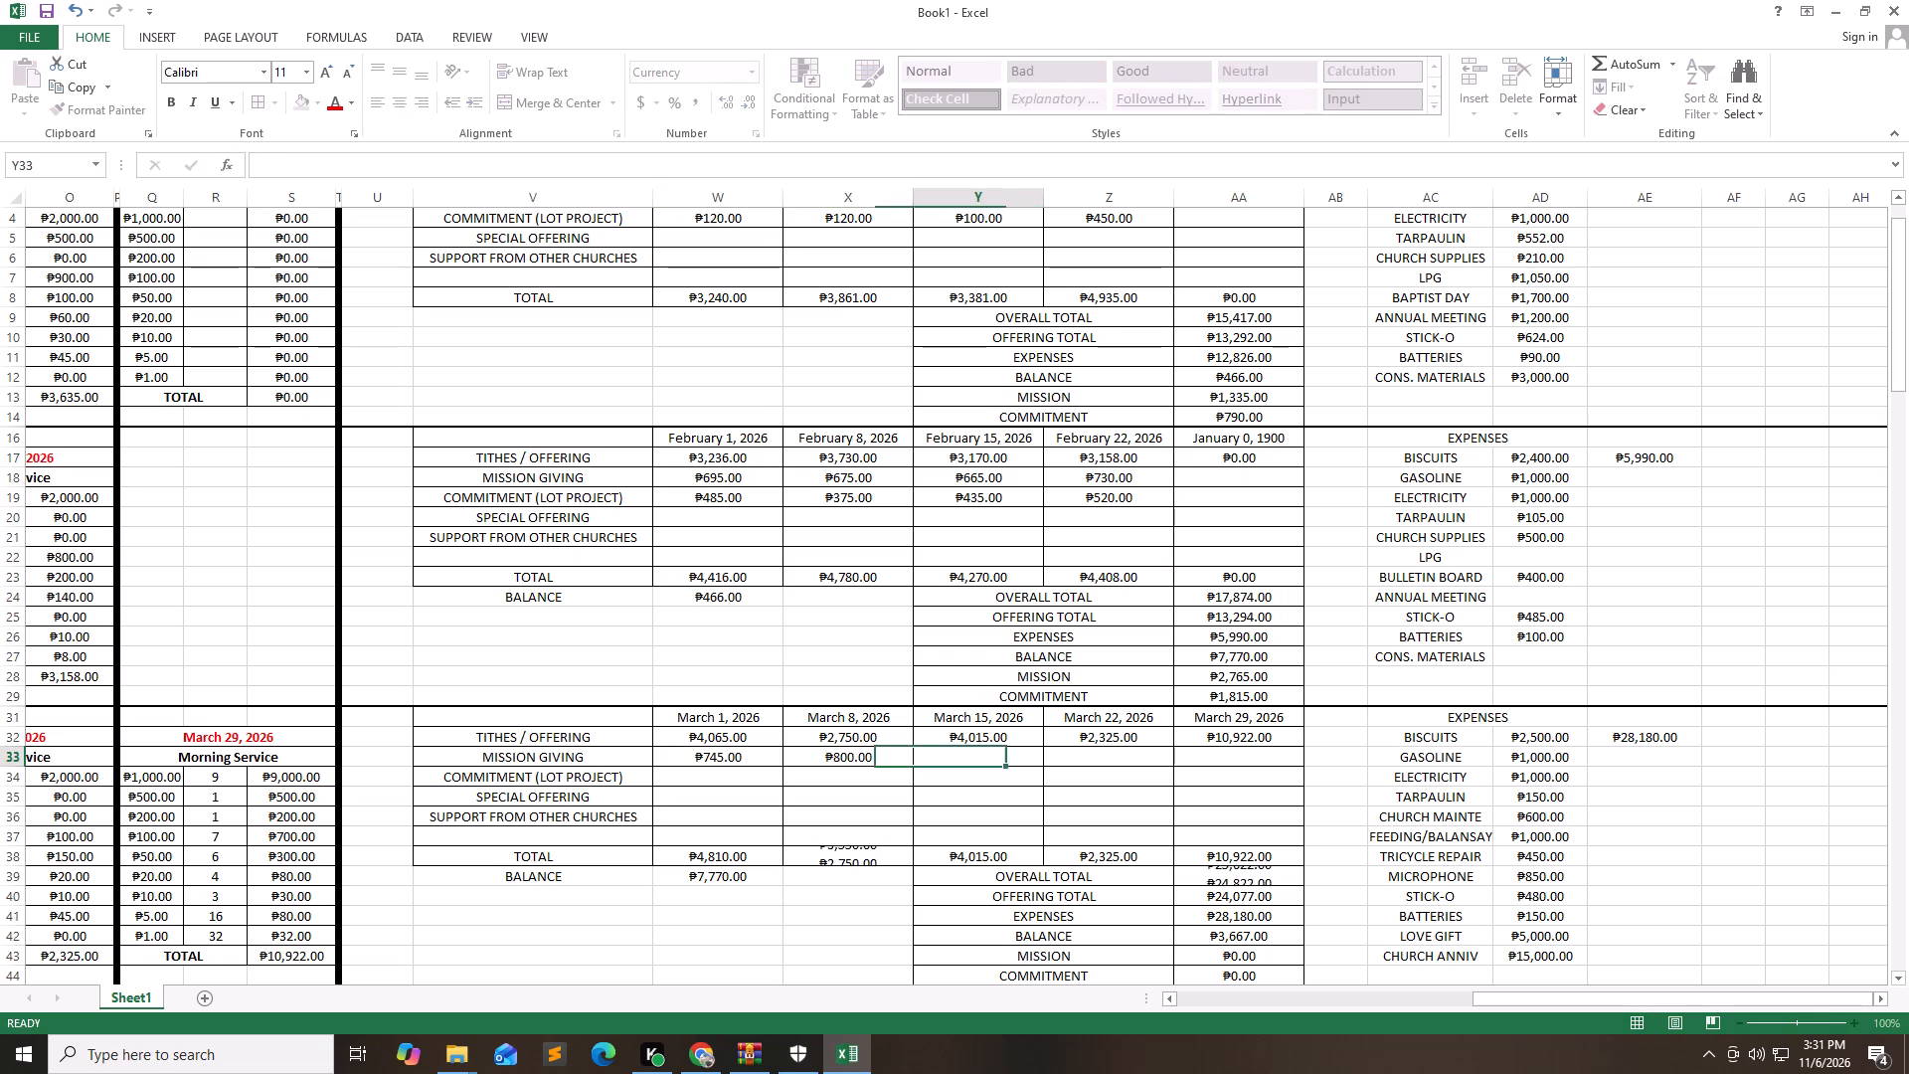
key("3")
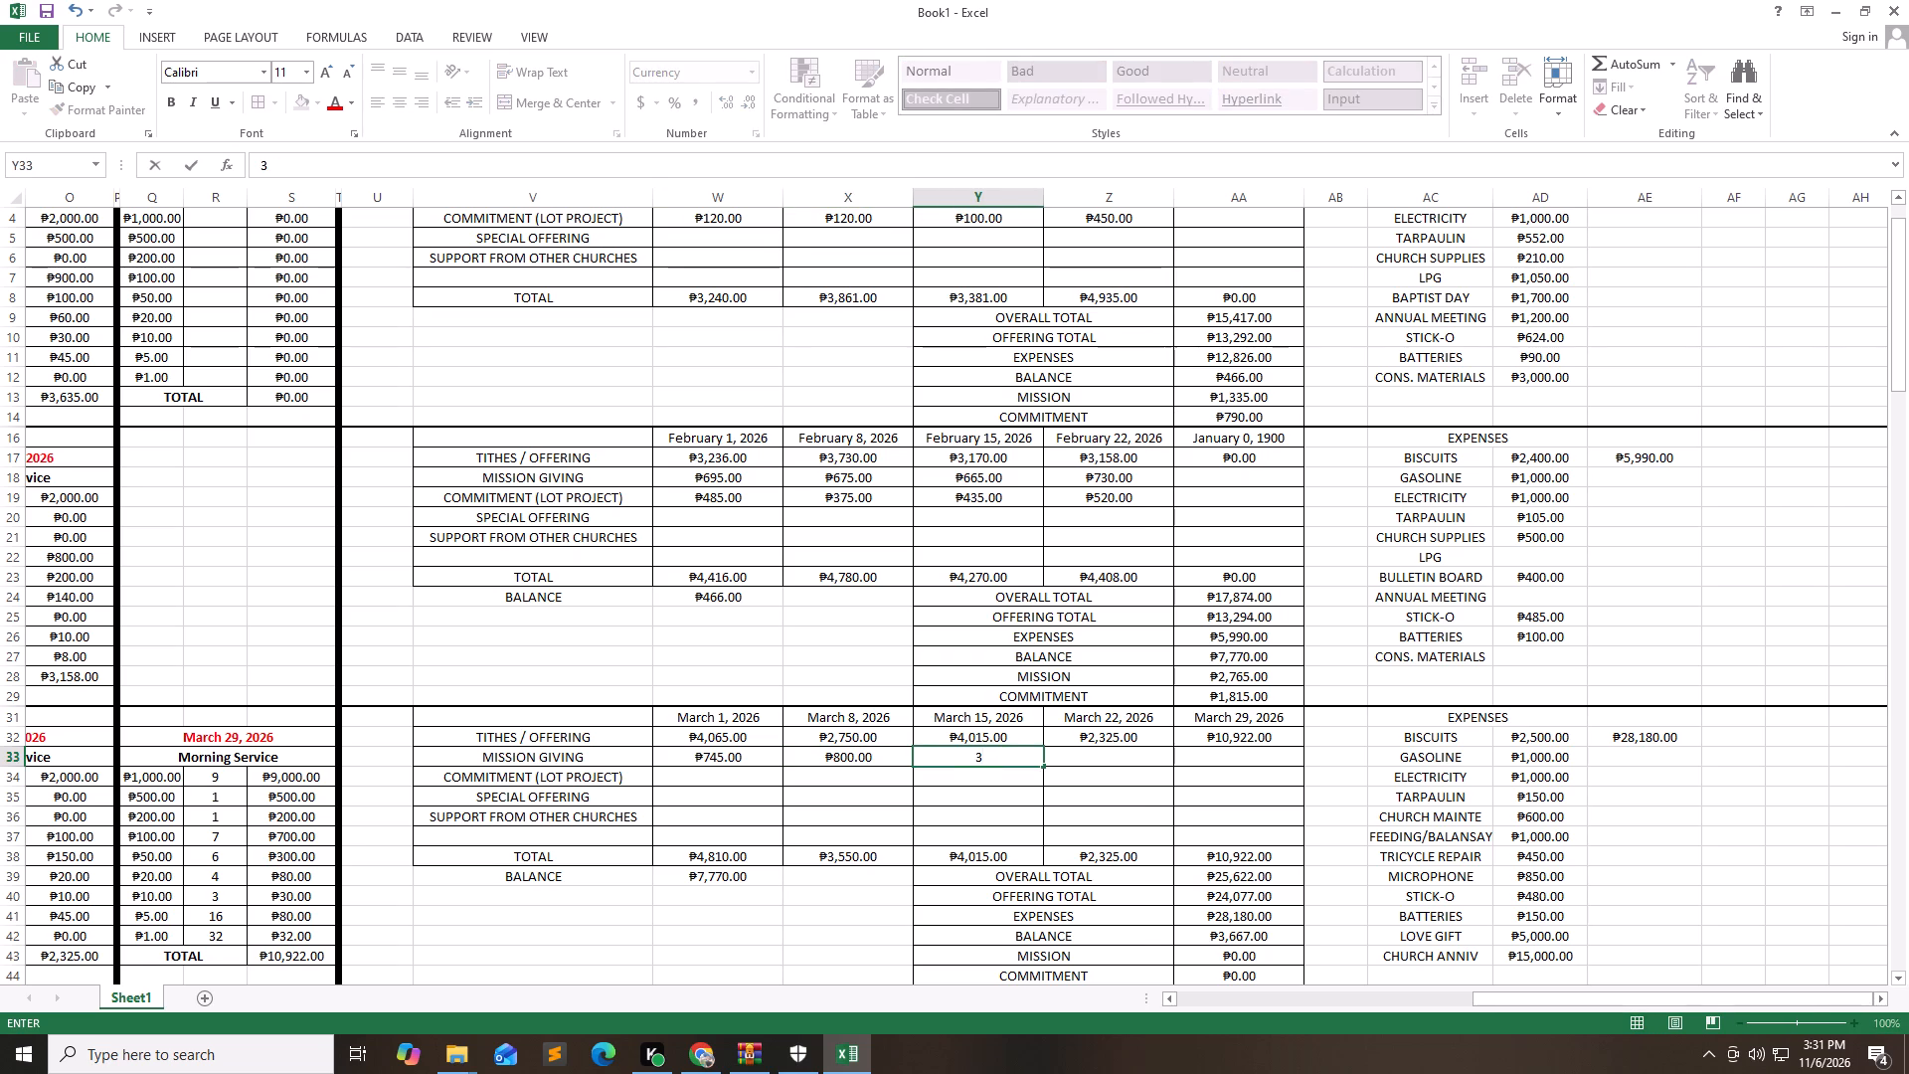
key("BackSpace")
type("305")
key("Right")
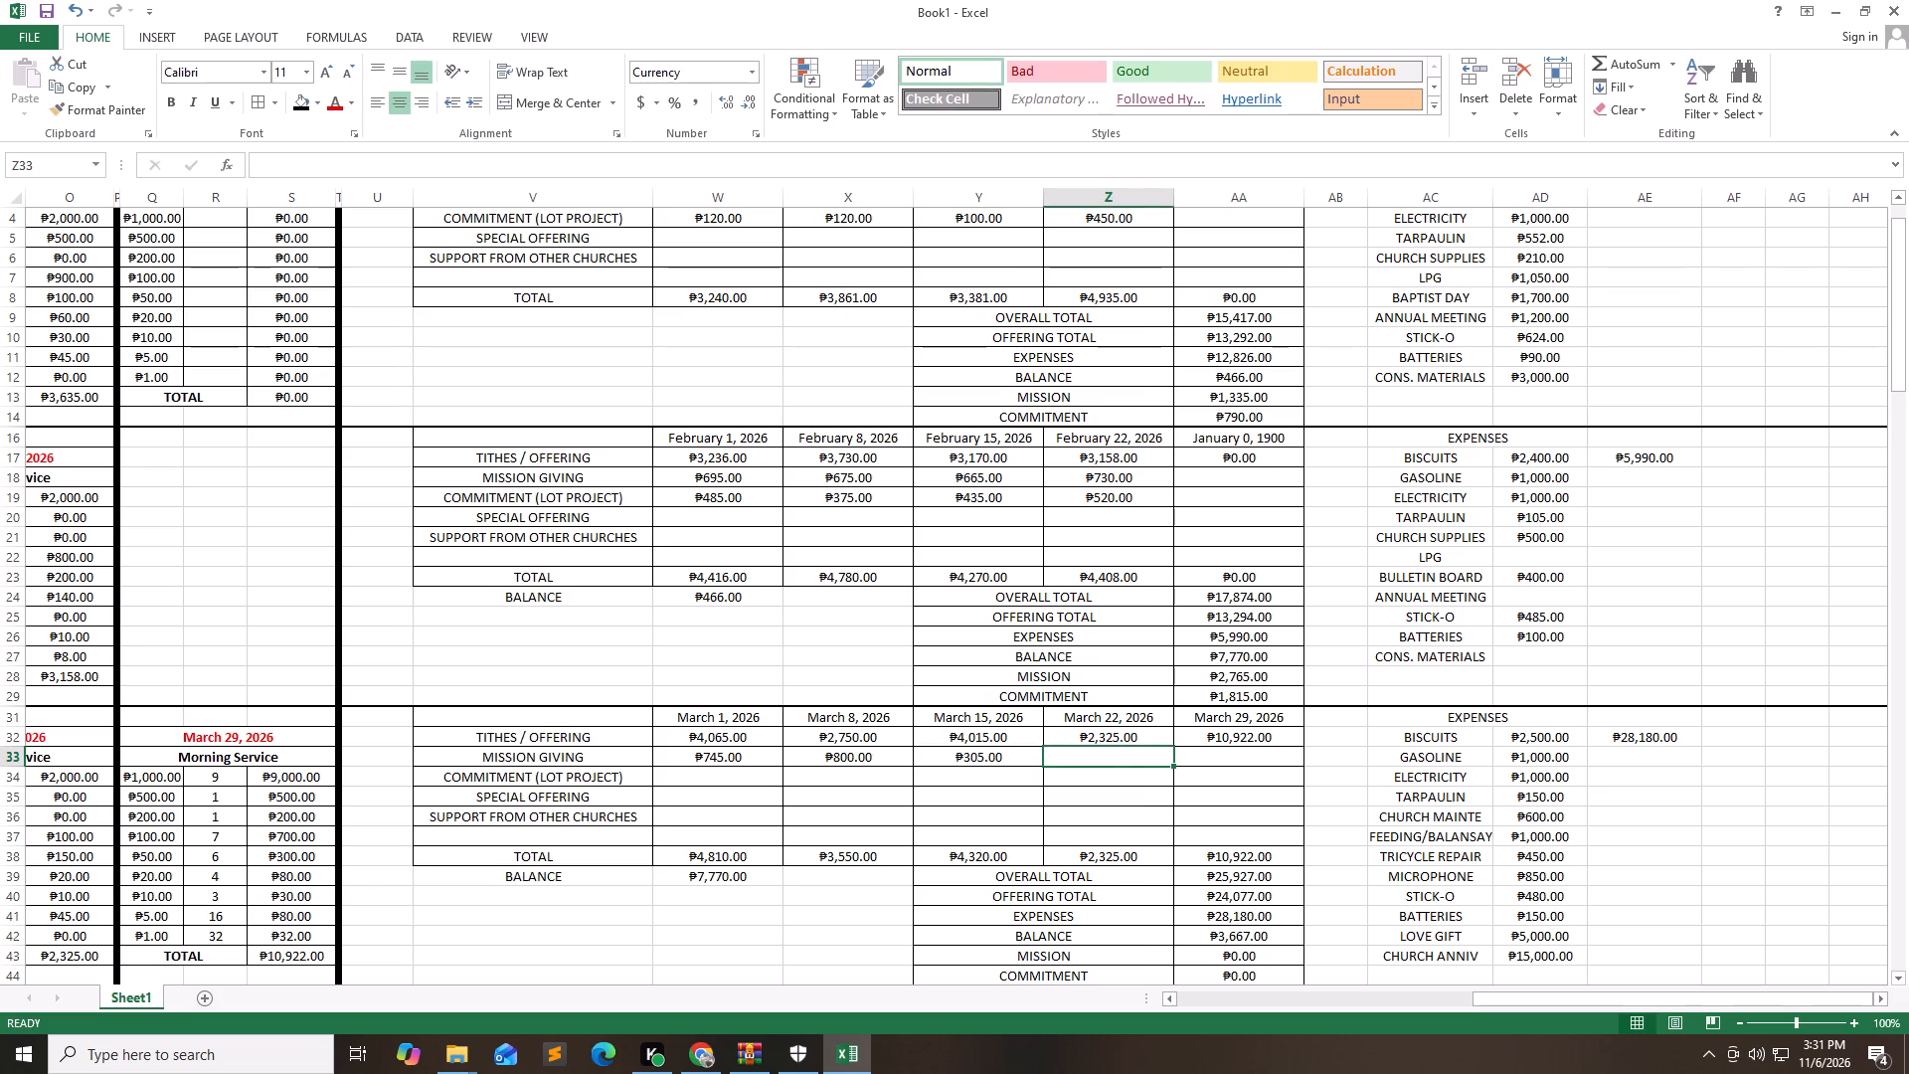
type("99")
key("5")
key("Right")
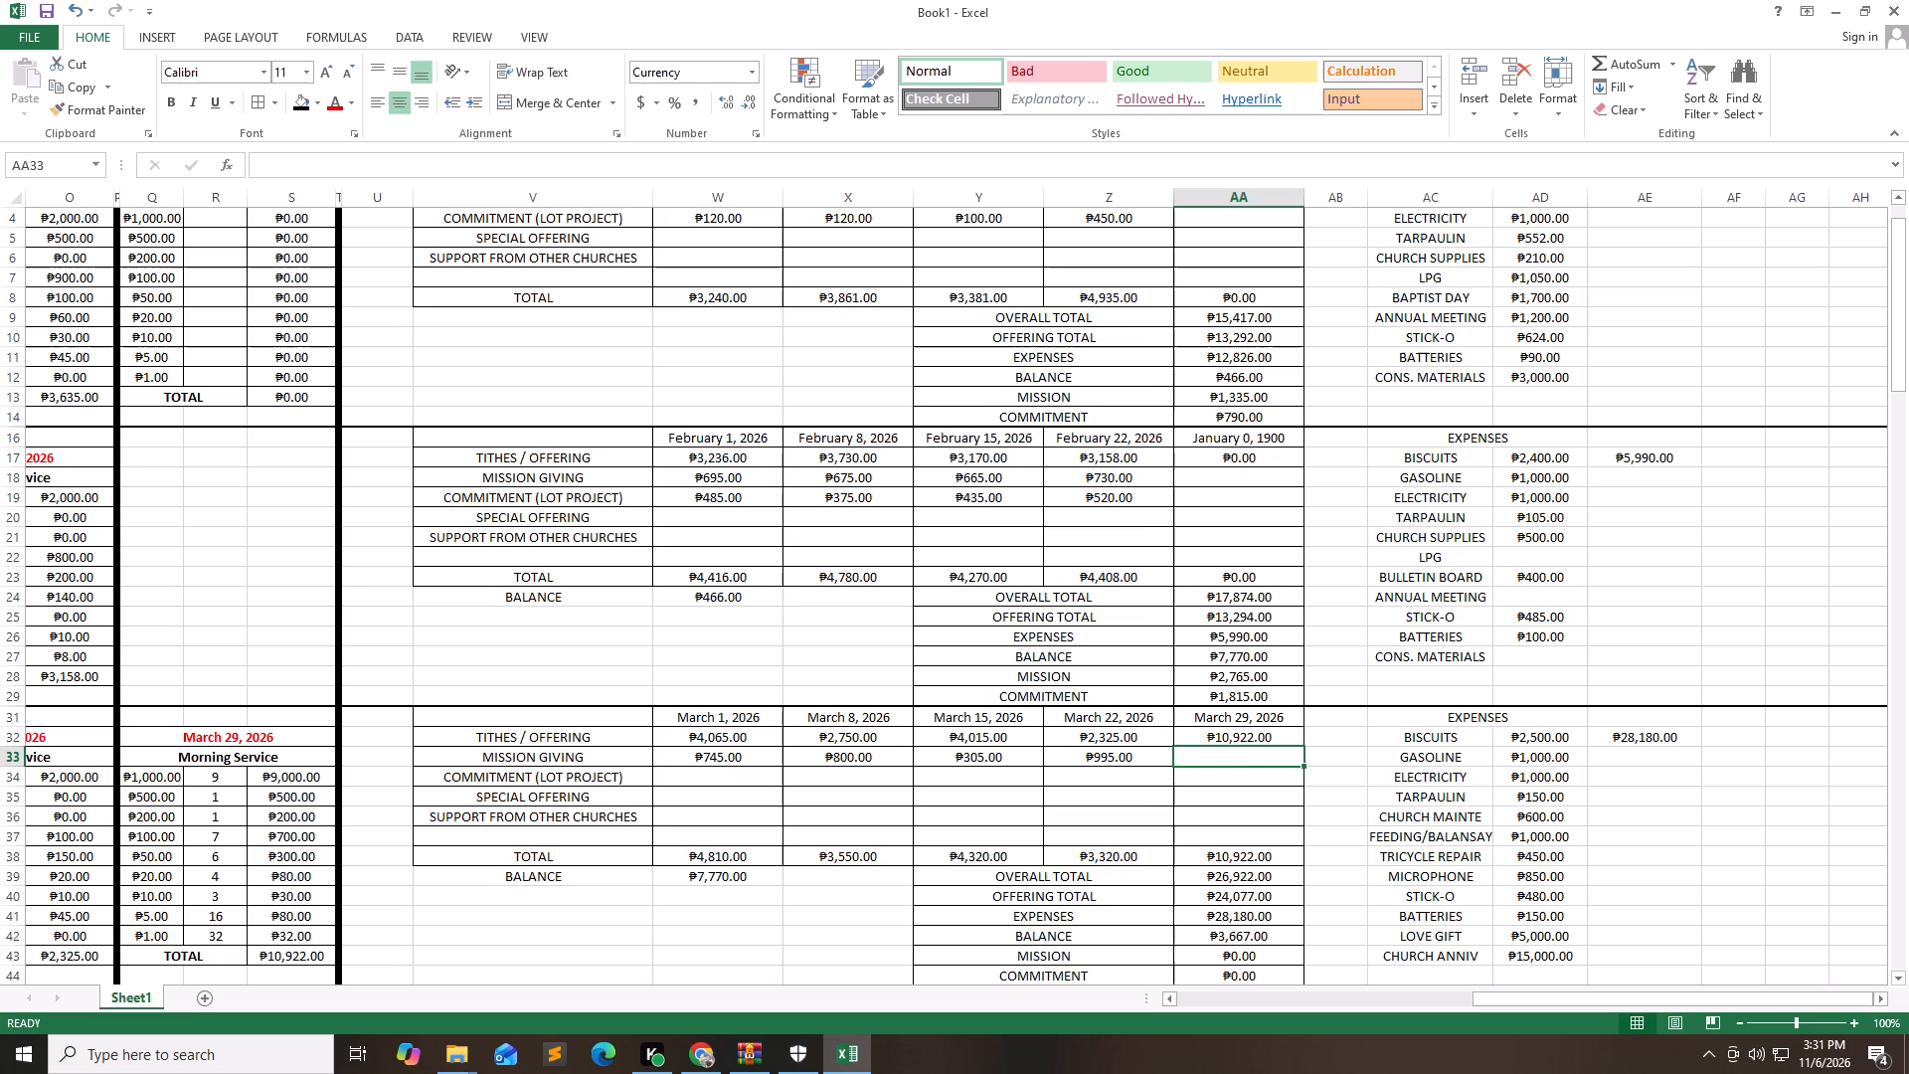
type("295")
key("Down")
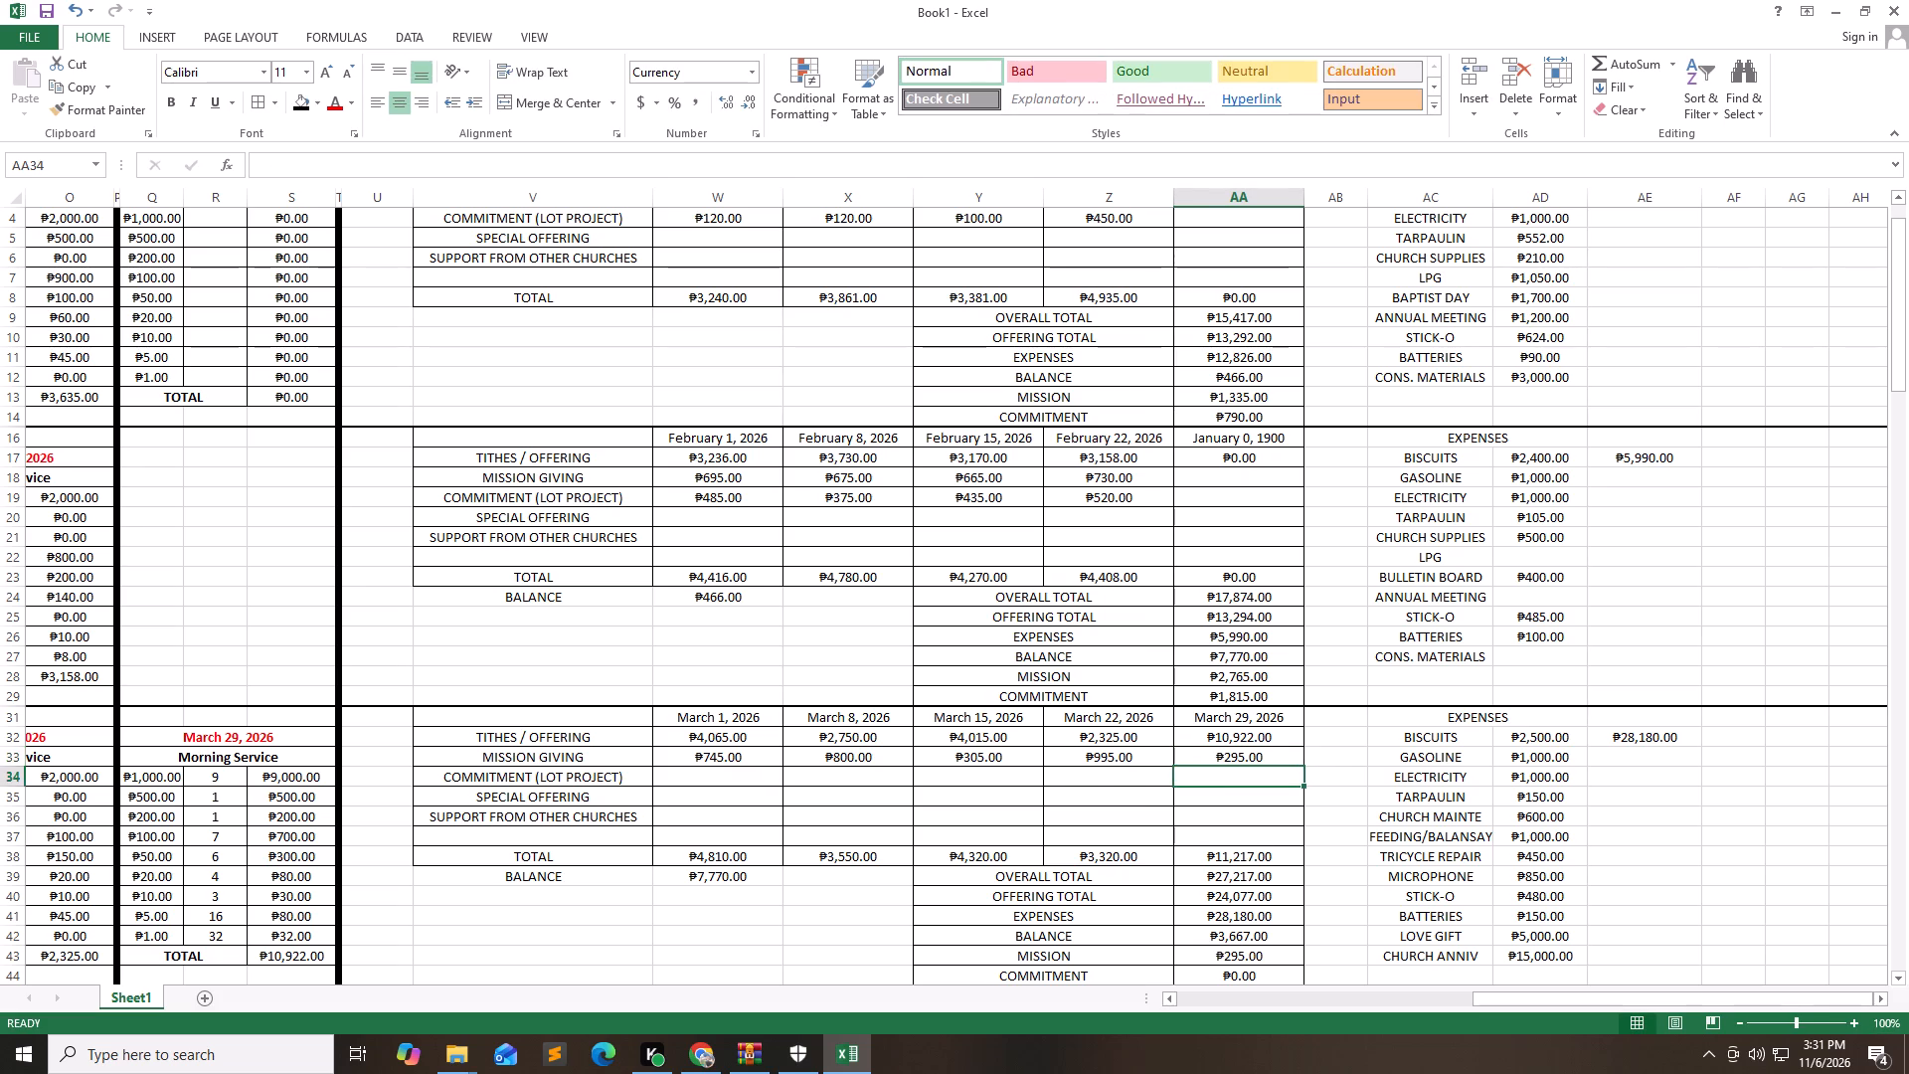
Fill March's COMMITMENT (LOT PROJECT) row from March 1 to March 29 with 495, 600, 295, 635 and 305.
key("Left")
key("Left")
key("Left")
key("Left")
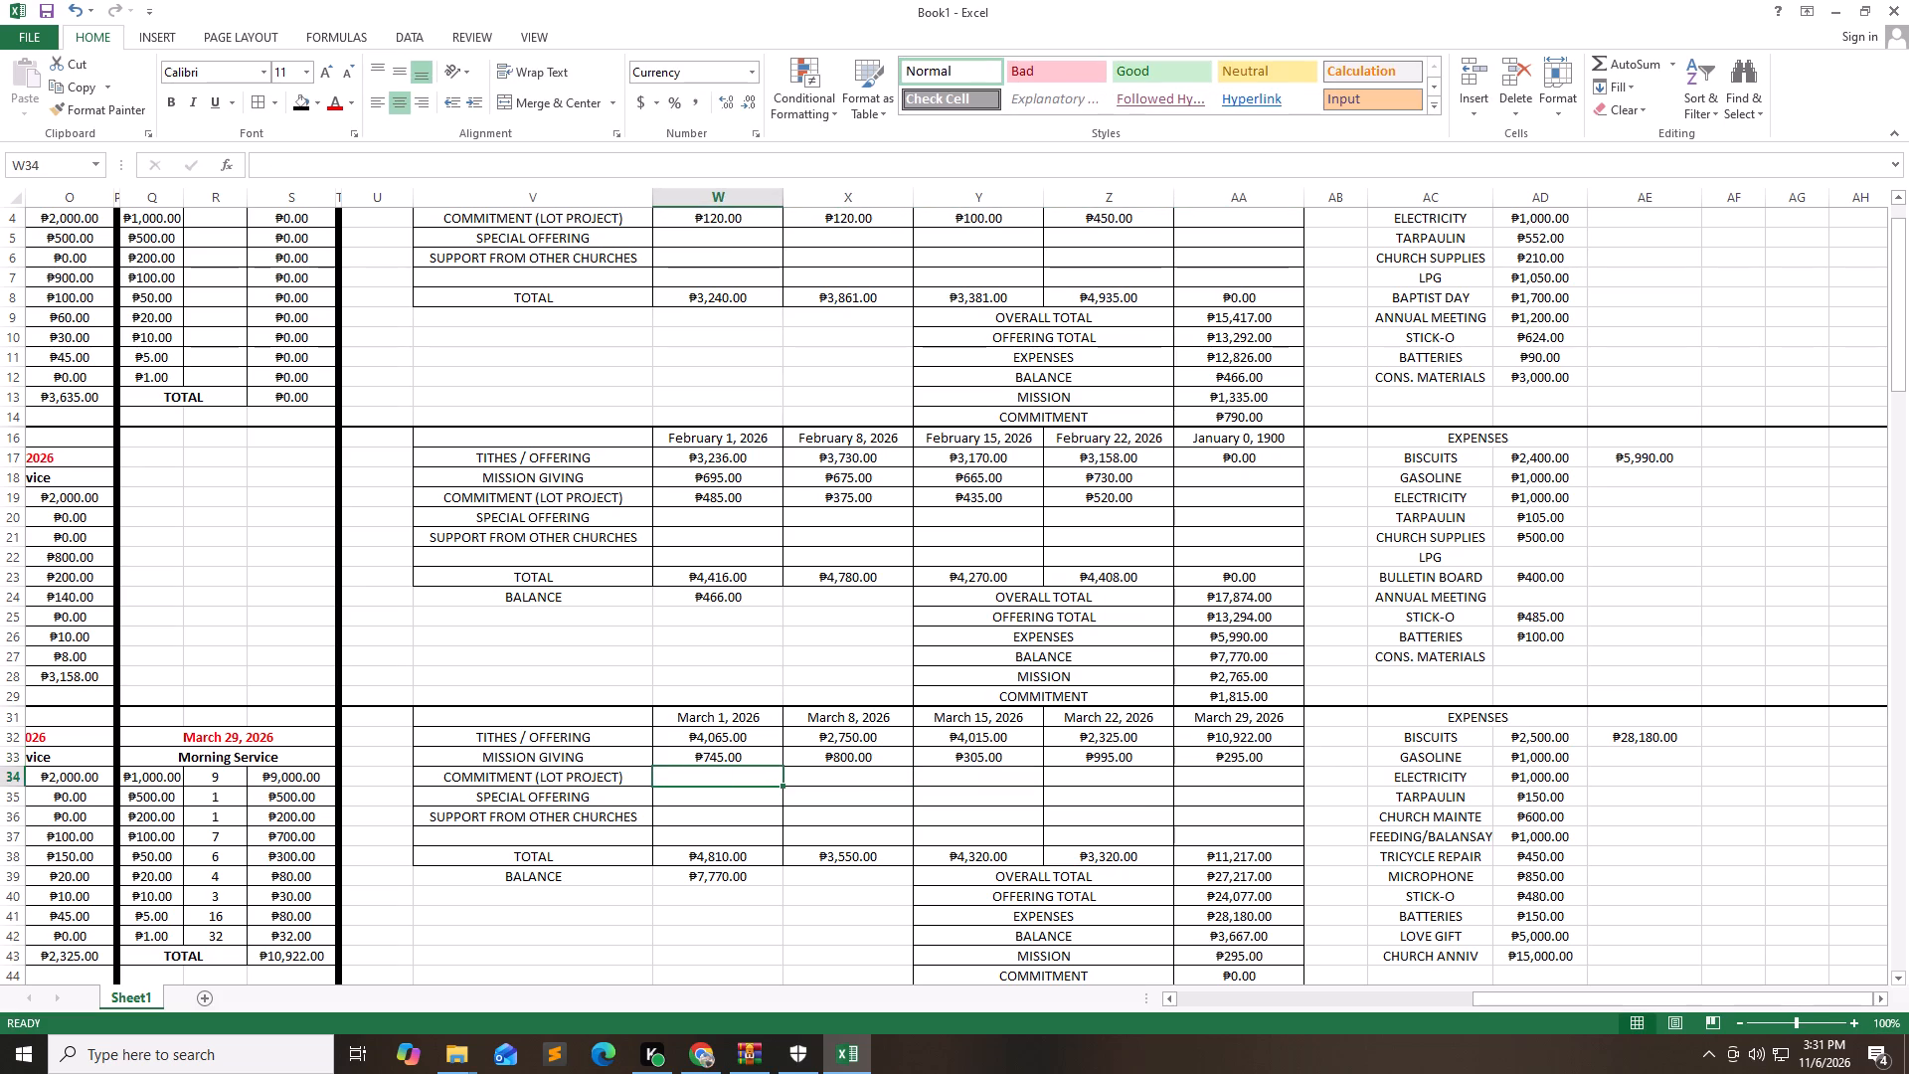
type("495")
key("Right")
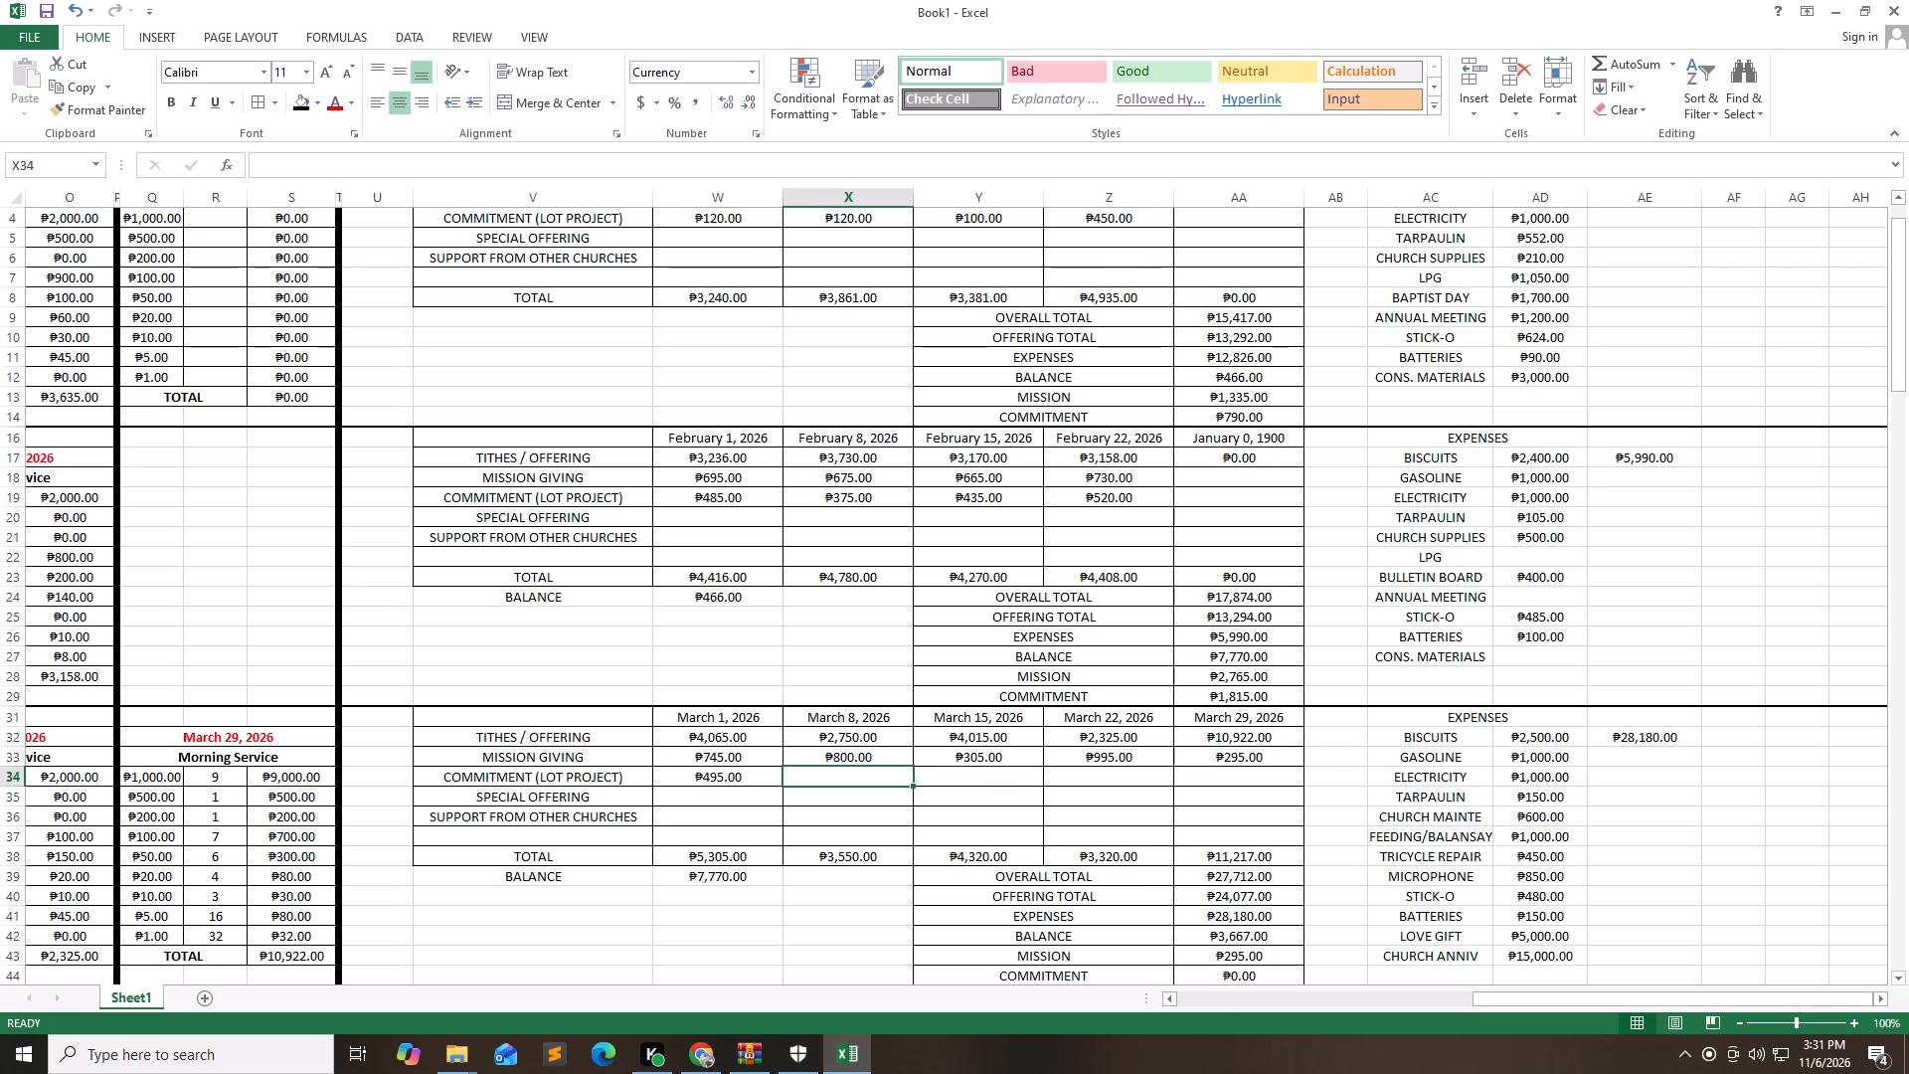
type("600")
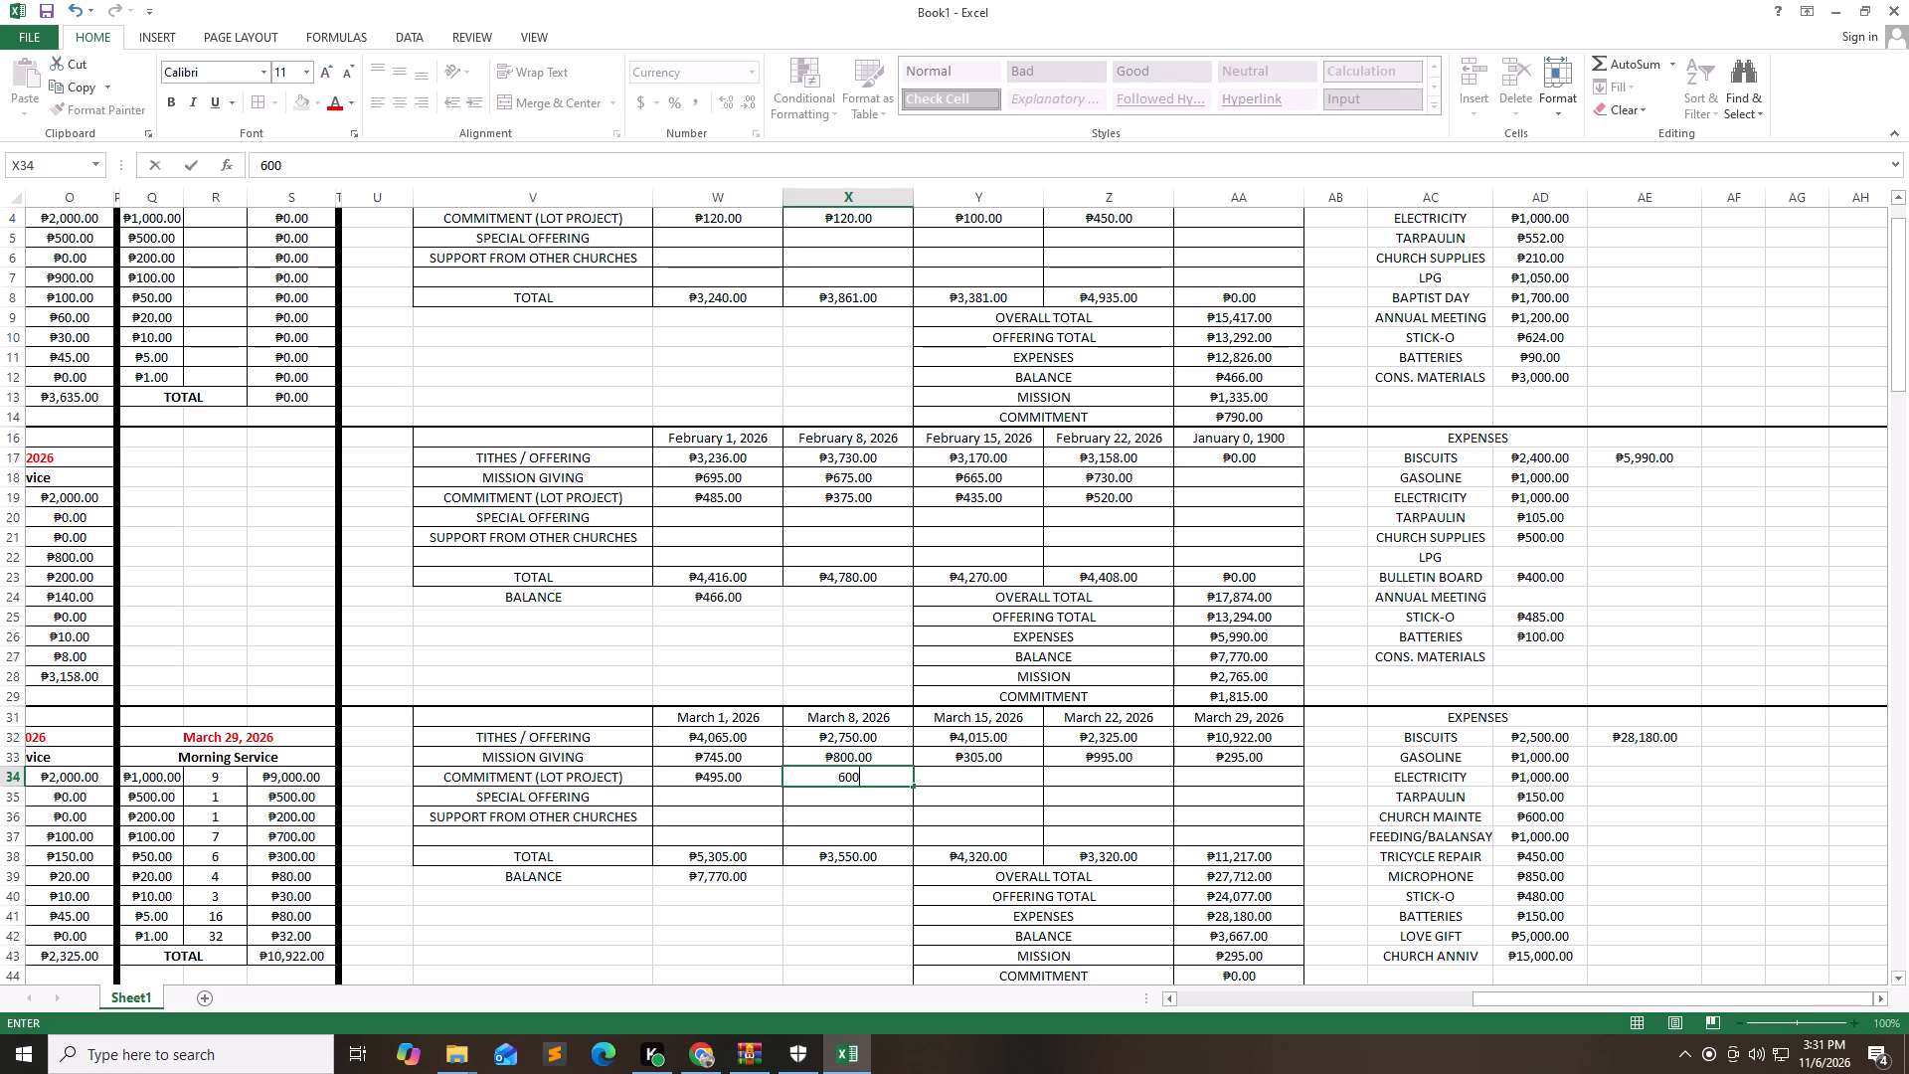
key("Right")
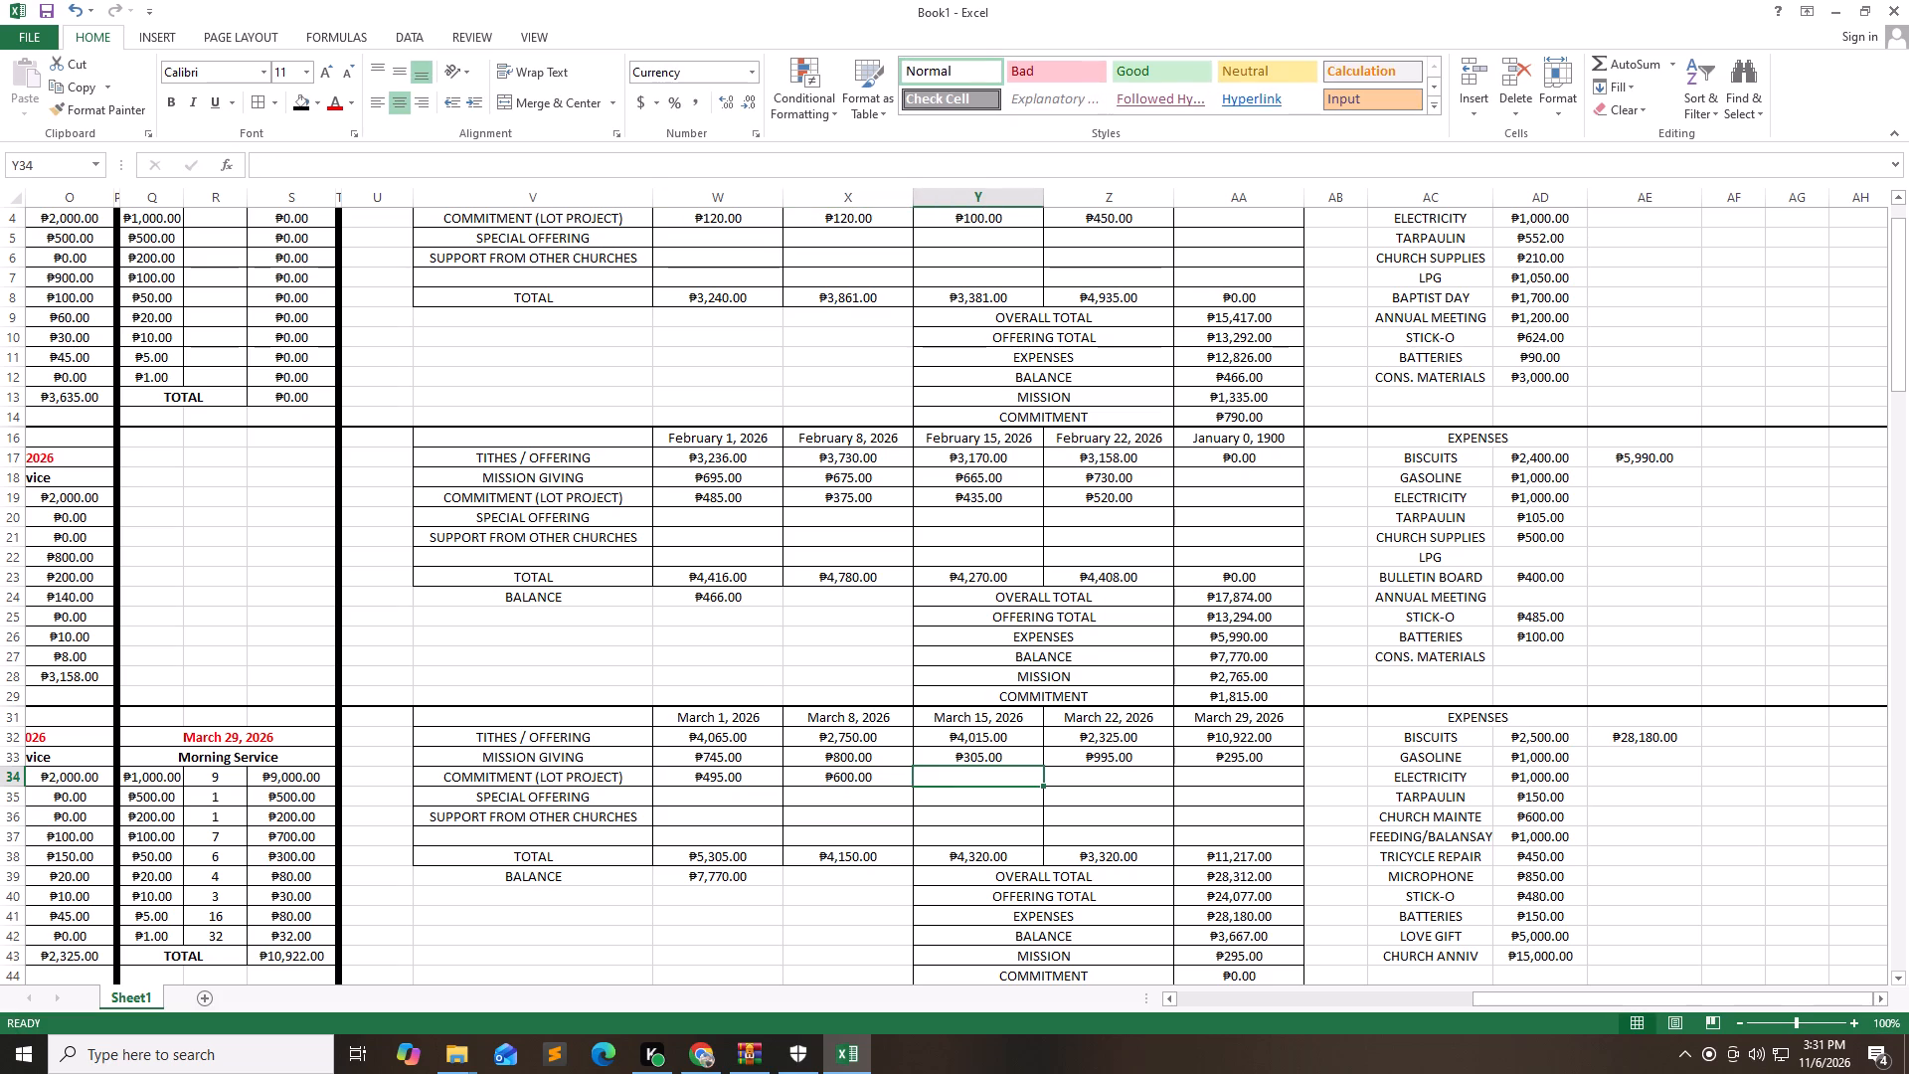
type("295")
key("Right")
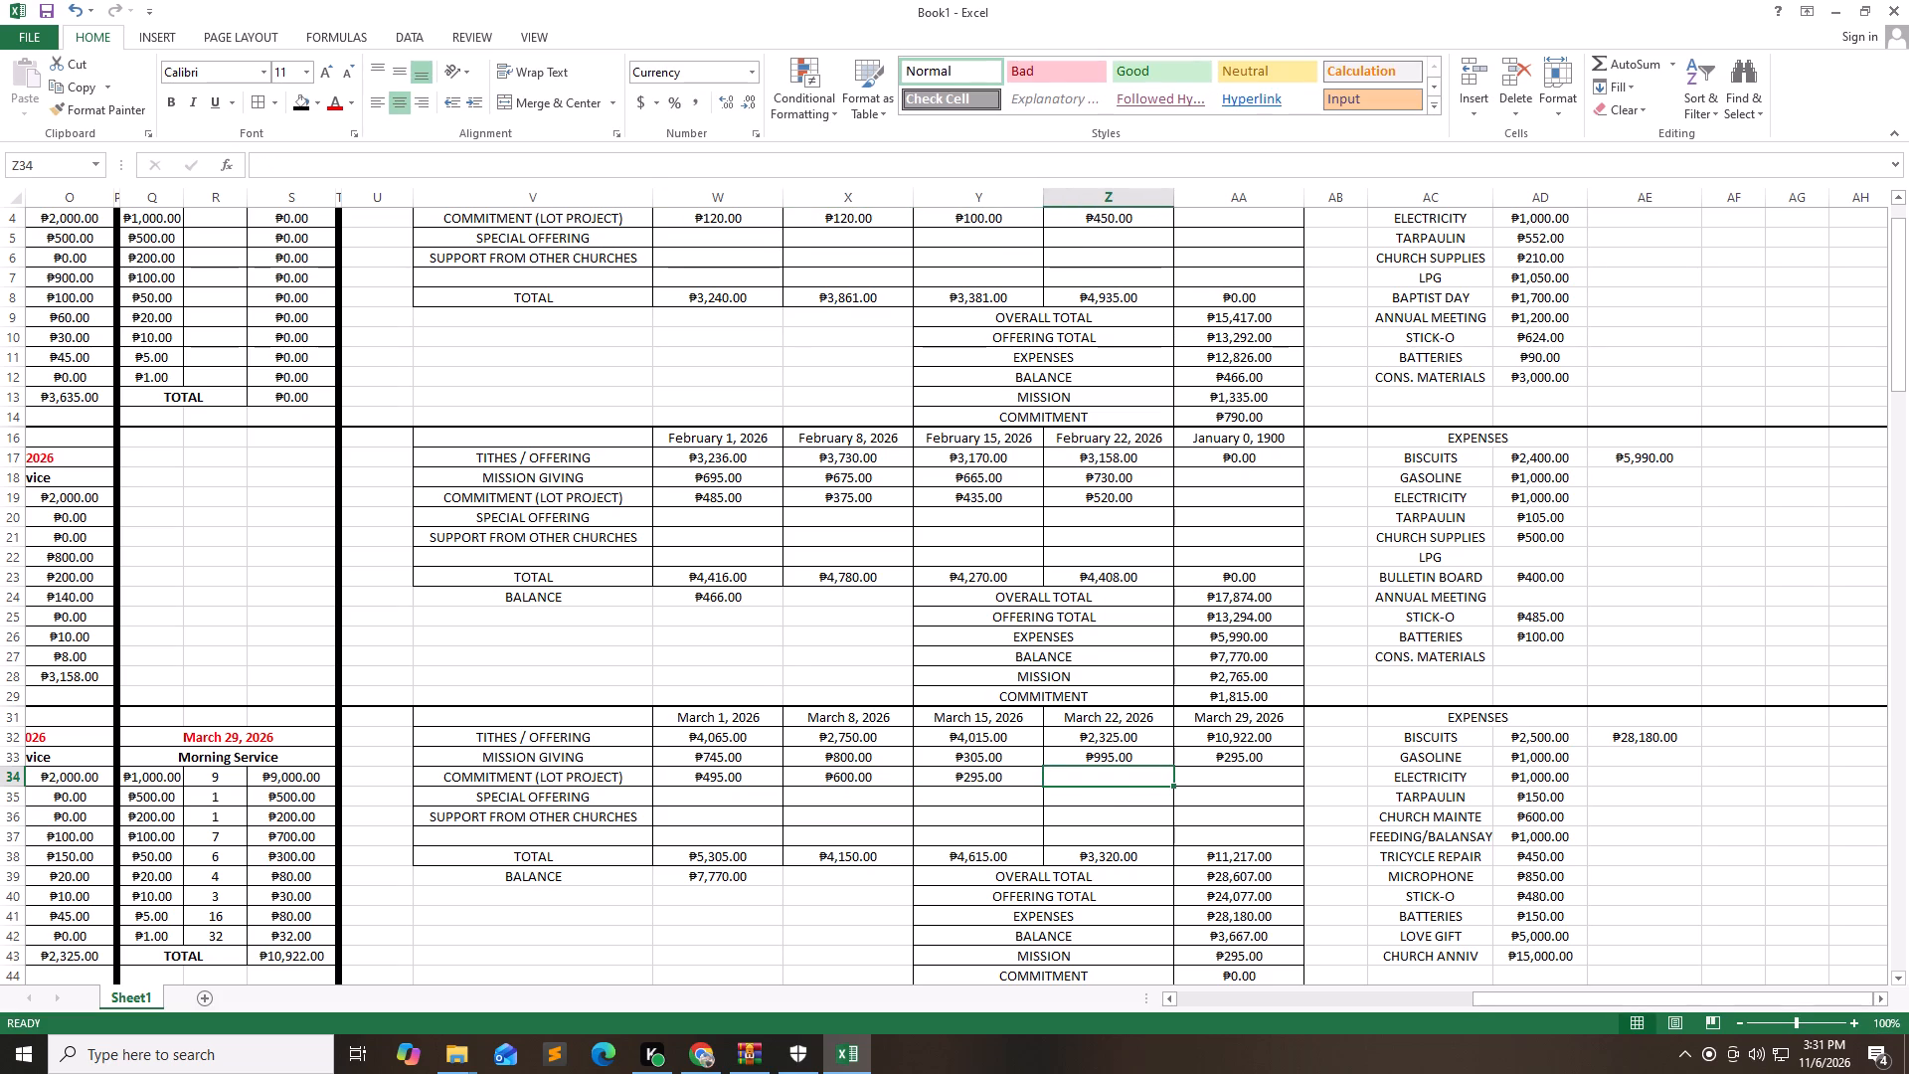
type("635")
key("Right")
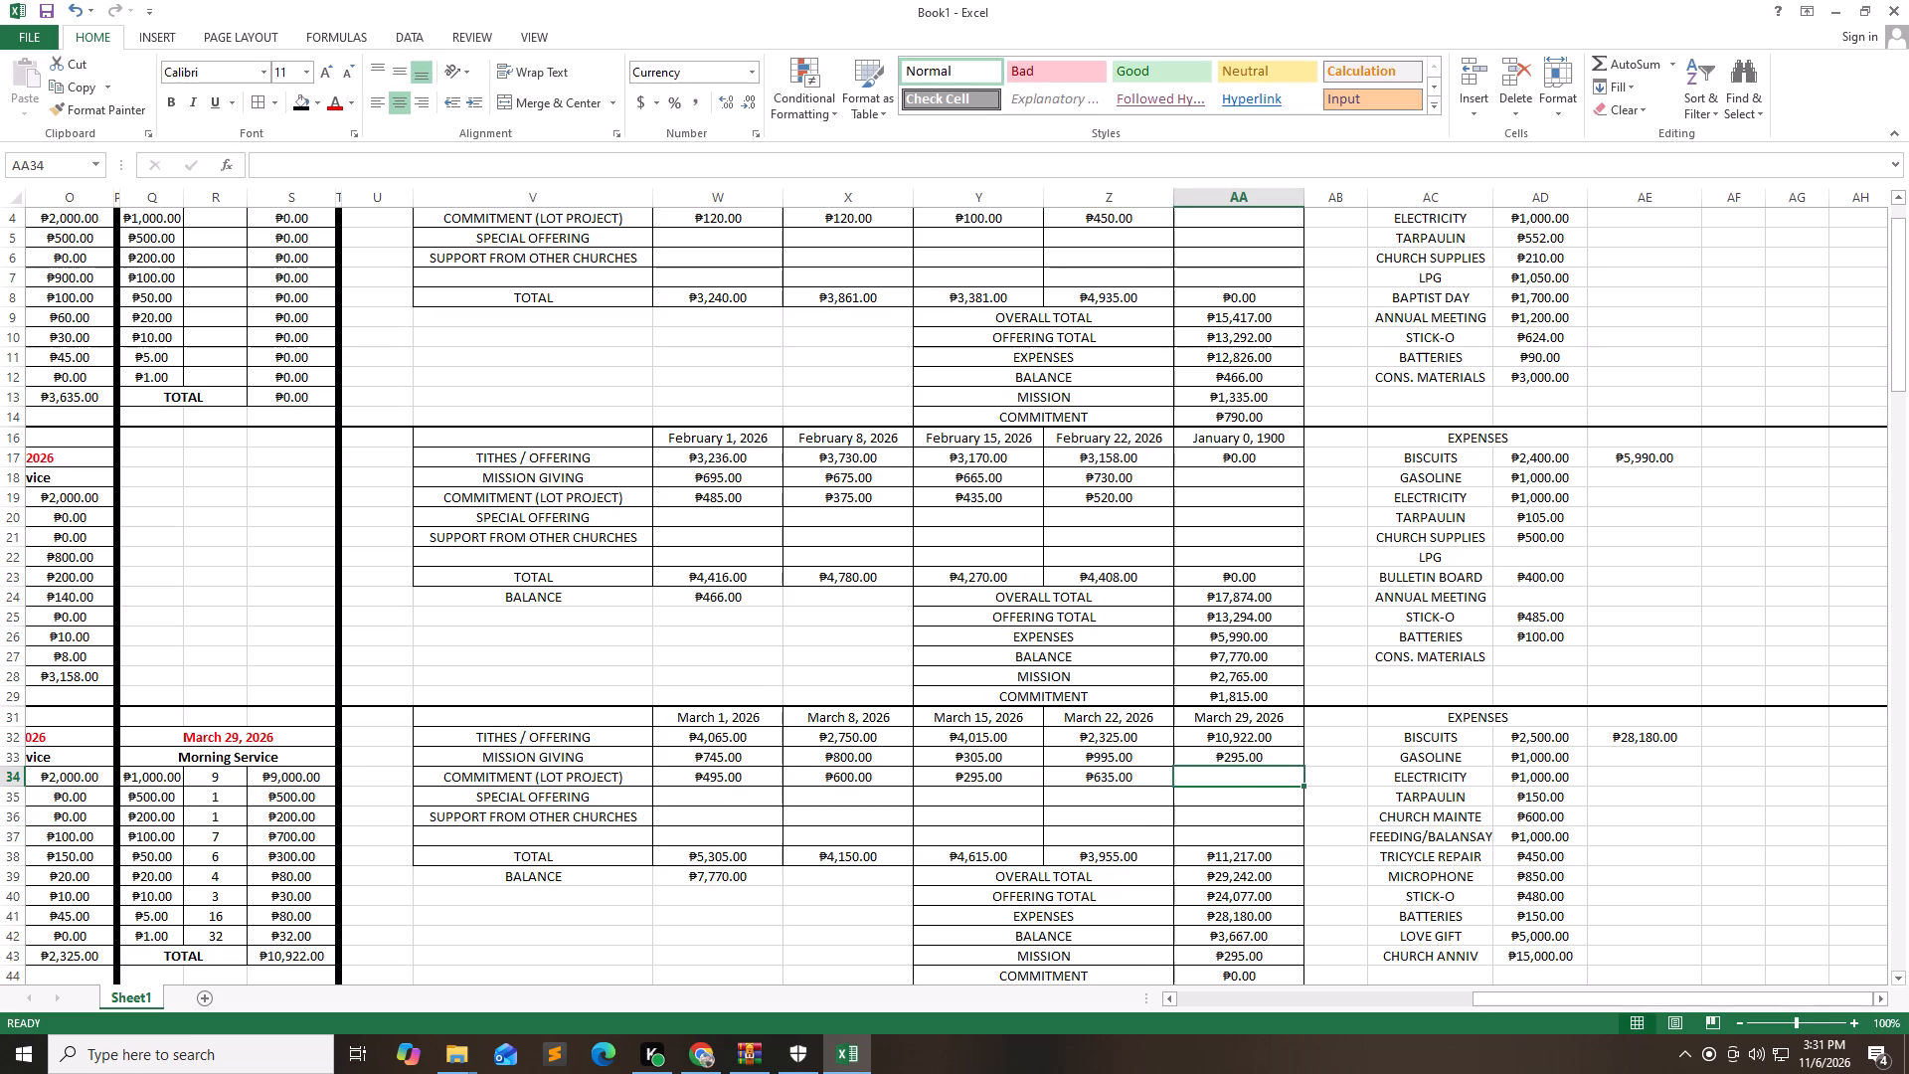
type("305")
key("Down")
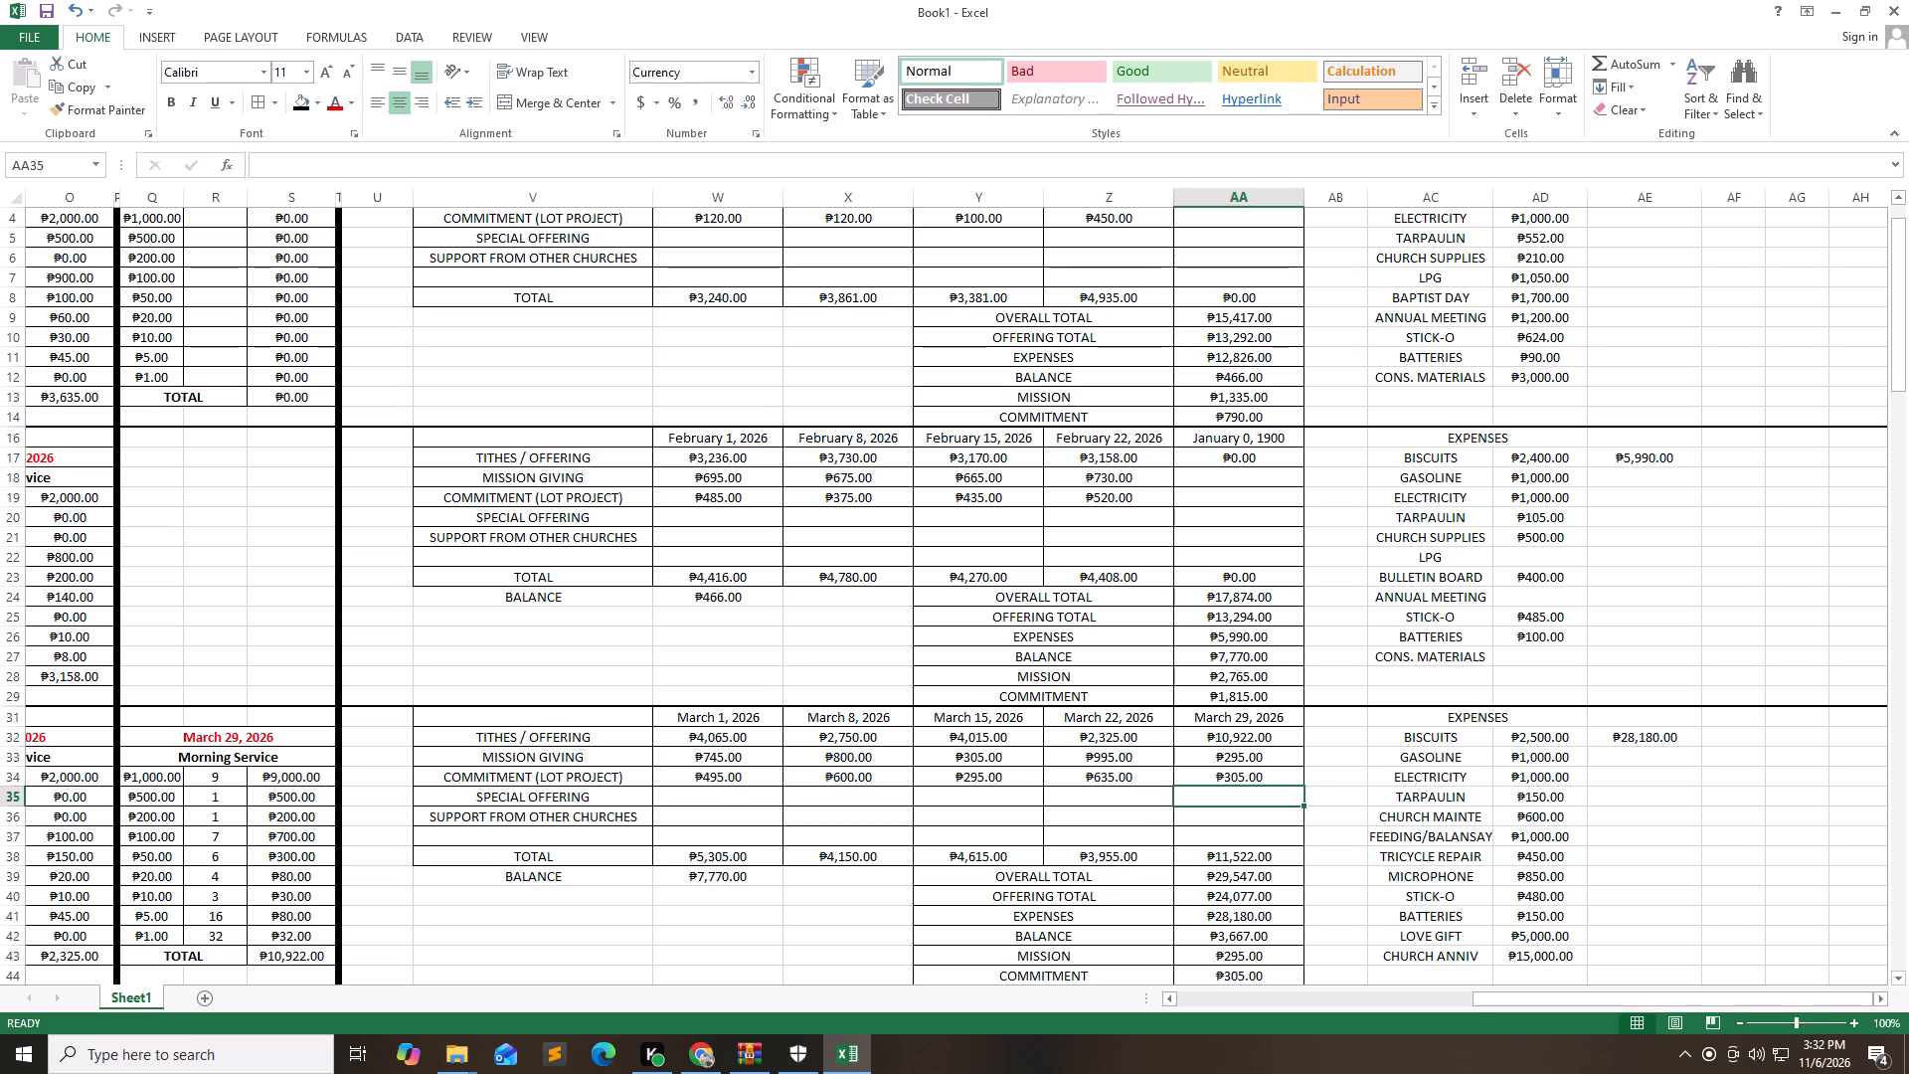
Look over the March summary's total rows and the April summary block below it.
key("Down")
key("Down")
key("Down")
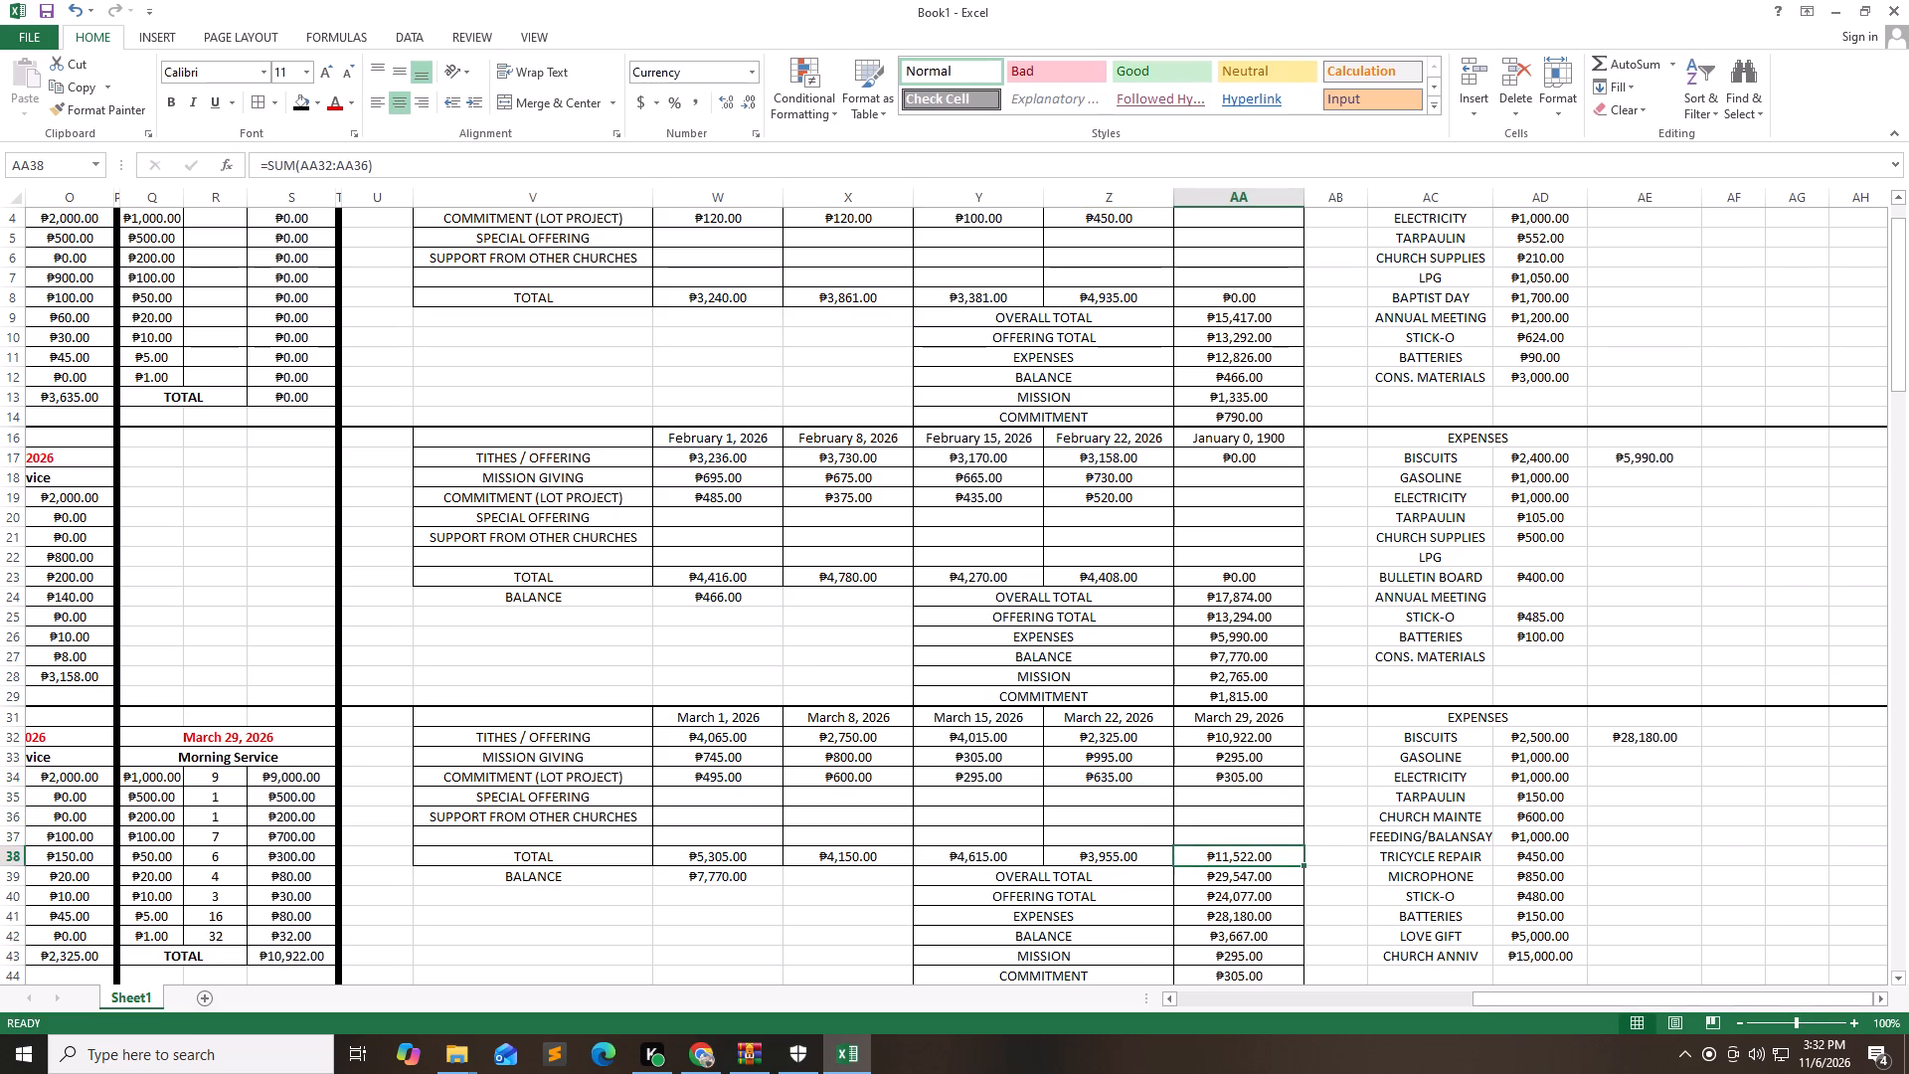
key("Down")
key("Down")
key("Down")
key("Down")
key("Down")
key("Down")
key("Down")
key("Down")
key("Down")
key("Down")
key("Down")
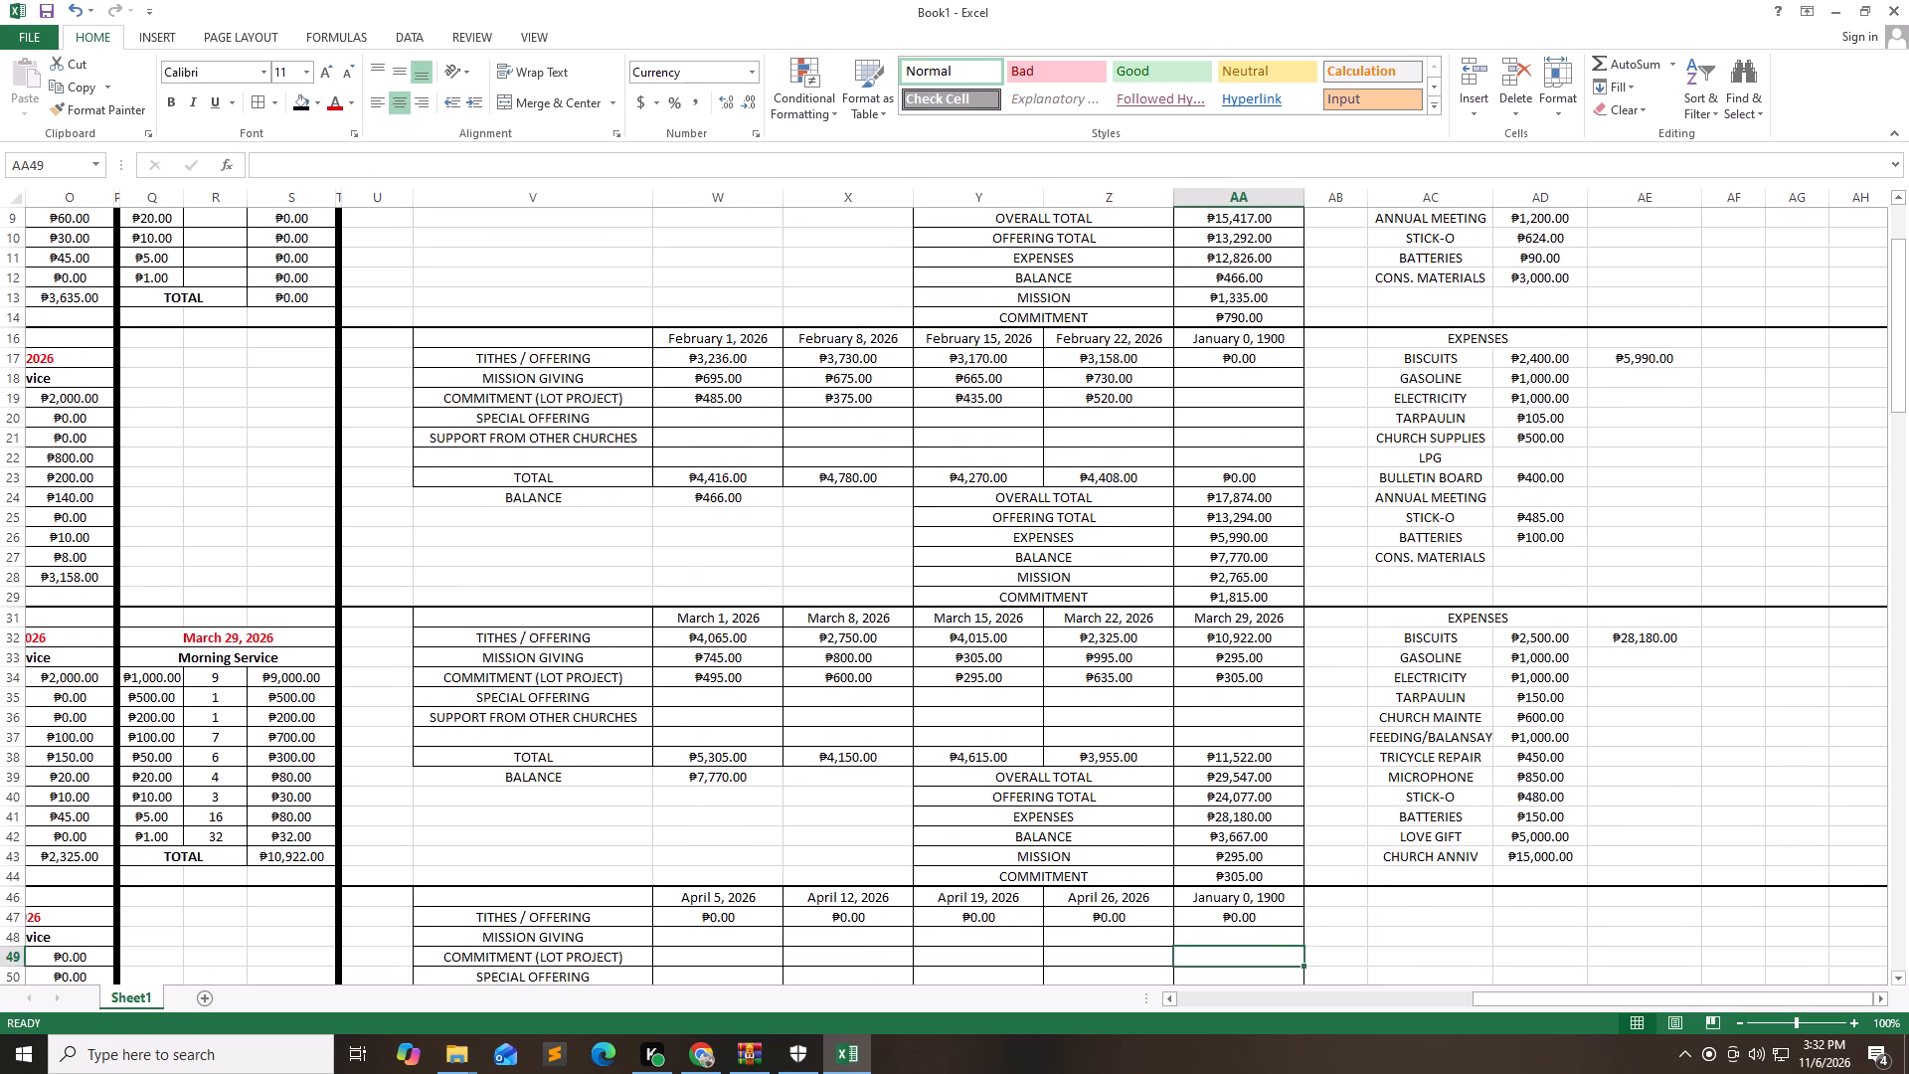
key("Down")
key("Down")
key("Down")
key("Down")
key("Up")
key("Up")
key("Up")
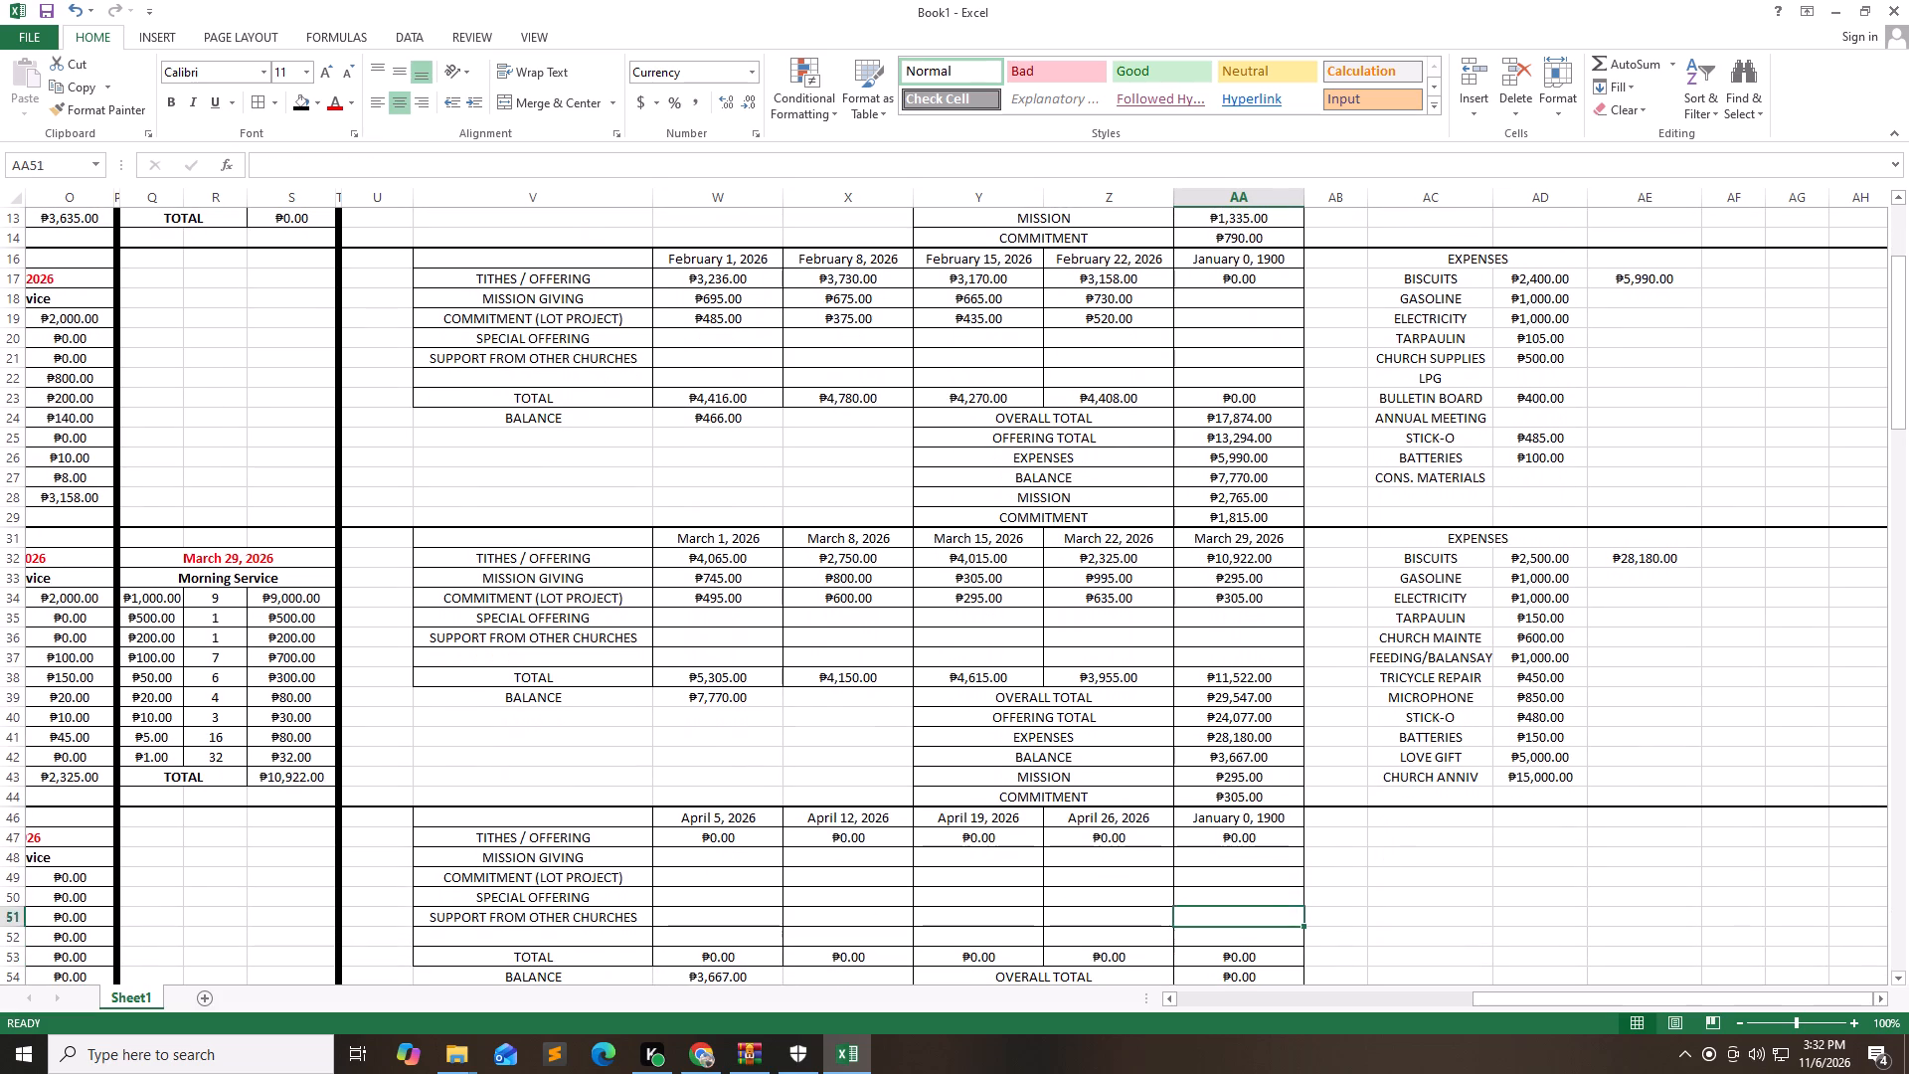
key("Up")
key("Up")
key("Up")
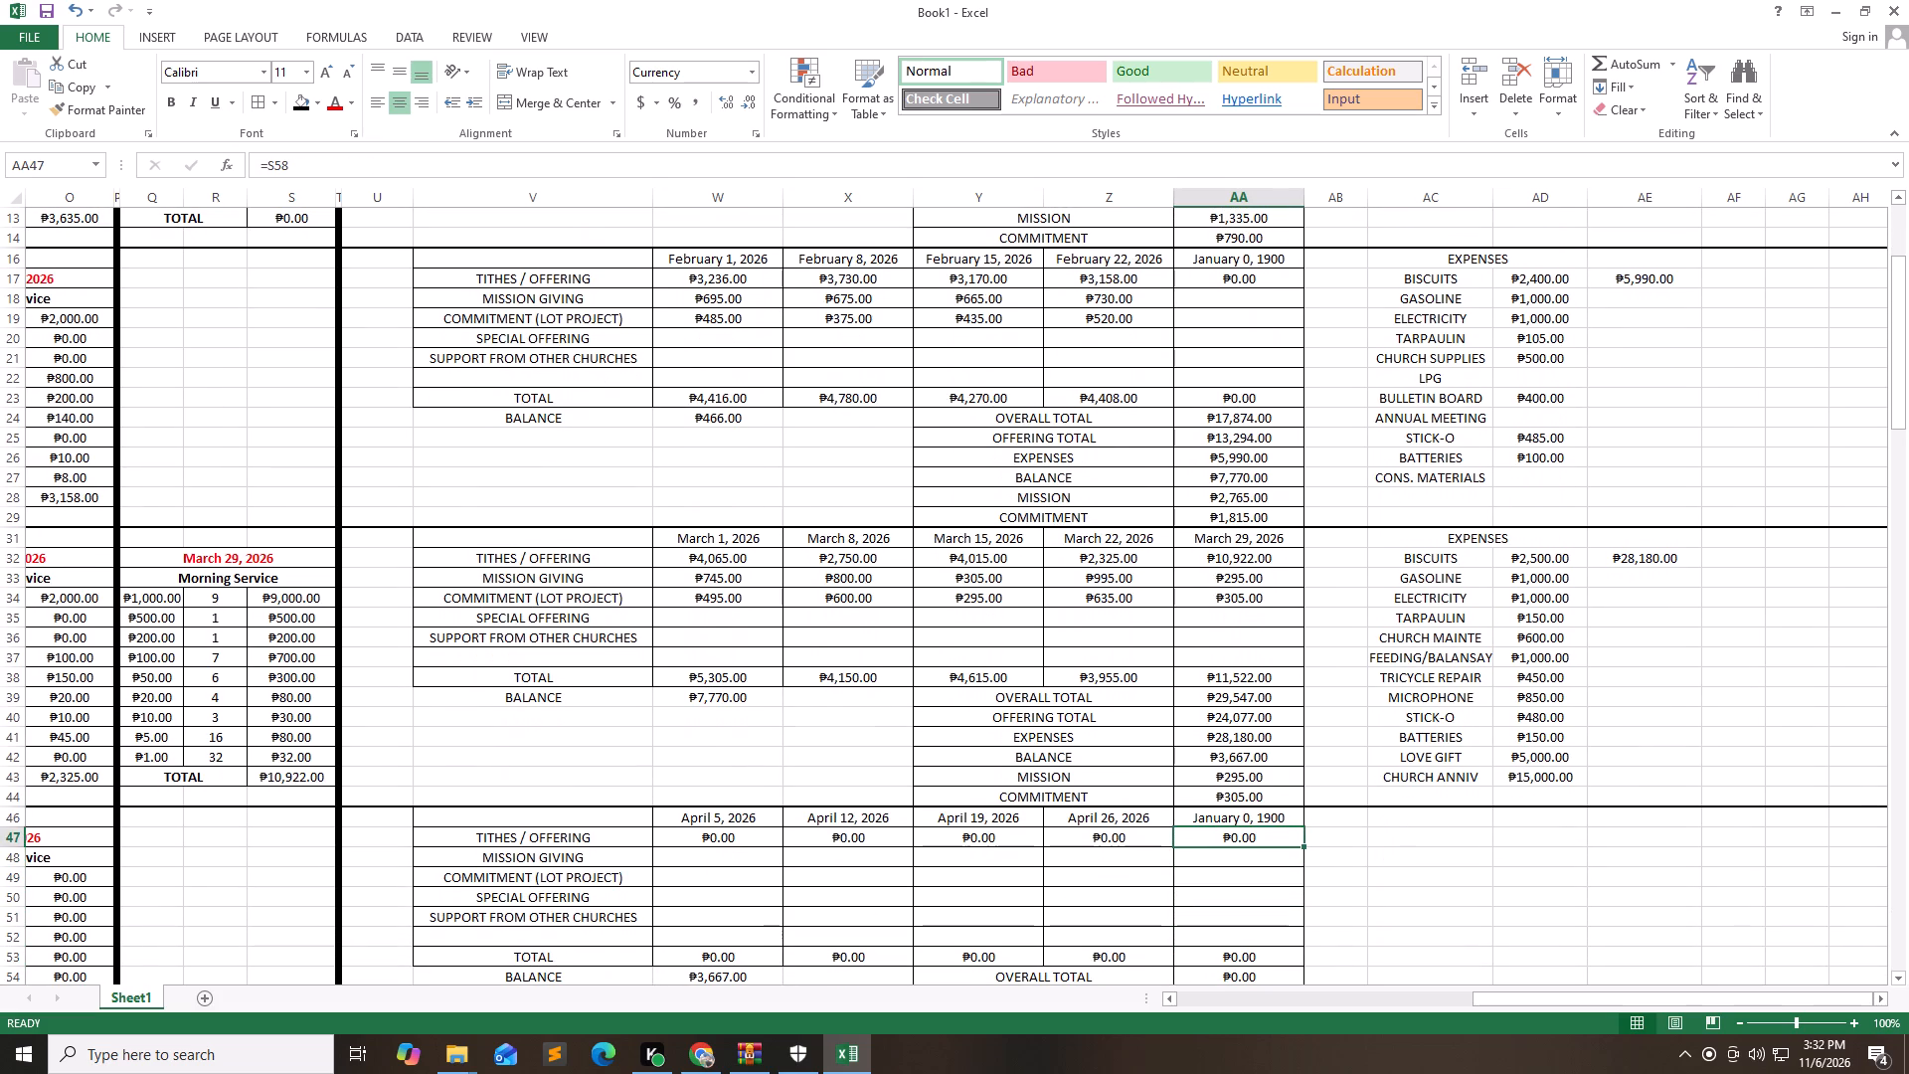
Go to the April 5, 2026 Morning Service offering table at the start of the April block.
key("Left")
key("Left")
key("Left")
key("Left")
key("Left")
key("Left")
key("Left")
key("Left")
key("Left")
key("Left")
key("Left")
key("Left")
key("Left")
key("Left")
key("Left")
key("Left")
key("Left")
key("Left")
key("Left")
key("Left")
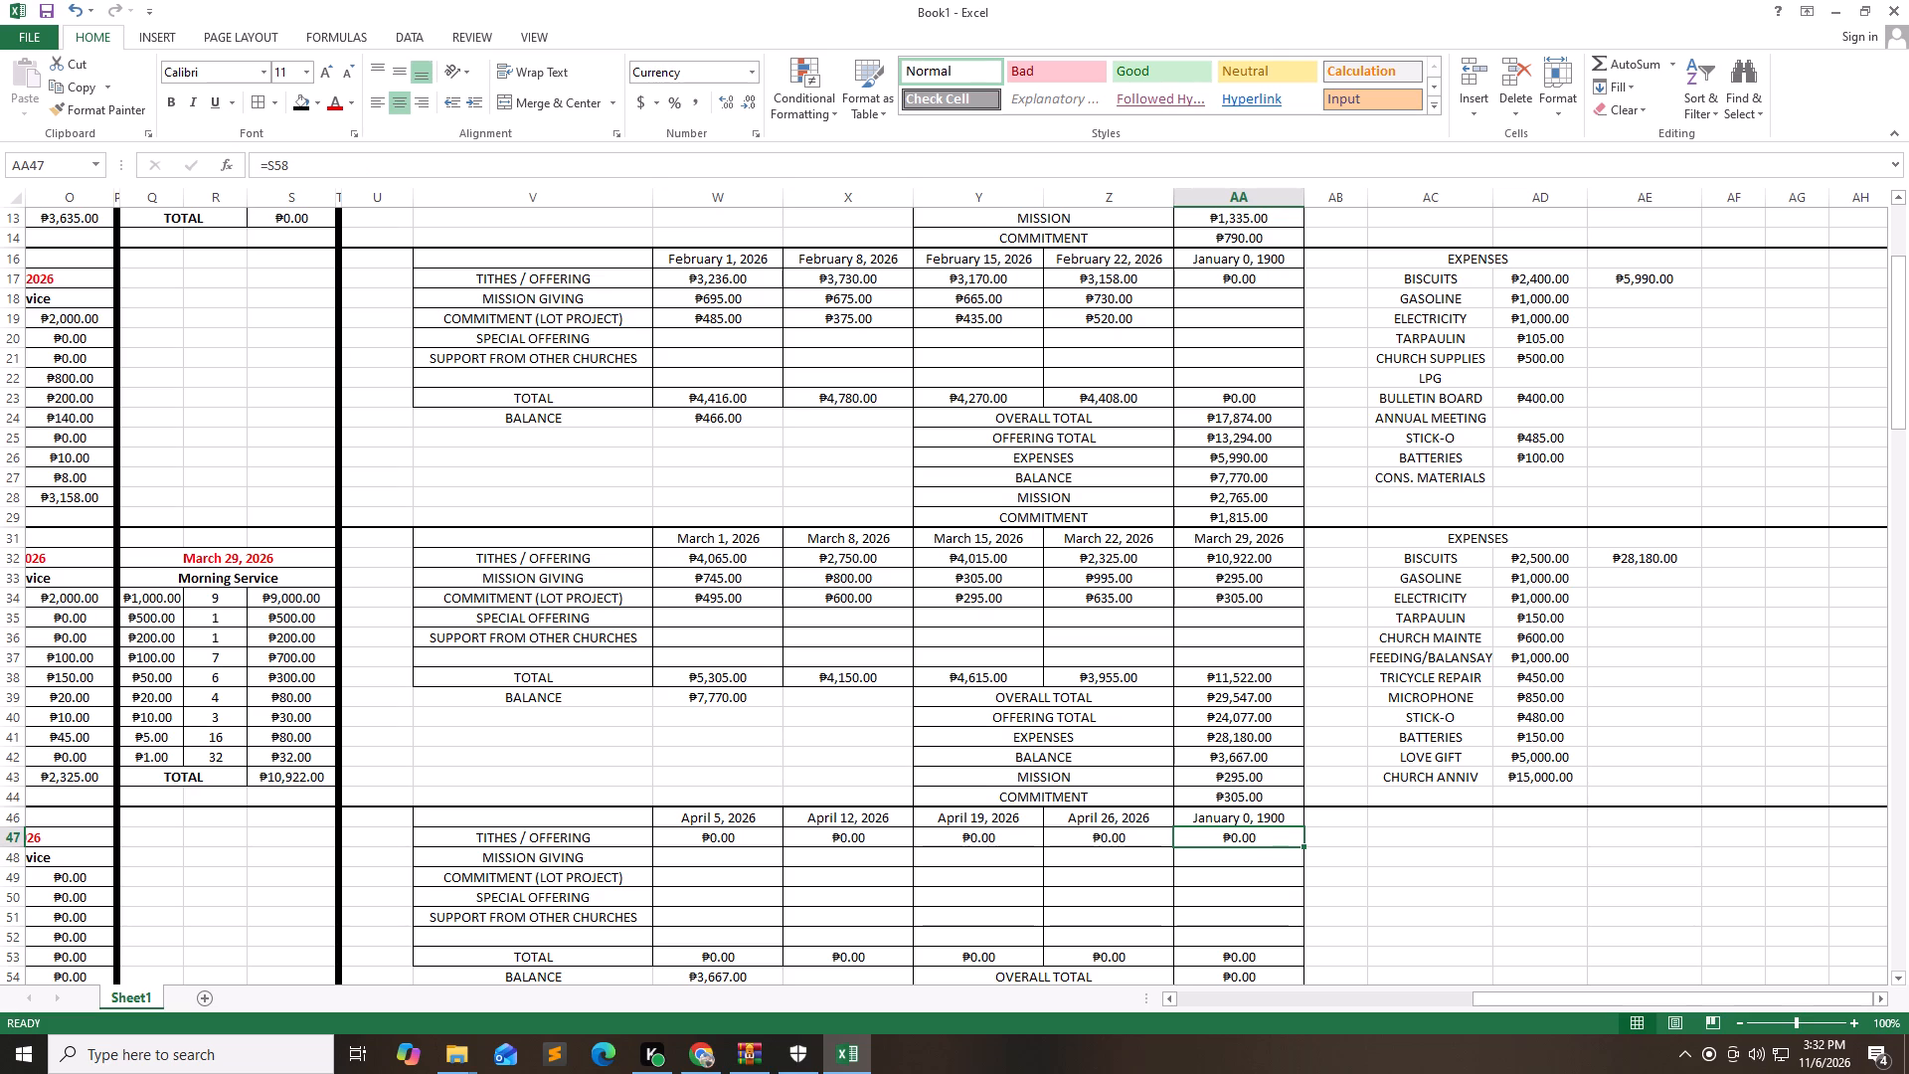
key("Left")
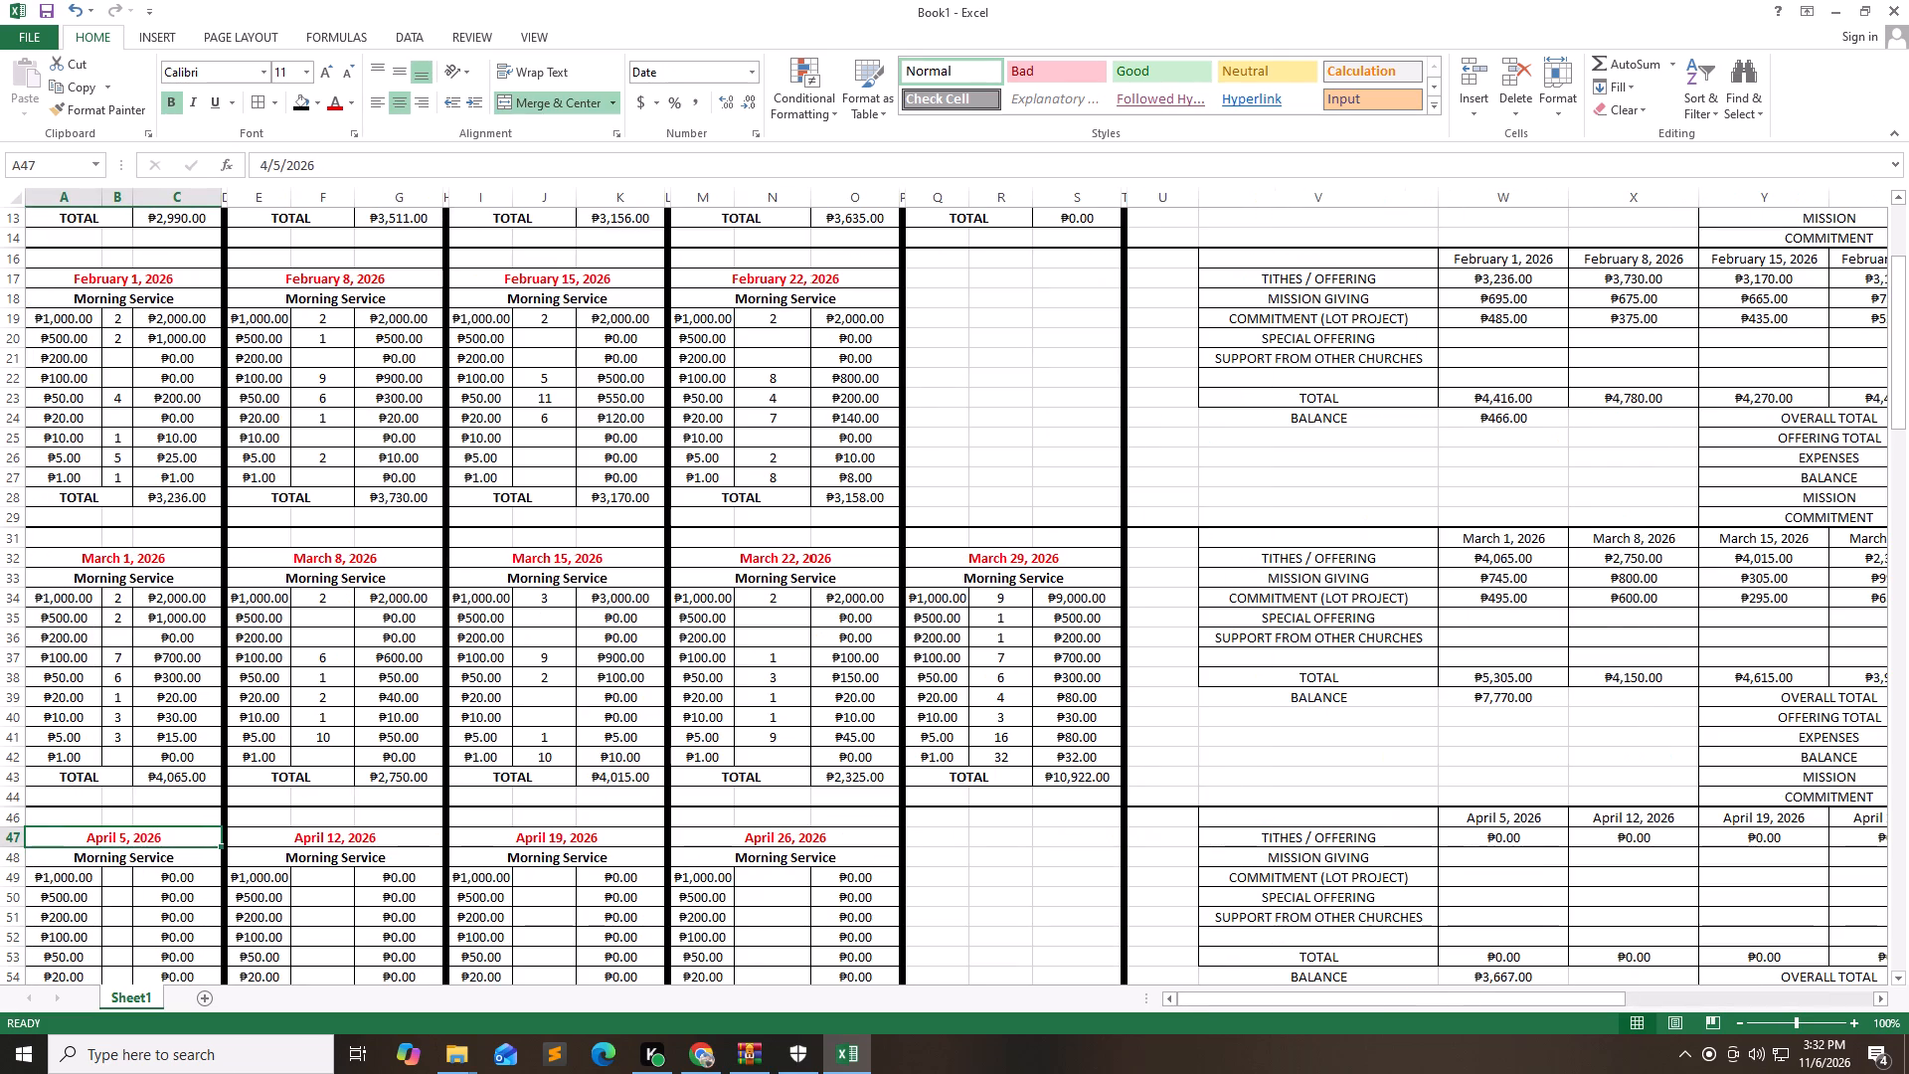
key("Left")
key("Left")
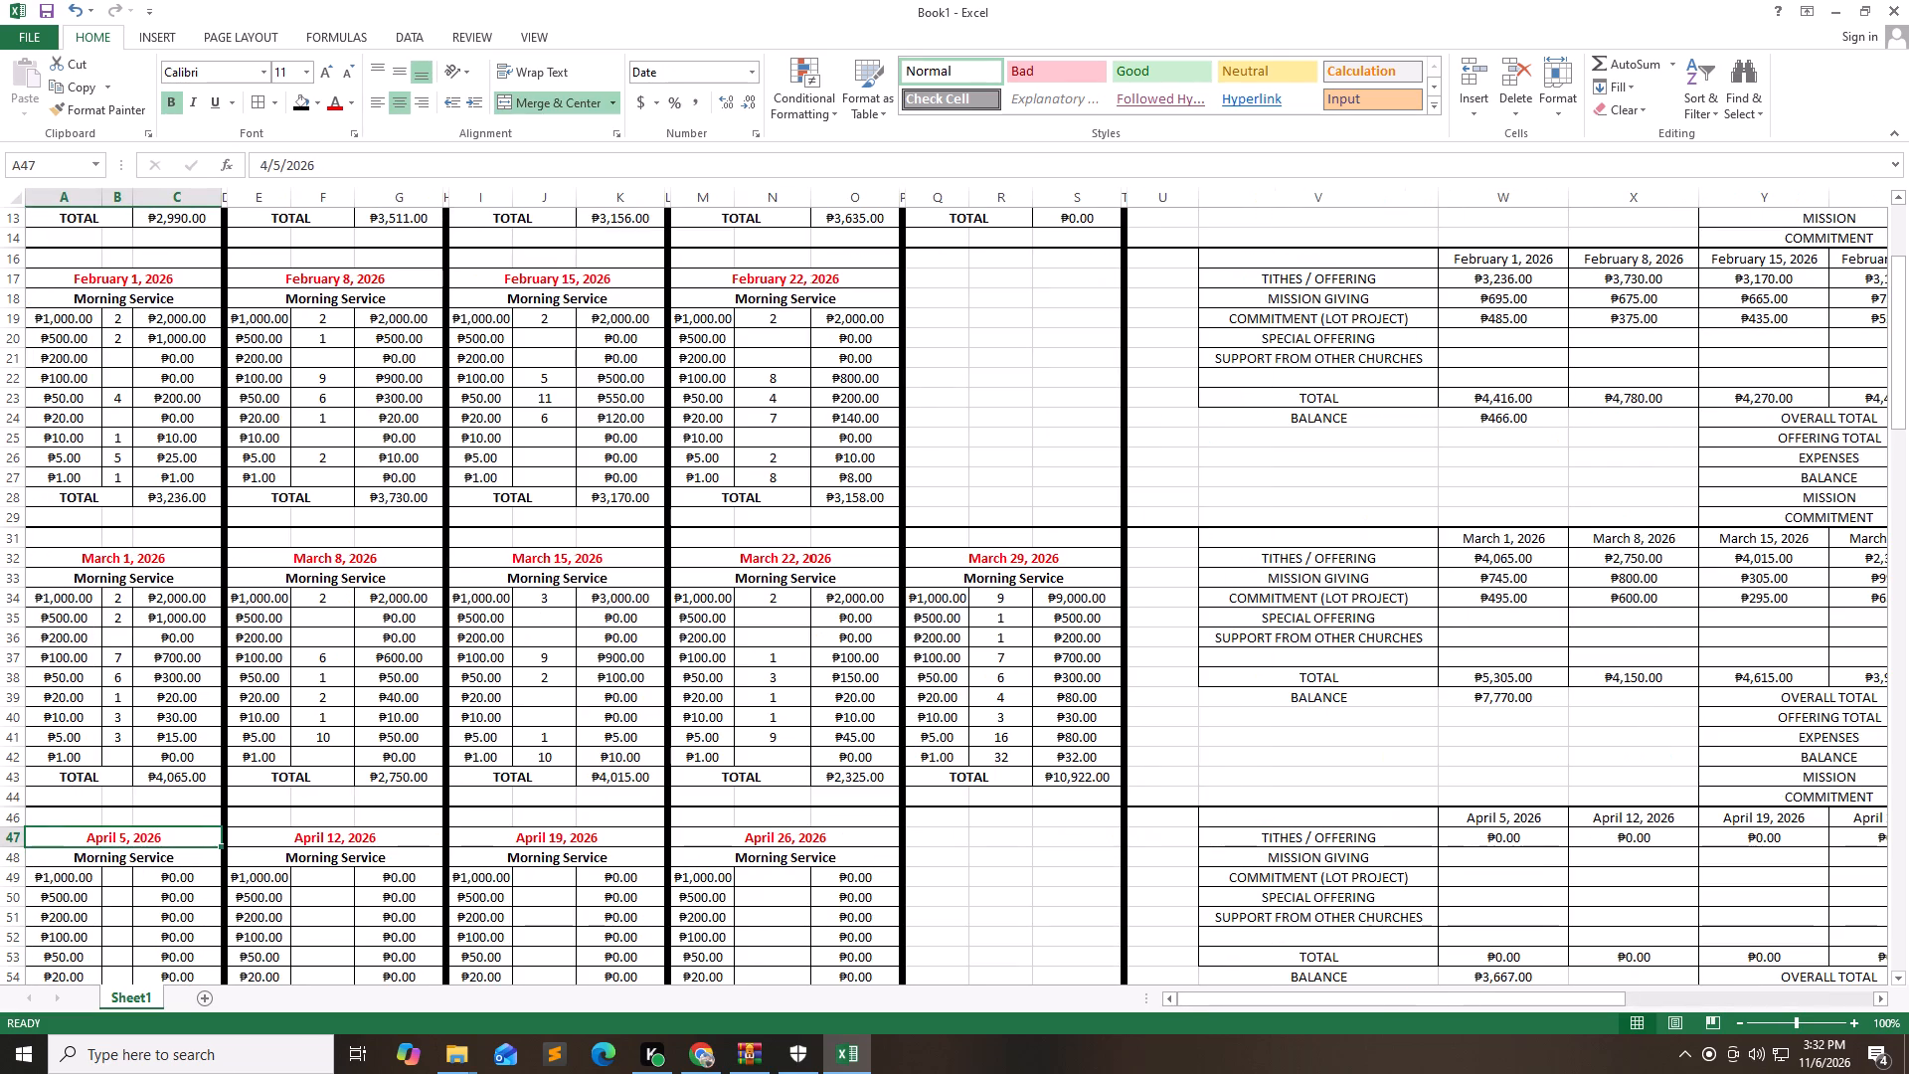
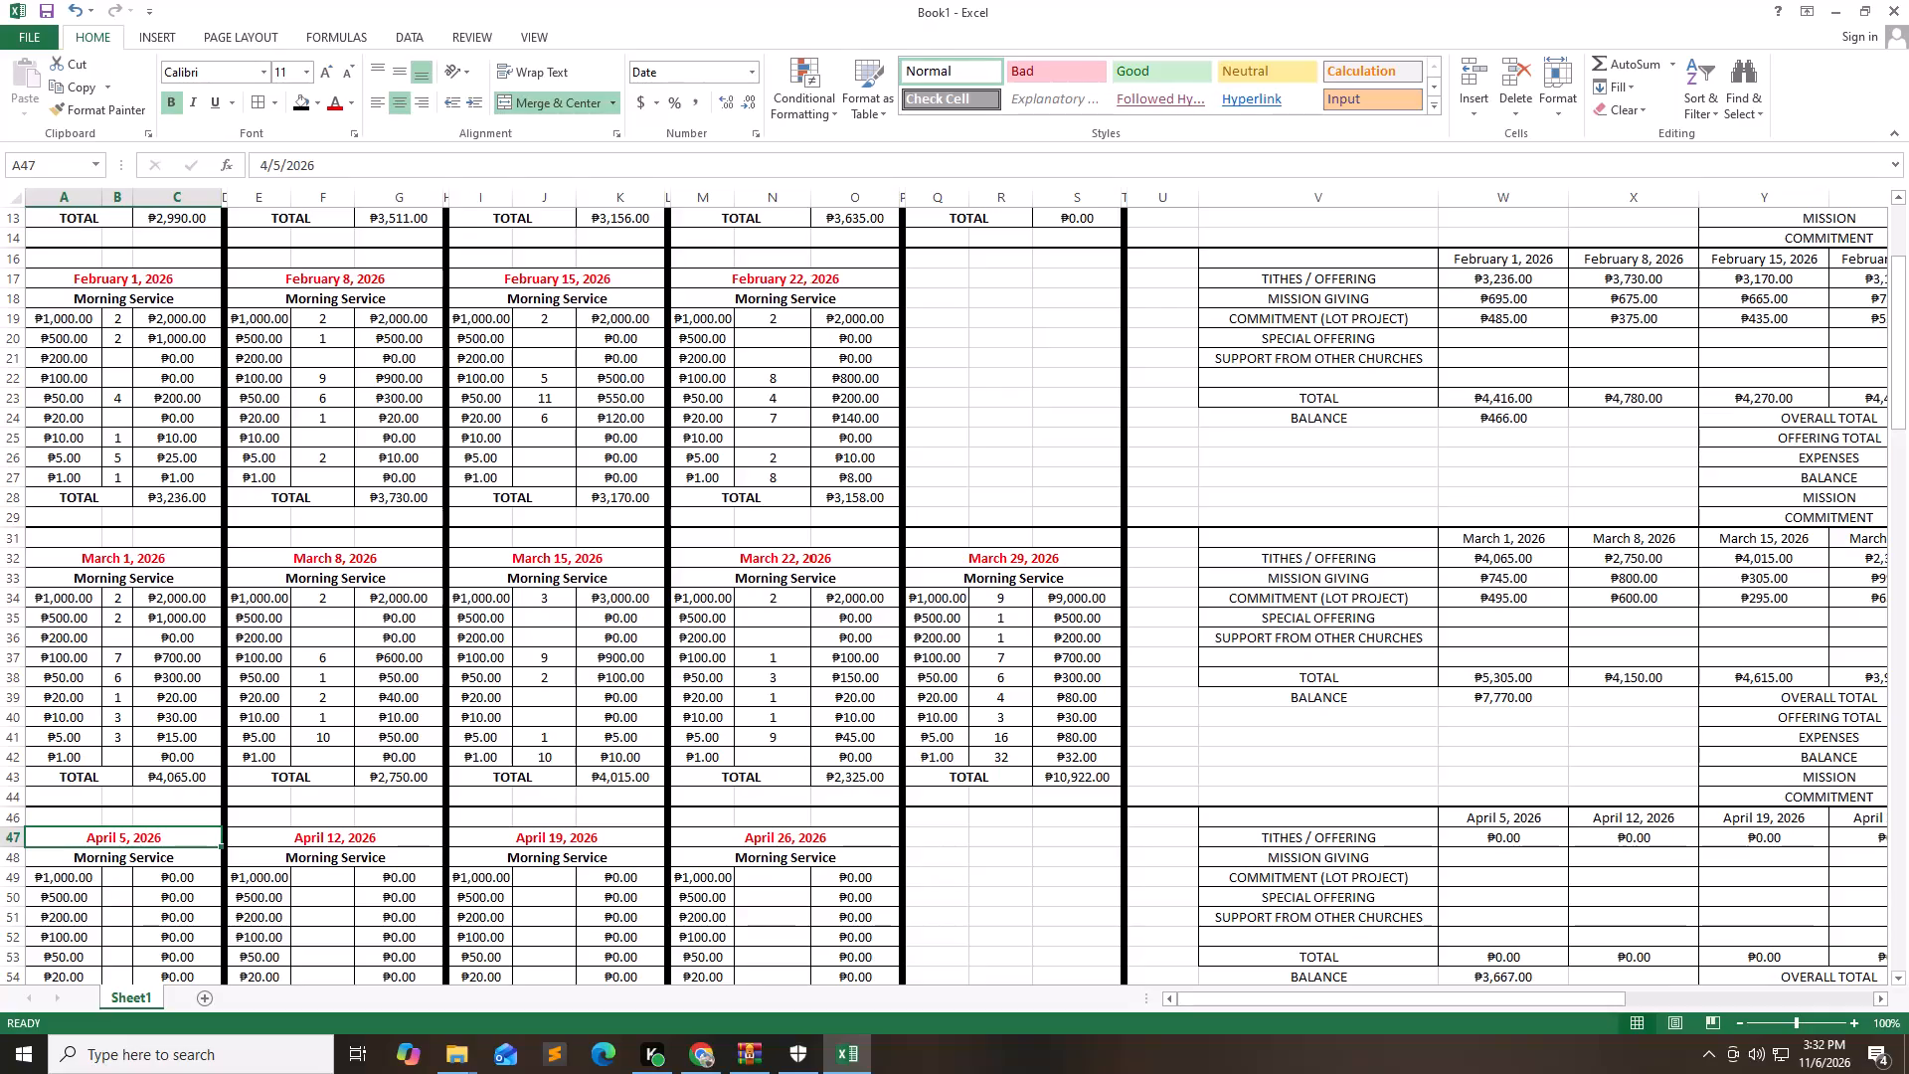
Look over the Morning Service offering tables from the April block down through May to the start of the June block.
key("Left")
key("Left")
key("Down")
key("Right")
key("Right")
key("Right")
key("Down")
key("Down")
key("Down")
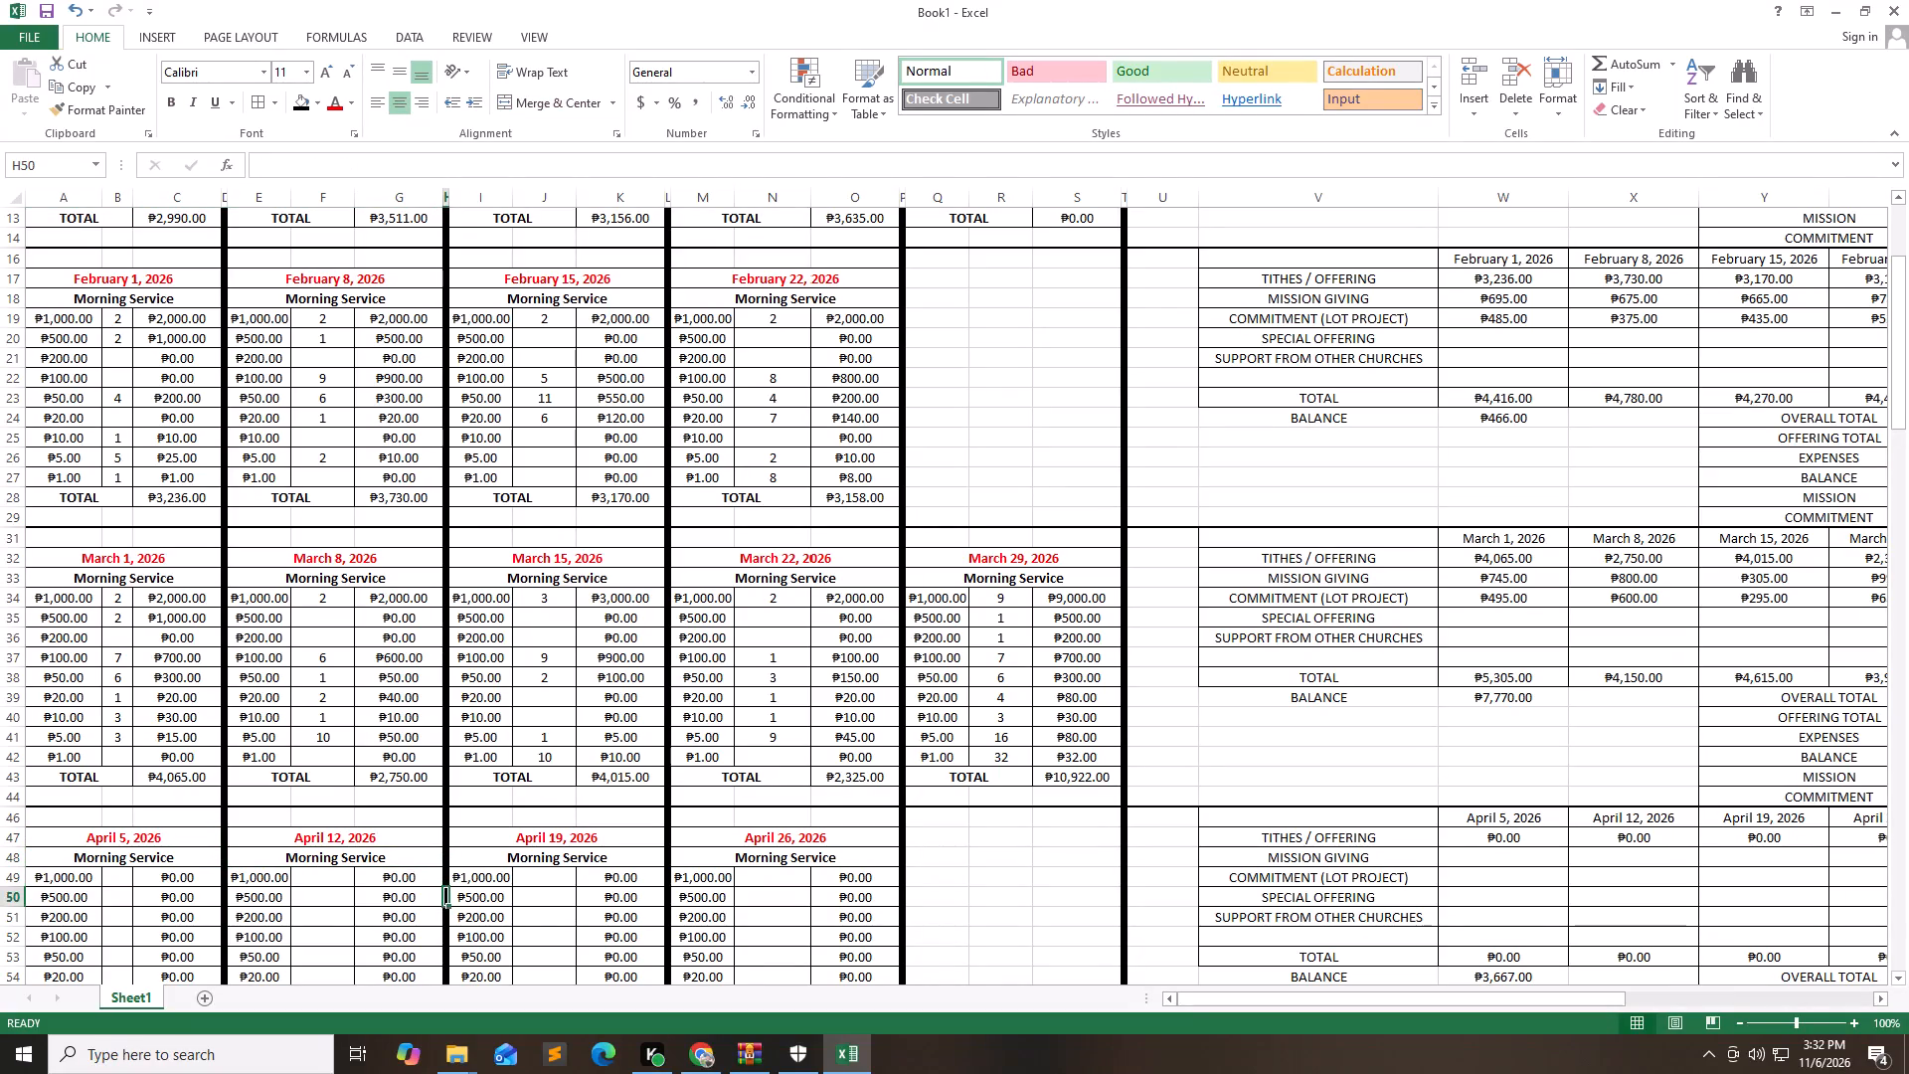
key("Down")
key("Down")
key("Down")
key("Down")
key("Down")
key("Down")
key("Down")
key("Down")
key("Down")
key("Down")
key("Down")
key("Down")
key("Down")
key("Down")
key("Down")
key("Down")
key("Down")
key("Down")
key("Down")
key("Down")
key("Down")
key("Down")
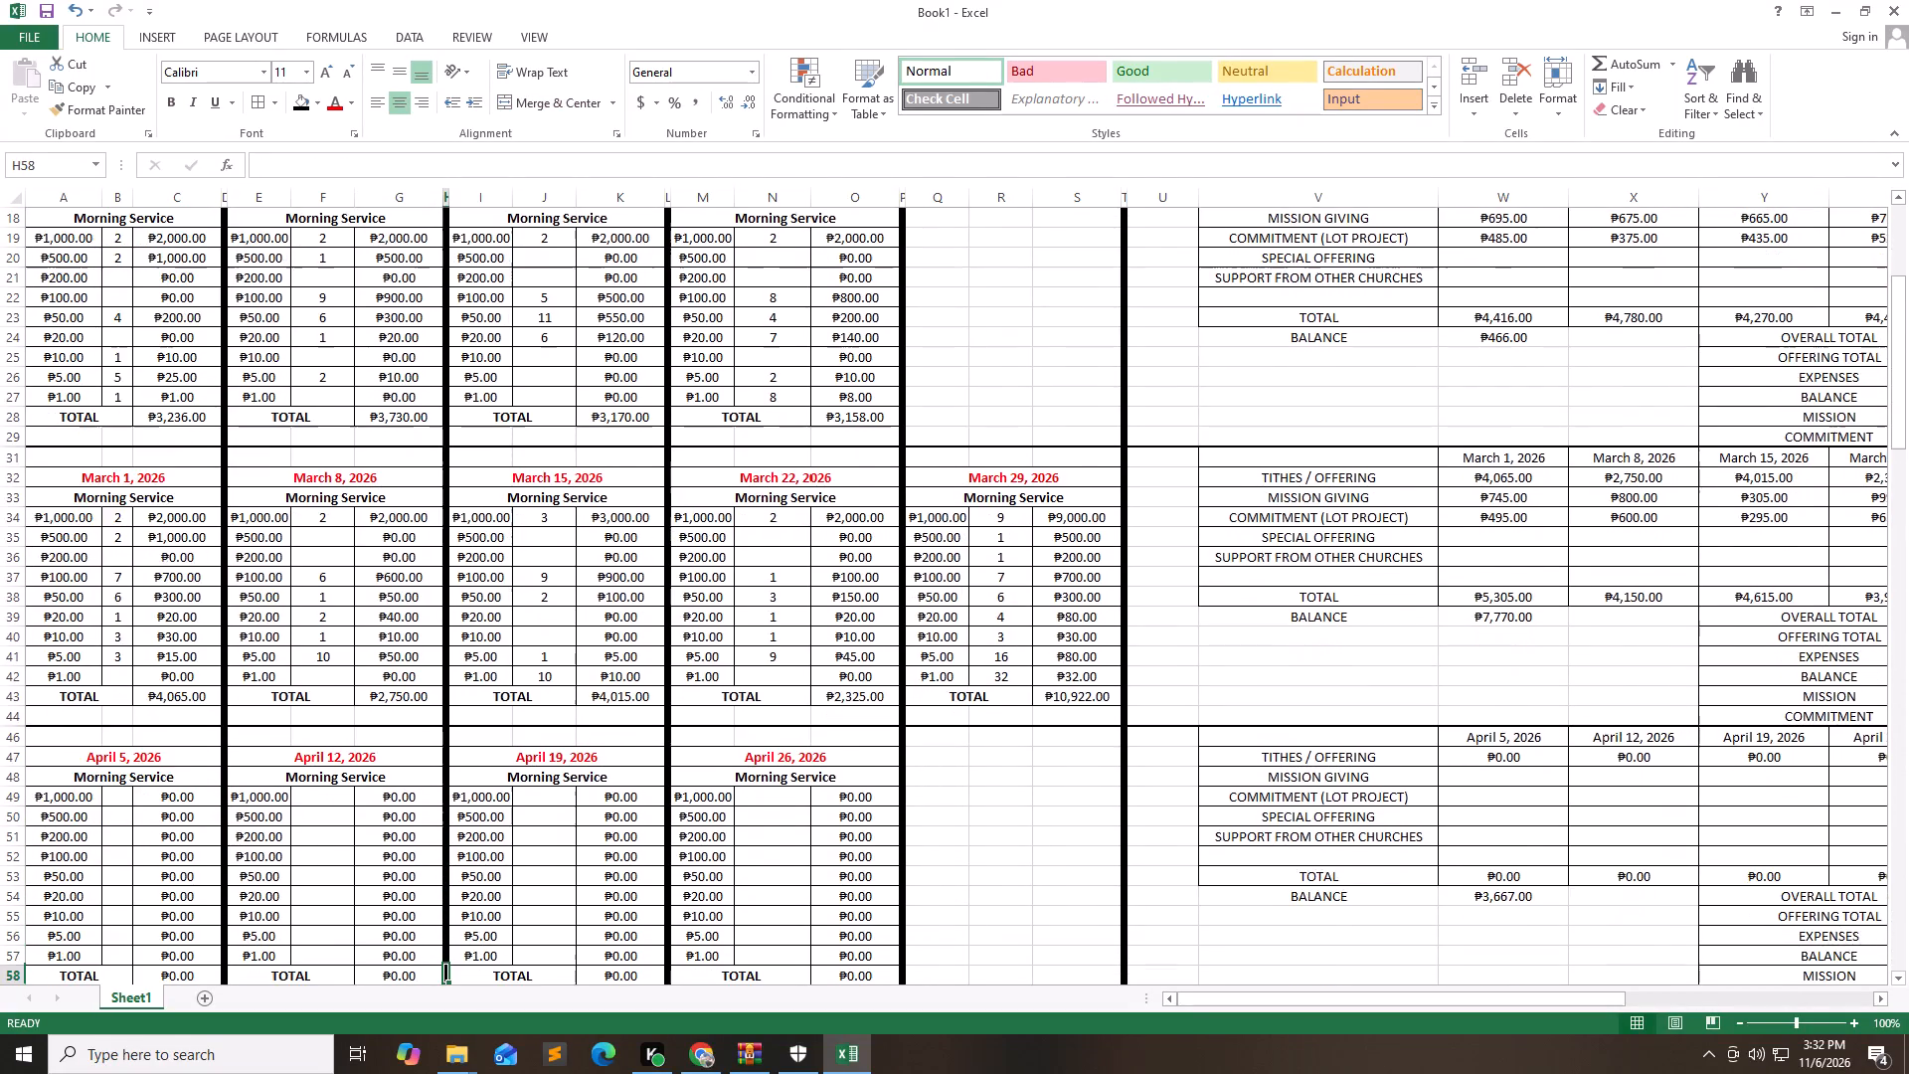
key("Down")
key("Down")
key("Down")
key("Down")
key("Down")
key("Down")
key("Down")
key("Down")
key("Down")
key("Down")
key("Down")
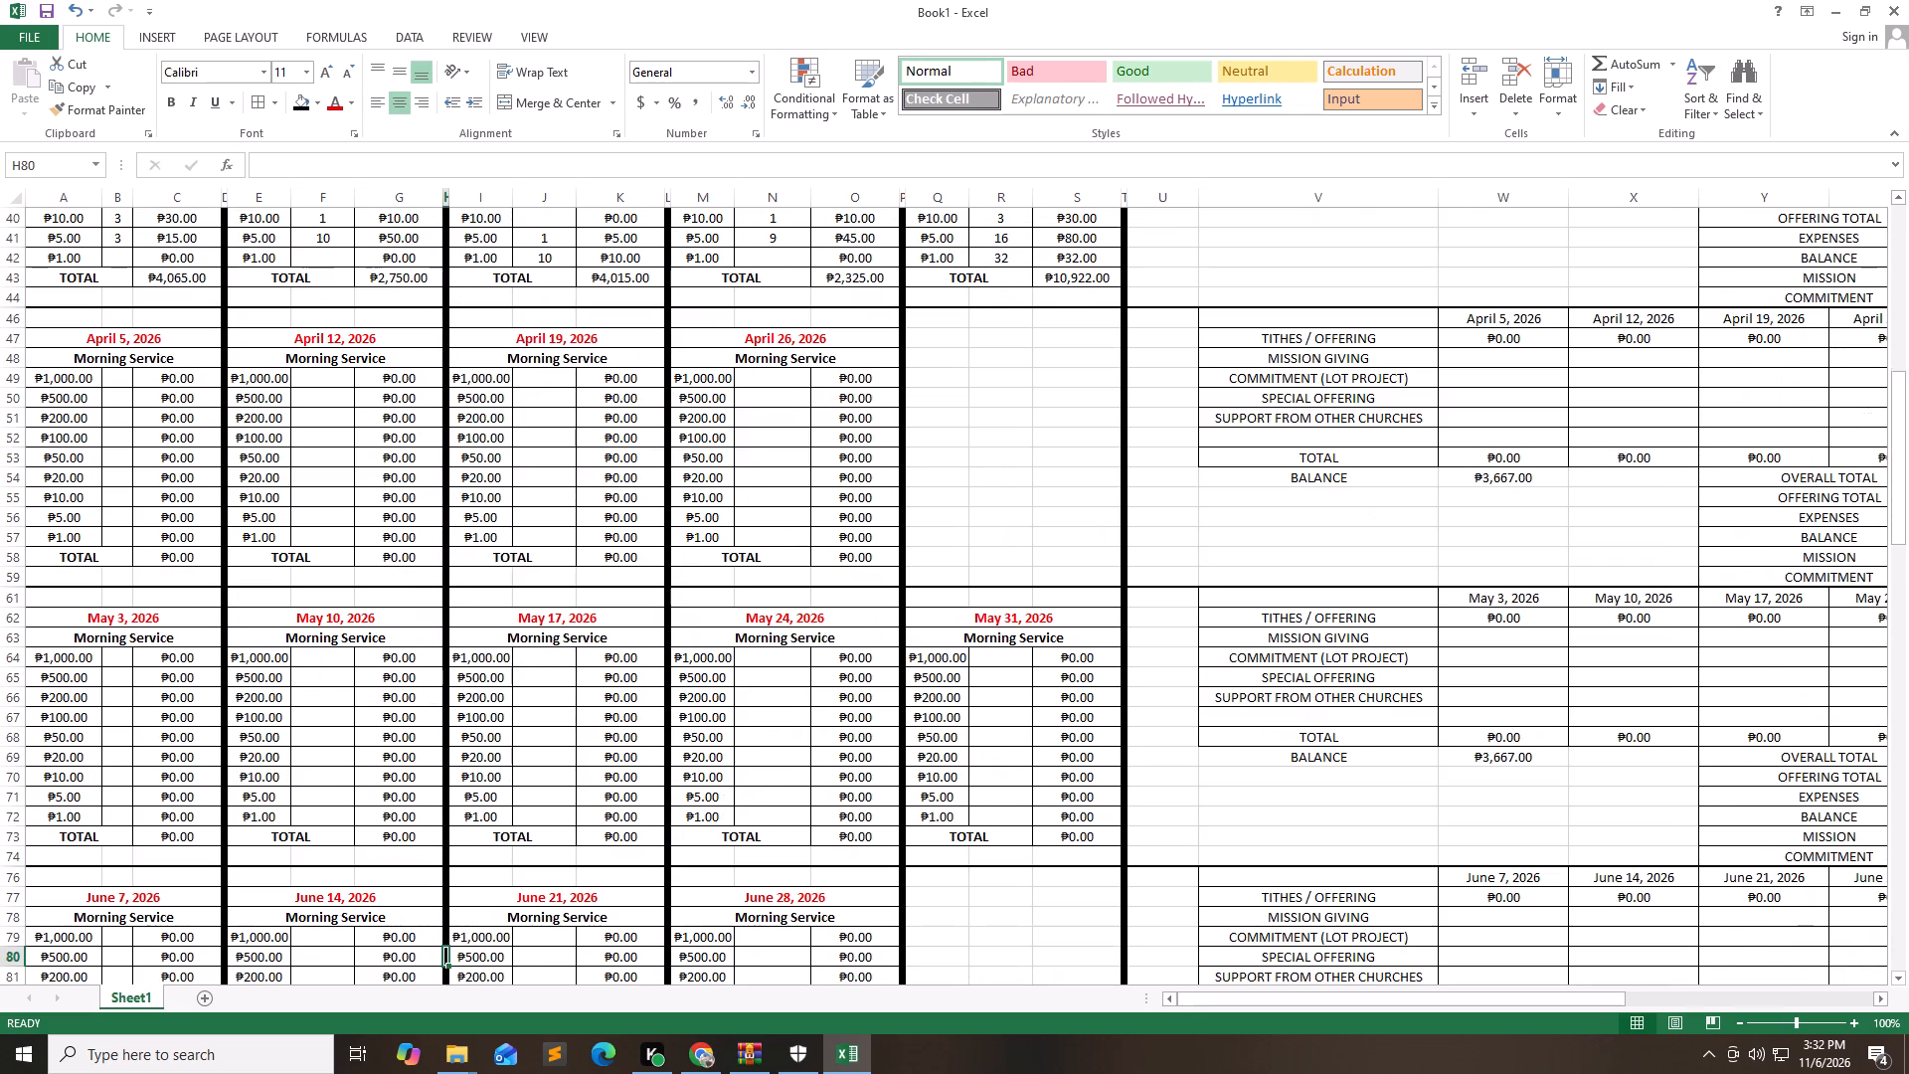
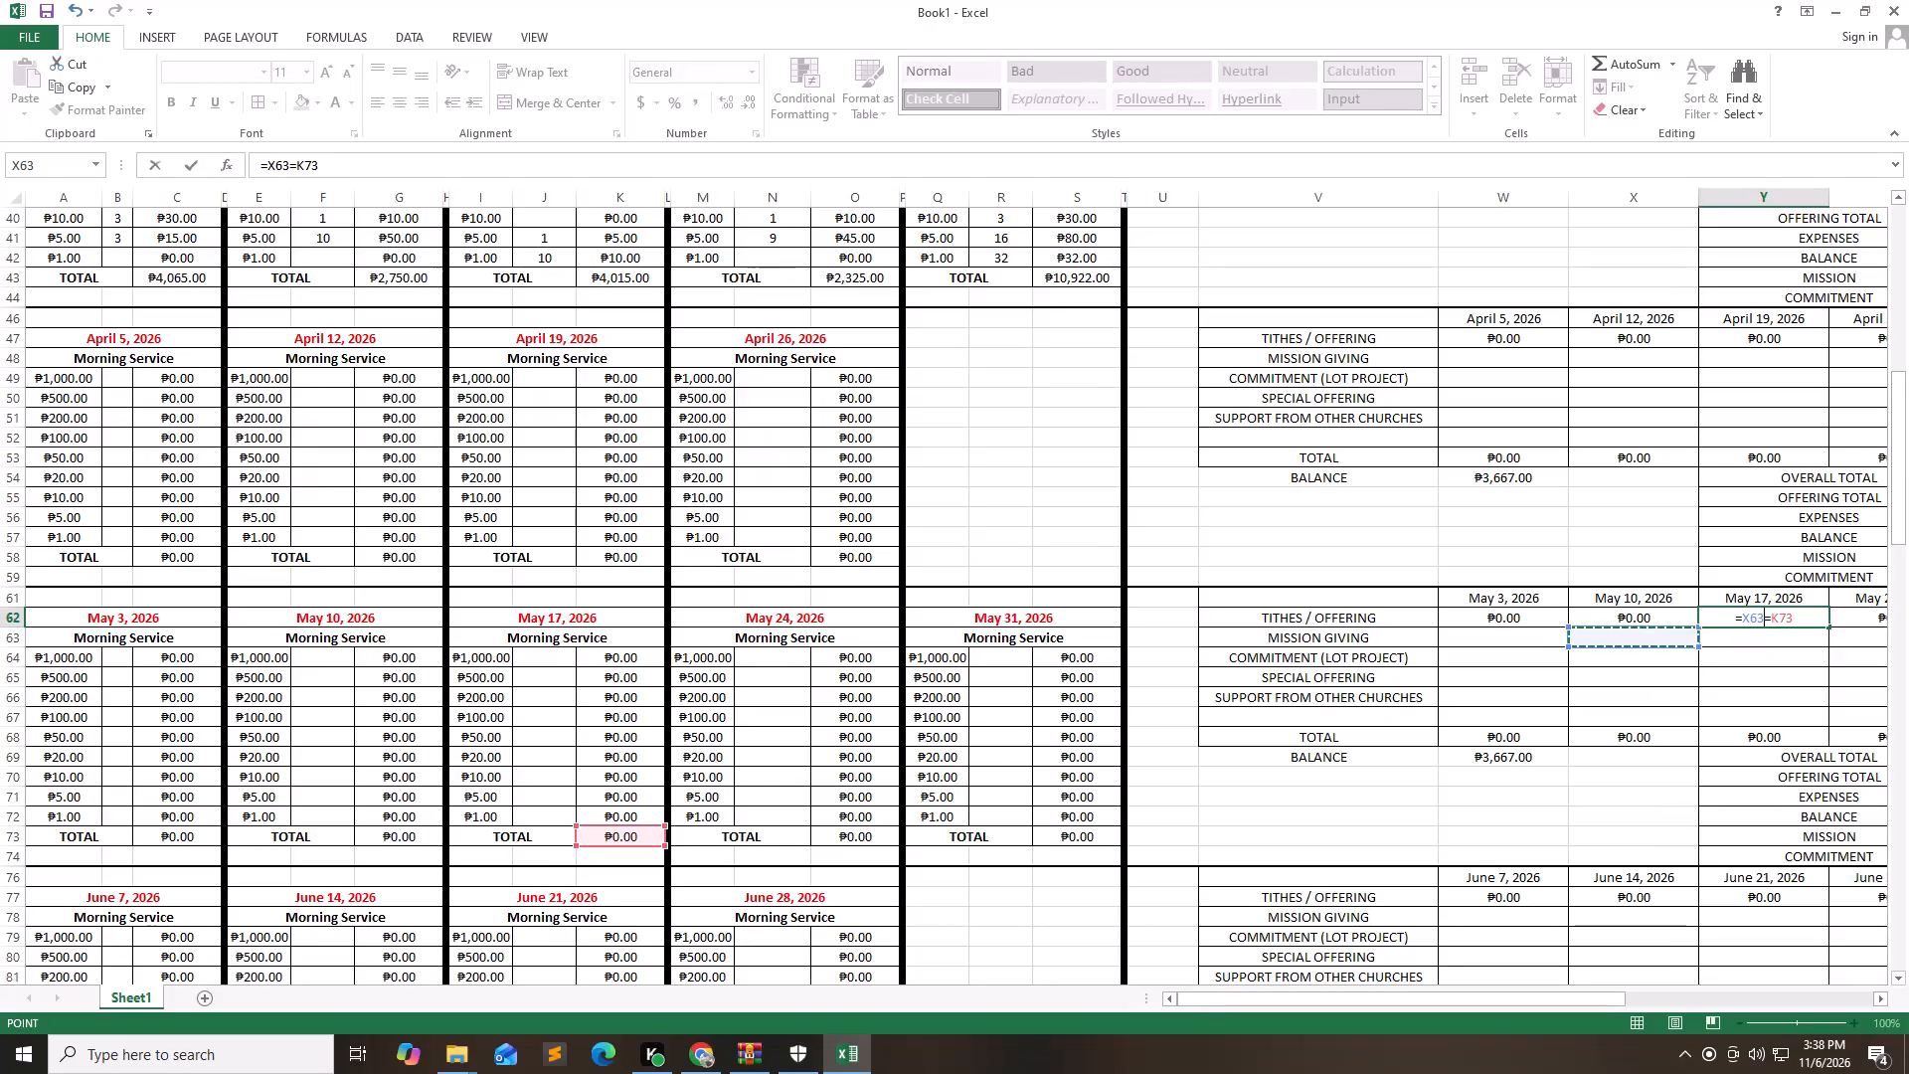
Undo the stray X63 reference in the May 17 Tithes / Offering formula, keep it as =K73, and check the formulas back to May 3.
key("ctrl+z")
key("ctrl+z")
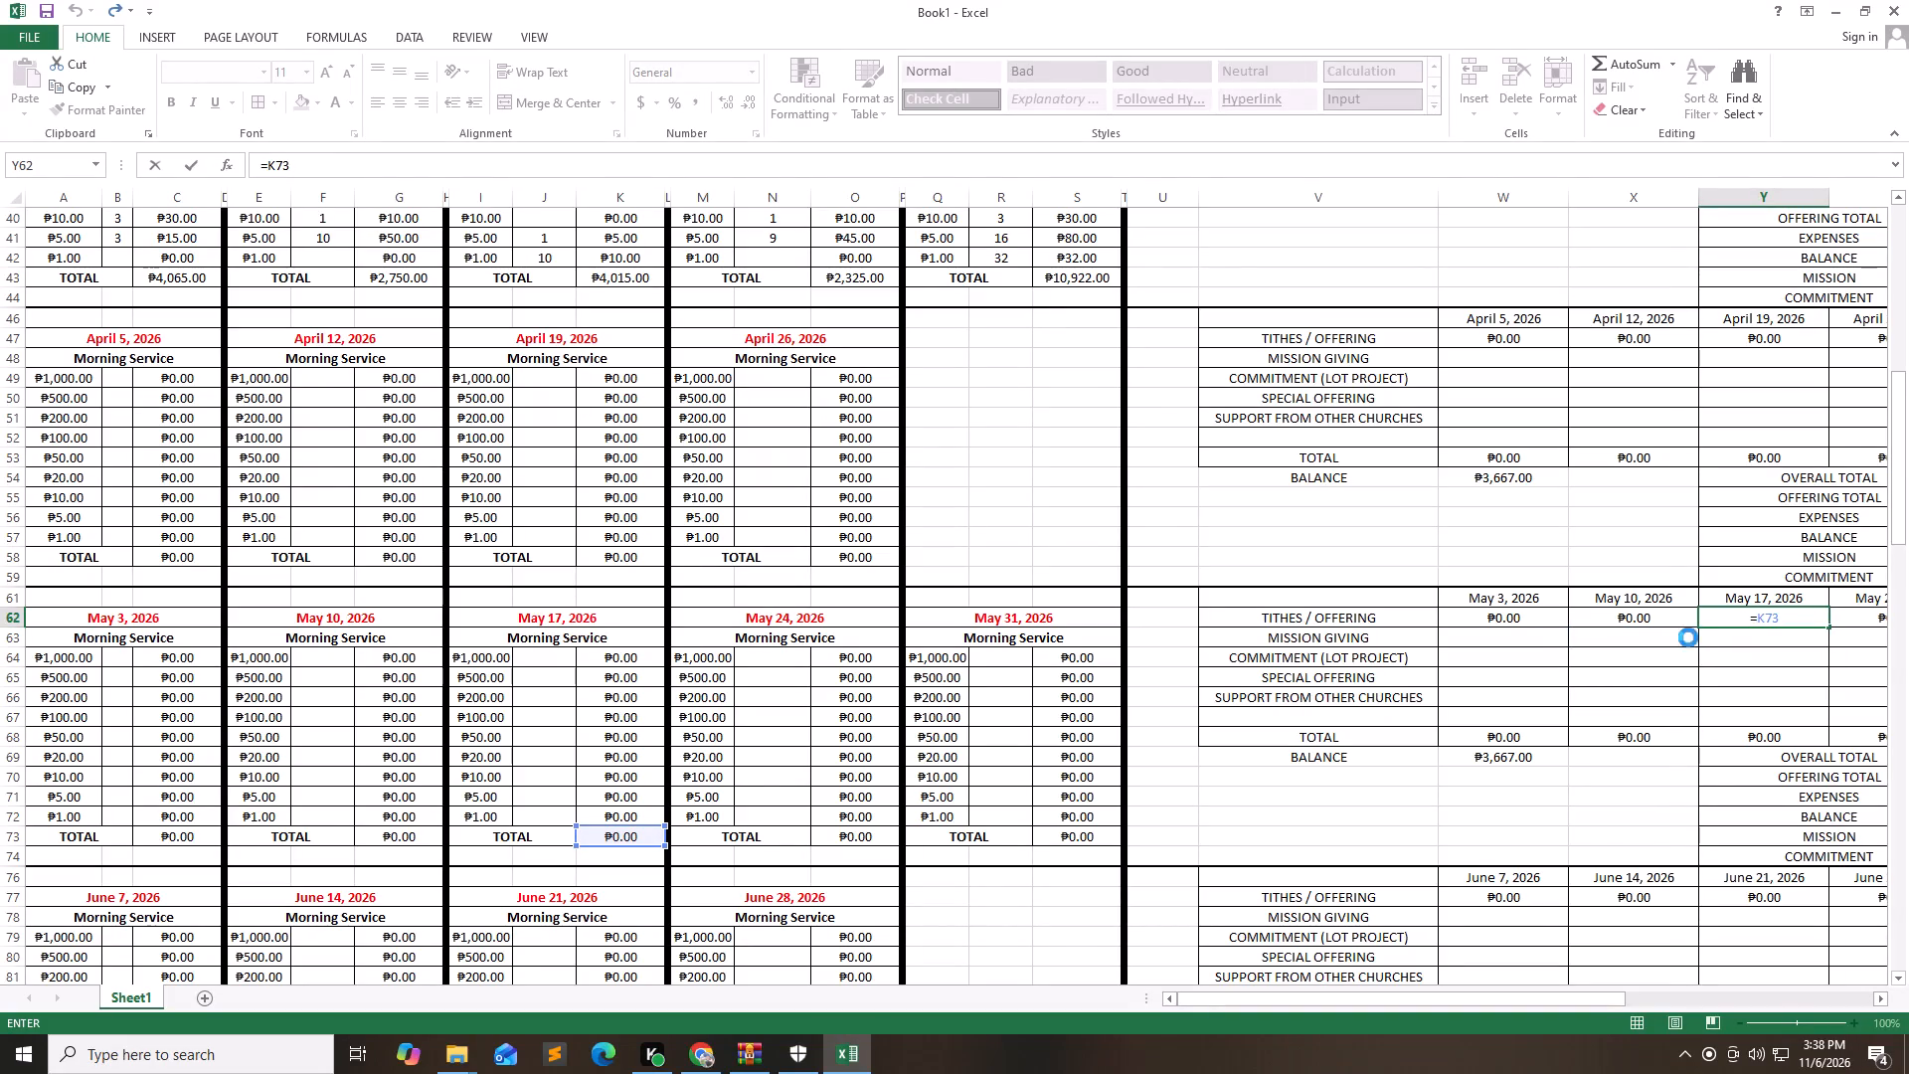
key("ctrl+z")
key("Return")
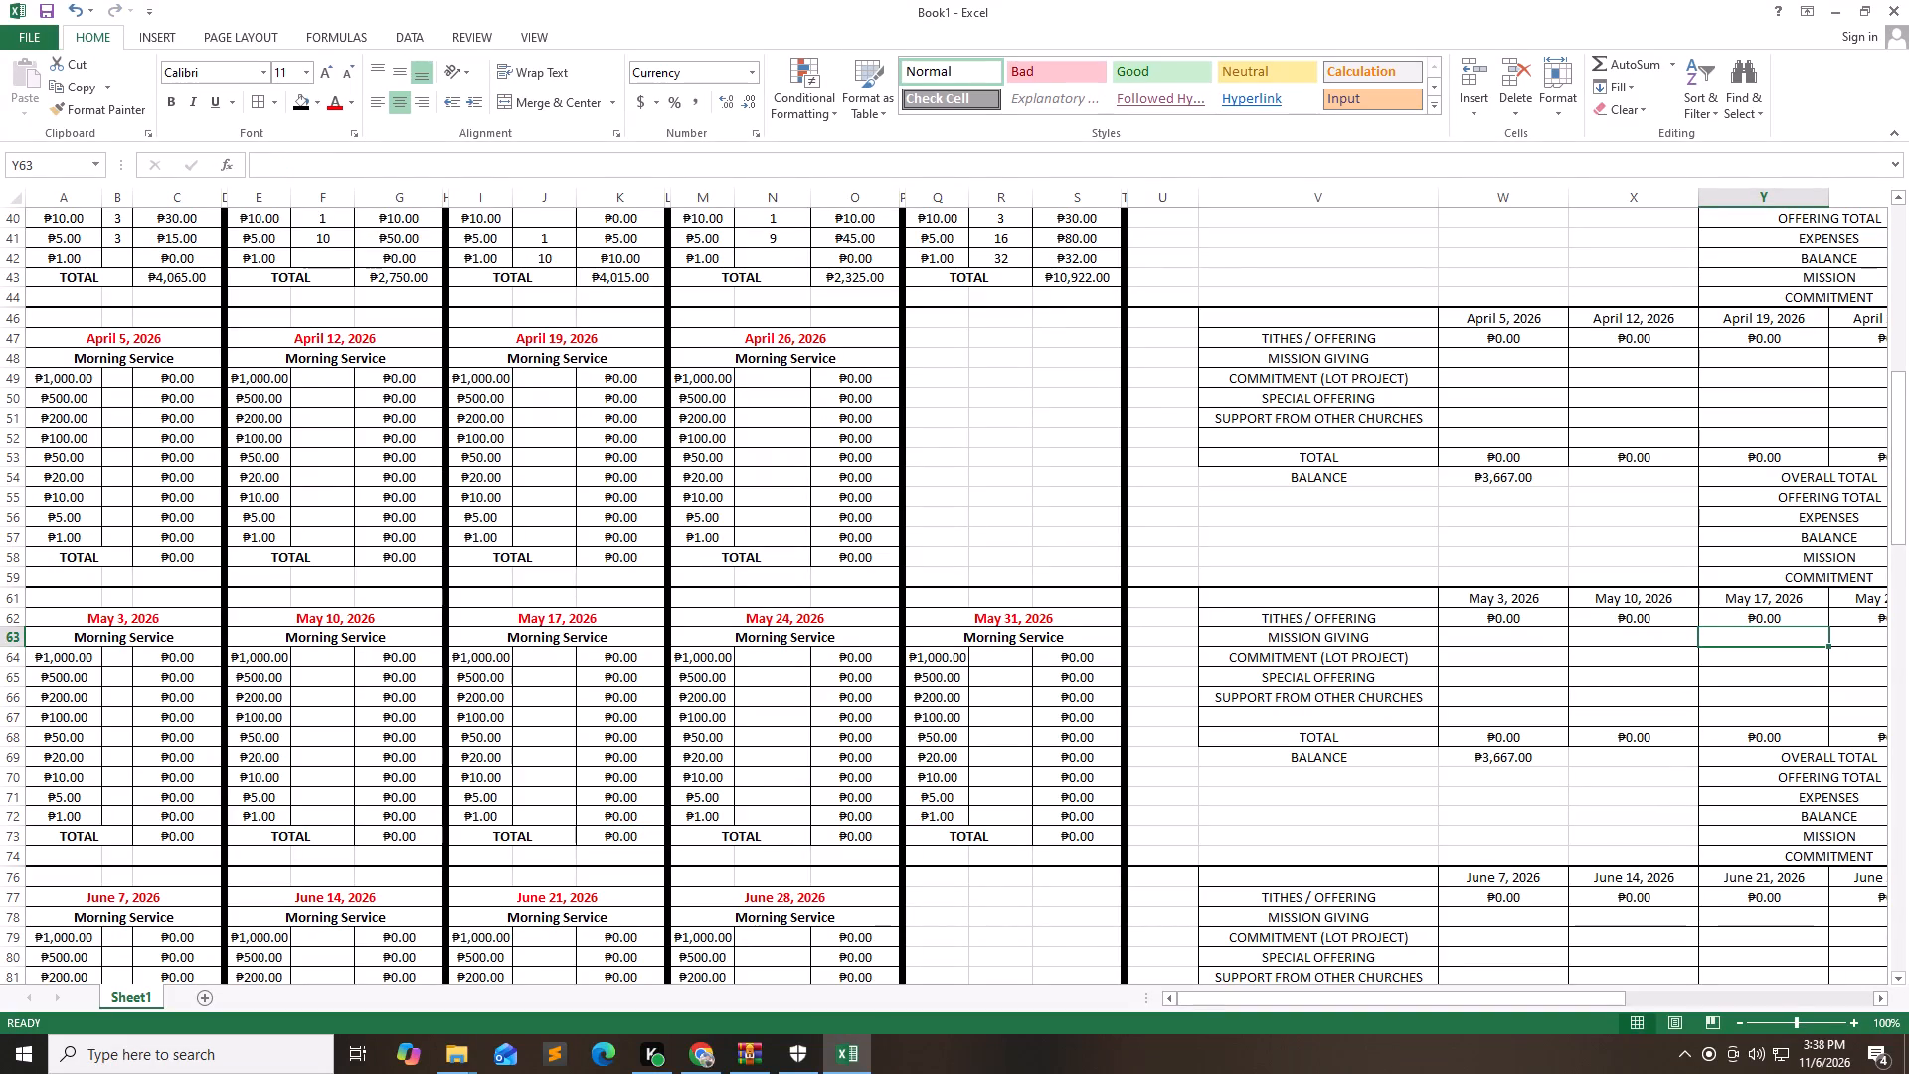
key("Up")
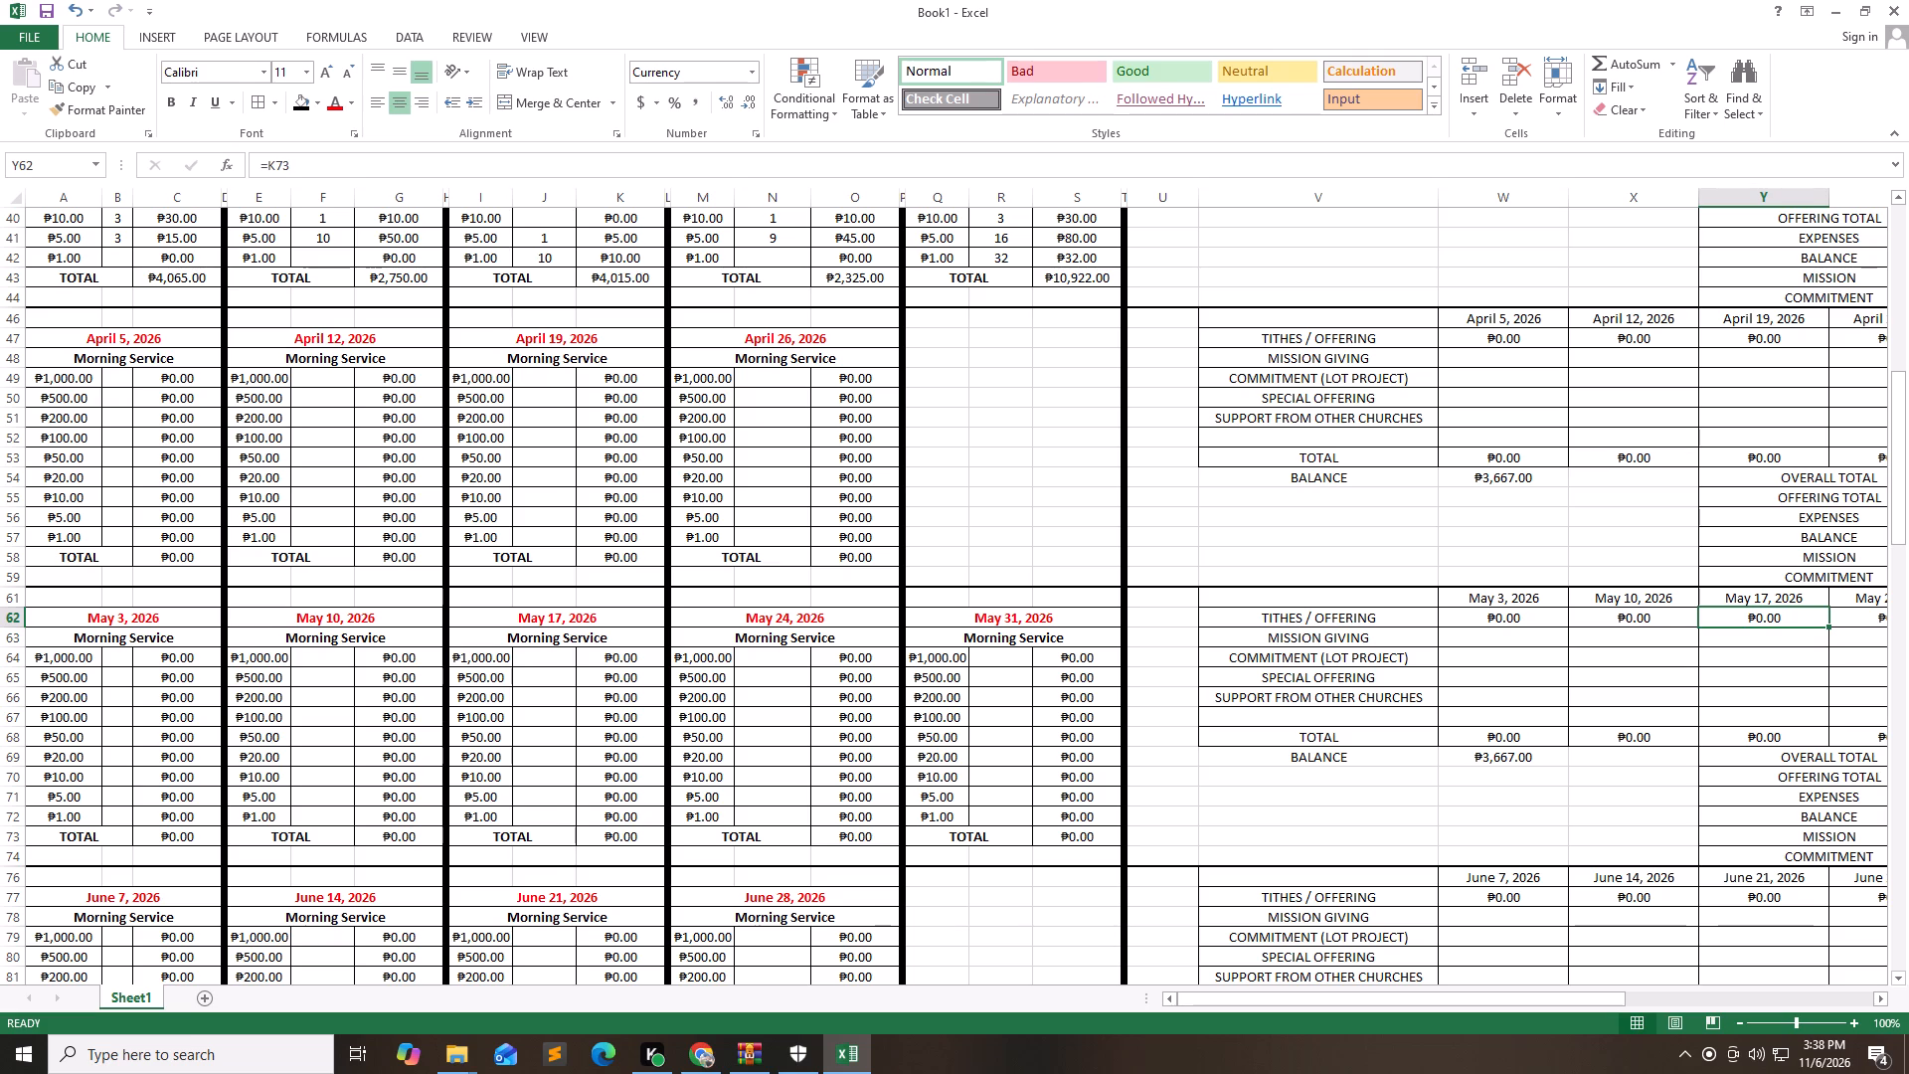
key("Left")
key("Left")
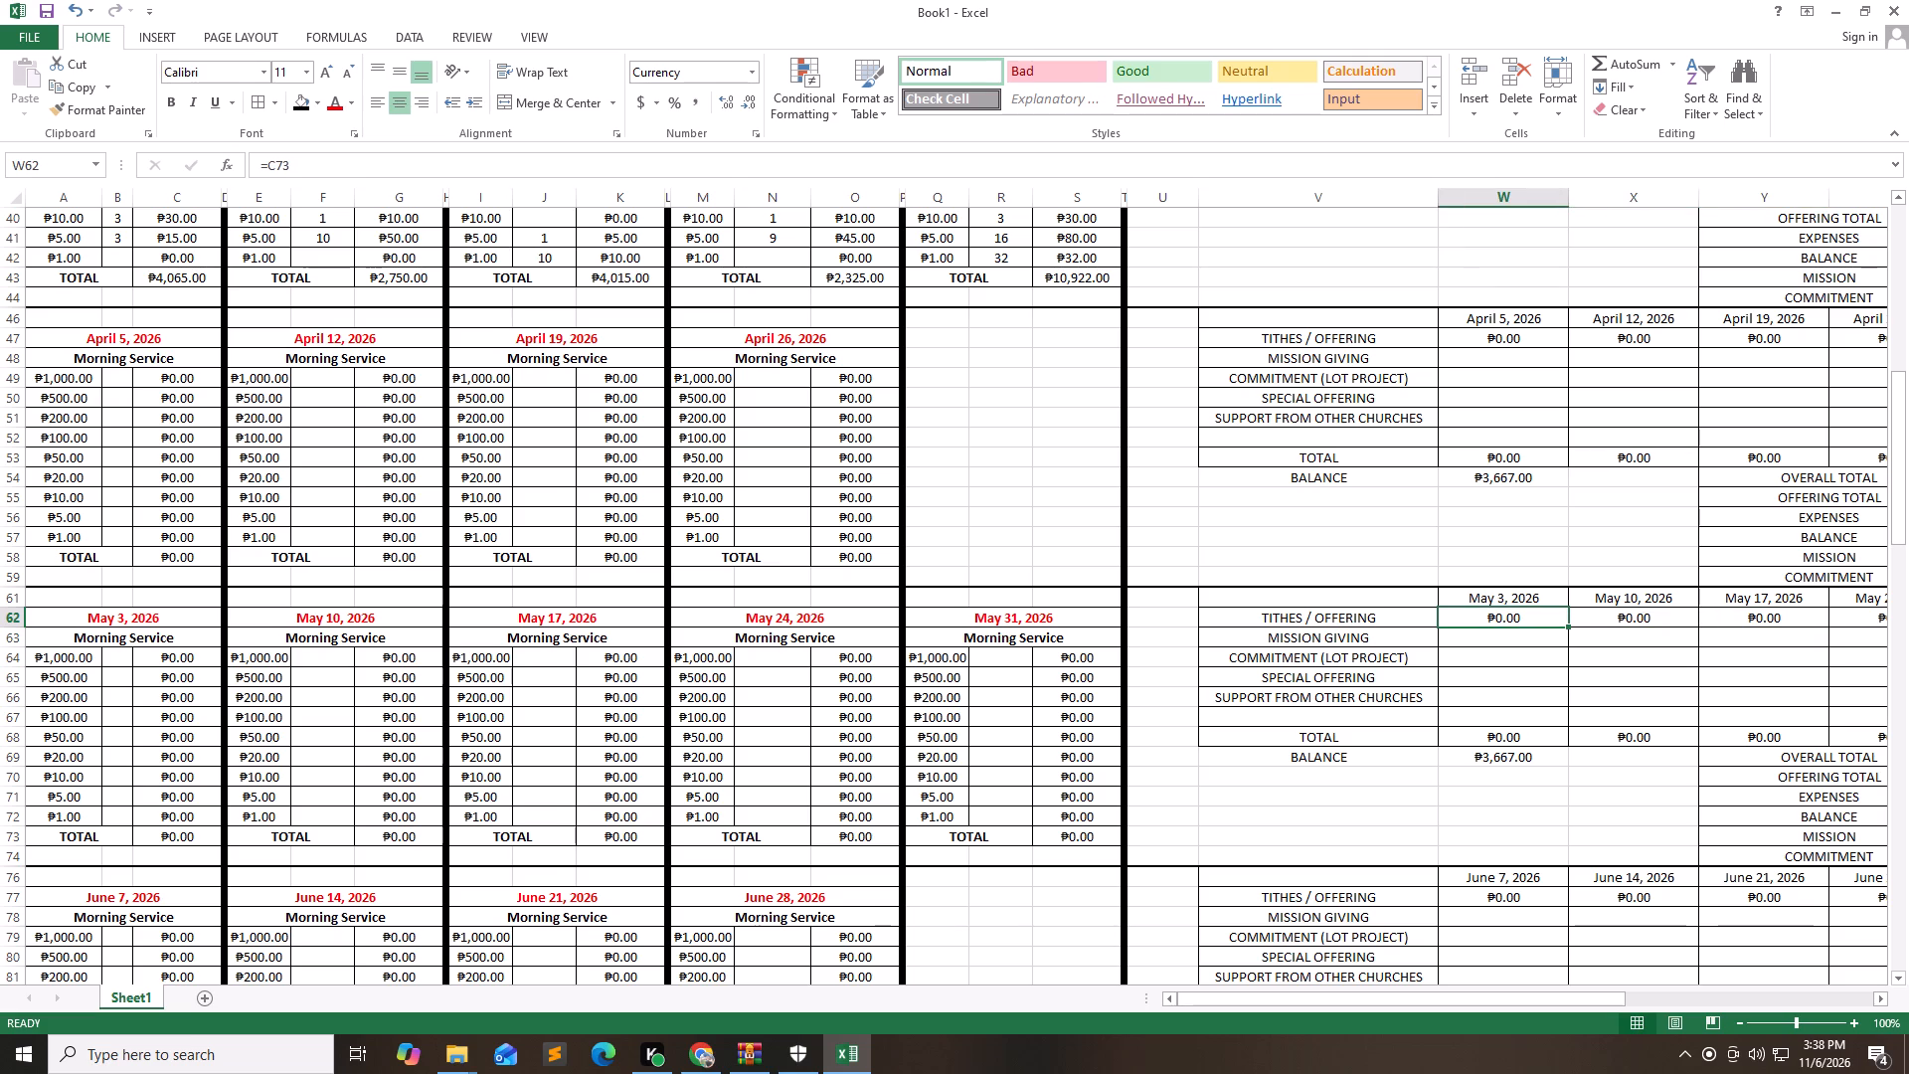
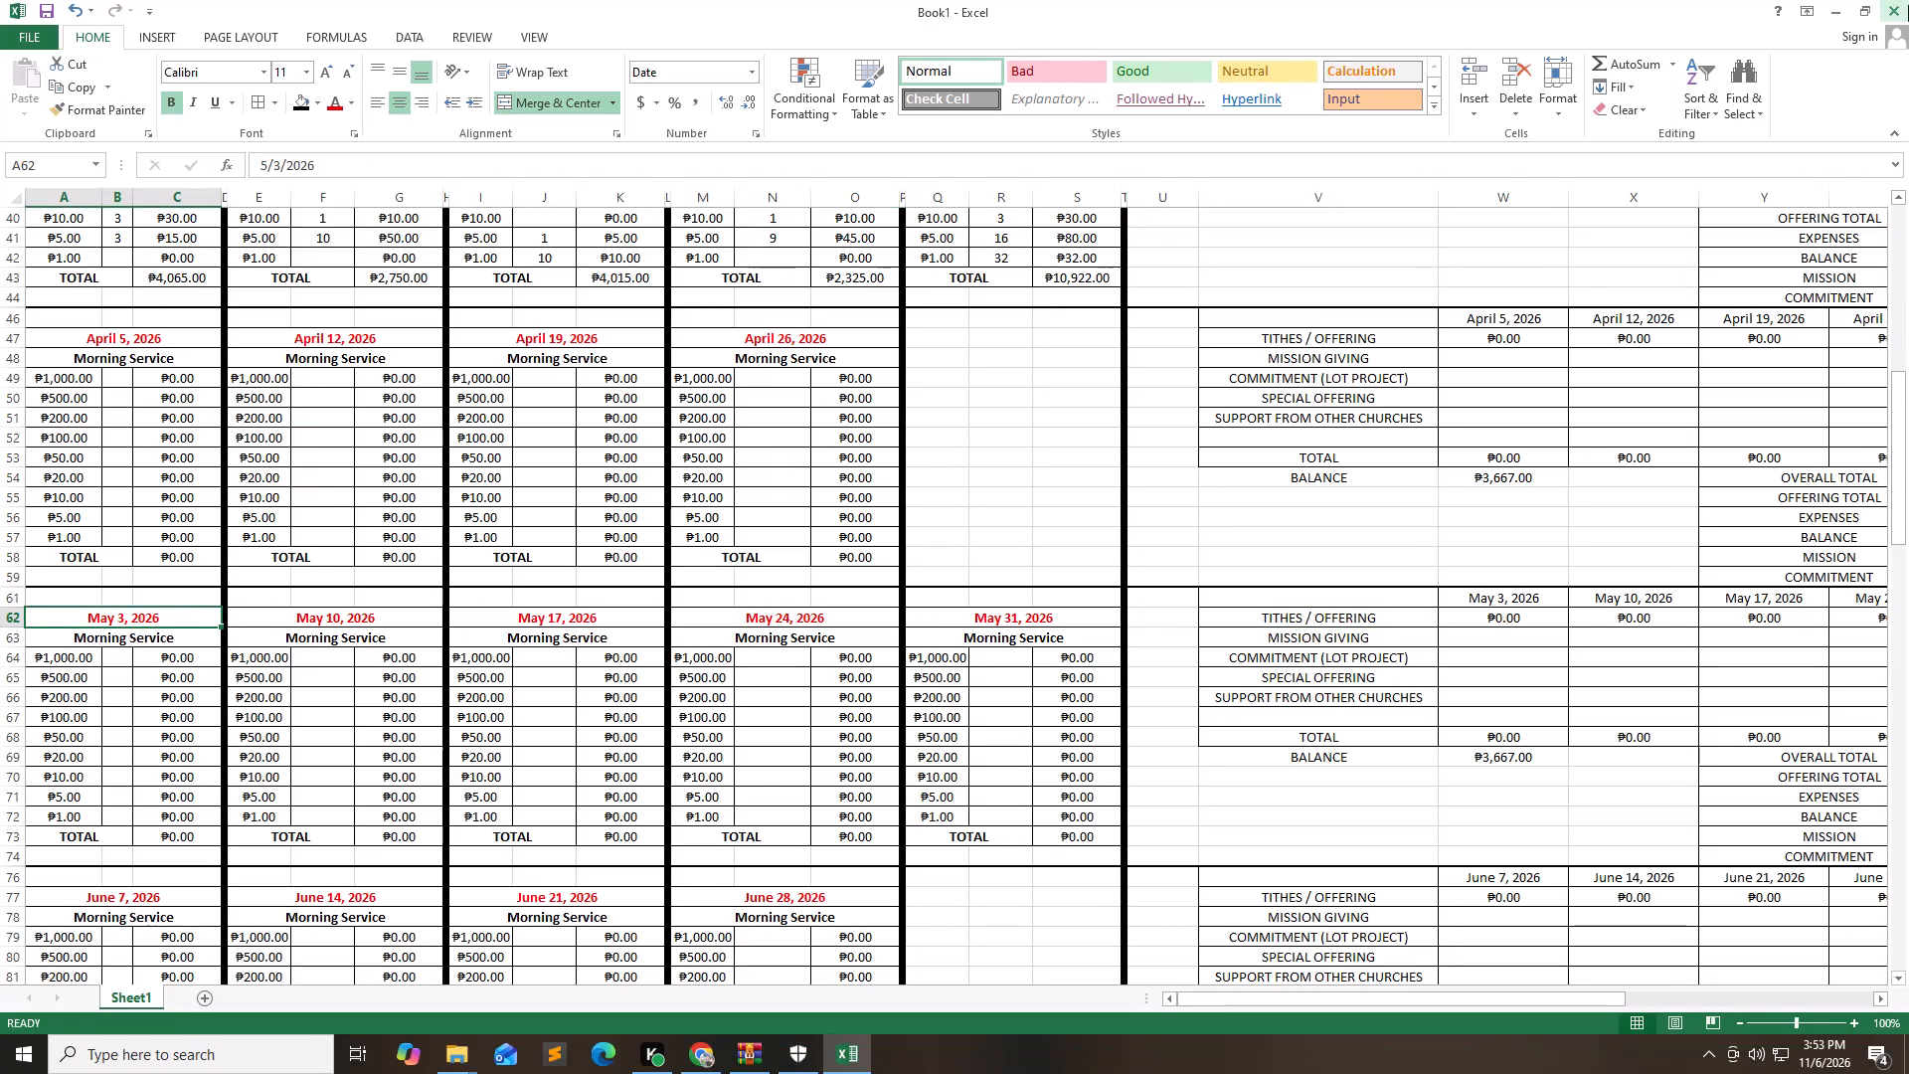
Look back over the completed March 2026 denomination tables above the empty April tables.
key("Up")
key("Up")
key("Up")
key("Up")
key("Up")
key("Up")
key("Up")
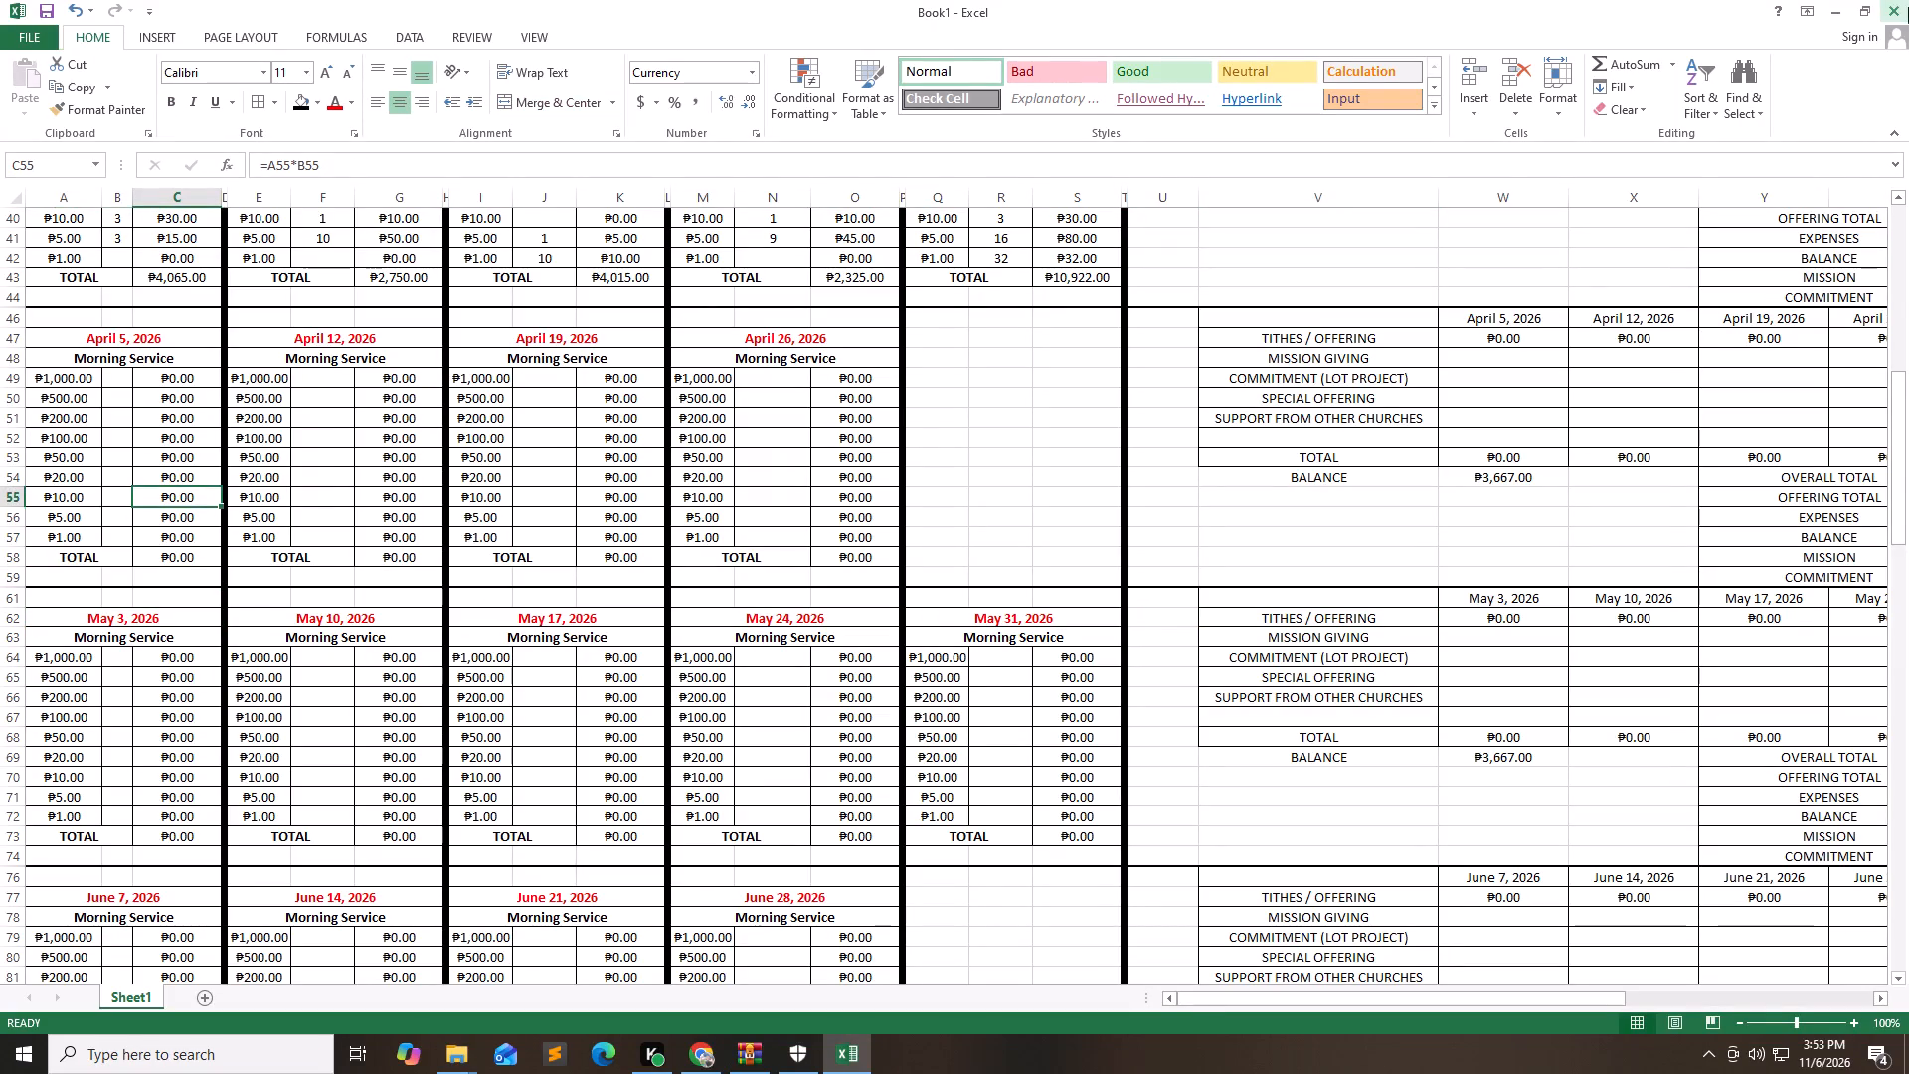
key("Up")
key("Up")
key("Up")
key("Up")
key("Up")
key("Up")
key("Up")
key("Up")
key("Up")
key("Up")
key("Up")
key("Up")
key("Up")
key("Up")
key("Up")
key("Up")
key("Up")
key("Up")
key("Up")
key("Up")
key("Up")
key("Up")
key("Up")
key("Up")
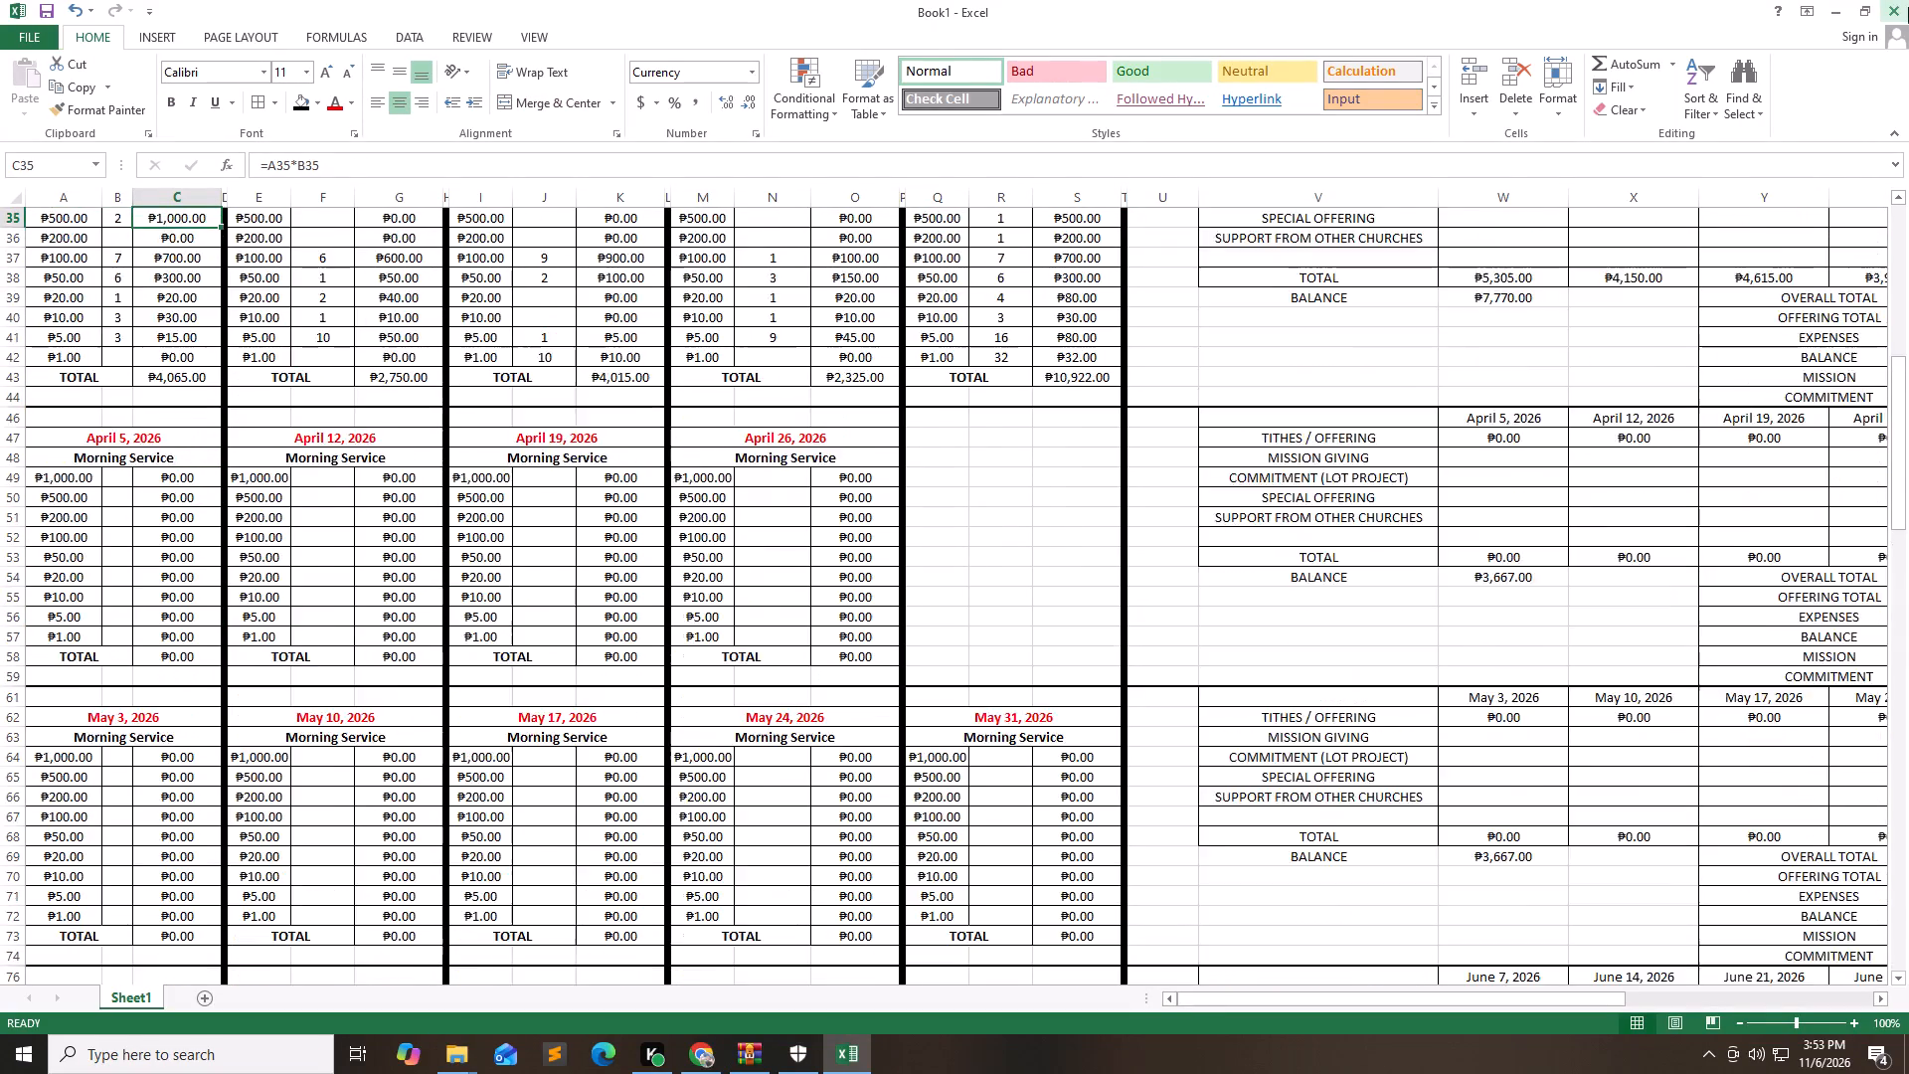
key("Down")
key("Down")
key("Down")
key("Right")
key("Right")
key("Right")
key("Right")
key("Right")
key("Right")
key("Right")
key("Right")
key("Right")
key("Right")
key("Right")
key("Right")
key("Right")
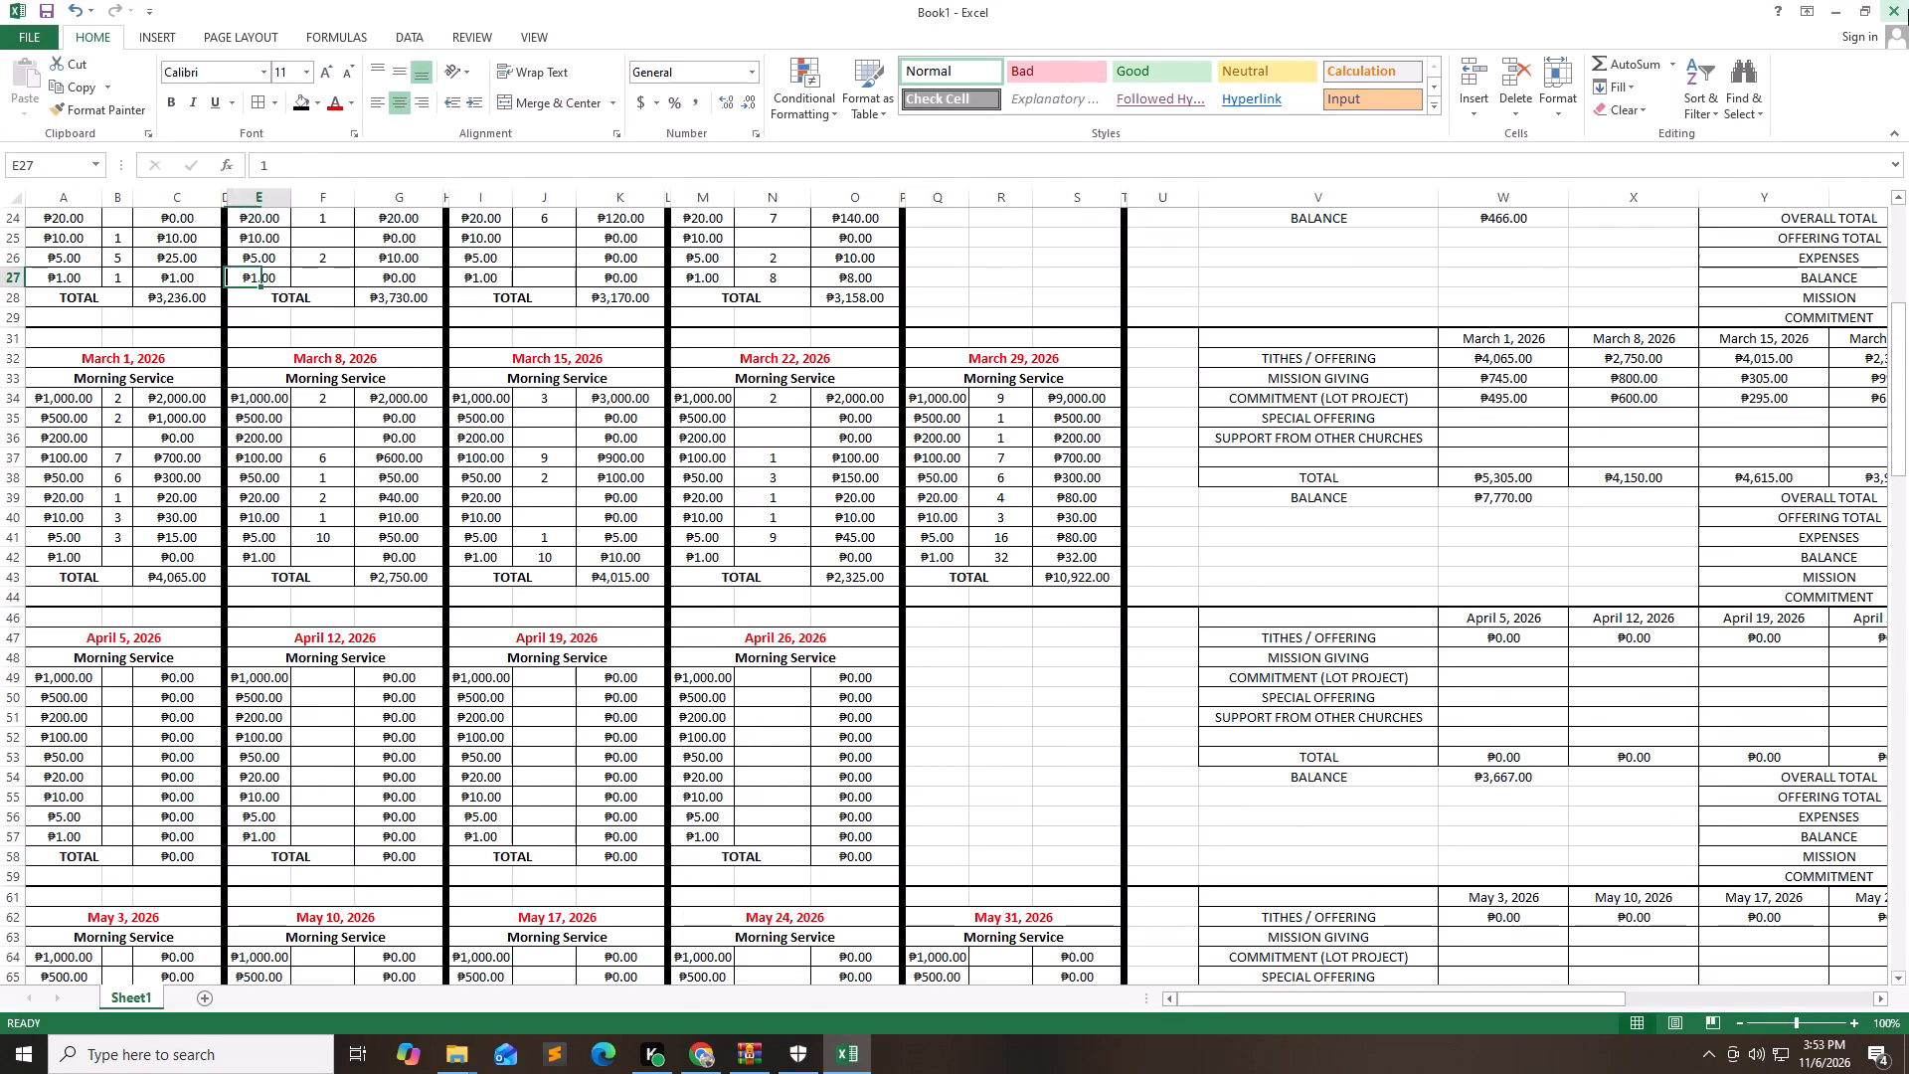
Enter the April 5, 2026 quantities: ₱1,000 – 3, ₱100 – 4, ₱50 – 3, ₱20 – 5, ₱10 – 11, ₱5 – 7.
key("Down")
key("Down")
key("Down")
key("Down")
key("Down")
key("Down")
key("Down")
key("Down")
key("Down")
key("Down")
key("Down")
key("Down")
key("Down")
key("Down")
key("Down")
key("Down")
key("Down")
key("Down")
key("Down")
key("Left")
key("Left")
key("Left")
key("Left")
key("Left")
key("Left")
key("Left")
key("Left")
key("Left")
key("Left")
key("Left")
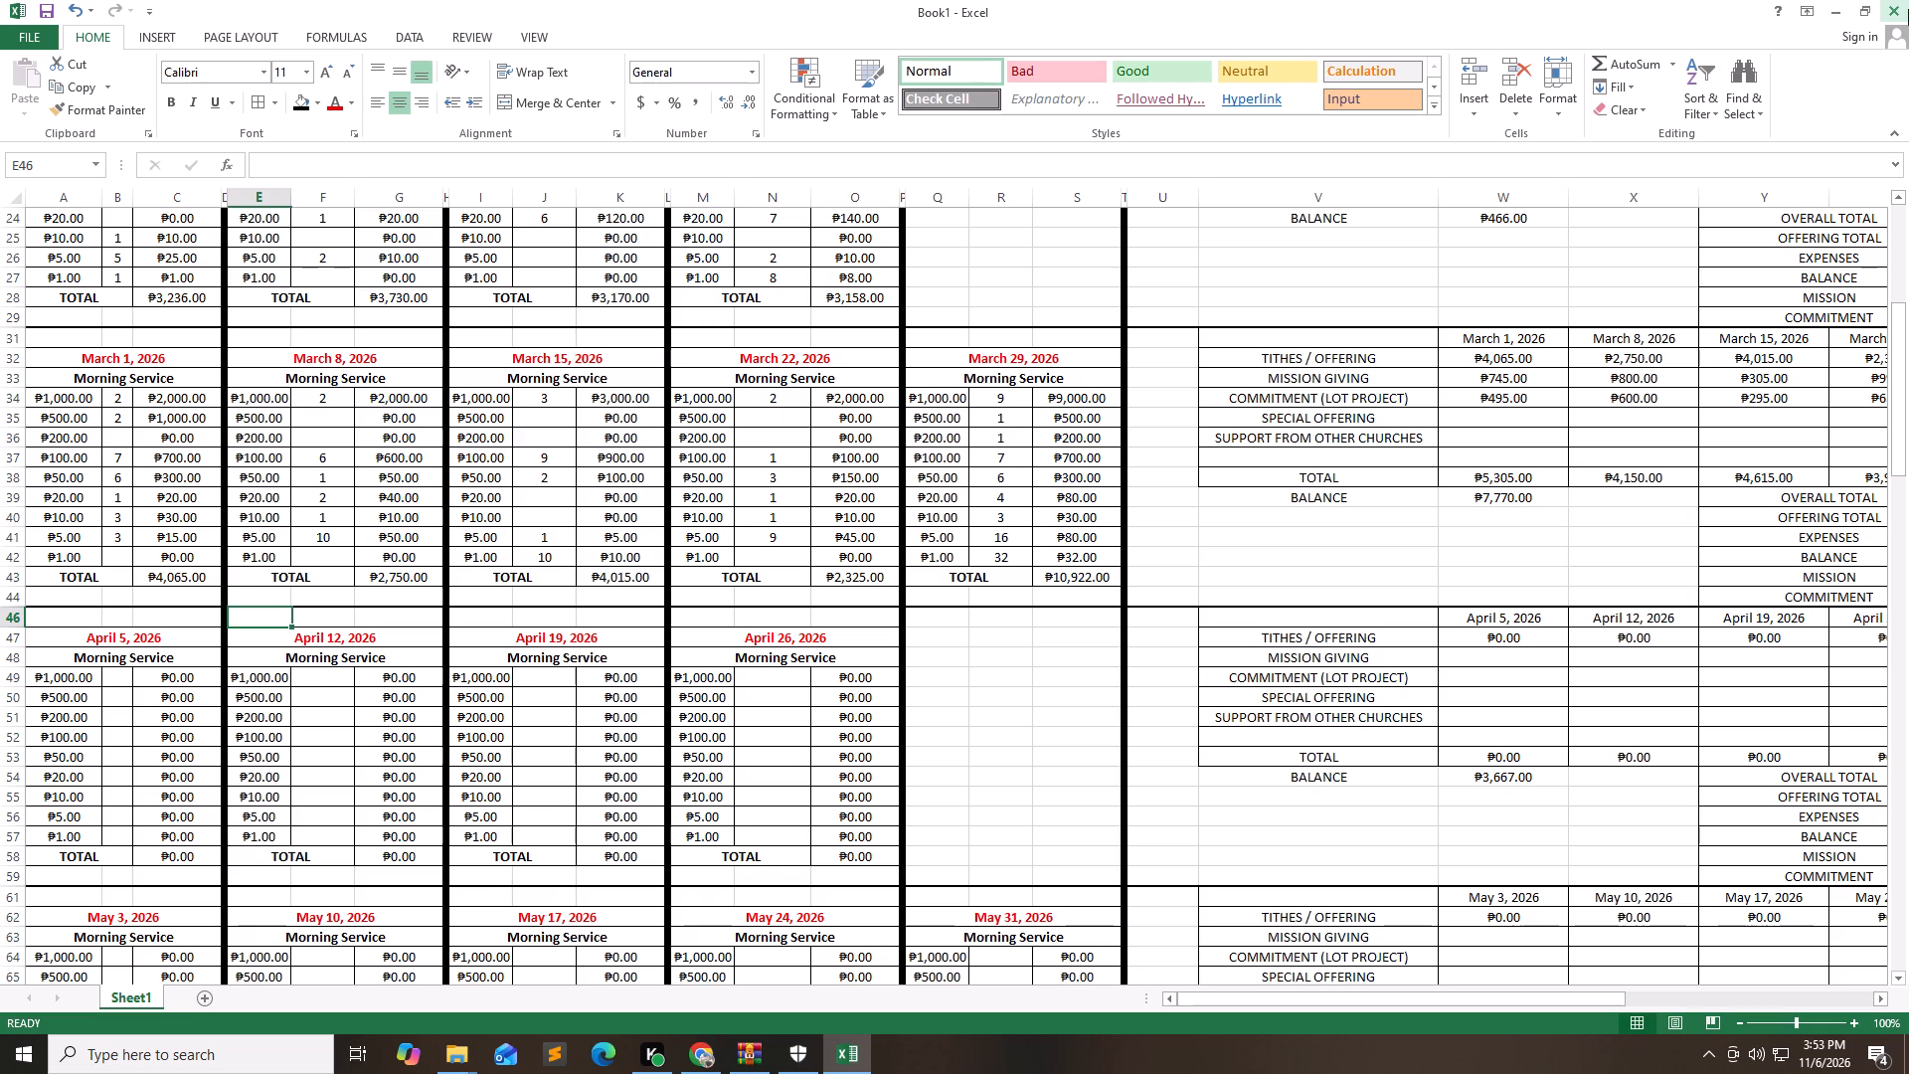
key("Left")
key("Left")
key("Left")
key("Left")
key("Left")
key("Left")
key("Left")
key("Left")
key("Left")
key("Left")
key("Left")
key("Left")
key("Left")
key("Left")
key("Left")
key("Left")
key("Left")
key("Left")
key("Left")
key("Left")
key("Down")
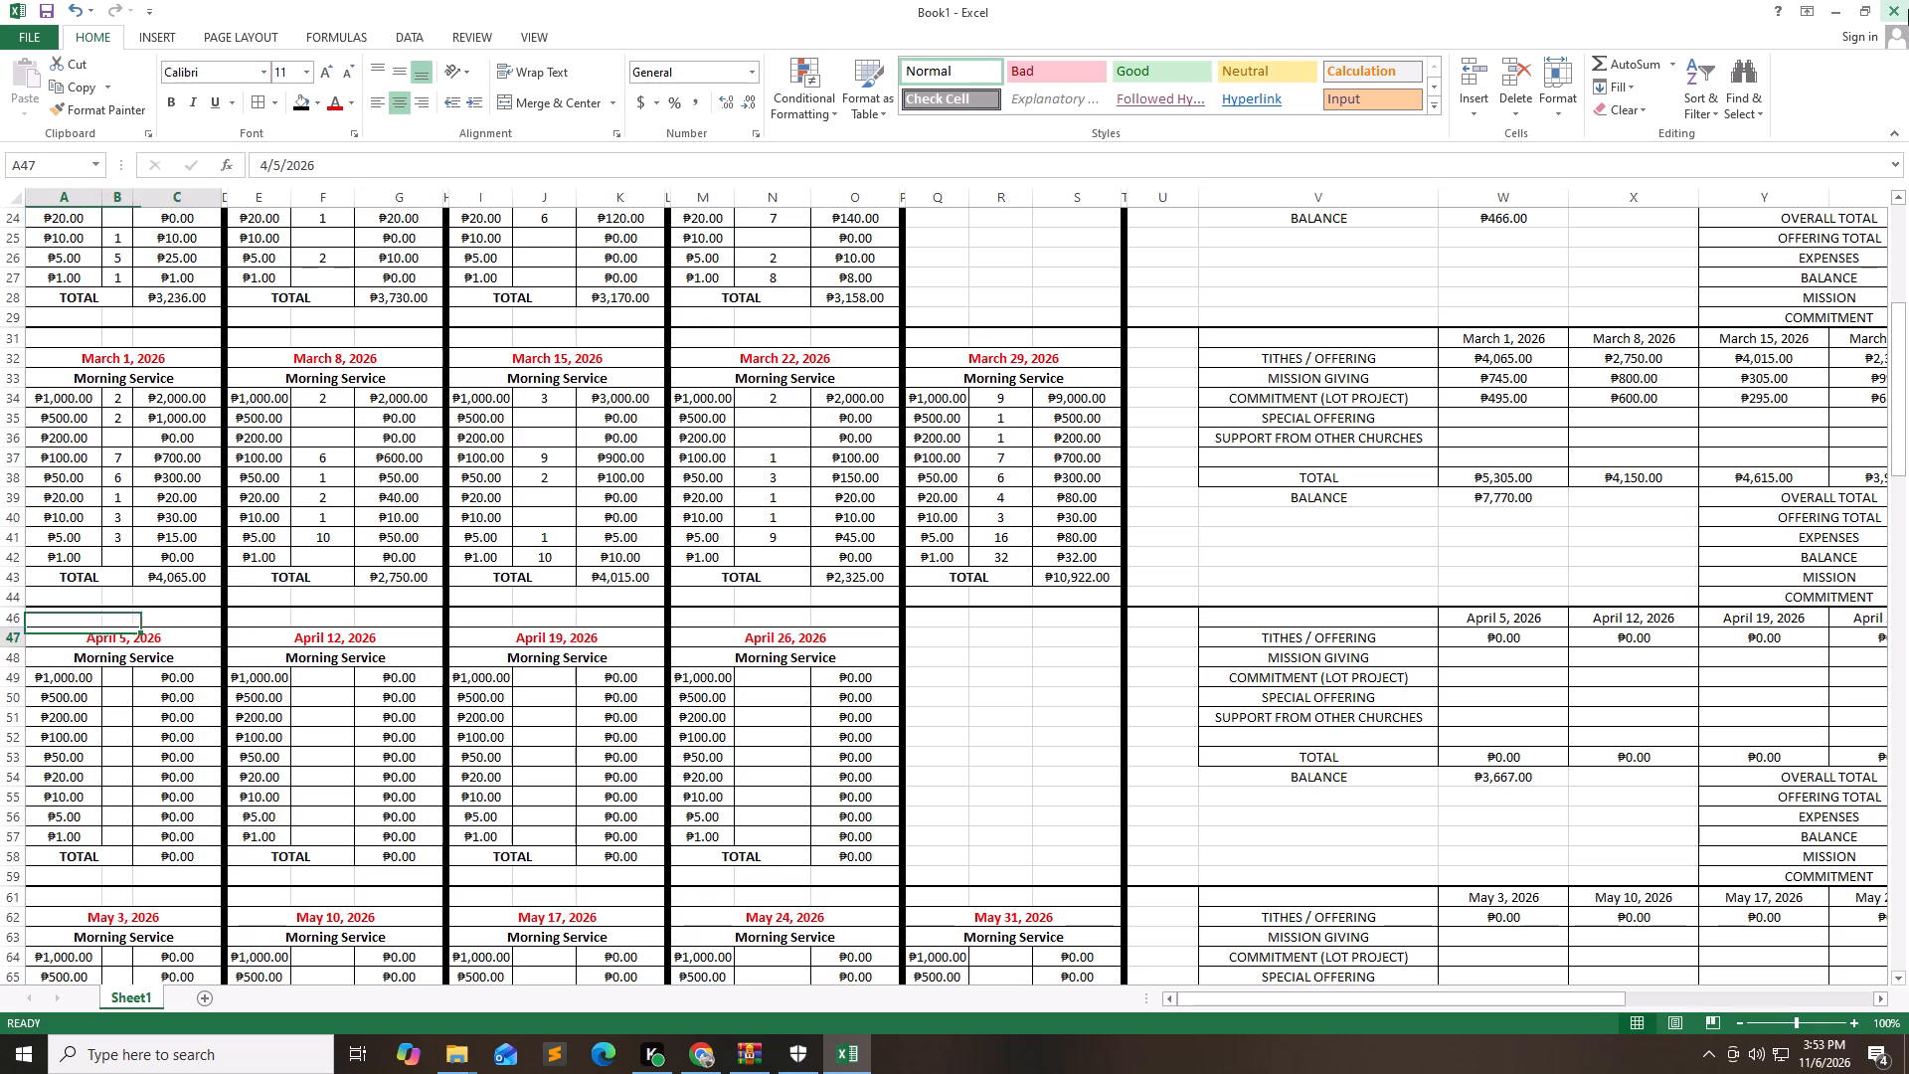
key("Down")
key("Down")
key("Down")
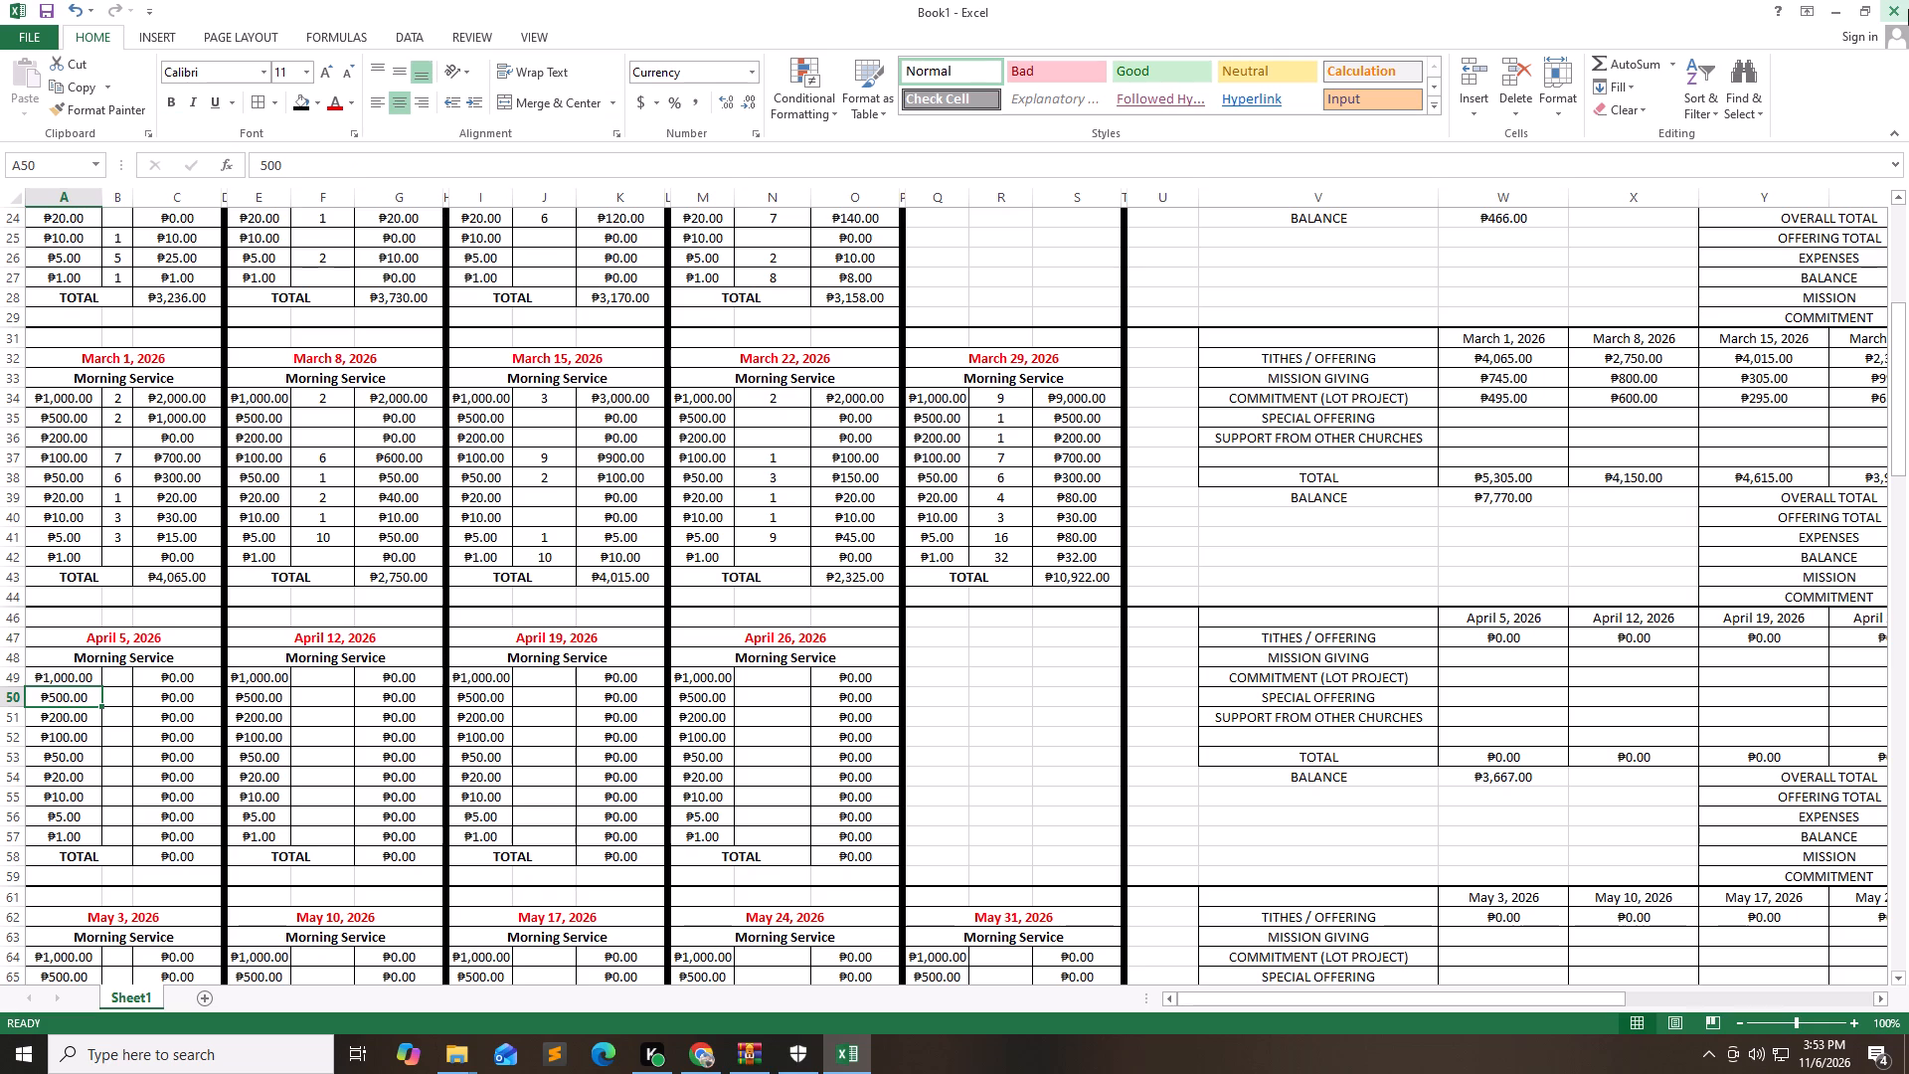
key("Right")
key("Up")
key("Up")
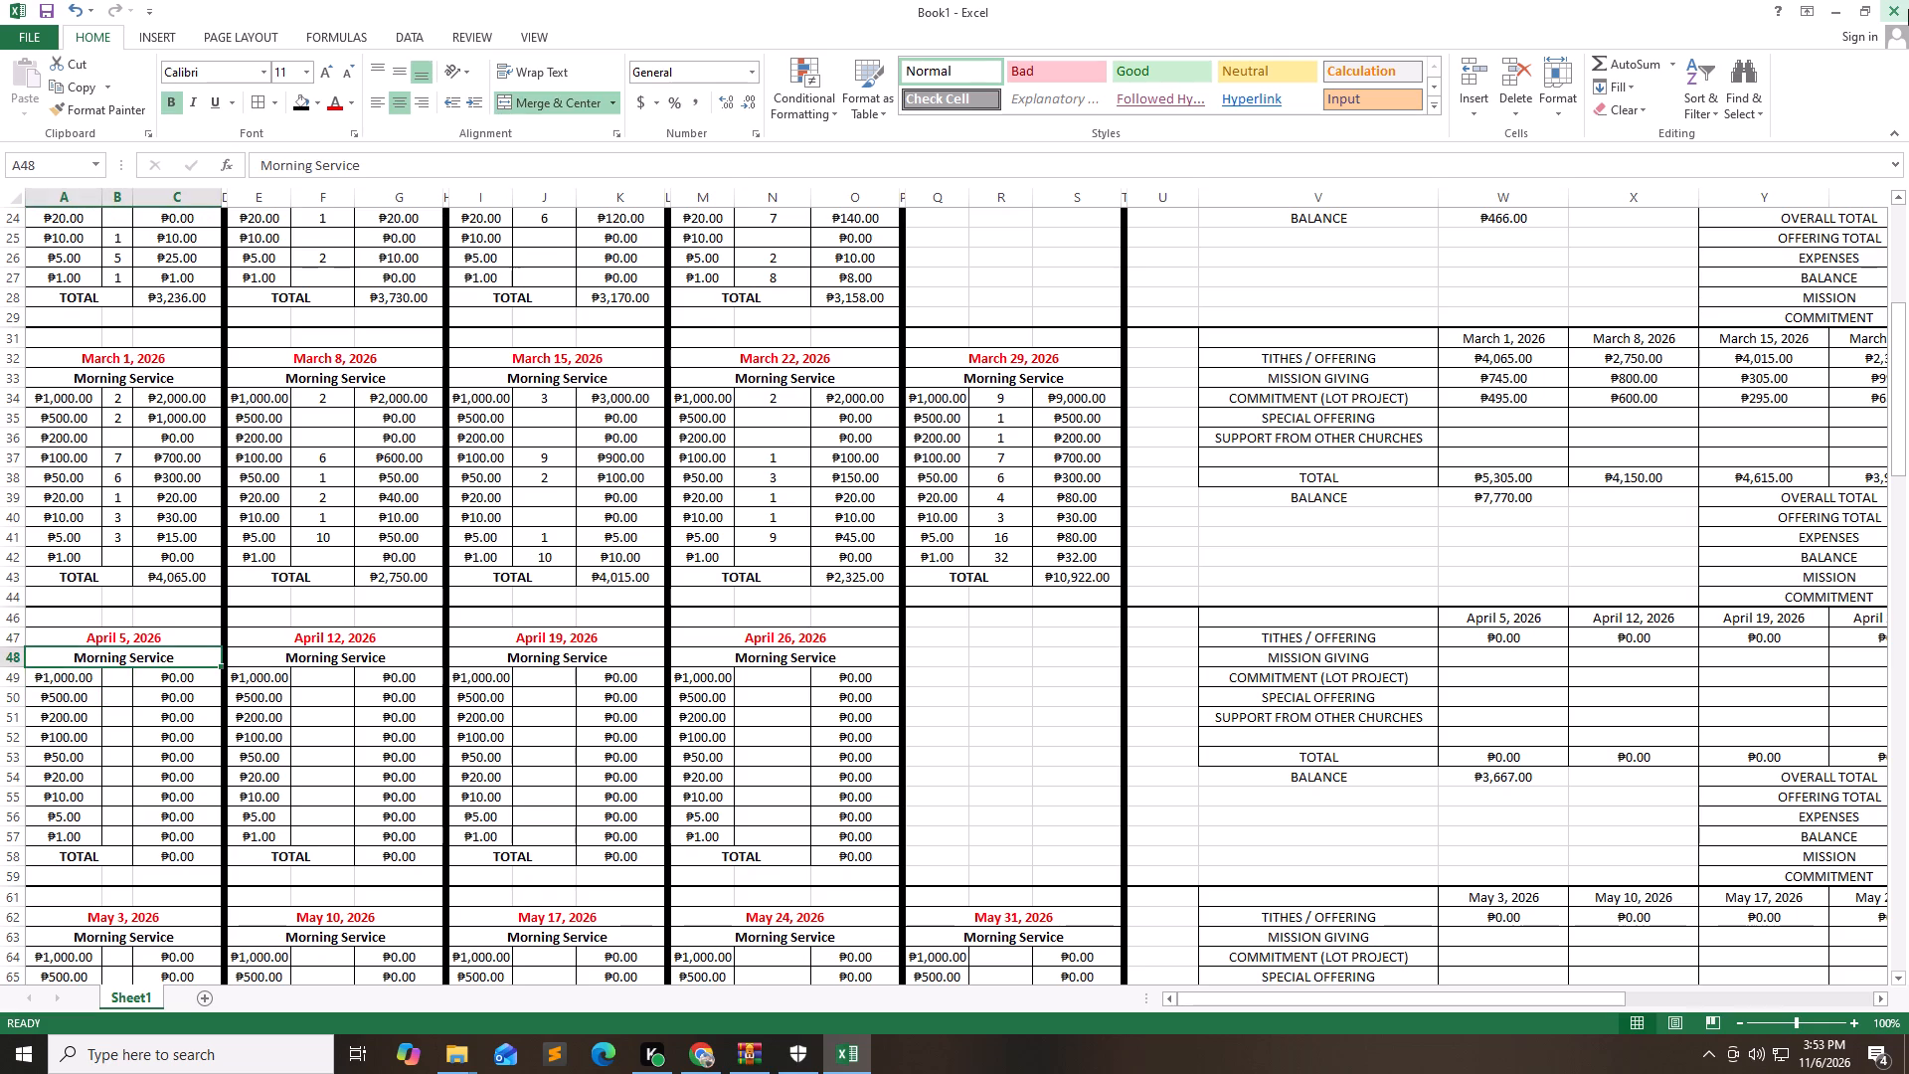
key("Down")
key("3")
key("Down")
key("Down")
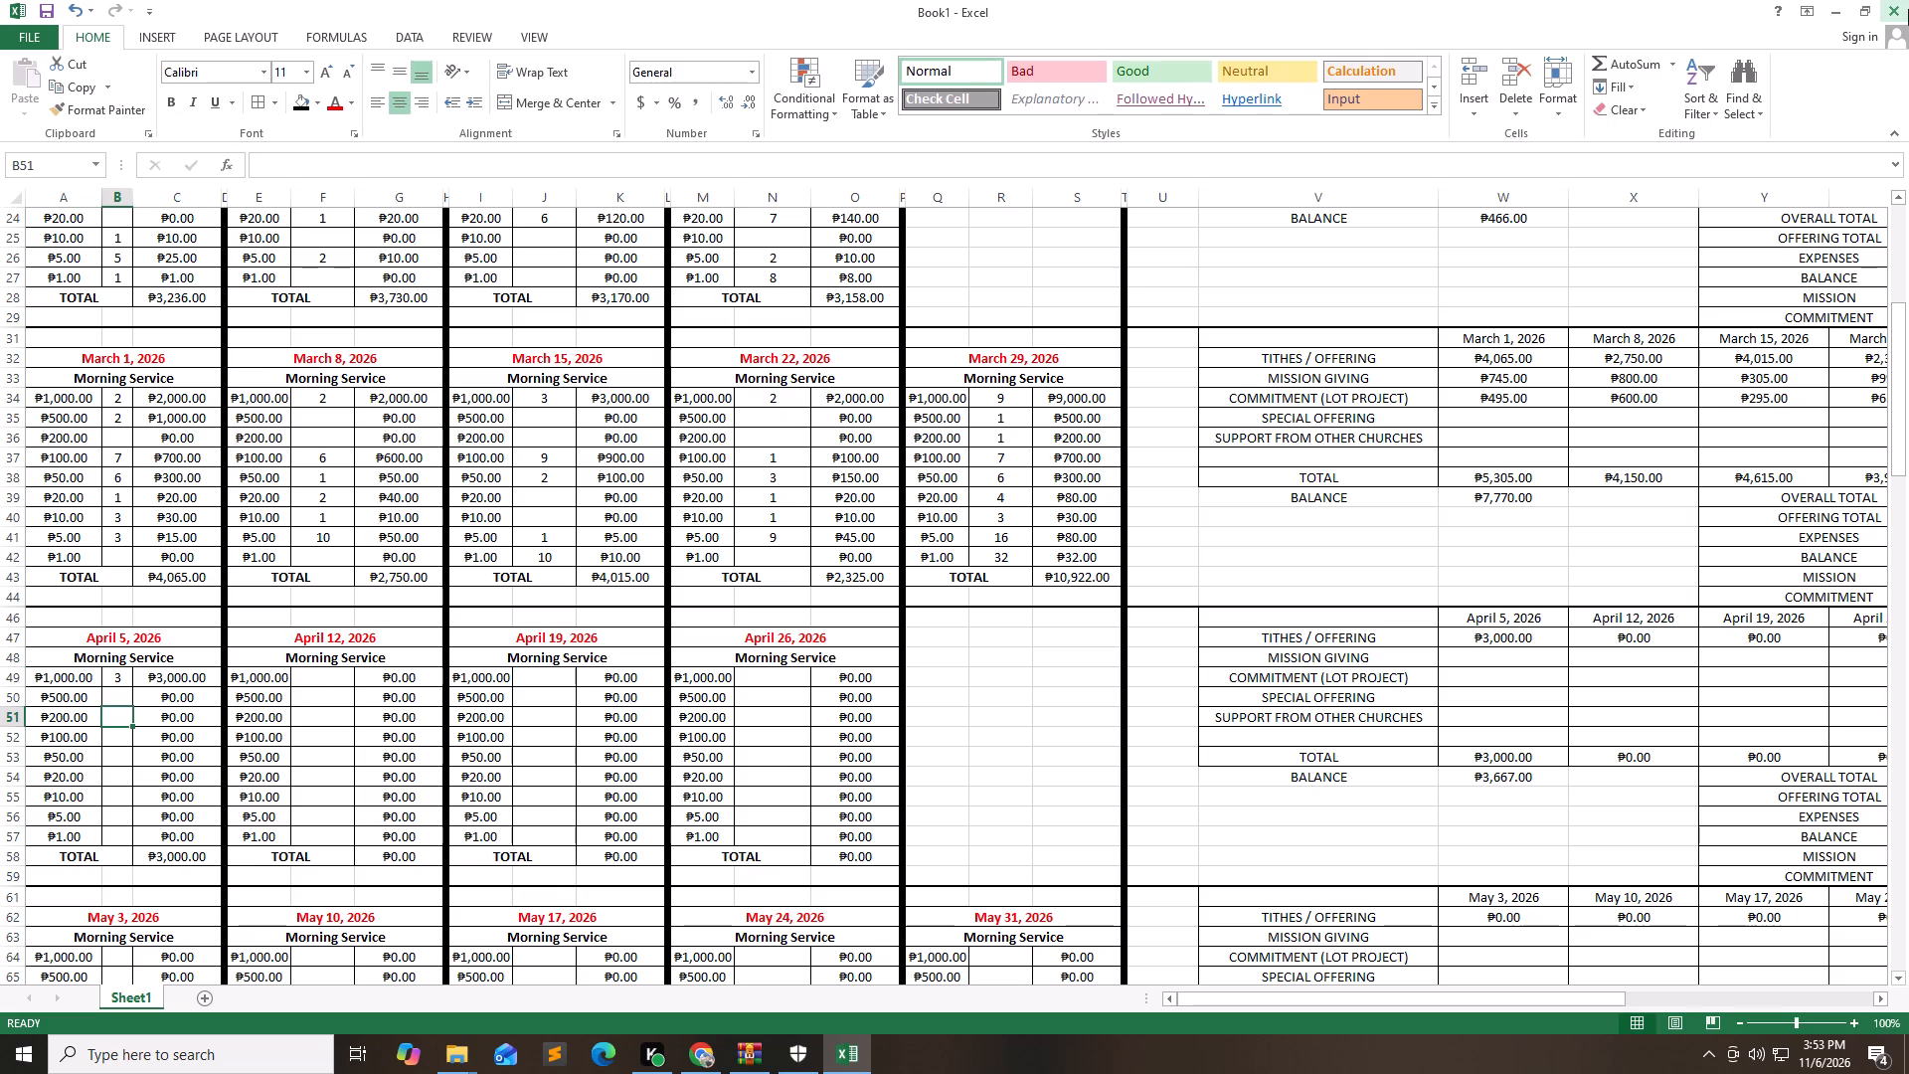
key("Down")
key("4")
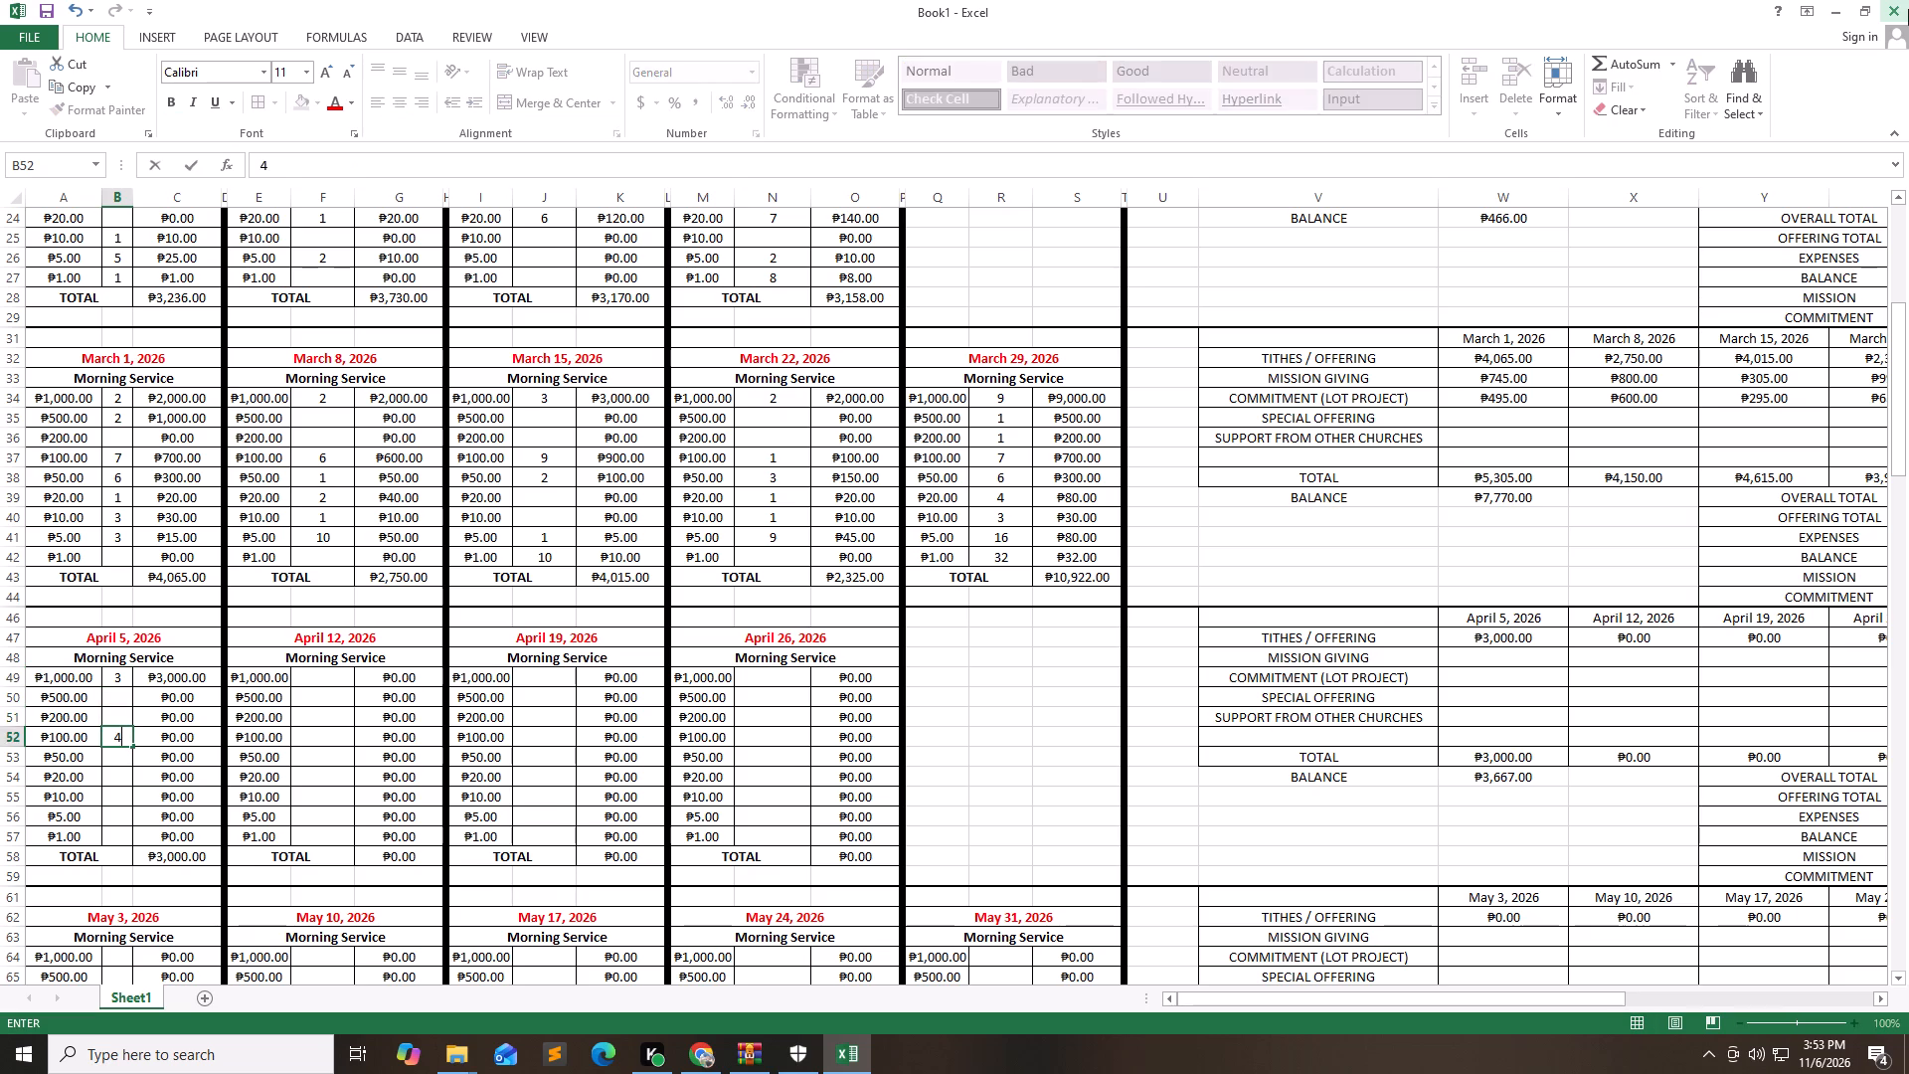
key("Down")
key("3")
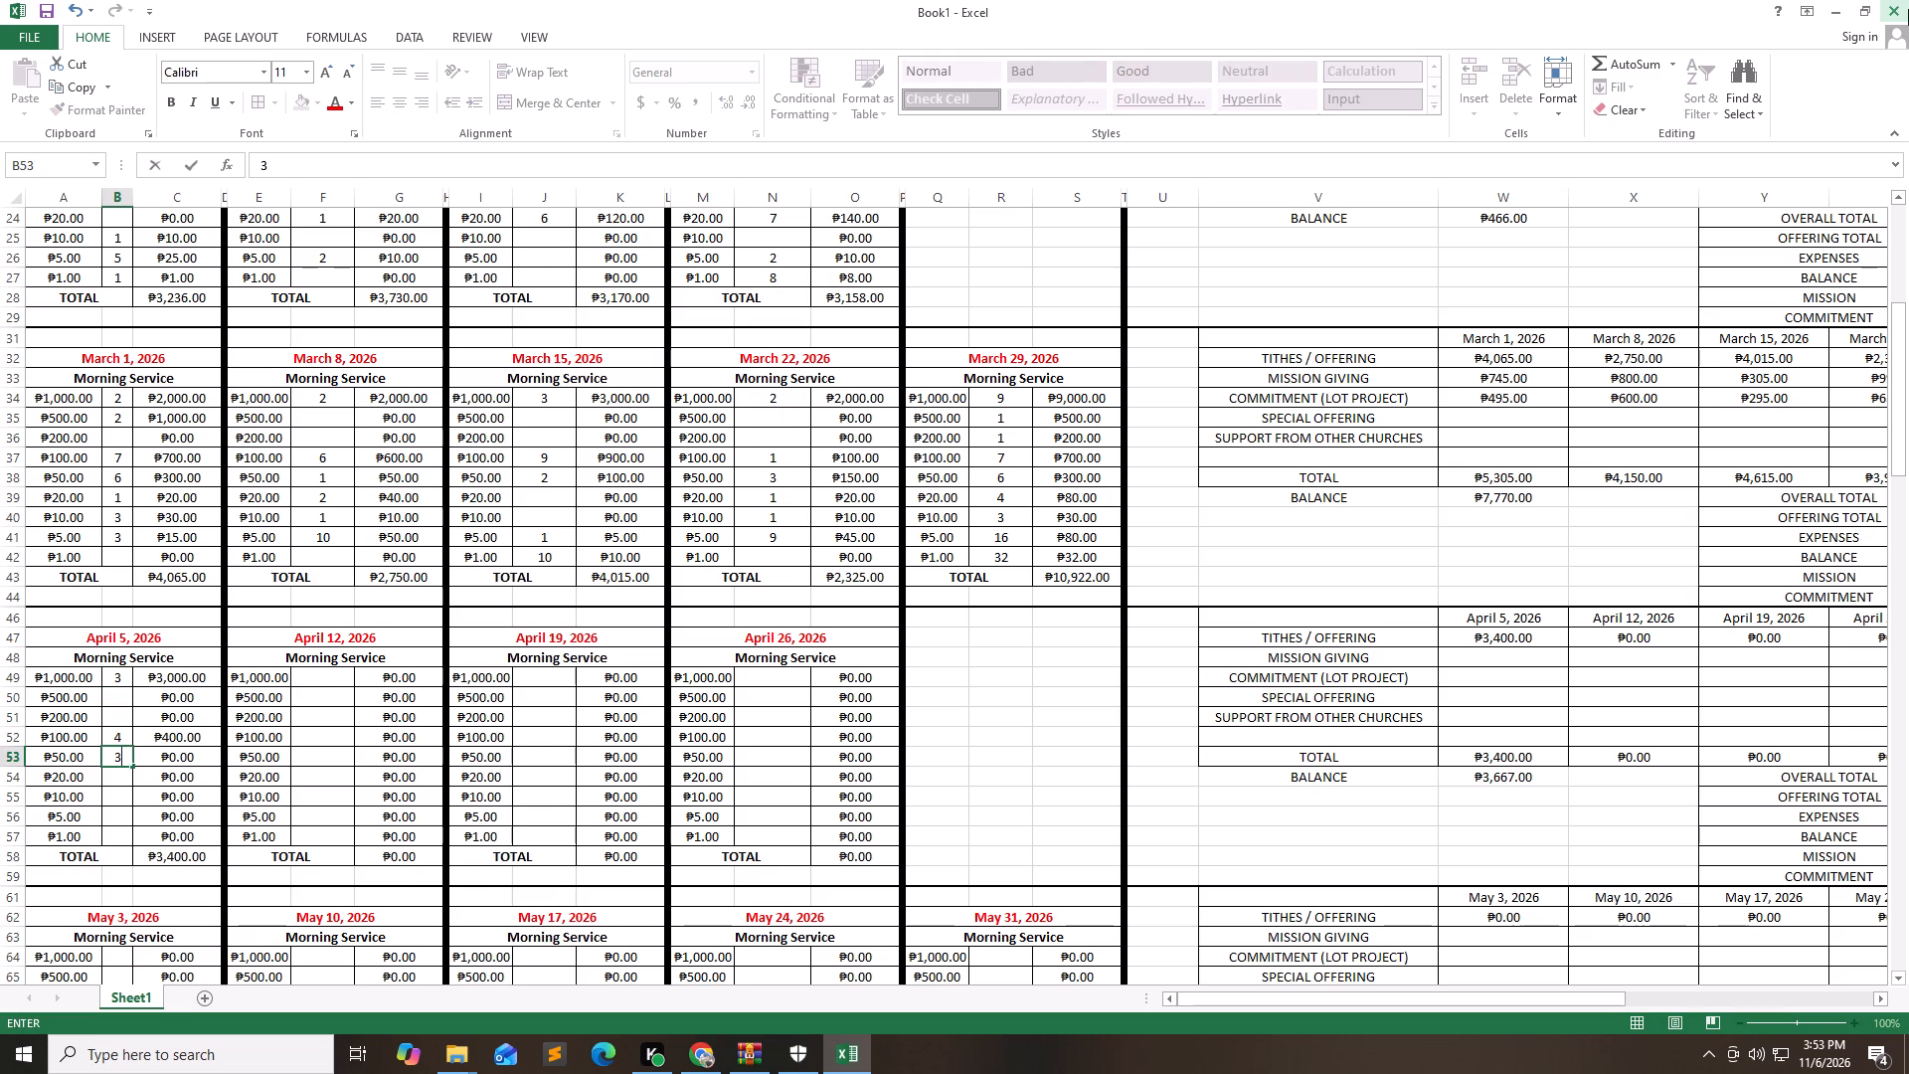
key("Down")
key("5")
key("Down")
type("11")
key("Down")
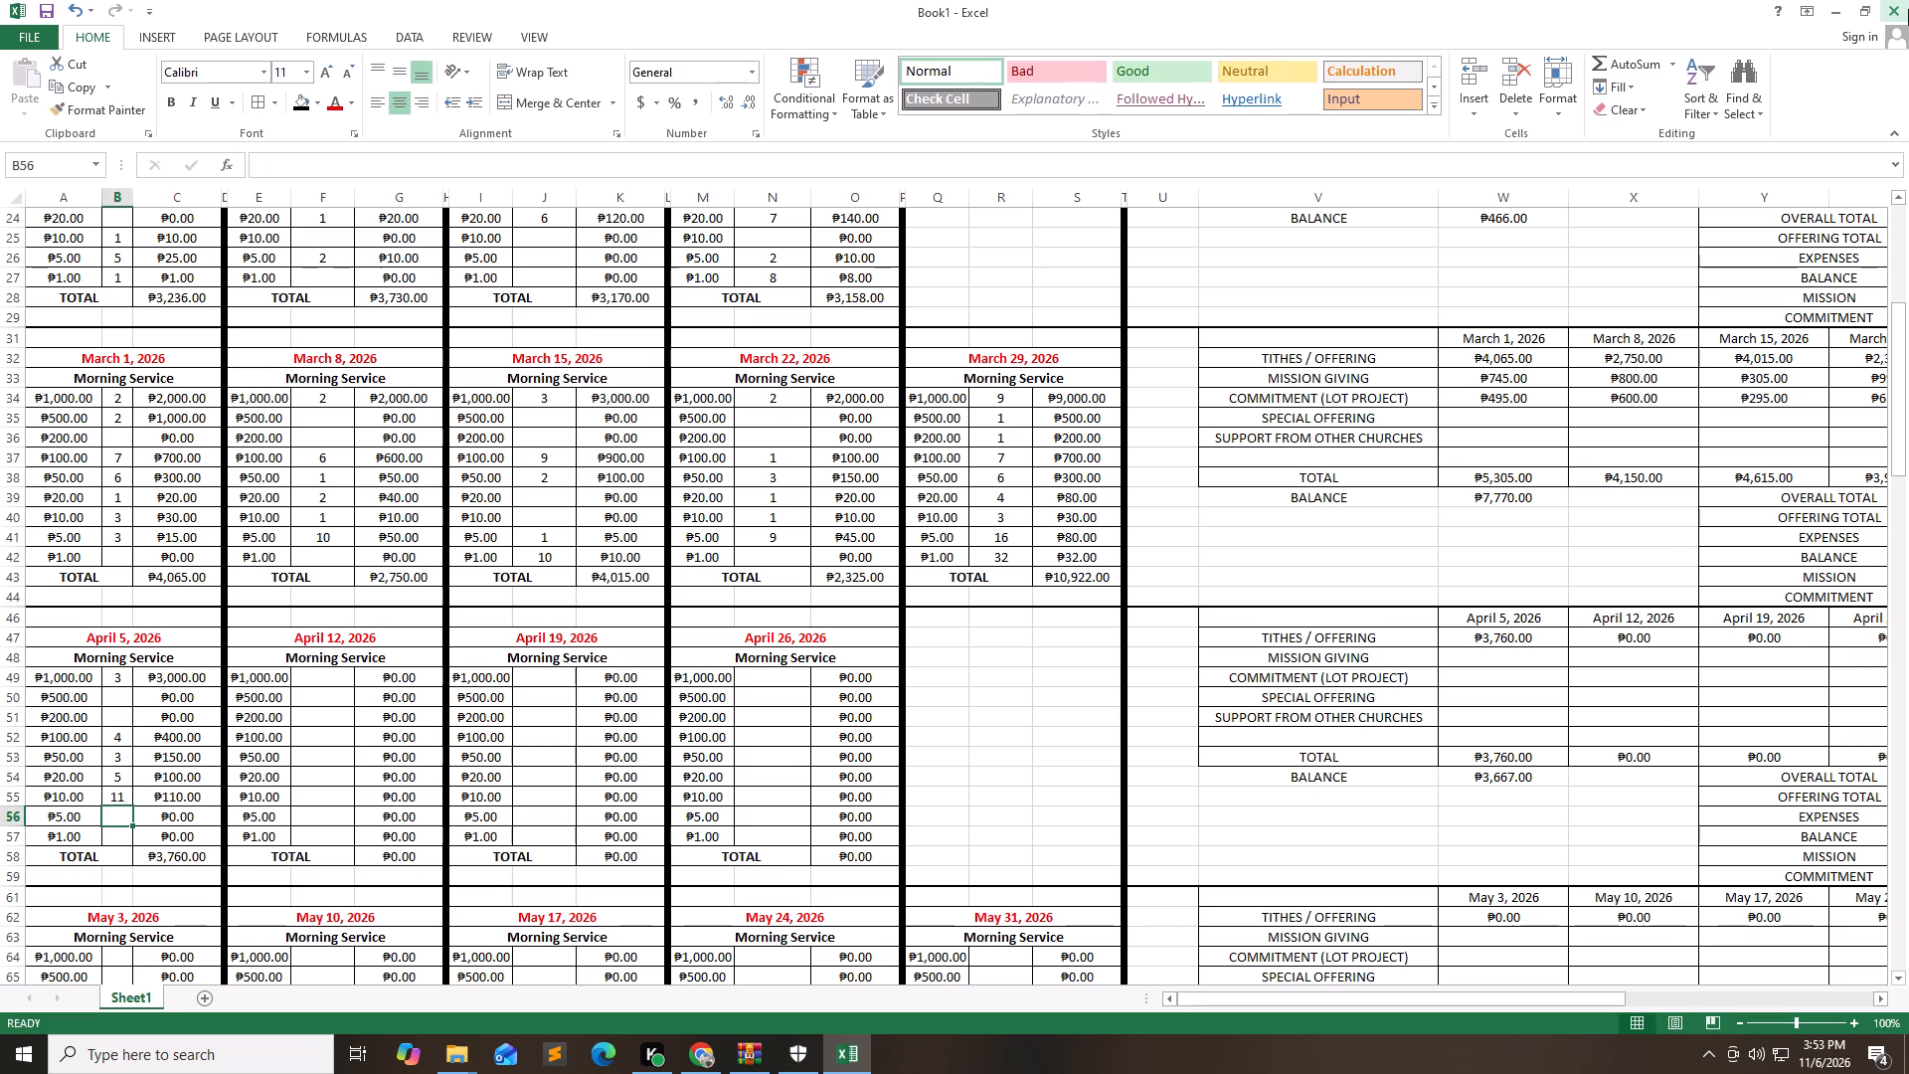
key("7")
key("Right")
Fill the April 12, 2026 quantities: ₱1,000=2, ₱100=8, ₱50=1, ₱20=1, ₱10=3, ₱5=8, ₱1=6.
key("Right")
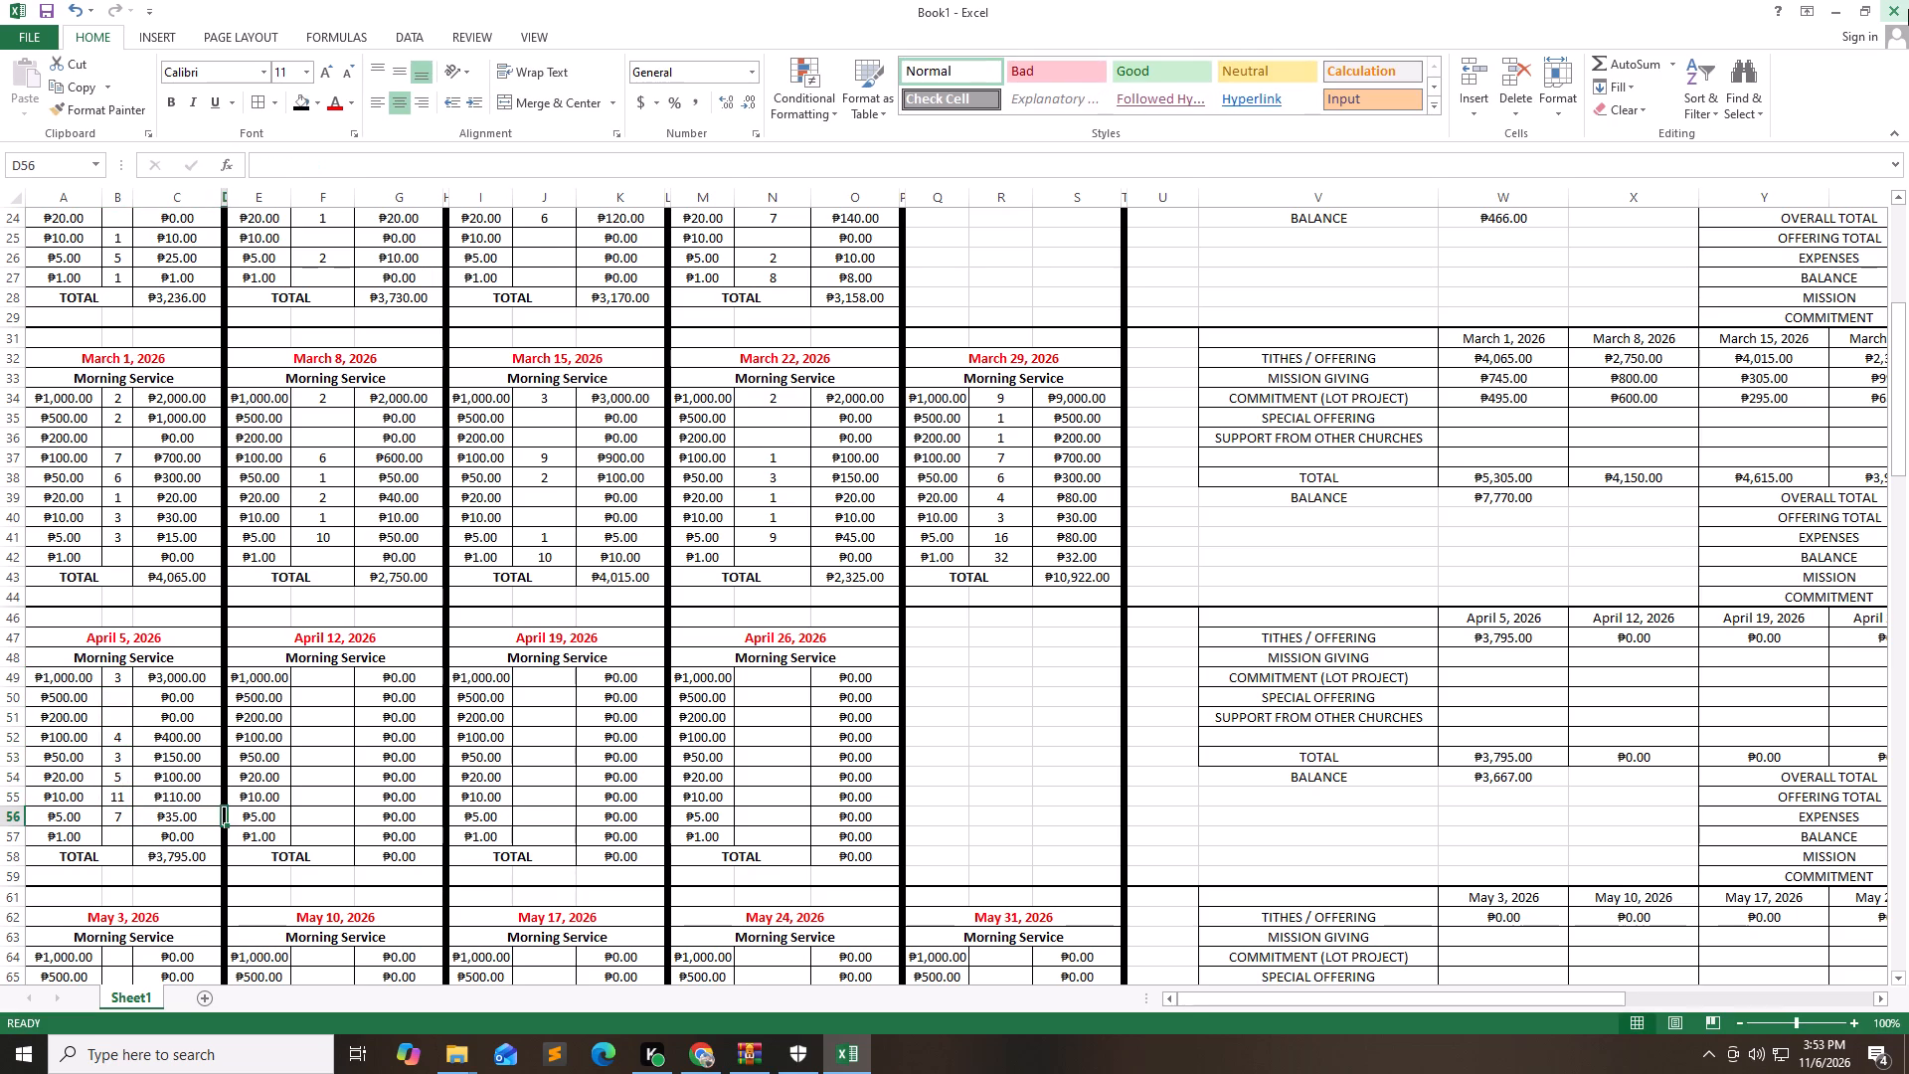
key("Right")
key("Right")
key("Right")
key("Up")
key("Left")
key("Up")
key("Up")
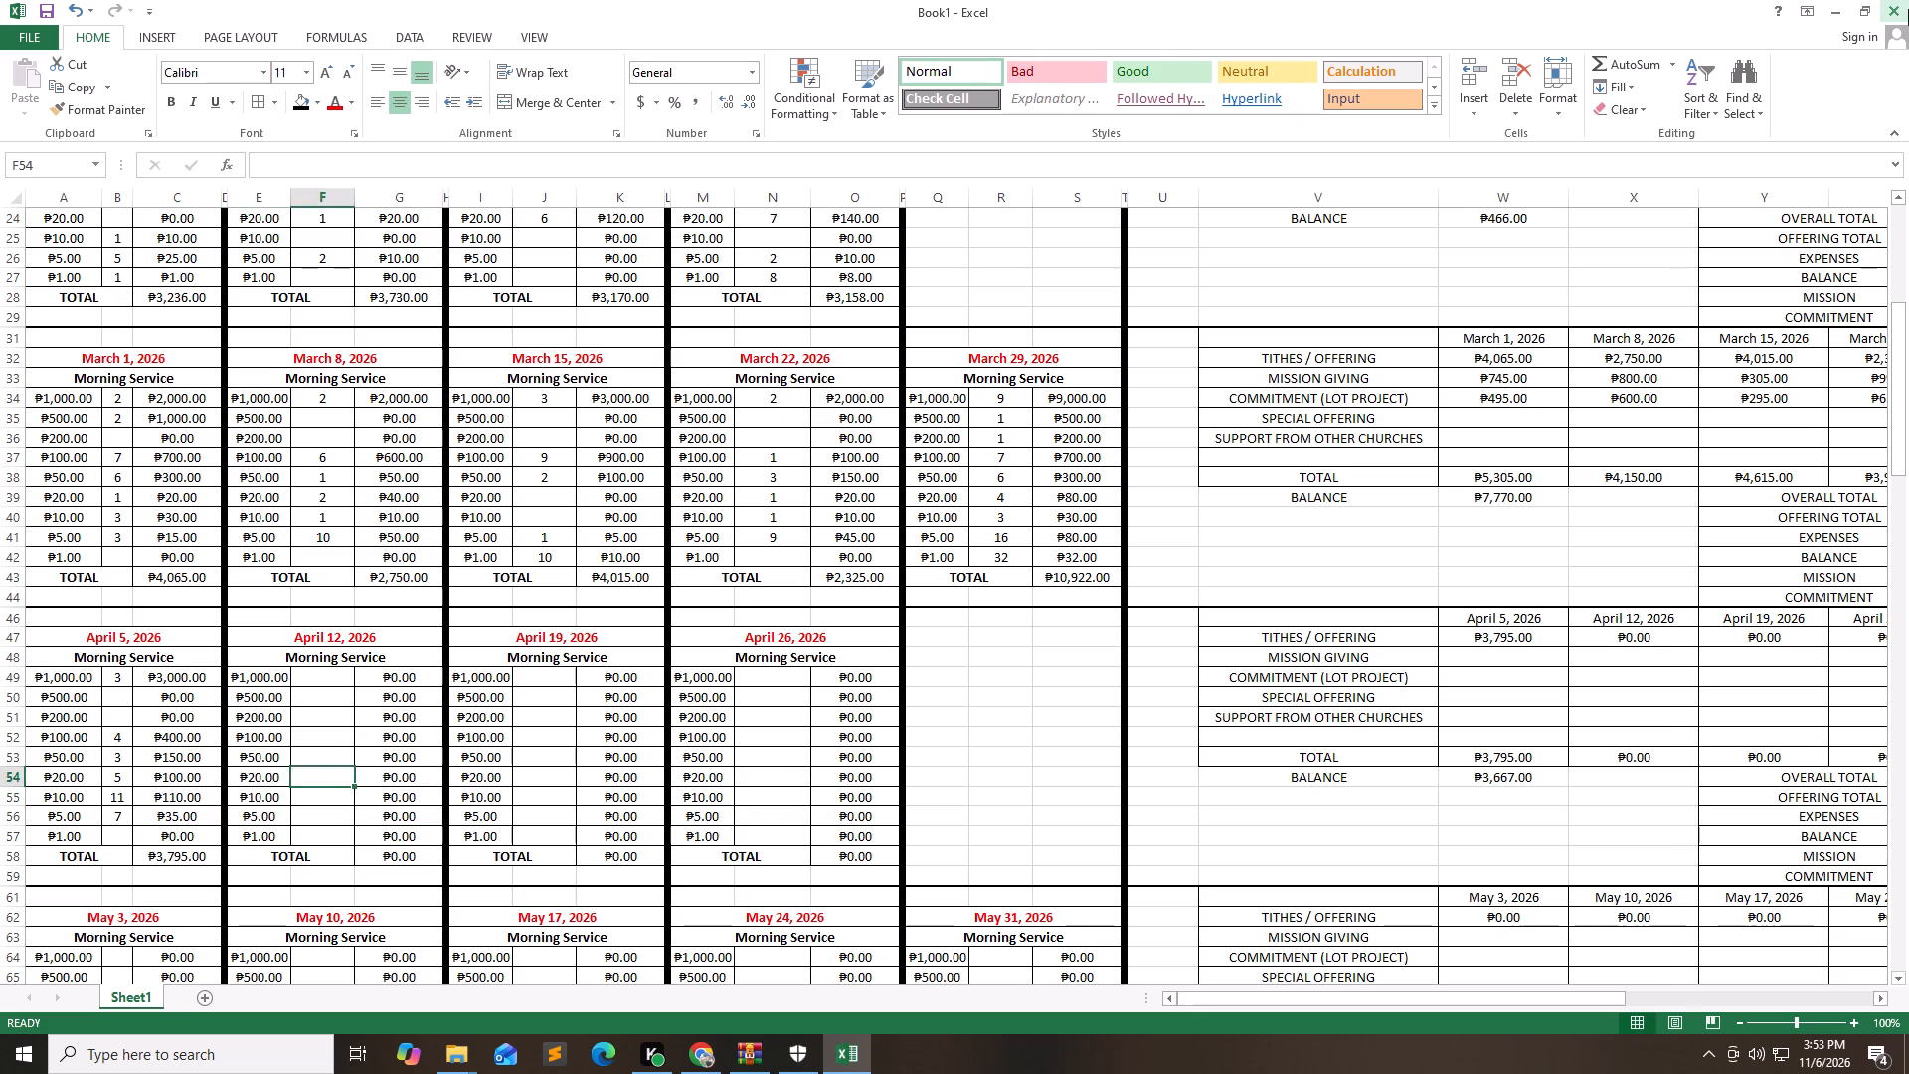
key("Up")
key("Up")
key("Up")
key("Up")
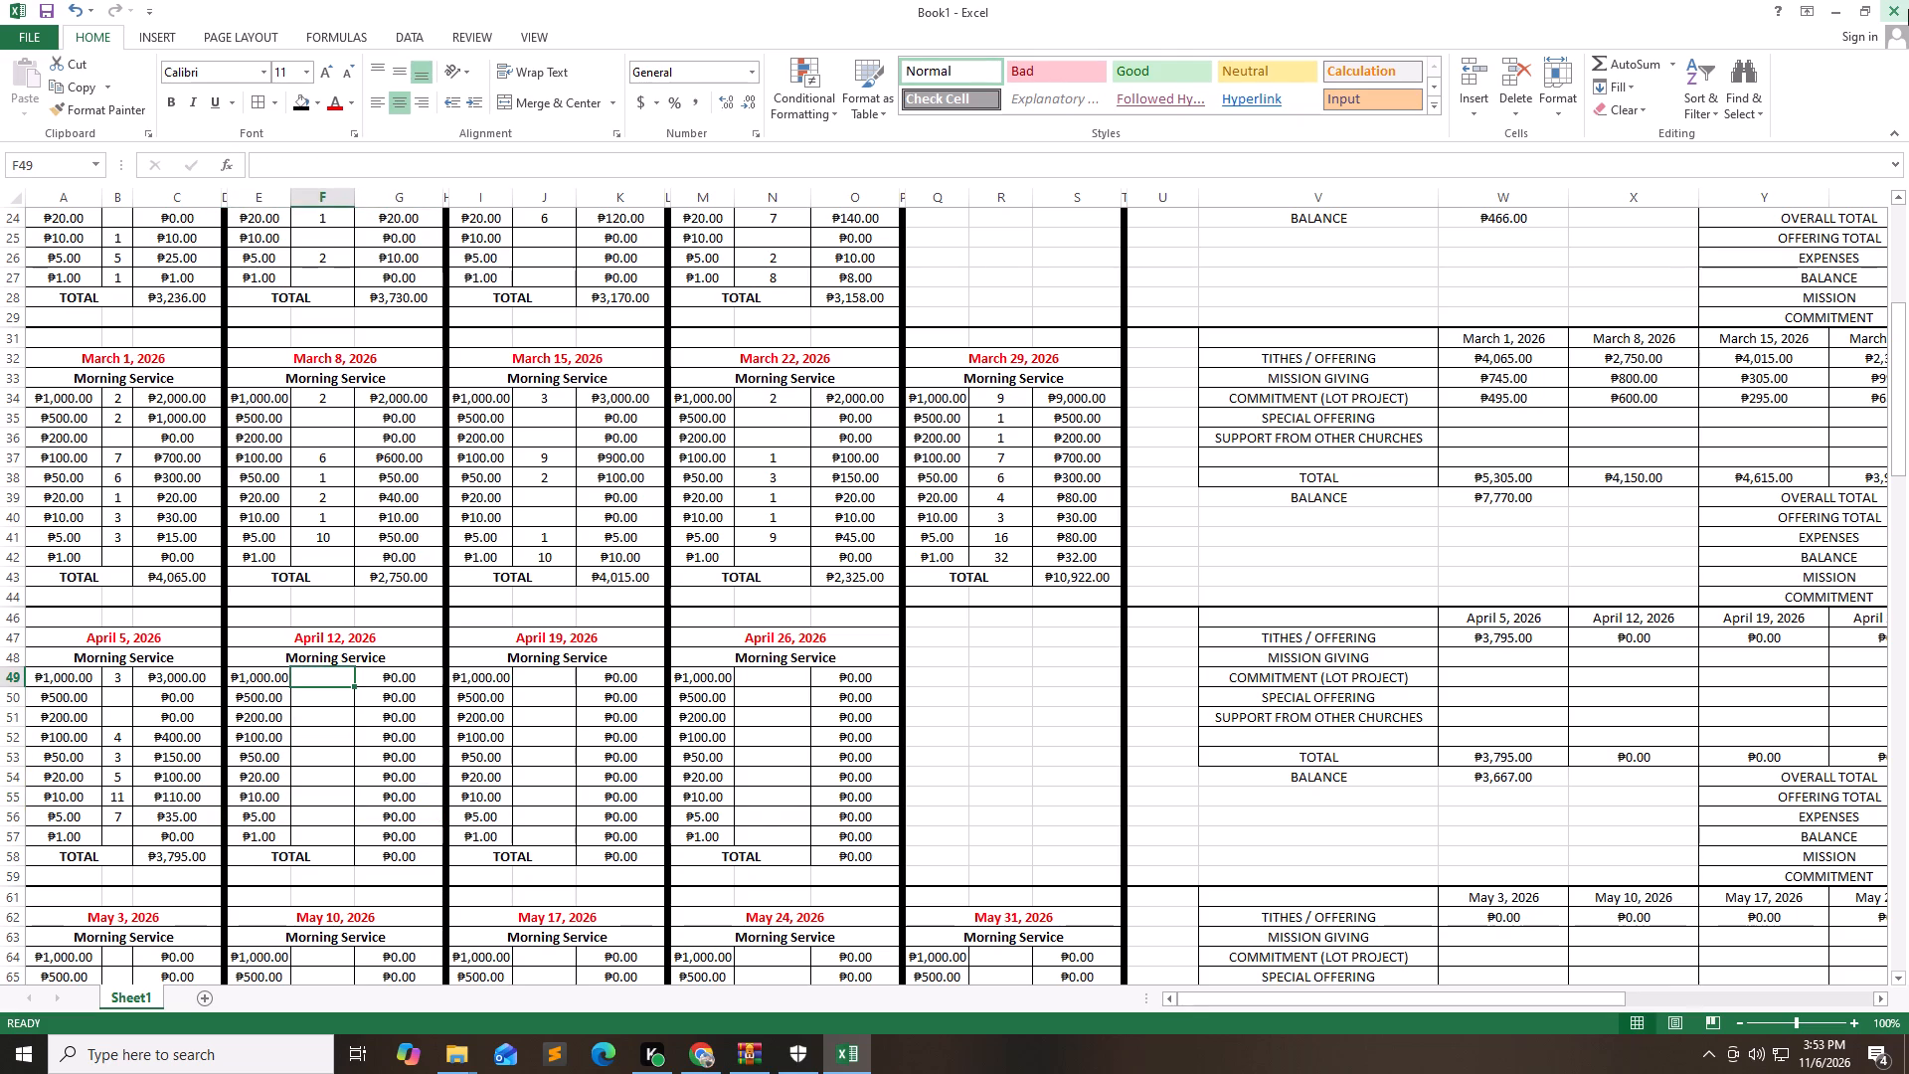
key("2")
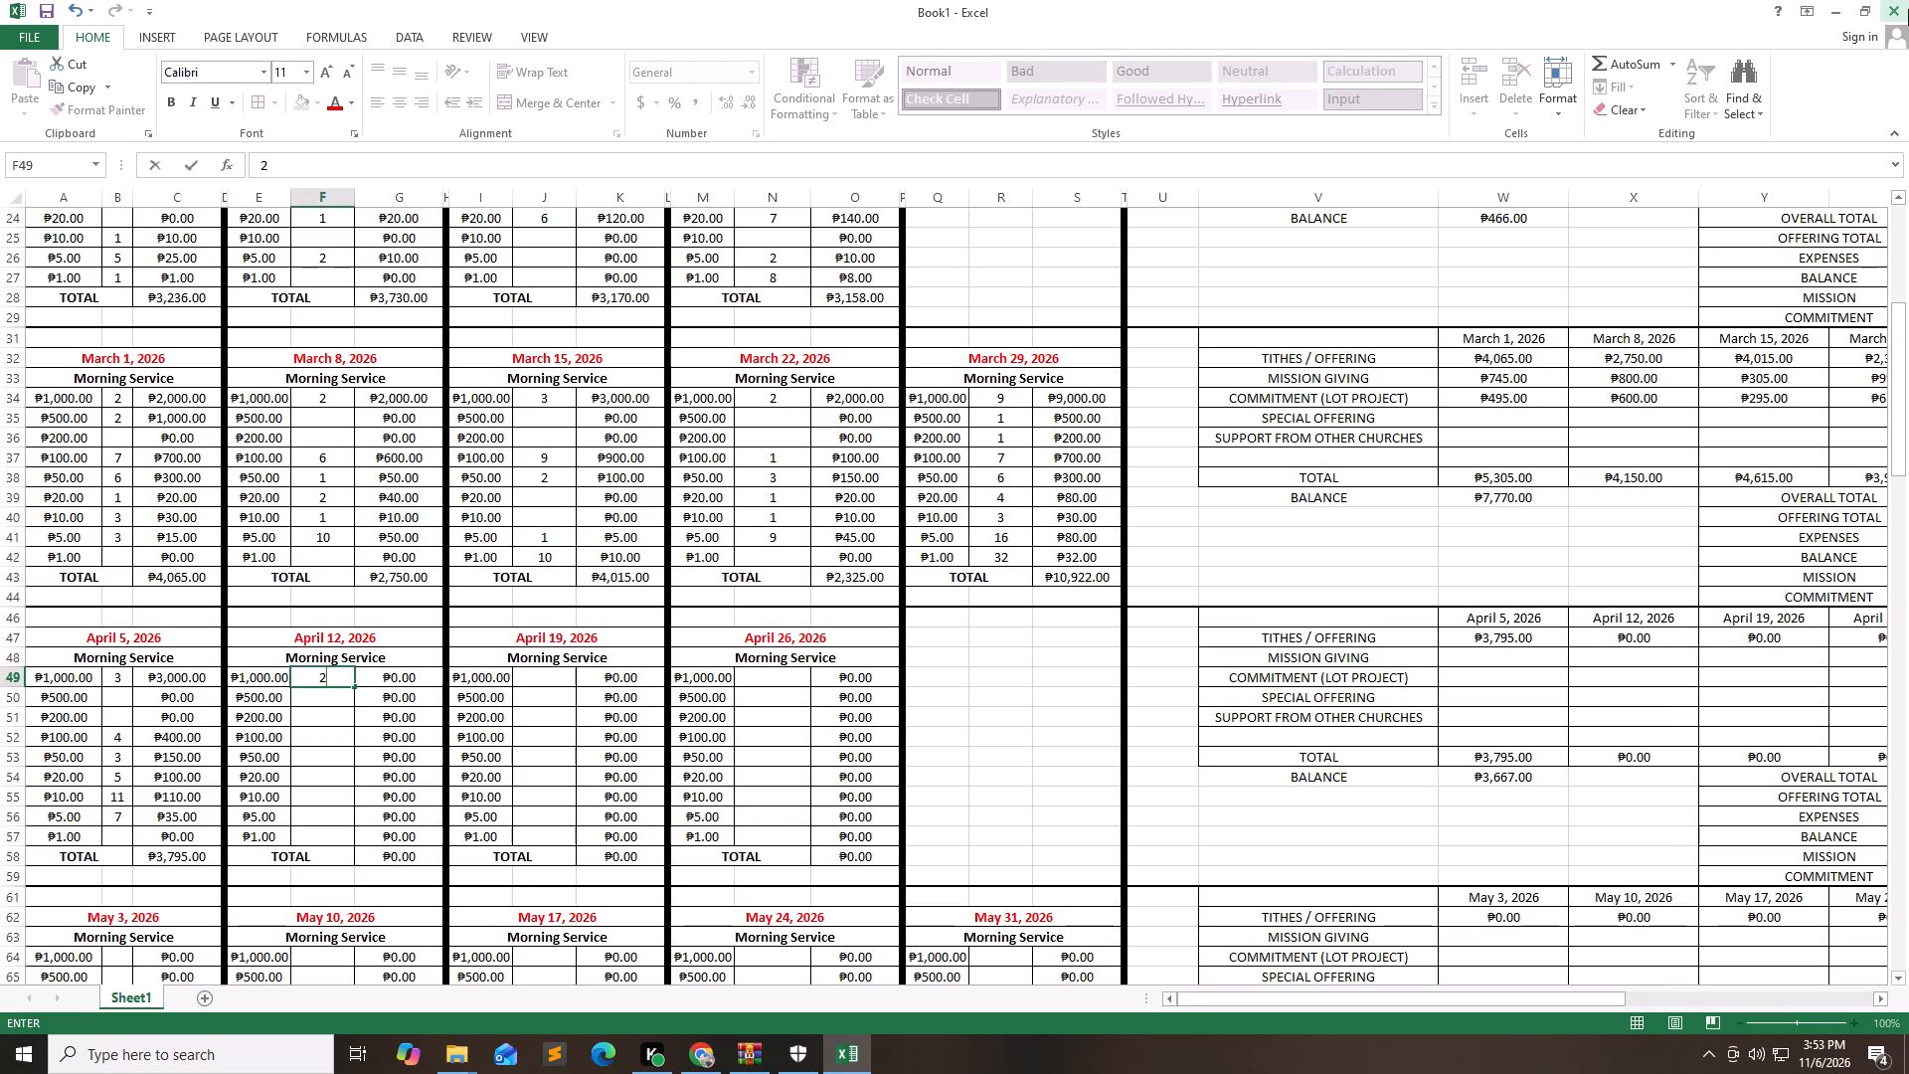
key("Down")
key("Down")
key("Down")
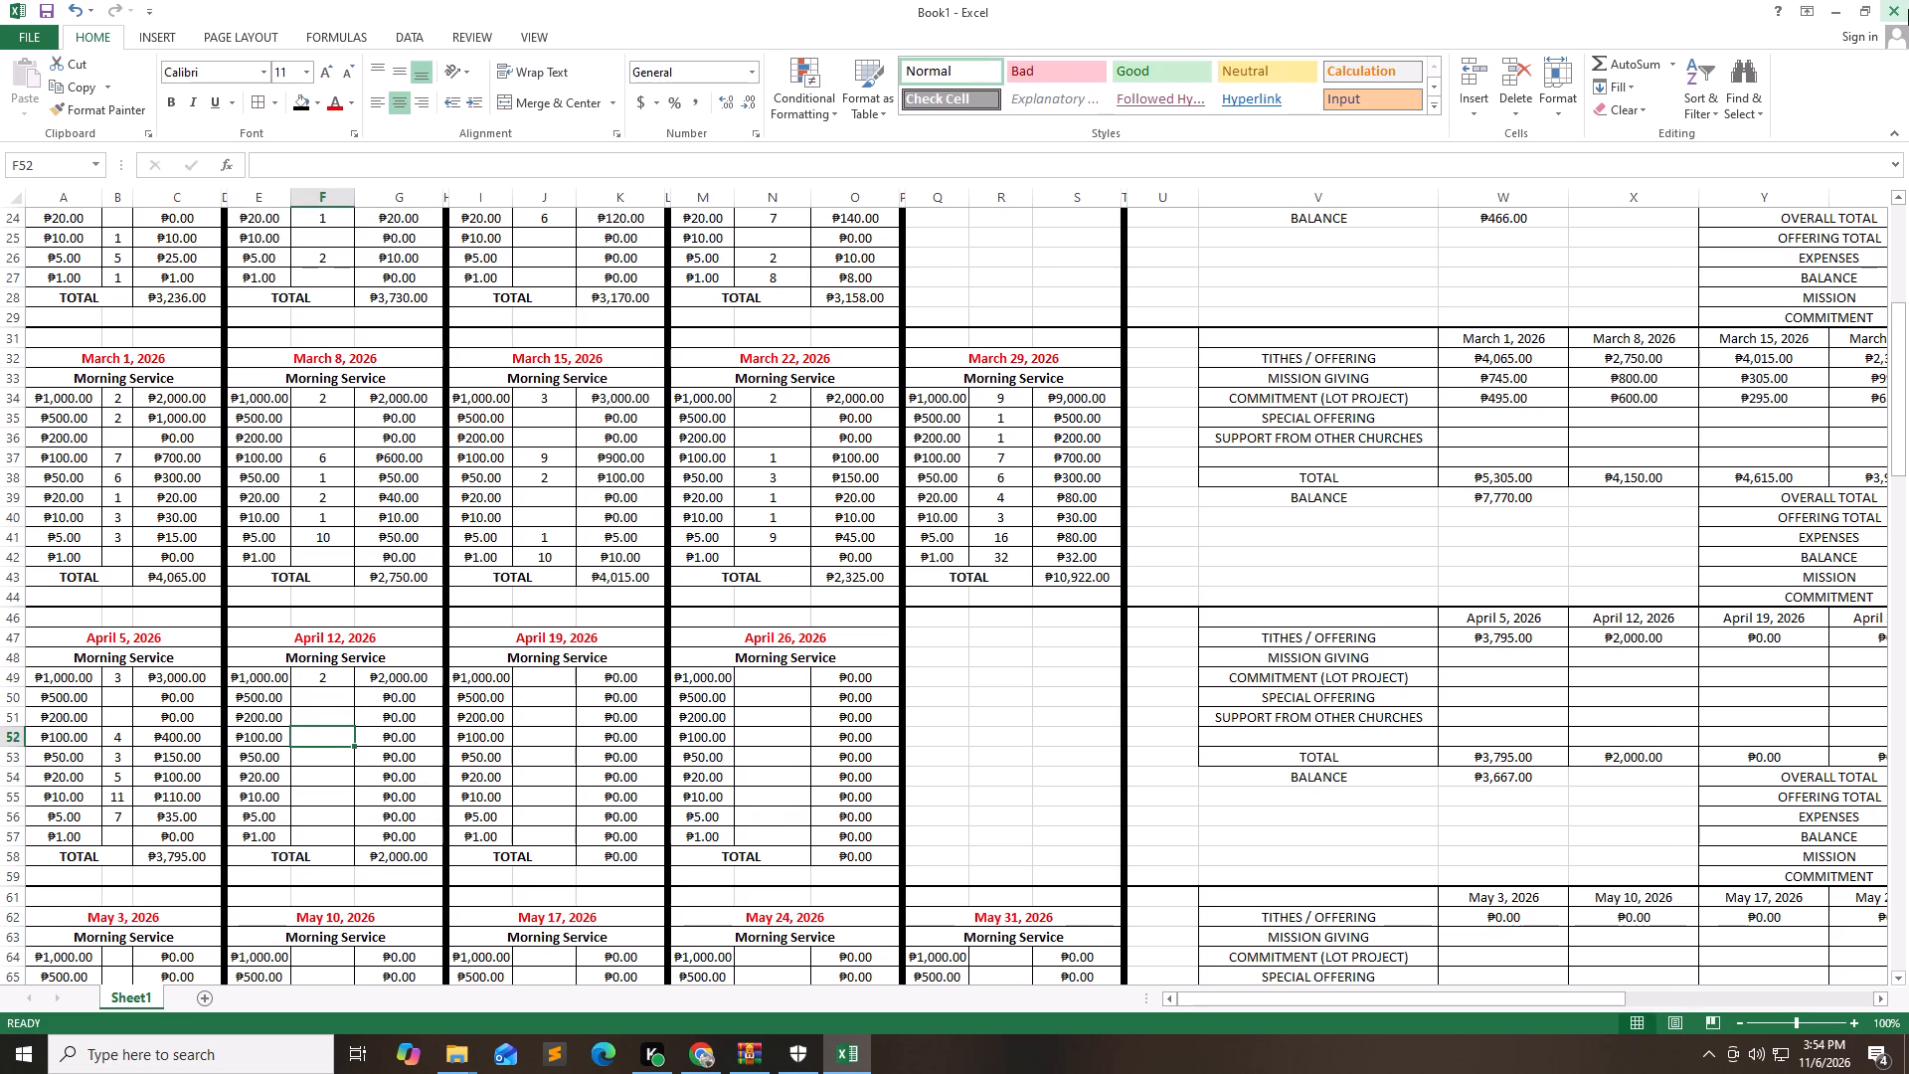
key("8")
key("Down")
key("1")
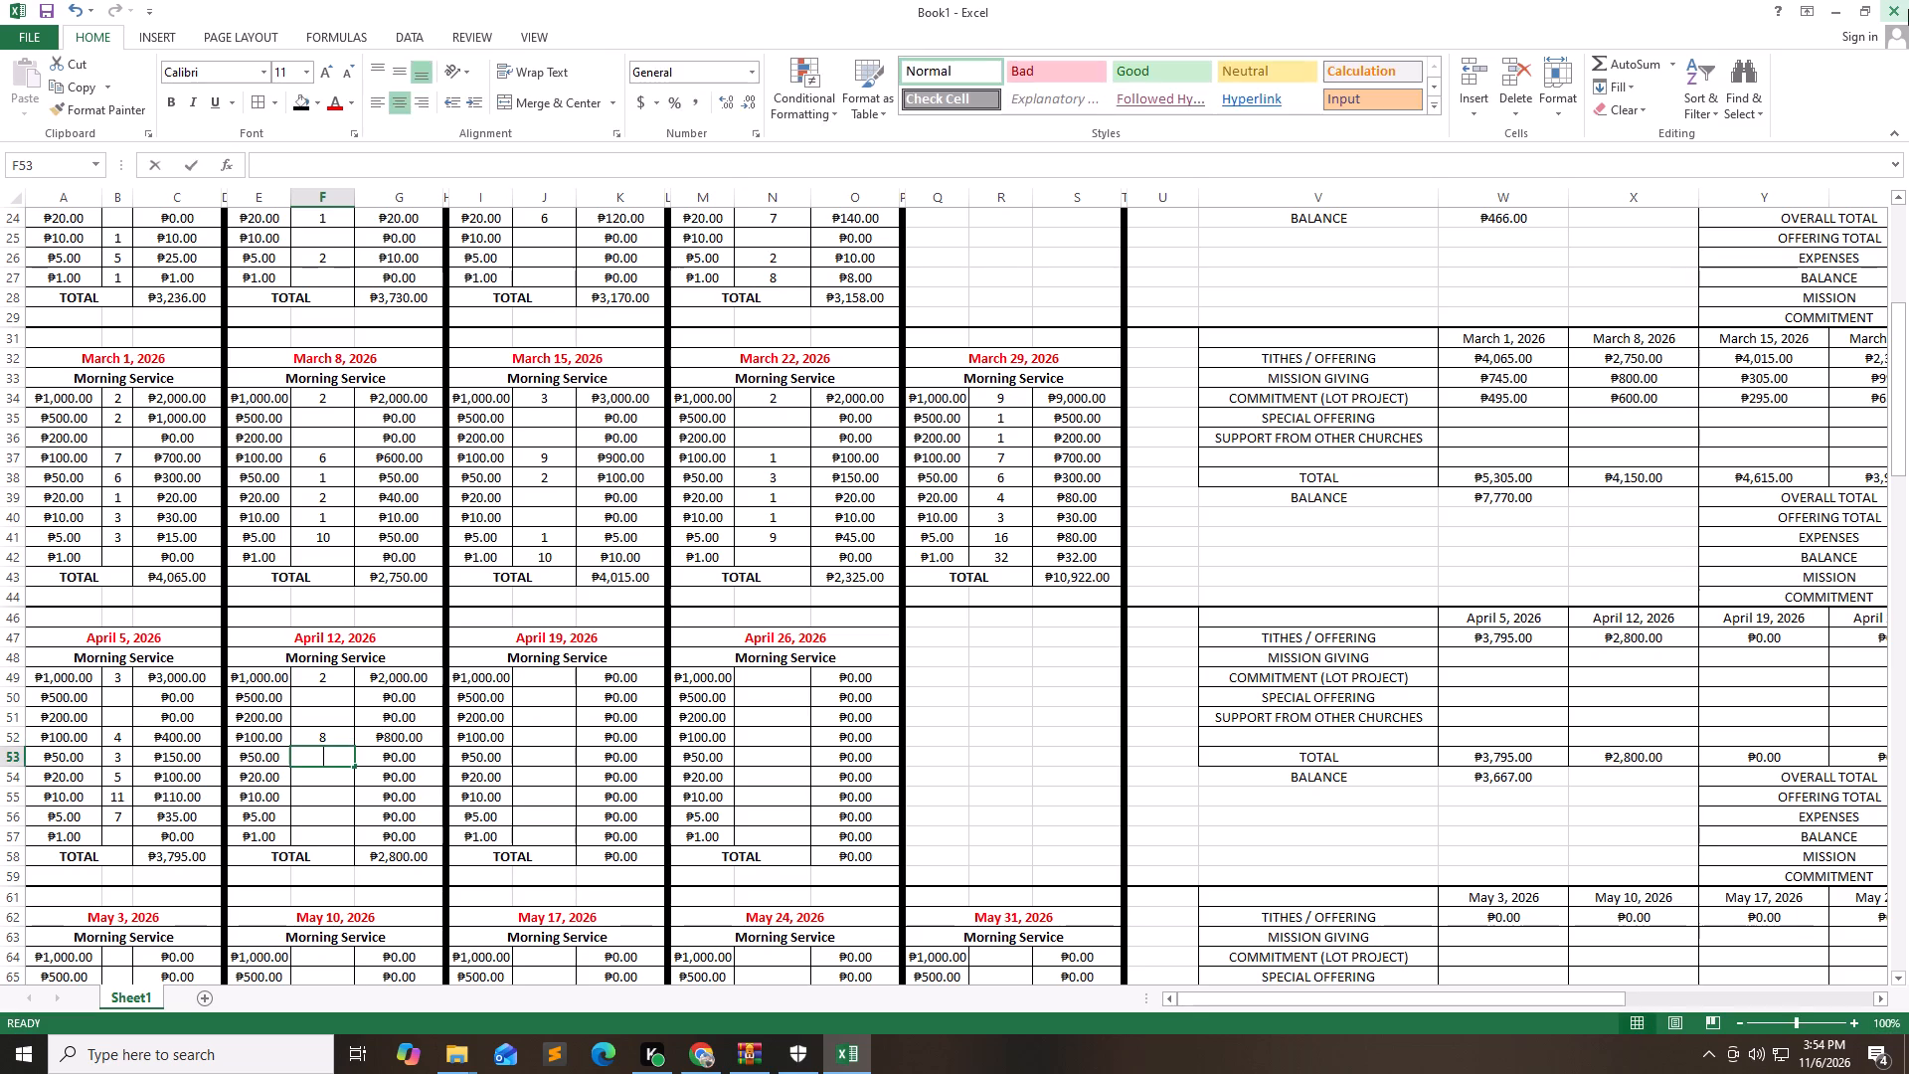
key("Down")
key("1")
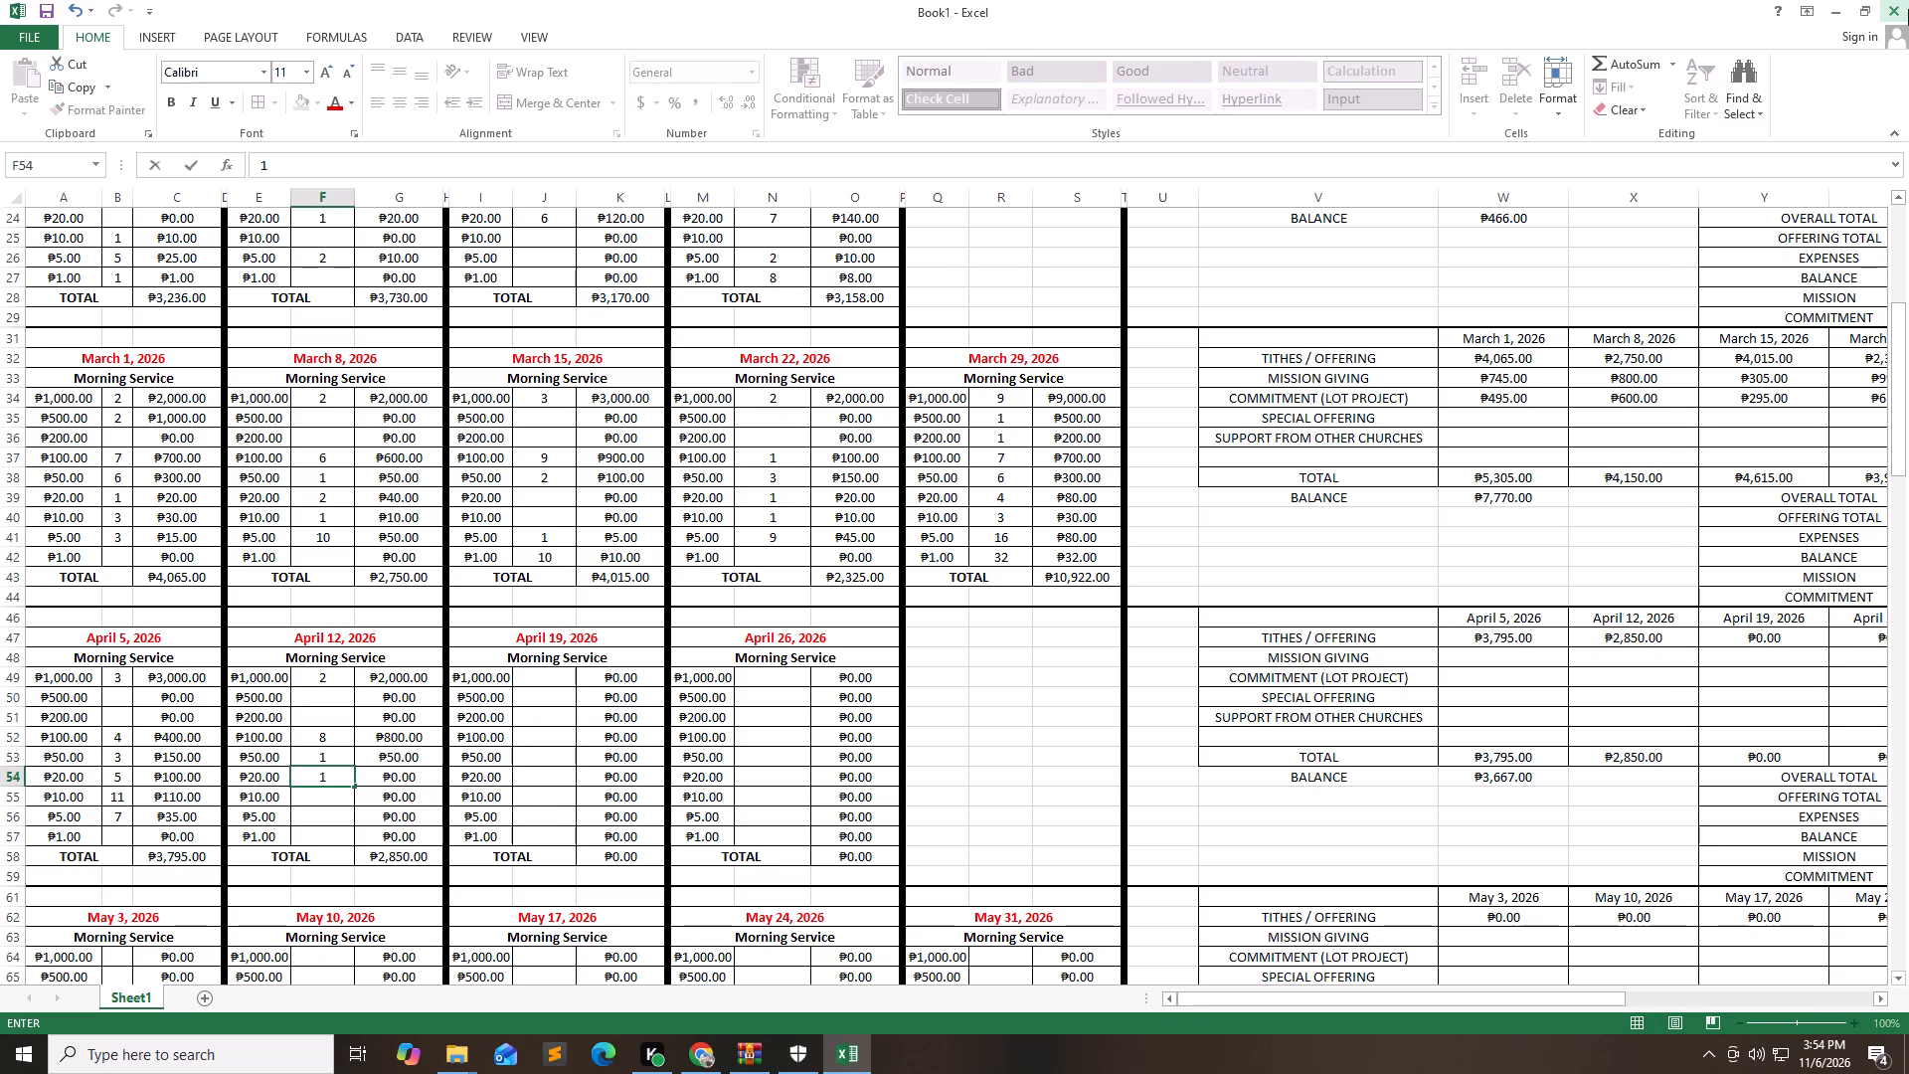
key("Down")
key("3")
key("Down")
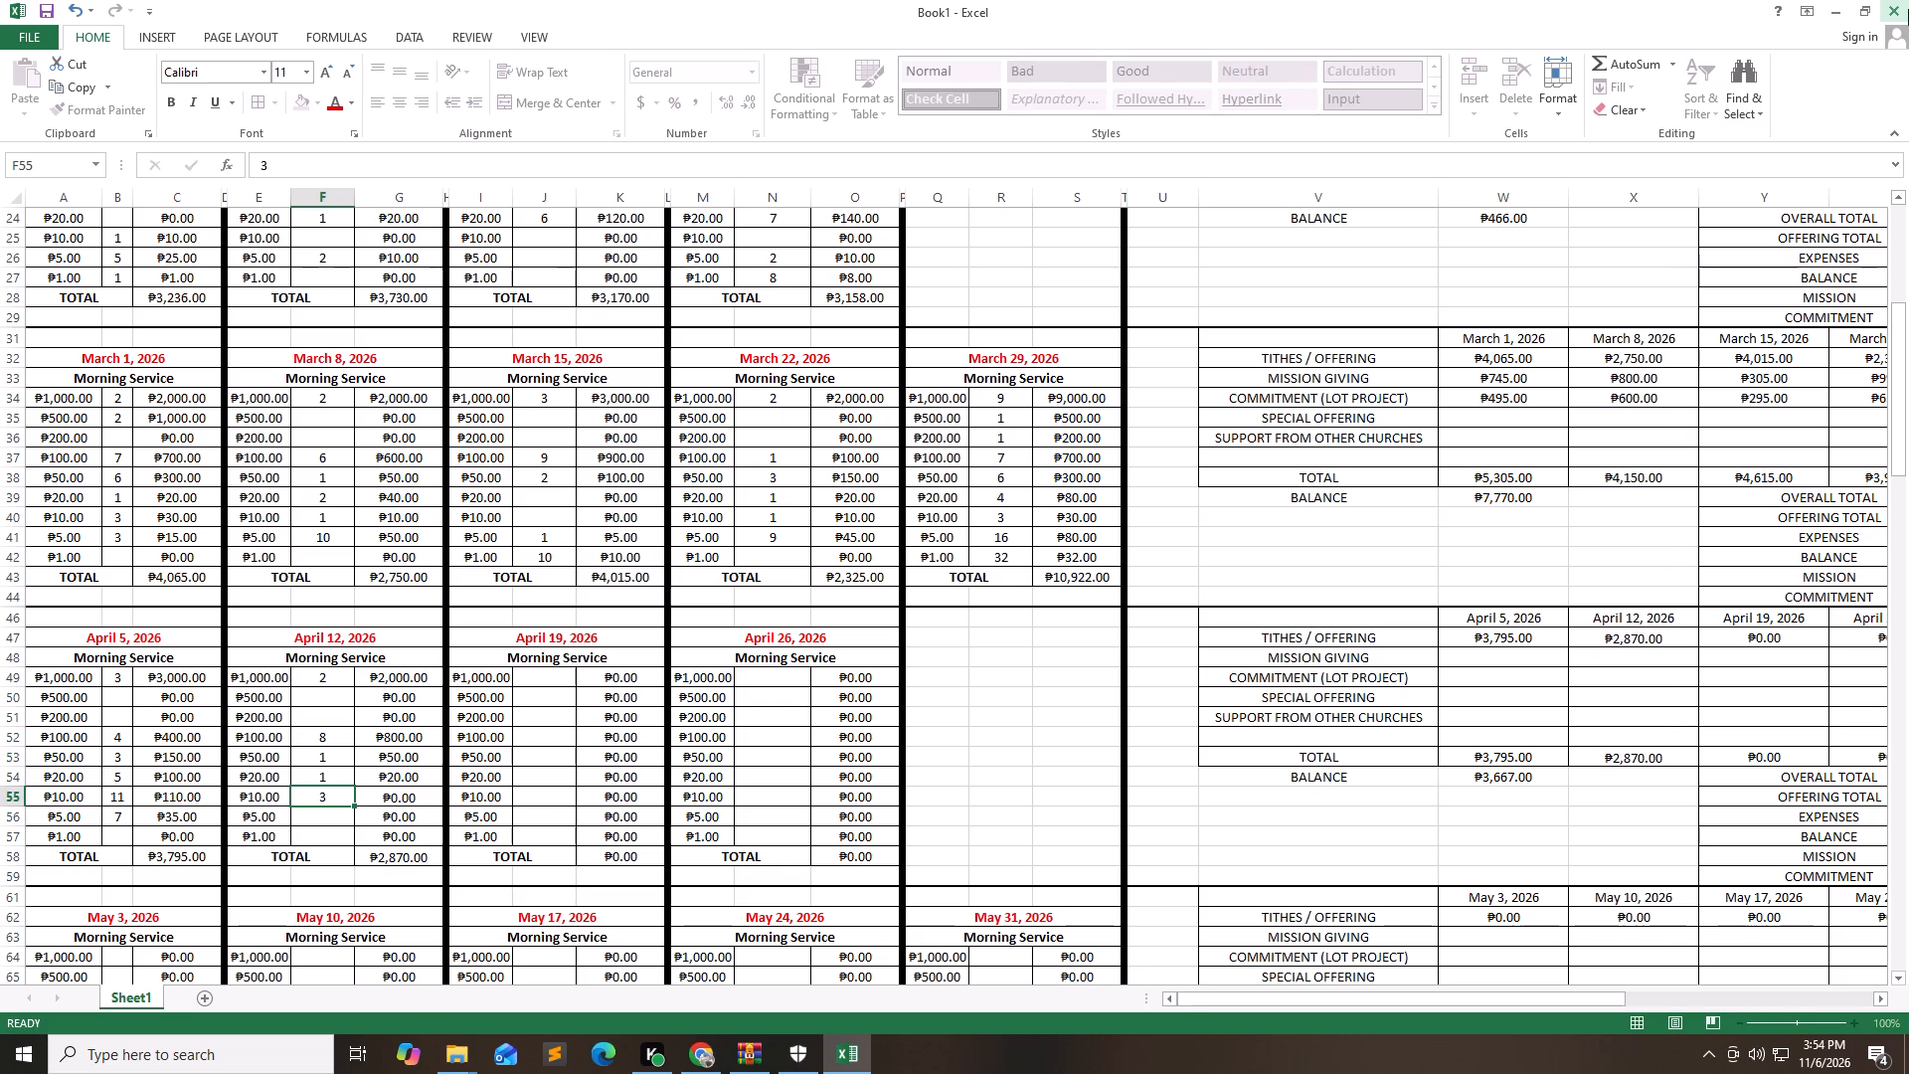
key("8")
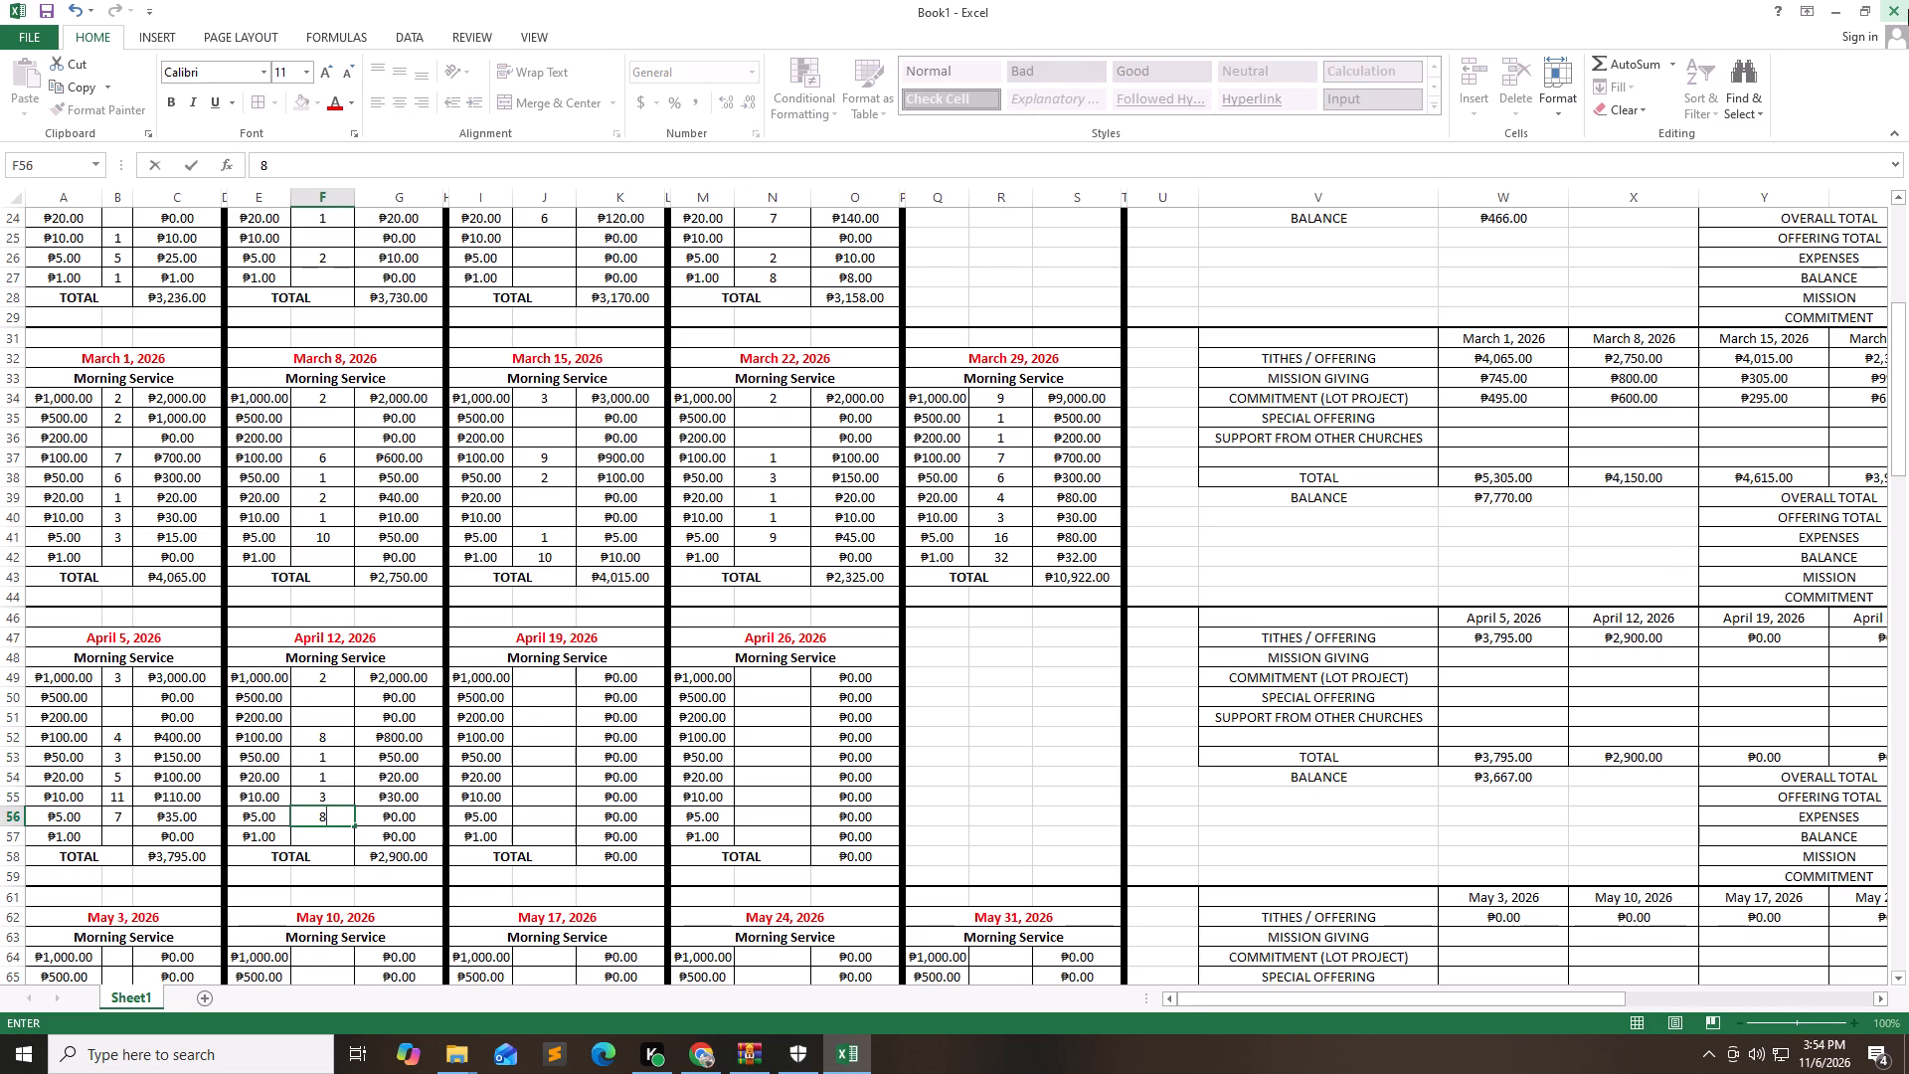
key("Down")
key("6")
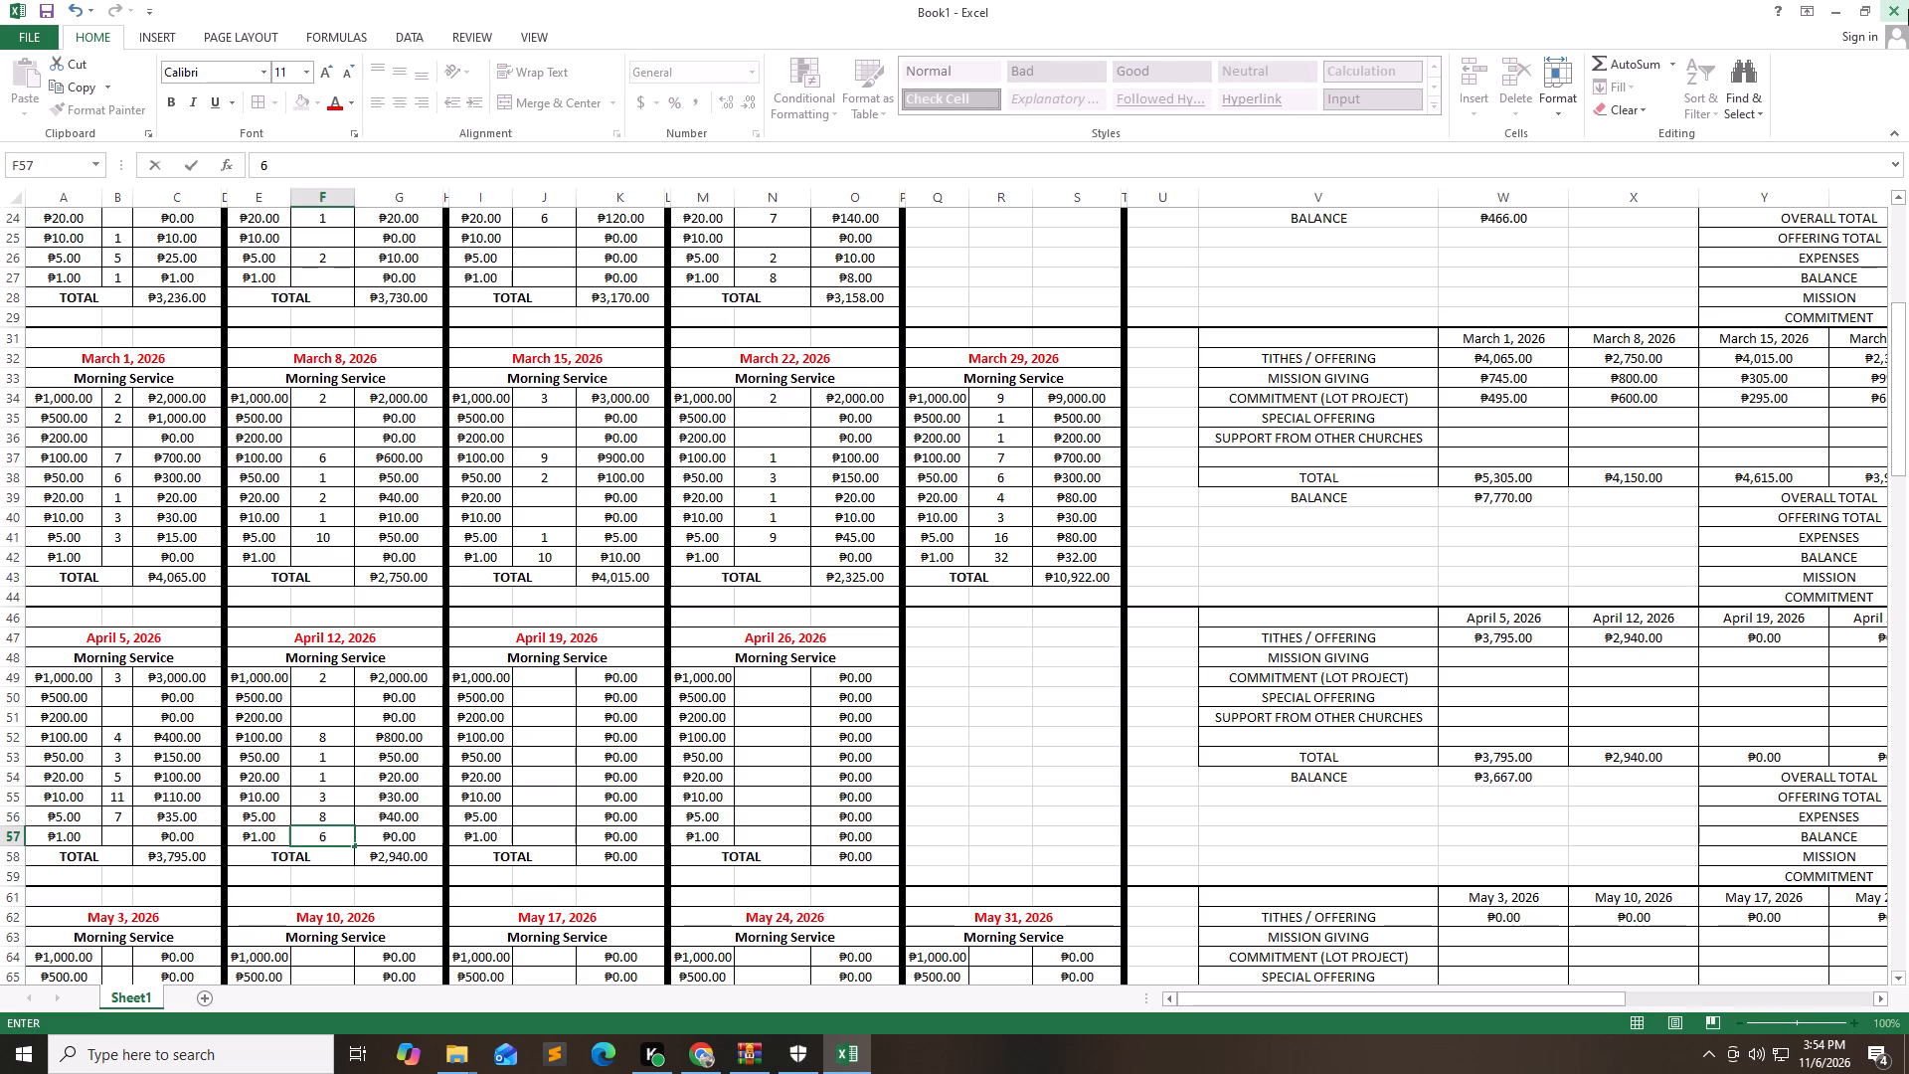
key("Right")
Enter the April 19, 2026 quantities: ₱1,000 – 2, ₱500 – 1, ₱100 – 7, ₱50 – 1, ₱20 – 4, ₱10 – 1, ₱5 – 5, ₱1 – 1.
key("Right")
key("Right")
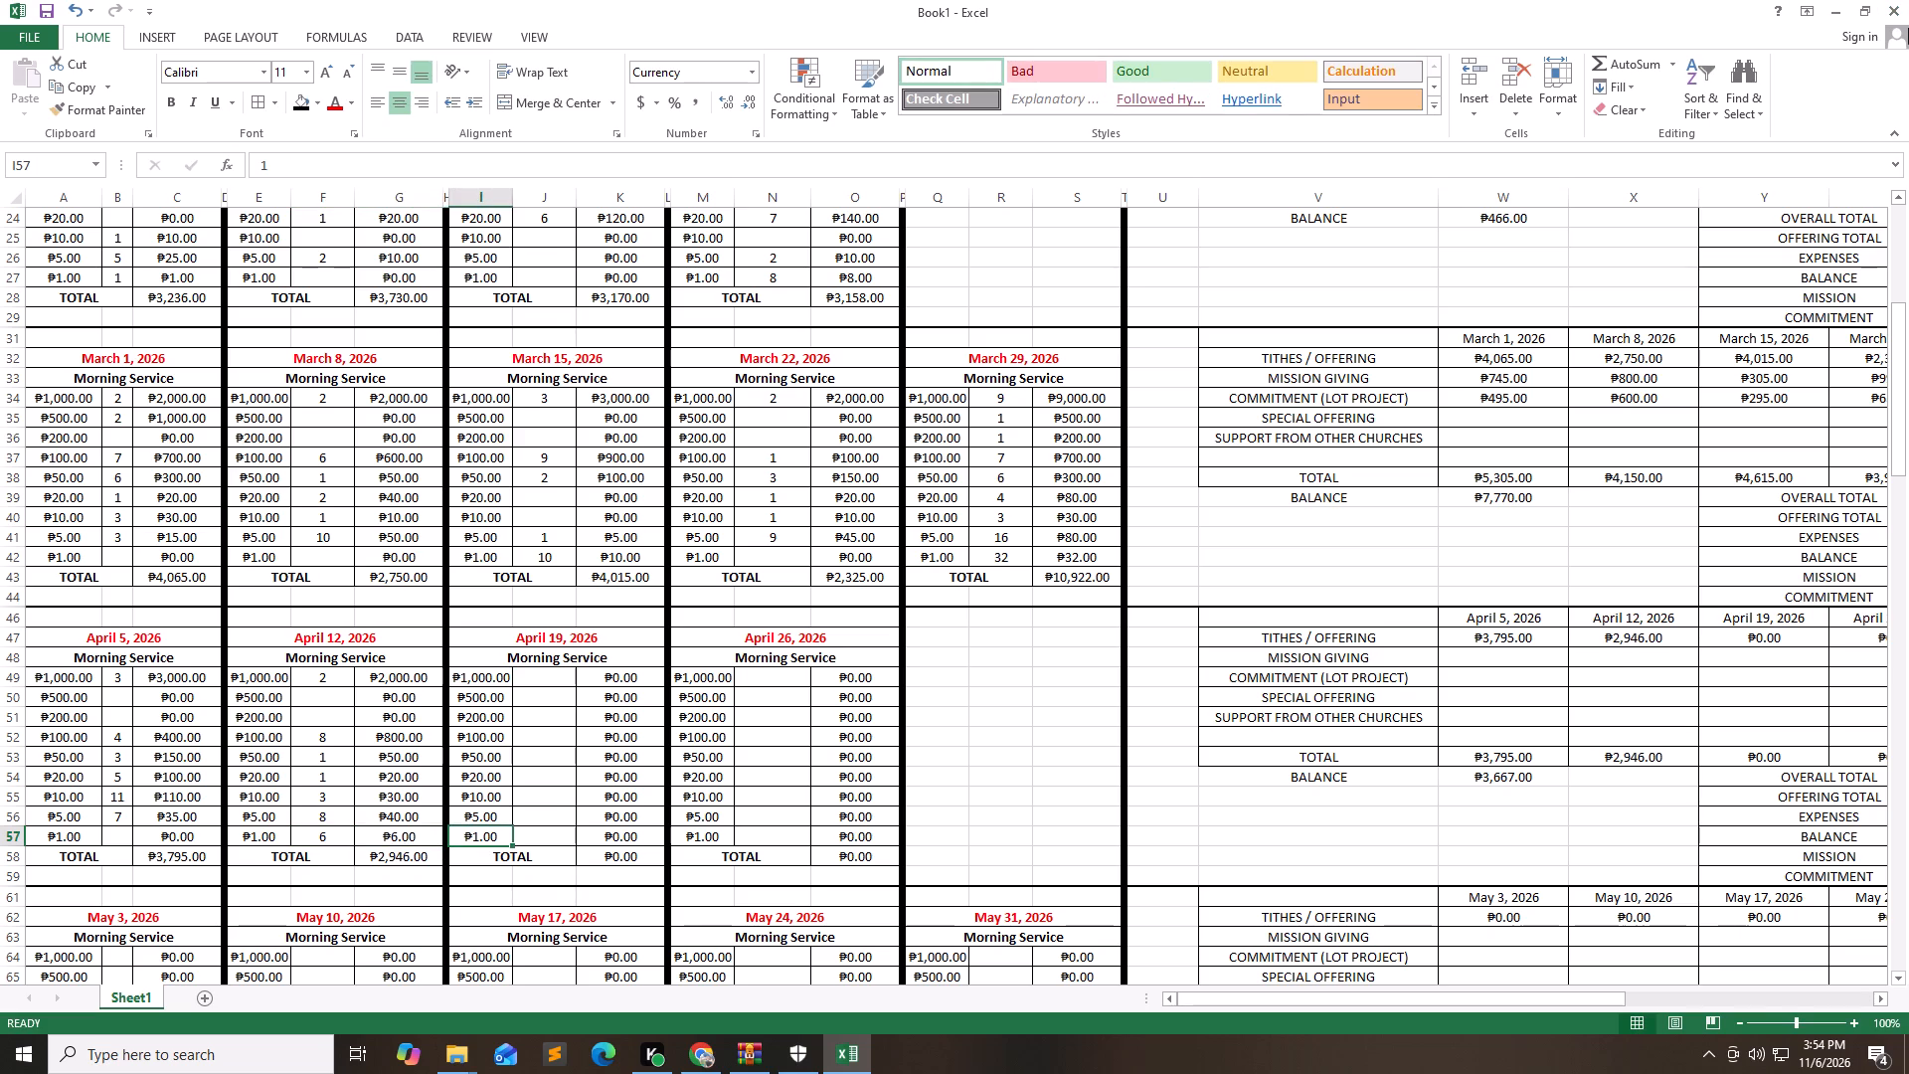
key("Right")
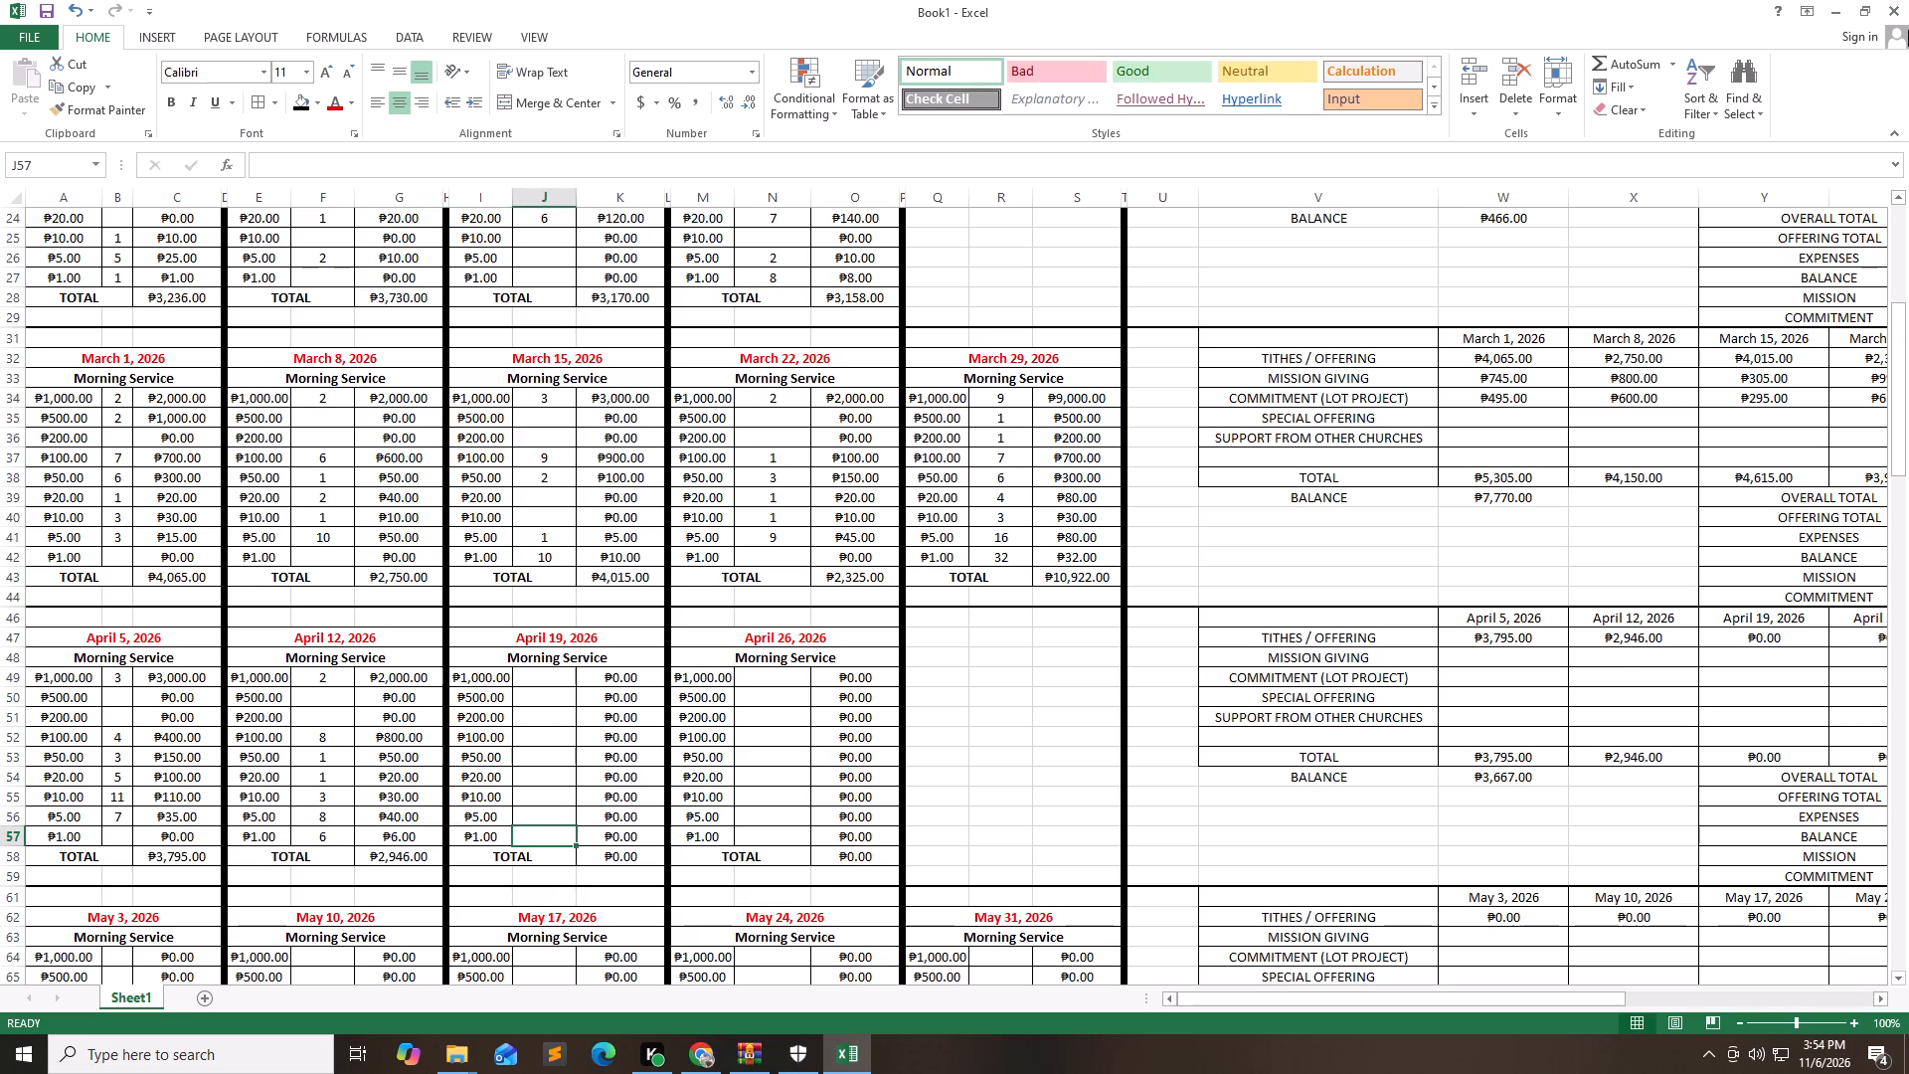
key("Up")
key("Up")
key("Up")
key("Up")
key("Up")
key("Up")
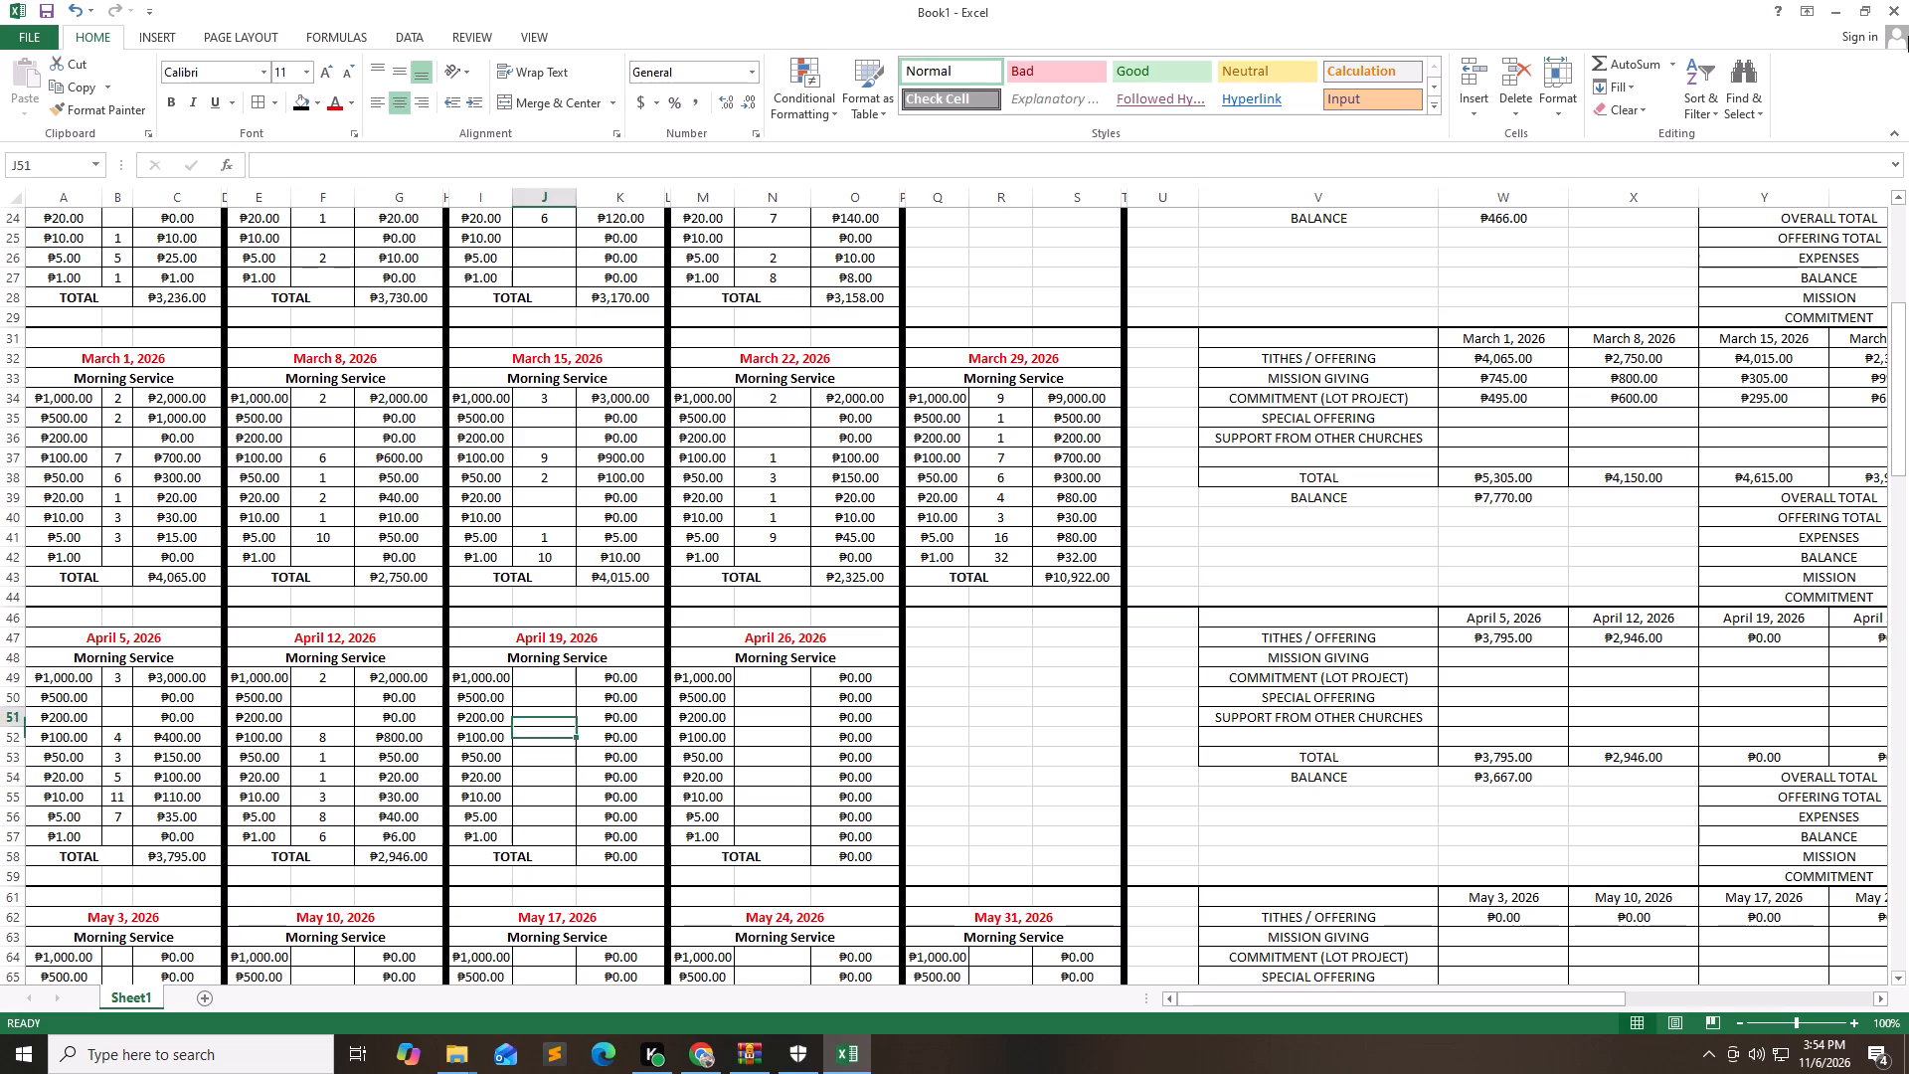
key("Up")
key("Up")
key("2")
key("Down")
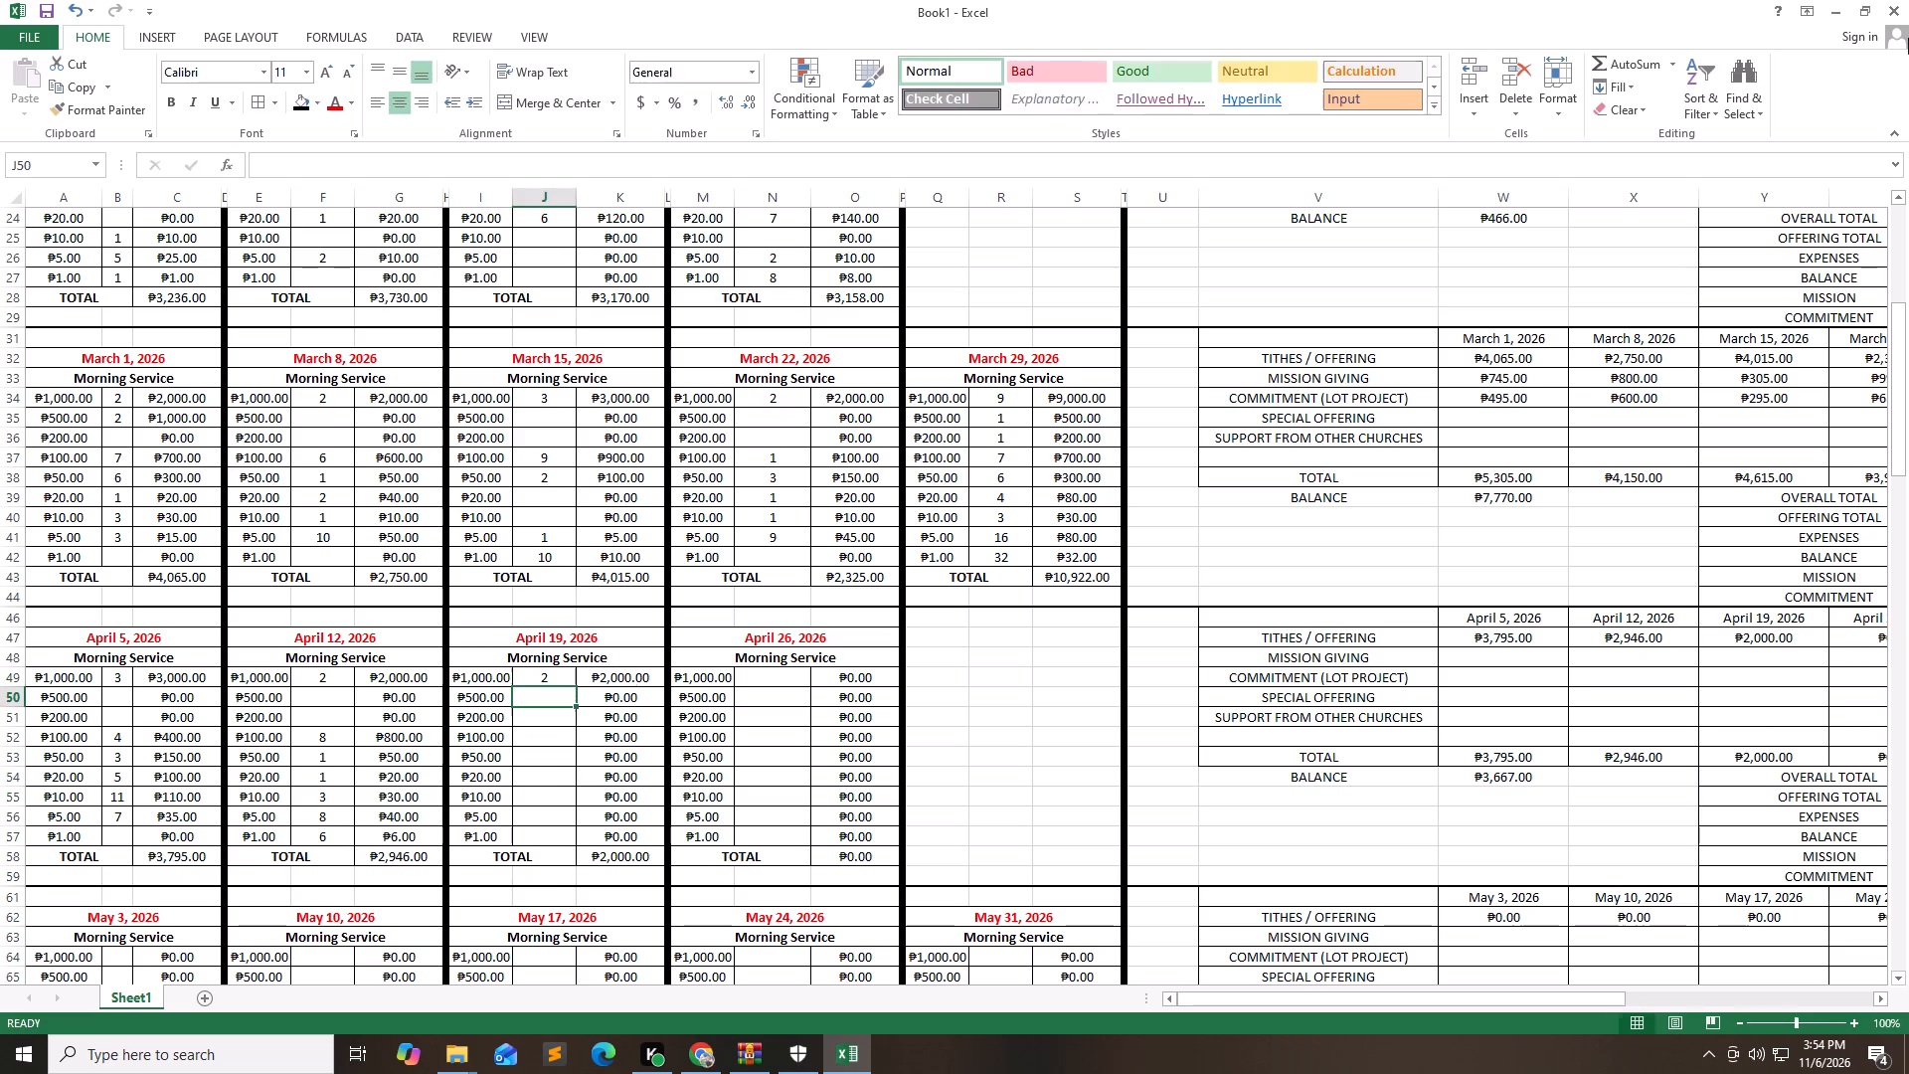
key("1")
key("Down")
key("Down")
key("7")
key("Down")
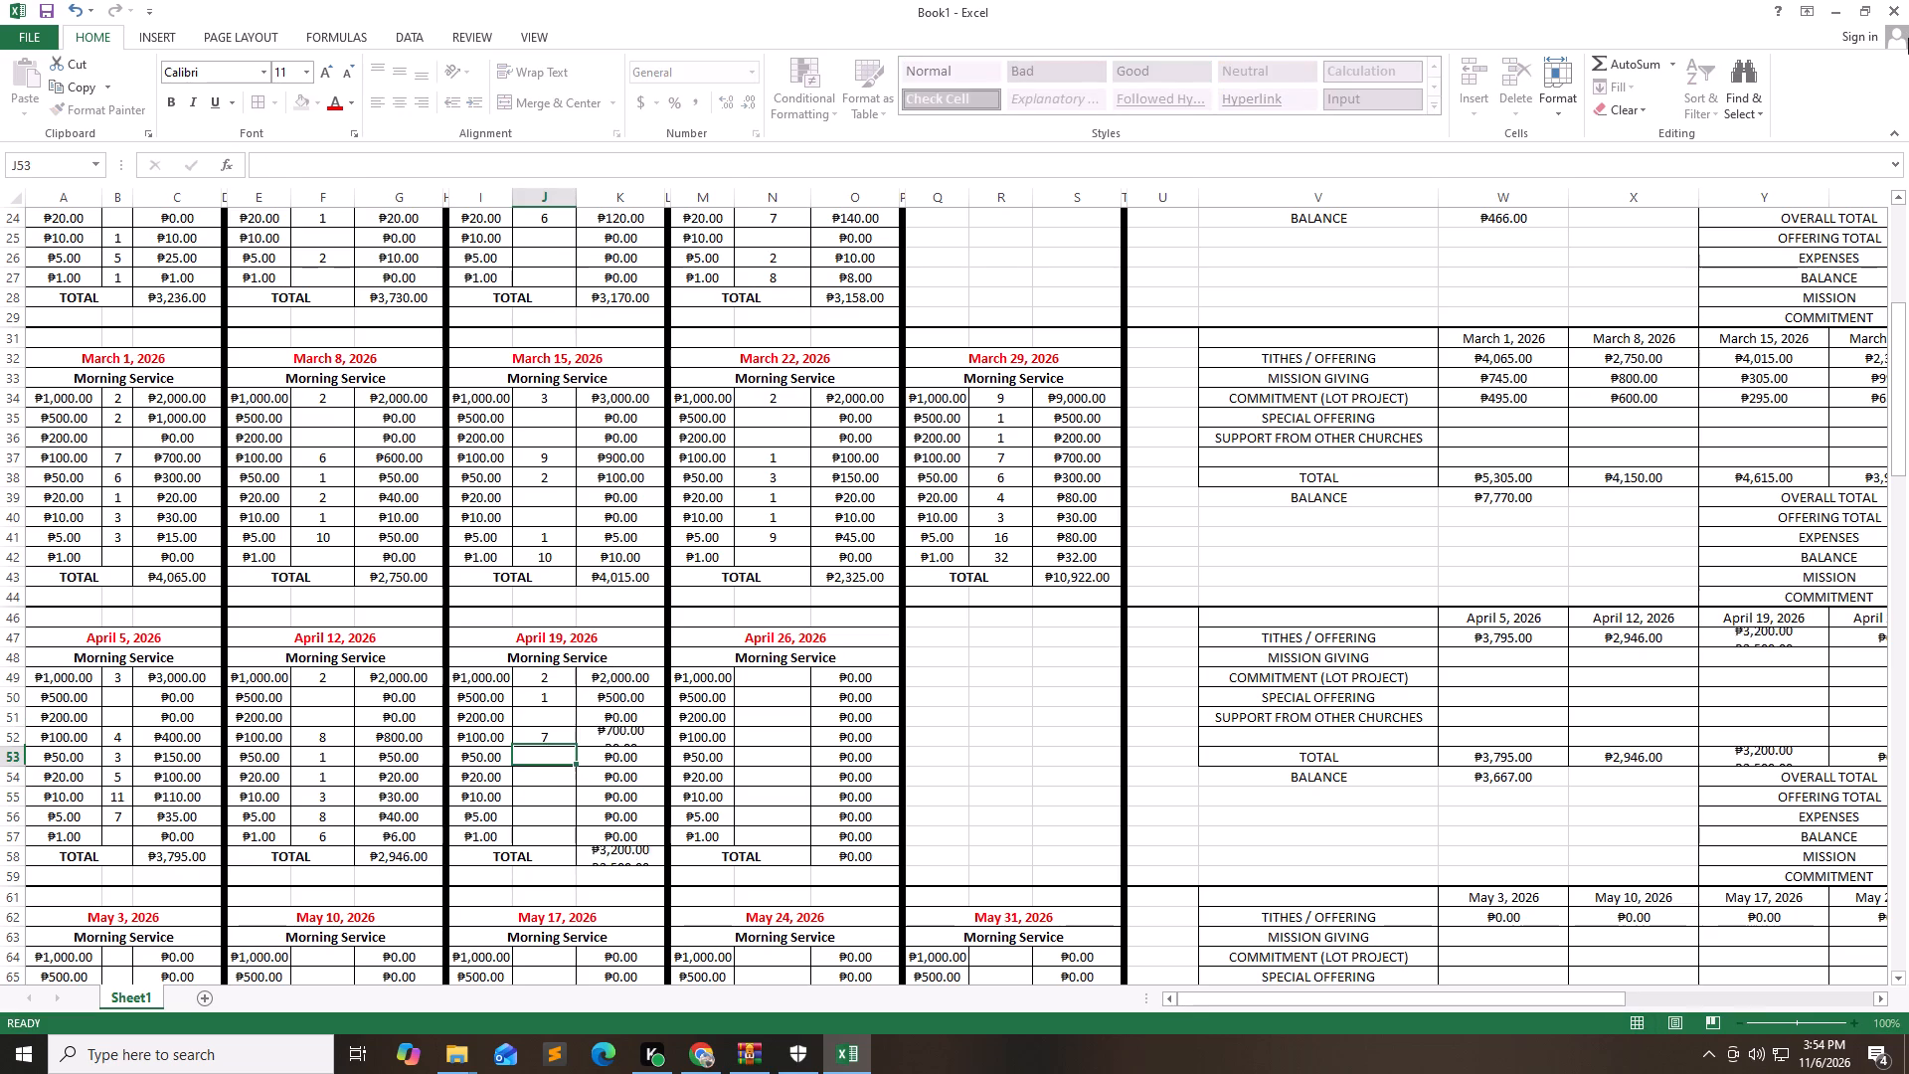
key("1")
key("Down")
key("4")
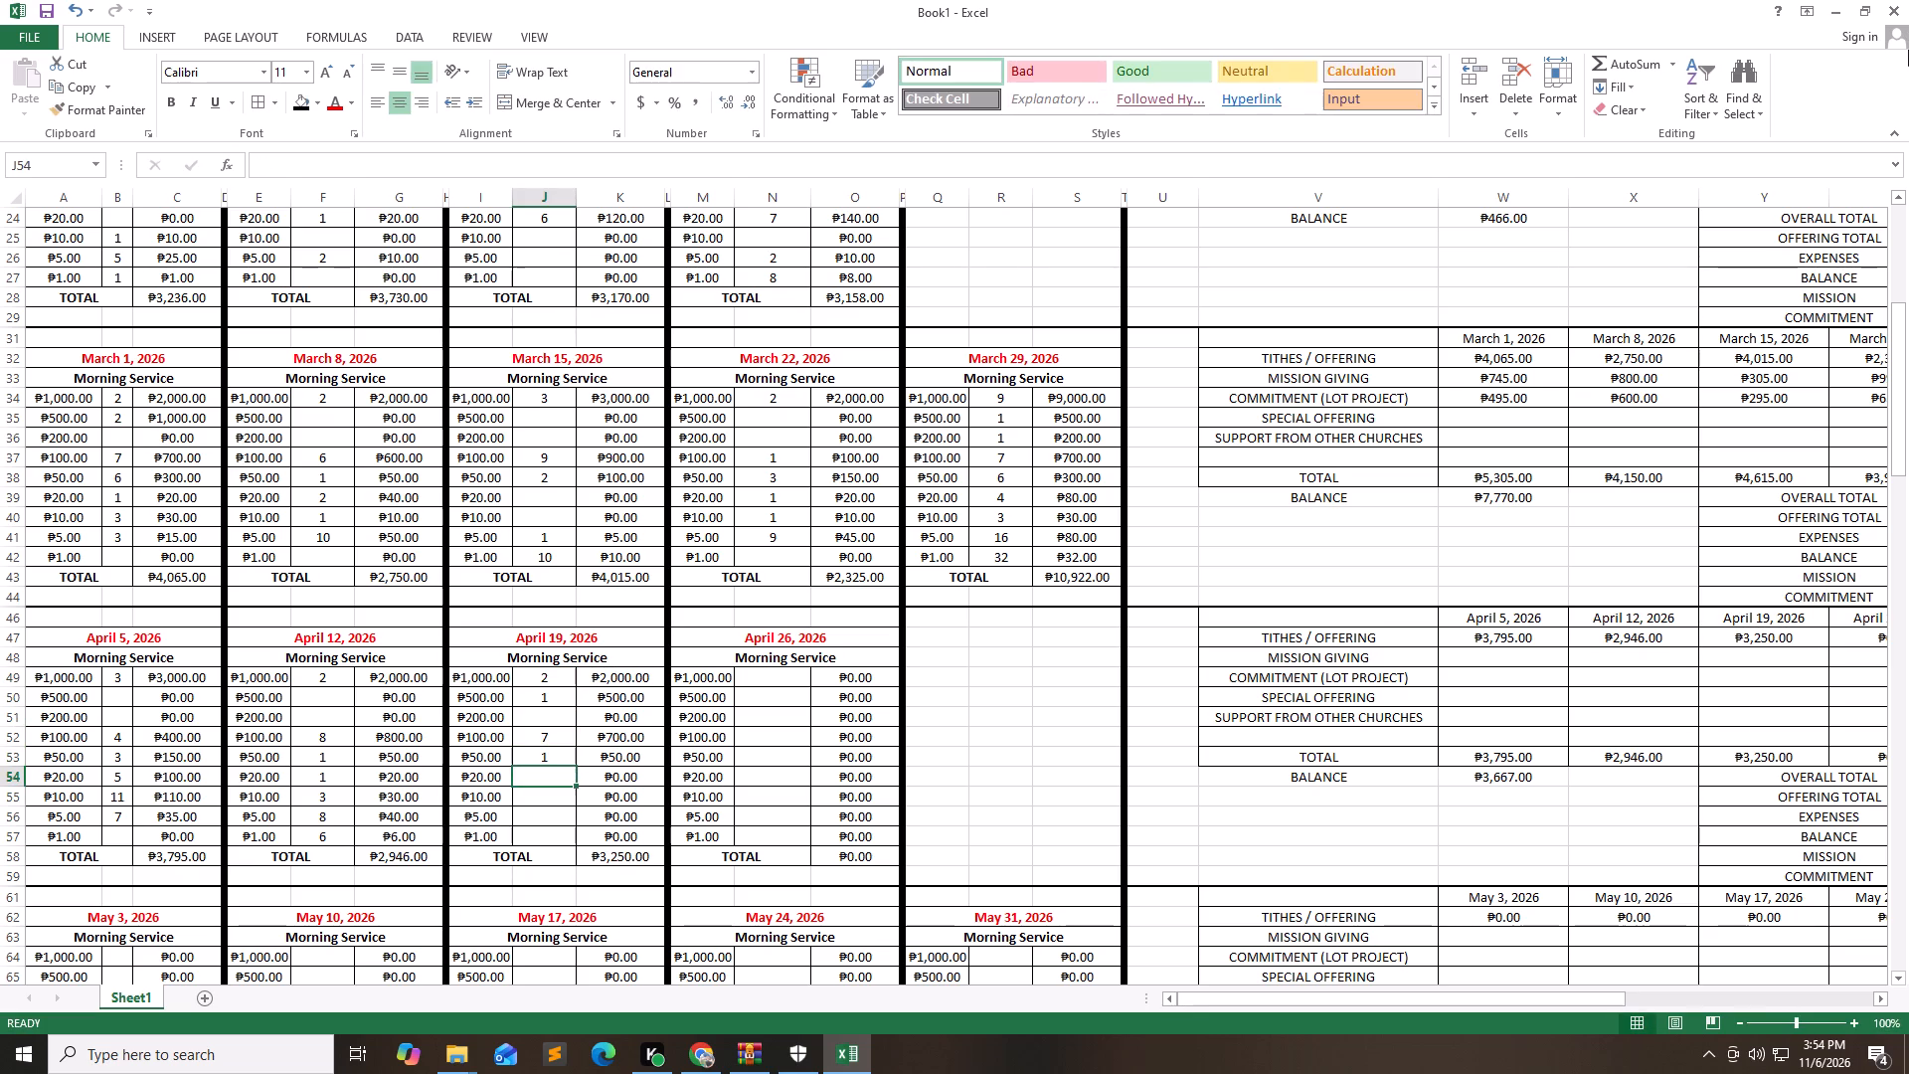
key("Down")
key("1")
key("Down")
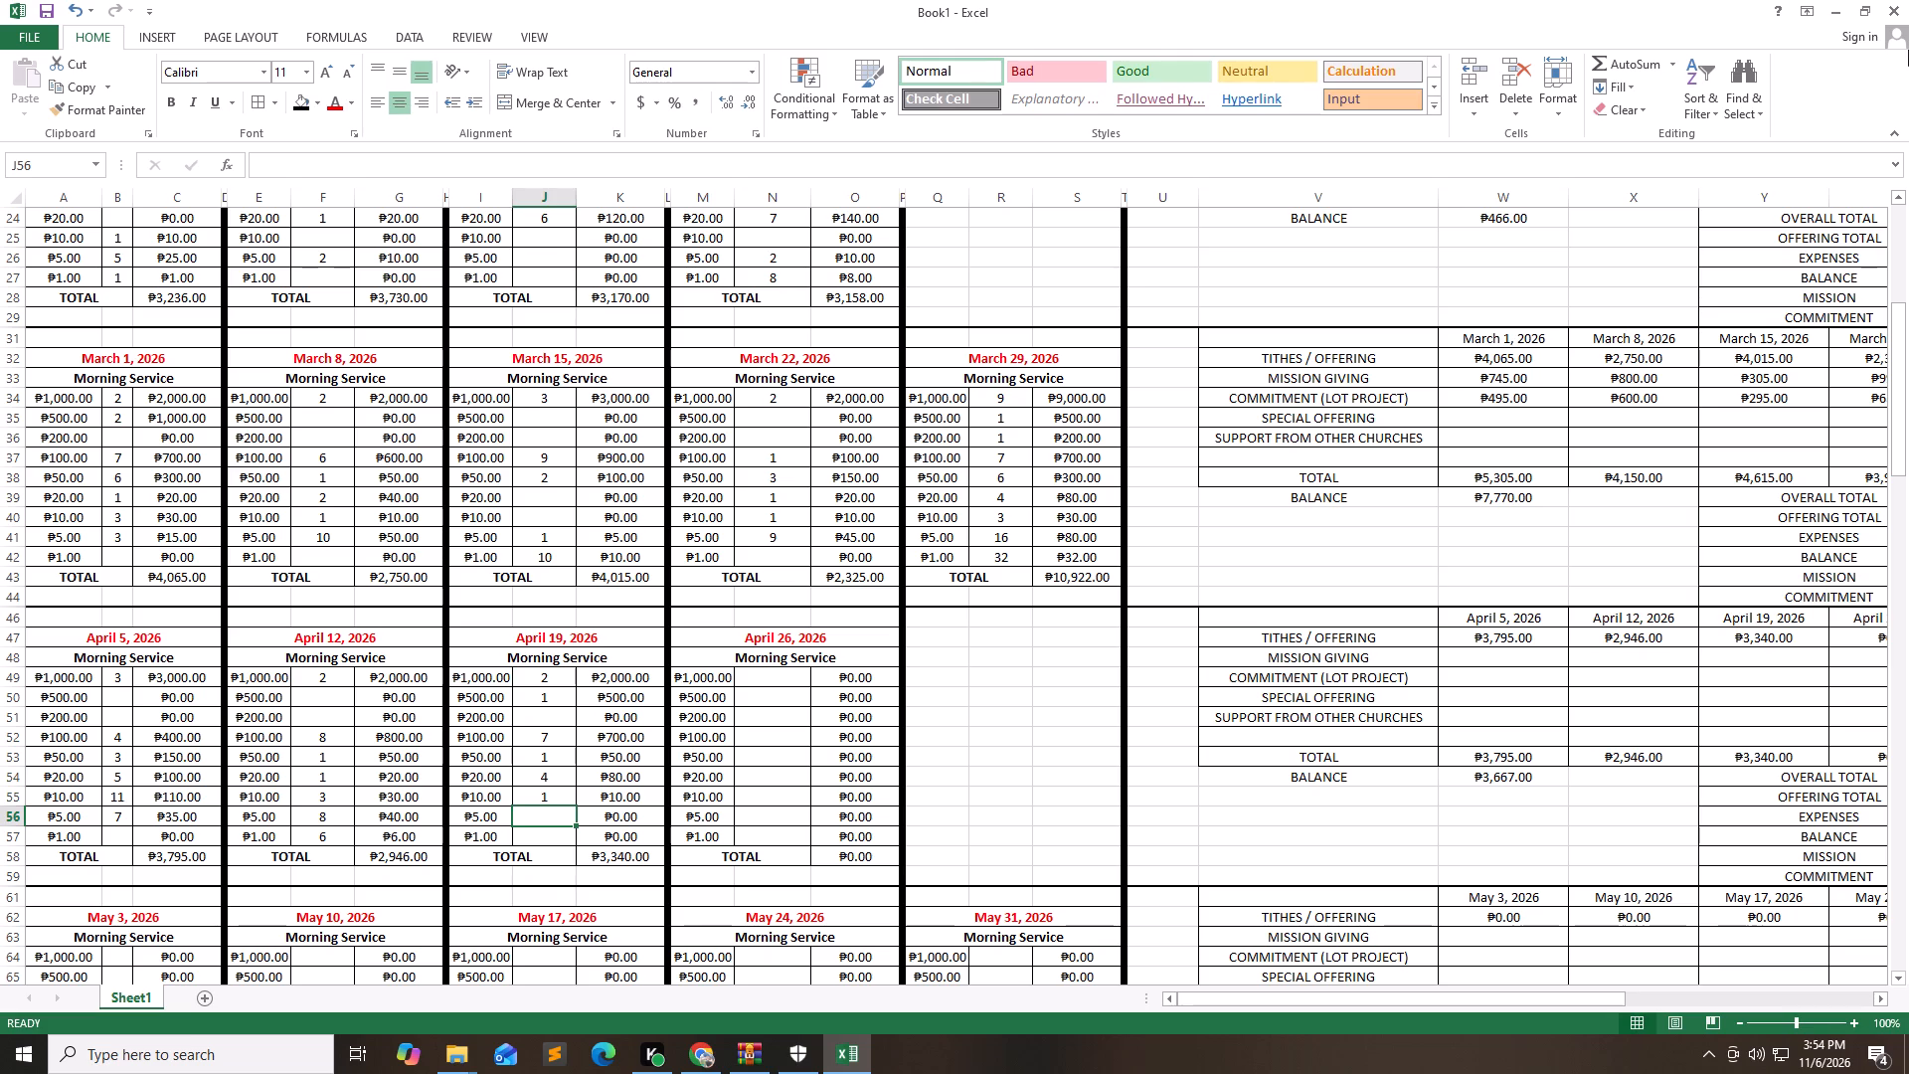
key("5")
key("Down")
key("1")
key("Right")
Enter the April 26, 2026 quantities: ₱1,000 – 3, ₱20 – 3, ₱10 – 10, ₱5 – 35, ₱1 – 11.
key("Right")
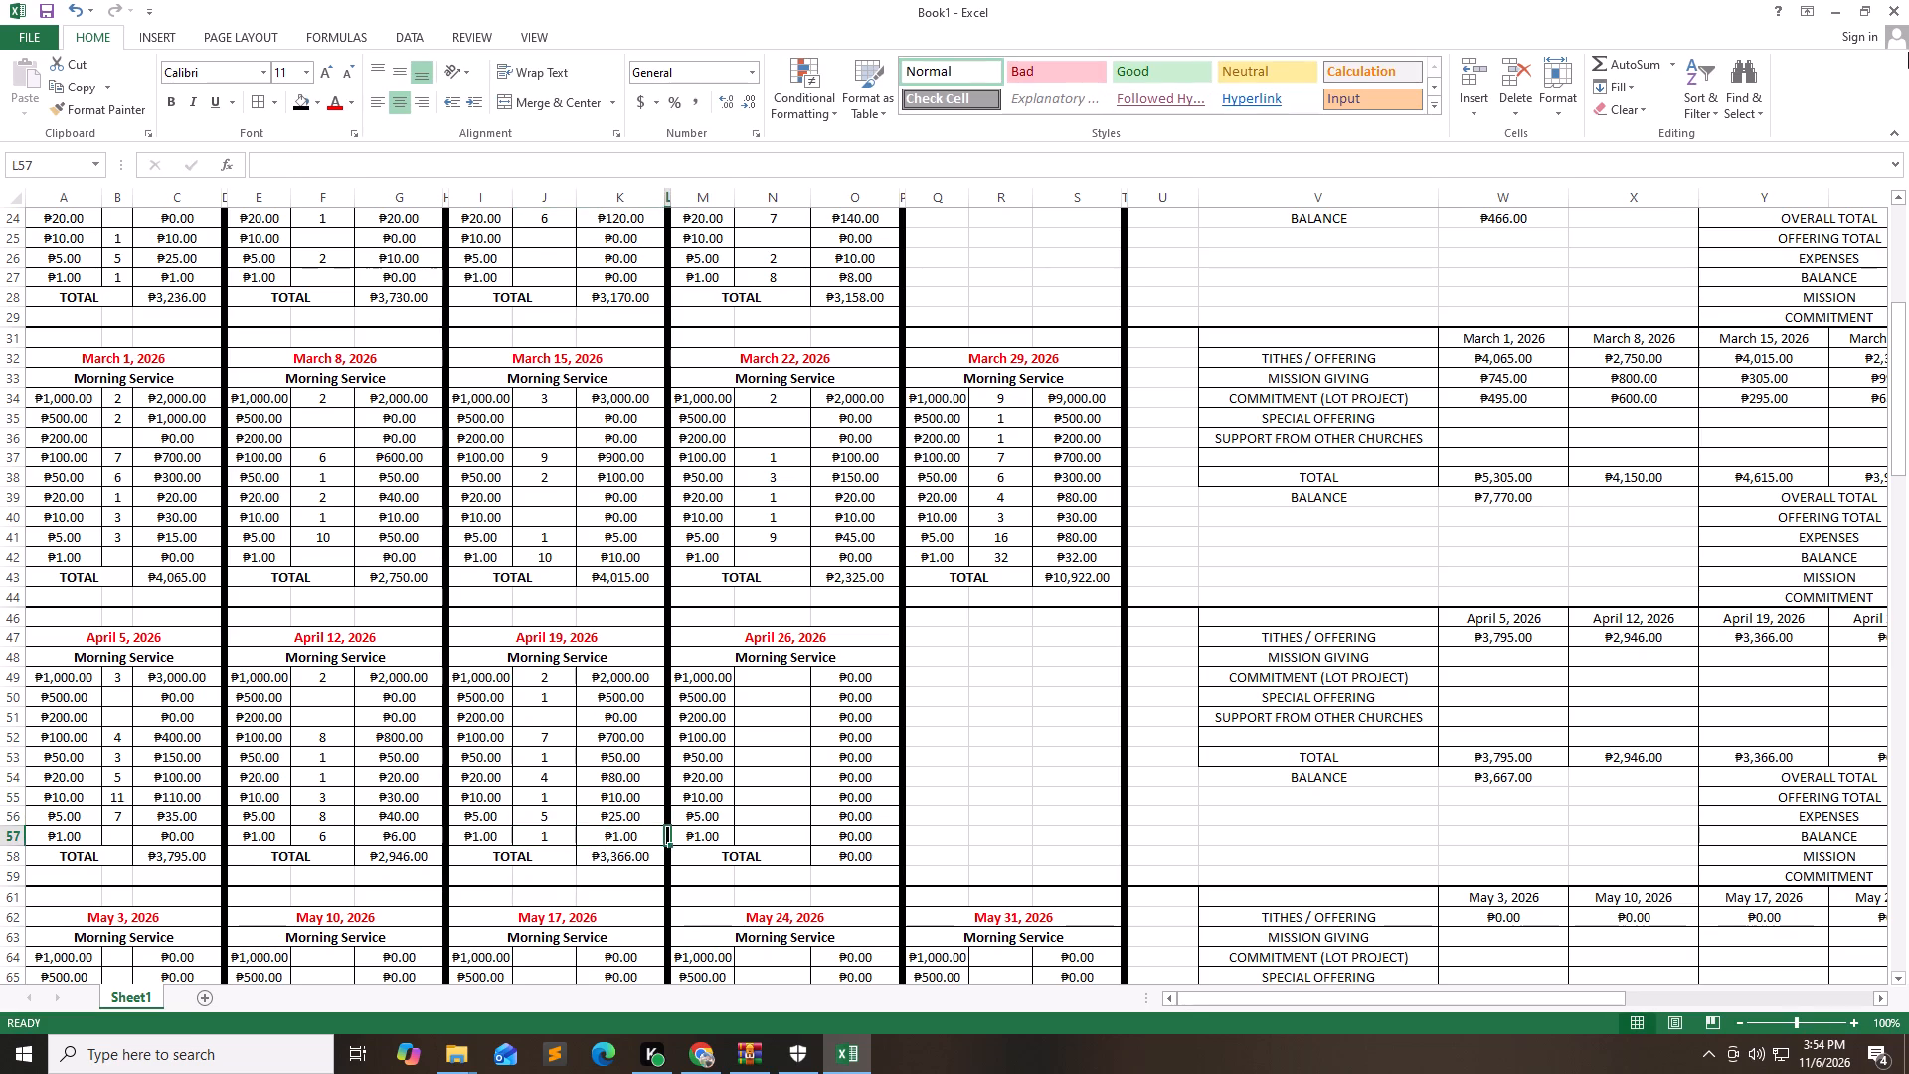
key("Right")
key("Right")
key("Up")
key("Up")
key("Up")
key("Up")
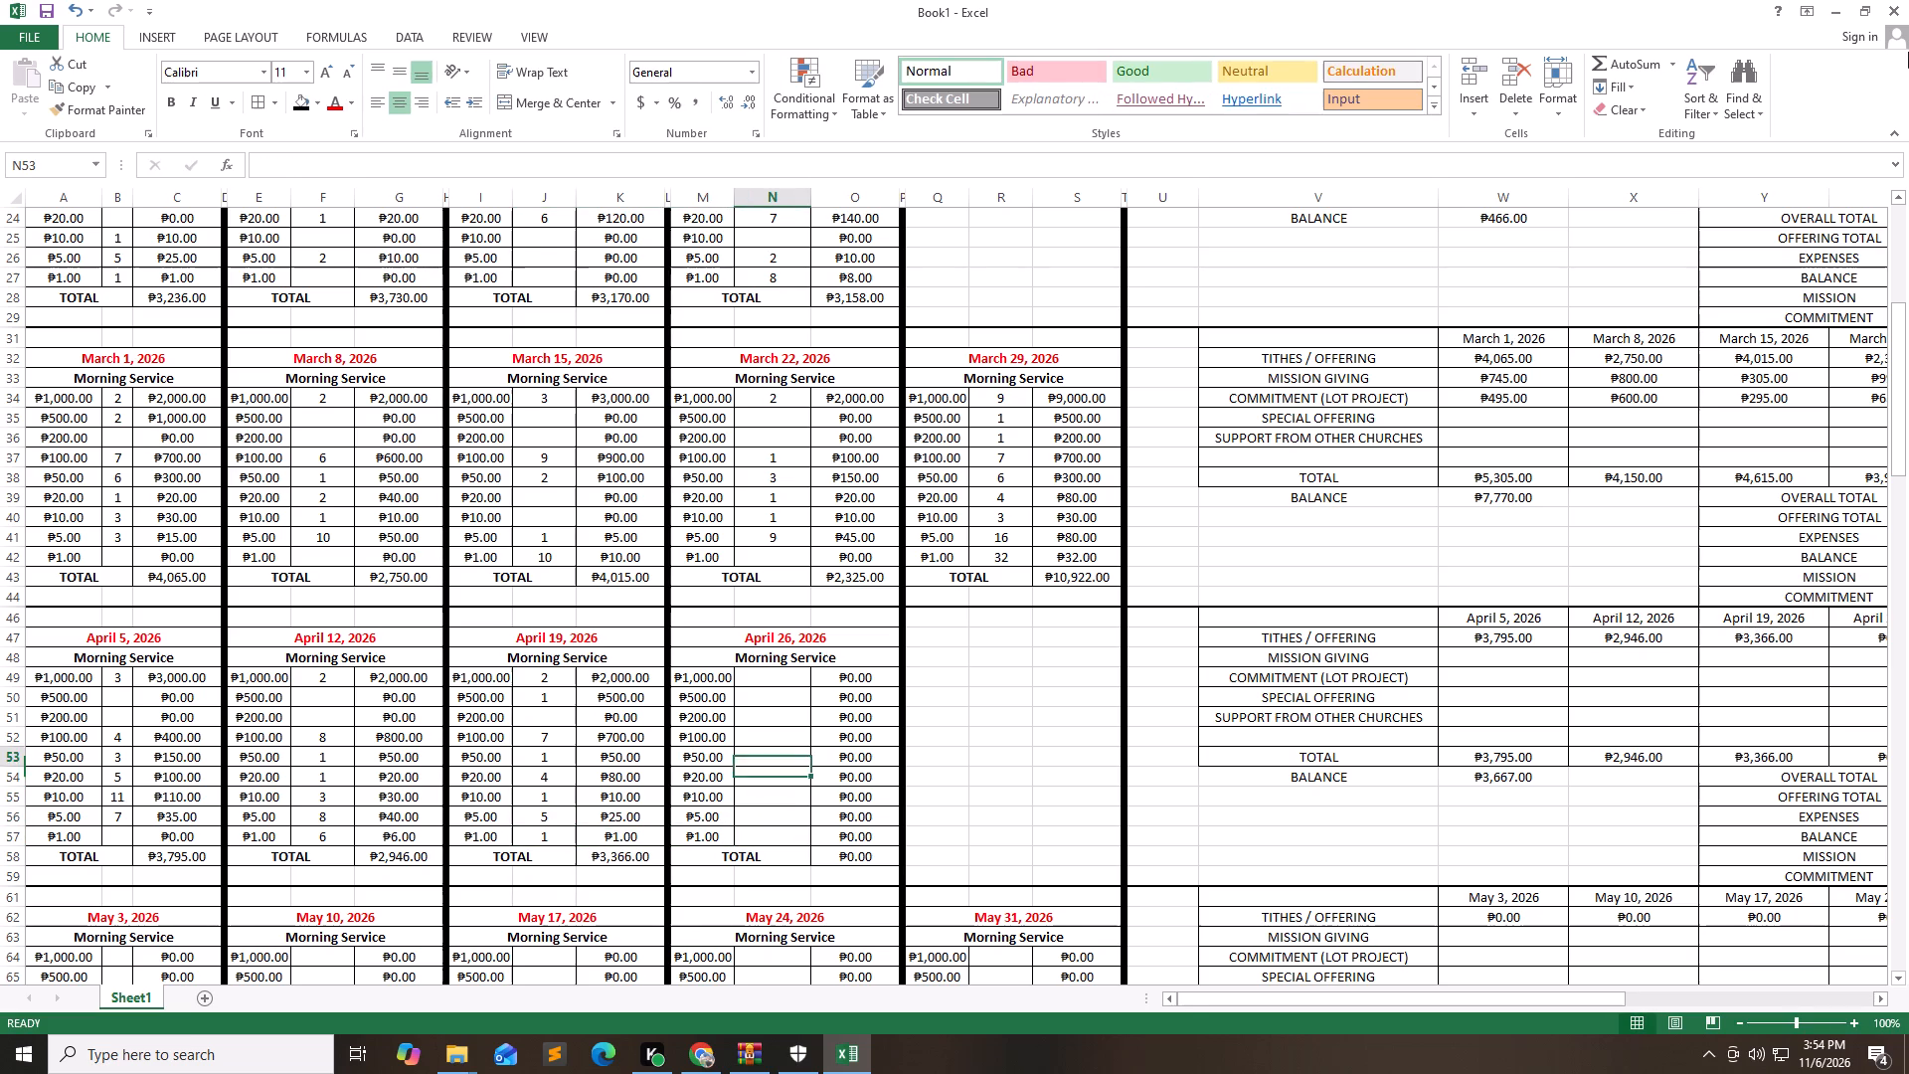
key("Up")
key("Up")
key("Up")
key("Up")
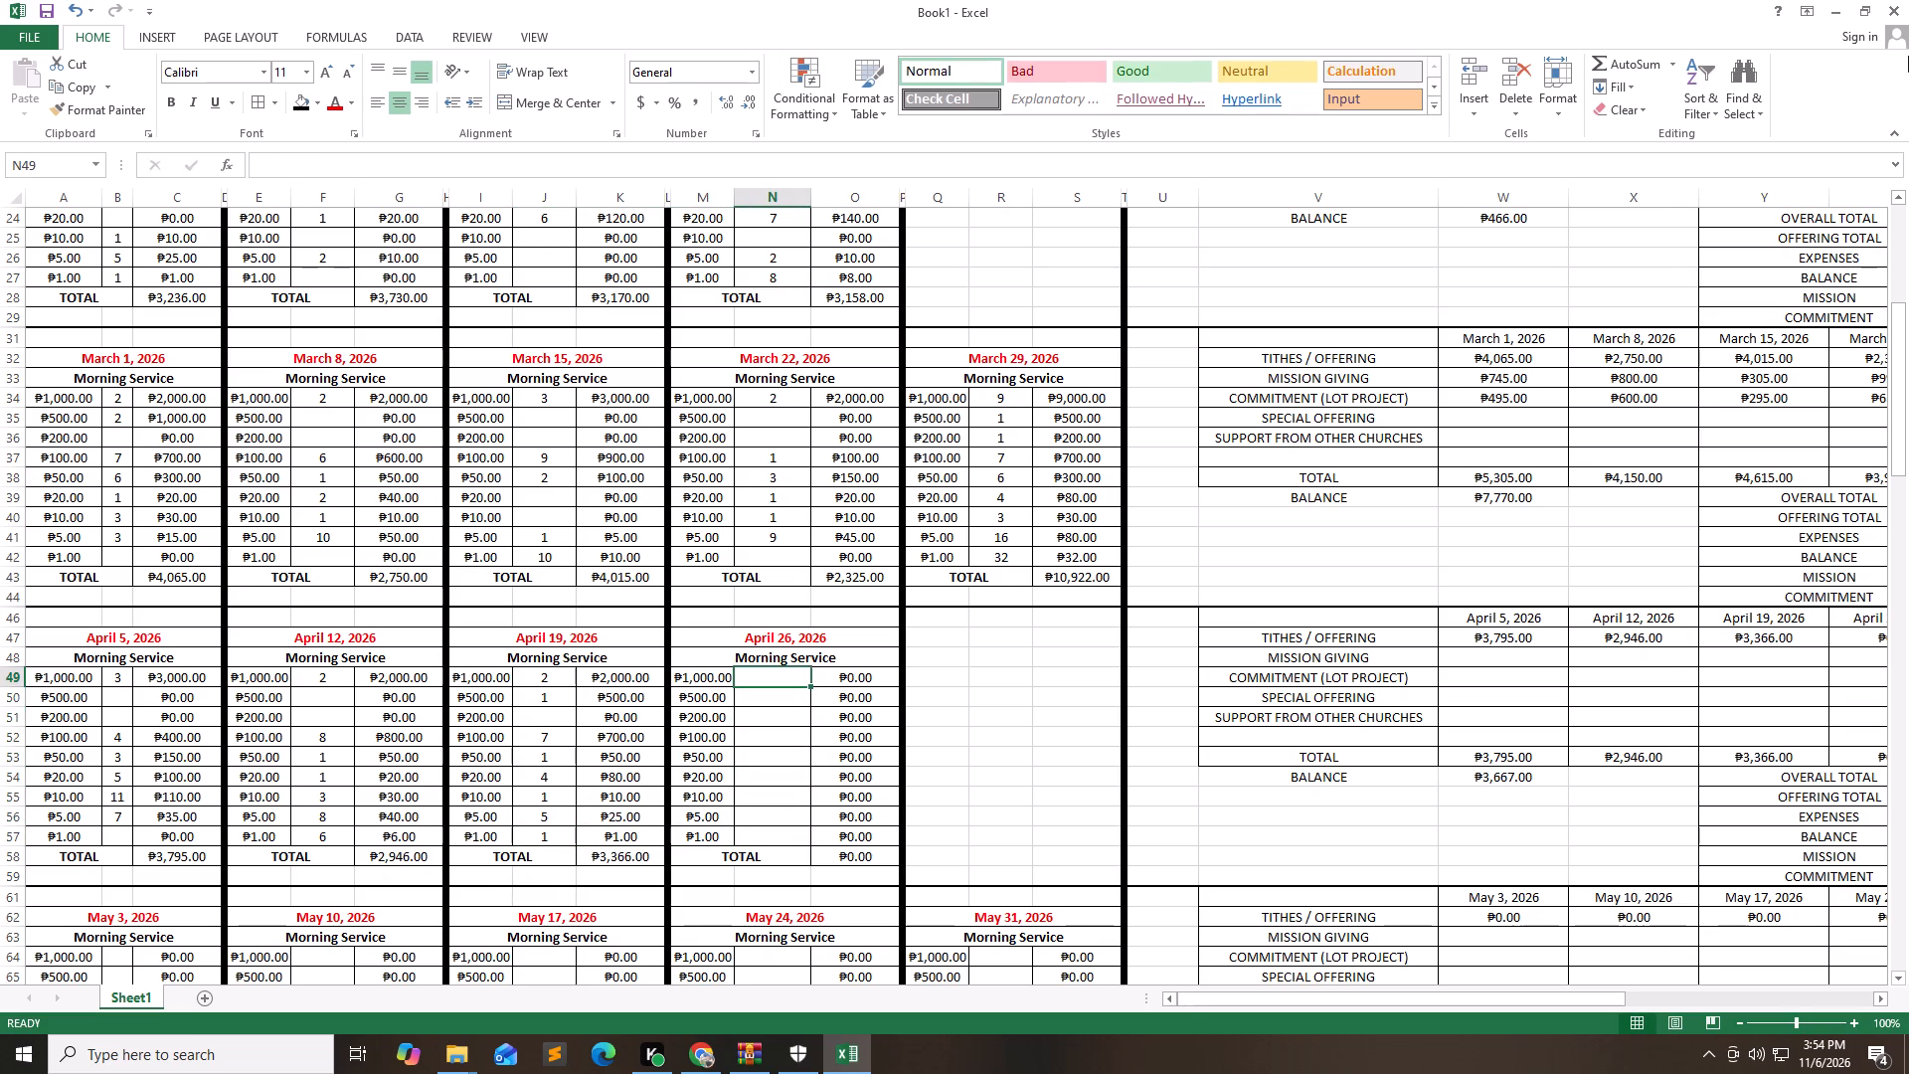
key("3")
key("Down")
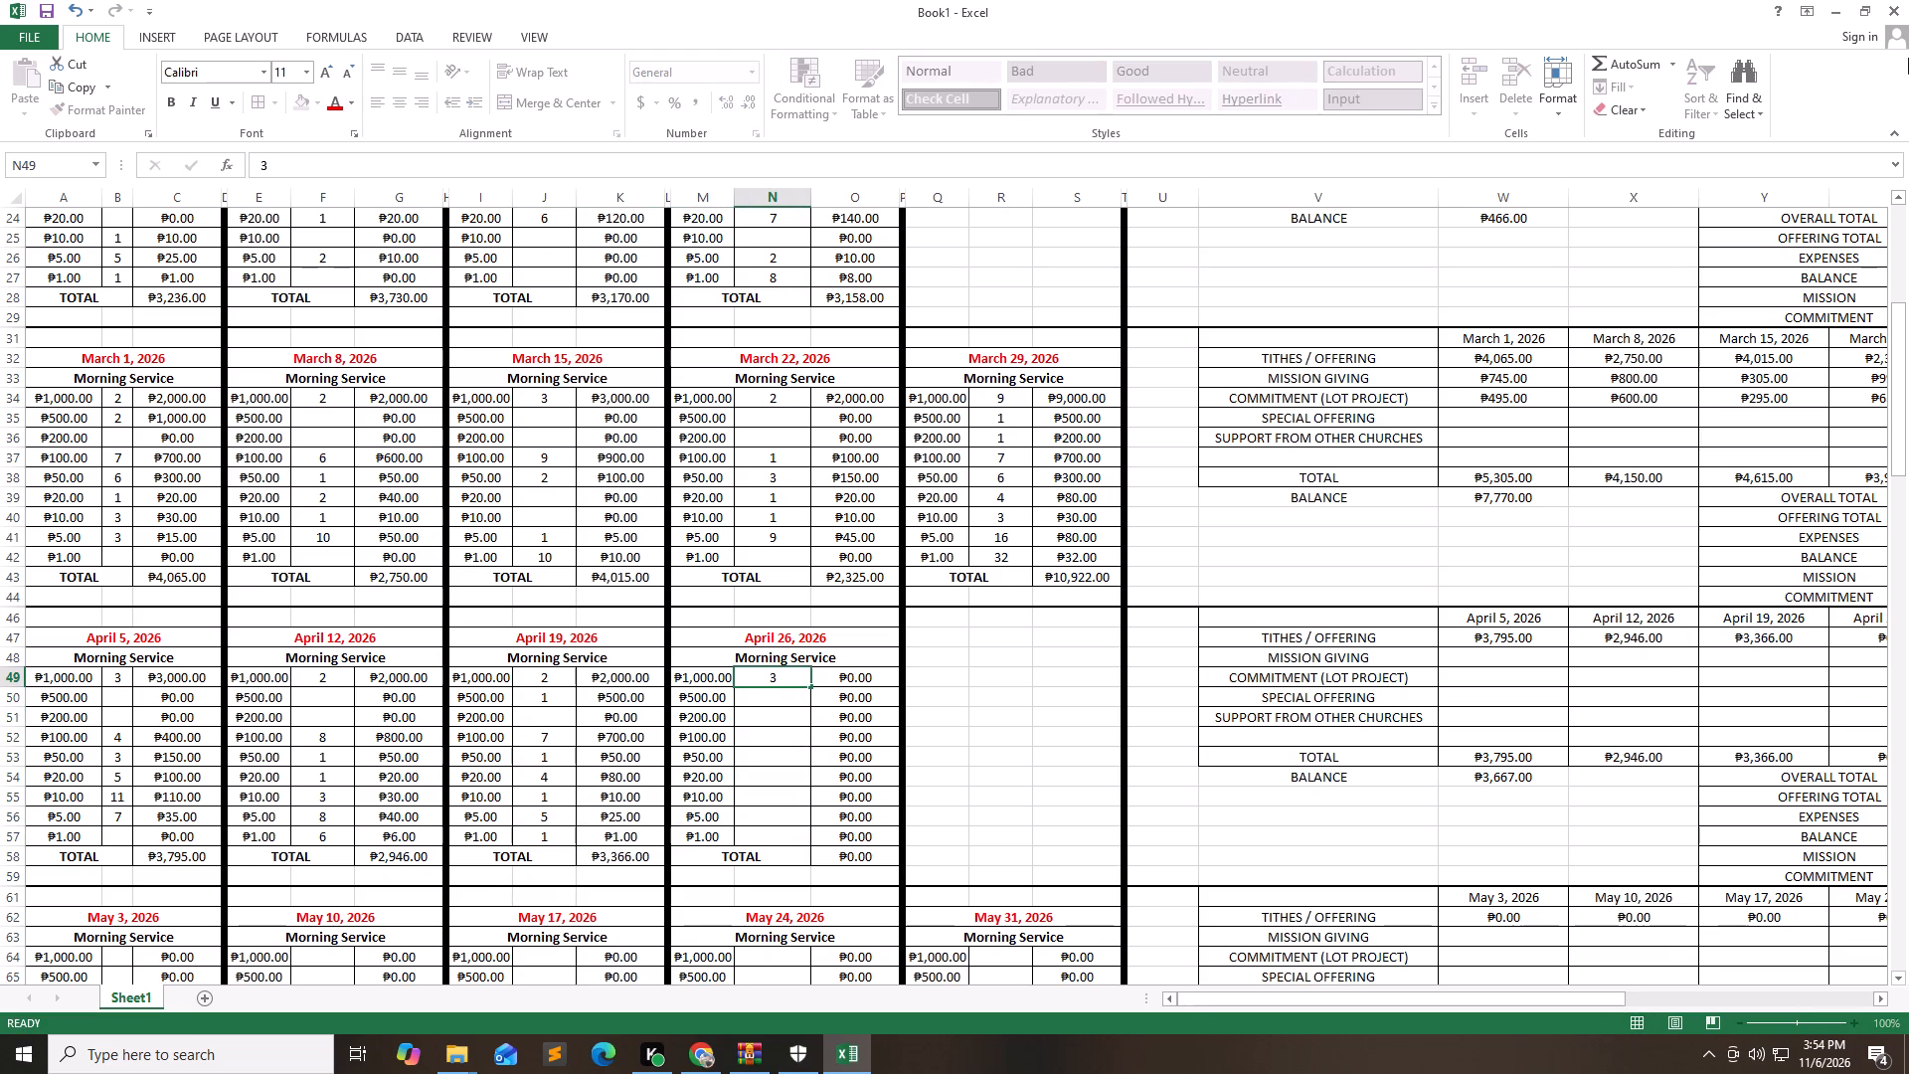
key("Down")
key("Down")
key("Down")
key("Down")
key("Down")
key("Down")
key("Down")
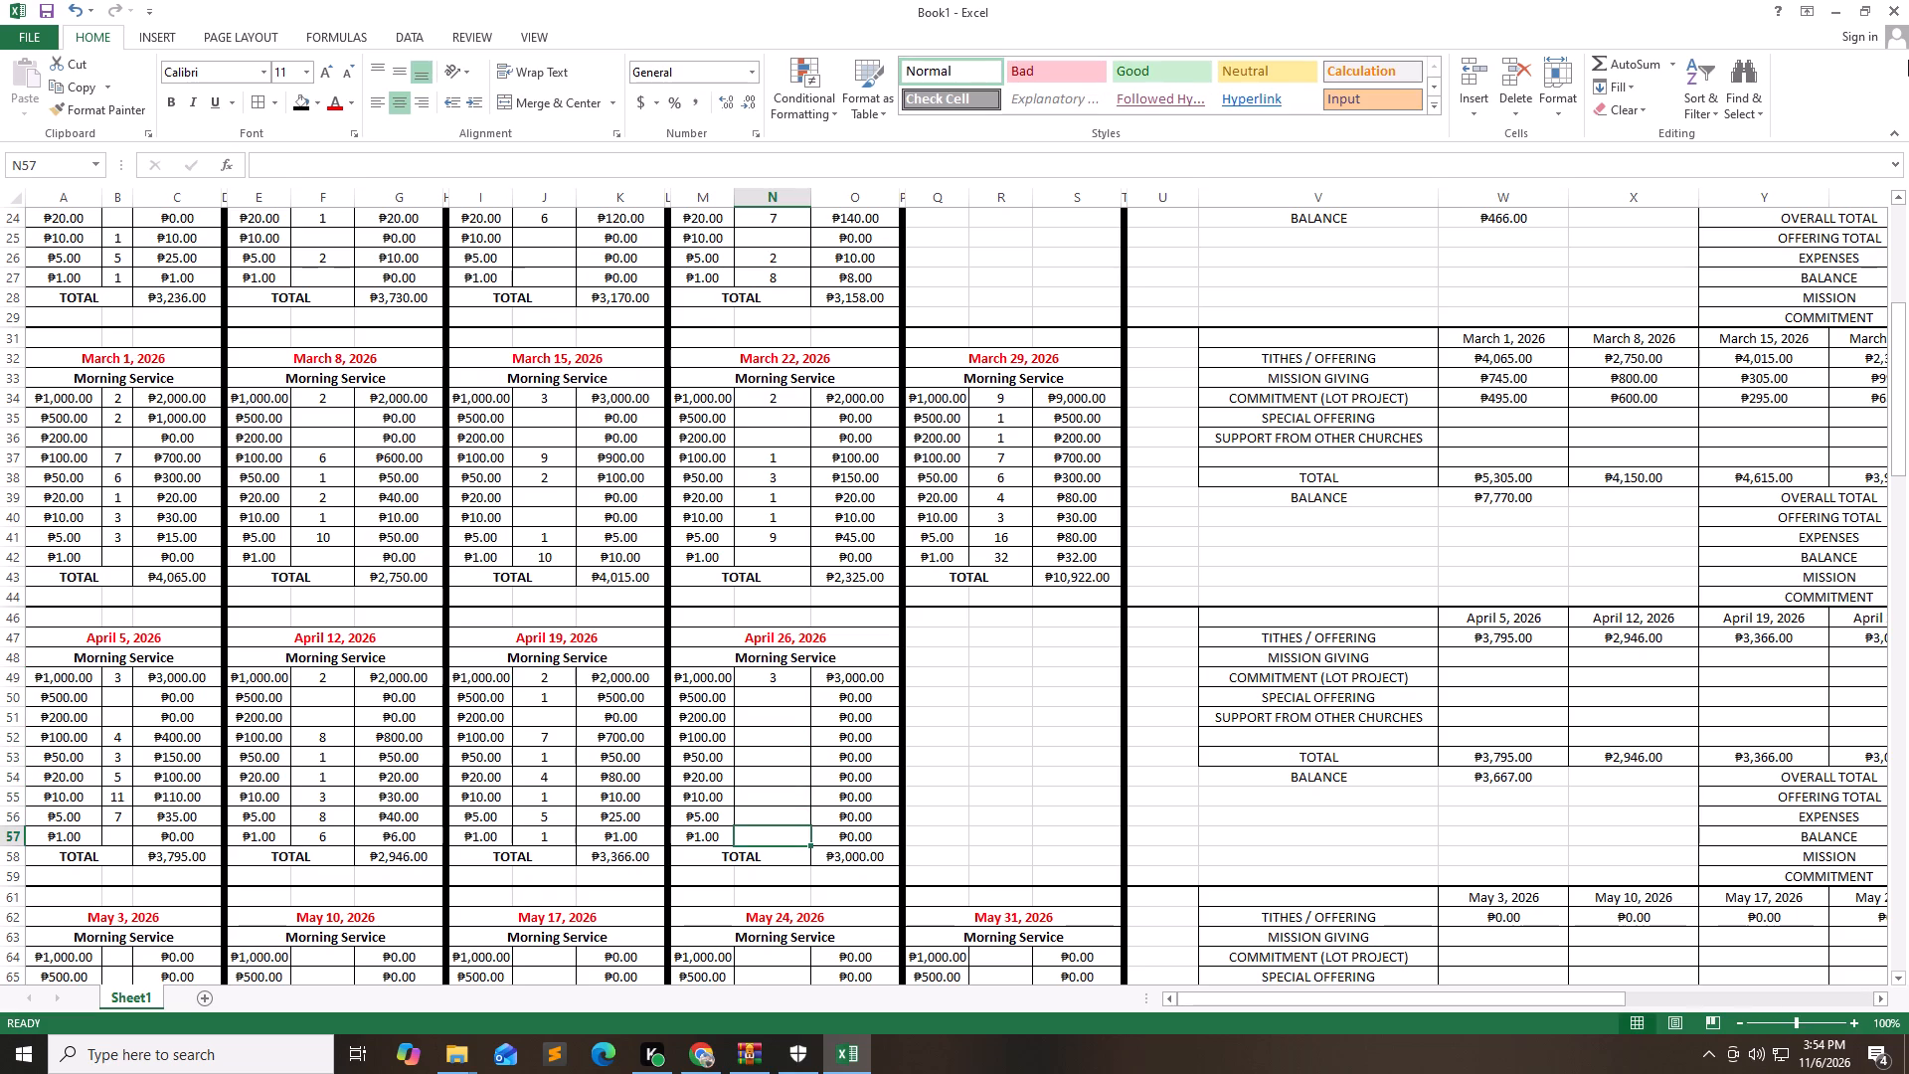
type("11")
key("Up")
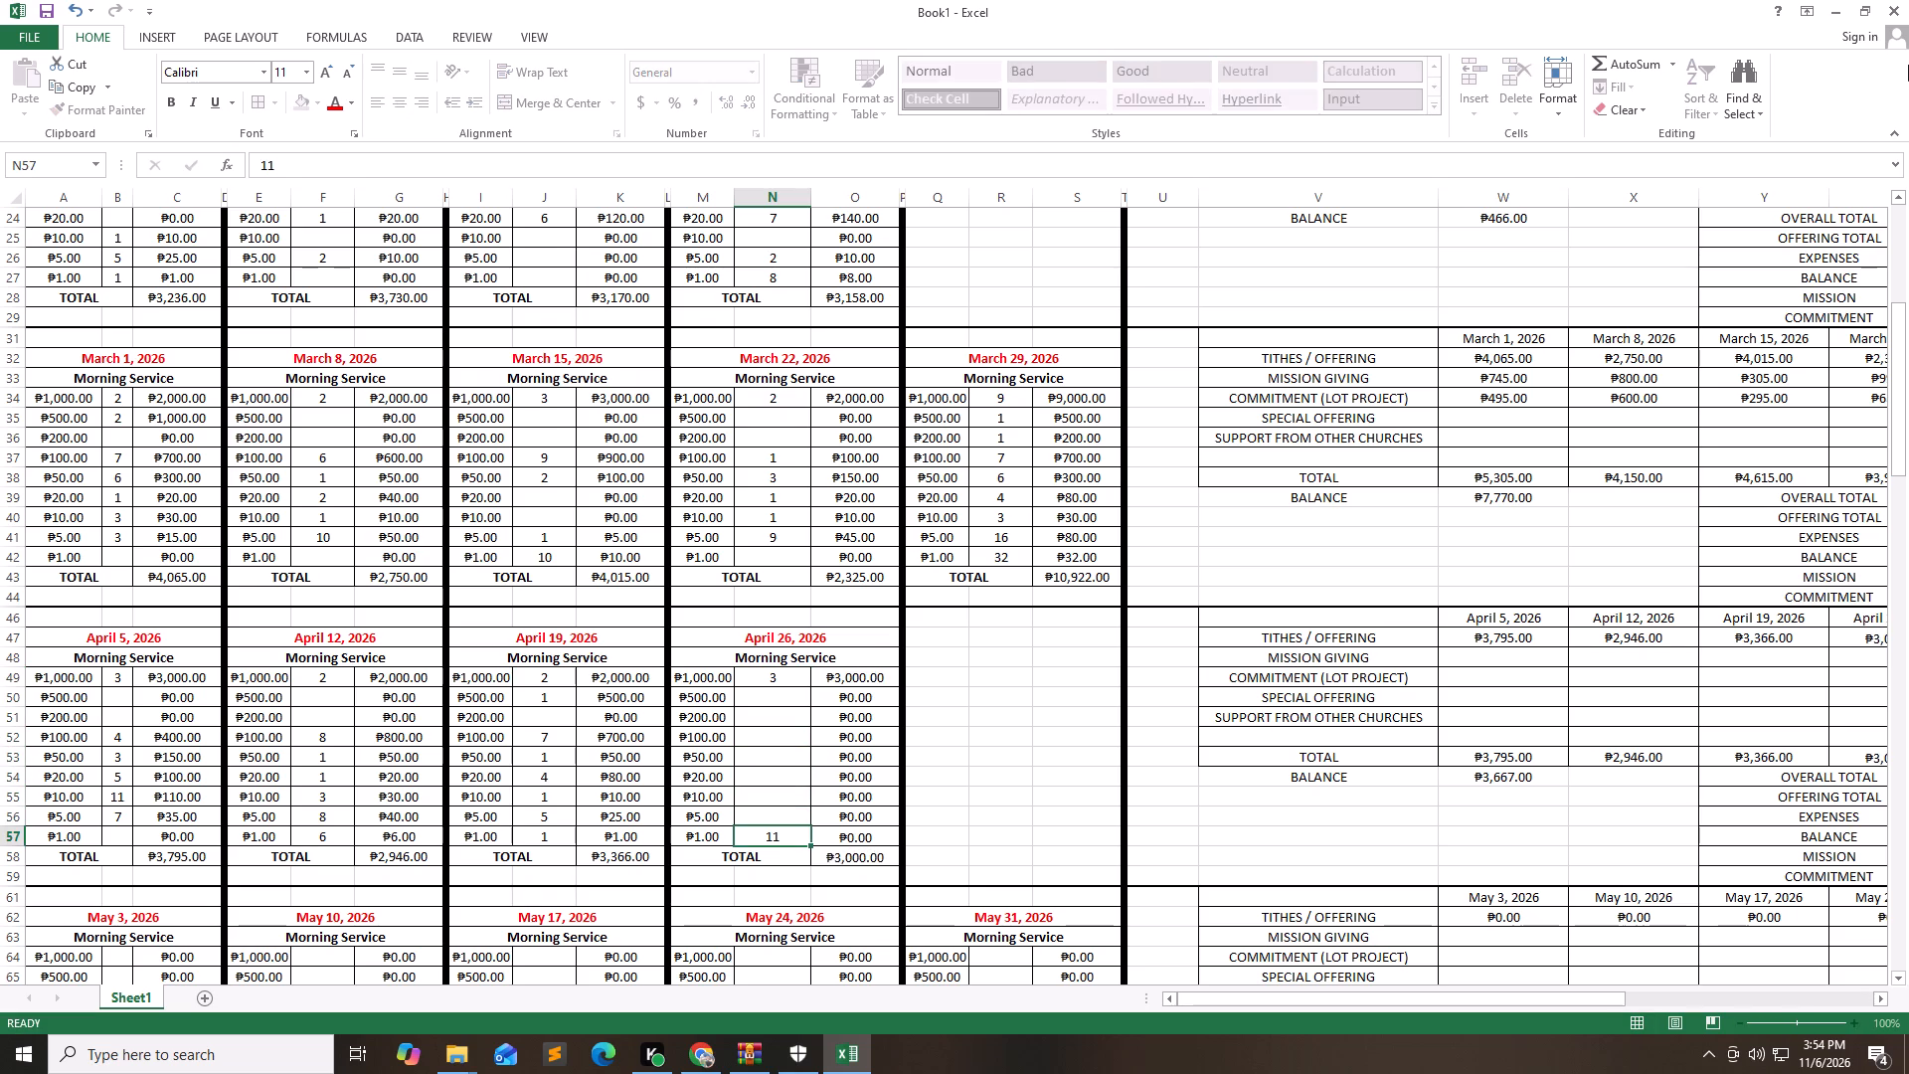
type("35")
key("Up")
type("10")
key("Up")
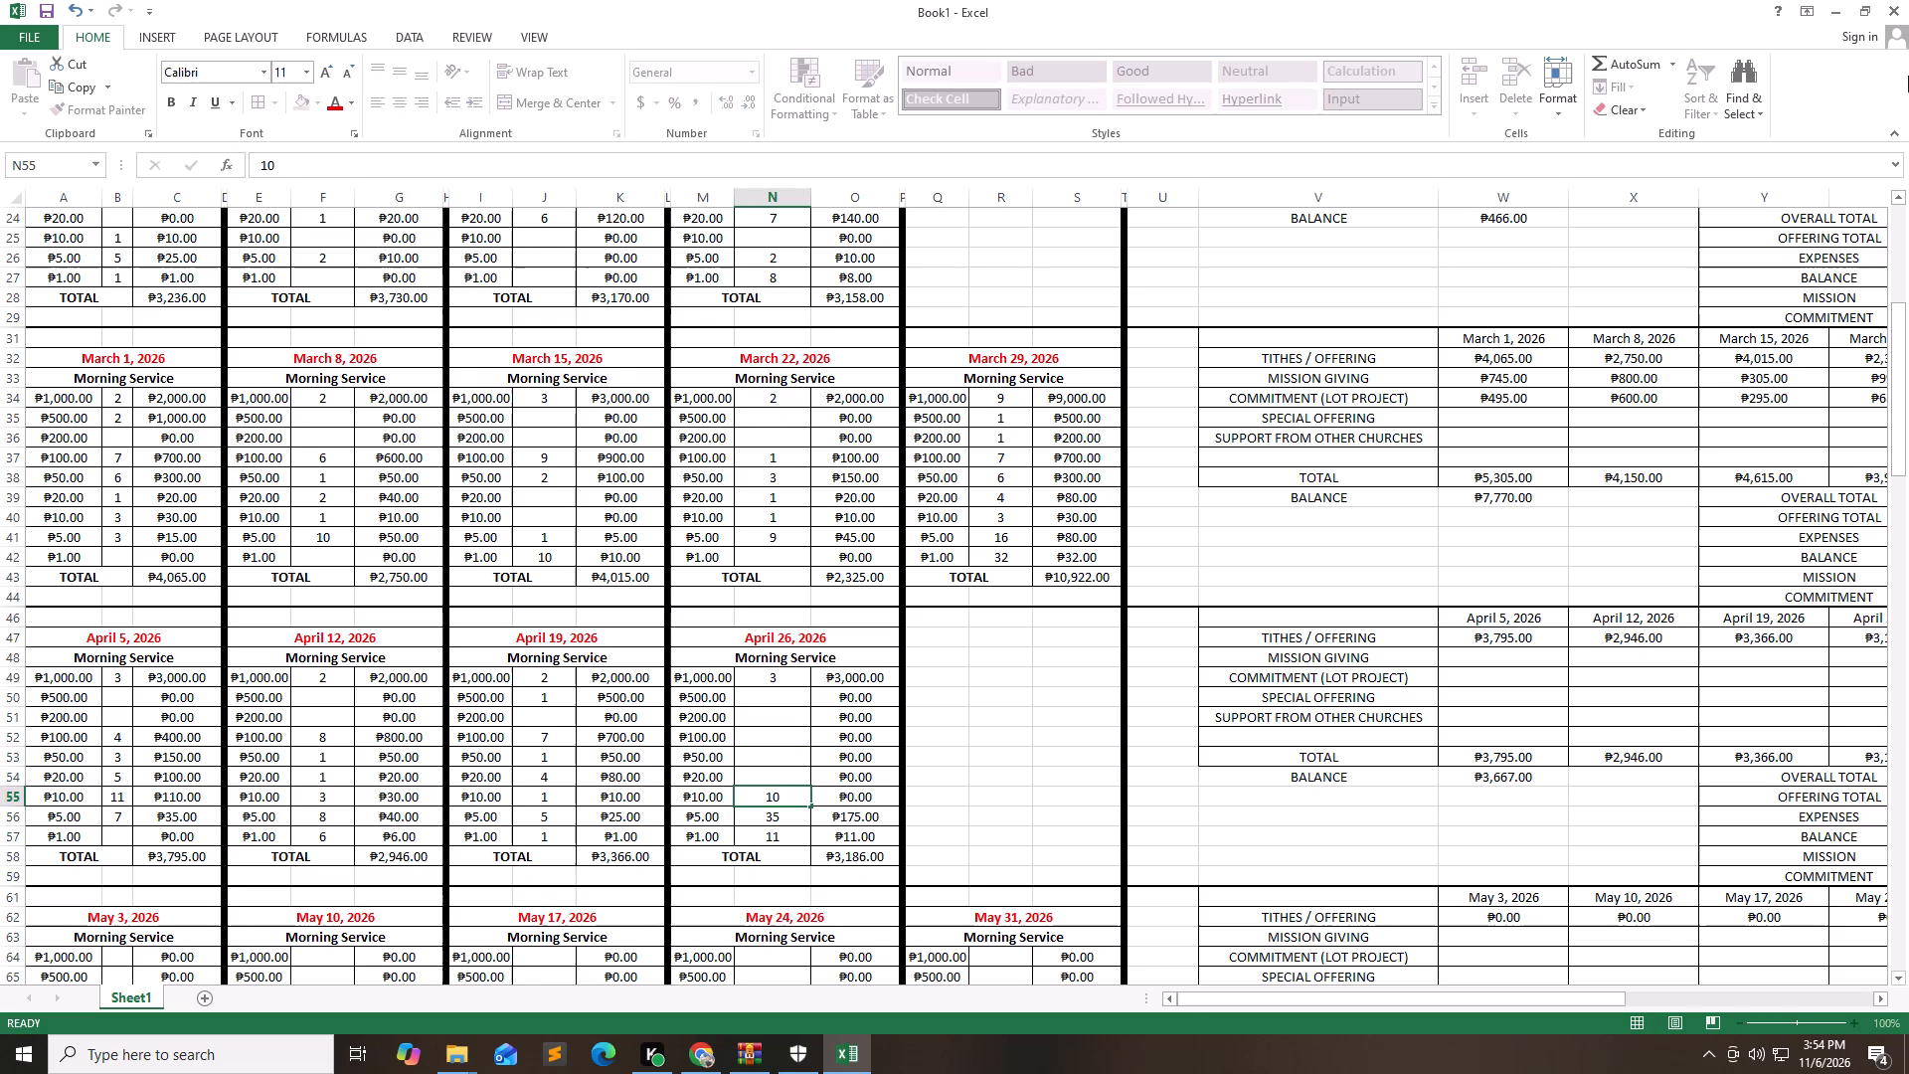
key("3")
key("Right")
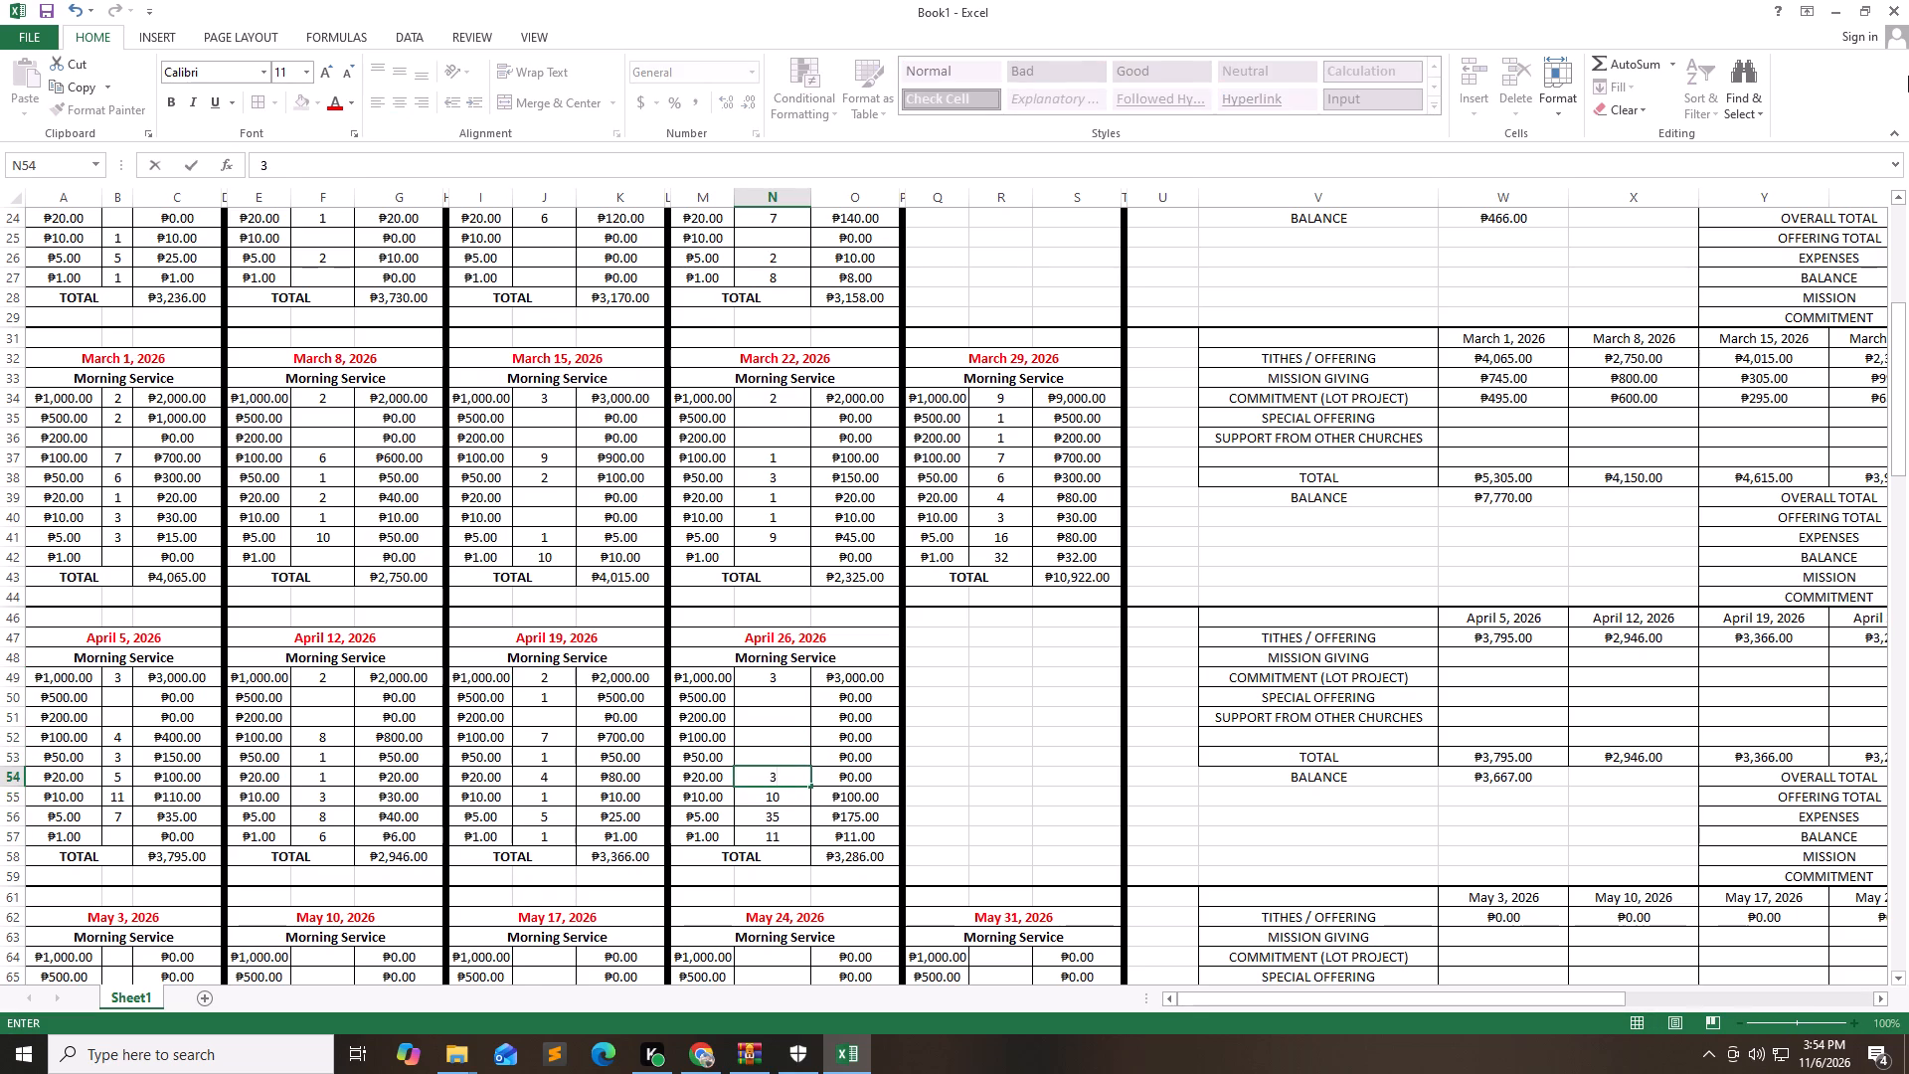
Fill the April summary's Mission Giving row: 150 for April 5, 125 for April 12, 300 for April 19 and 675 for April 26.
key("Right")
key("Right")
key("Right")
key("Right")
key("Right")
key("Right")
key("Right")
key("Right")
key("Right")
key("Right")
key("Right")
key("Right")
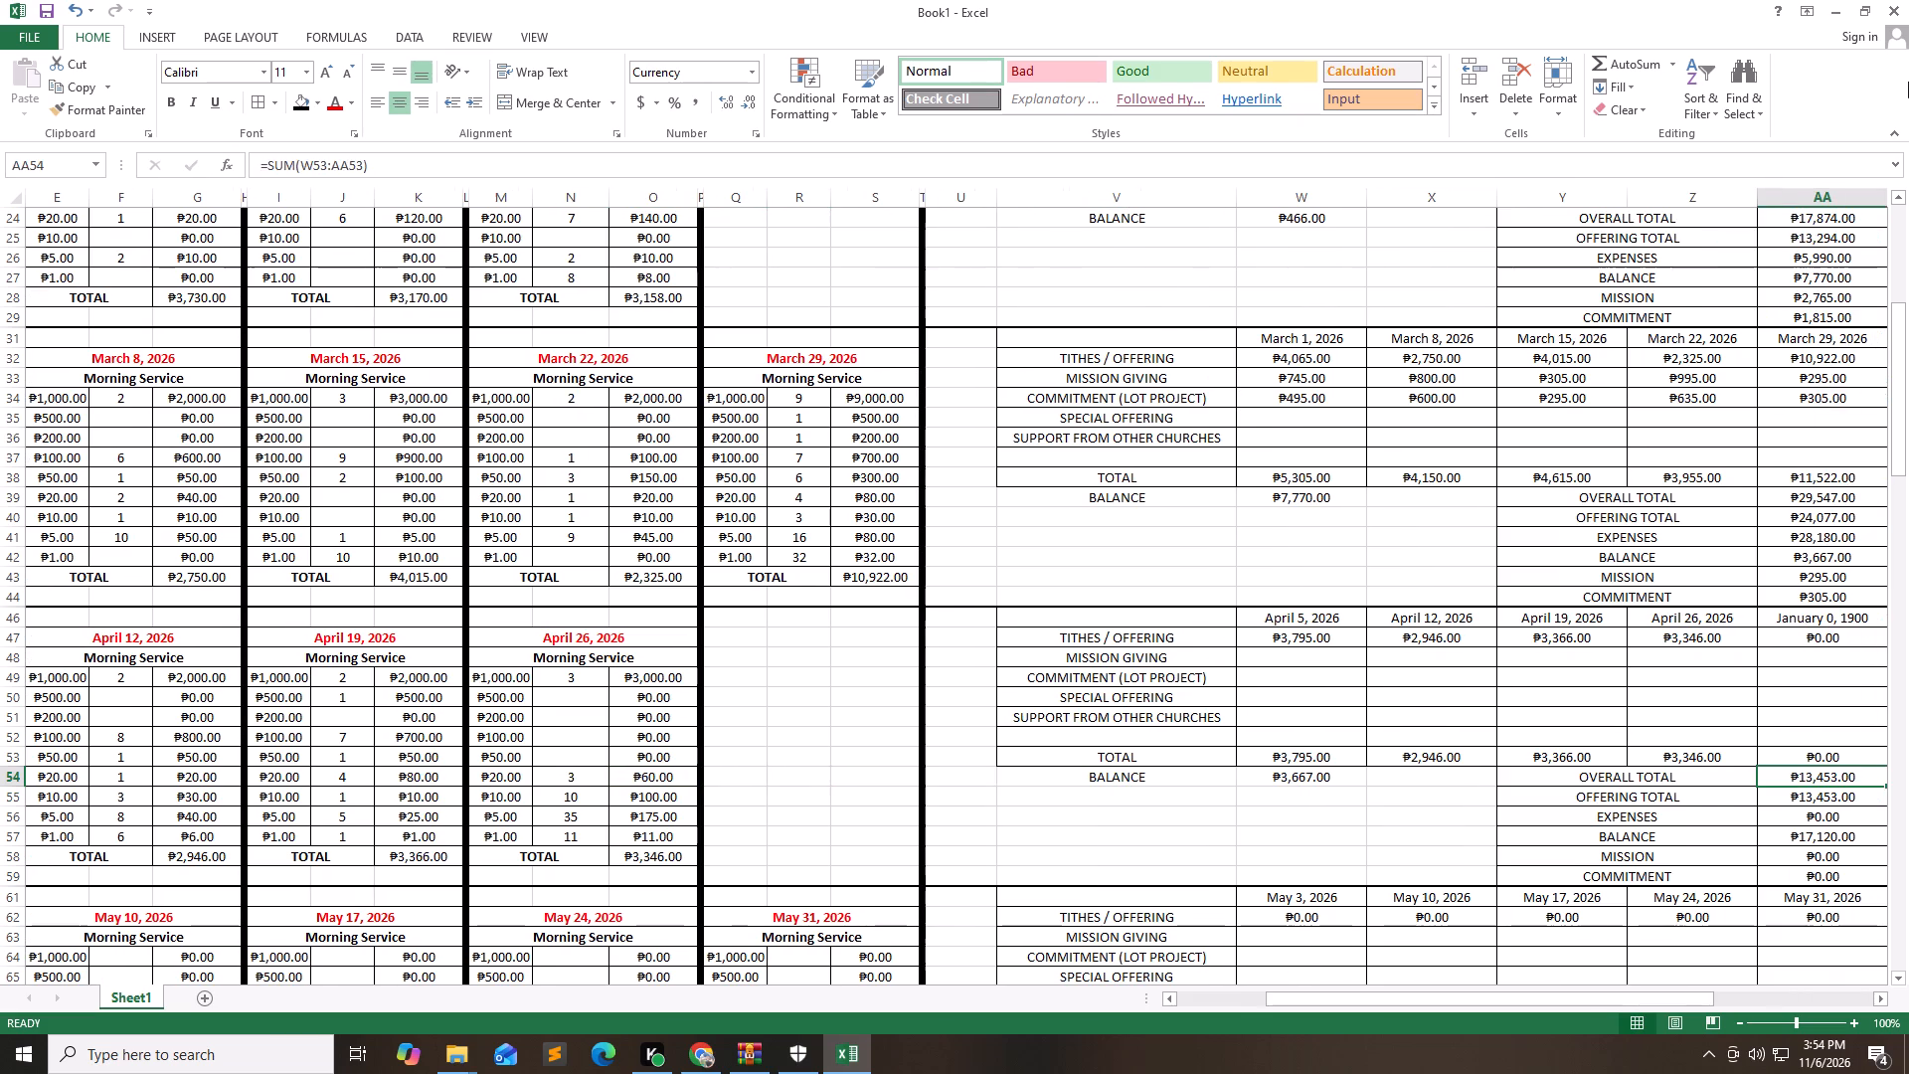
key("Left")
key("Left")
key("Up")
key("Up")
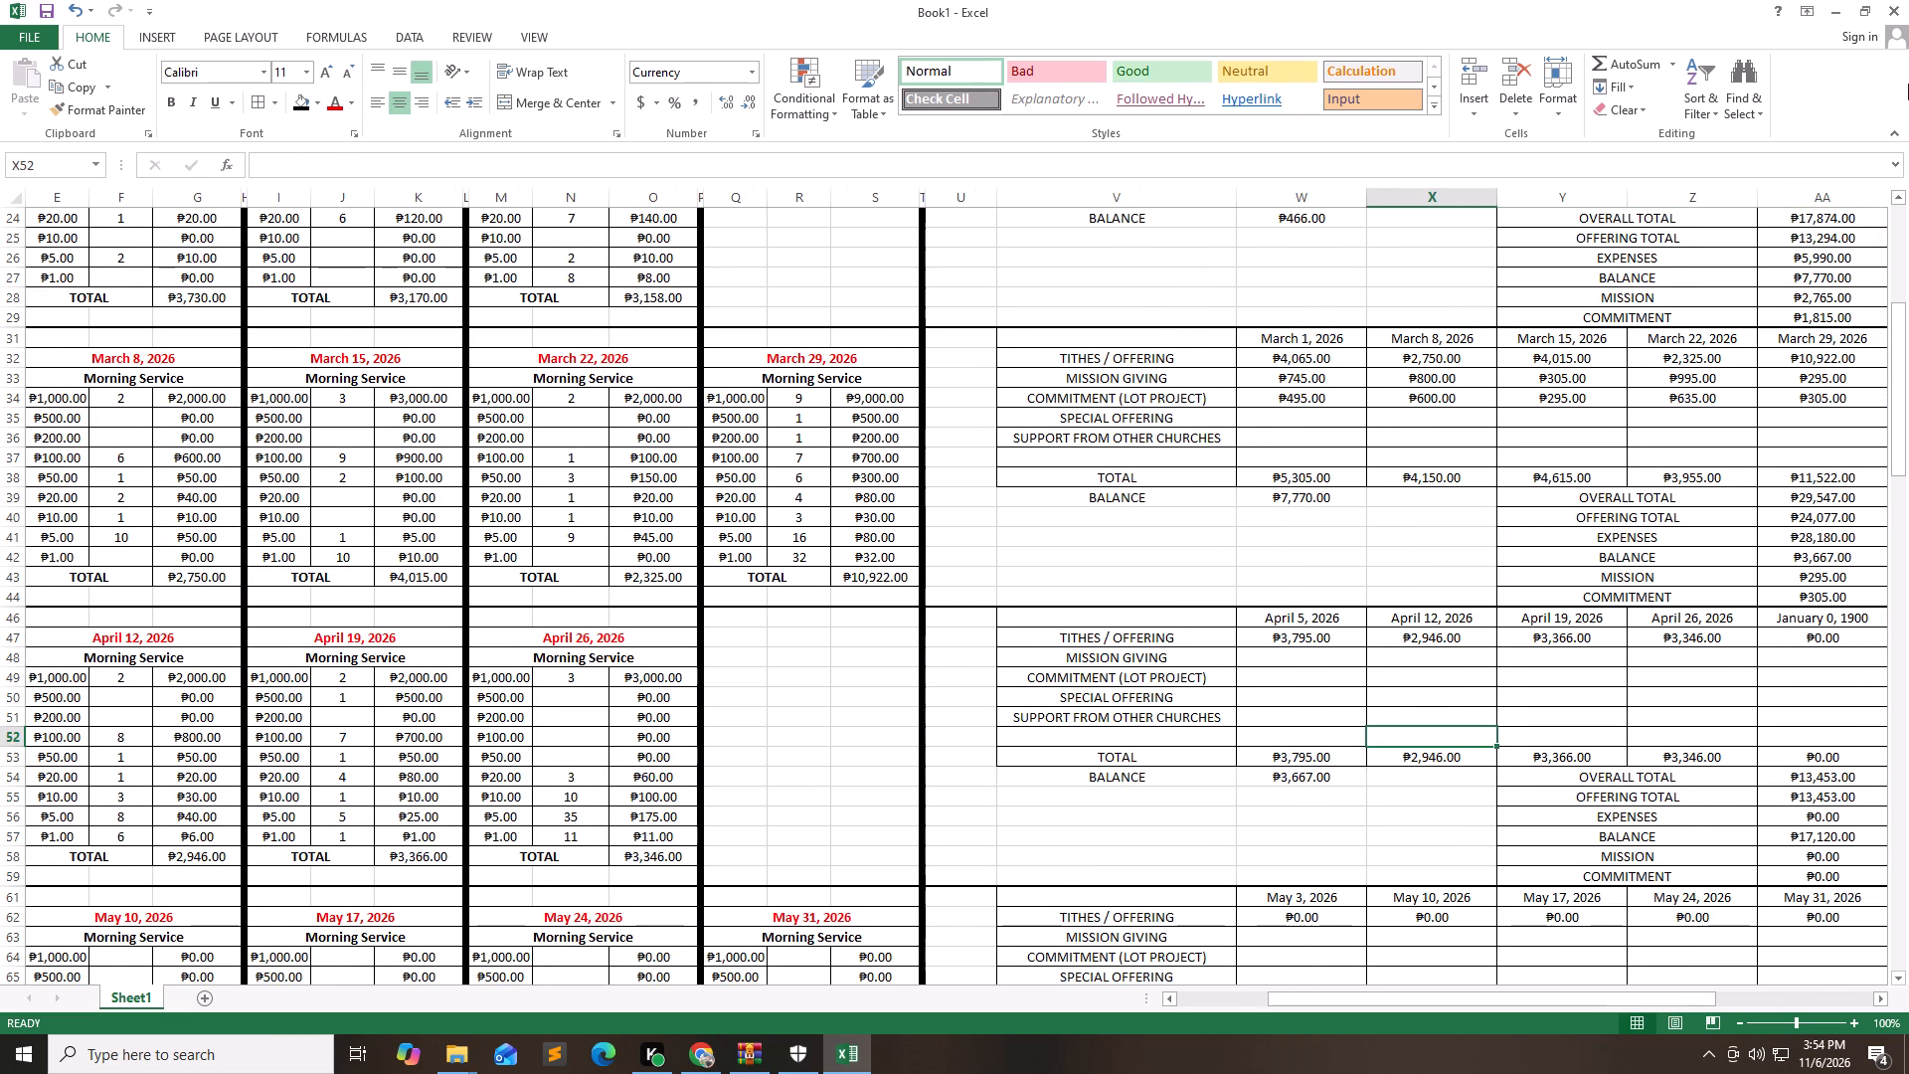
key("Left")
key("Up")
key("Up")
key("Up")
key("Up")
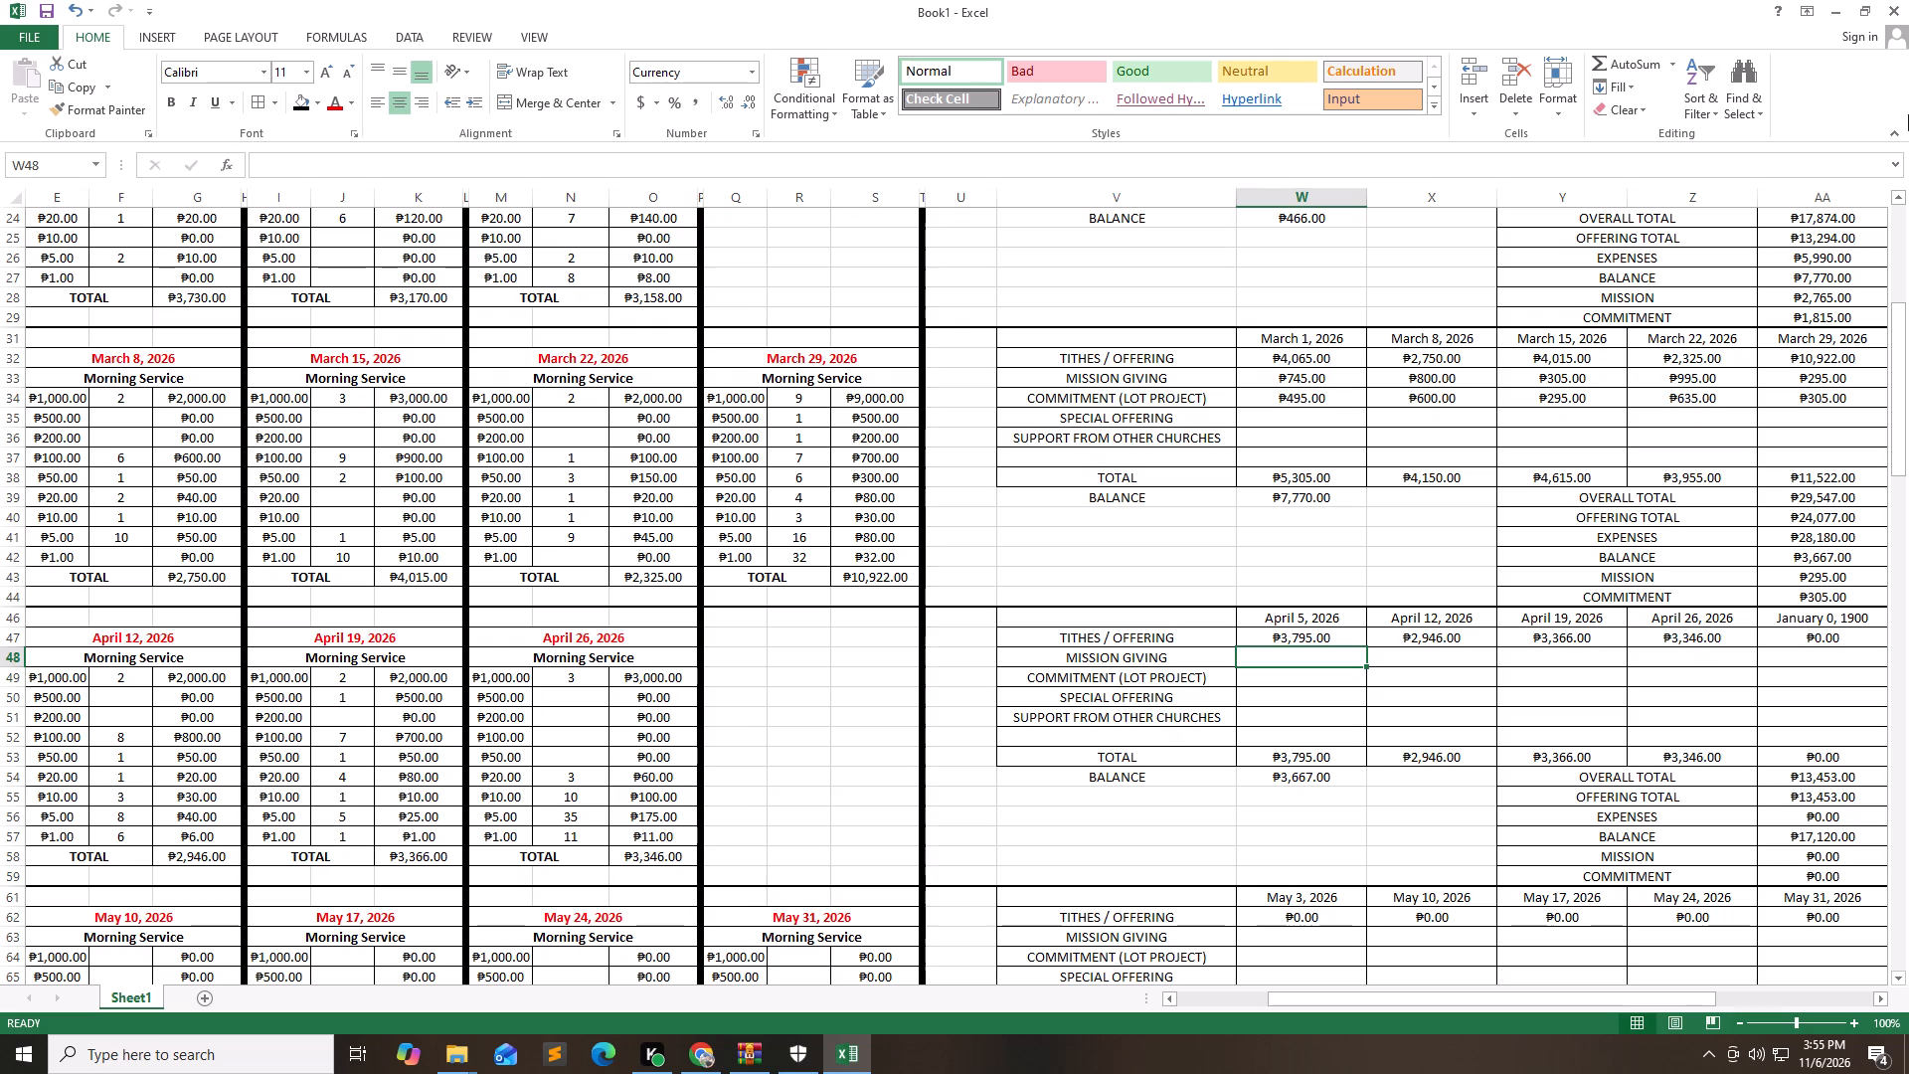
key("1")
key("5")
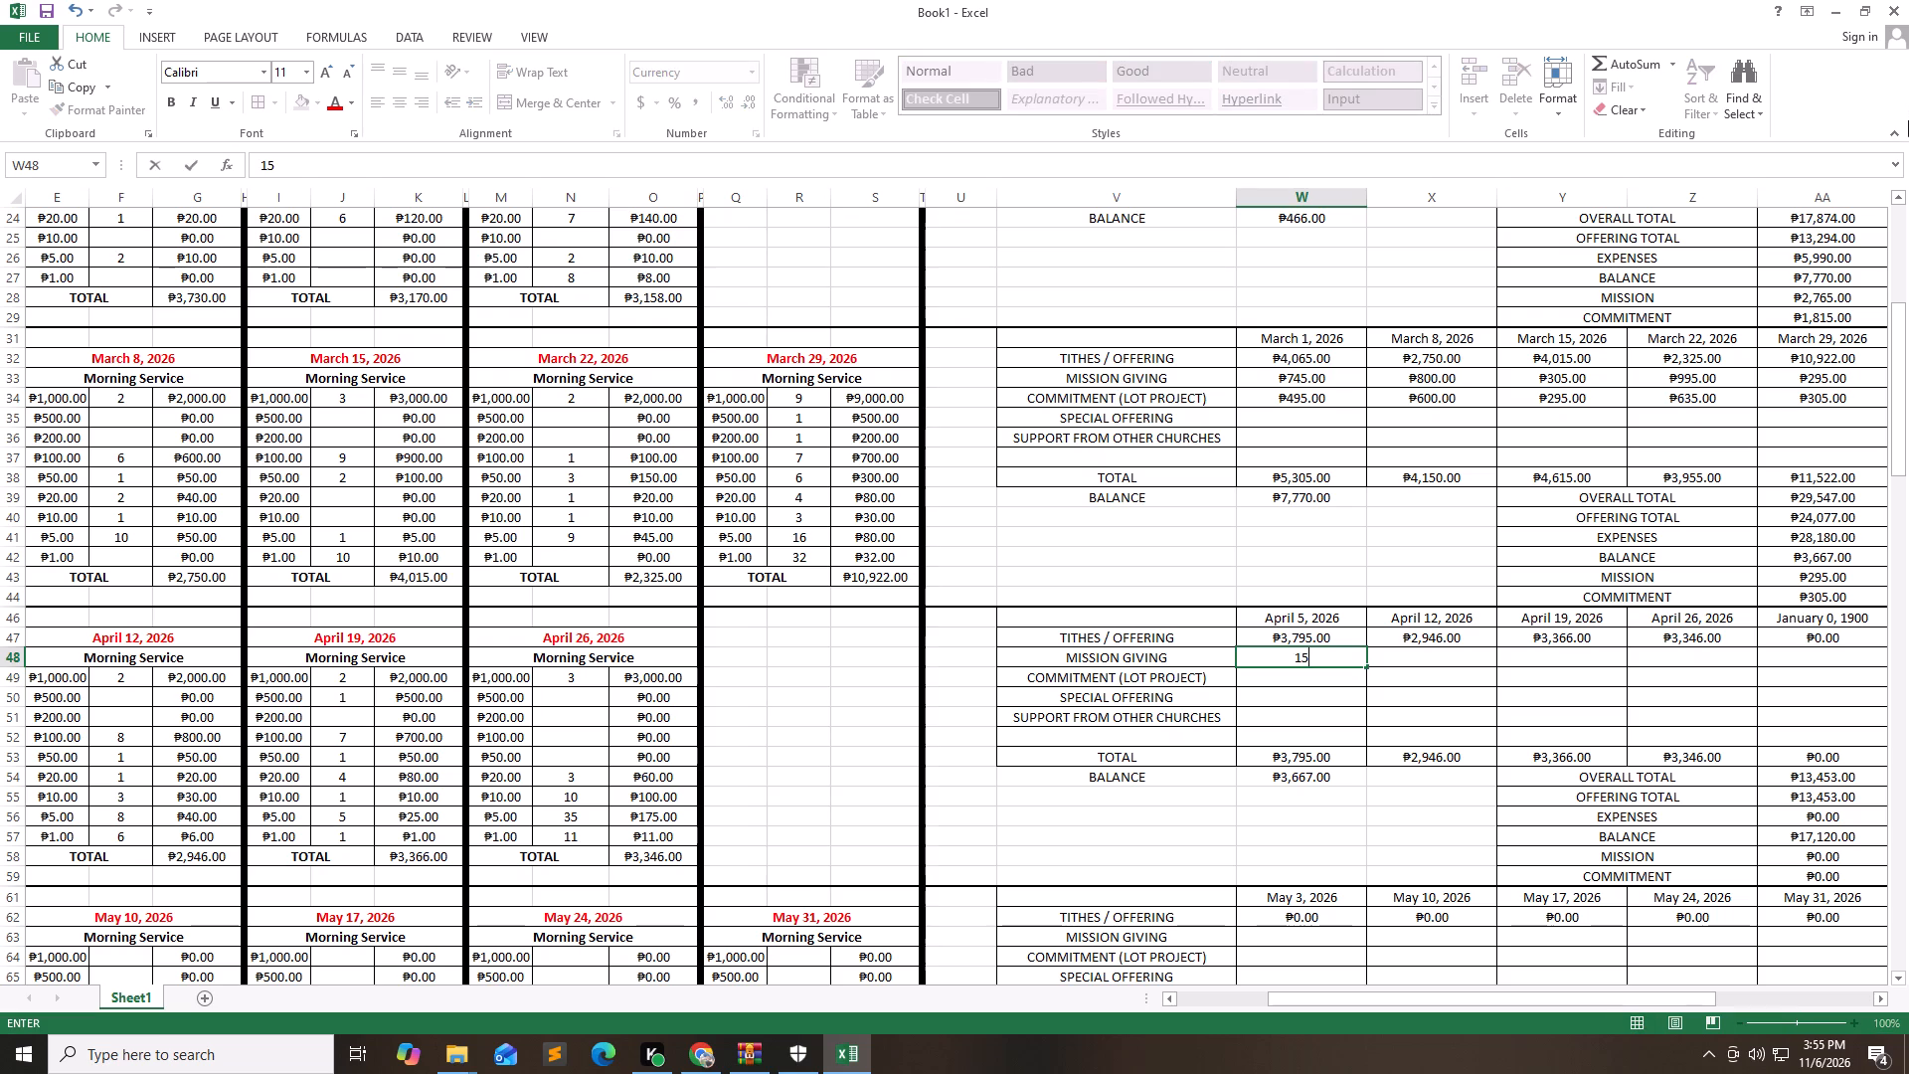
key("0")
key("Right")
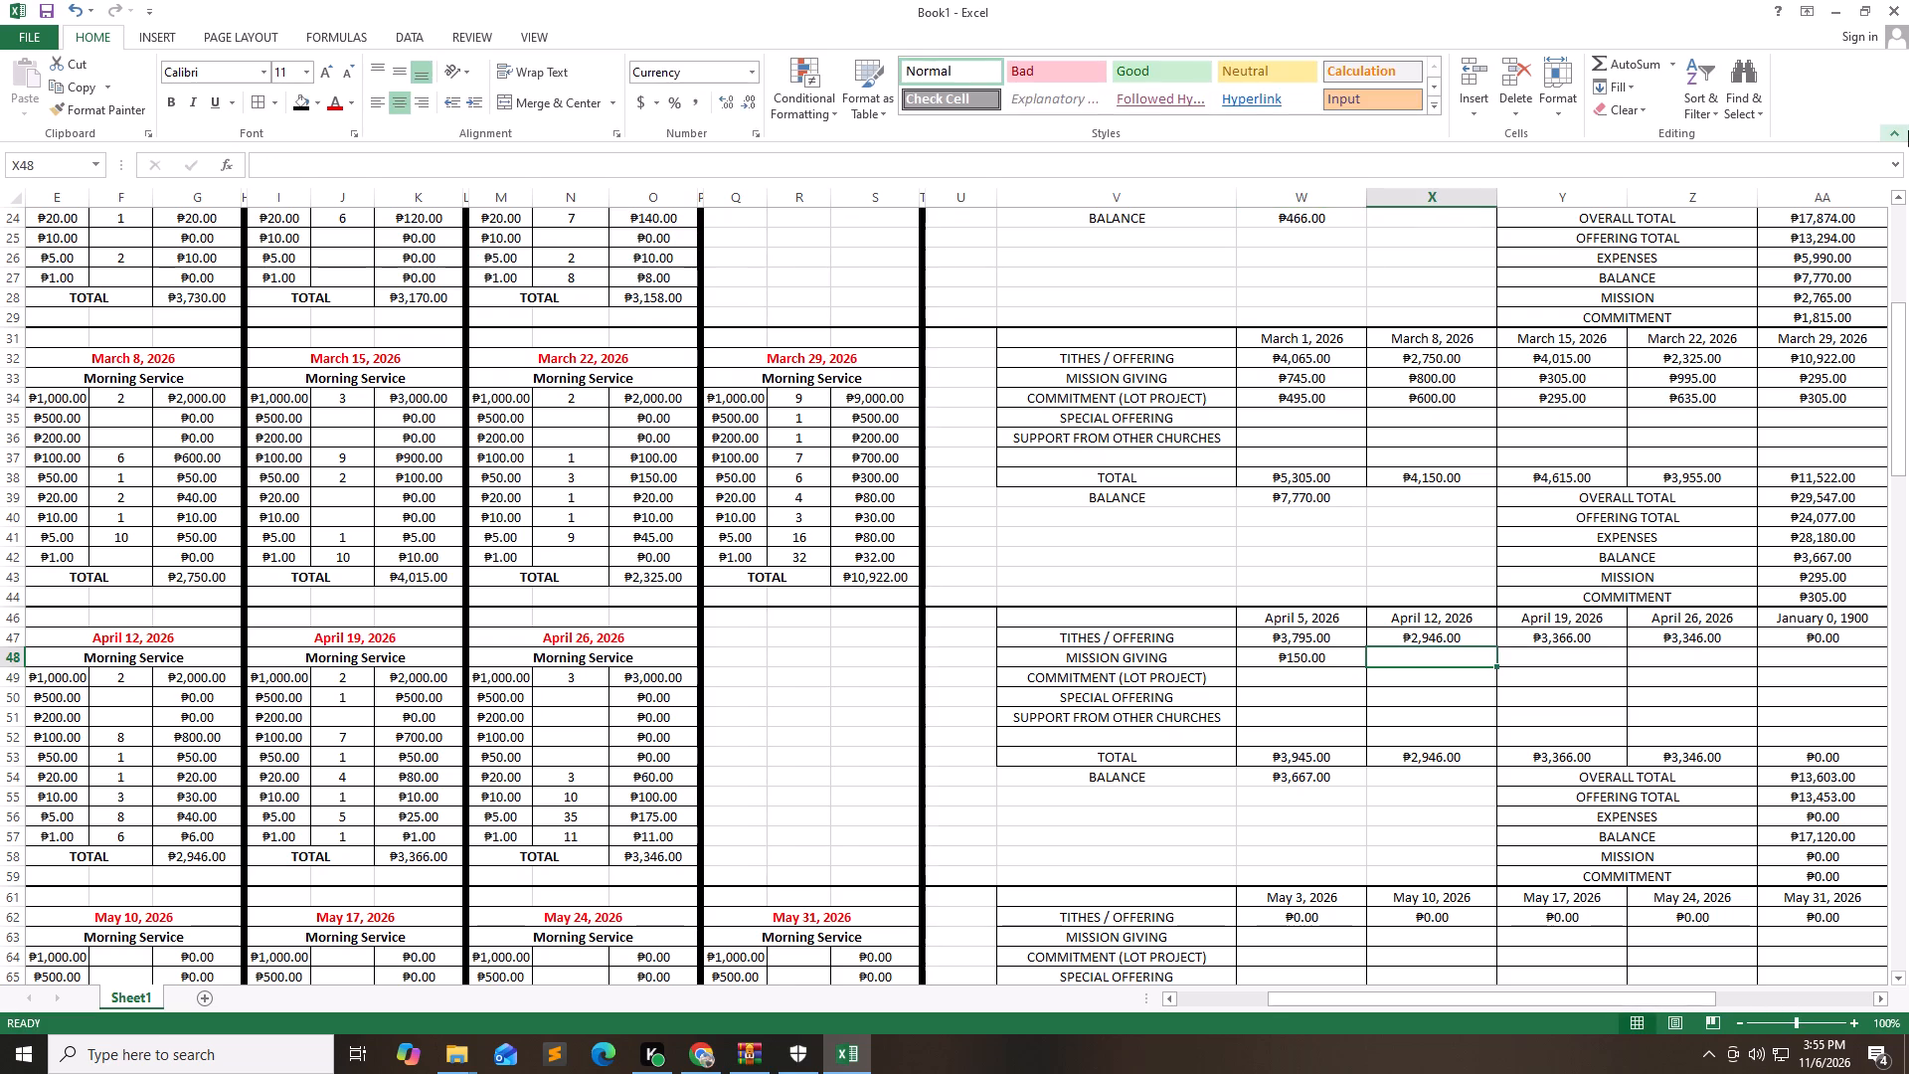
type("125")
key("Right")
type("300")
key("Right")
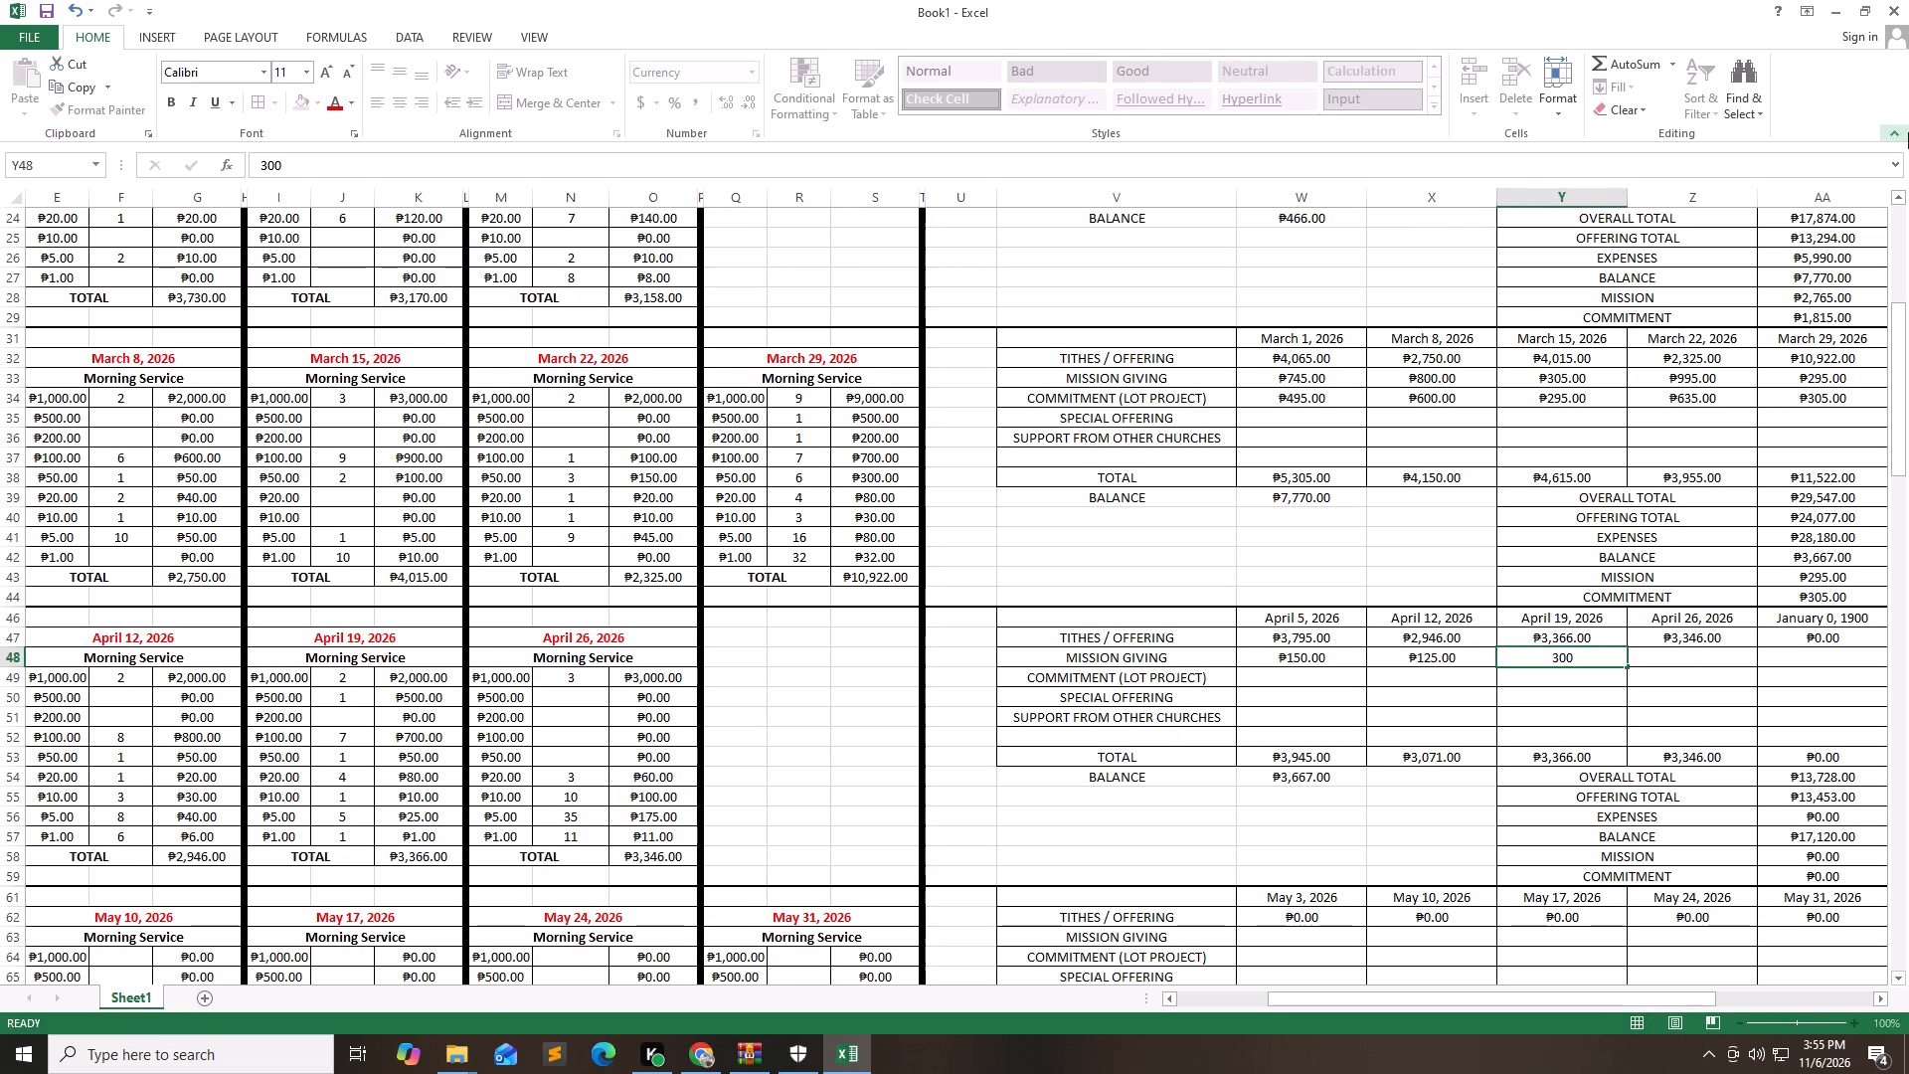
key("6")
type("75")
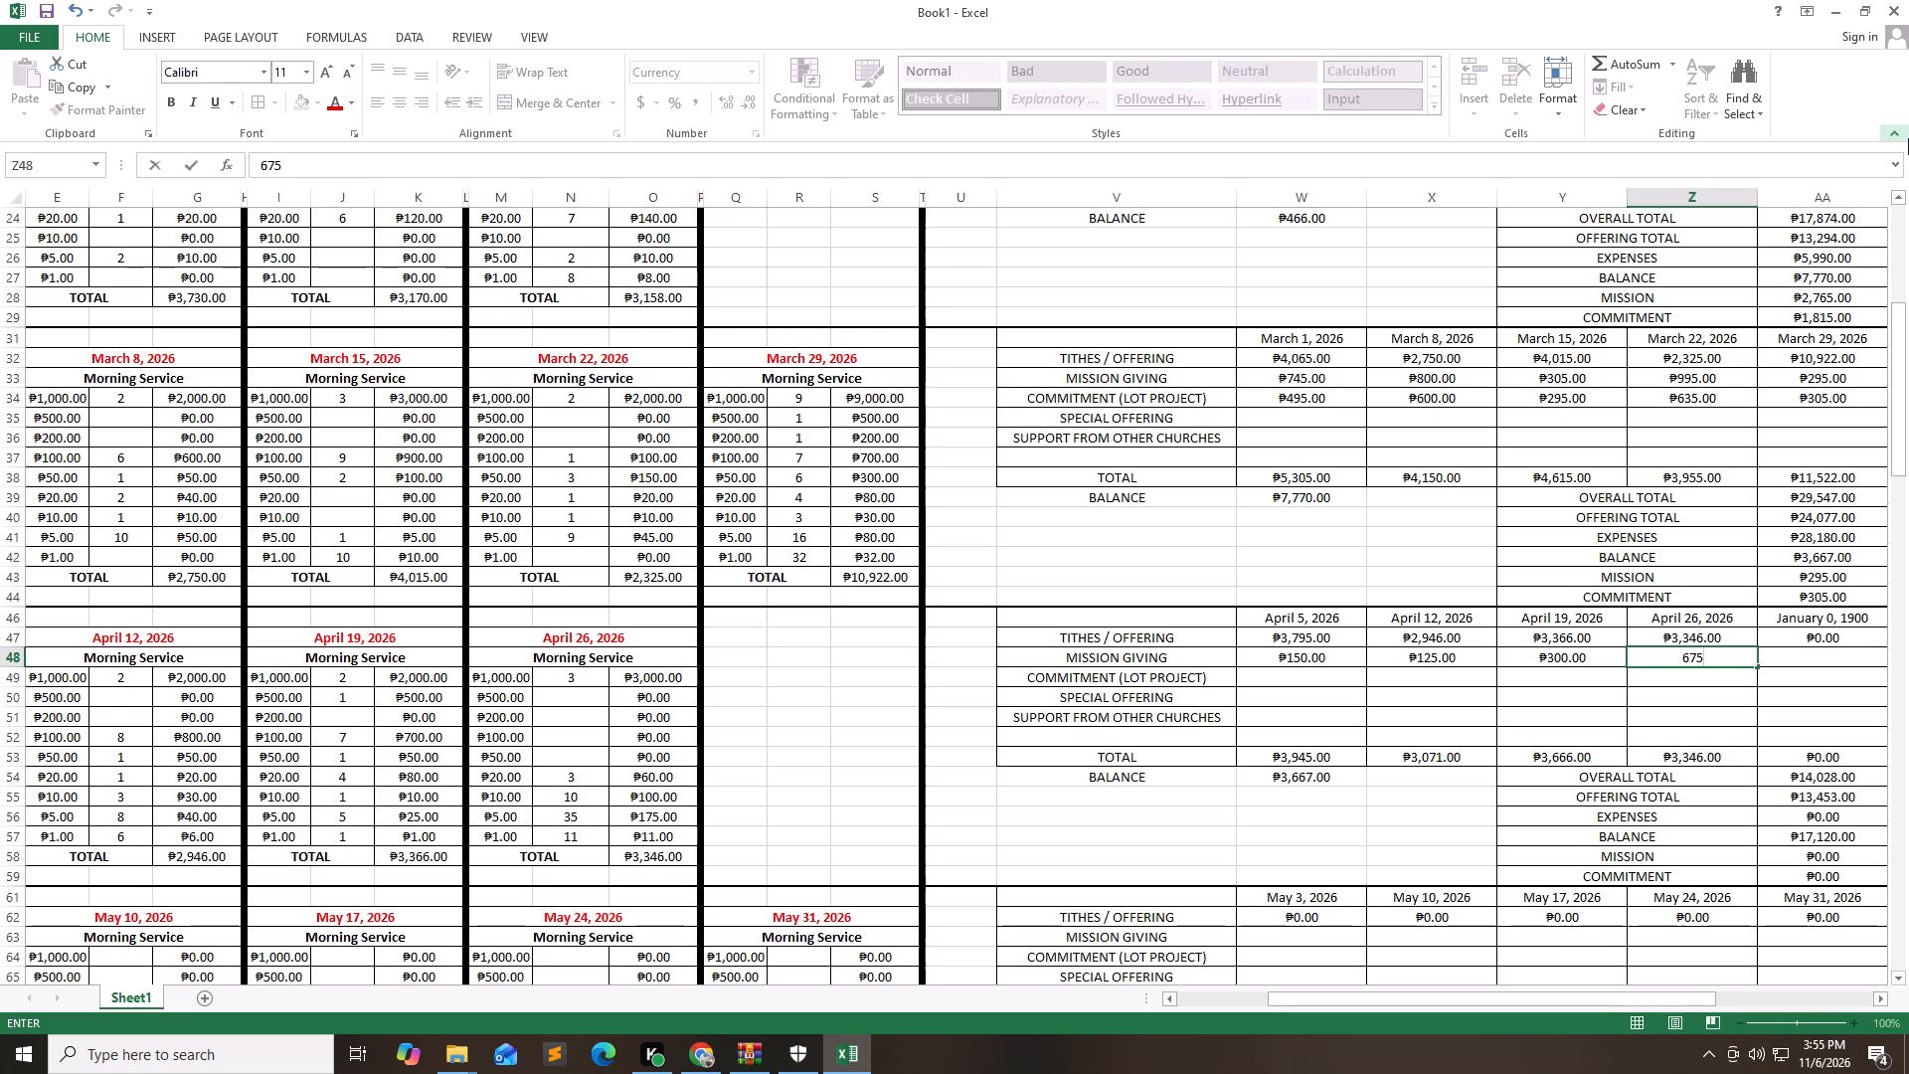
key("Down")
Fill April's Commitment (Lot Project) row: 150 for April 5, 125 for April 12, 400 for April 19 and 475 for April 26.
key("Left")
key("Left")
key("Left")
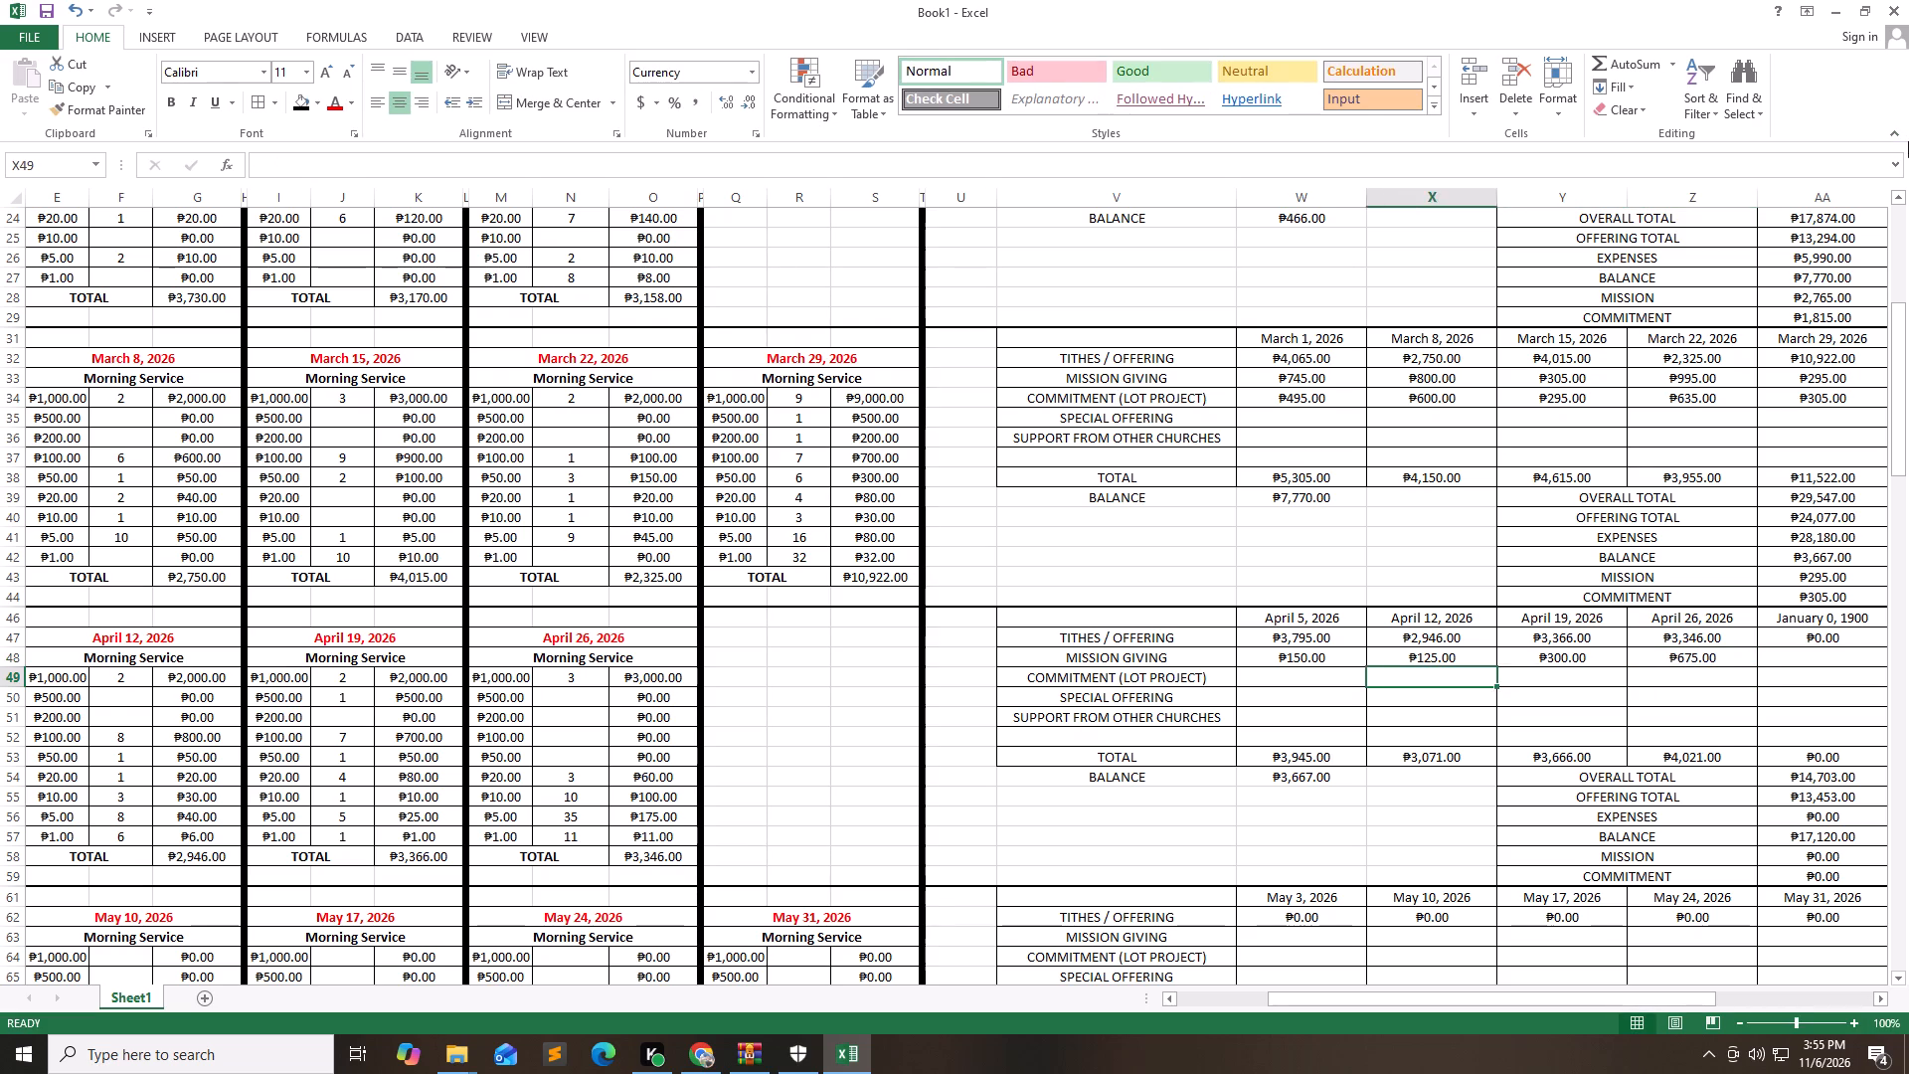
key("1")
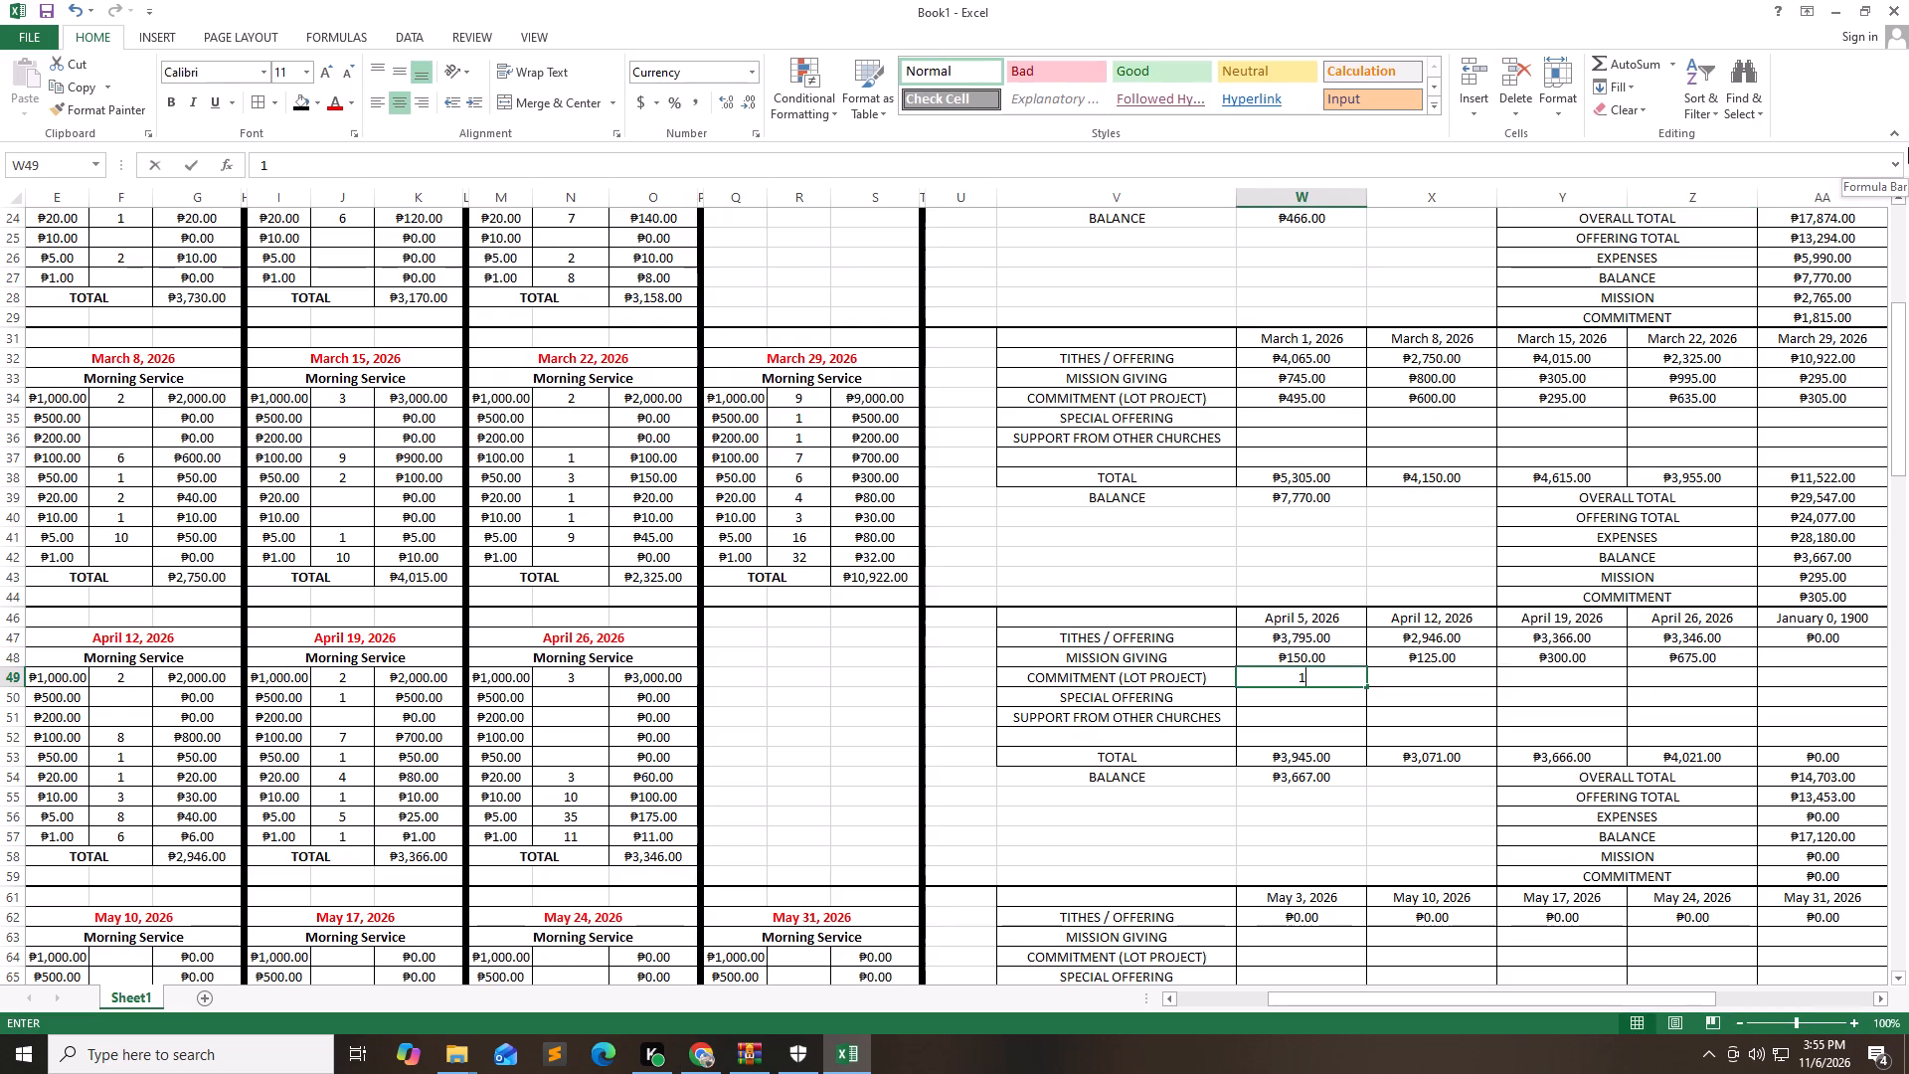
type("50")
key("Right")
type("125")
key("Right")
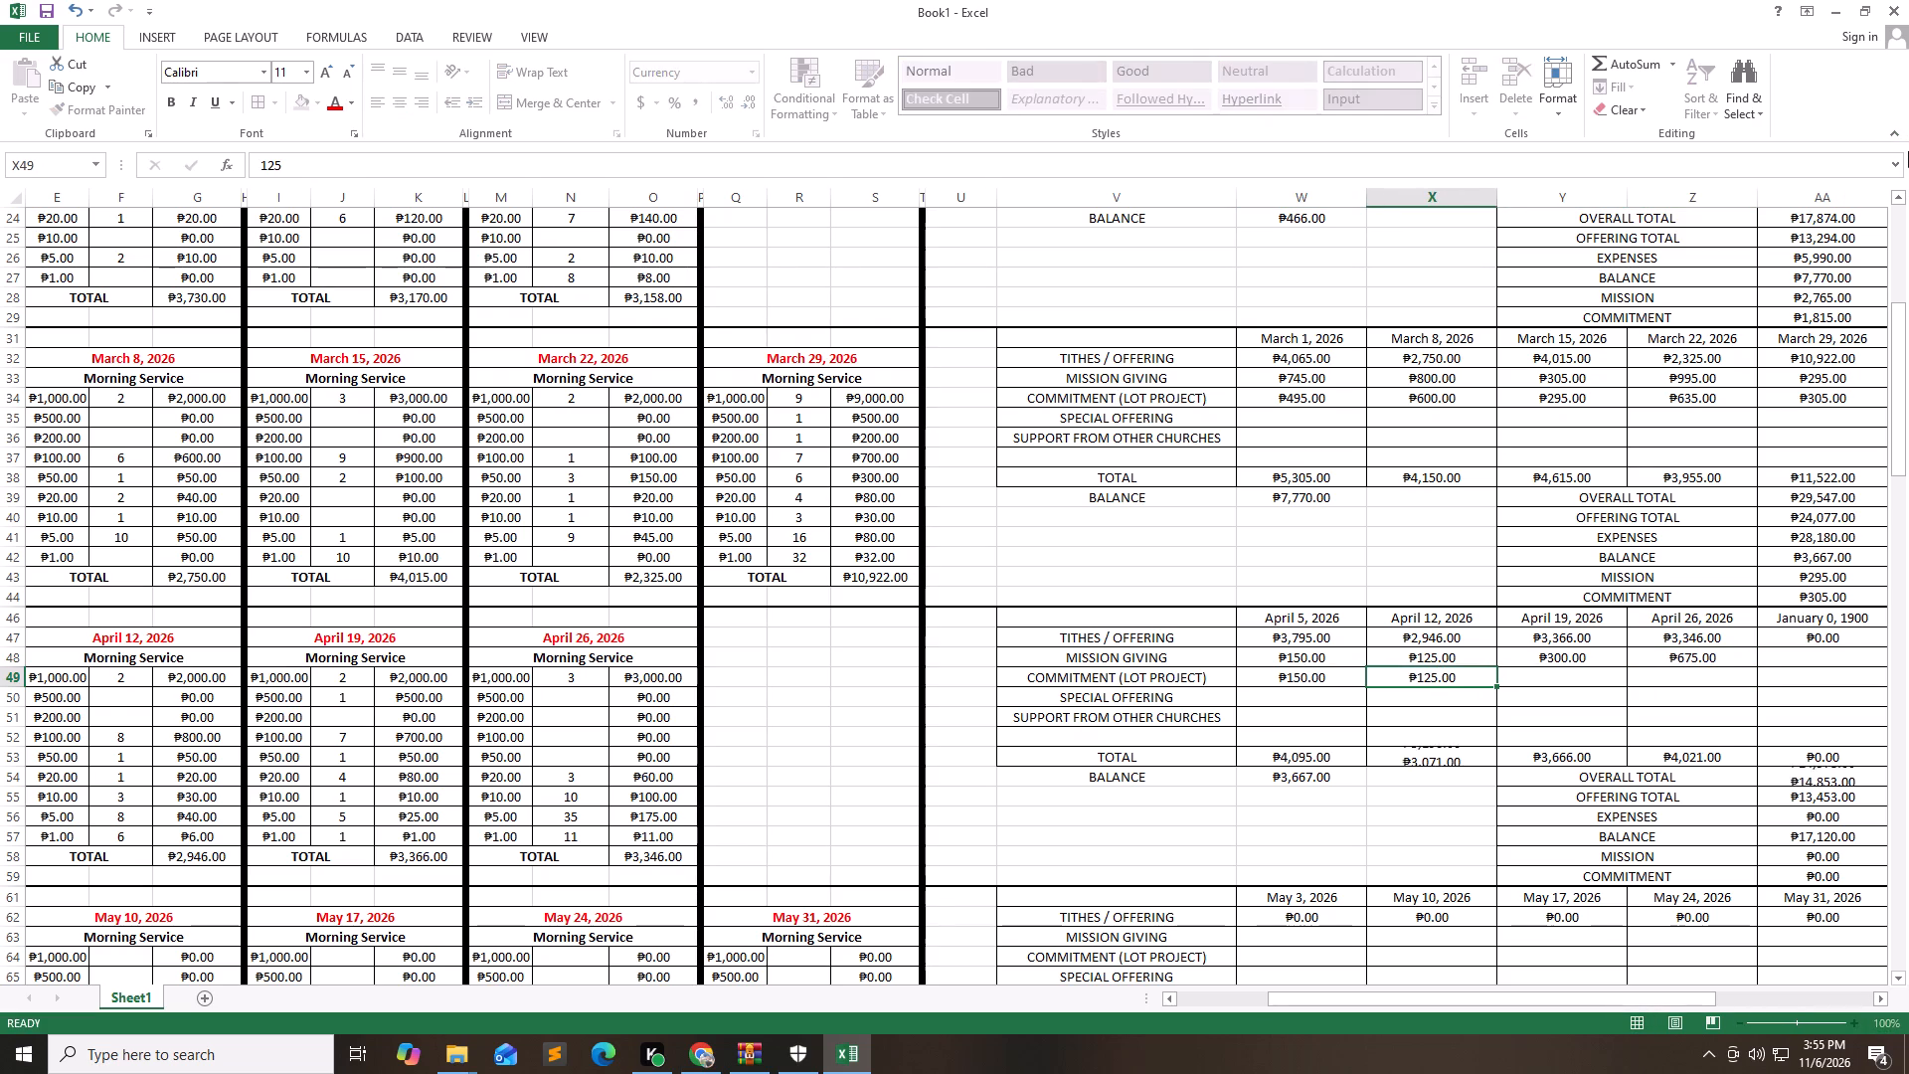
type("400")
key("Right")
type("475")
key("Right")
Copy the merged EXPENSES heading from the March block (AC31) to AC46 beside the April summary.
key("Right")
key("Right")
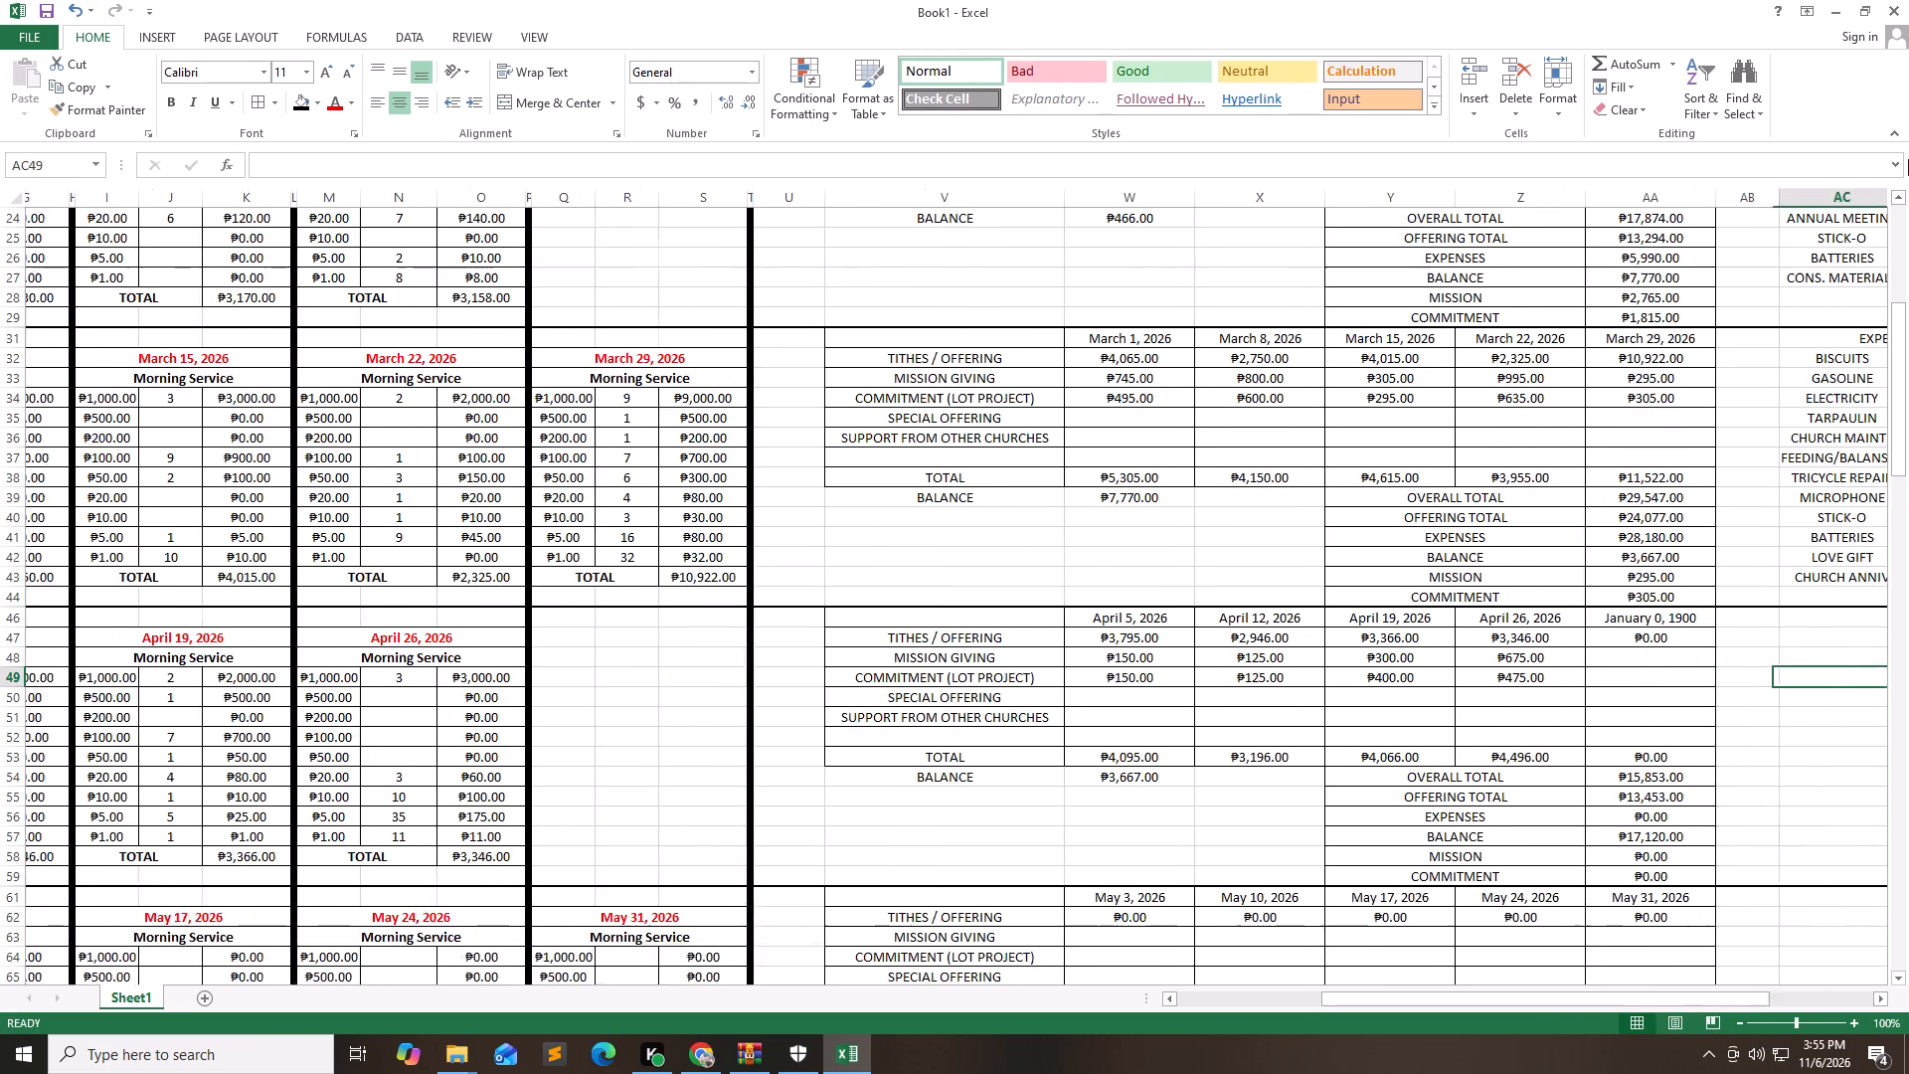
key("Right")
key("Right")
key("Right")
key("Left")
key("Left")
key("Left")
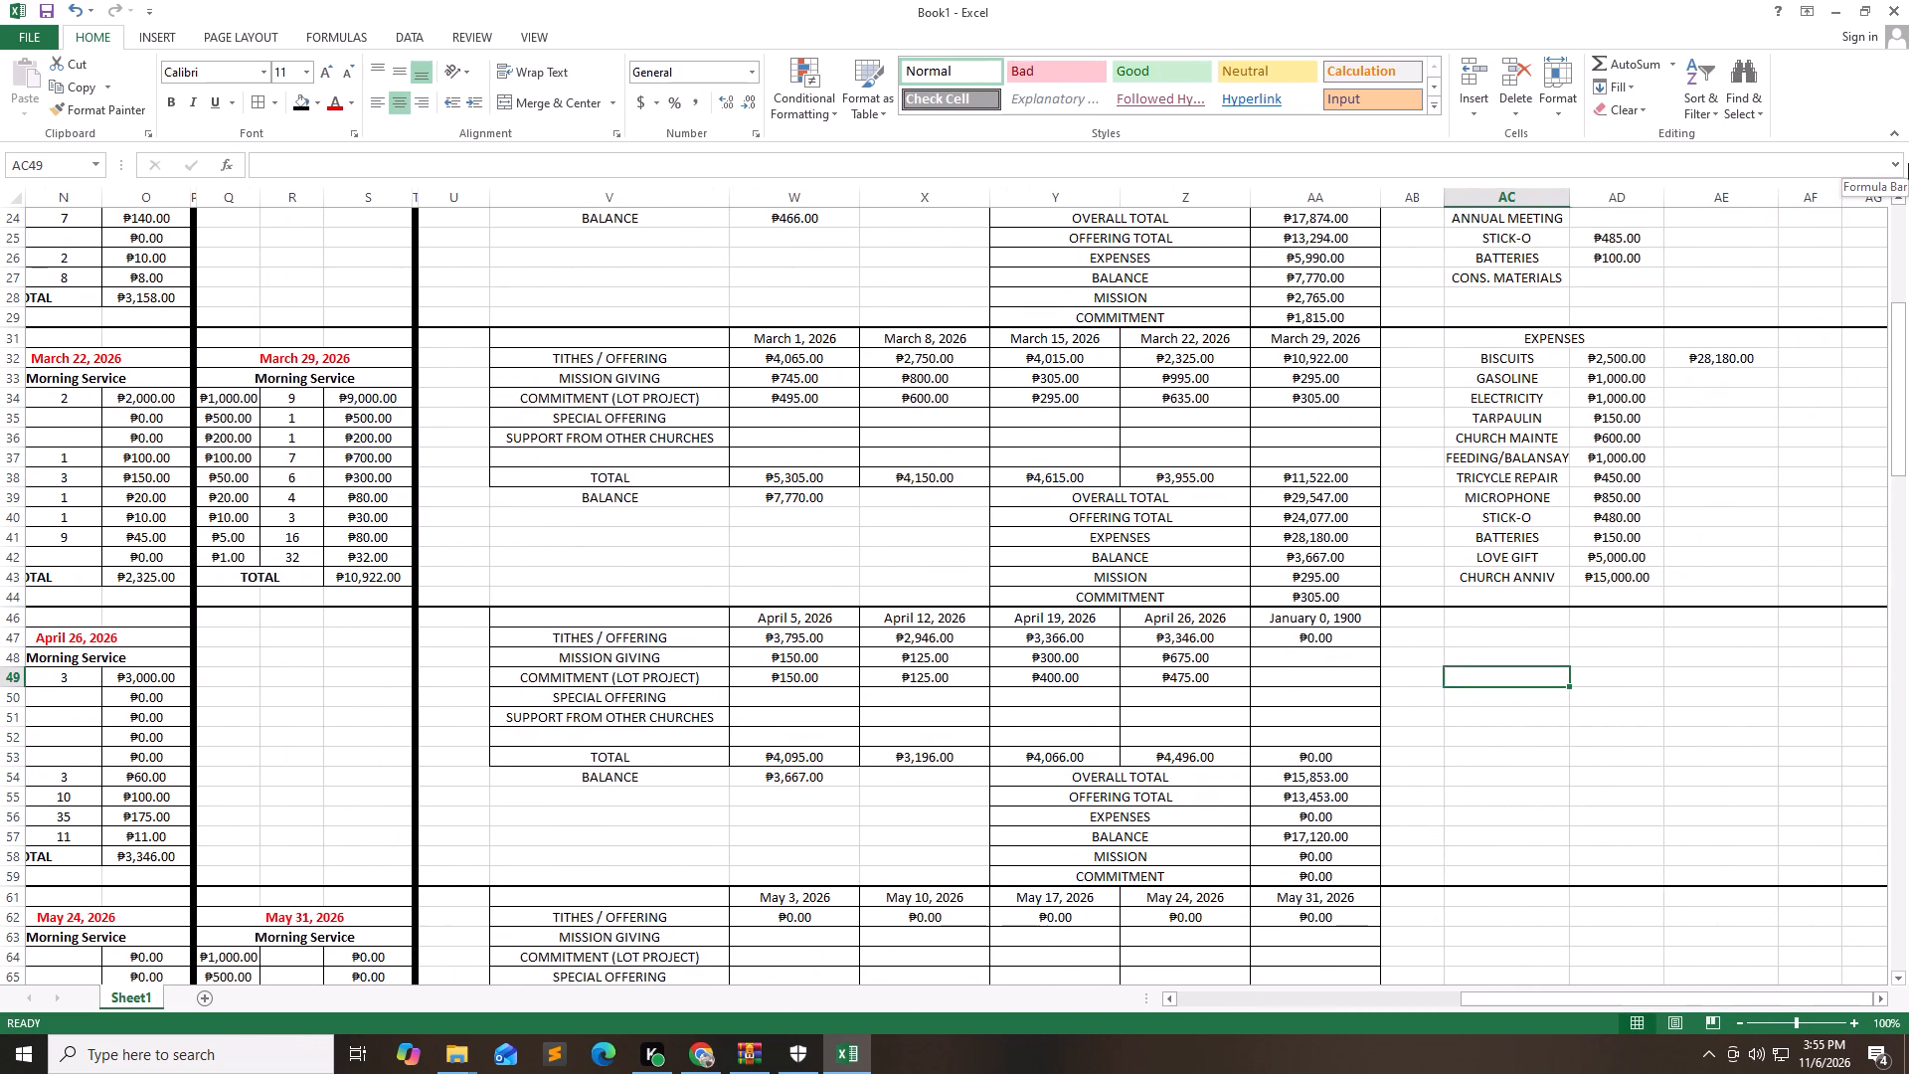
key("Up")
key("Up")
key("Up")
key("Up")
key("Up")
key("Up")
key("Up")
key("Up")
key("Up")
key("Up")
key("Up")
key("Up")
key("Up")
key("Up")
key("Up")
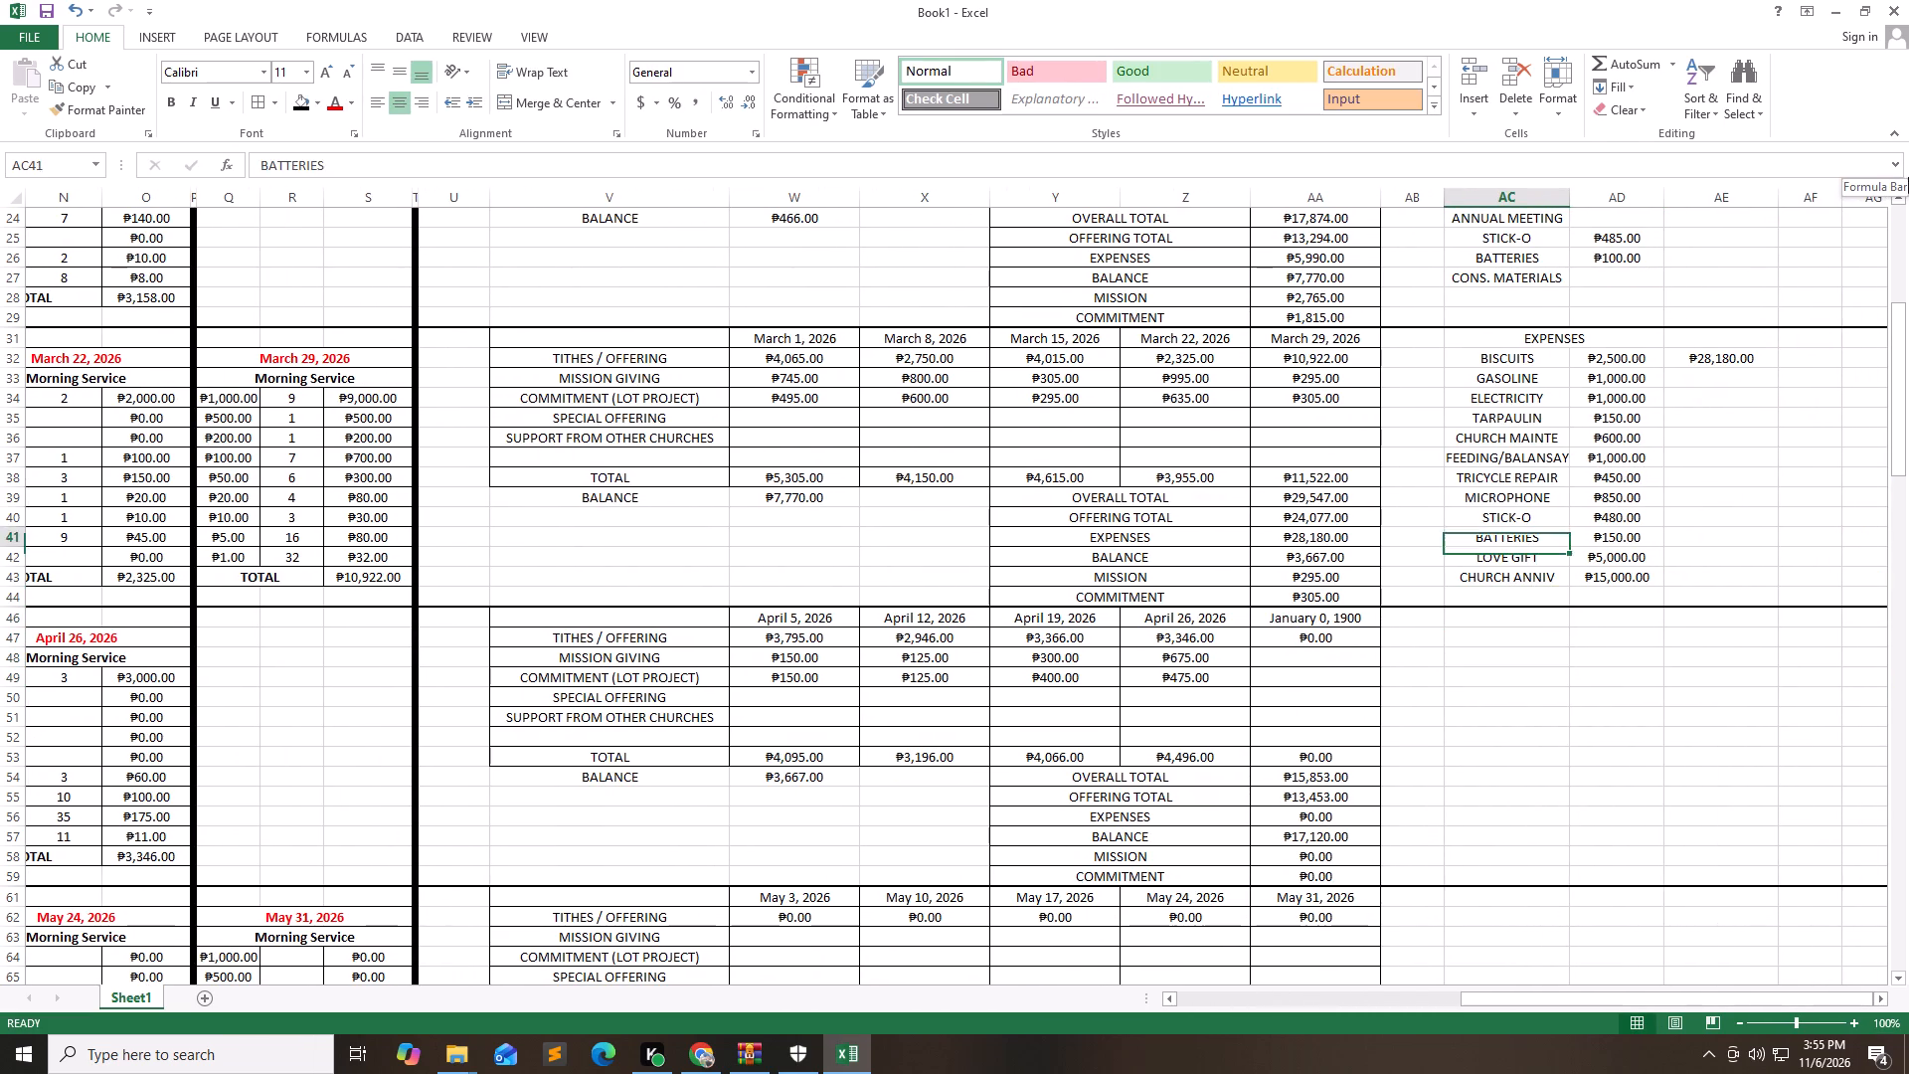
key("Up")
key("Up")
key("Up")
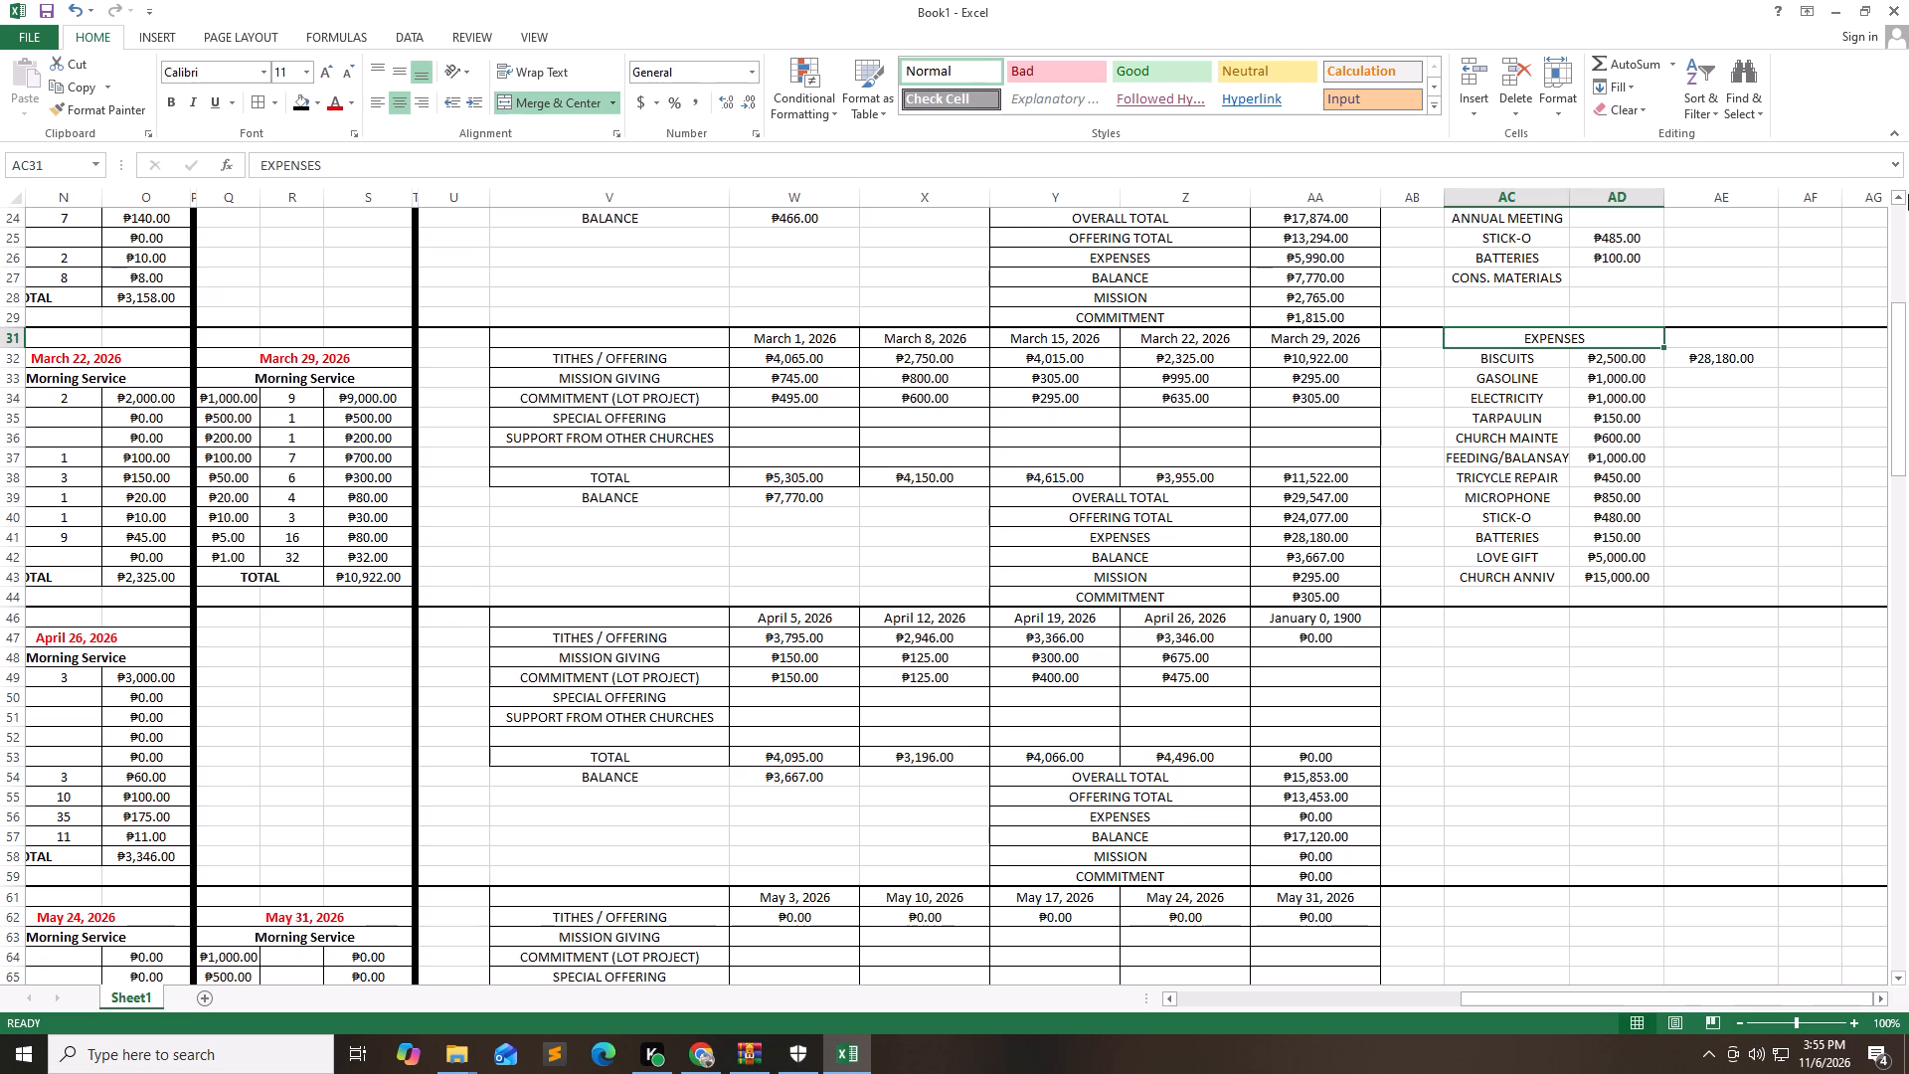
key("ctrl+c")
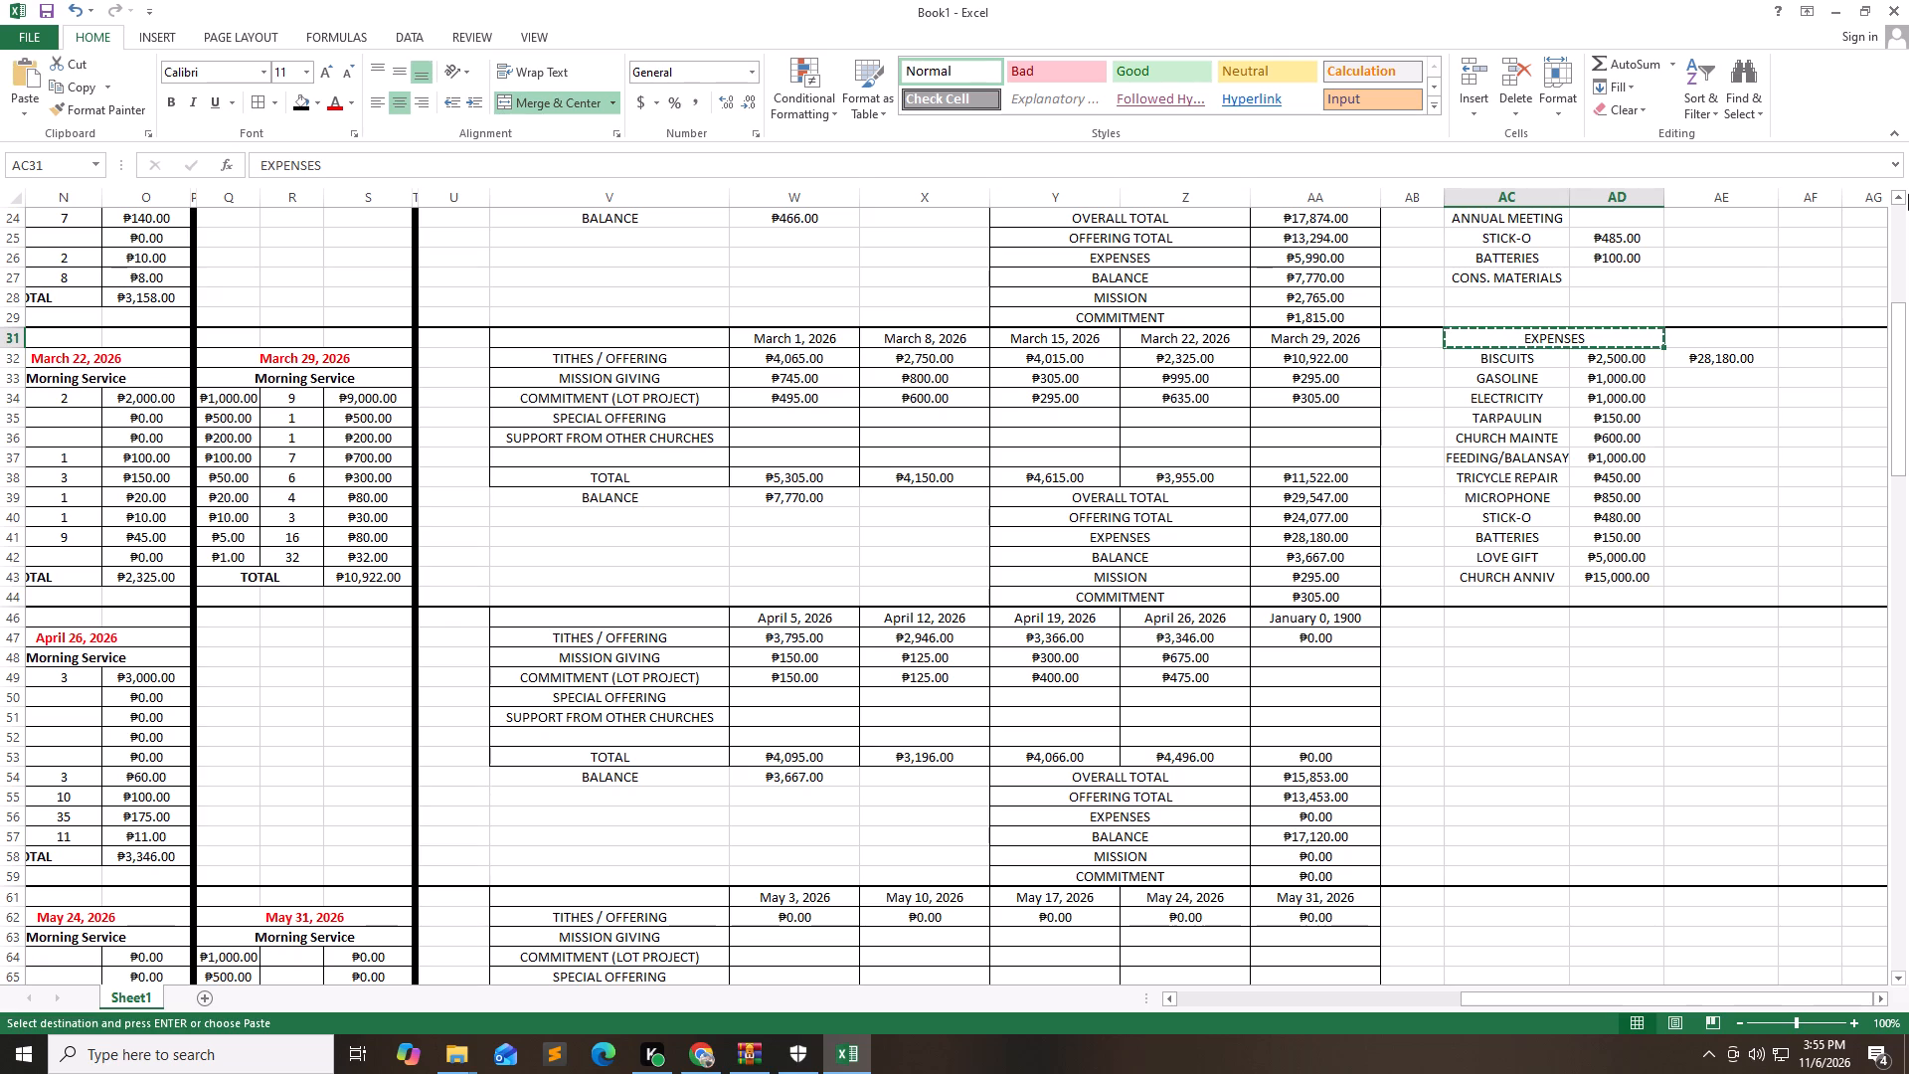
key("Down")
key("Down")
key("Down")
key("Down")
key("Down")
key("Down")
key("Down")
key("Down")
key("Down")
key("Down")
key("Down")
key("Down")
key("Down")
key("Down")
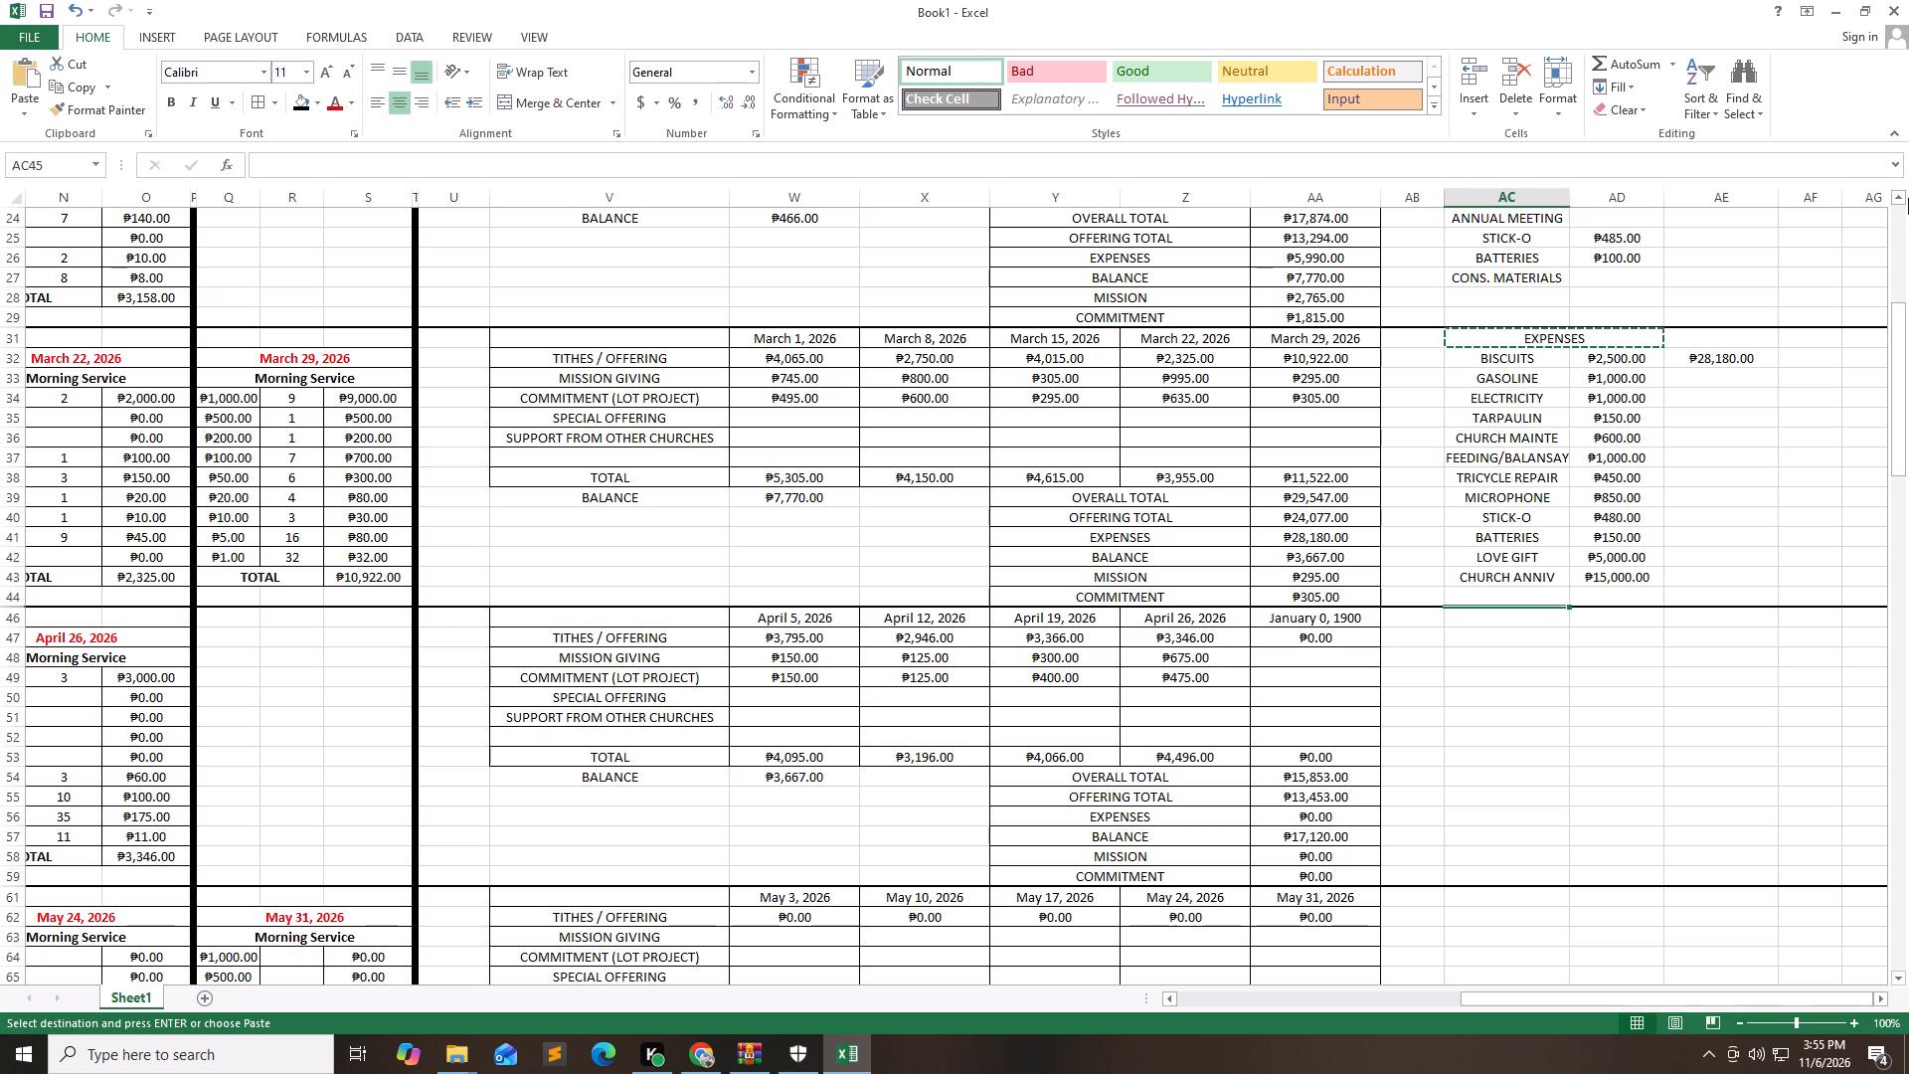
key("Down")
key("ctrl+v")
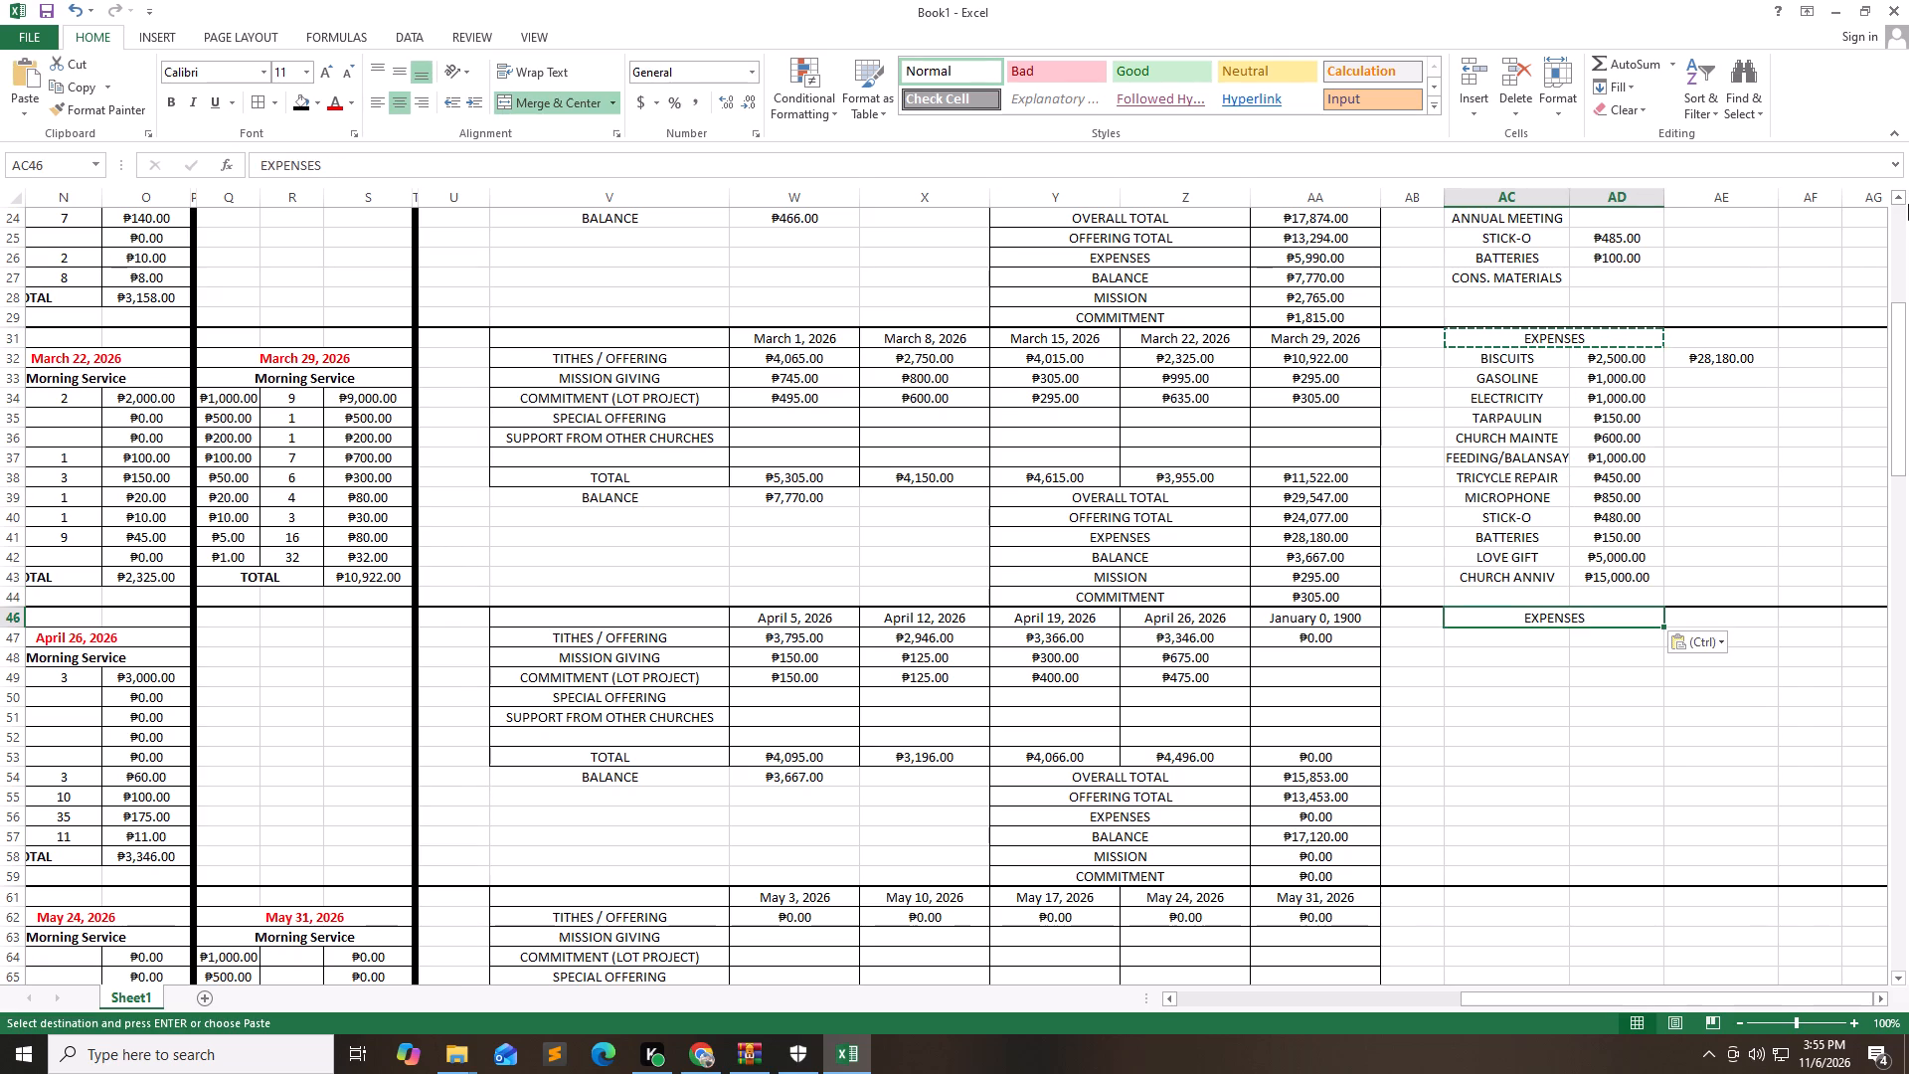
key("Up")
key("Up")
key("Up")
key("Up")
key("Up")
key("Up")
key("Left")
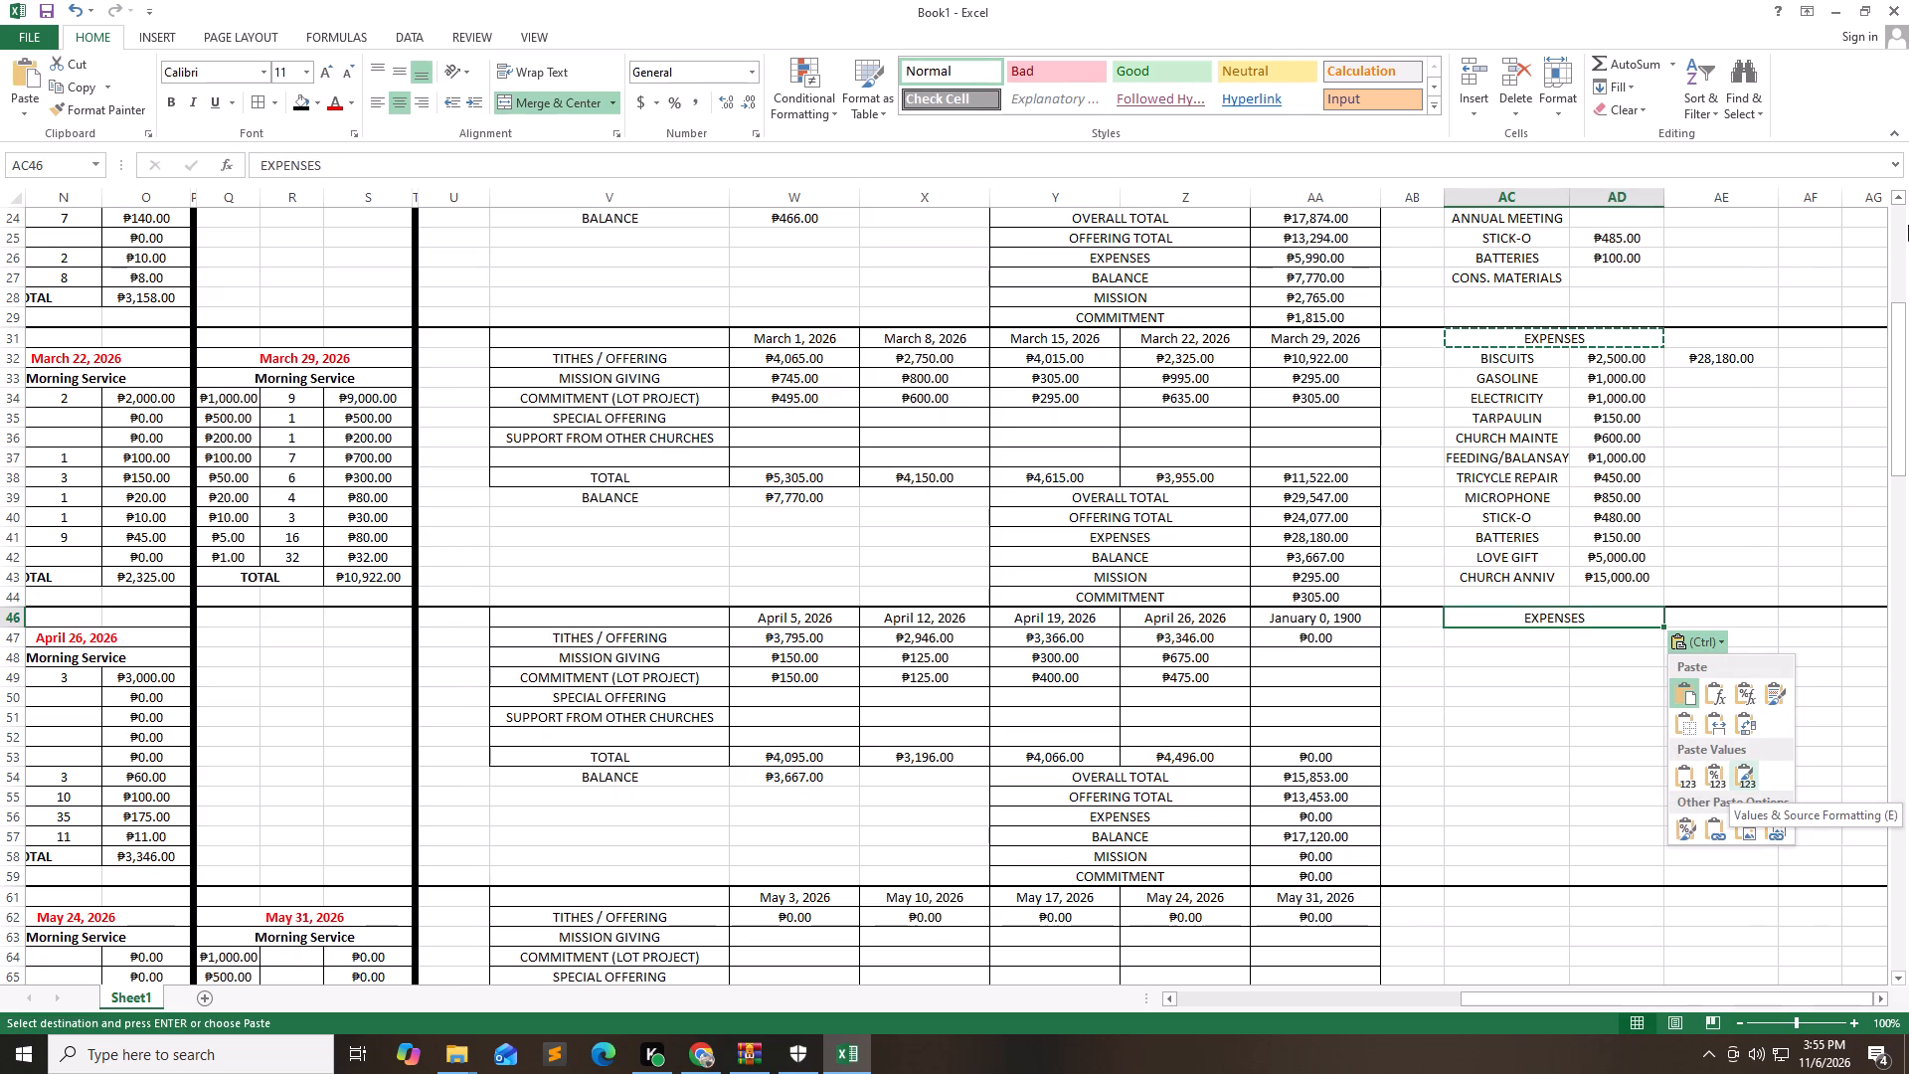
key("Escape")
Copy the March expense item names, BISCUITS to CHURCH ANNIV (AC32:AC43), to AC47 under the April EXPENSES heading.
key("Up")
key("Up")
key("Up")
key("Up")
key("Up")
key("Up")
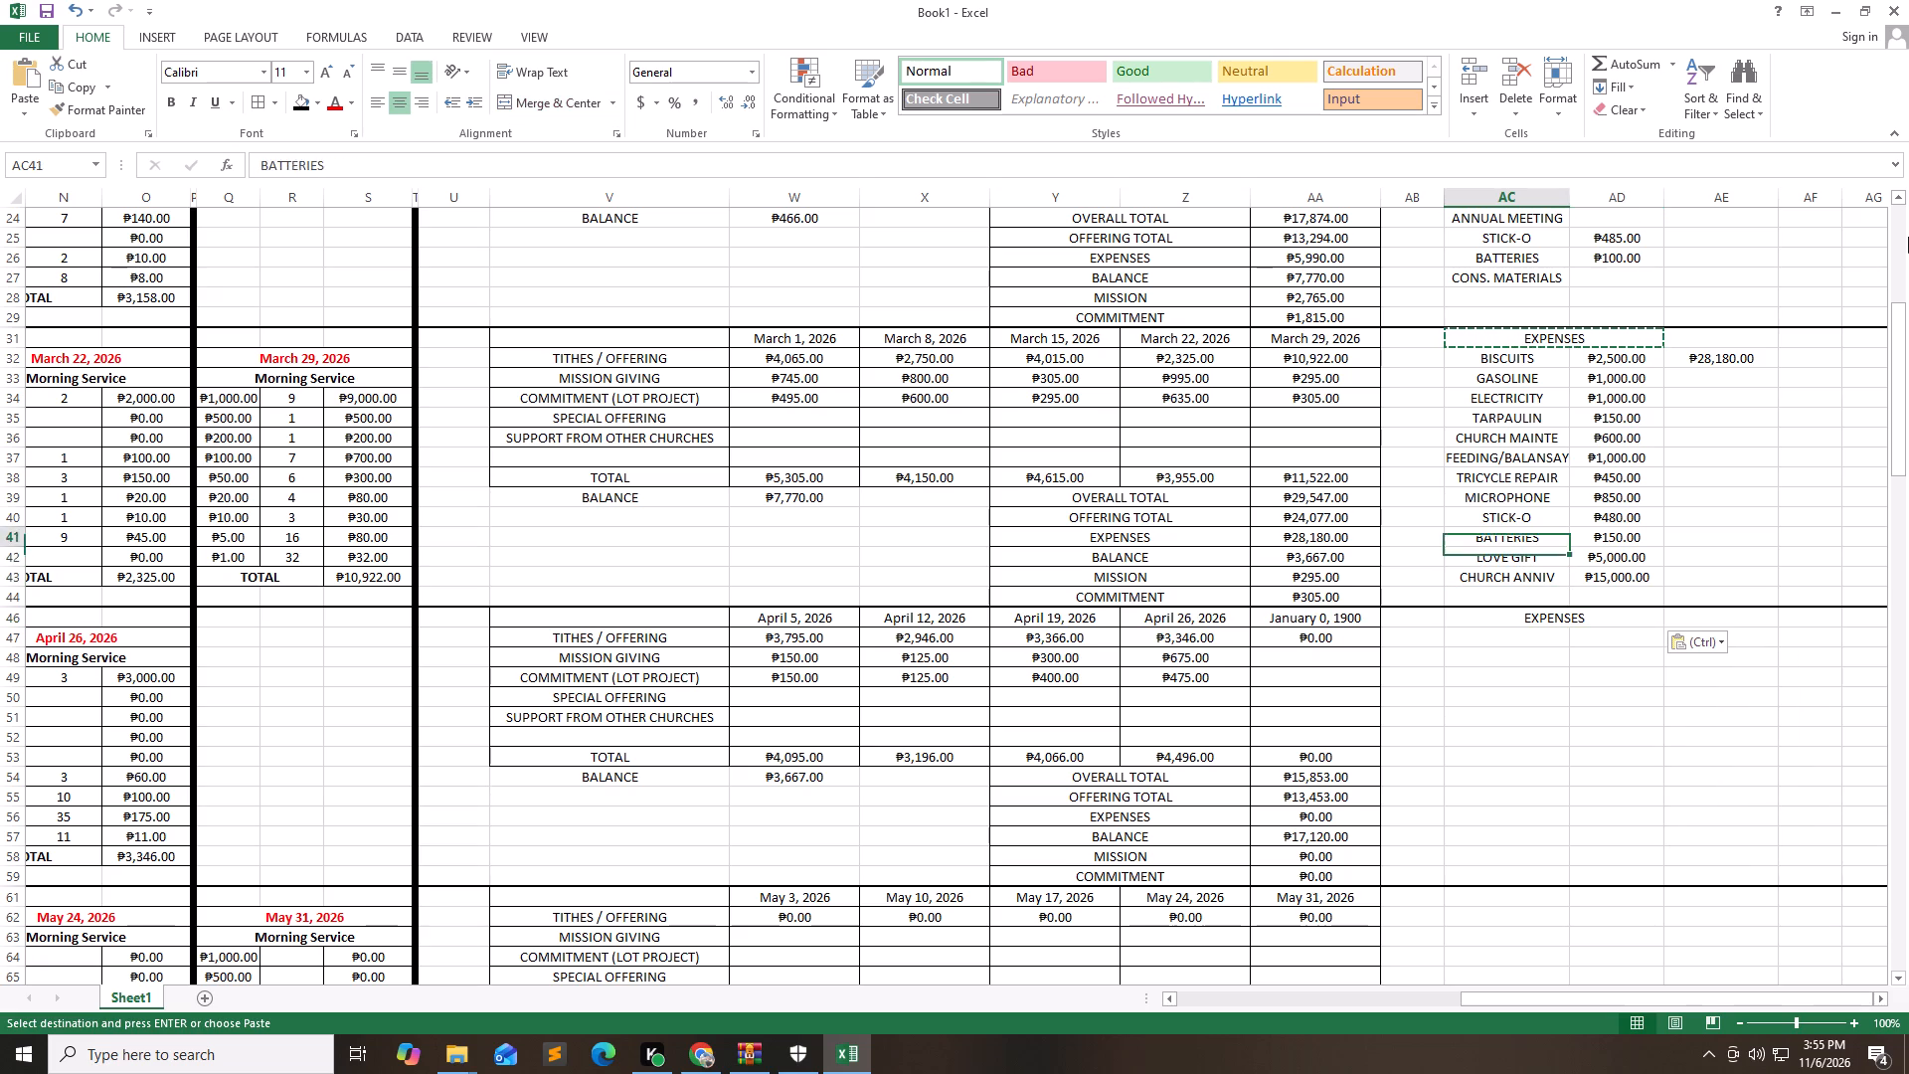
key("Up")
key("Up")
key("Up")
key("Up")
key("Up")
key("Up")
key("Up")
key("Up")
key("shift+Down")
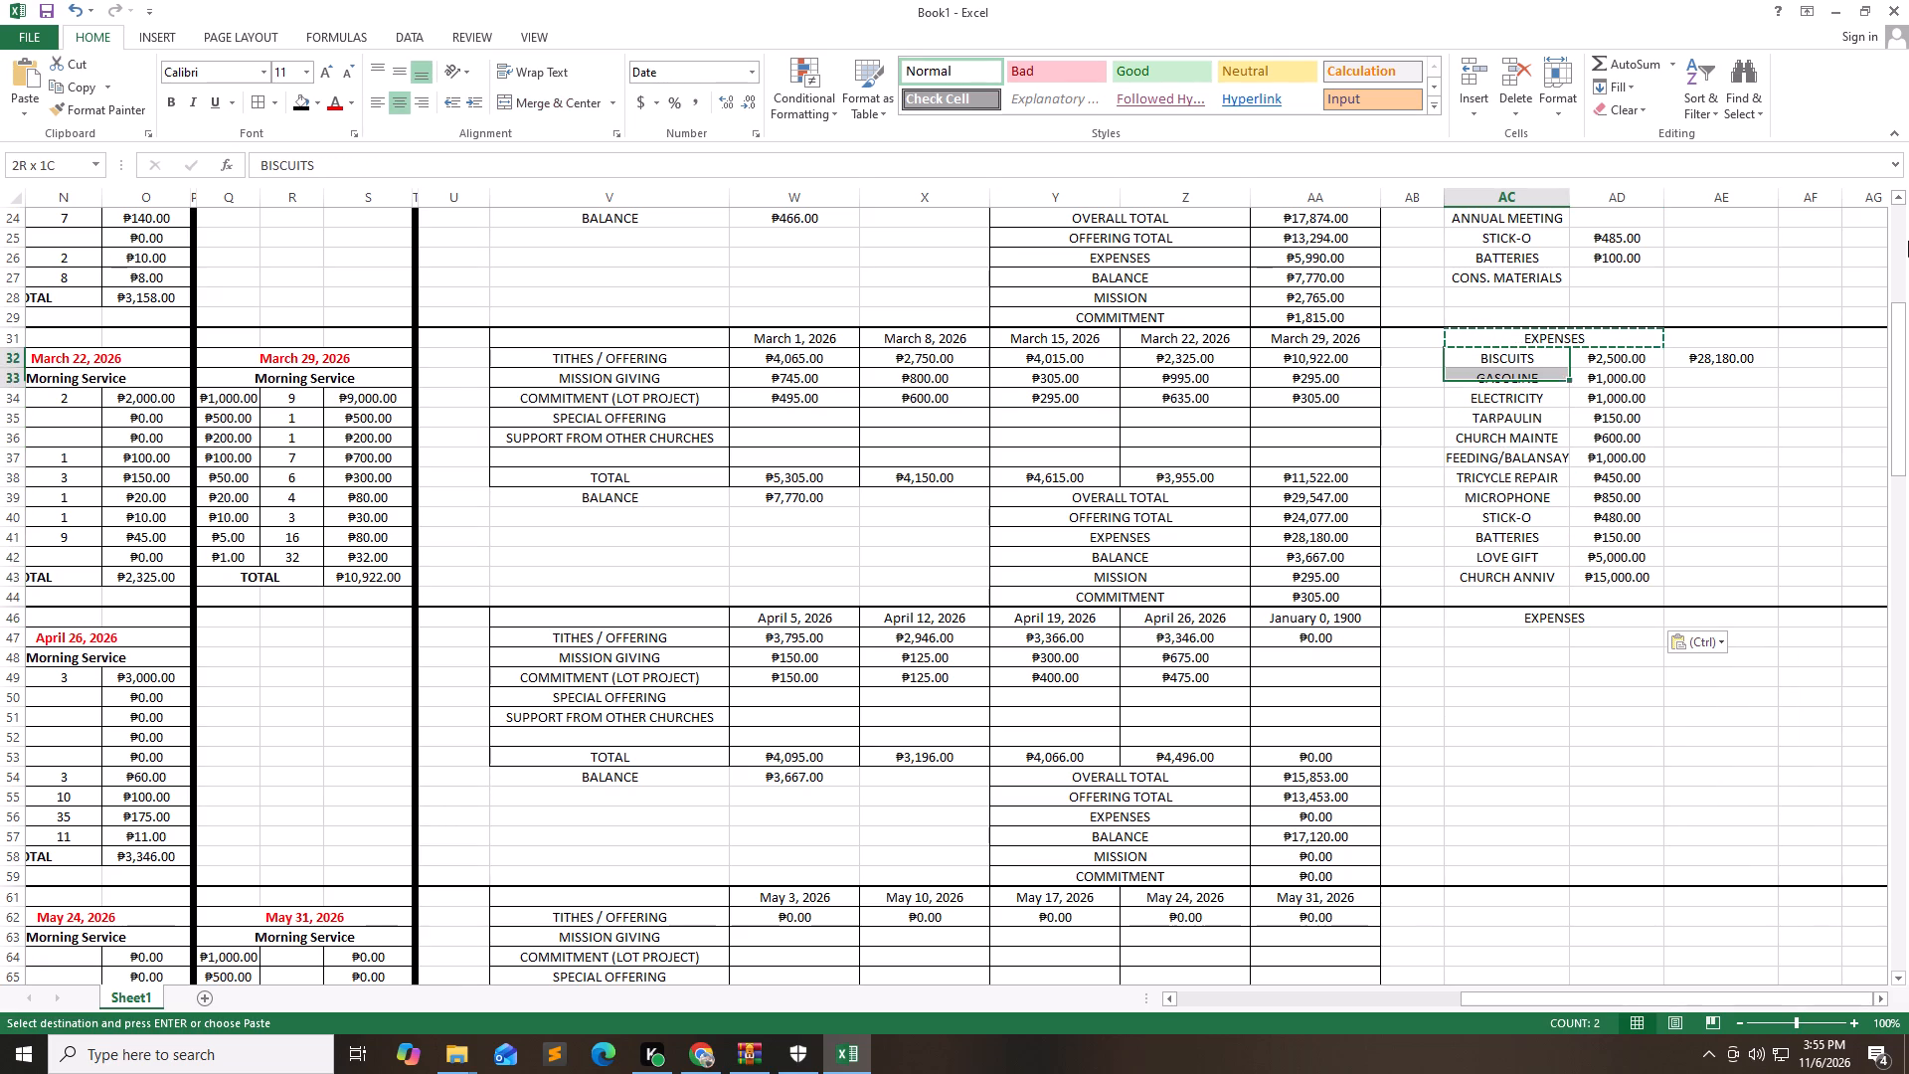
key("shift+Down")
key("shift+Down")
key("shift+Down")
key("shift+Down")
key("shift+Down")
key("shift+Down")
key("shift+Down")
key("shift+Down")
key("shift+Down")
key("shift+Down")
key("shift+Up")
key("shift+Down")
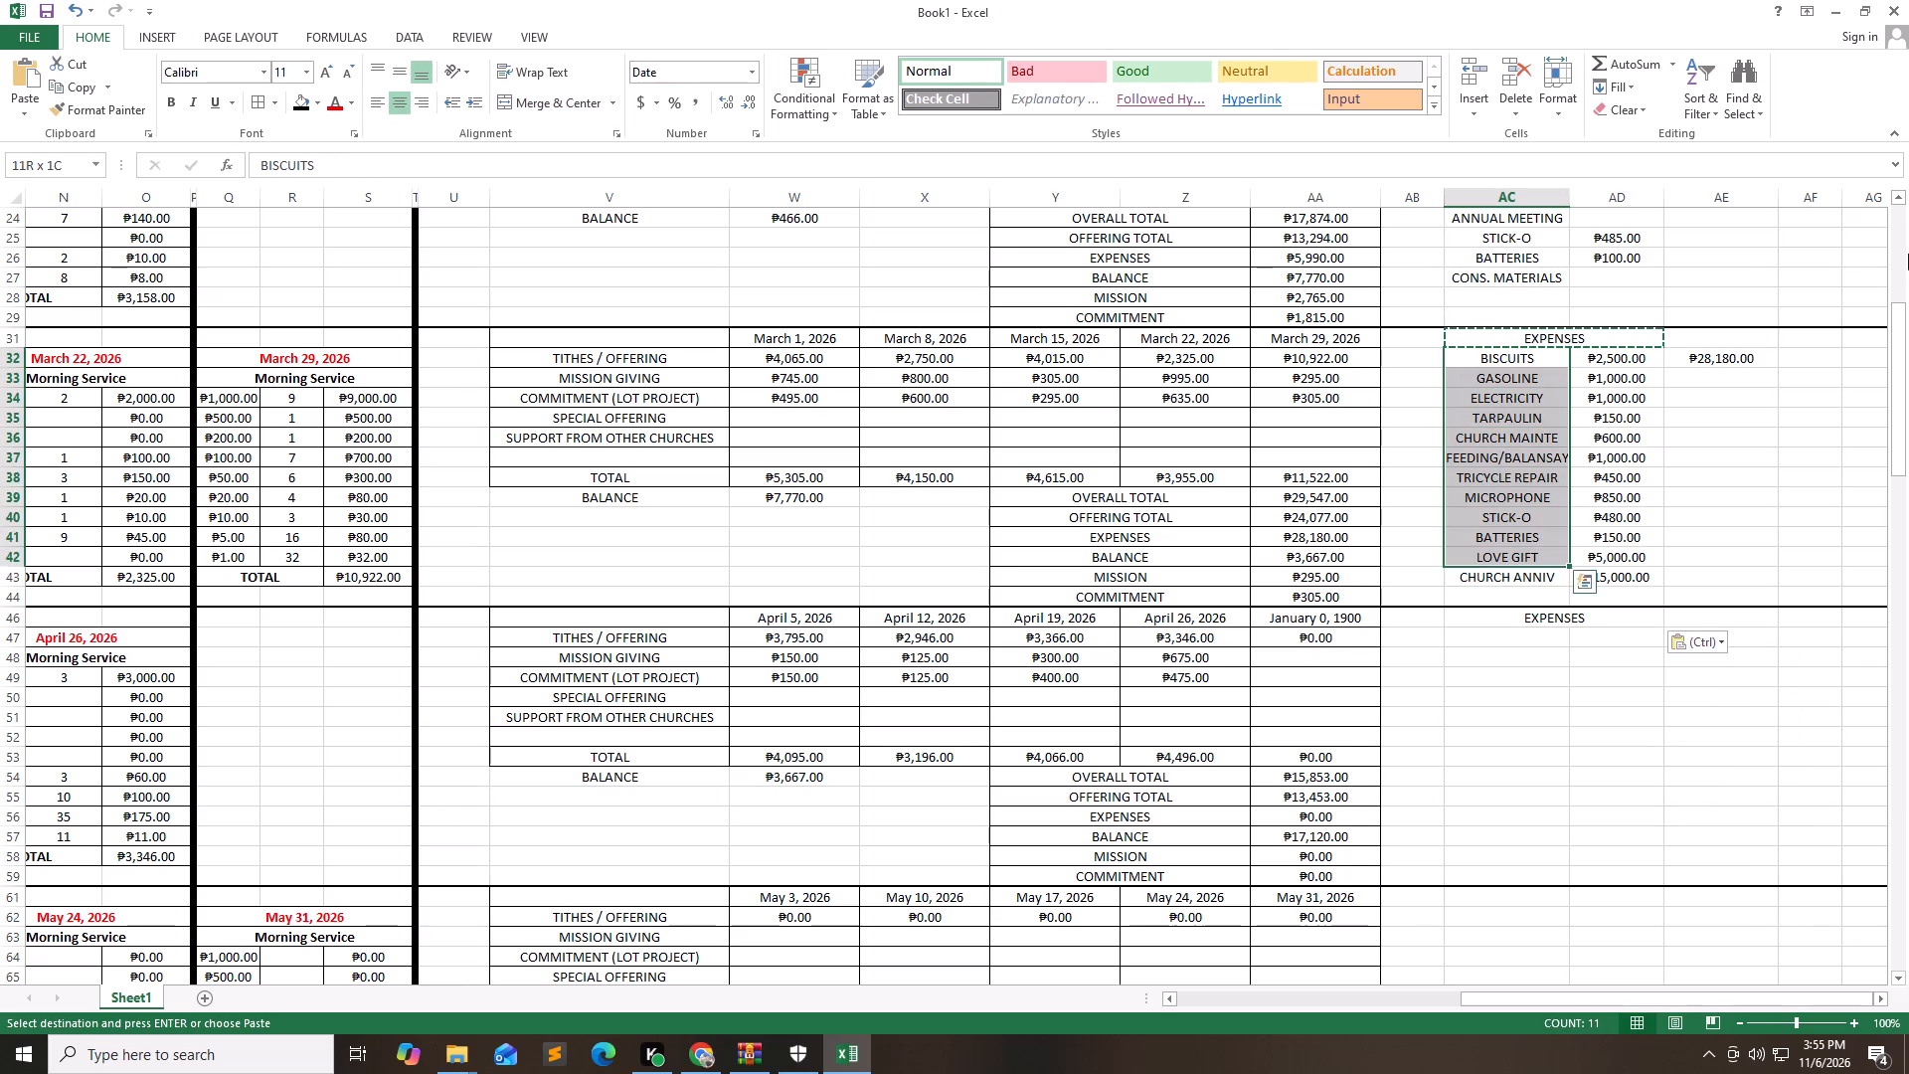
key("shift+Down")
key("shift+Up")
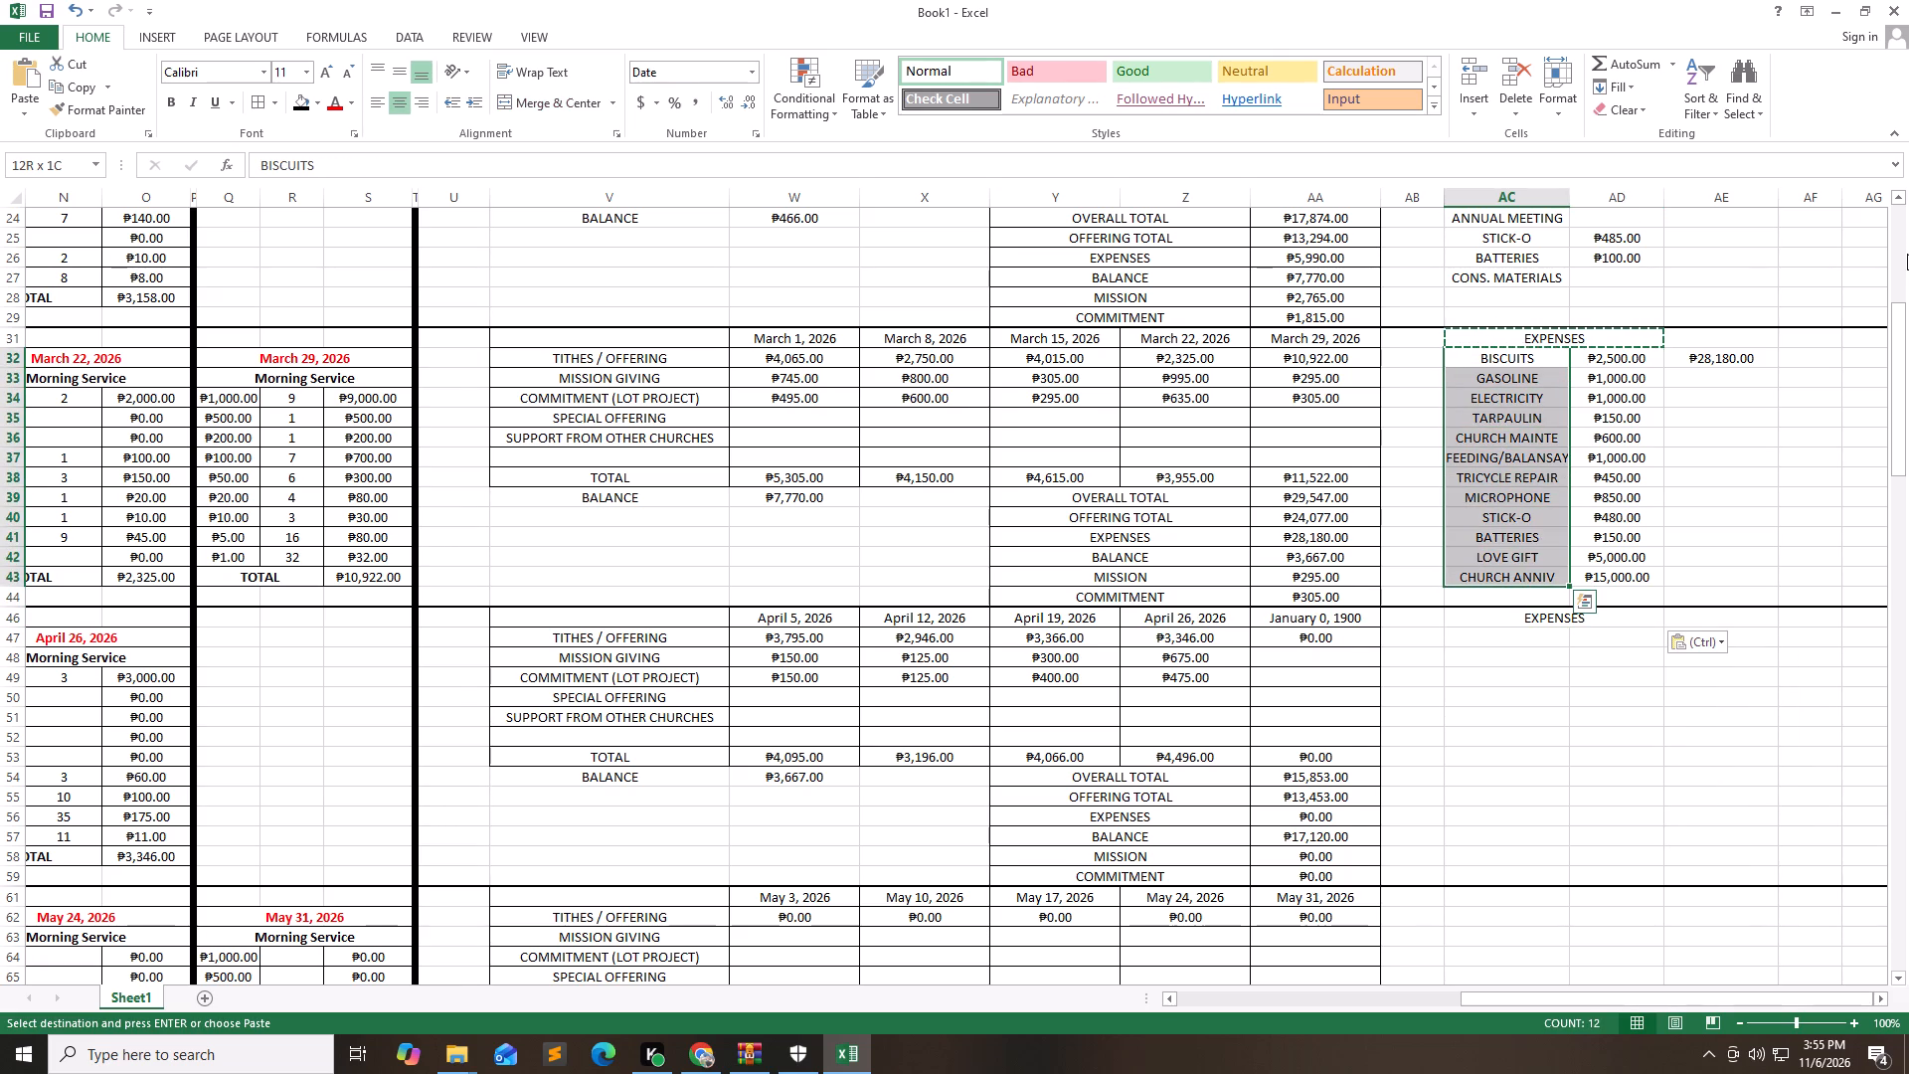
key("ctrl+c")
key("Down")
key("Down")
key("Down")
key("Down")
key("Down")
key("Down")
key("Down")
key("Down")
key("Down")
key("Down")
key("Down")
key("Down")
key("Down")
key("Down")
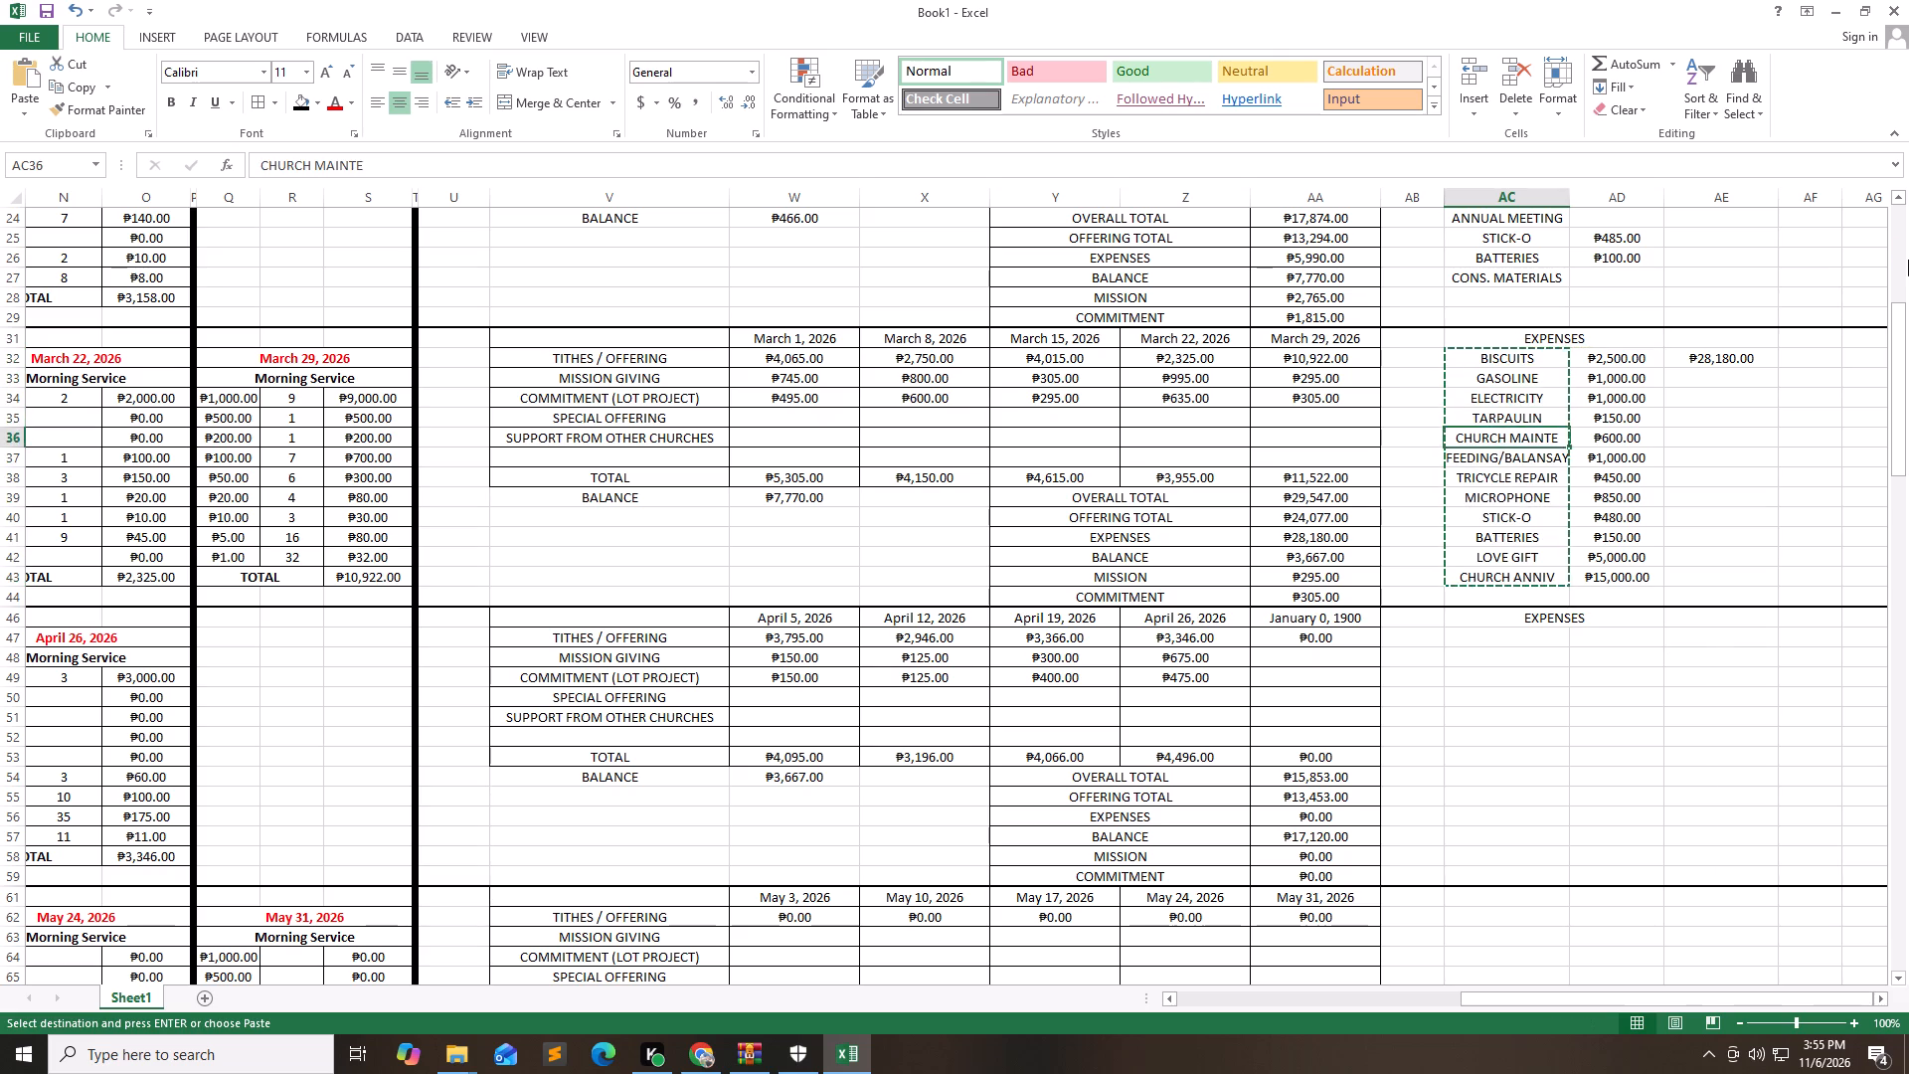
key("Down")
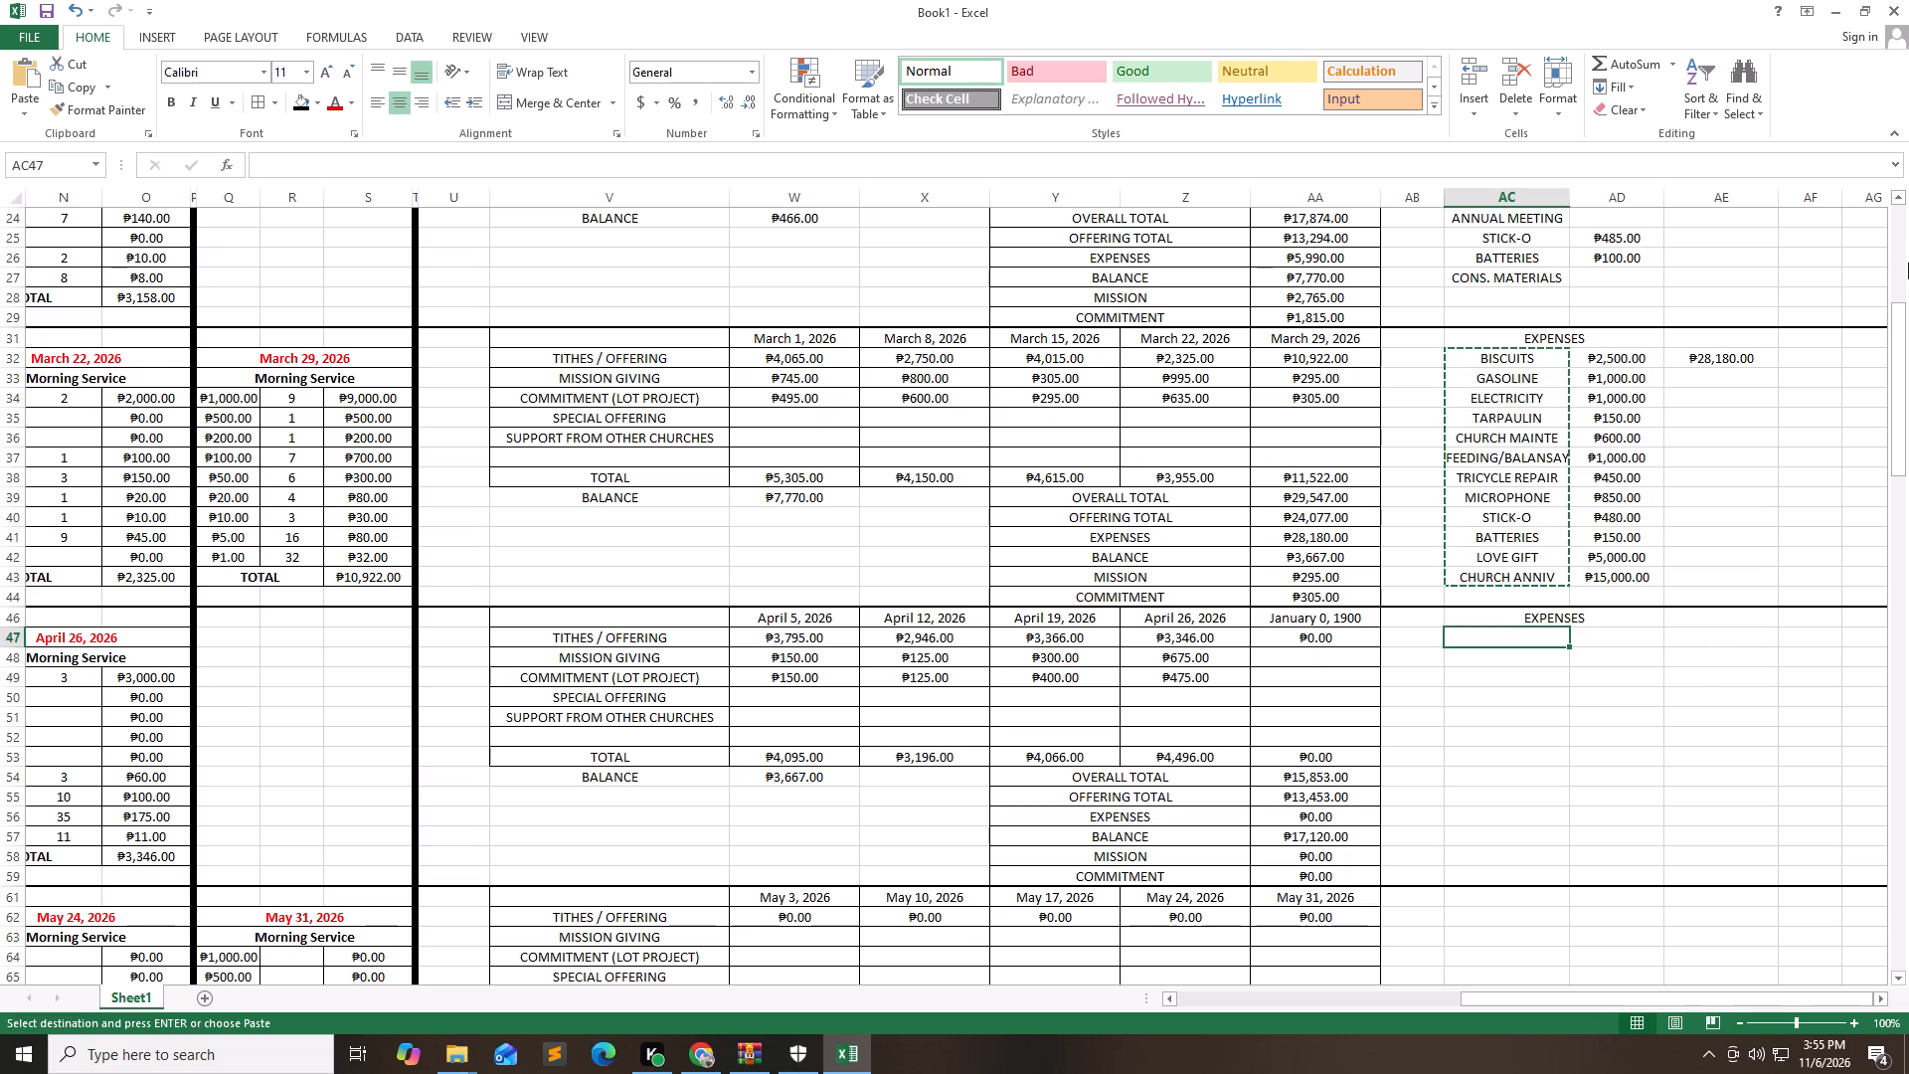
key("ctrl+v")
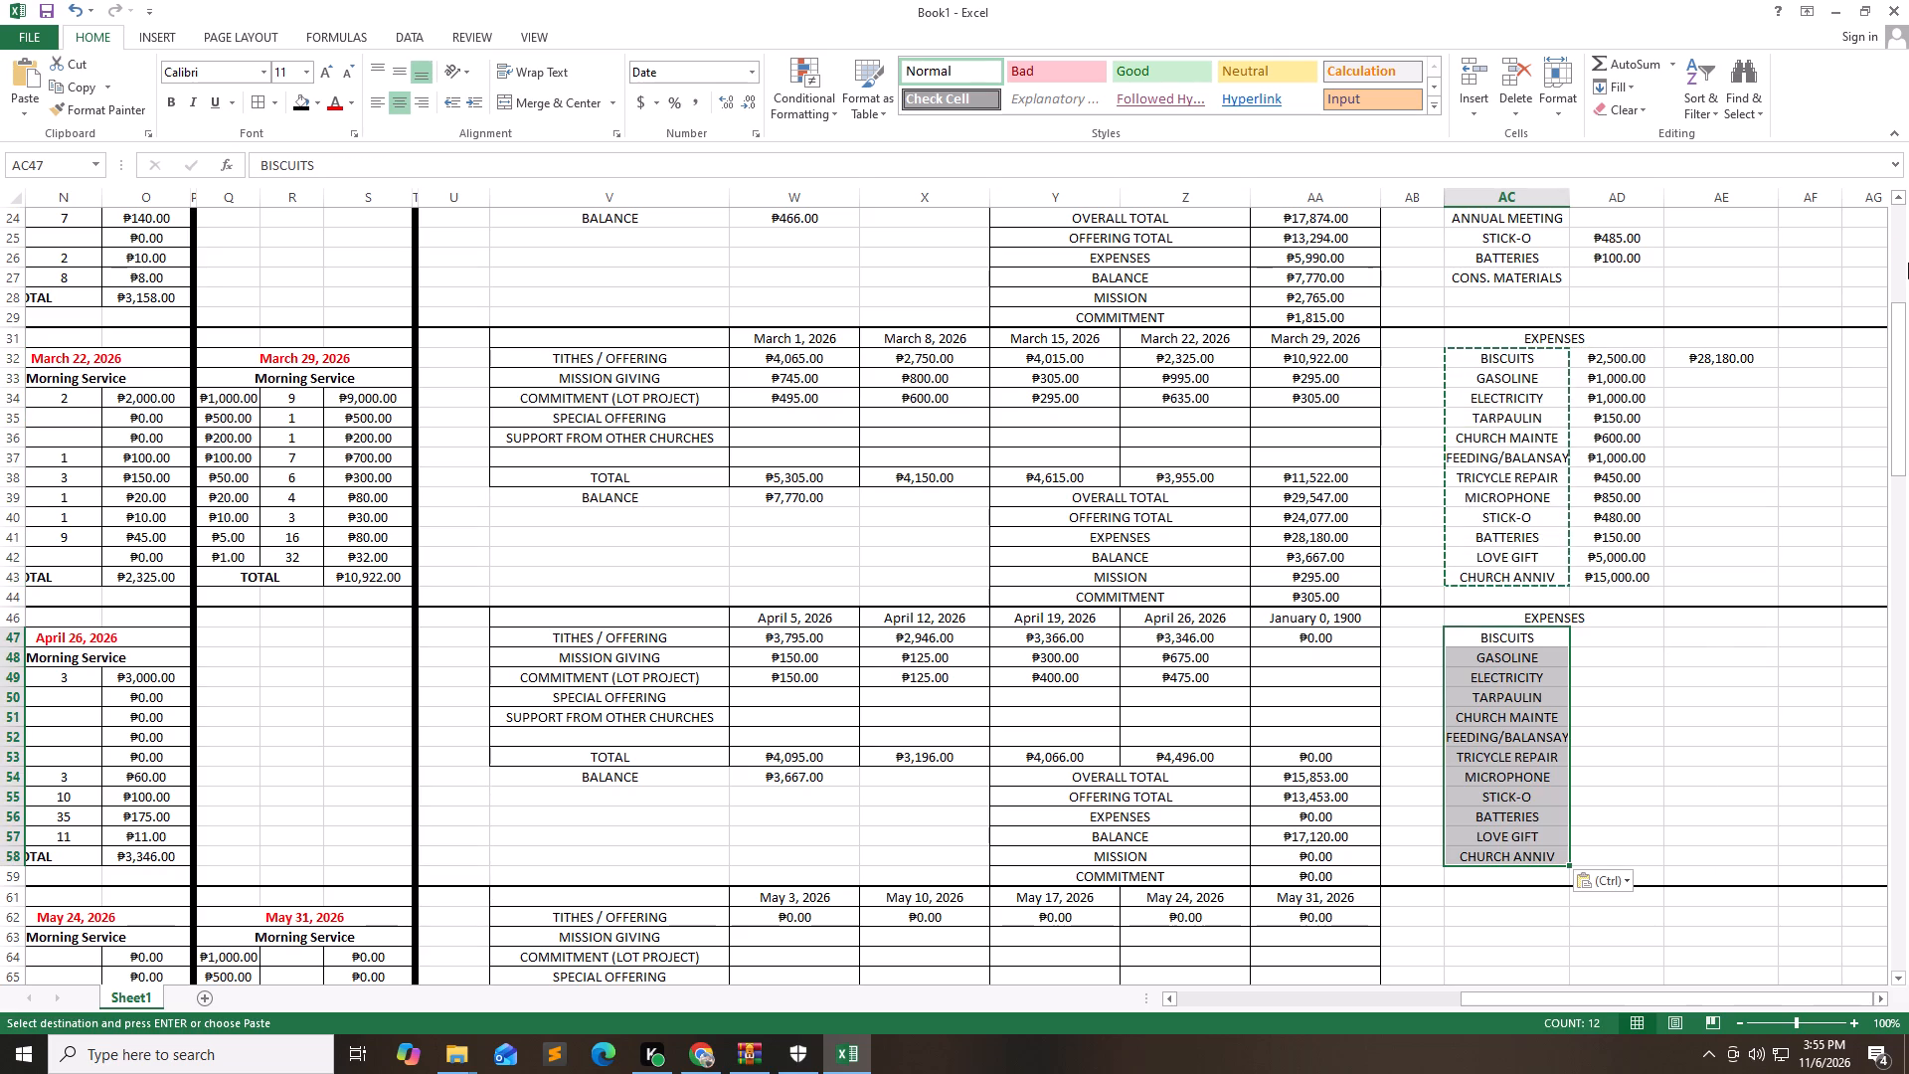
Copy the March expenses total formula from AE32 to AE47 beside the April expenses list.
key("Up")
key("Up")
key("Up")
key("Up")
key("Up")
key("Up")
key("Up")
key("Up")
key("Up")
key("Up")
key("Up")
key("Up")
key("Up")
key("Up")
key("Up")
key("Up")
key("Up")
key("Up")
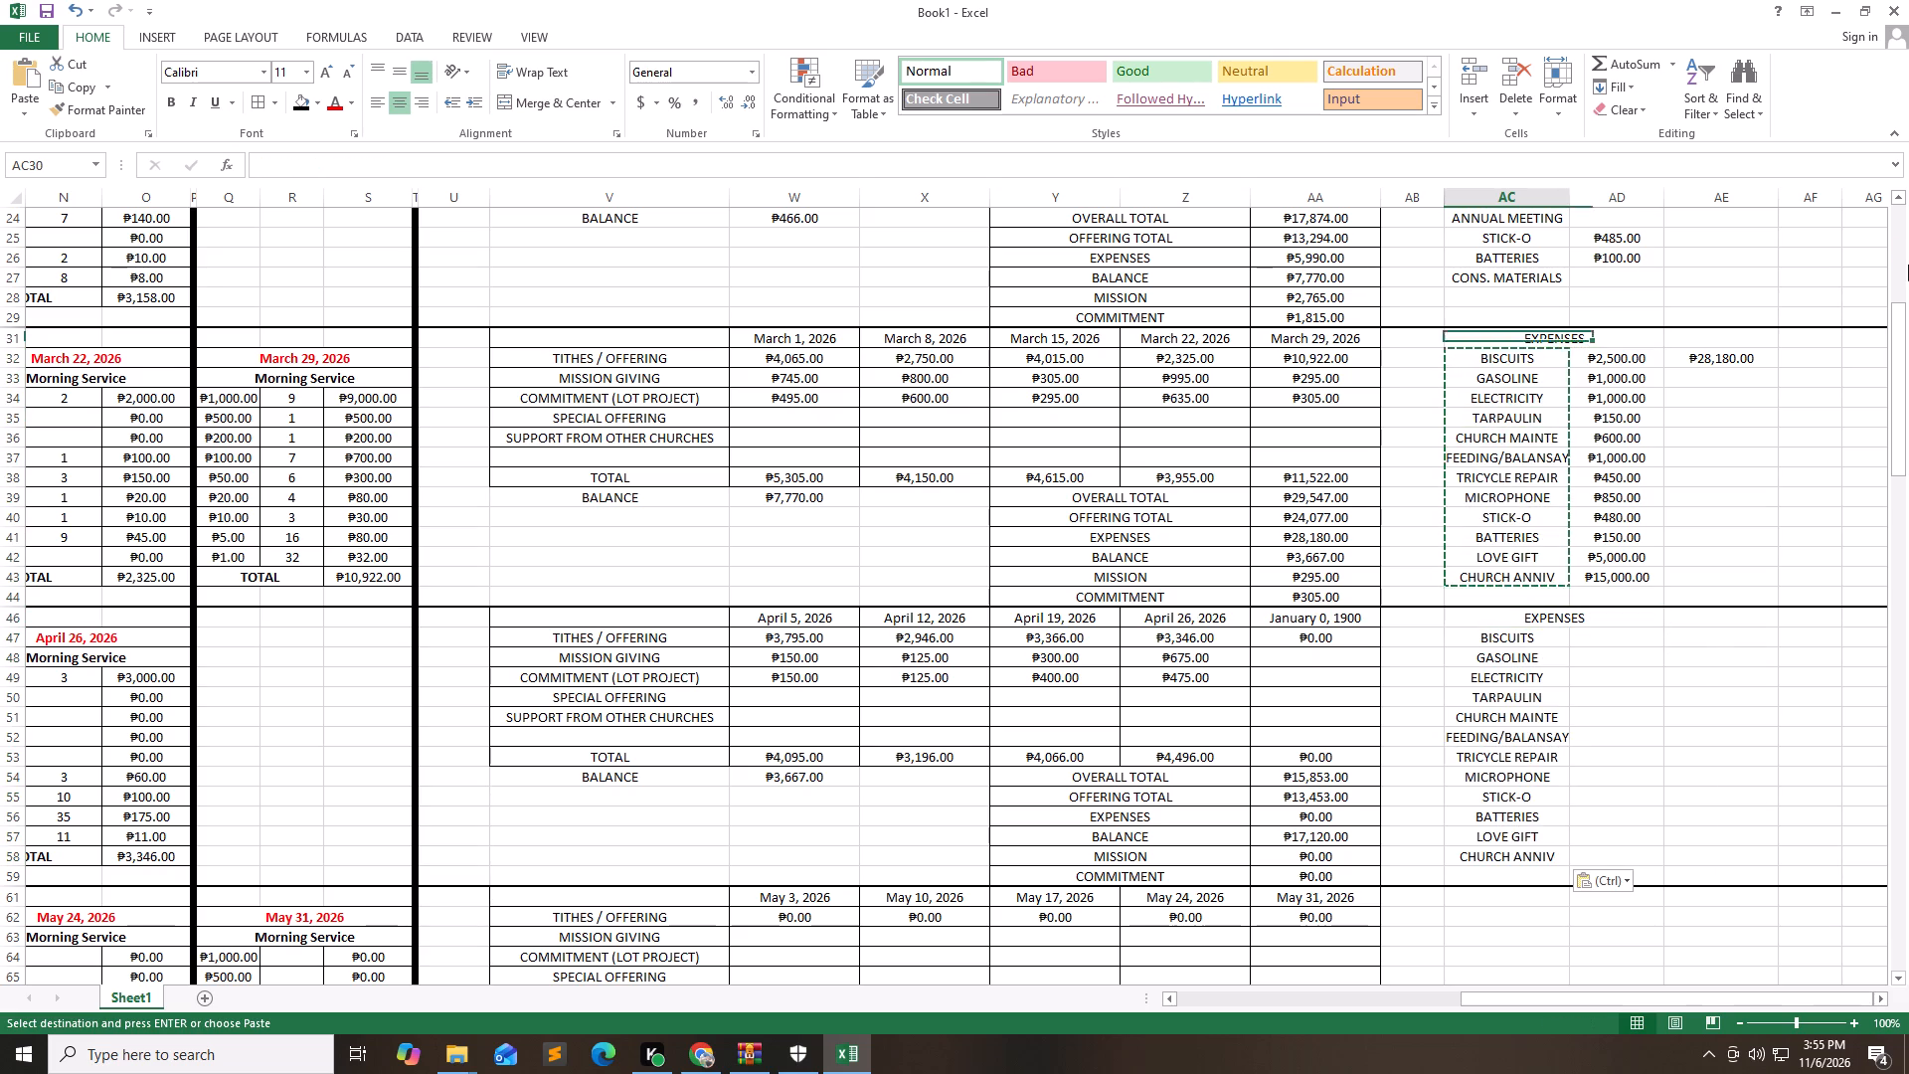
key("Up")
key("Down")
key("Down")
key("Down")
key("Down")
key("Right")
key("Right")
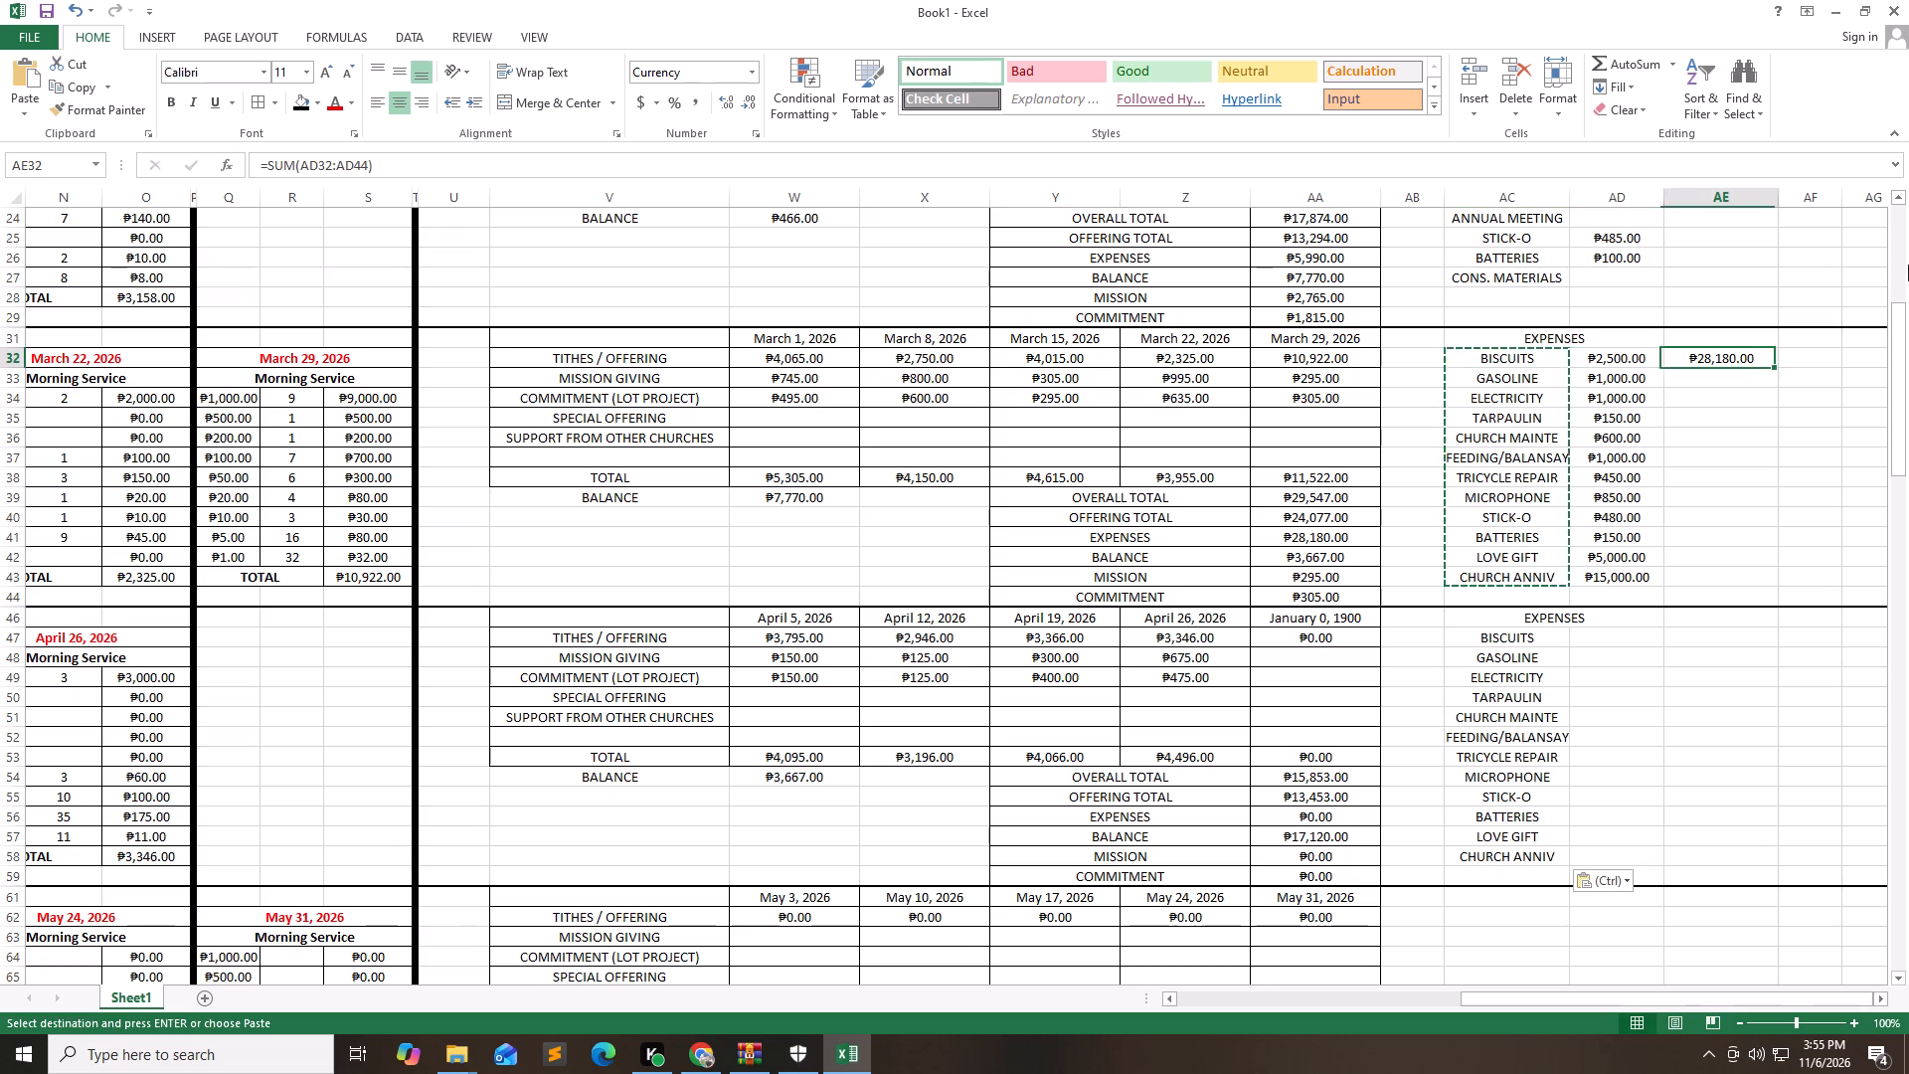
key("ctrl+c")
key("Down")
key("Down")
key("Down")
key("Down")
key("Down")
key("Down")
key("Down")
key("Down")
key("Down")
key("Down")
key("Down")
key("Down")
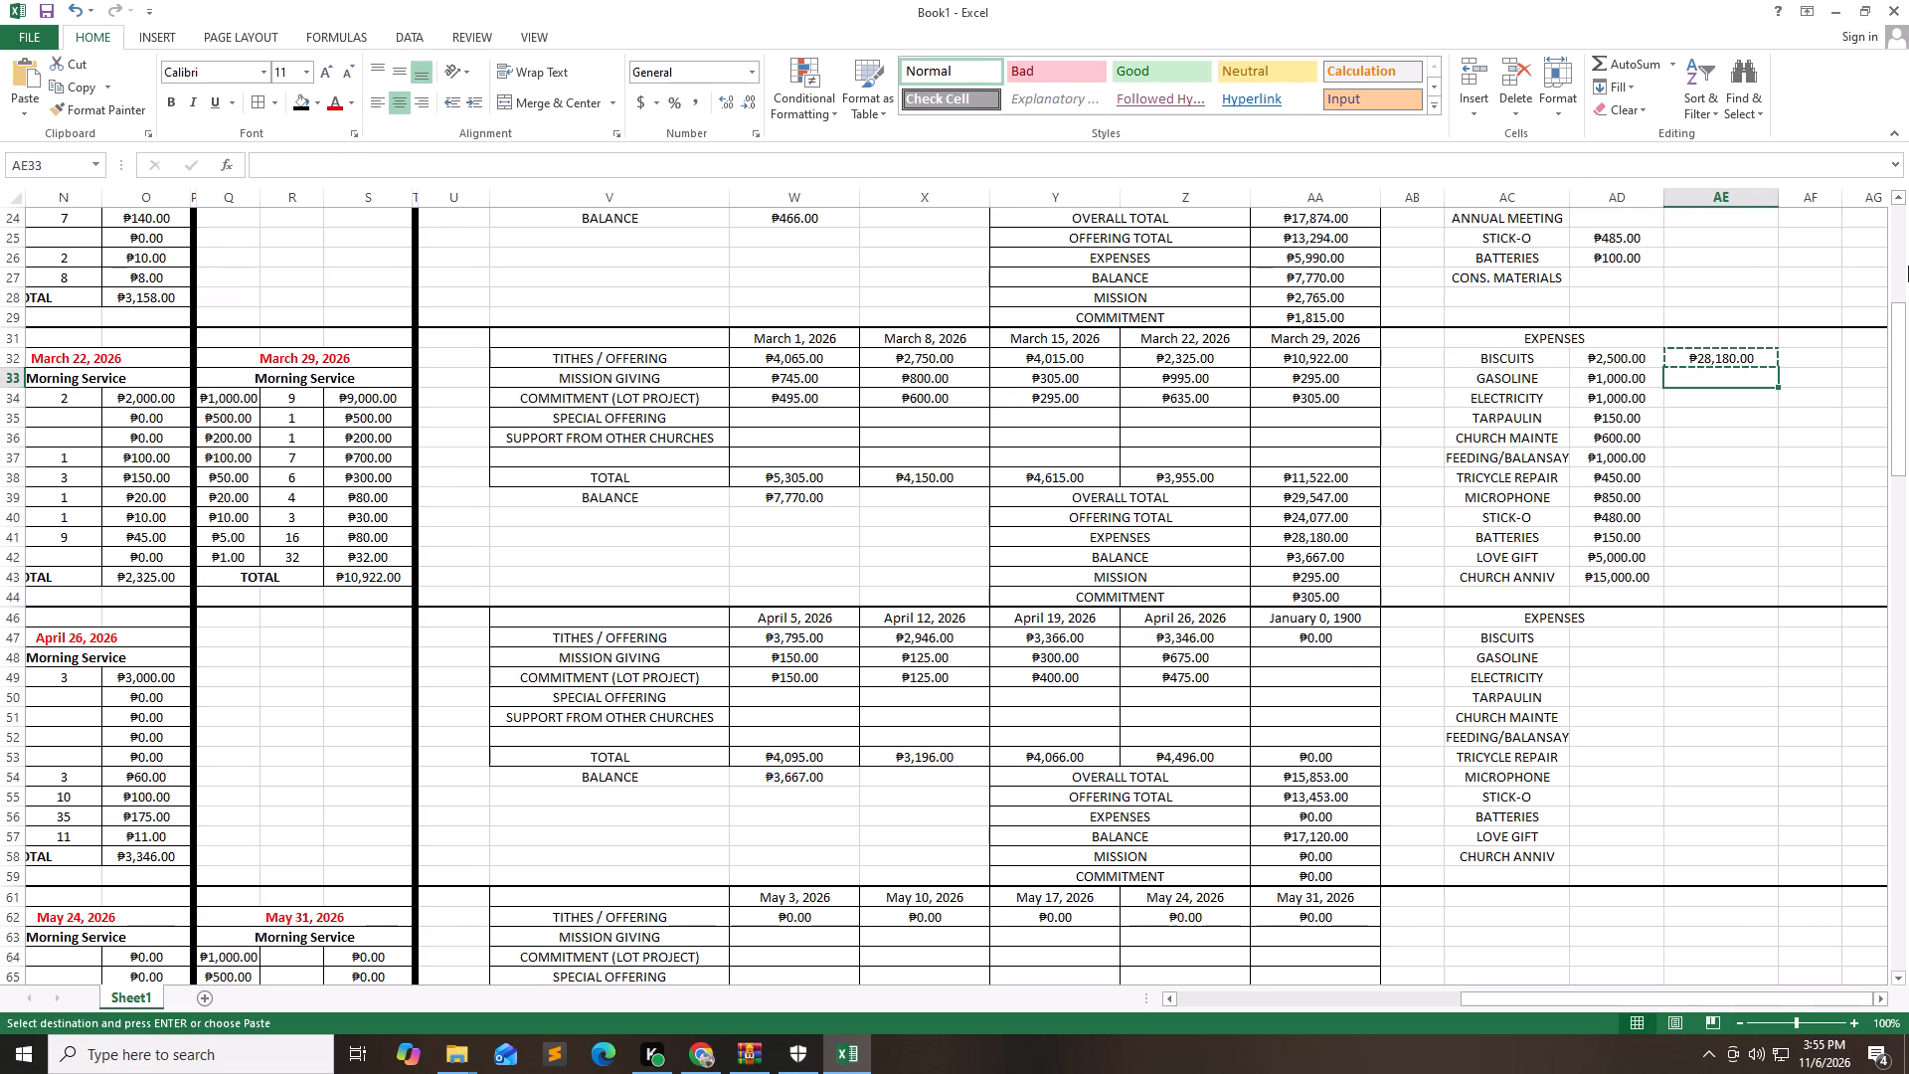
key("Down")
key("Down")
key("Down")
key("Down")
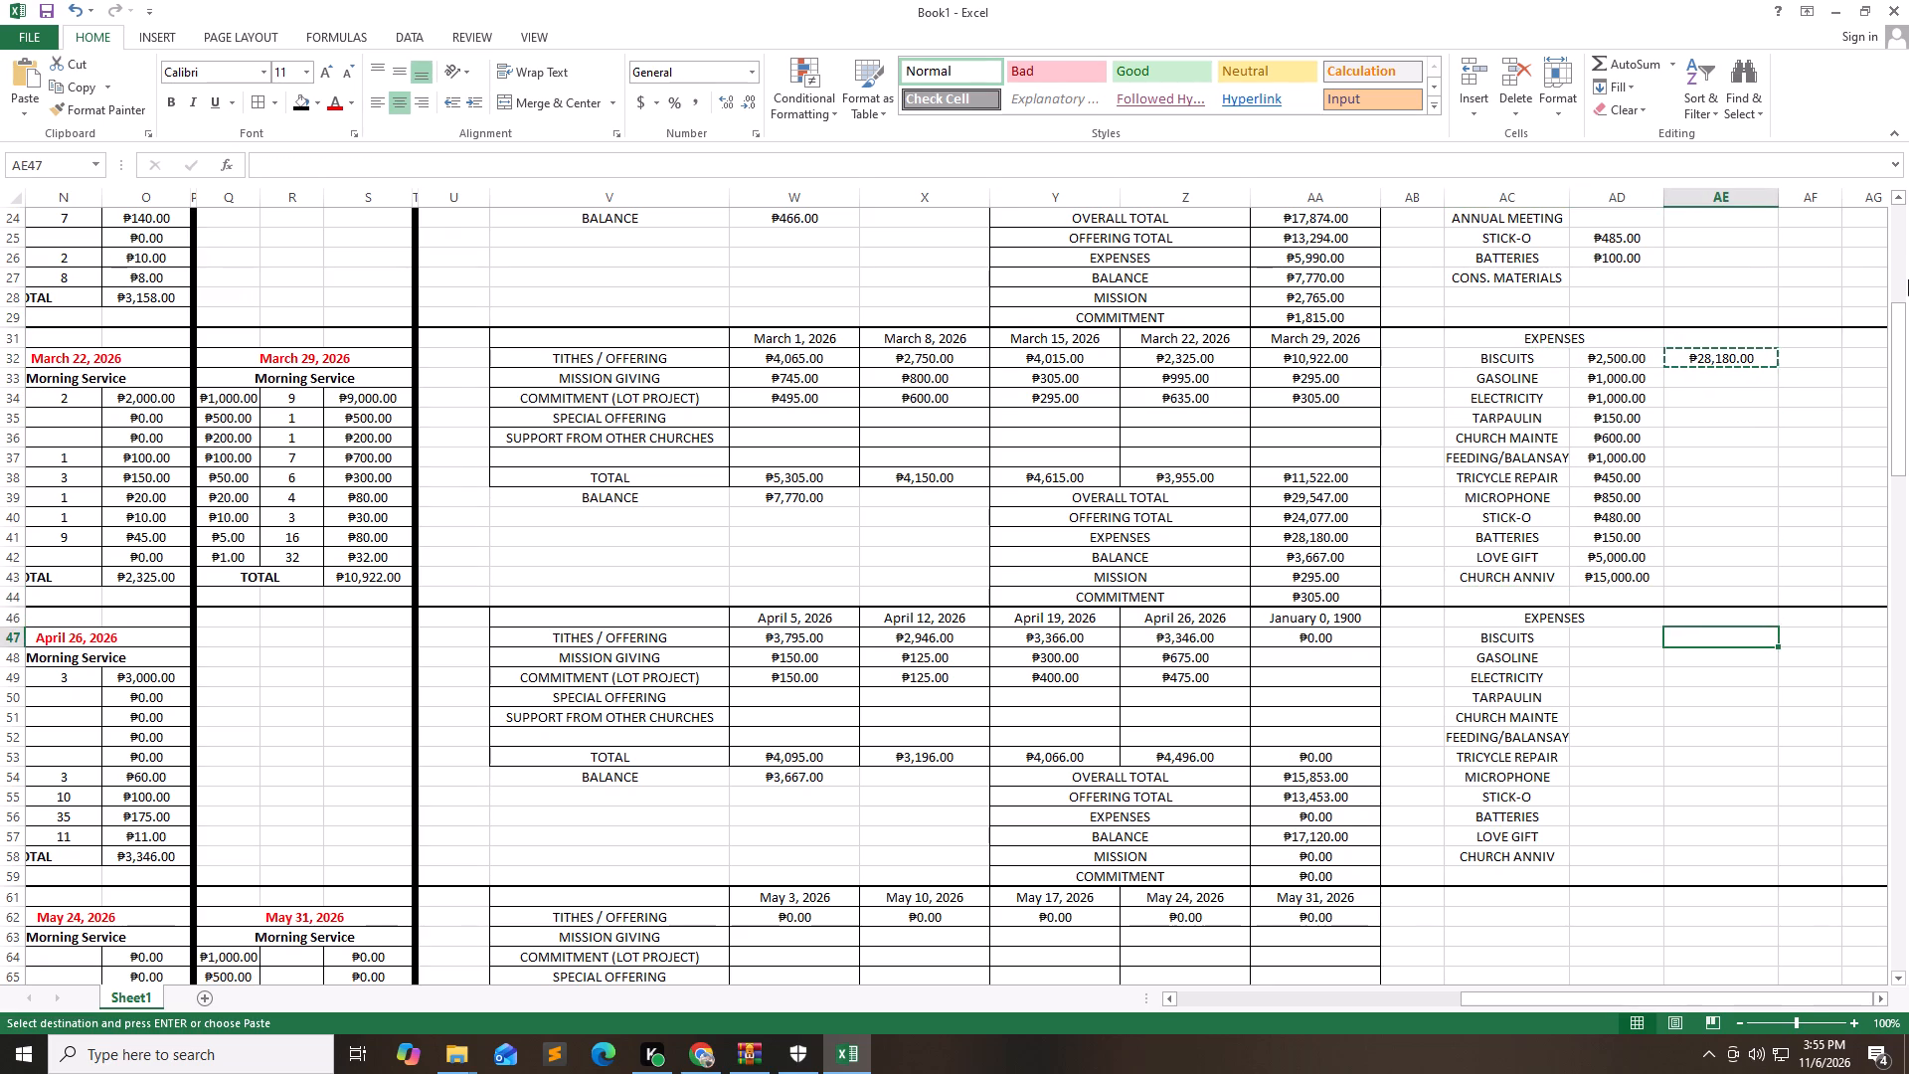
key("Up")
key("ctrl+v")
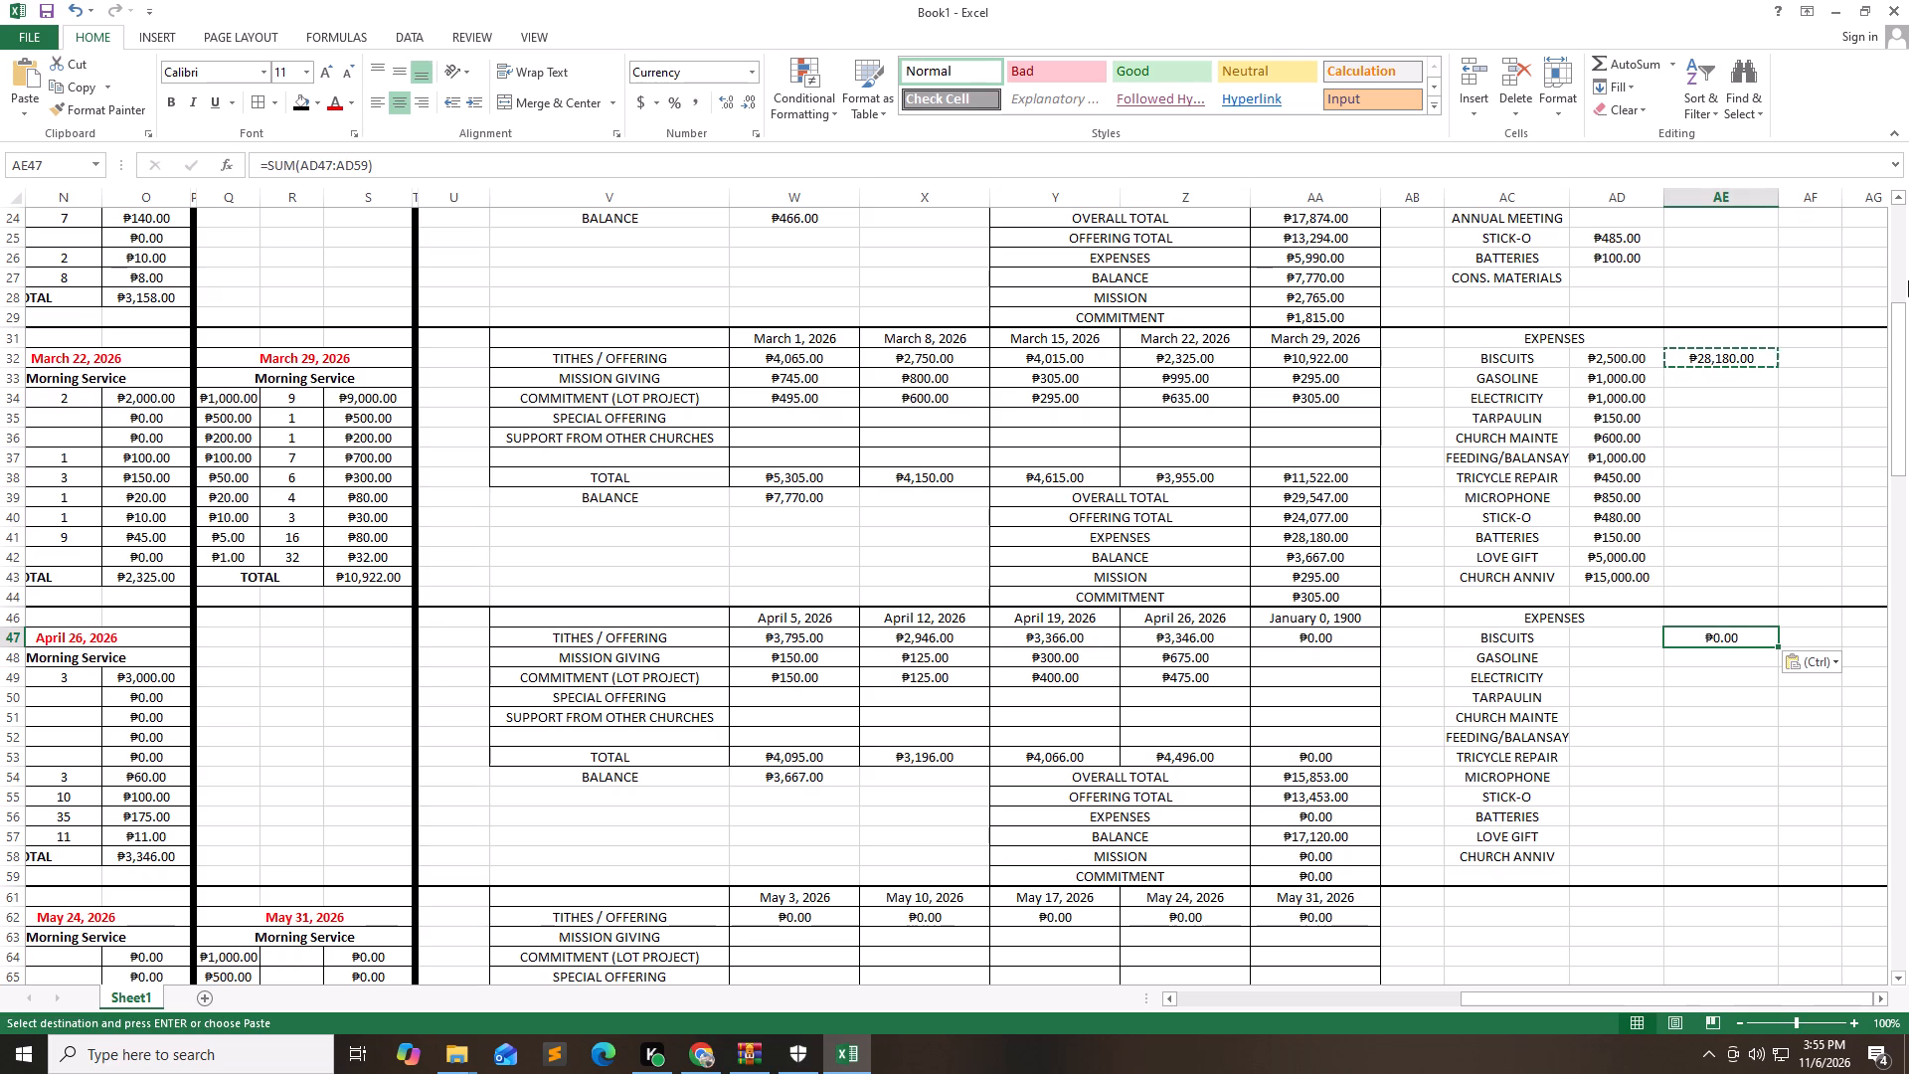
Copy the whole April expenses block (AC46:AE59) to AC61 beside the May summary.
key("Left")
key("Left")
key("Up")
key("shift+Right")
key("shift+Down")
key("shift+Down")
key("shift+Down")
key("shift+Down")
key("shift+Down")
key("shift+Down")
key("shift+Down")
key("shift+Down")
key("shift+Down")
key("shift+Down")
key("shift+Down")
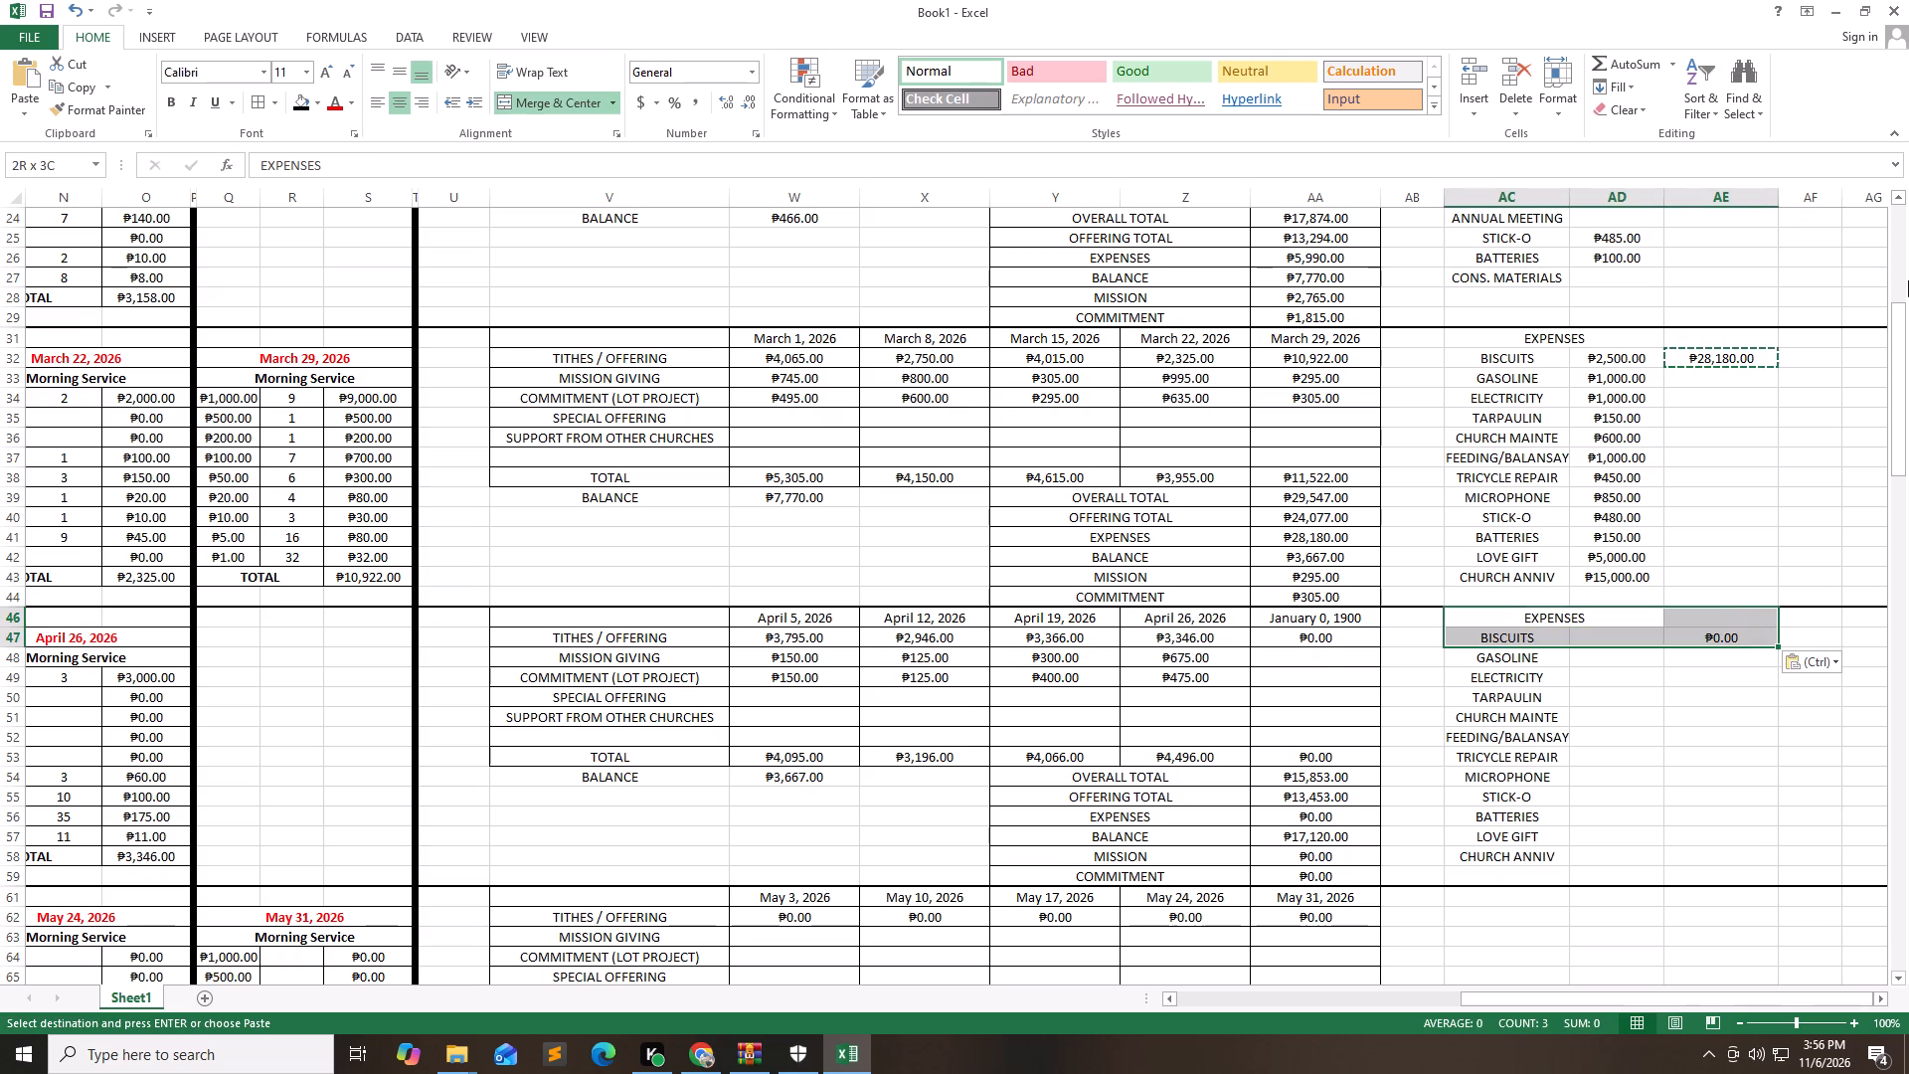
key("shift+Down")
key("shift+Down")
key("shift+Down")
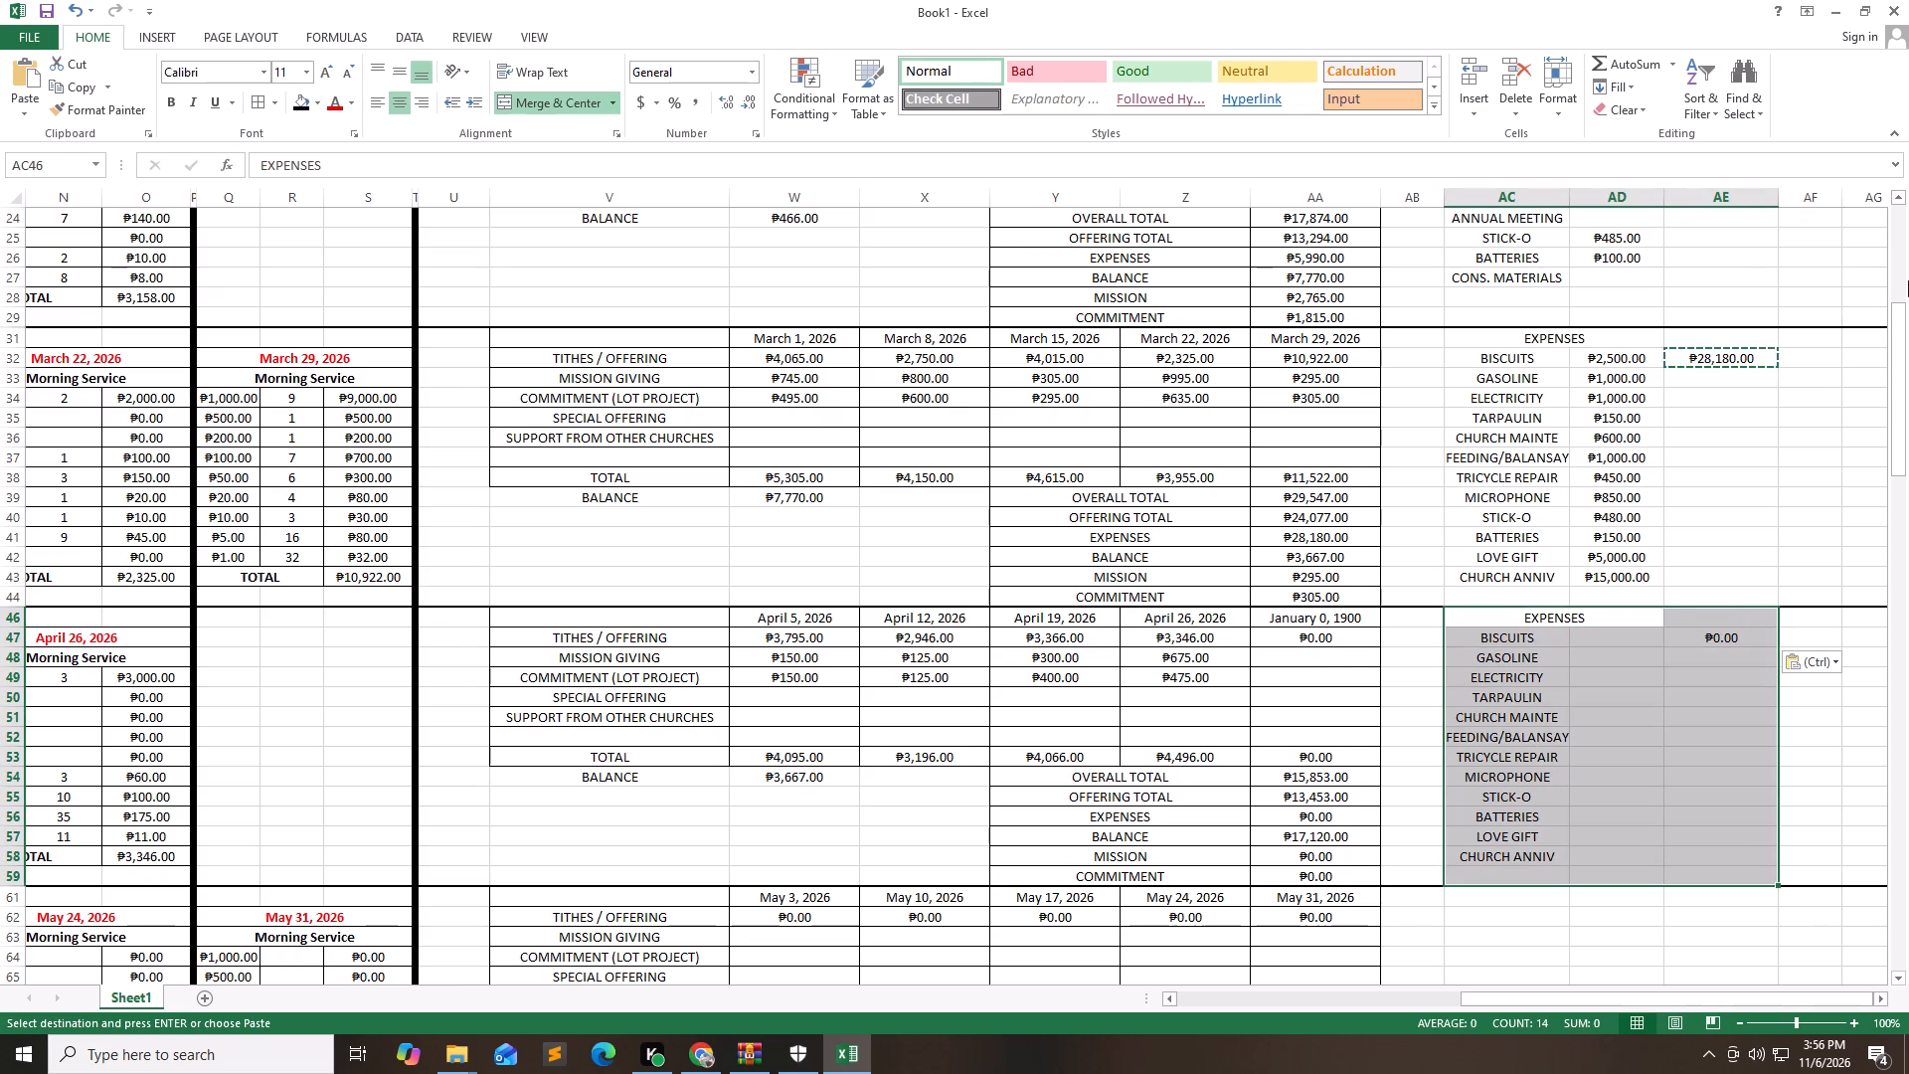
key("ctrl+c")
key("Down")
key("Down")
key("Down")
key("Down")
key("Down")
key("Down")
key("Down")
key("Down")
key("Down")
key("Down")
key("Down")
key("Down")
key("Down")
key("Down")
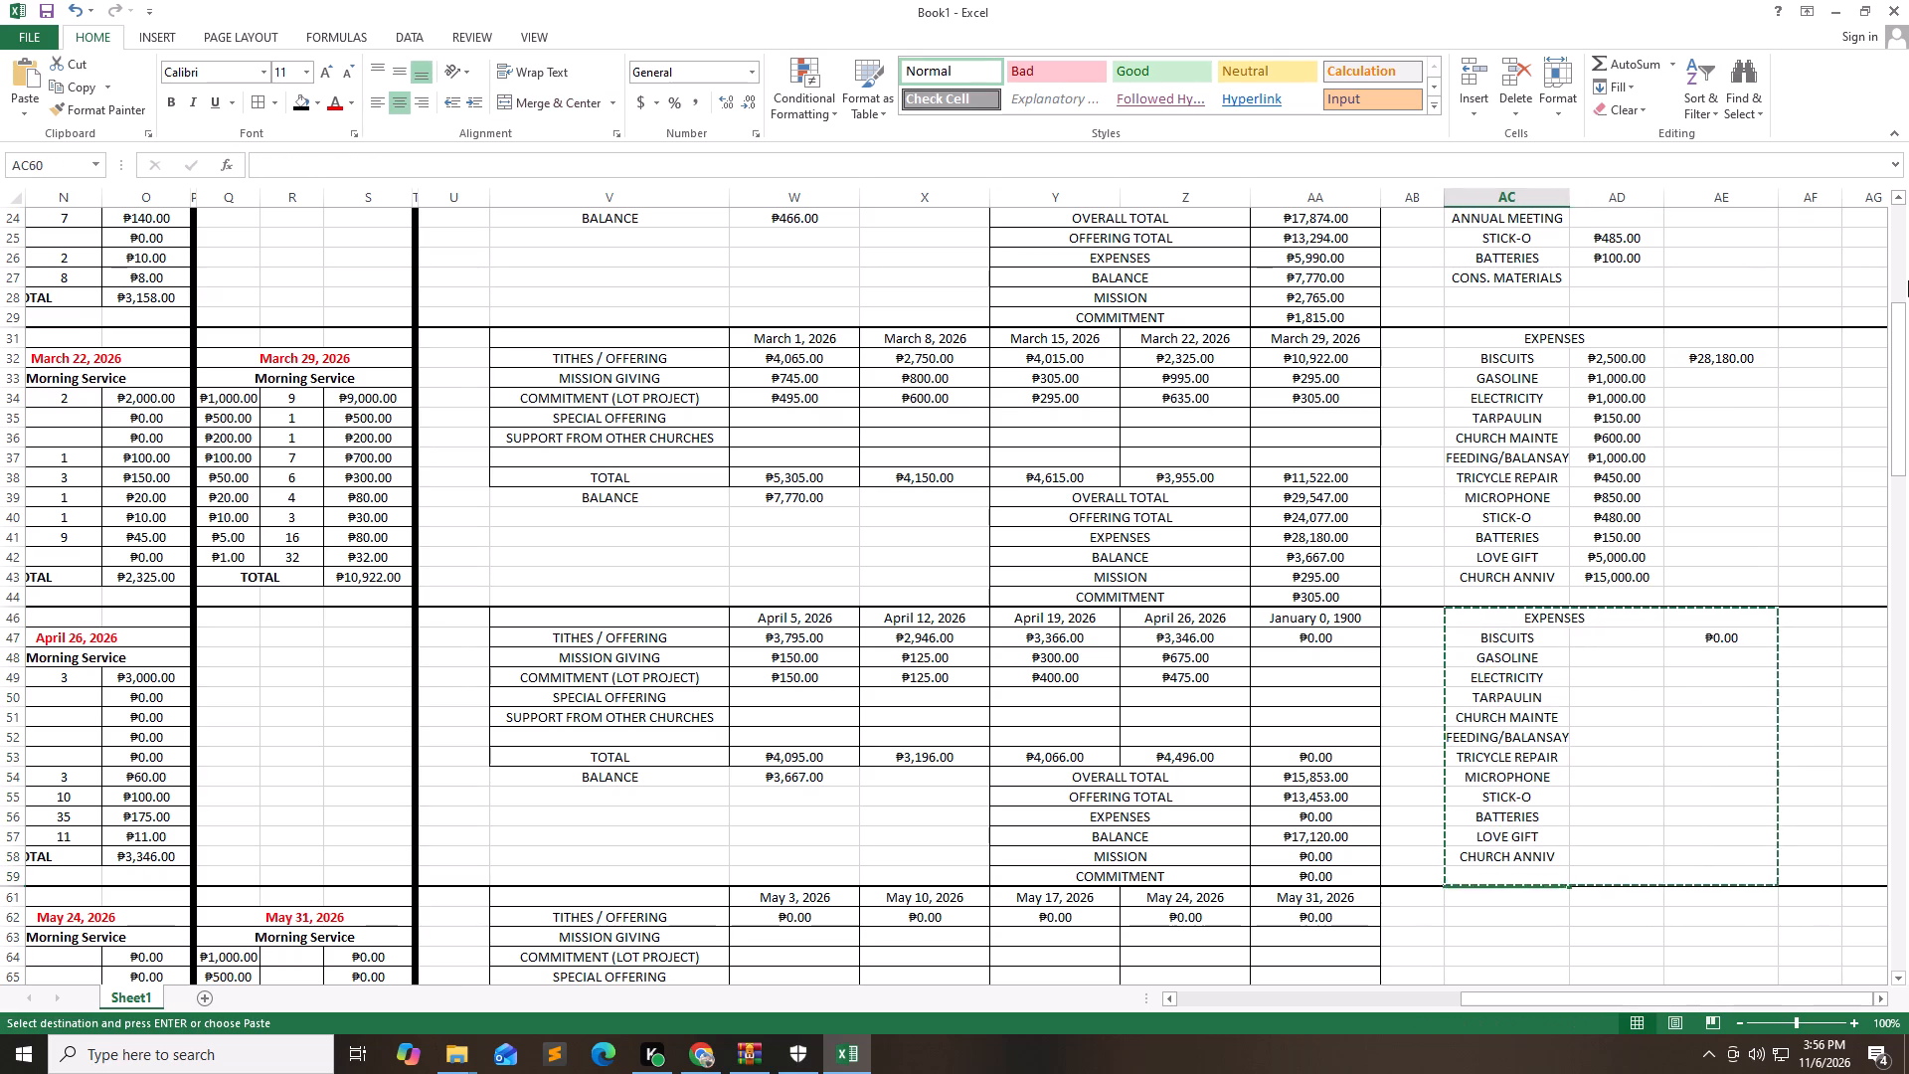
key("Down")
key("ctrl+v")
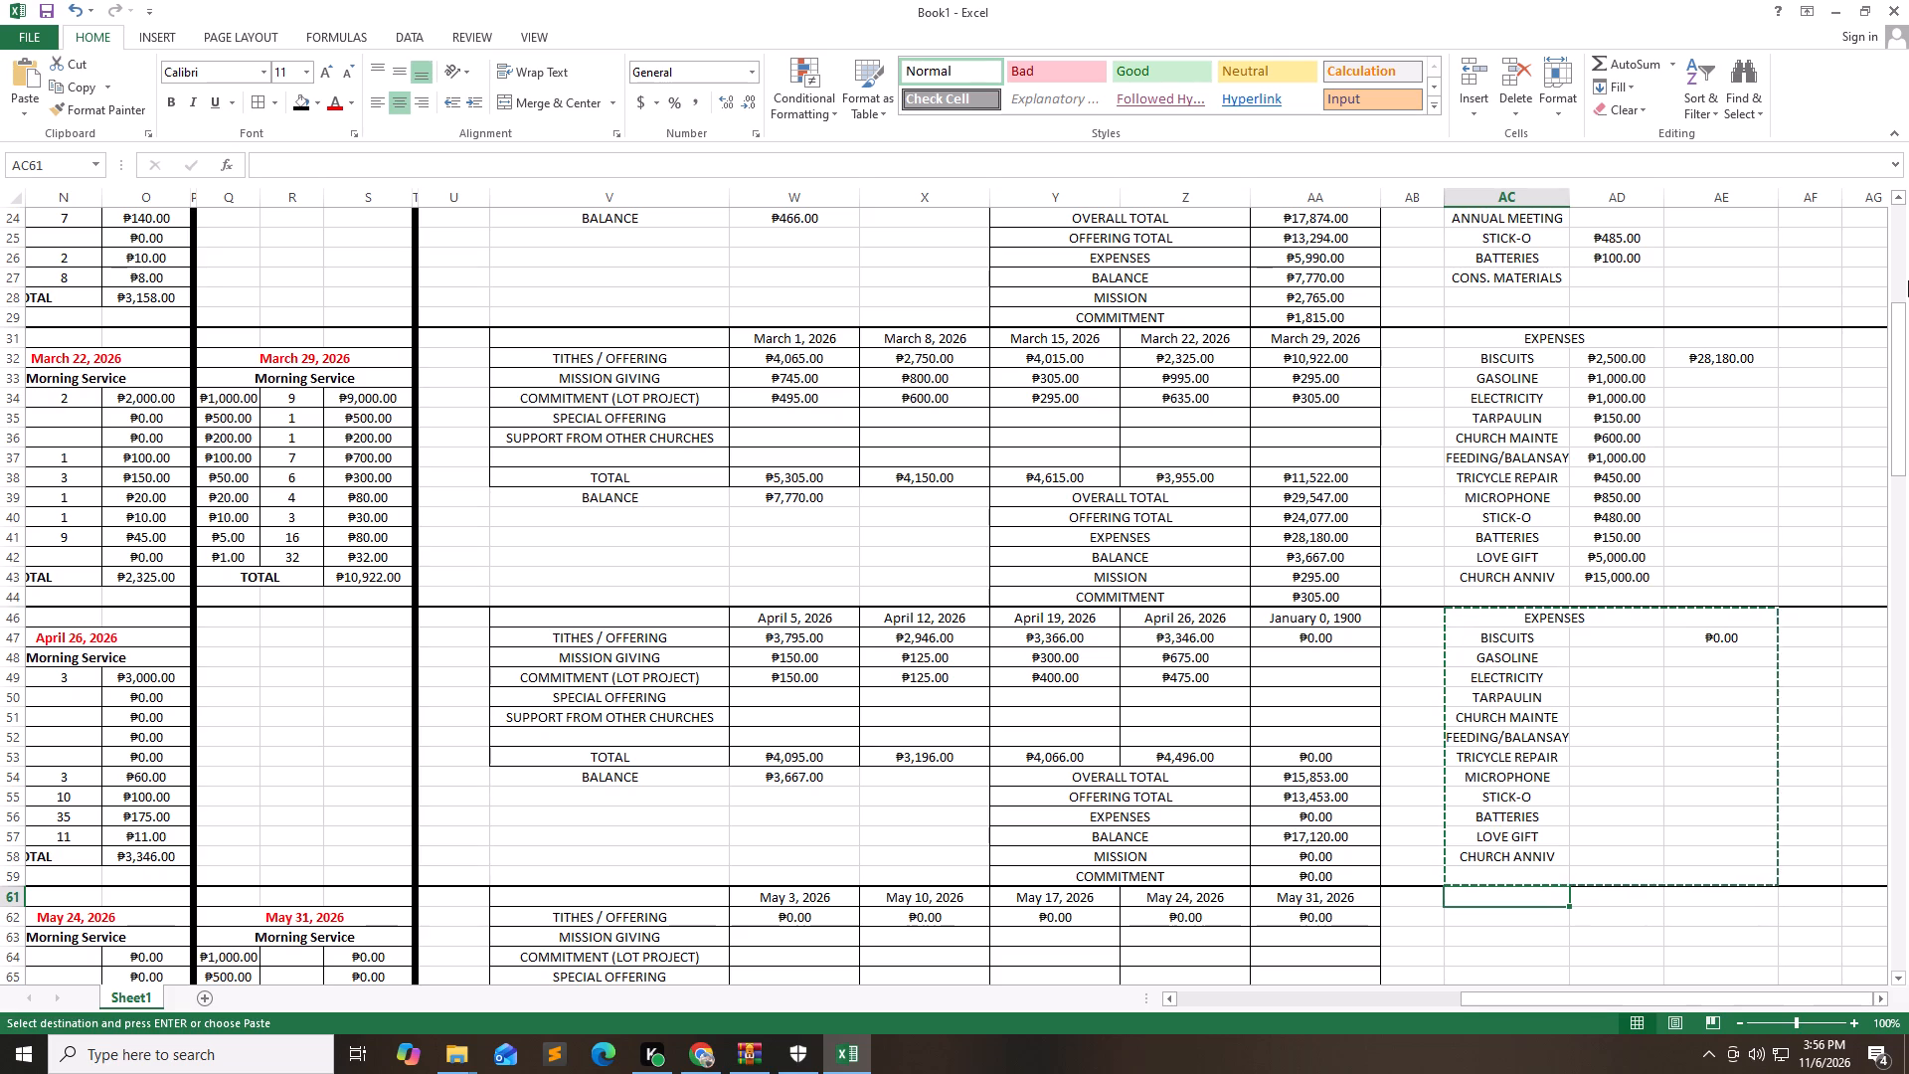
Paste the copied April expenses block (AC46:AE59) at AC76 beside the June summary.
key("Down")
key("Down")
key("Down")
key("Down")
key("Down")
key("Down")
key("Down")
key("Down")
key("Down")
key("Down")
key("Down")
key("Down")
key("Down")
key("Down")
key("Down")
key("Down")
key("Down")
key("Down")
key("Down")
key("Down")
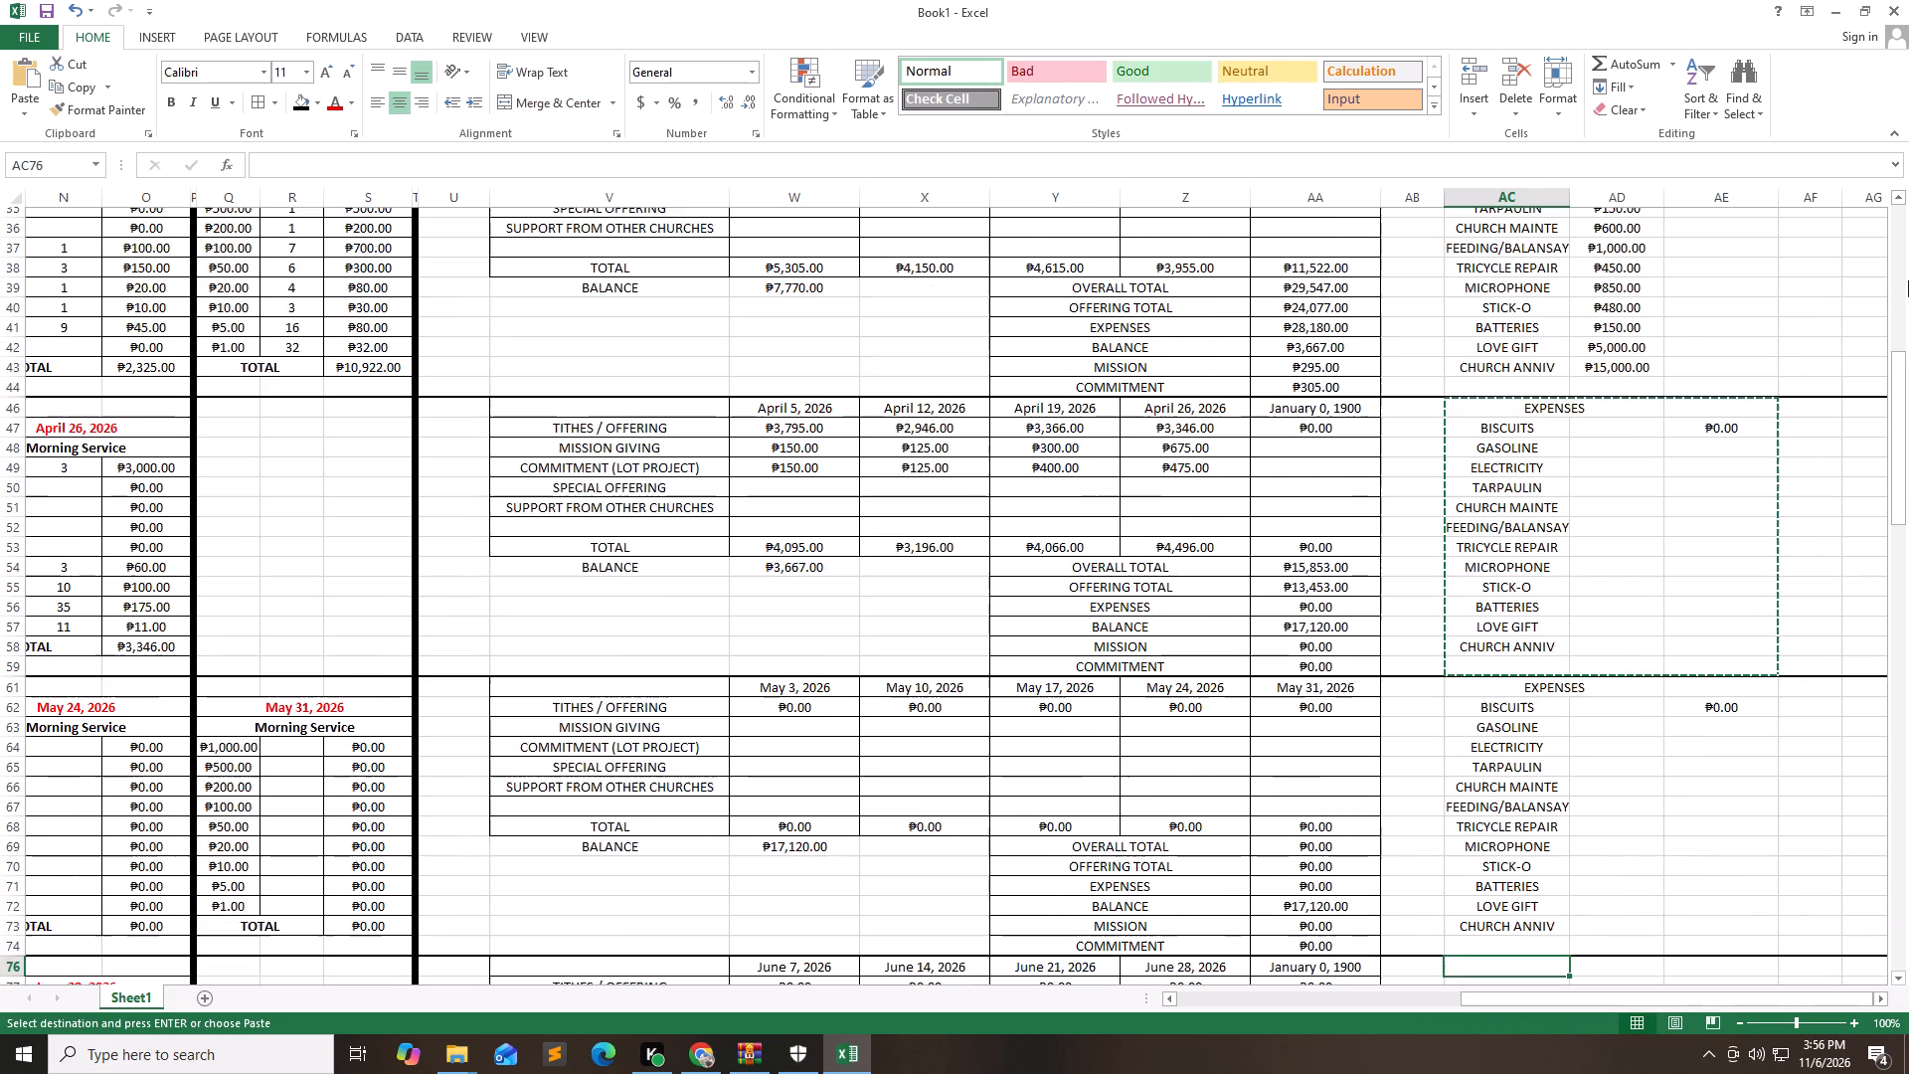
key("Up")
key("Up")
key("Up")
key("Up")
key("Up")
key("Up")
key("Up")
key("Up")
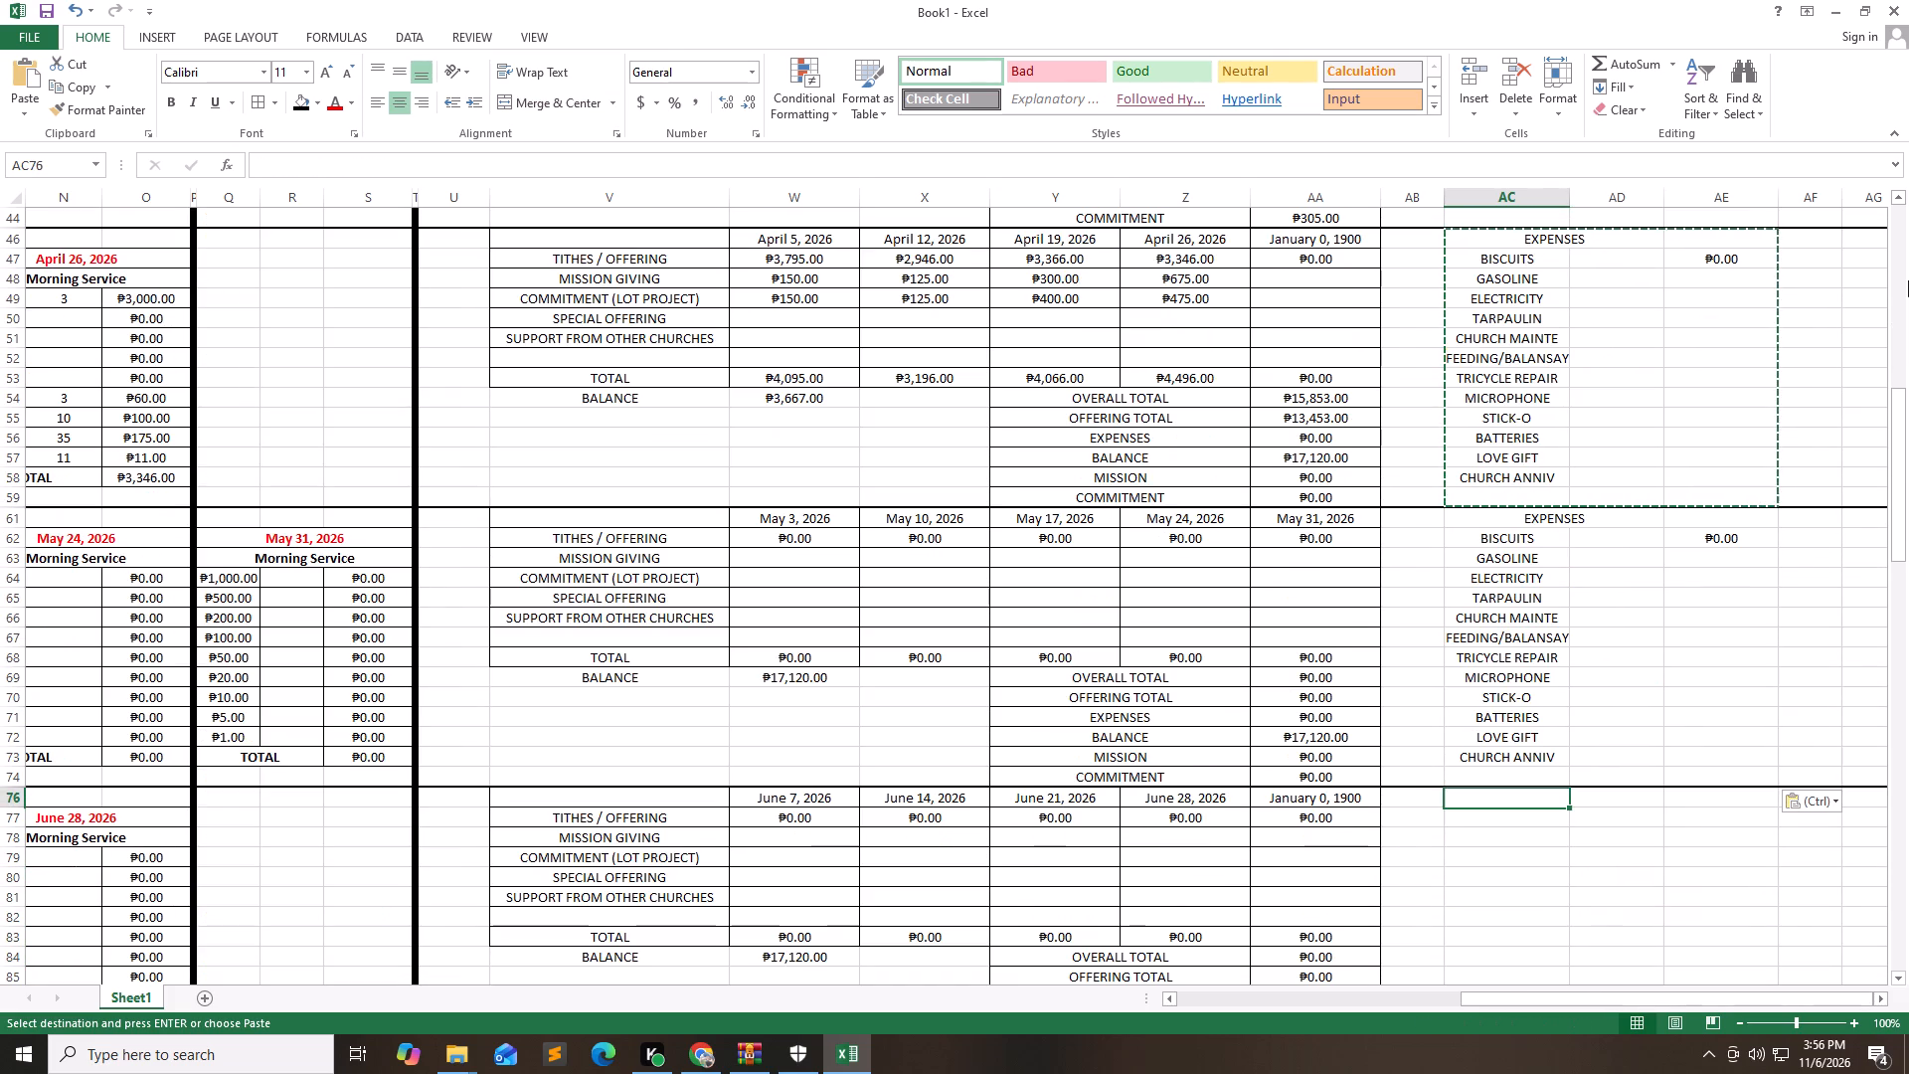
key("ctrl+v")
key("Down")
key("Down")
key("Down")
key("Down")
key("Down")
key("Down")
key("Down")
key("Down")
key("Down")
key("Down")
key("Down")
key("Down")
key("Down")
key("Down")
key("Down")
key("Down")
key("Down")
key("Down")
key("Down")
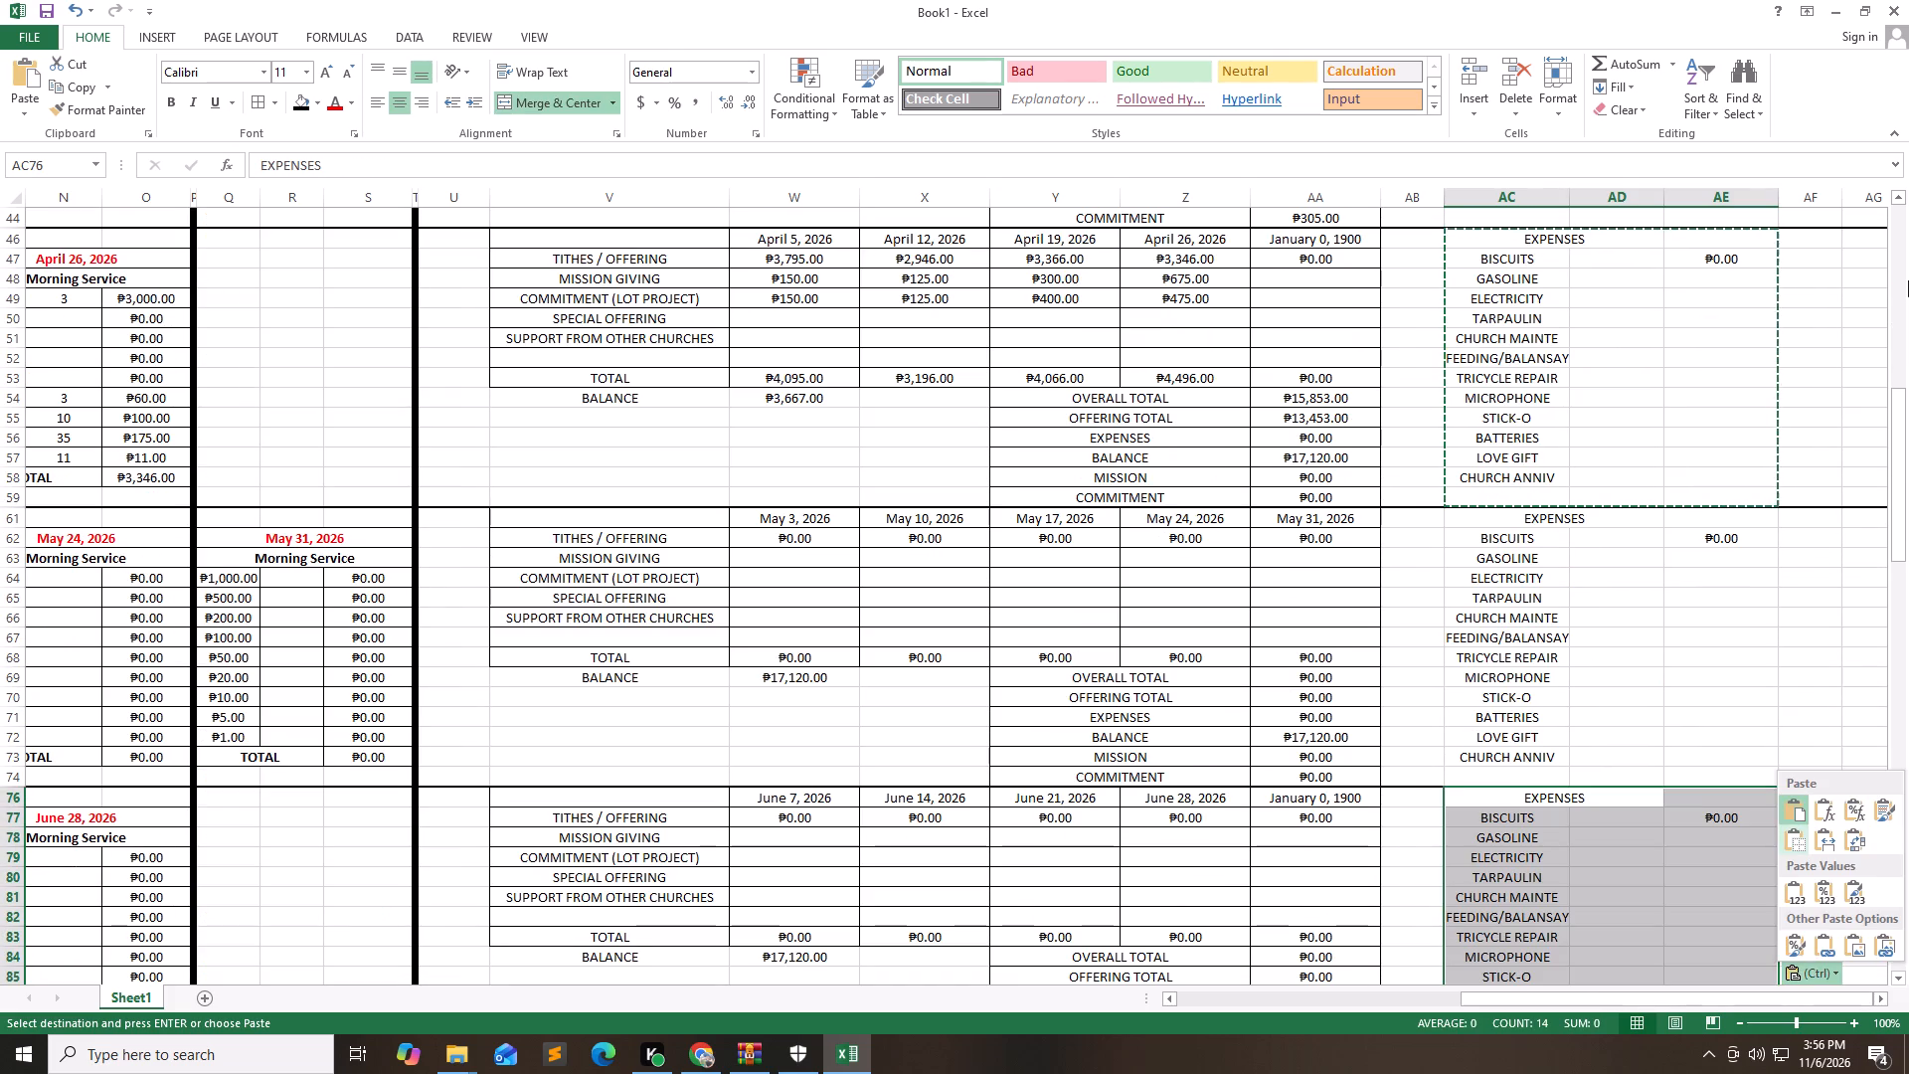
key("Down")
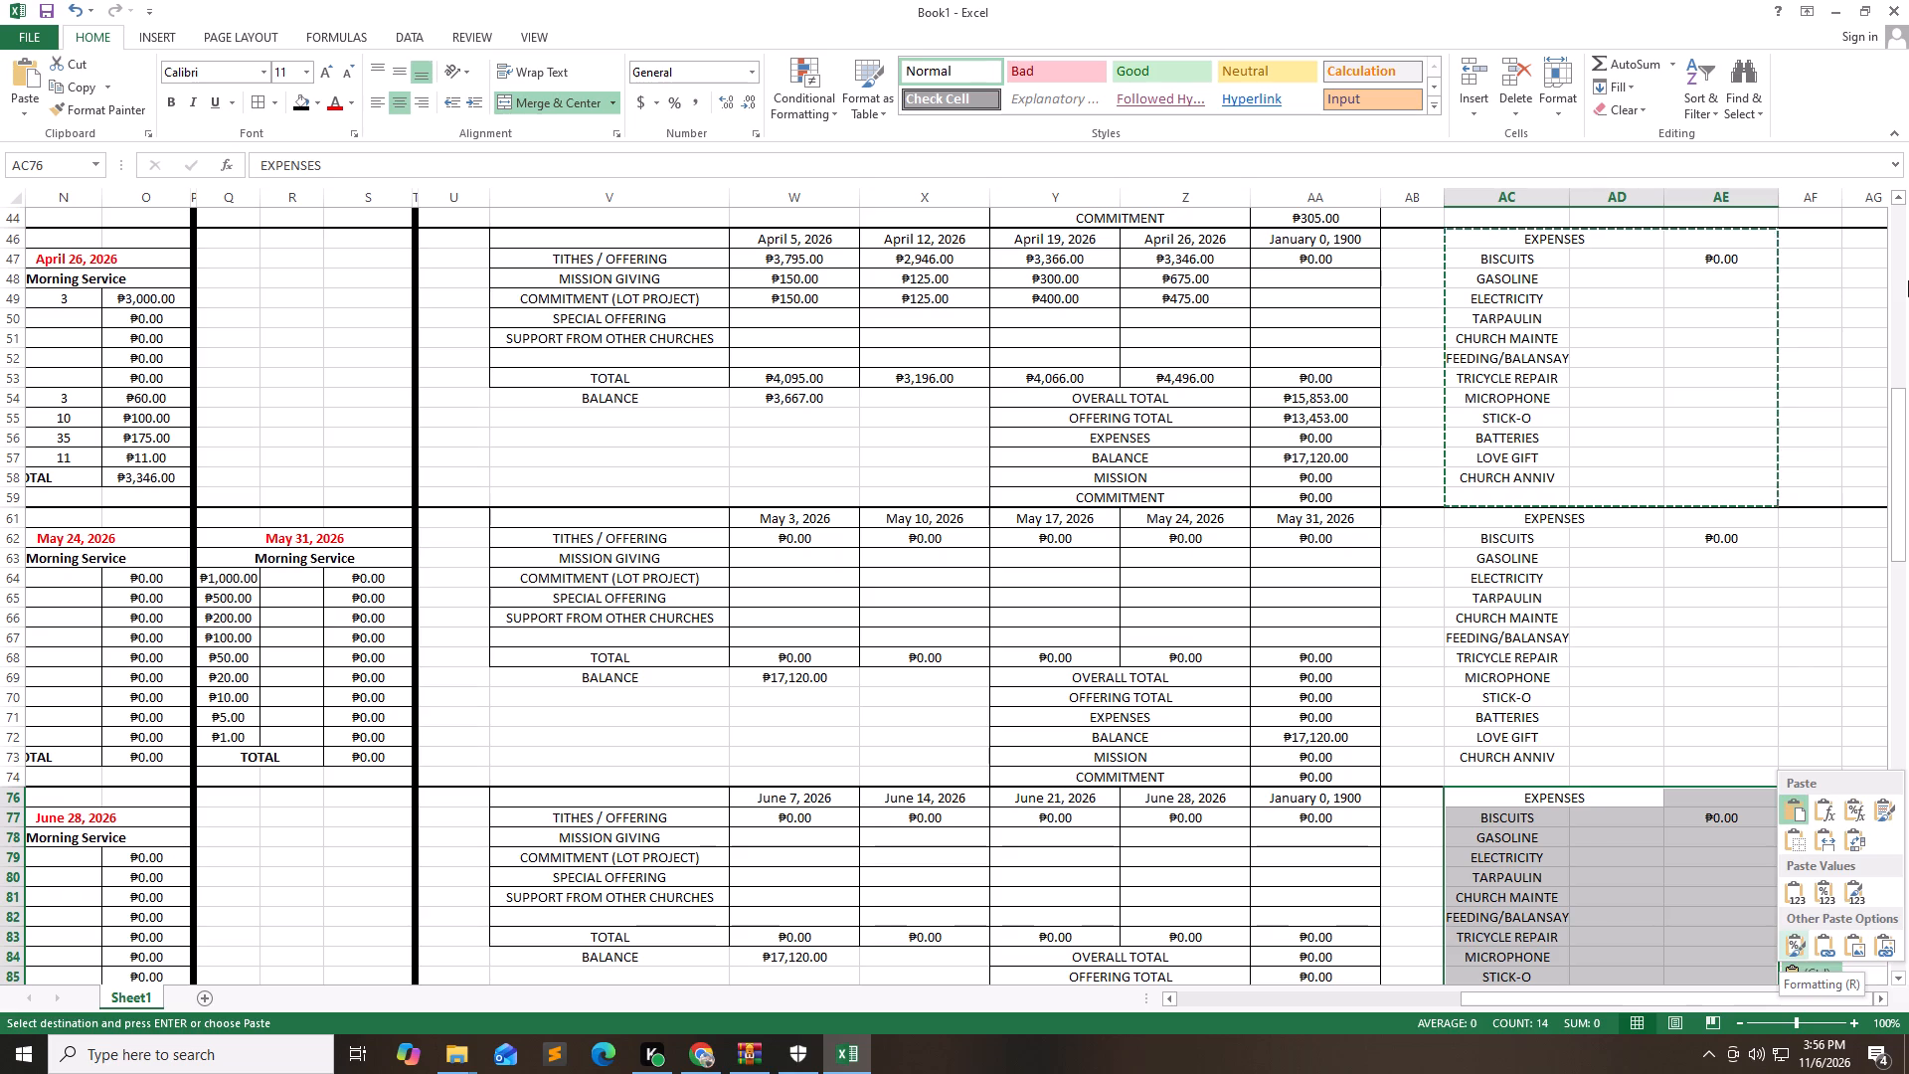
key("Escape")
Paste the copied April expenses block at AC91 beside the July summary.
key("Down")
key("Down")
key("Down")
key("Down")
key("Down")
key("Down")
key("Down")
key("Down")
key("Down")
key("Down")
key("Down")
key("Down")
key("Down")
key("Down")
key("Down")
key("Down")
key("Down")
key("Down")
key("Down")
key("Down")
key("Down")
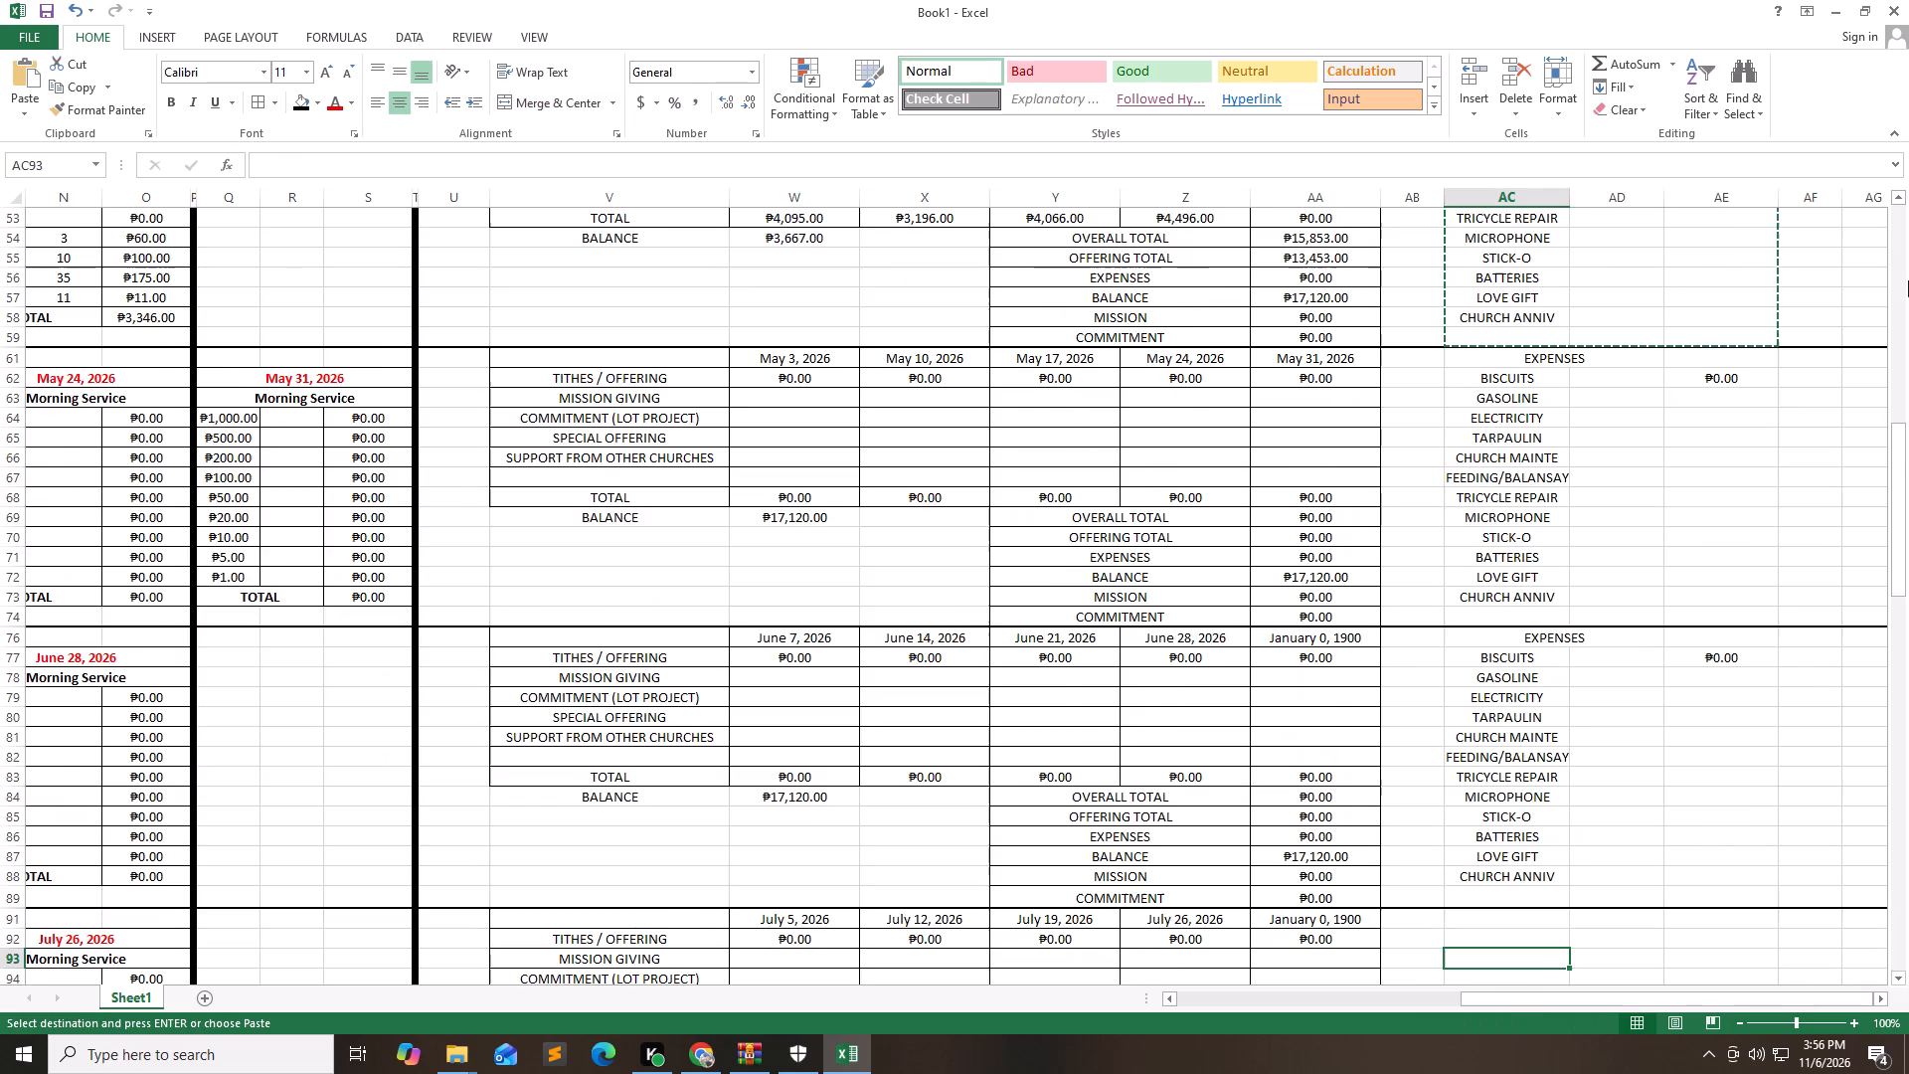
key("Down")
key("Up")
key("Up")
key("Up")
key("Up")
key("Up")
key("Up")
key("Up")
key("Up")
key("Up")
key("Up")
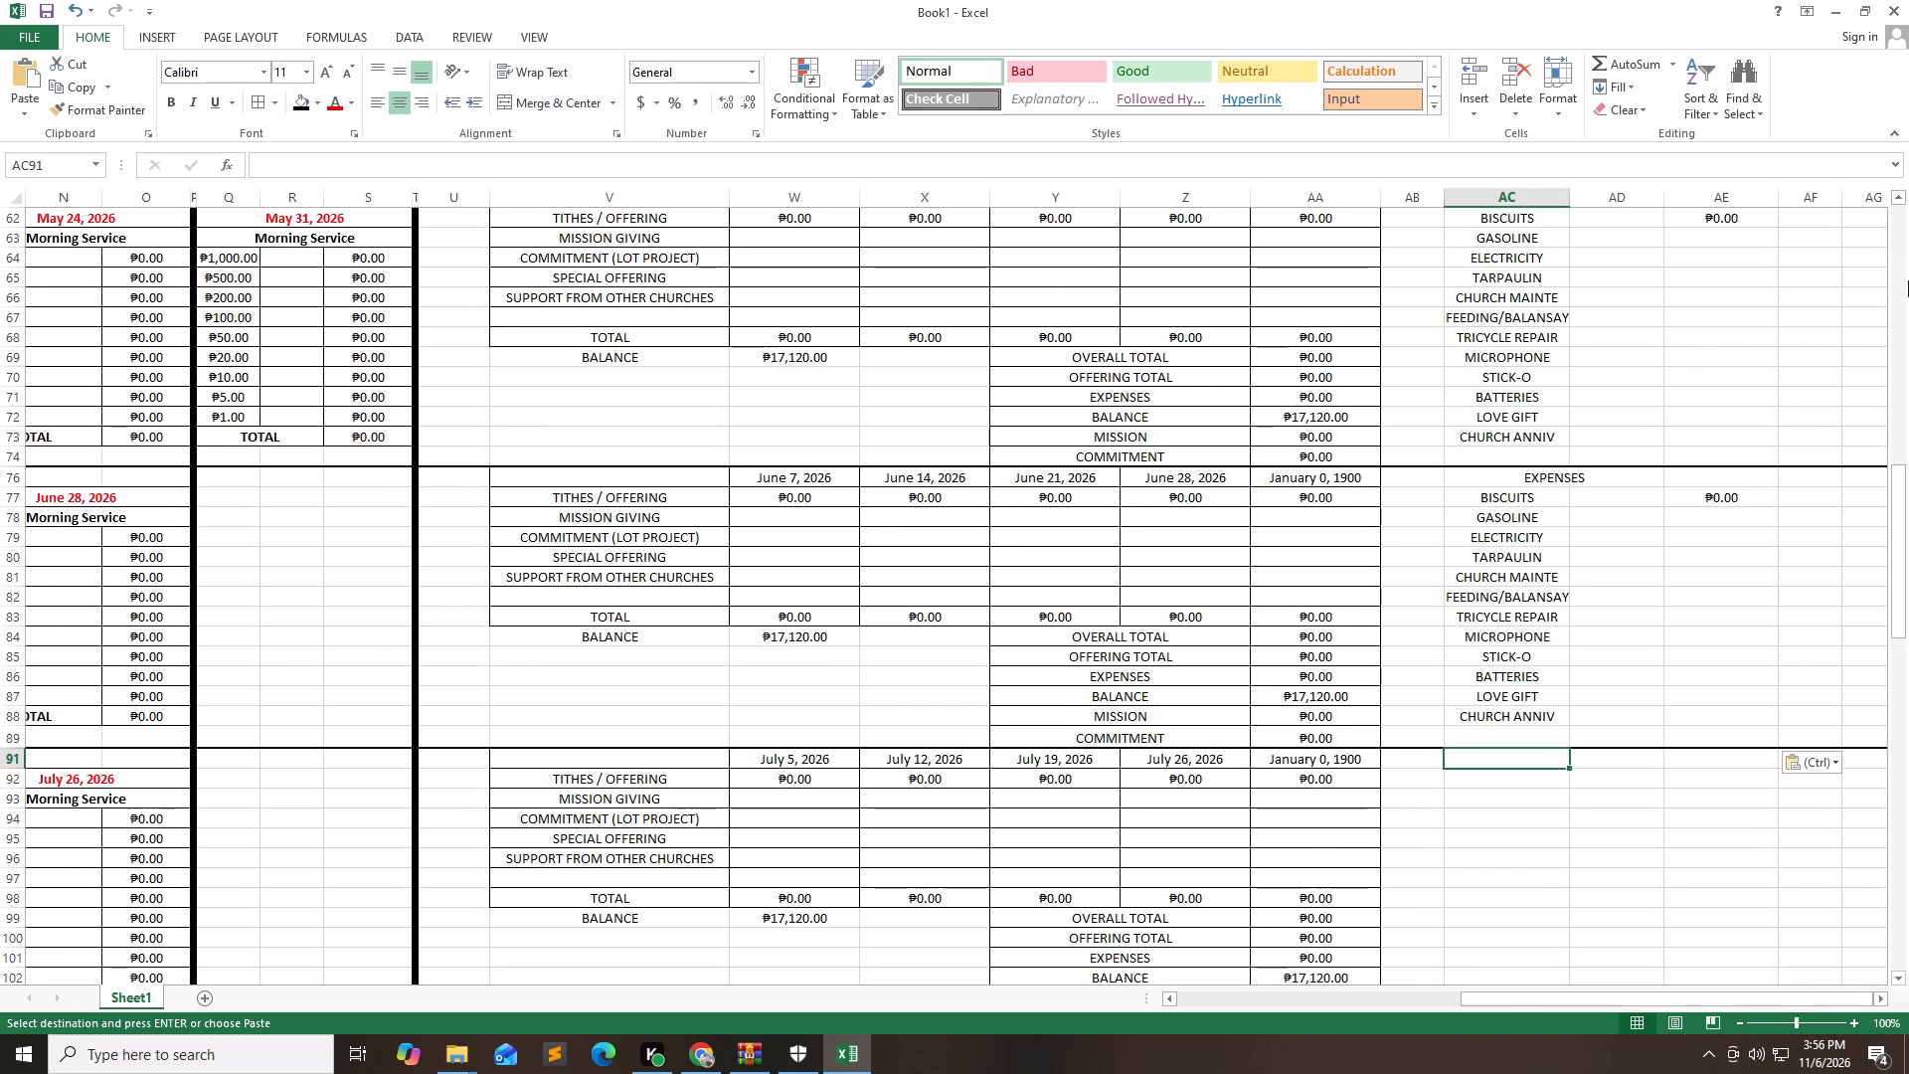
key("ctrl+v")
Paste the copied April expenses block at AC106 beside the August summary.
key("Down")
key("Down")
key("Down")
key("Down")
key("Down")
key("Down")
key("Down")
key("Down")
key("Down")
key("Down")
key("Down")
key("Down")
key("Down")
key("Down")
key("Down")
key("Down")
key("Down")
key("Down")
key("Down")
key("Down")
key("Down")
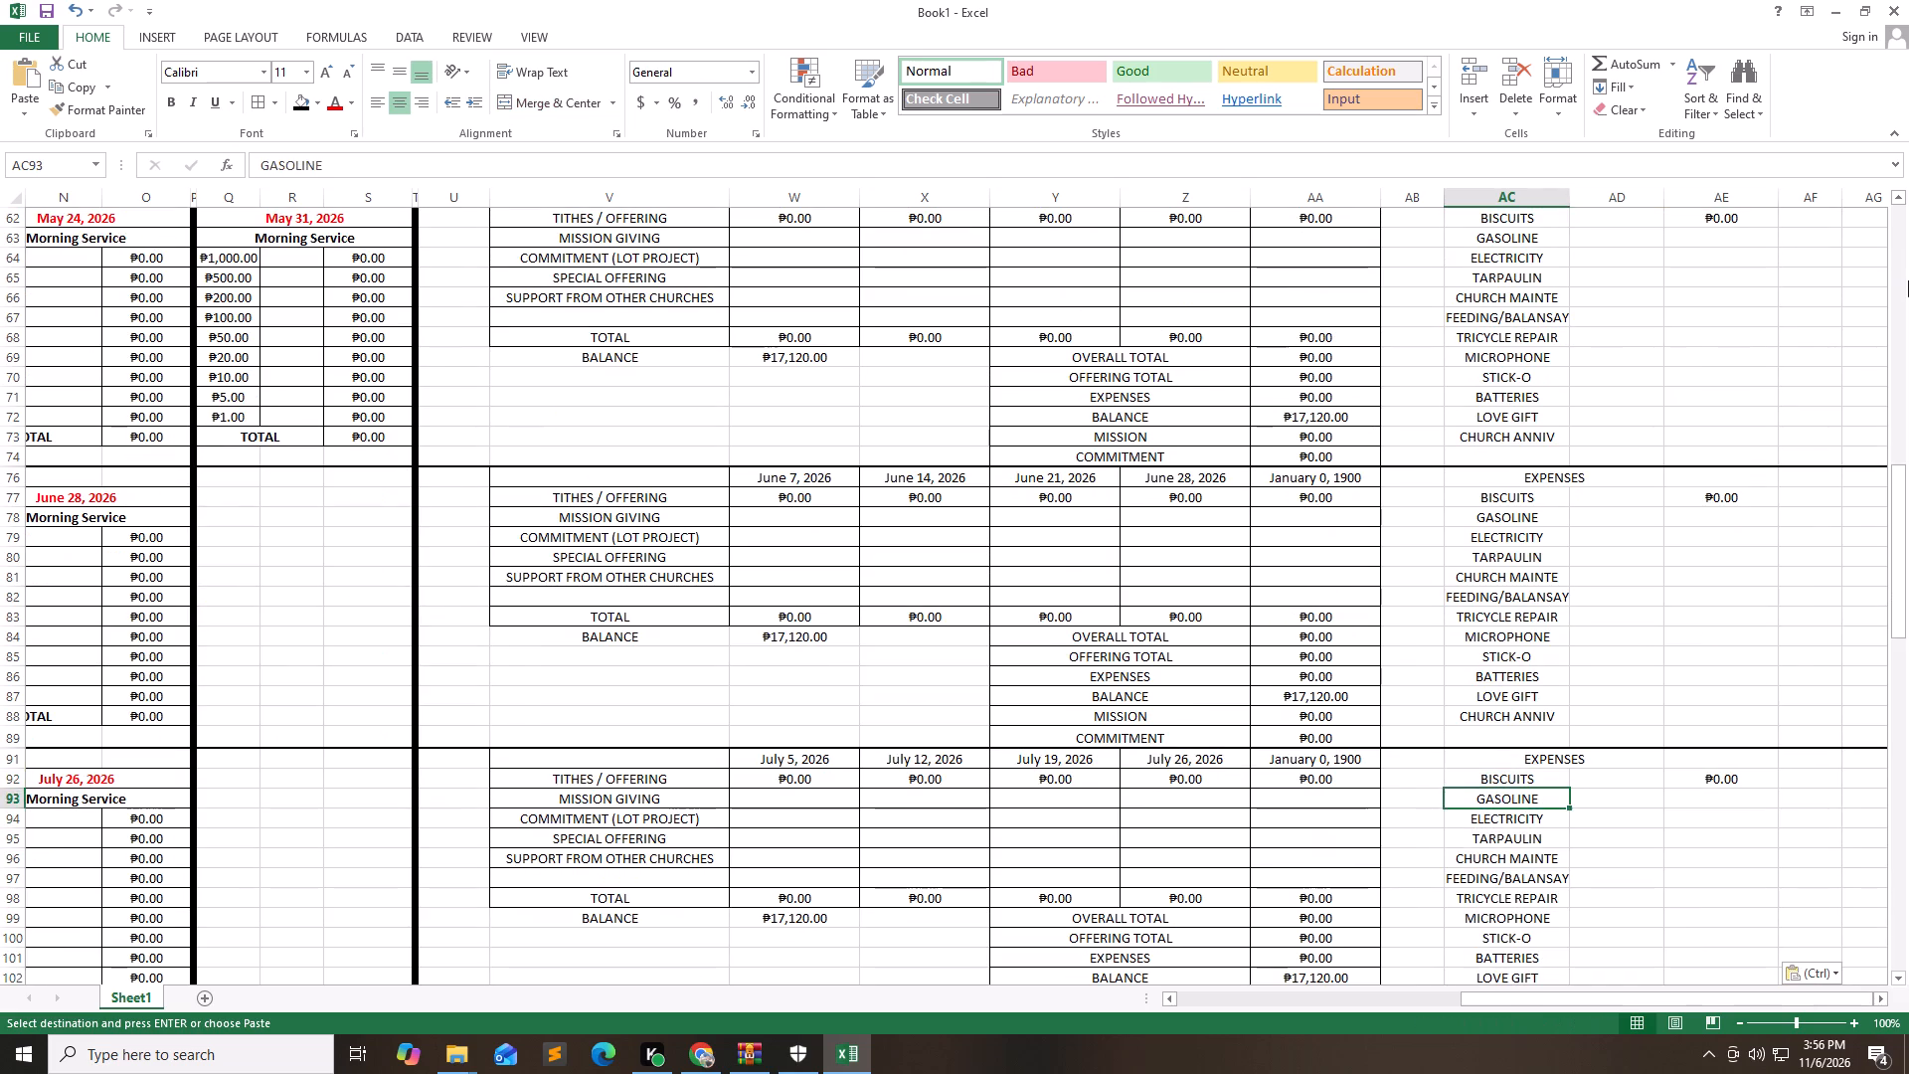
key("Down")
key("Down")
key("Down")
key("Down")
key("Down")
key("Up")
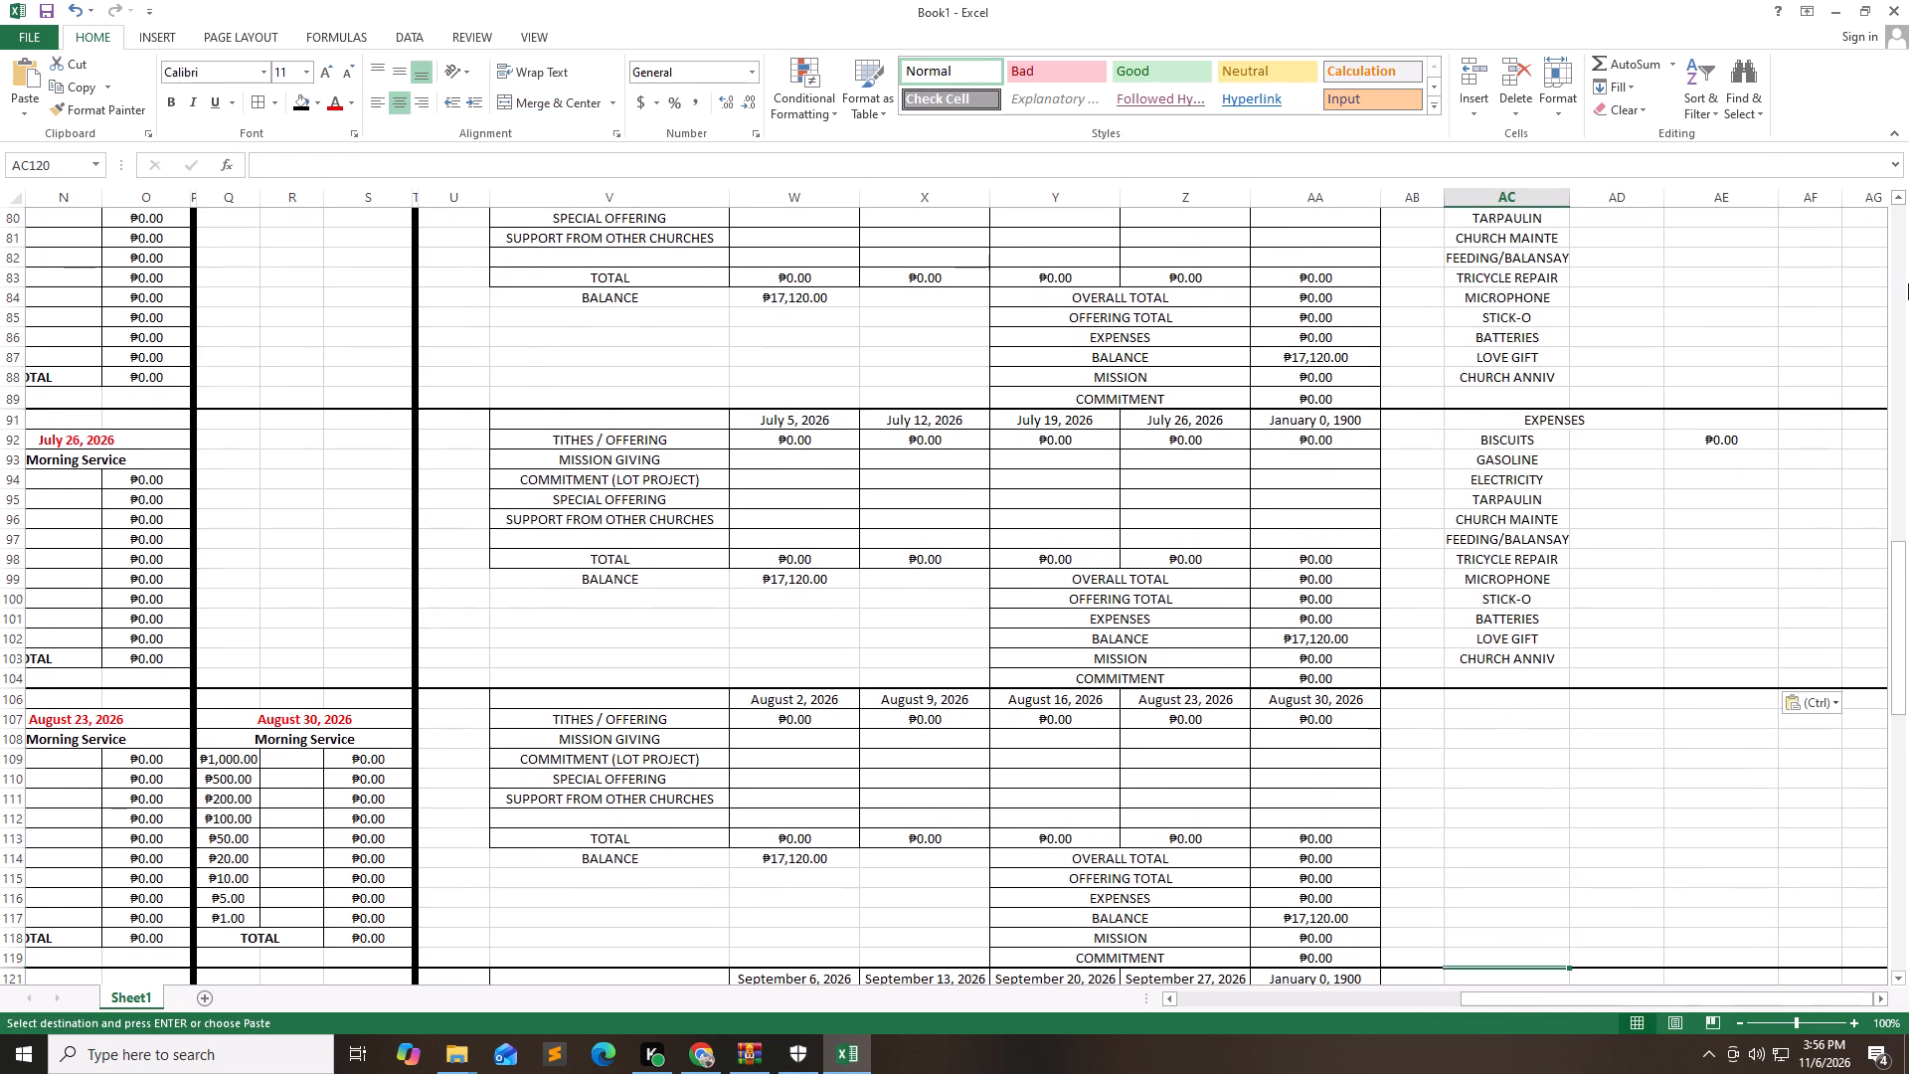
key("Up")
key("Up")
key("Up")
key("Up")
key("Up")
key("Up")
key("Up")
key("Up")
key("Up")
key("Up")
key("Up")
key("Up")
key("Up")
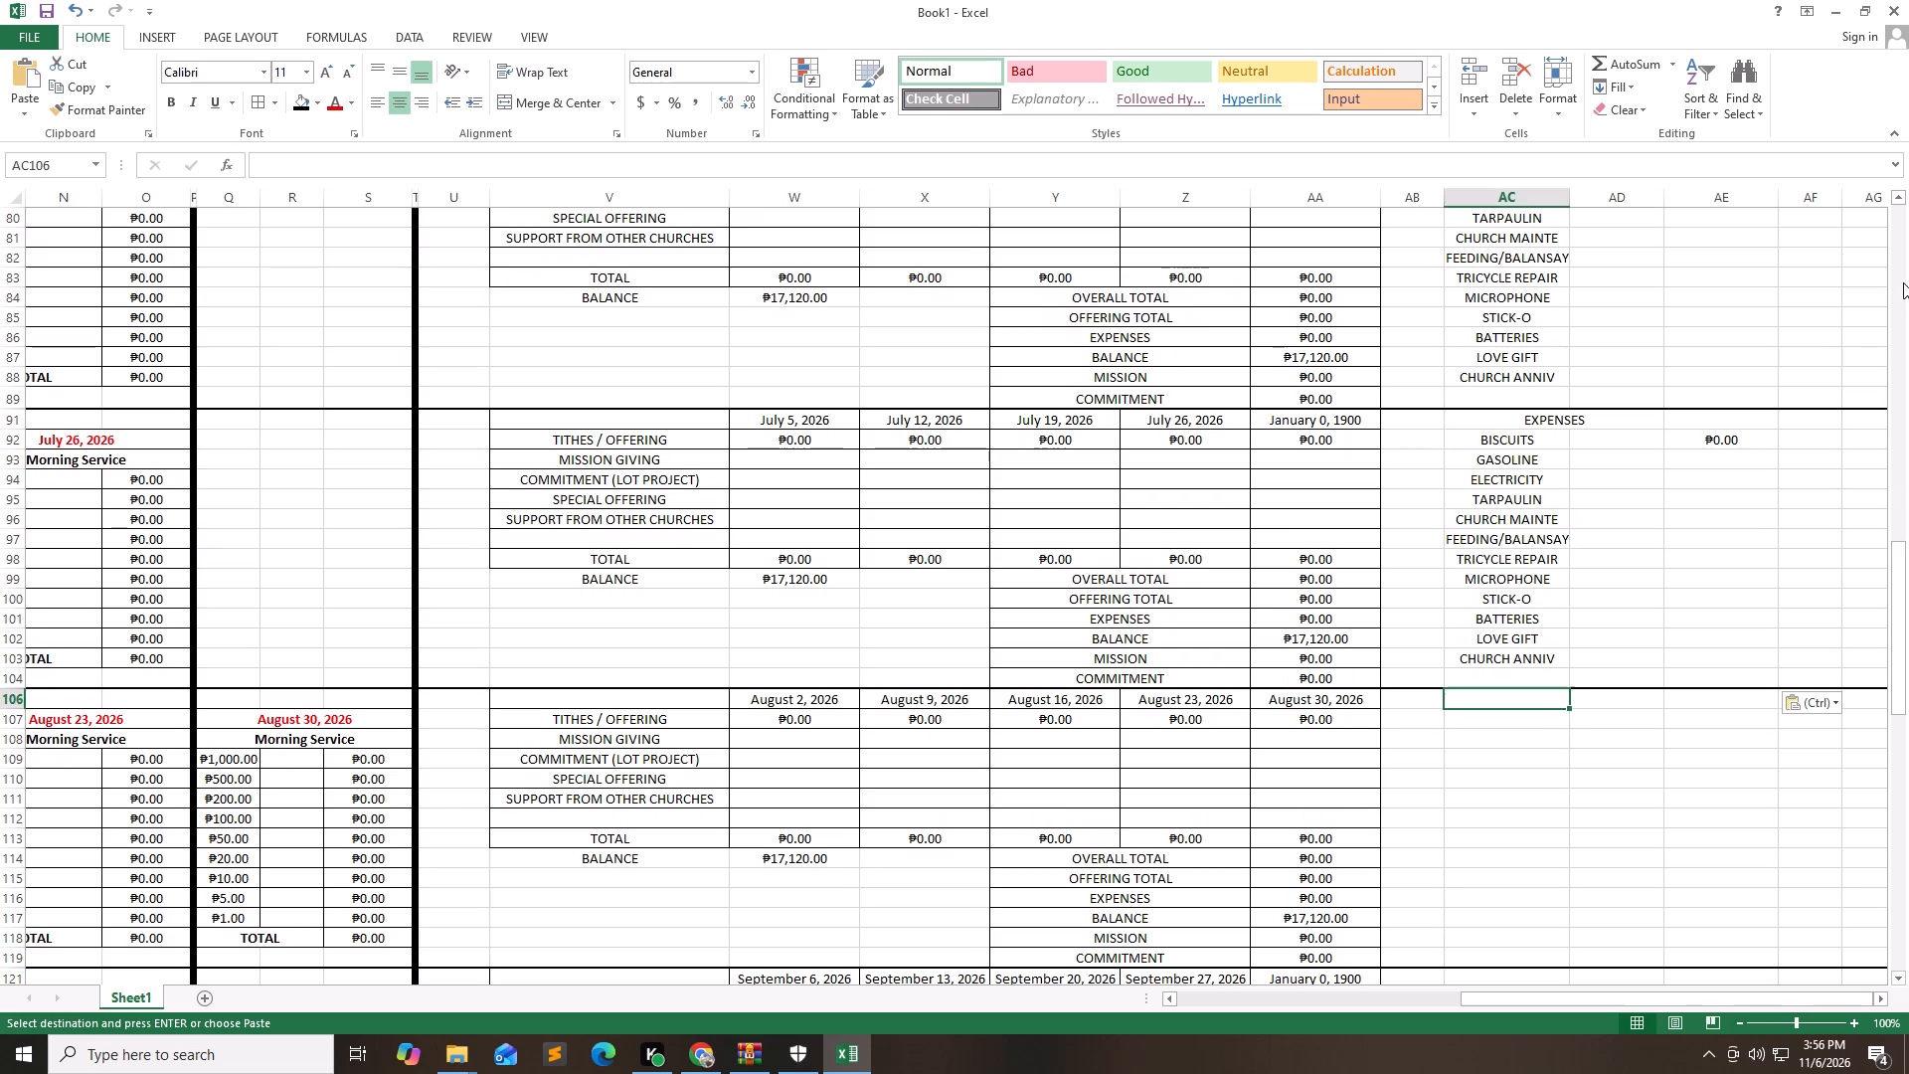
key("ctrl+v")
Paste the copied April expenses block at AC121 beside the September summary.
key("Down")
key("Down")
key("Down")
key("Down")
key("Down")
key("Down")
key("Down")
key("Down")
key("Down")
key("Down")
key("Down")
key("Down")
key("Down")
key("Down")
key("Down")
key("Down")
key("Down")
key("Down")
key("Down")
key("Down")
key("Down")
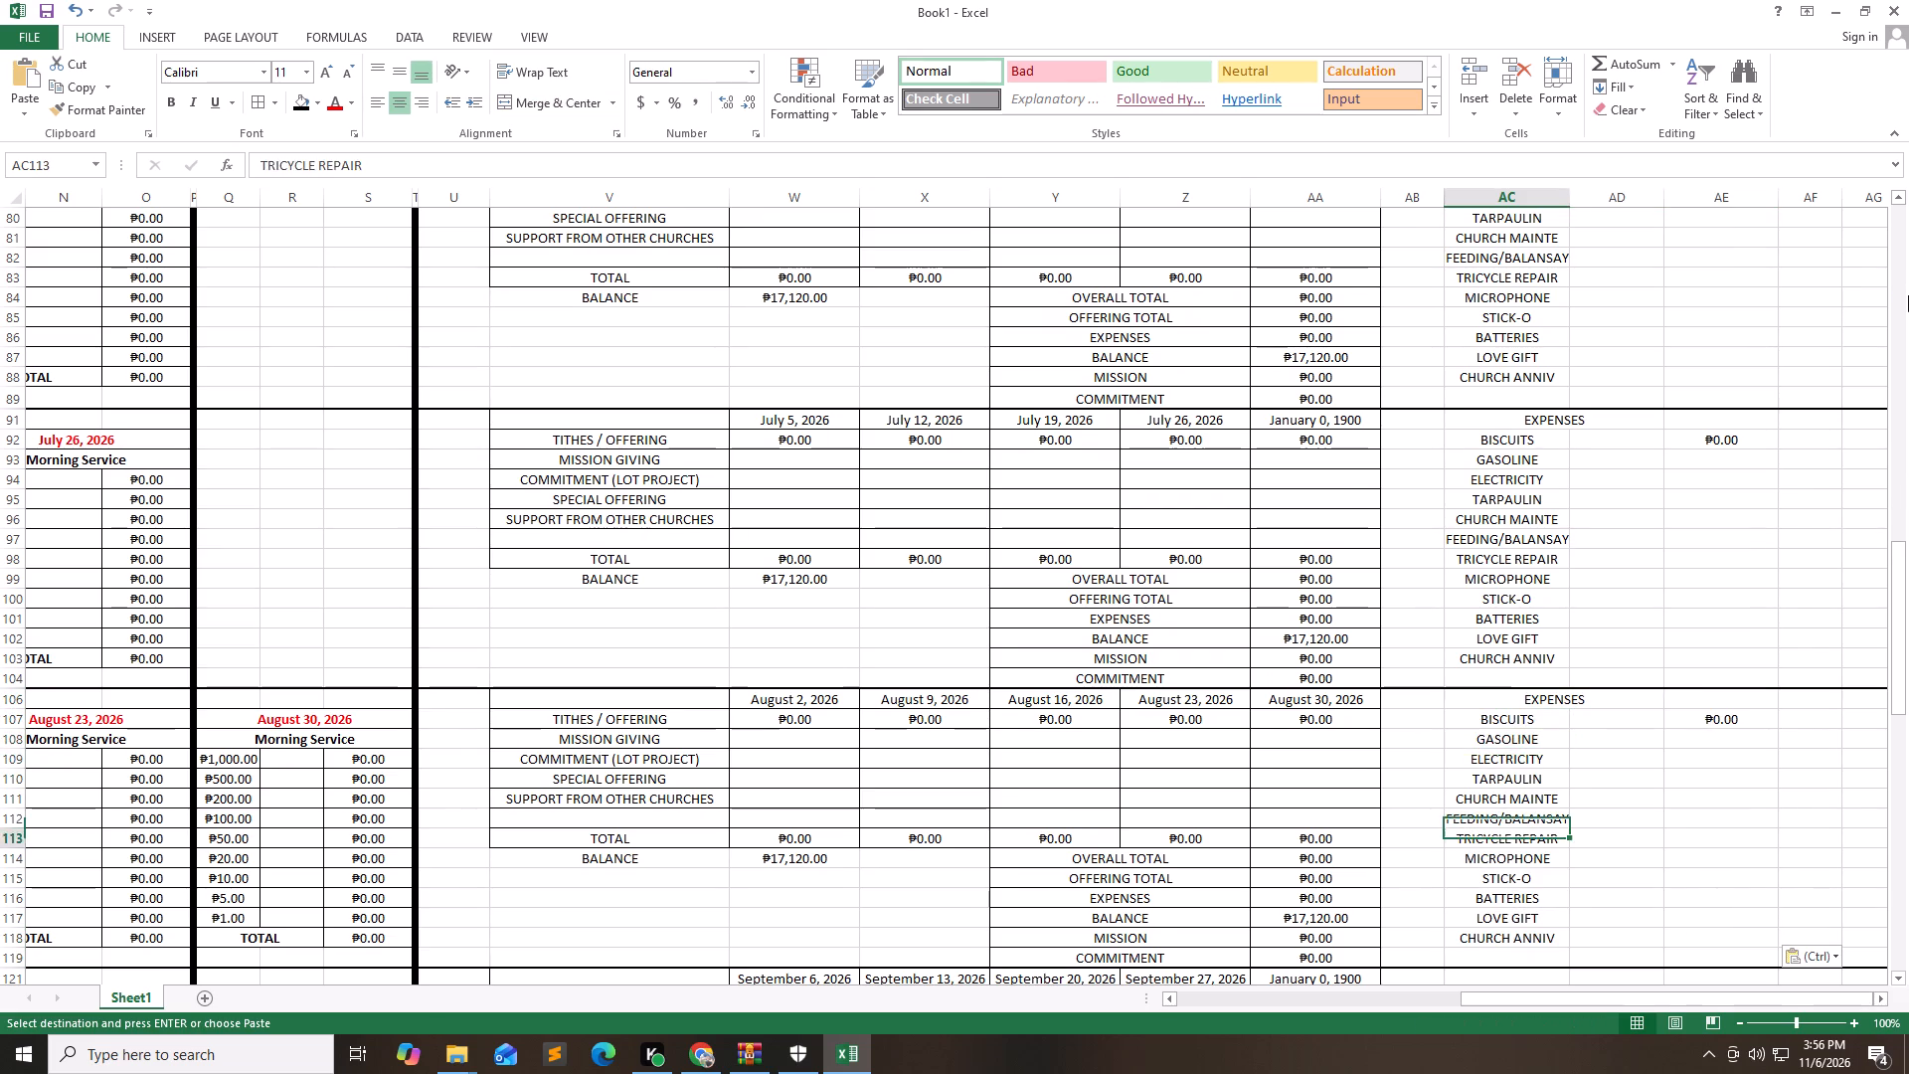
key("Up")
key("Up")
key("Up")
key("Up")
key("Up")
key("Up")
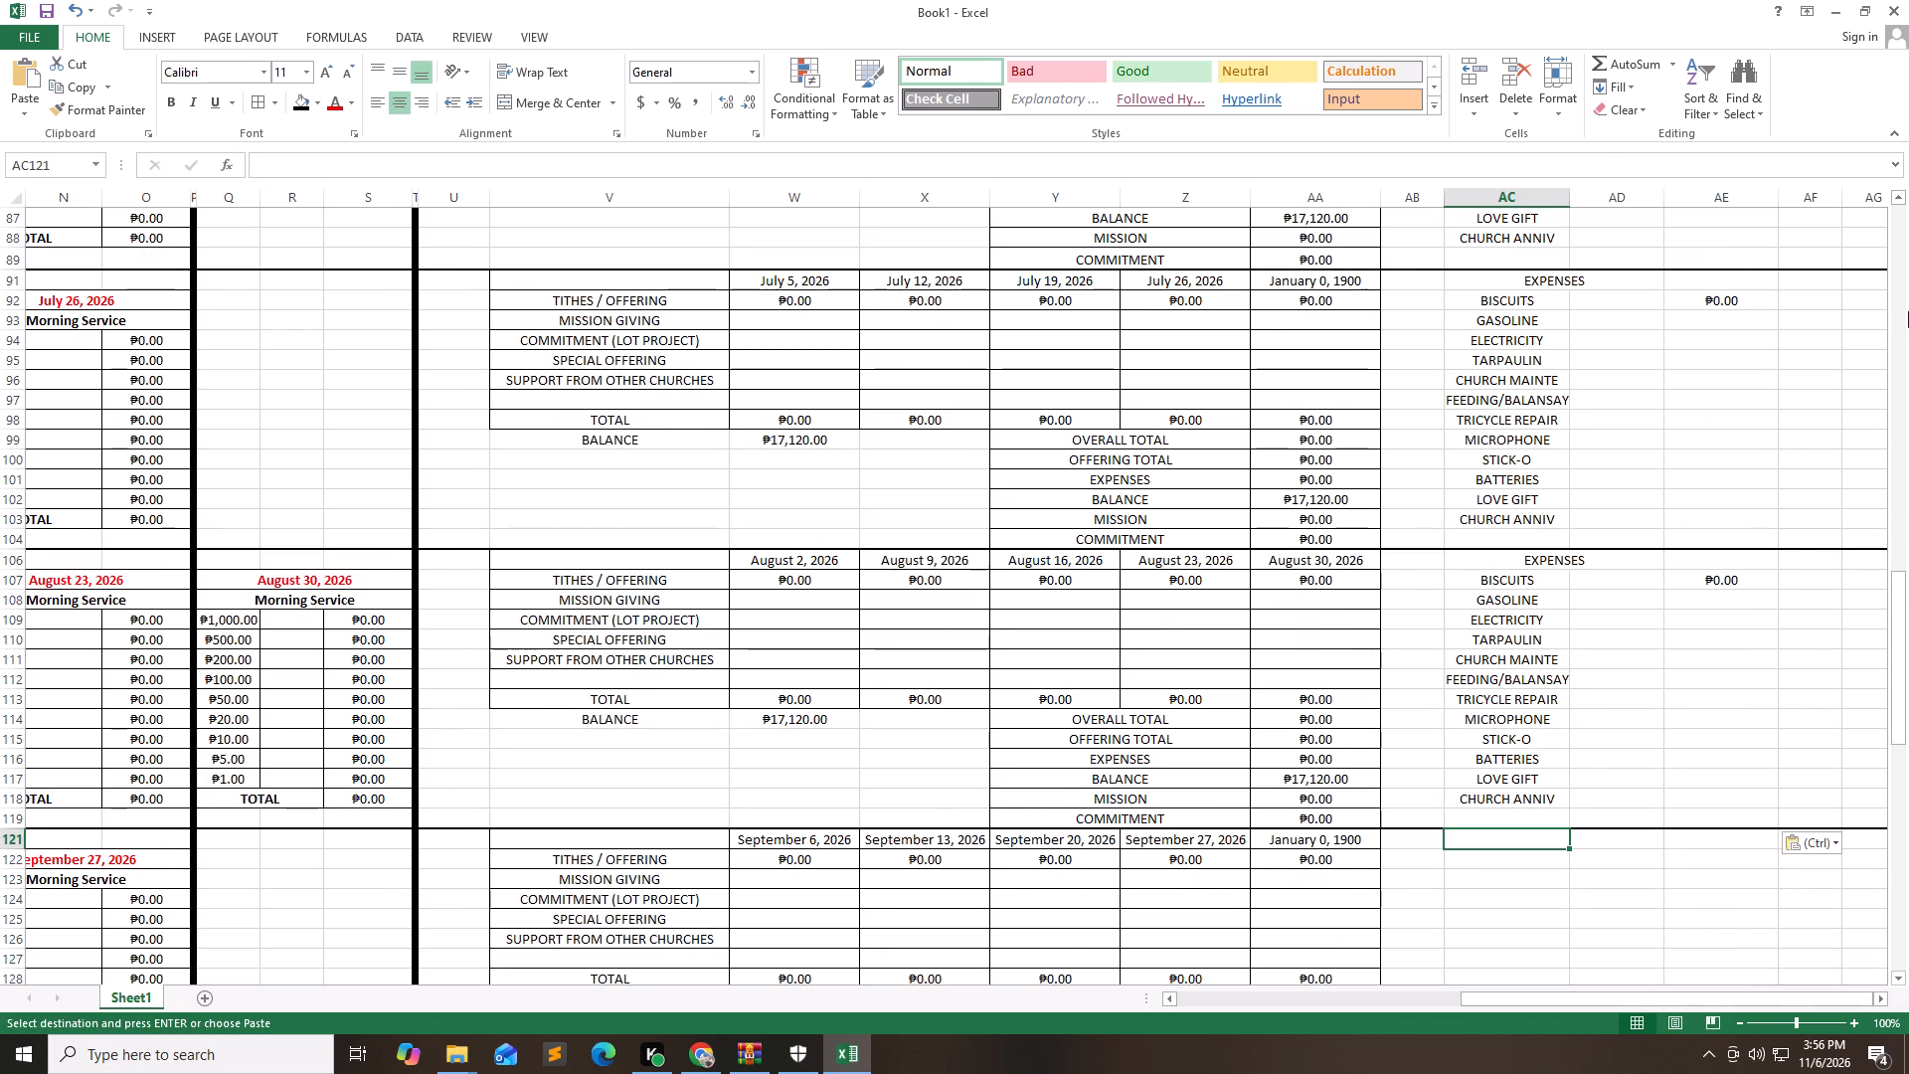
key("ctrl+v")
Paste the copied April expenses block at AC136 beside the October summary.
key("Down")
key("Down")
key("Down")
key("Down")
key("Down")
key("Down")
key("Down")
key("Down")
key("Down")
key("Down")
key("Down")
key("Down")
key("Down")
key("Down")
key("Down")
key("Down")
key("Down")
key("Down")
key("Down")
key("Down")
key("Down")
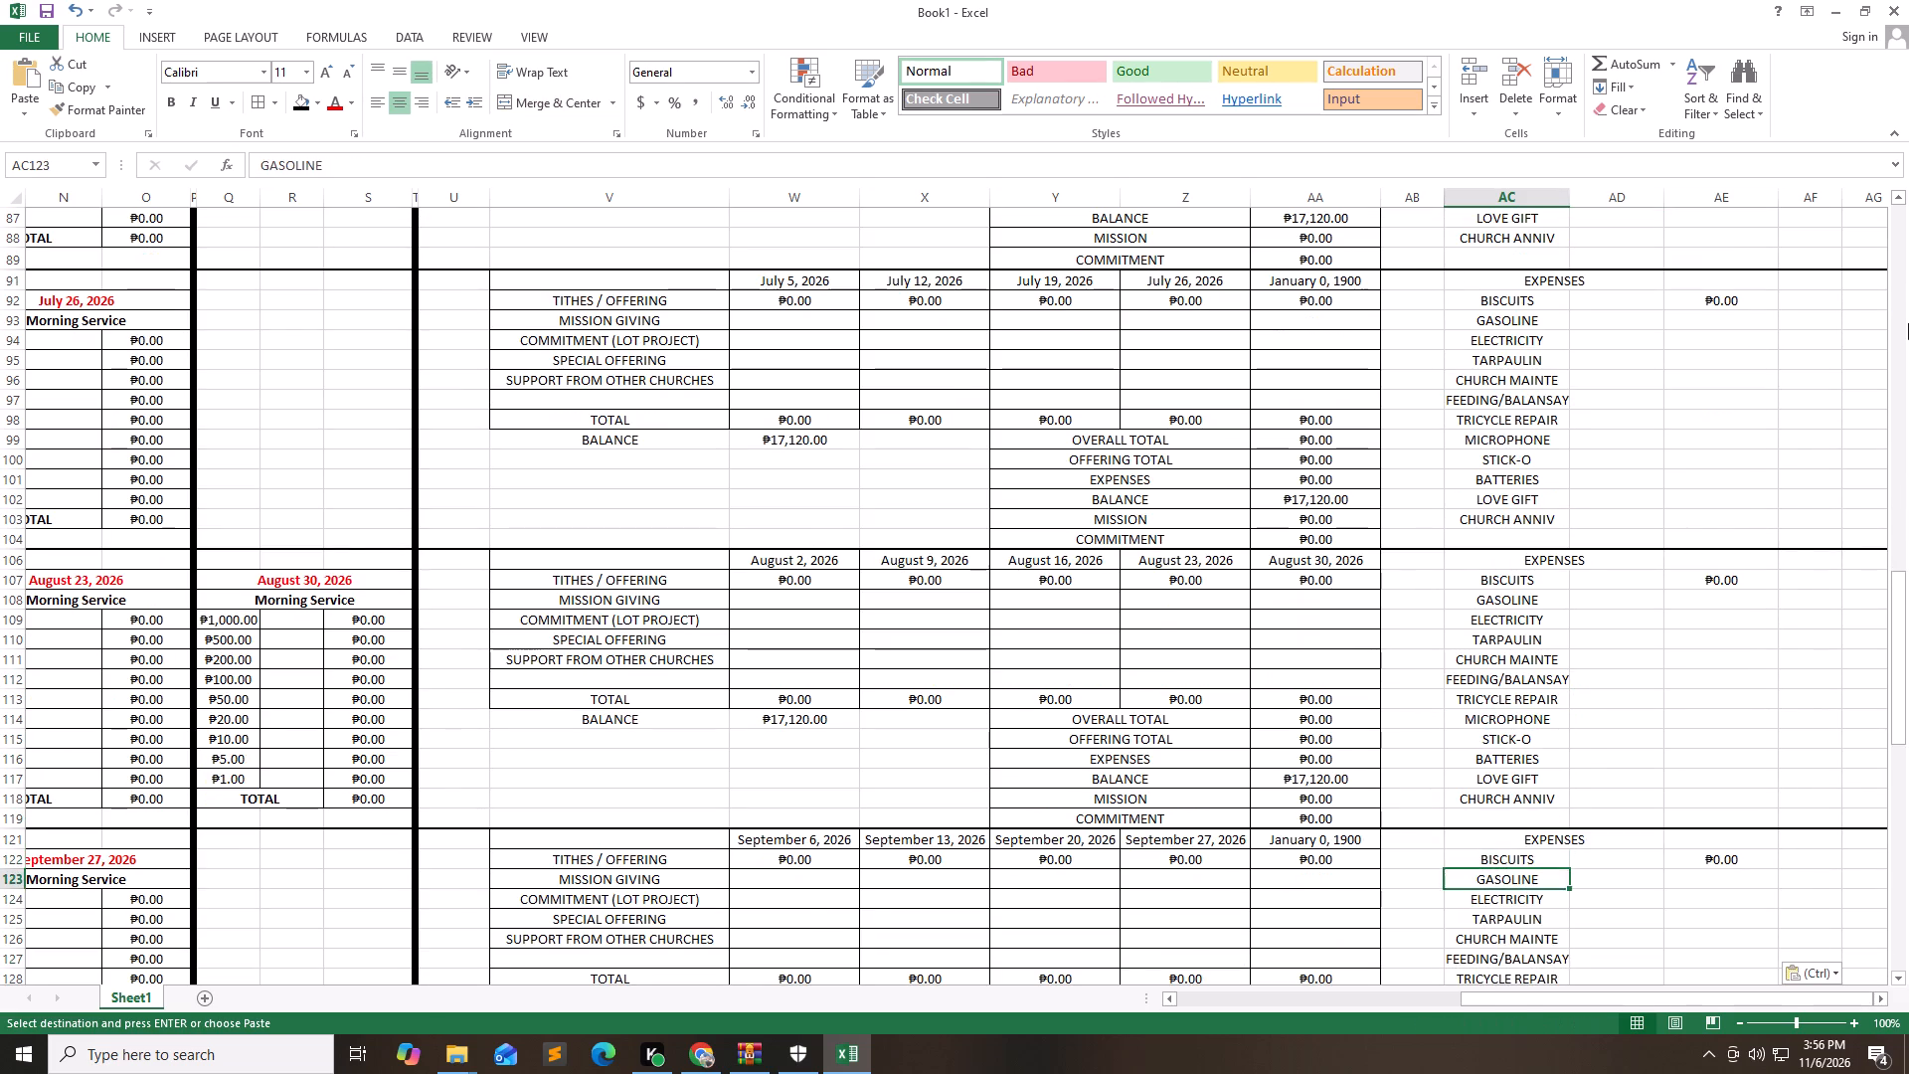
key("Down")
key("Down")
key("Up")
key("Up")
key("Up")
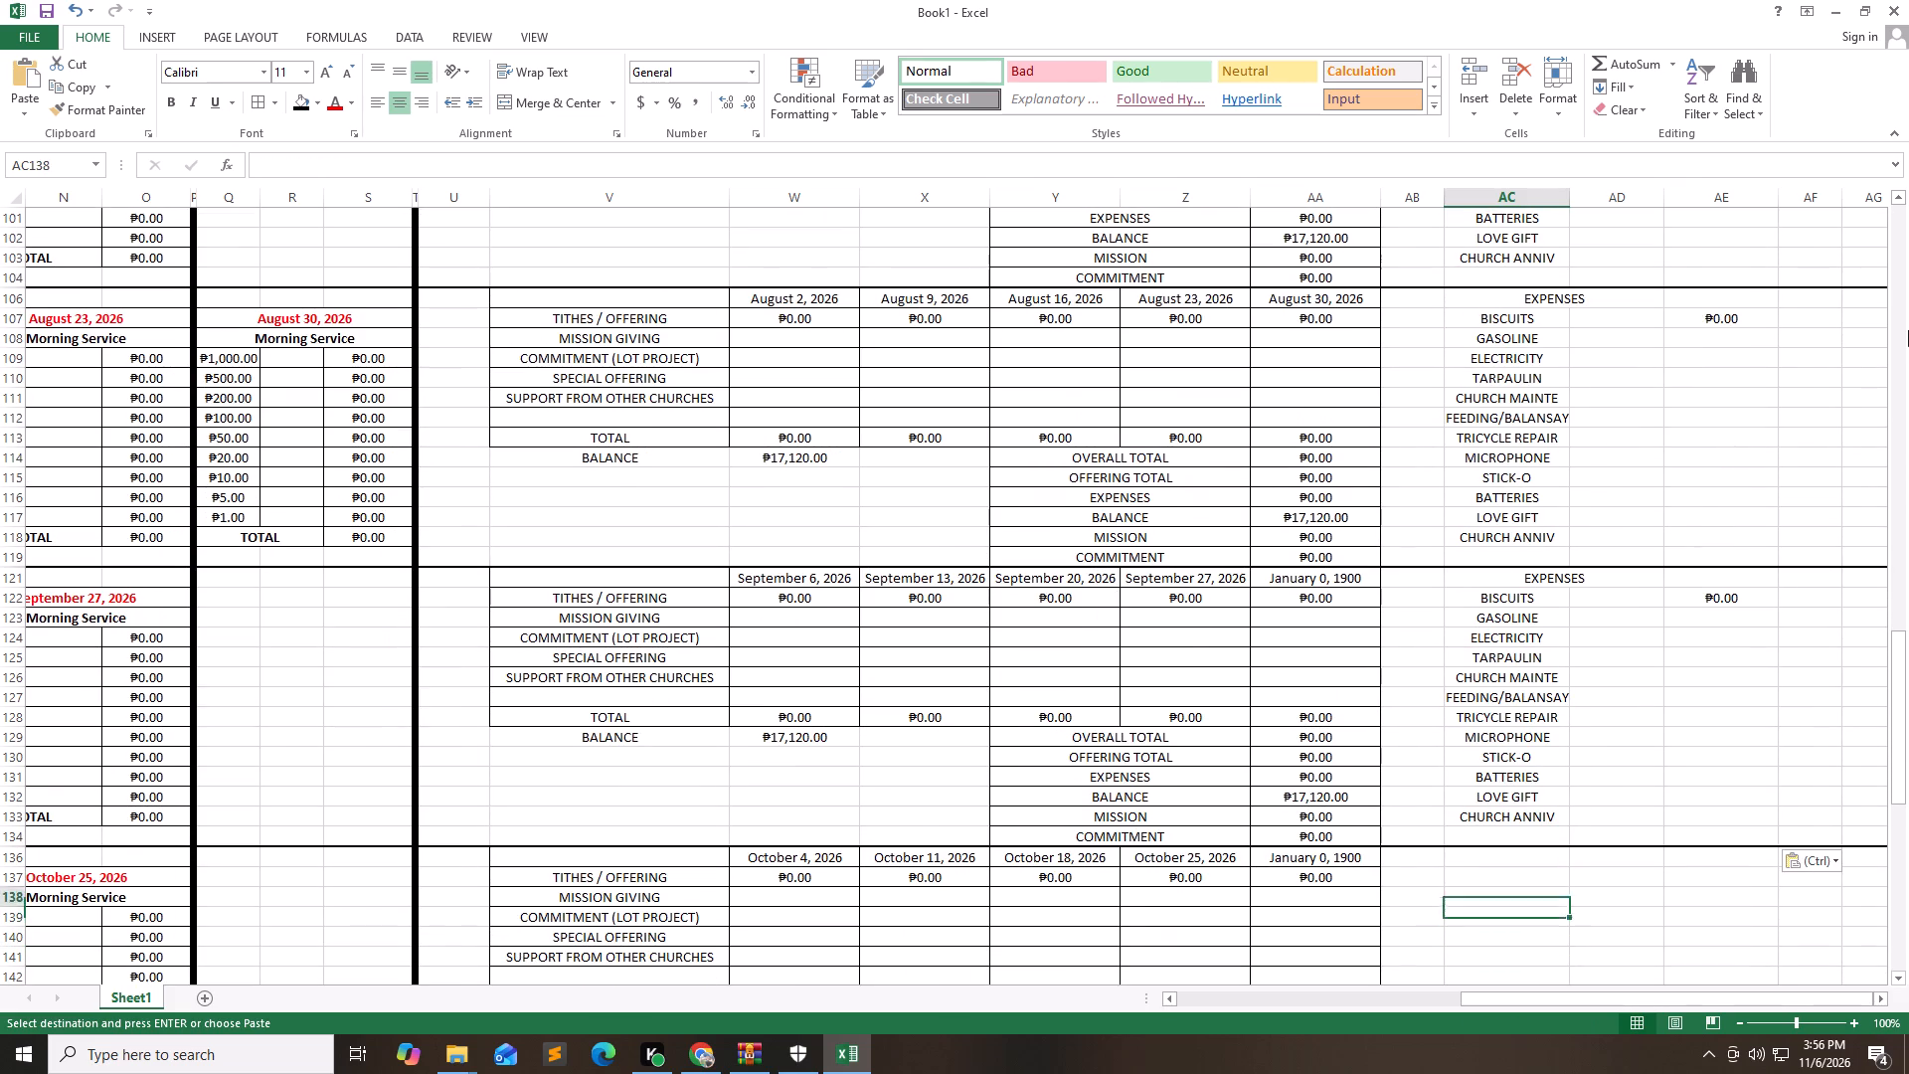
key("Up")
key("Up")
key("ctrl+v")
Paste the copied April expenses block at AC151 beside the November summary.
key("Down")
key("Down")
key("Down")
key("Down")
key("Down")
key("Down")
key("Down")
key("Down")
key("Down")
key("Down")
key("Down")
key("Down")
key("Down")
key("Down")
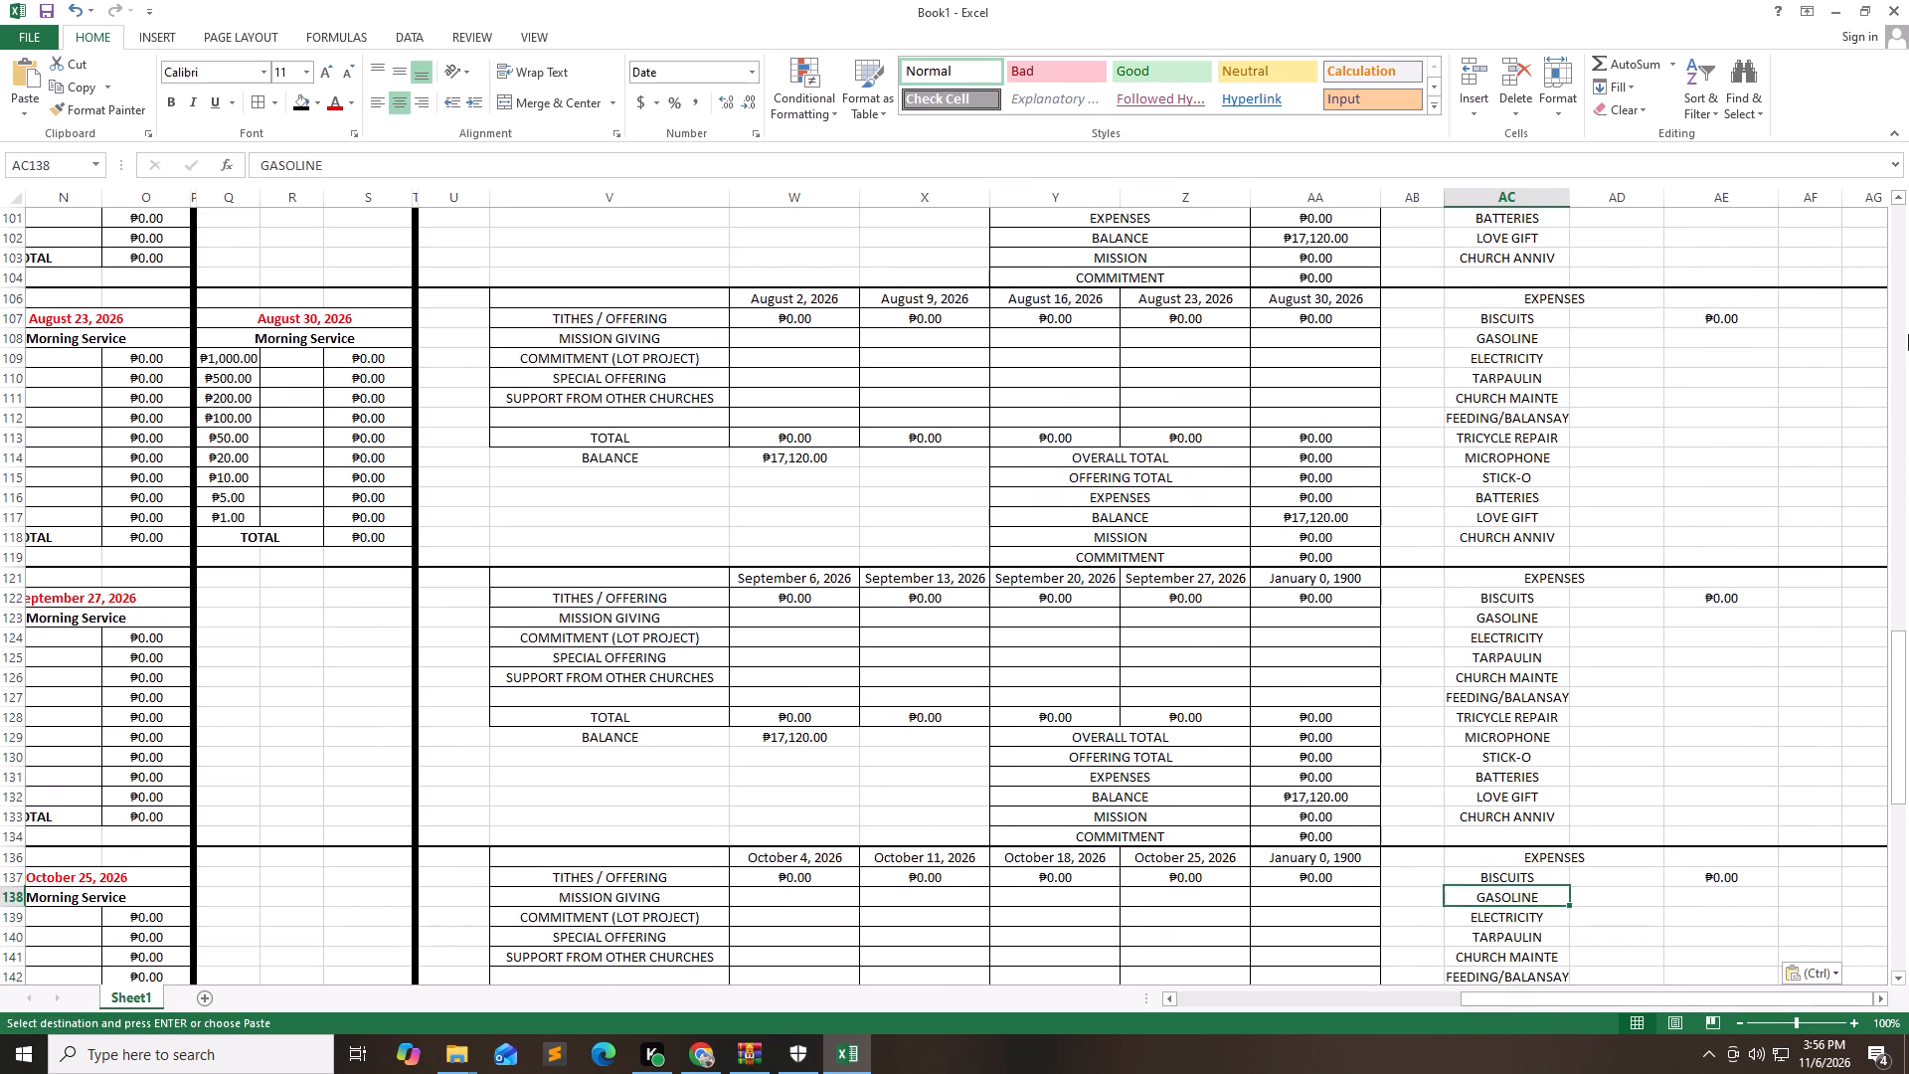
key("Down")
key("Down")
key("Down")
key("Down")
key("Down")
key("Up")
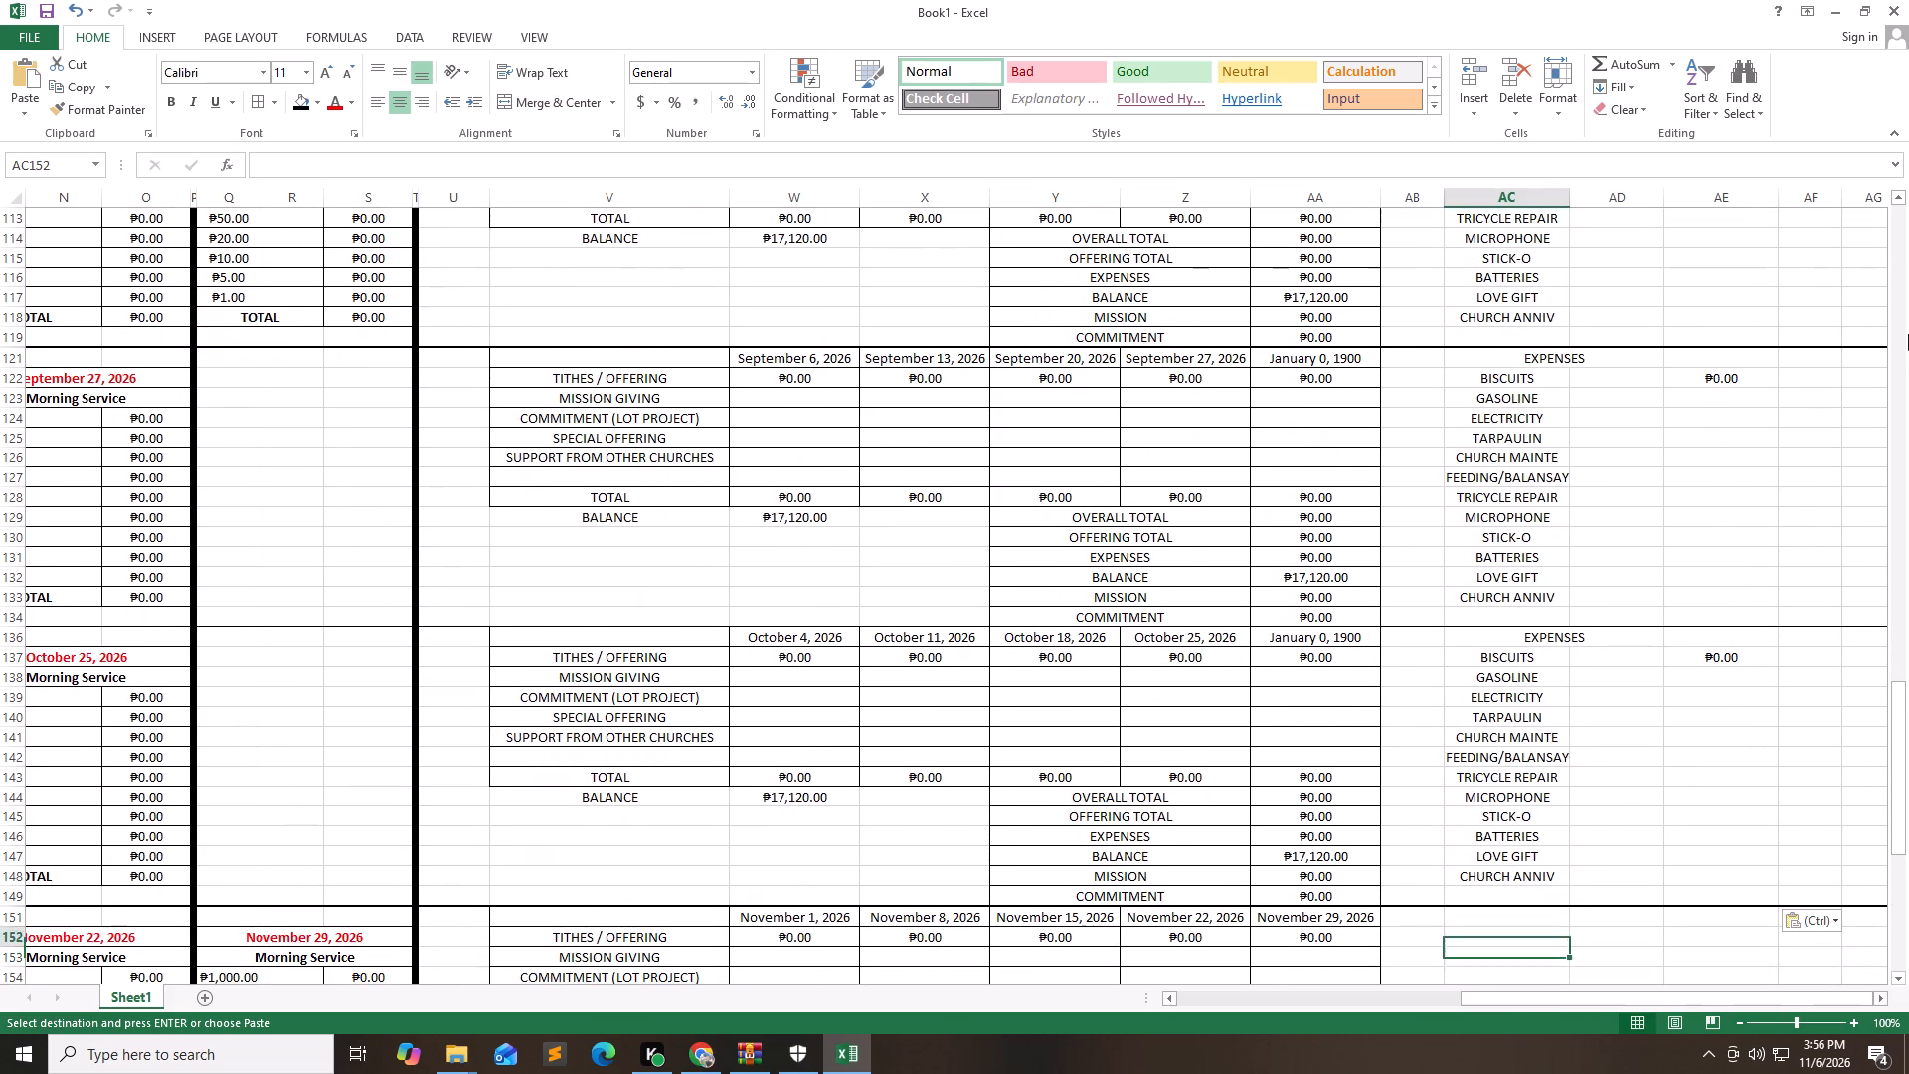
key("Up")
key("ctrl+v")
Paste the copied April expenses block at AC166 beside the December summary and end copy mode.
key("Down")
key("Down")
key("Down")
key("Down")
key("Down")
key("Down")
key("Down")
key("Down")
key("Down")
key("Down")
key("Down")
key("Down")
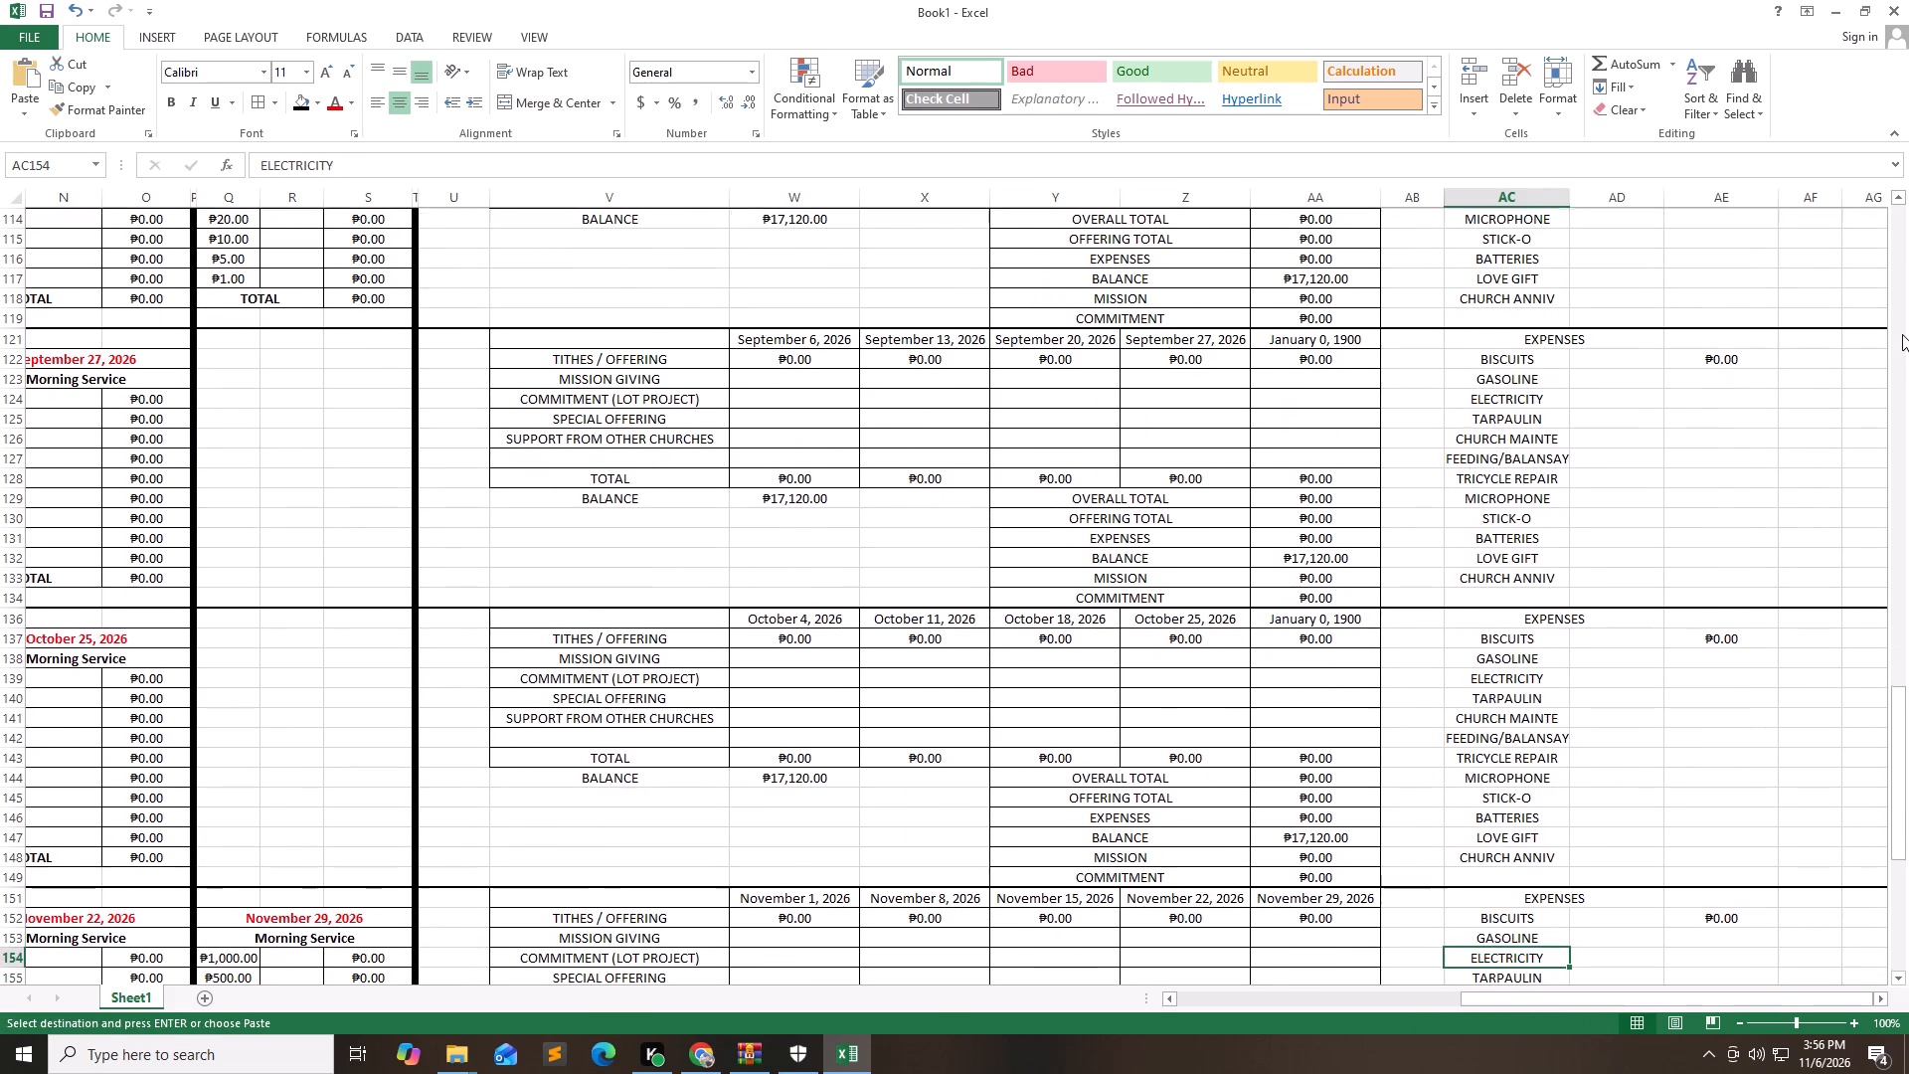
key("Down")
key("Down")
key("Down")
key("Down")
key("Down")
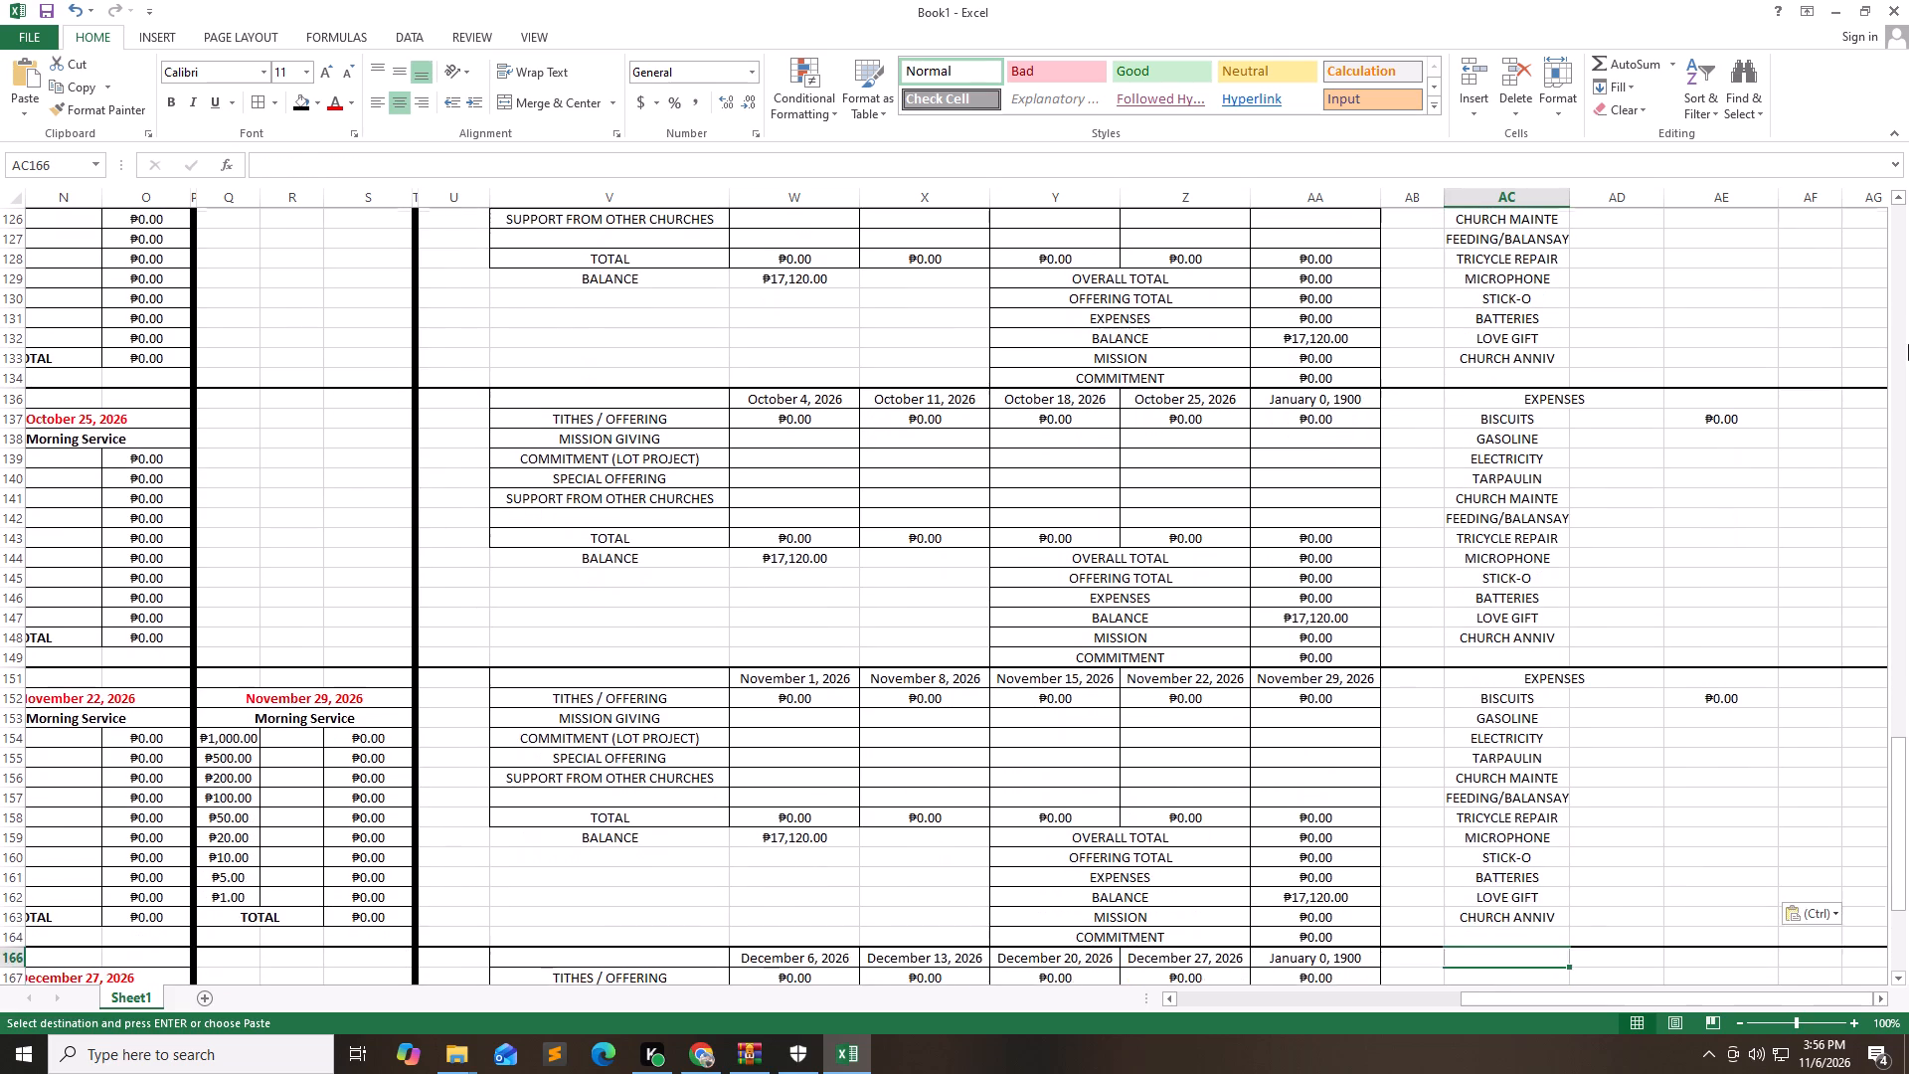
key("Up")
key("ctrl+v")
key("Down")
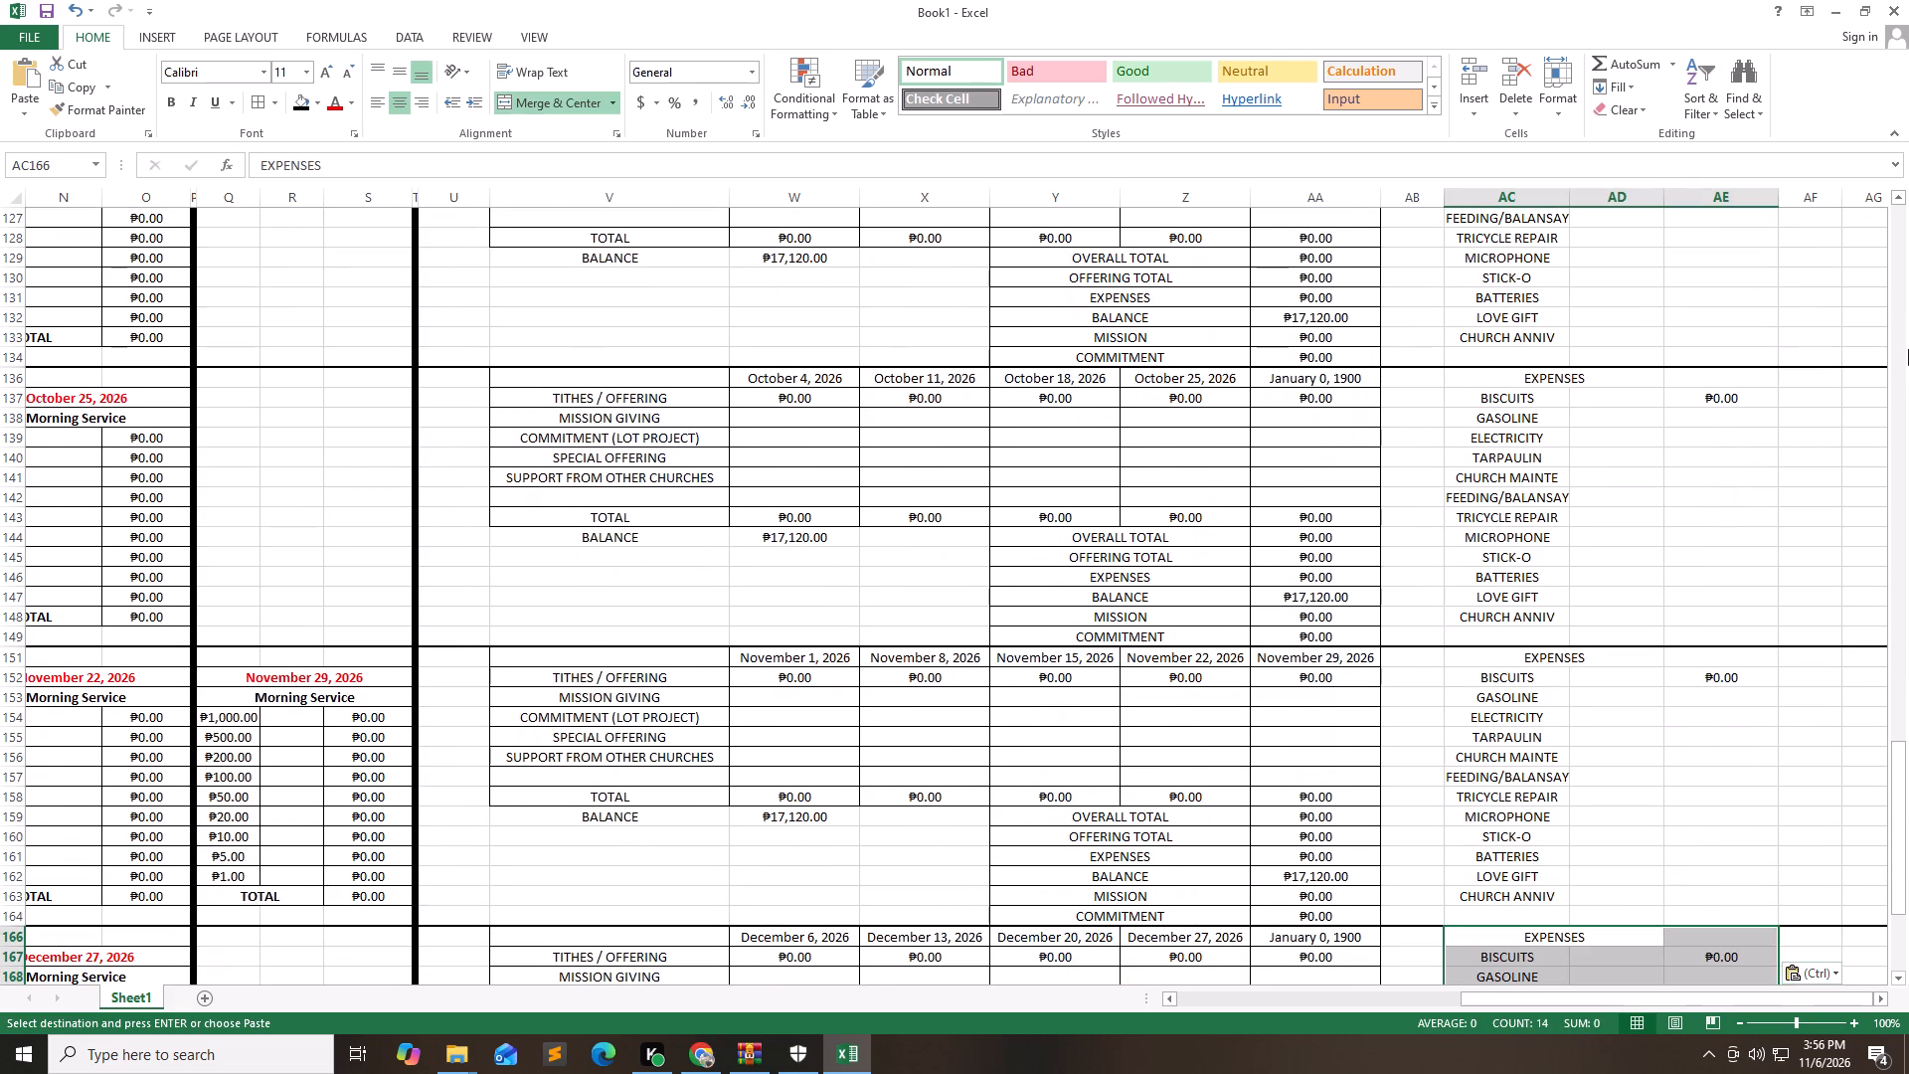
key("Down")
key("Down")
key("Down")
key("Escape")
Check the pasted December expenses block down to the blank rows below the December summary.
key("Down")
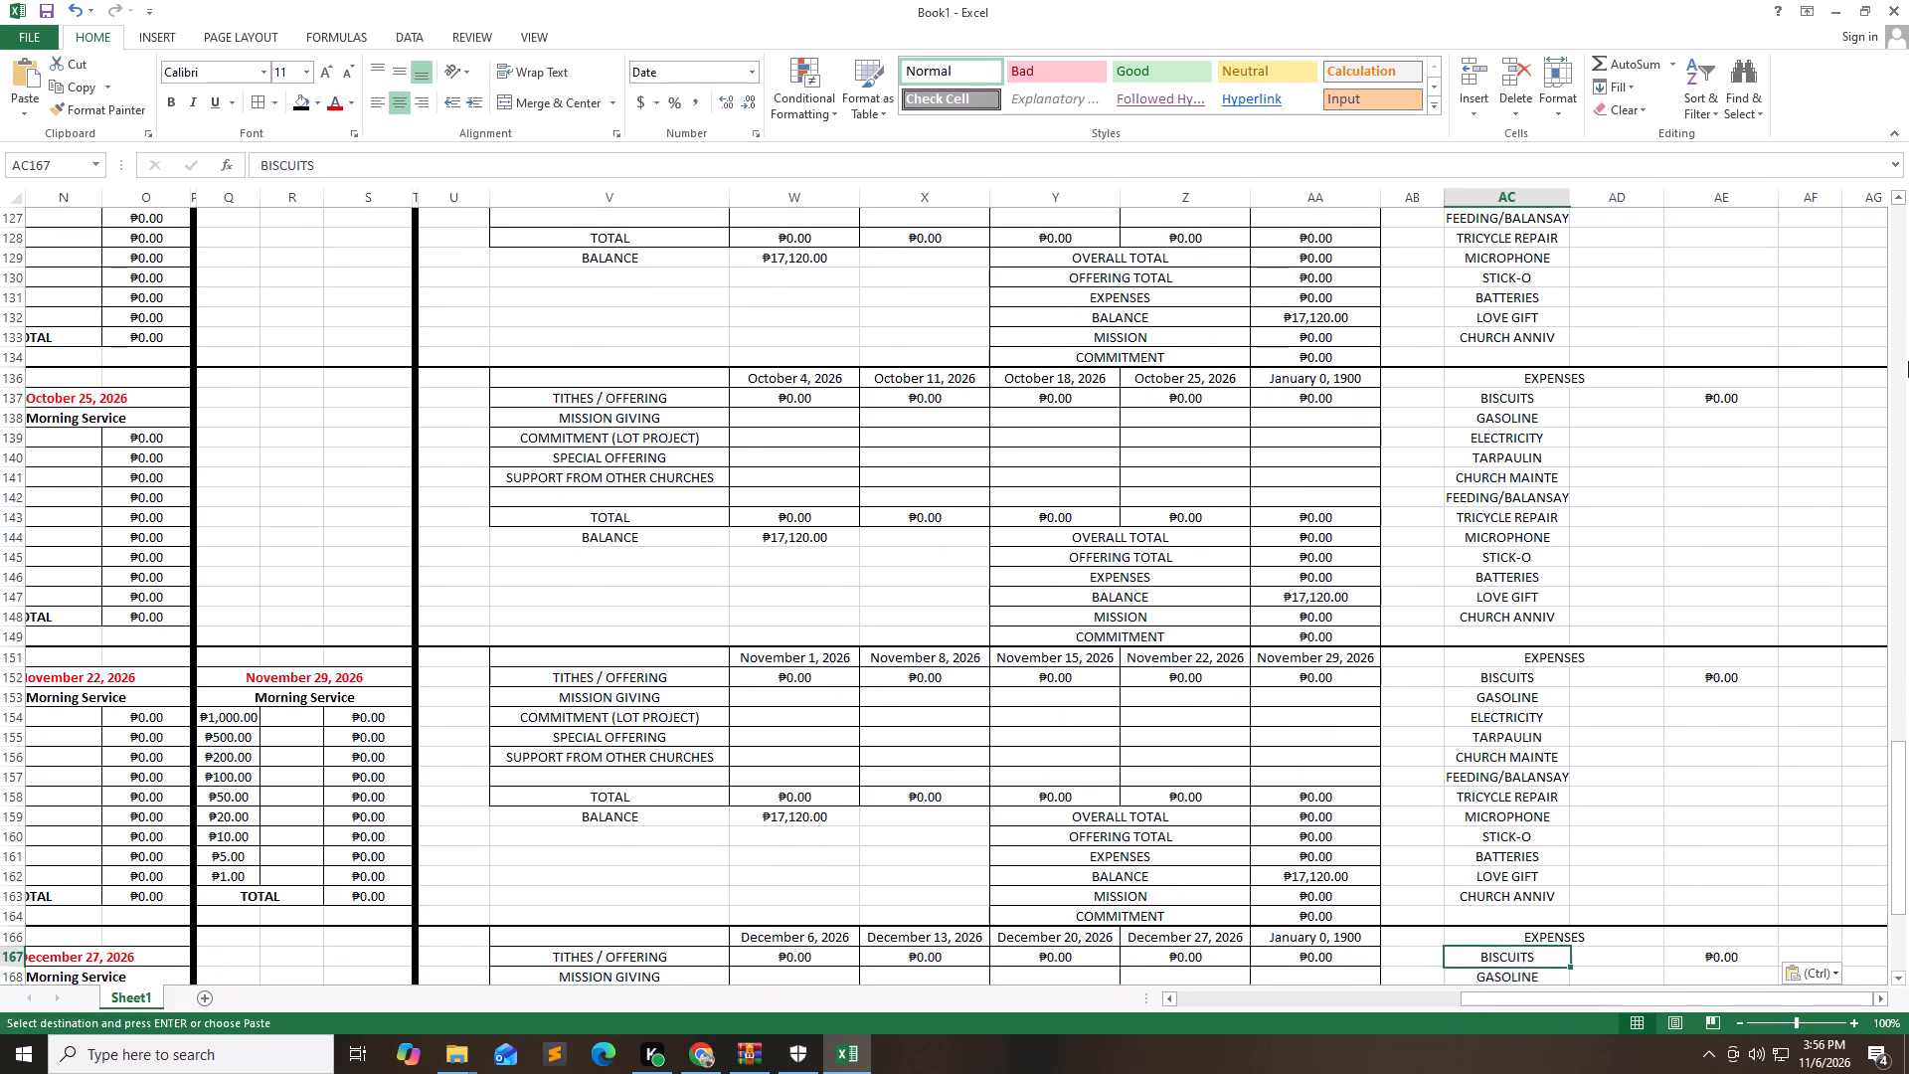
key("Down")
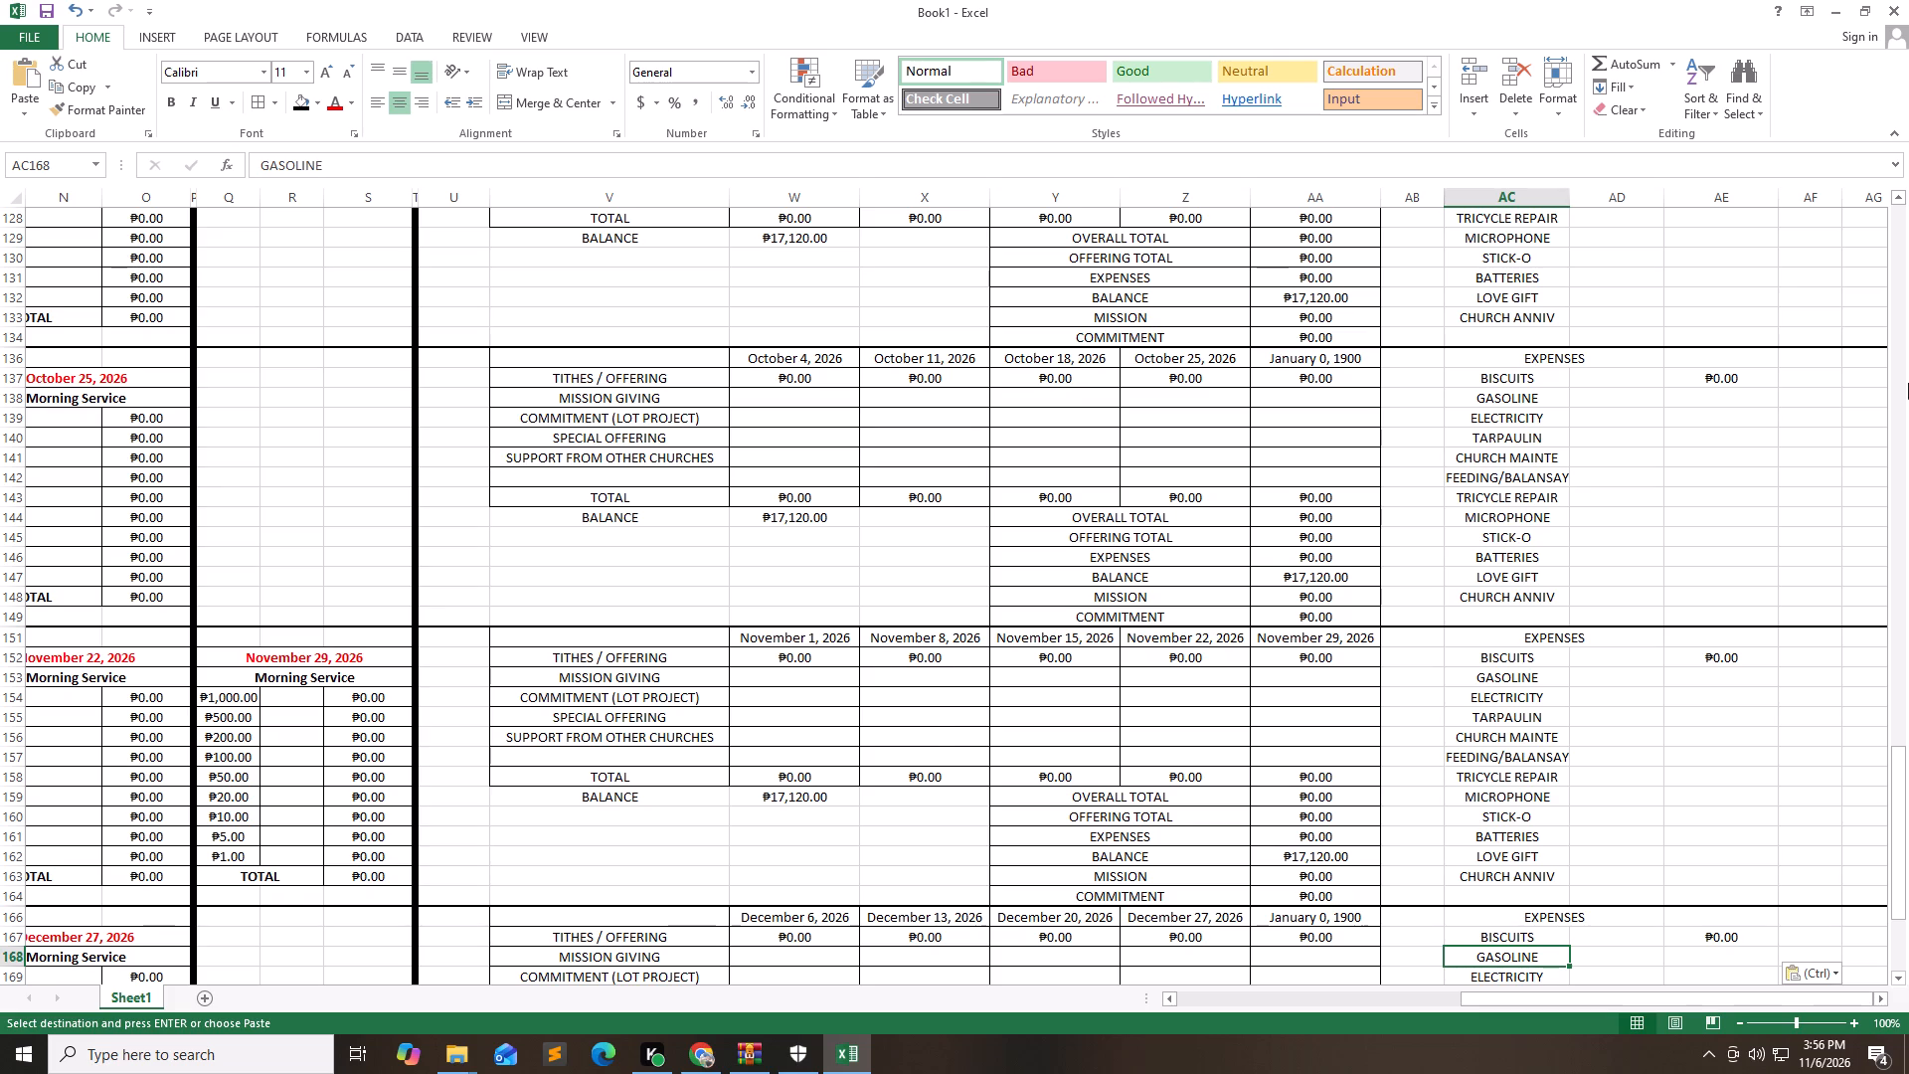
key("Down")
key("Down")
key("Down")
key("Down")
key("Down")
key("Down")
key("Down")
key("Down")
key("Down")
key("Down")
key("Down")
key("Down")
key("Down")
key("Down")
key("Down")
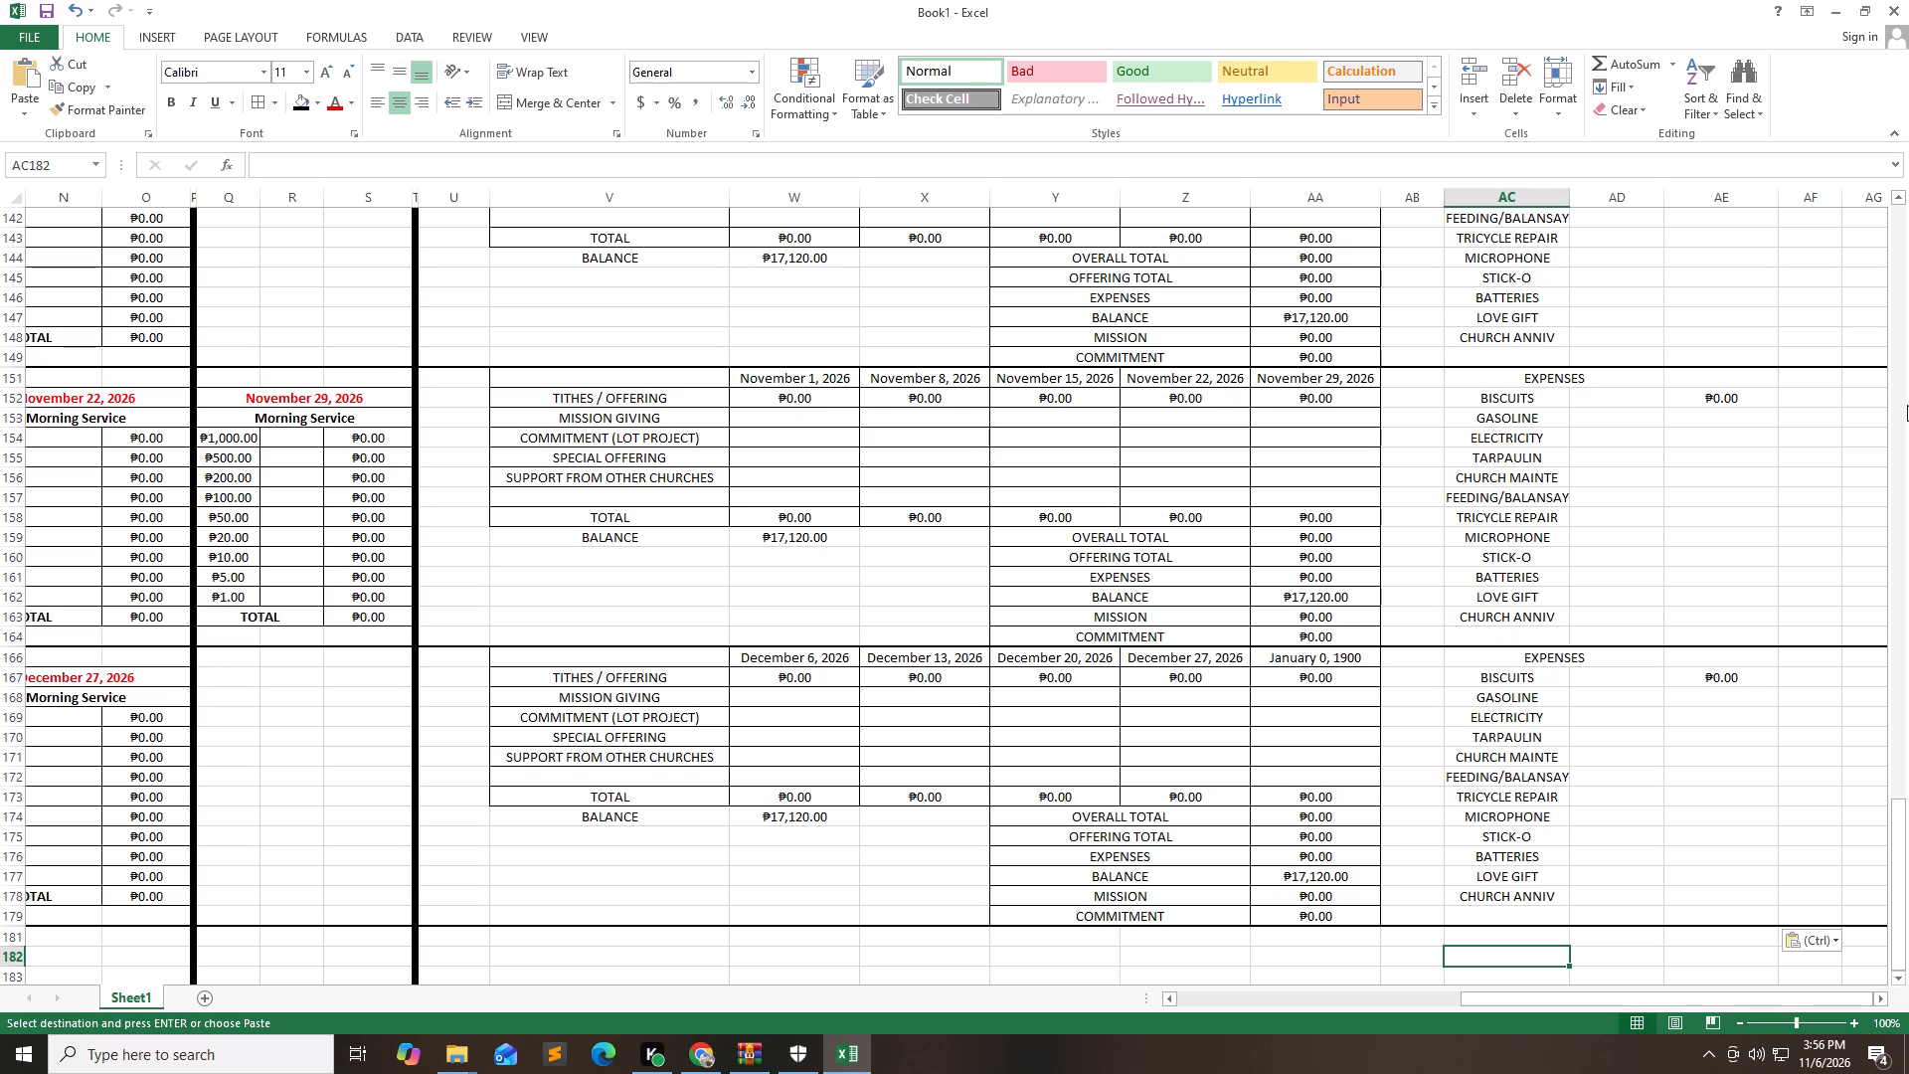
key("Down")
key("Down")
Review the expenses blocks beside the monthly summaries from December back up to April.
key("Up")
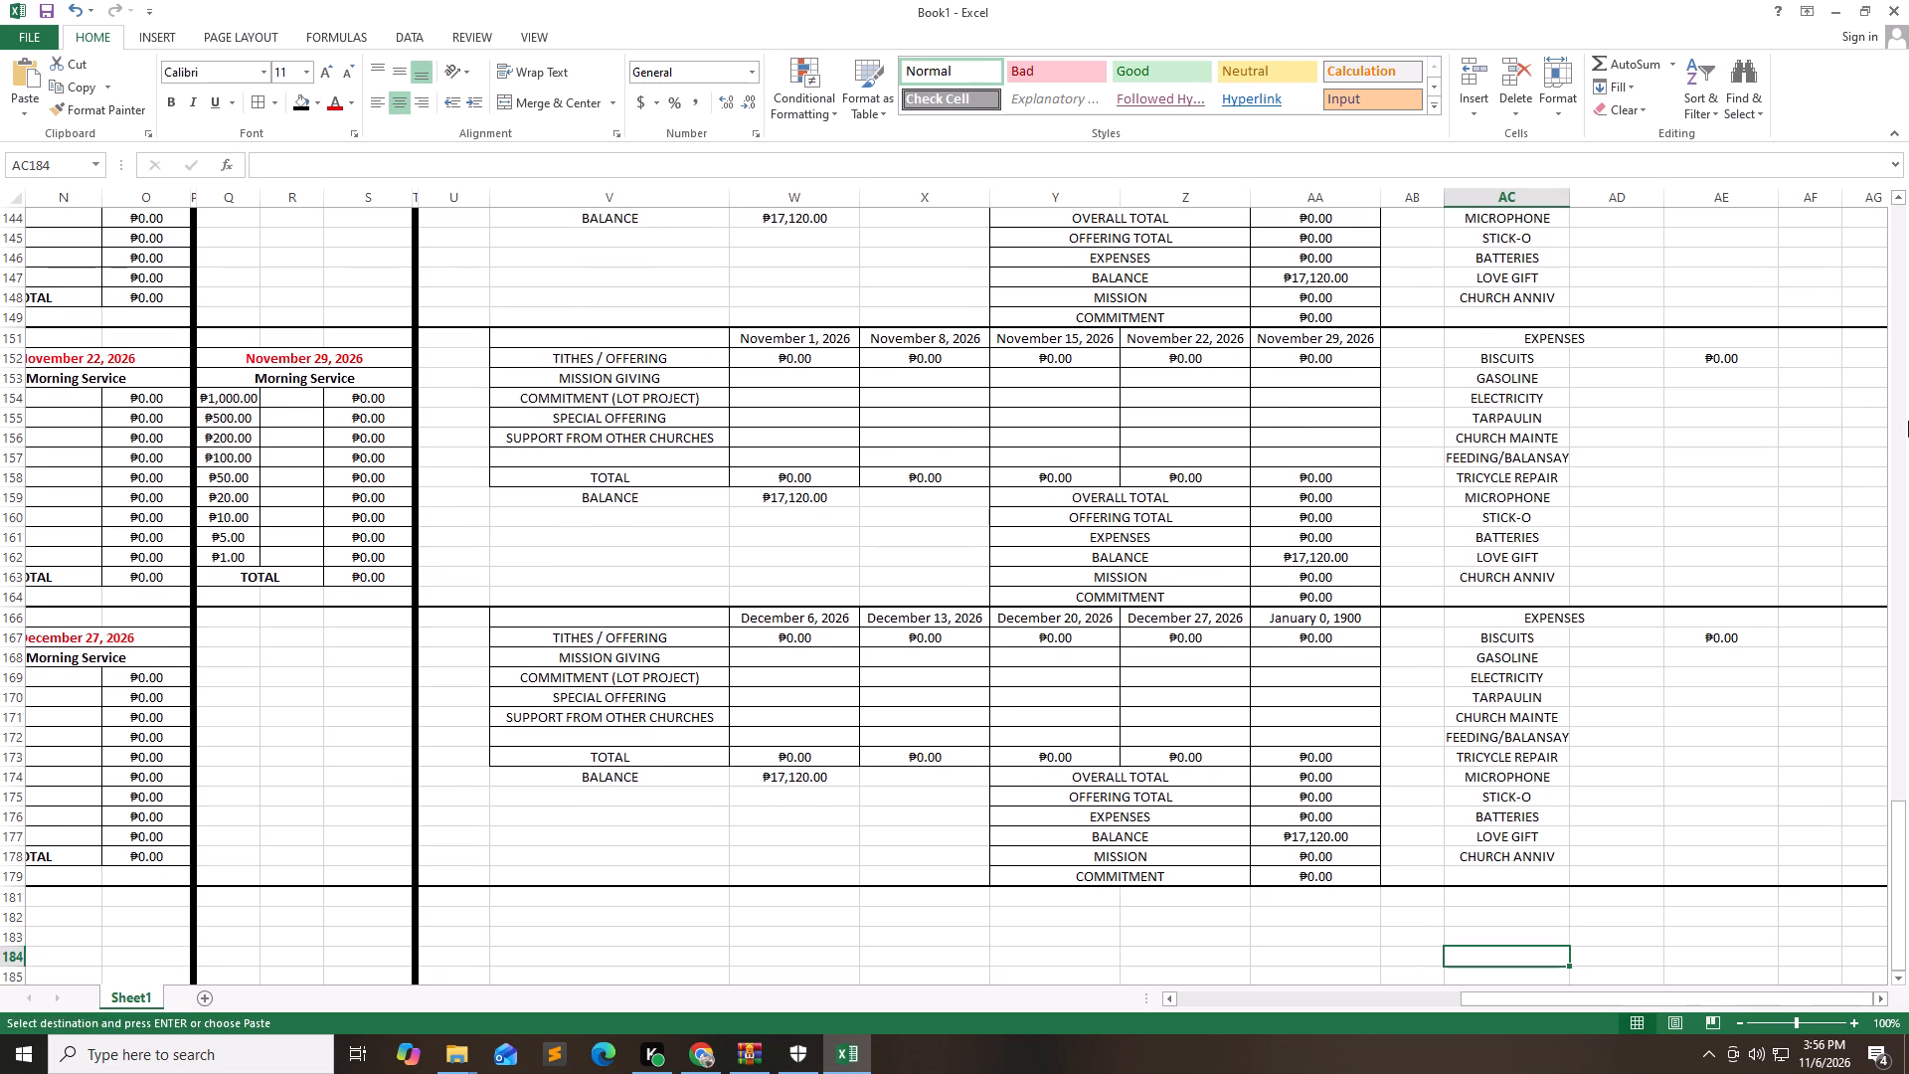
key("Up")
key("Up")
key("Up")
key("Up")
key("Up")
key("Up")
key("Up")
key("Up")
key("Up")
key("Up")
key("Up")
key("Up")
key("Up")
key("Up")
key("Up")
key("Up")
key("Up")
key("Up")
key("Up")
key("Up")
key("Up")
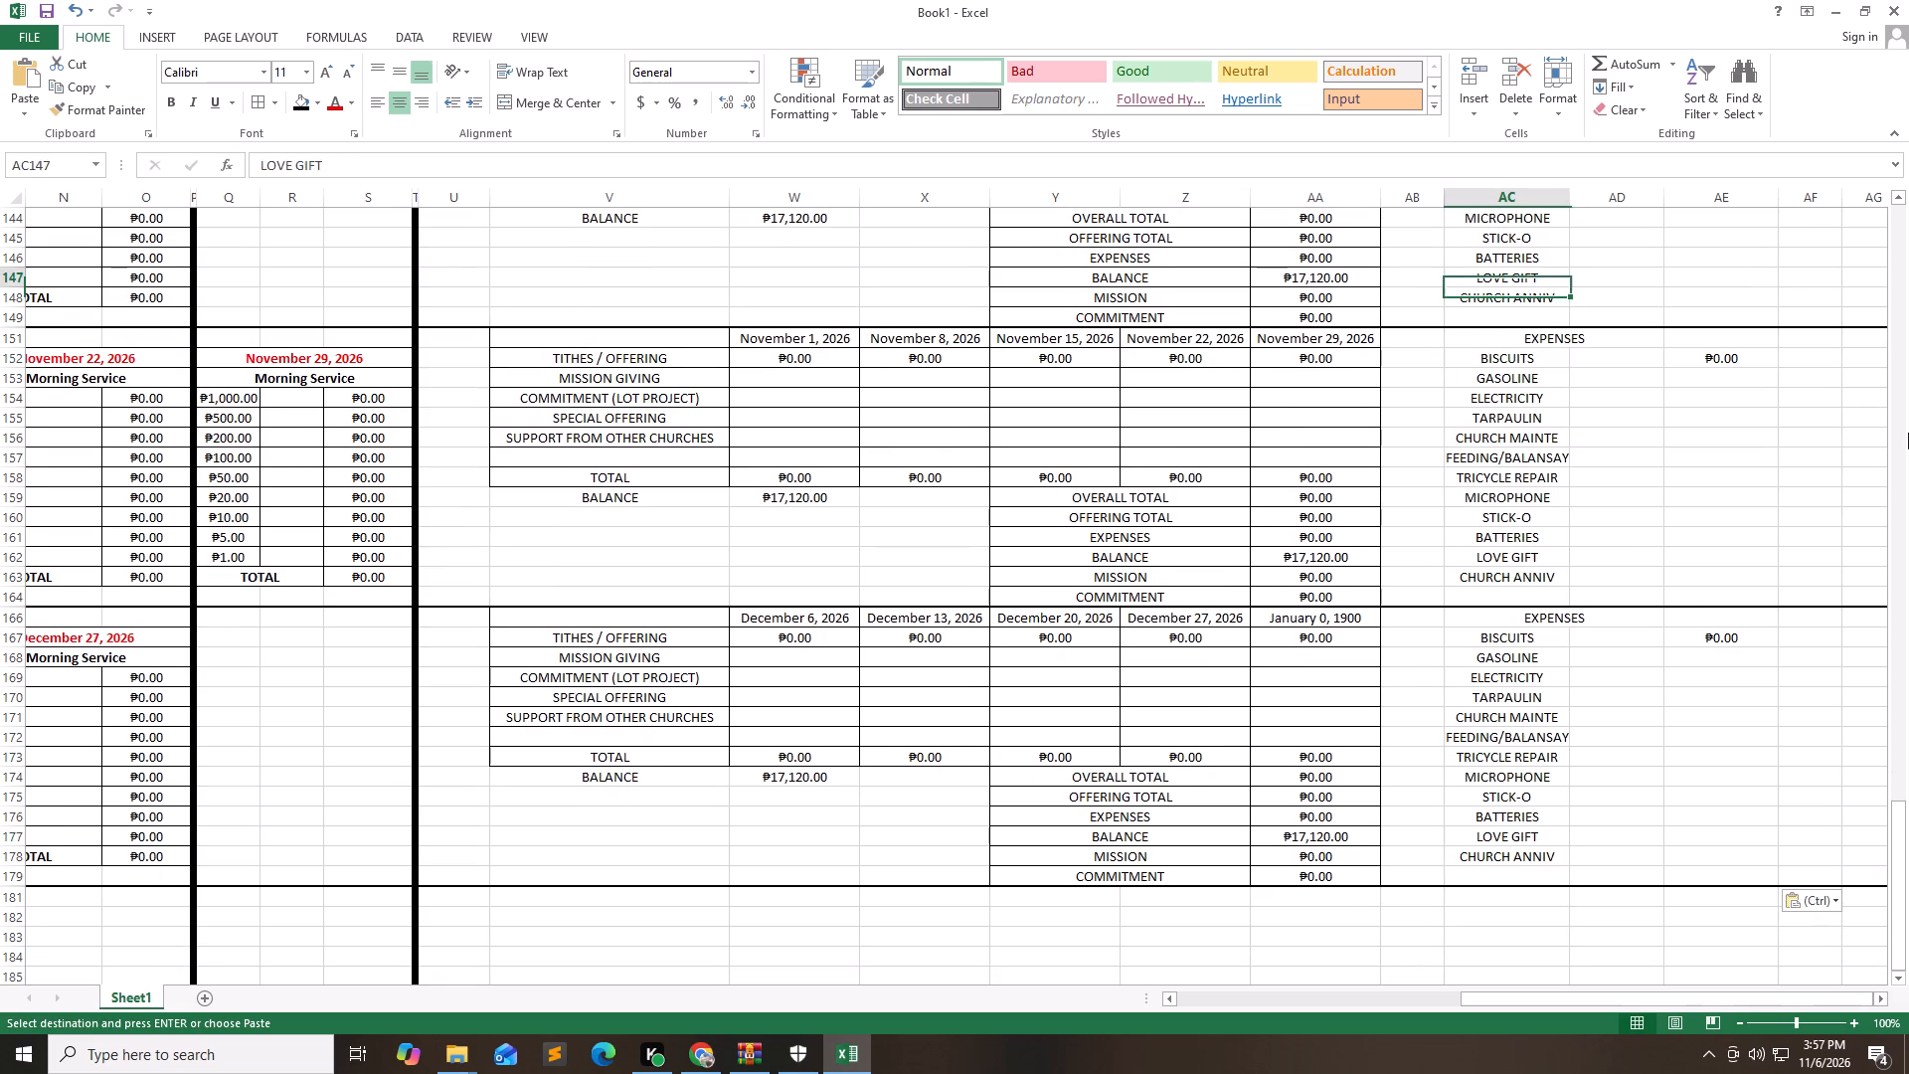
key("Up")
key("Up")
key("Up")
key("Up")
key("Up")
key("Up")
key("Up")
key("Up")
key("Up")
key("Up")
key("Up")
key("Up")
key("Up")
key("Up")
key("Up")
key("Up")
key("Up")
key("Up")
key("Up")
key("Up")
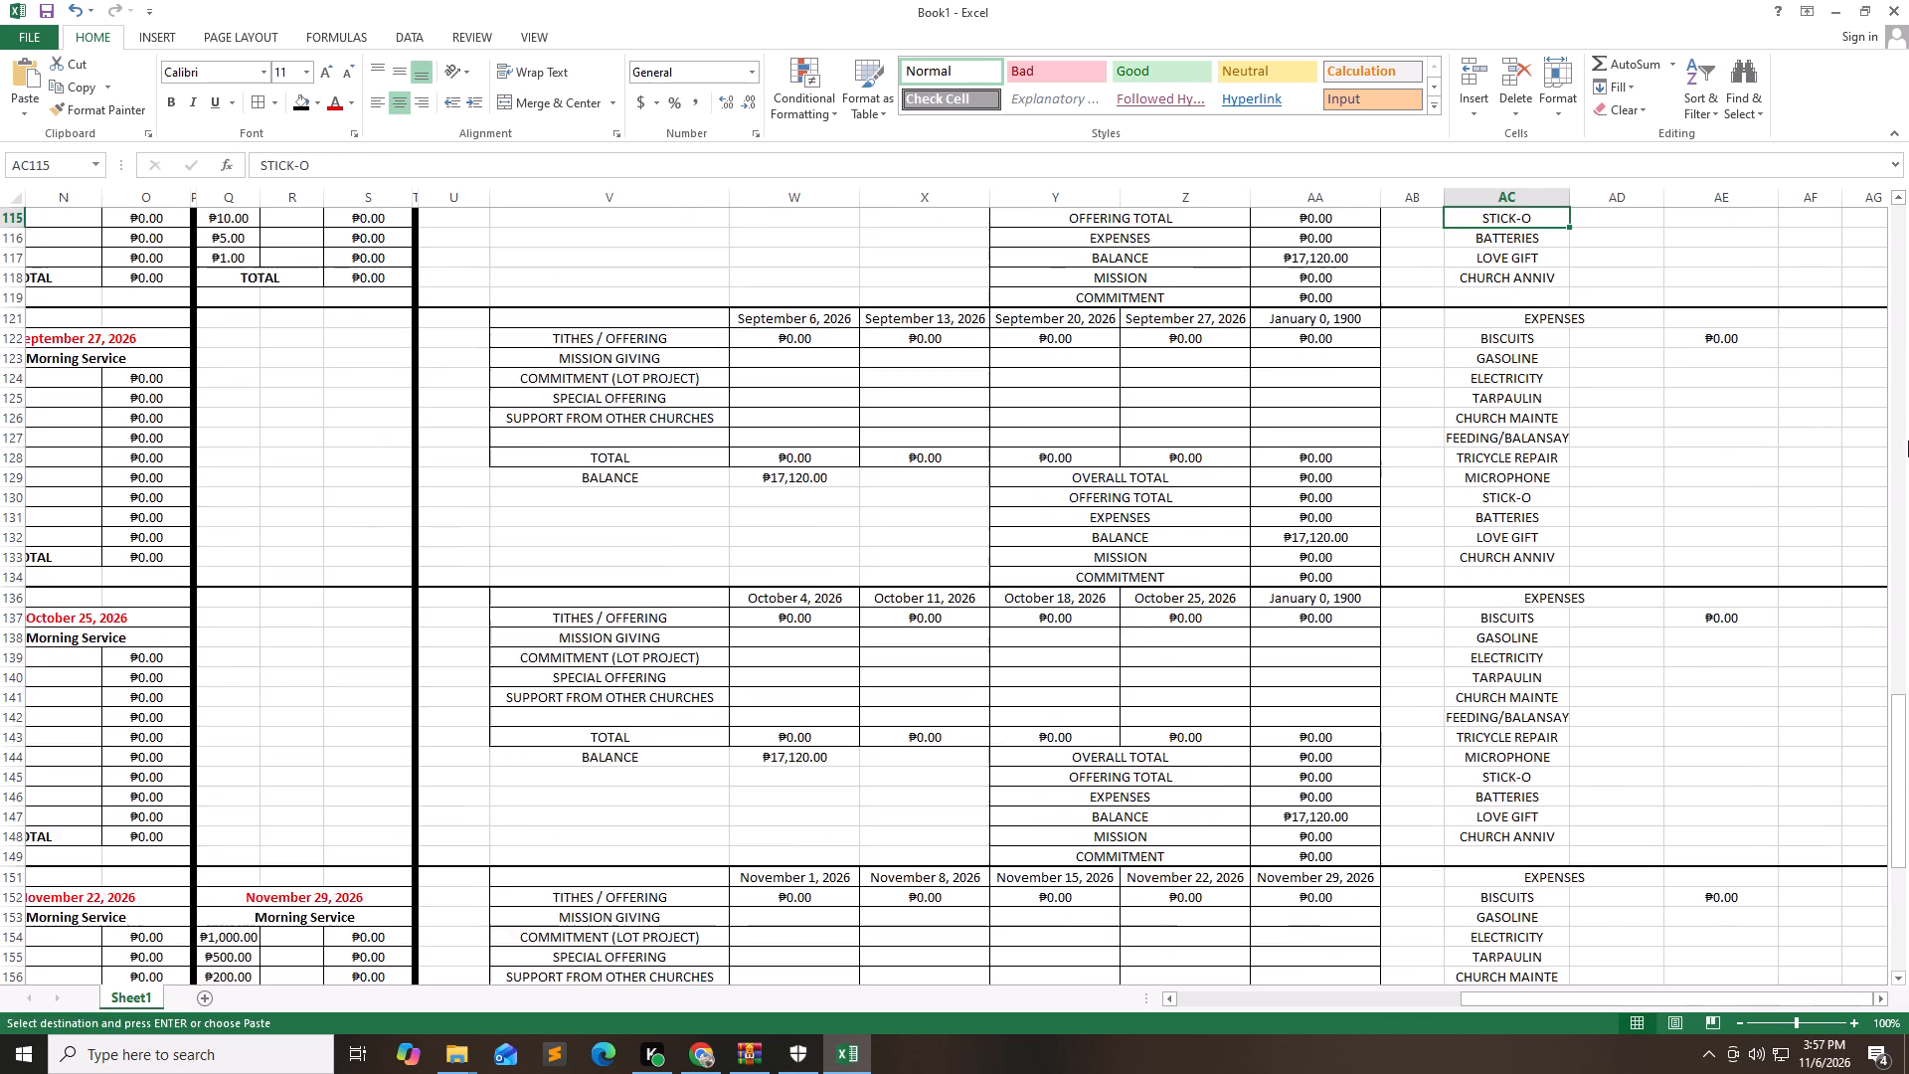
key("Up")
key("Up")
key("Up")
key("Up")
key("Up")
key("Up")
key("Up")
key("Up")
key("Up")
key("Up")
key("Up")
key("Up")
key("Up")
key("Up")
key("Up")
key("Up")
key("Up")
key("Up")
key("Up")
key("Up")
key("Up")
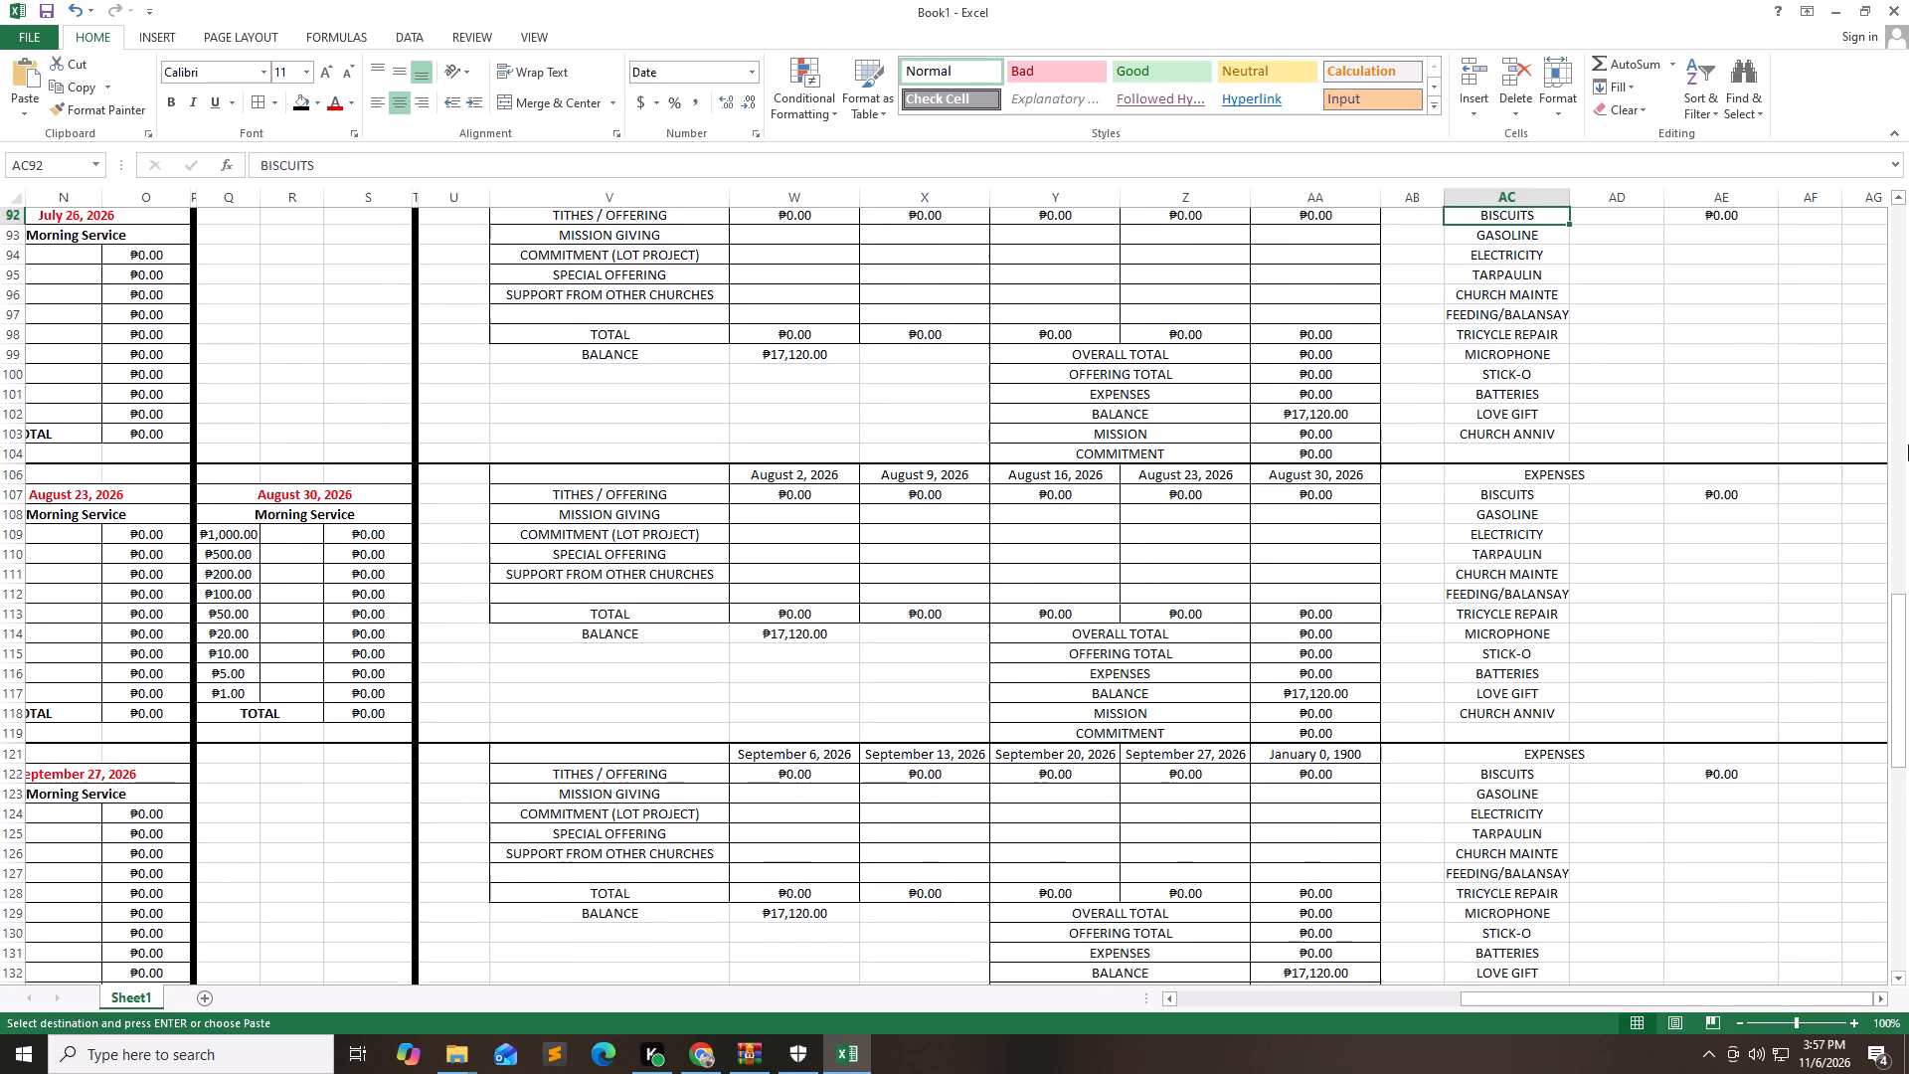
key("Up")
key("Up")
key("Up")
key("Up")
key("Up")
key("Up")
key("Up")
key("Up")
key("Up")
key("Up")
key("Up")
key("Up")
key("Up")
key("Up")
key("Up")
key("Up")
key("Up")
key("Up")
key("Up")
key("Up")
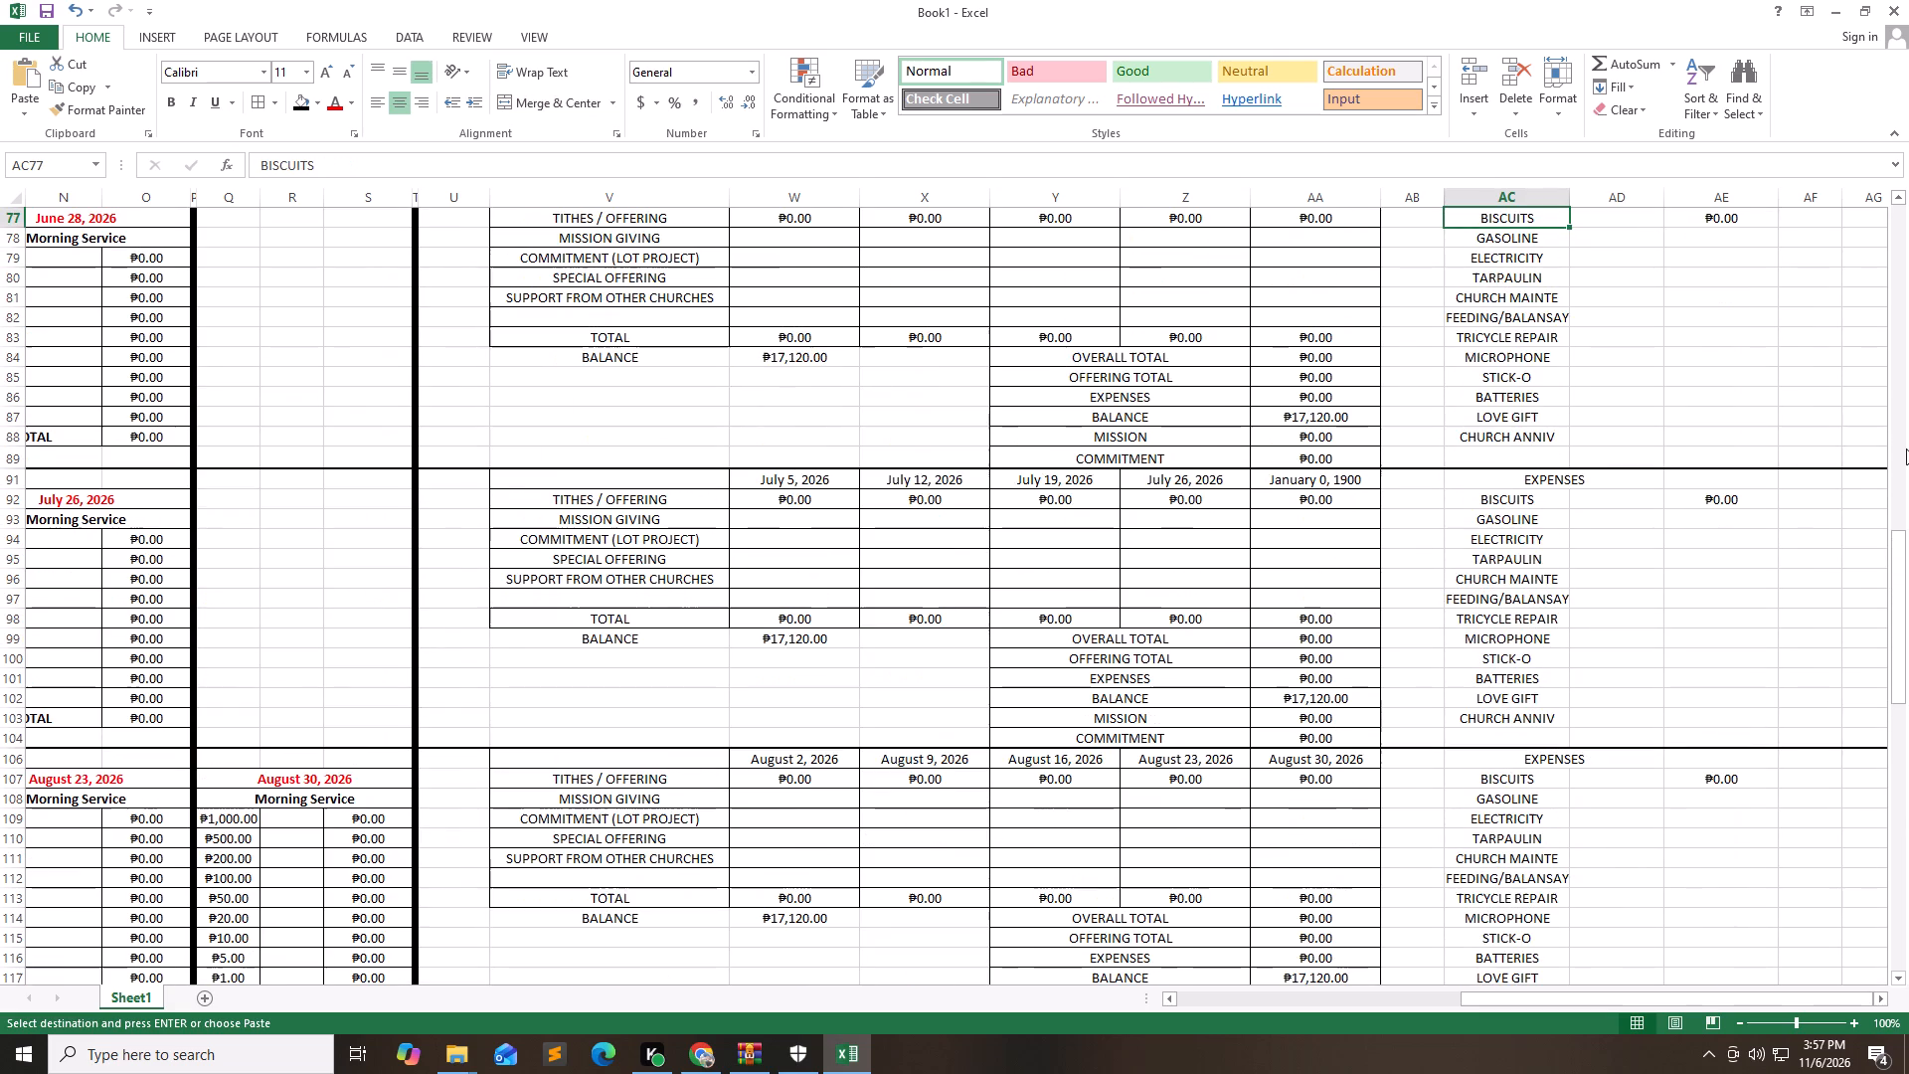
key("Up")
key("Up")
key("Up")
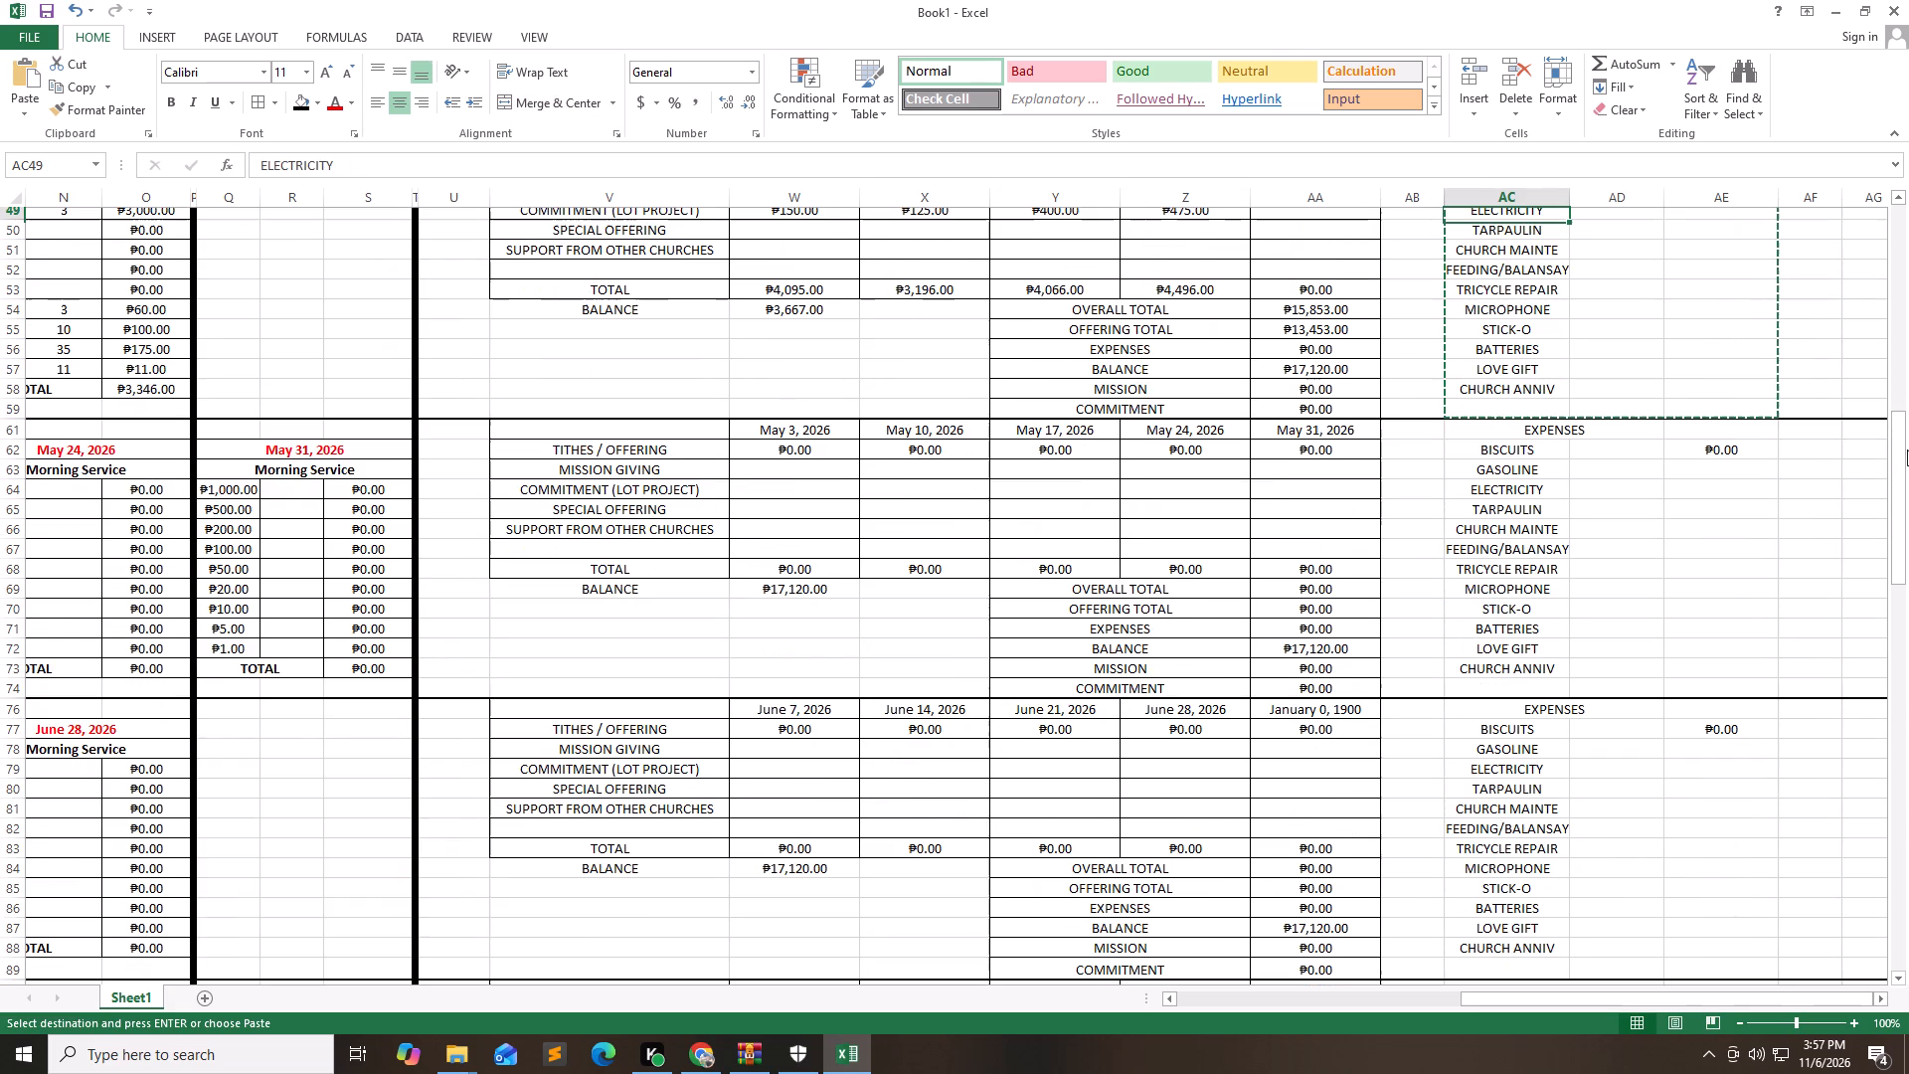